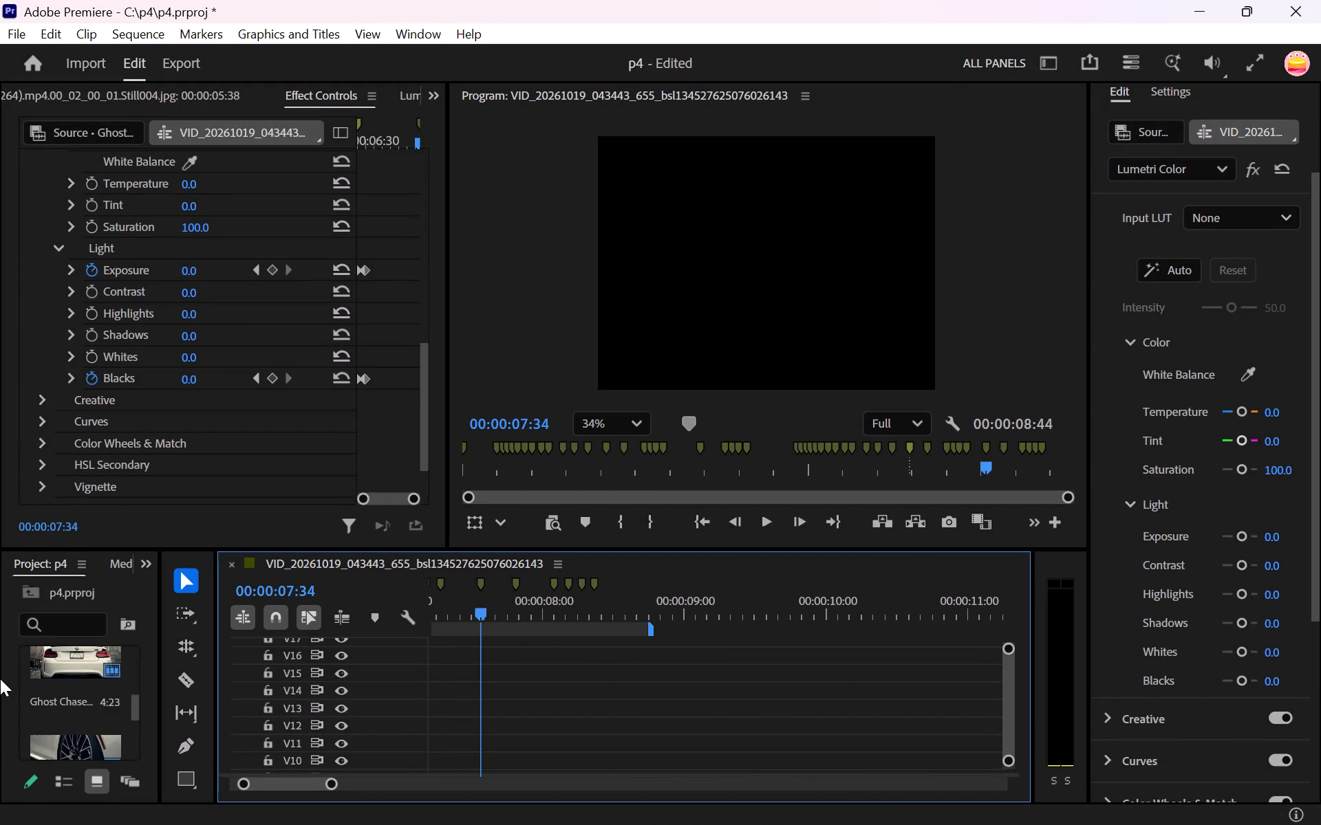
Examine where the stacked Ghost Chase clips end near 00:00:06:42 across tracks V2 to V17.
left_click_drag(495, 607, 494, 607)
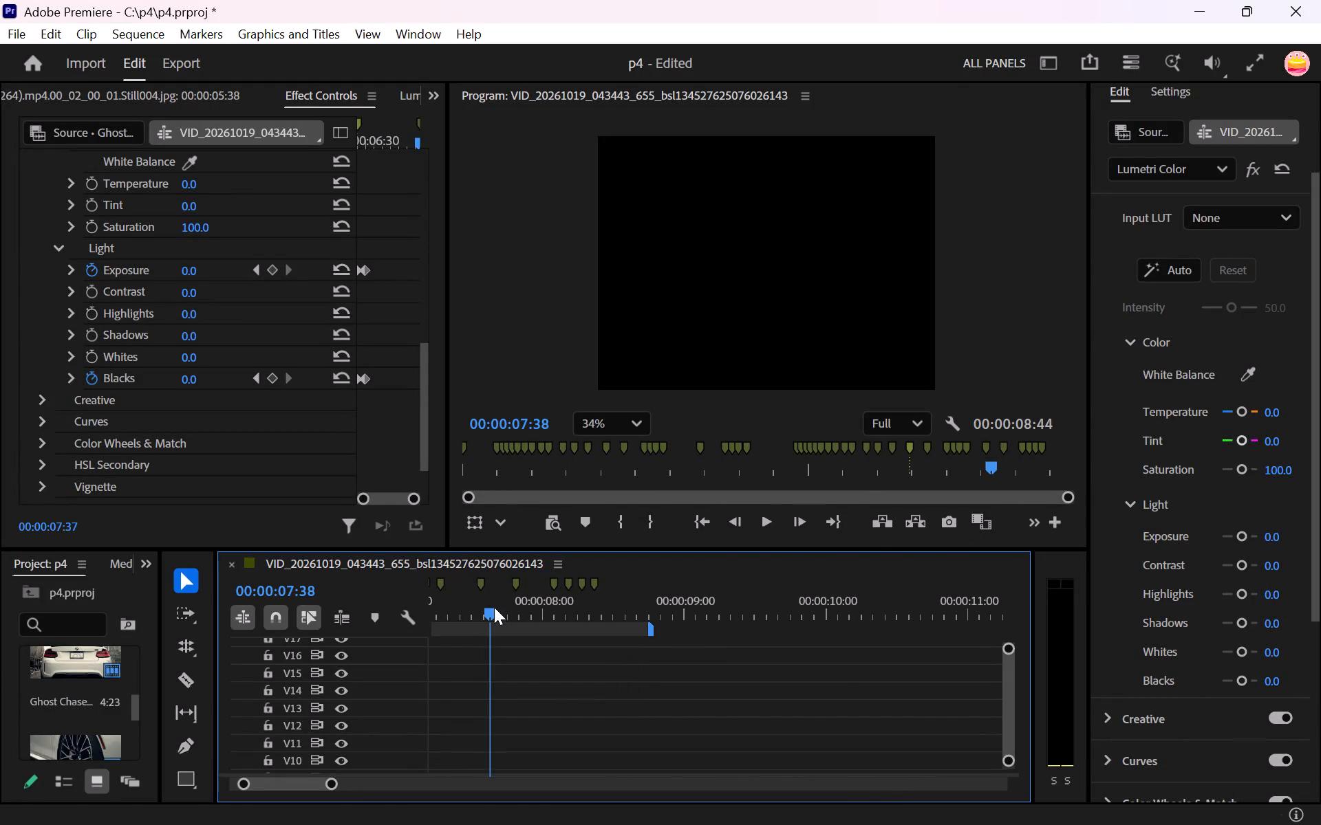
left_click_drag(494, 607, 563, 604)
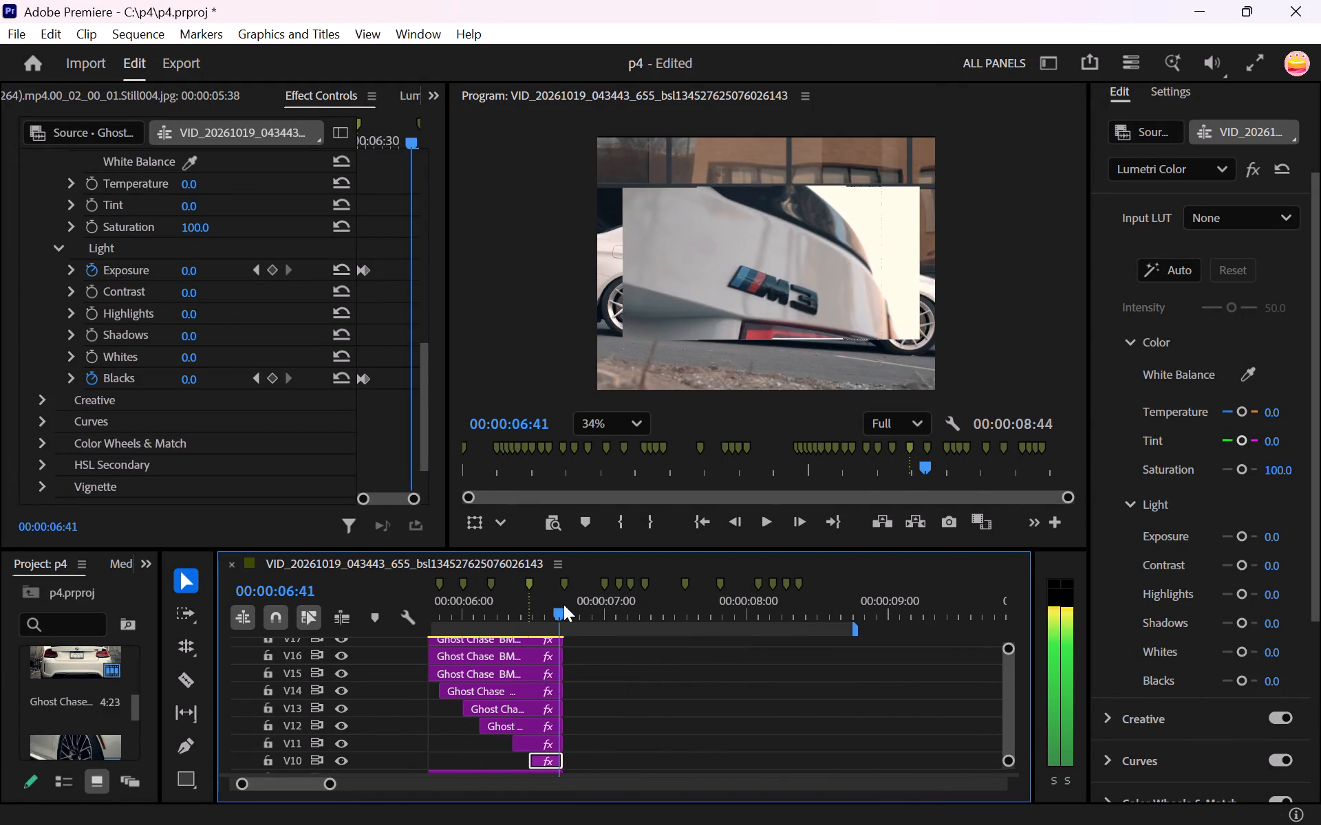
left_click_drag(563, 604, 569, 604)
left_click(594, 552)
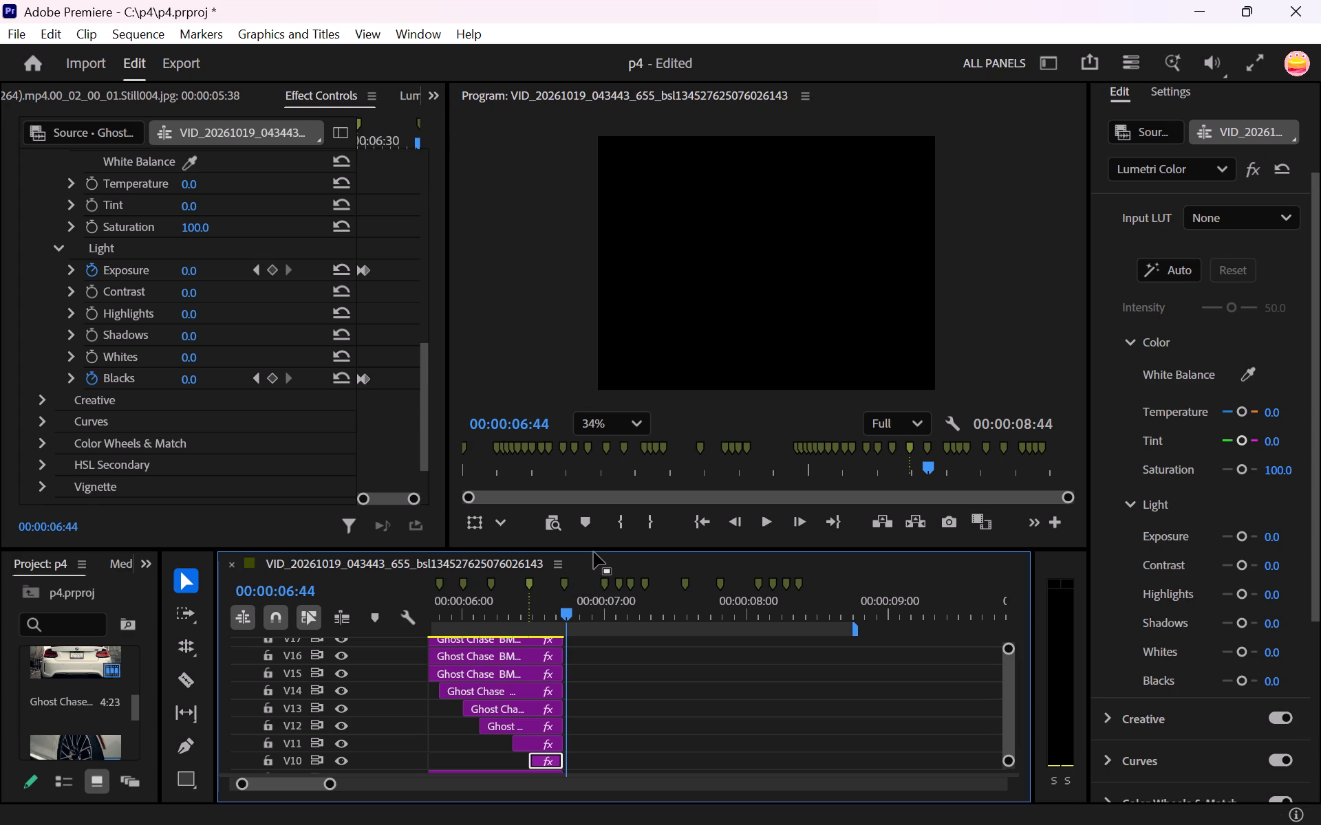
left_click_drag(594, 548, 603, 397)
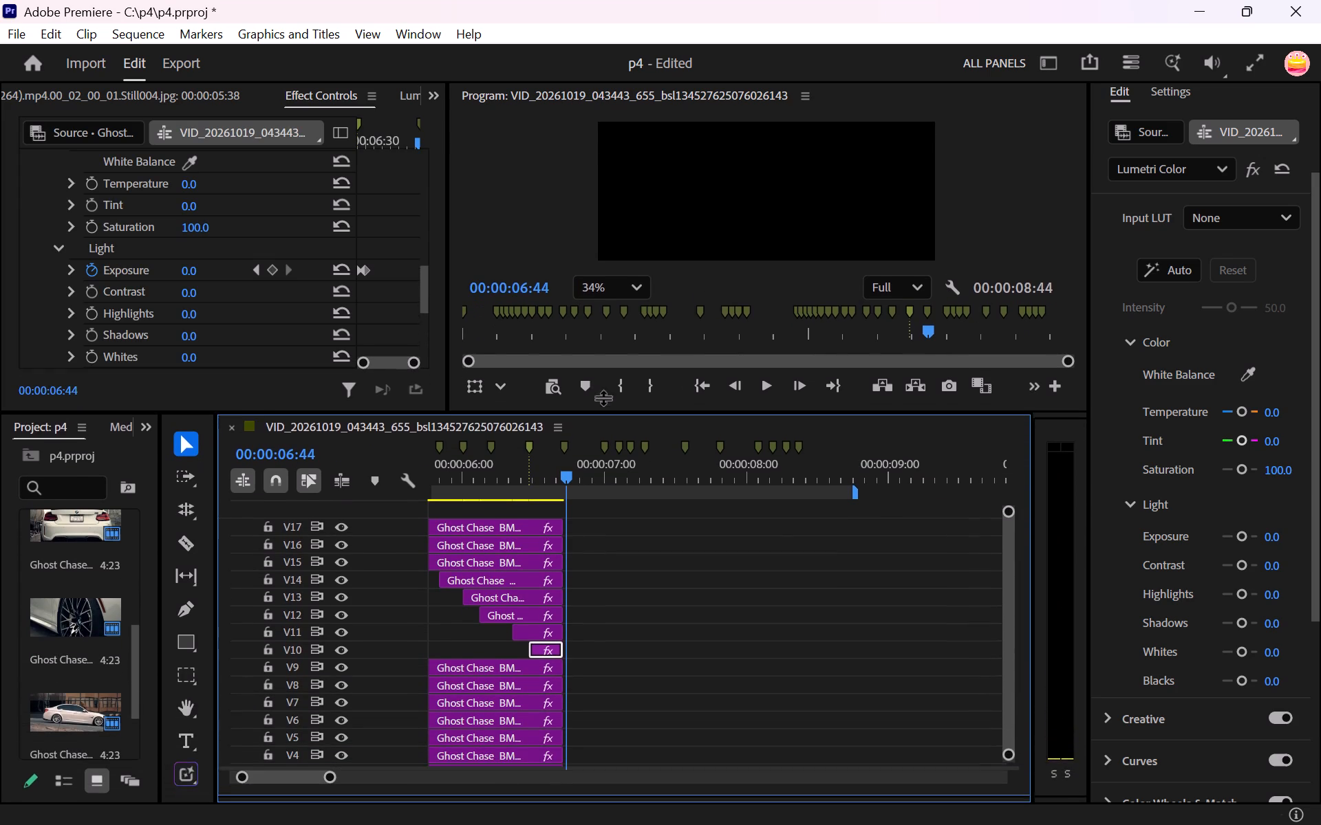
left_click_drag(603, 397, 605, 313)
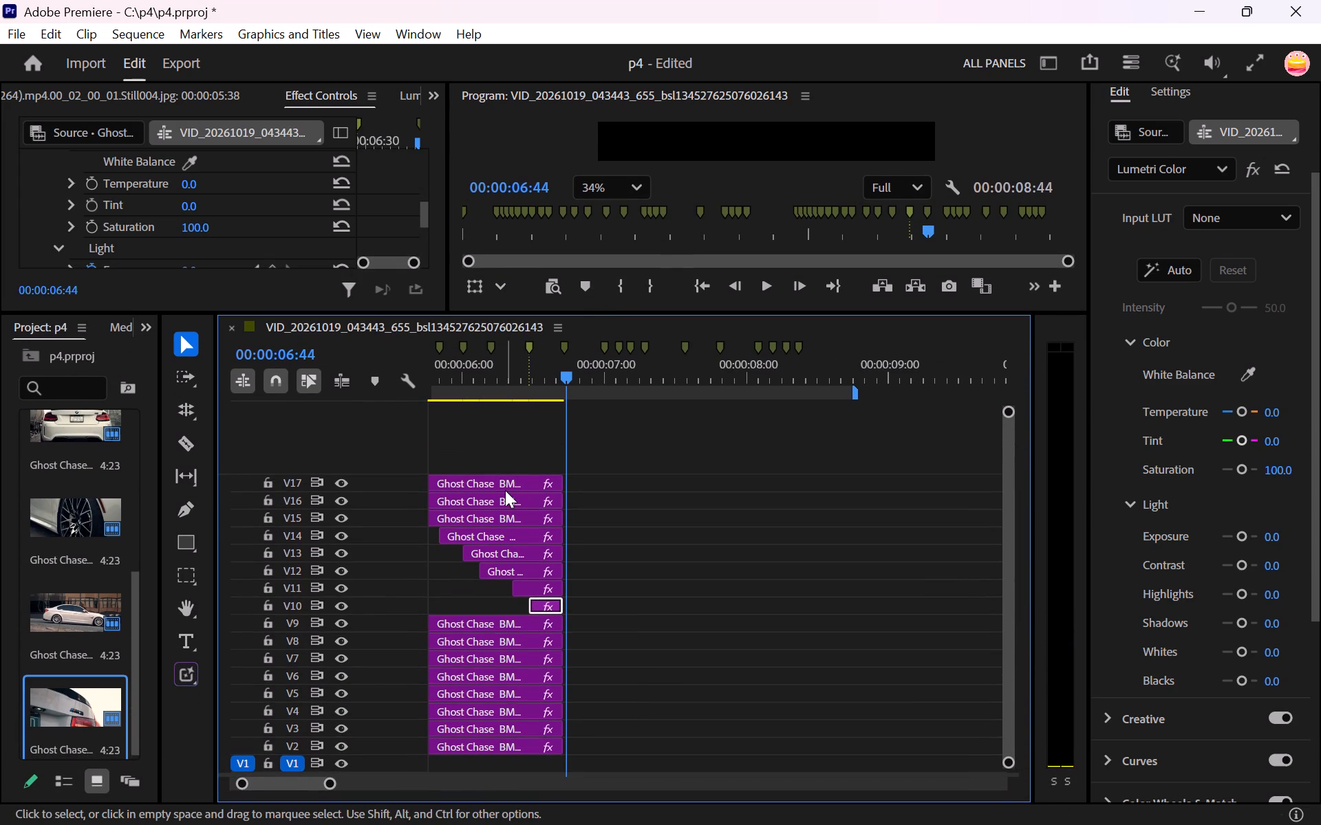
left_click(567, 381)
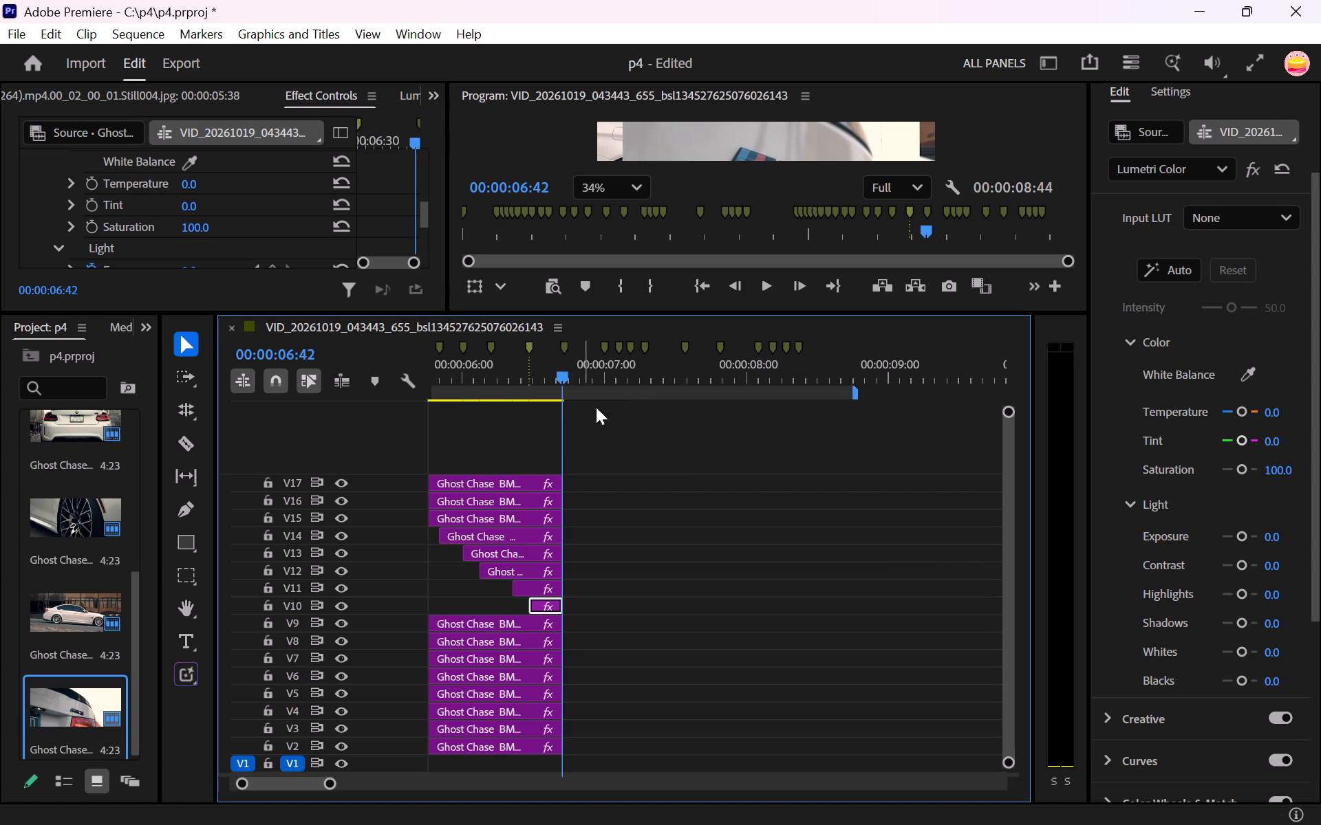
left_click_drag(631, 313, 641, 483)
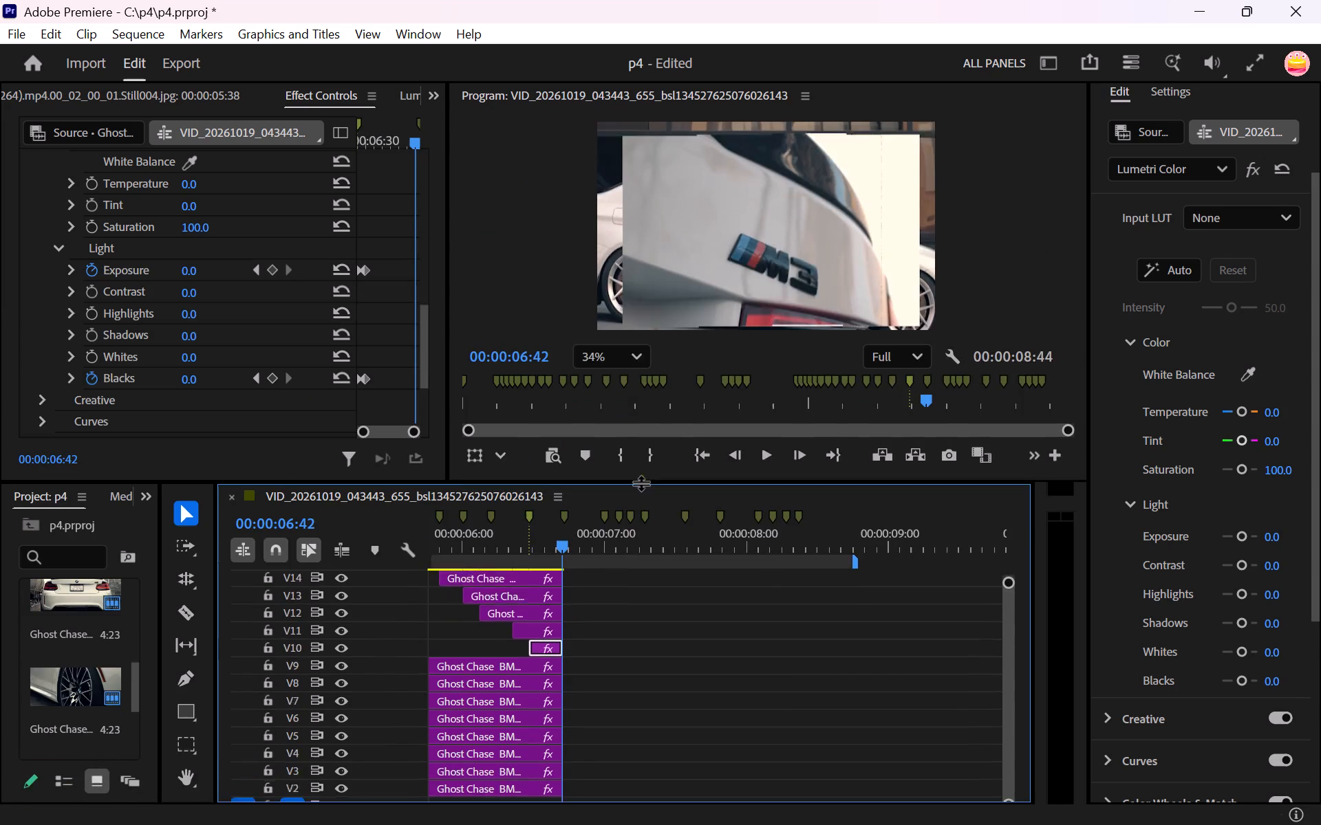
left_click_drag(641, 483, 641, 528)
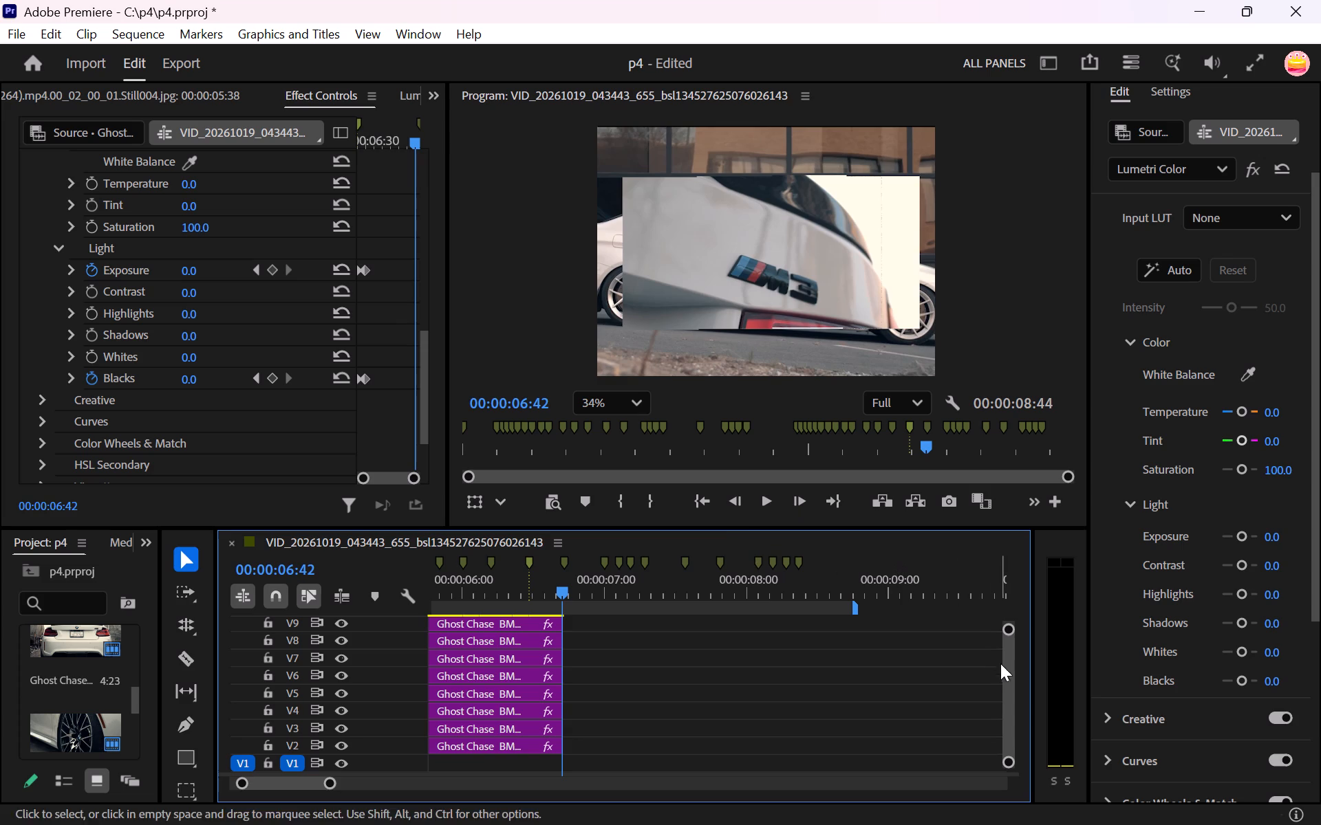
left_click_drag(1009, 661, 1009, 654)
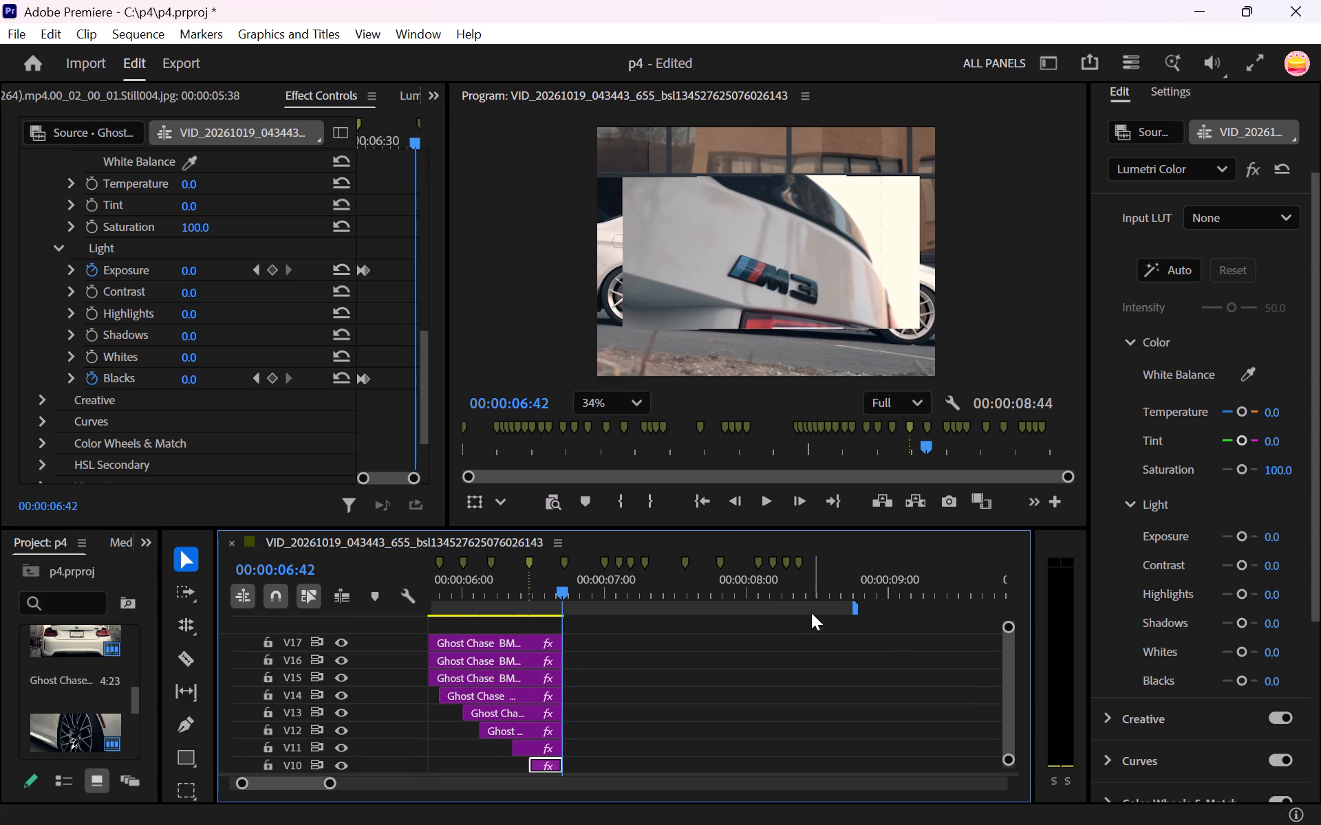
Play back and step through the sequence around the end of the stacked clips, near 00:00:06:42.
key("space")
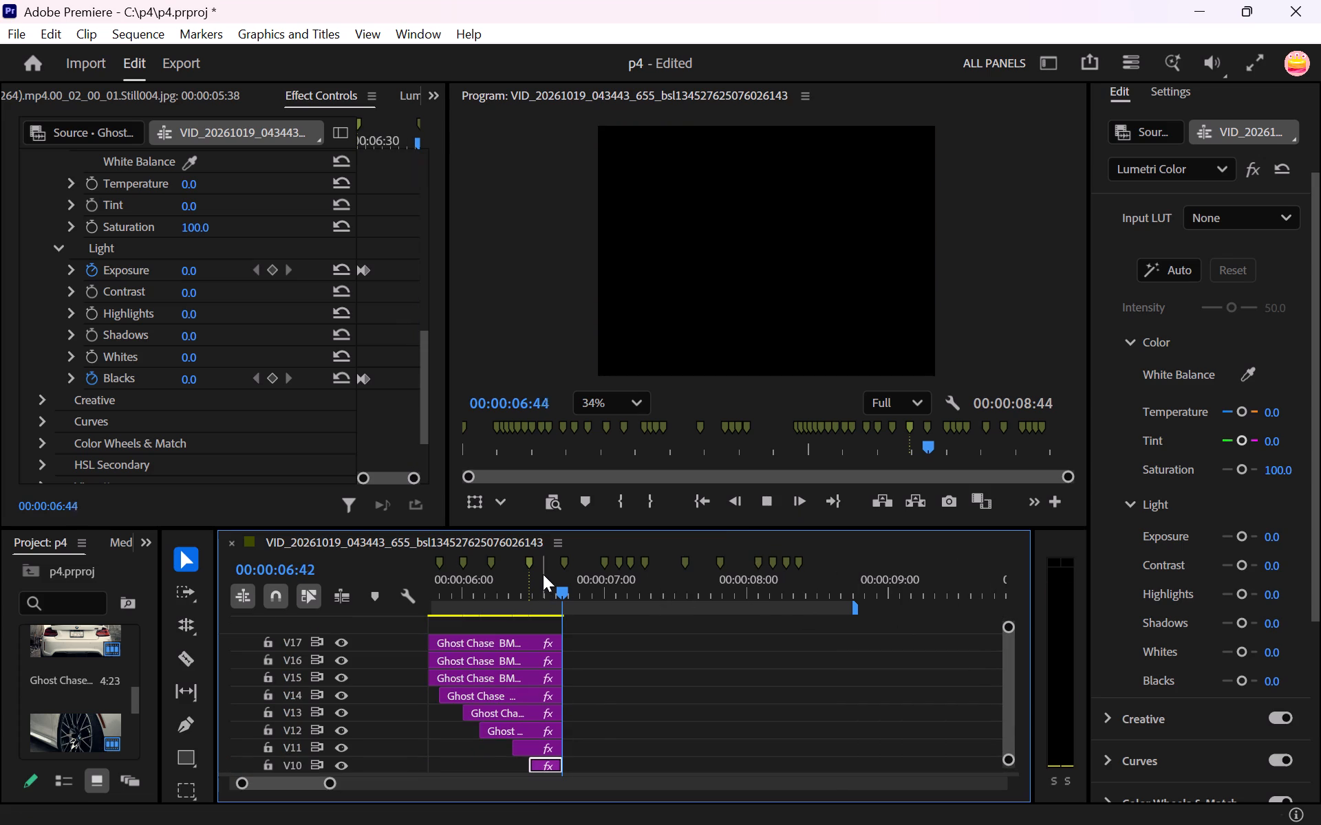
key("space")
key("Left")
key("Left")
key("Left")
key("Left")
key("Left")
key("Left")
key("Left")
key("Left")
key("Left")
key("Left")
key("Left")
key("Left")
key("Left")
key("Left")
key("Left")
key("Left")
key("Left")
key("Left")
key("Left")
key("Left")
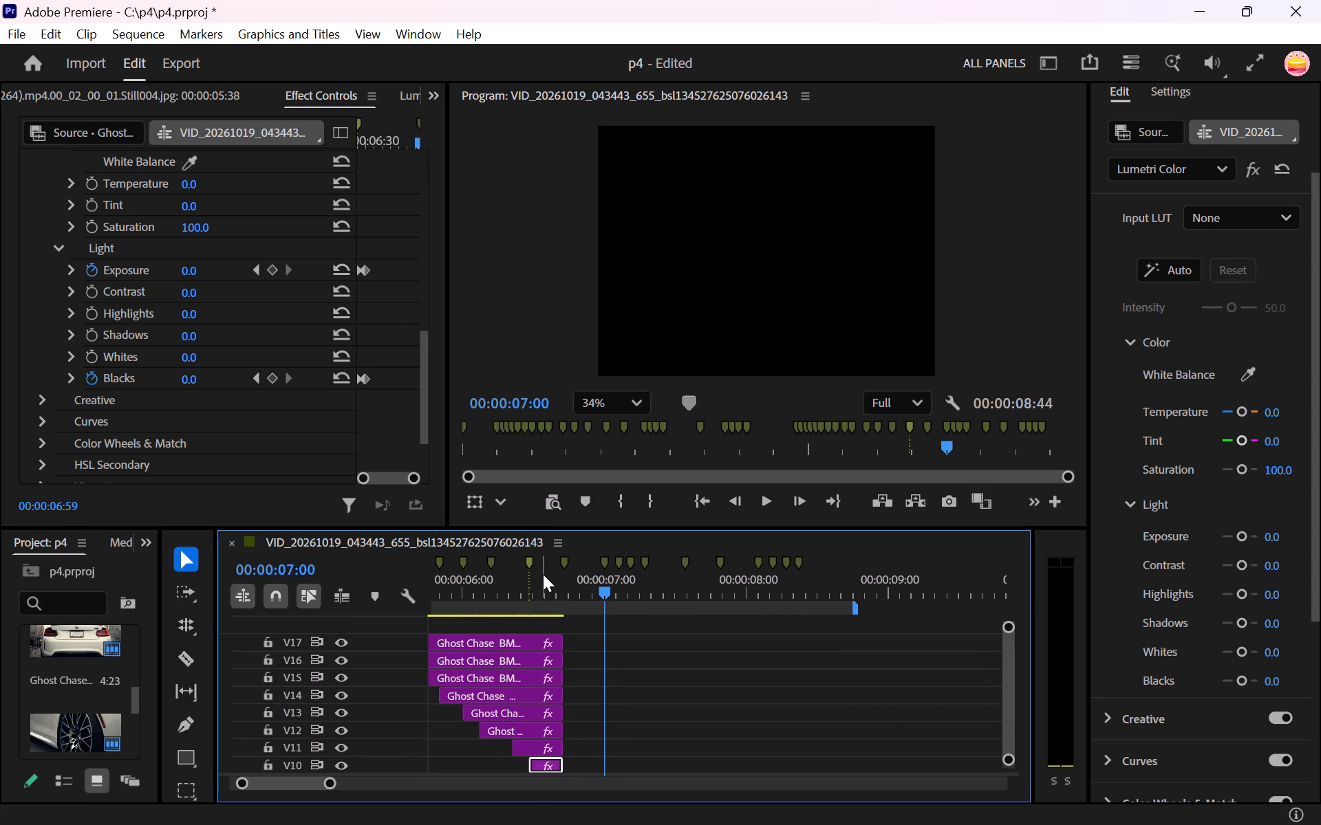
key("space")
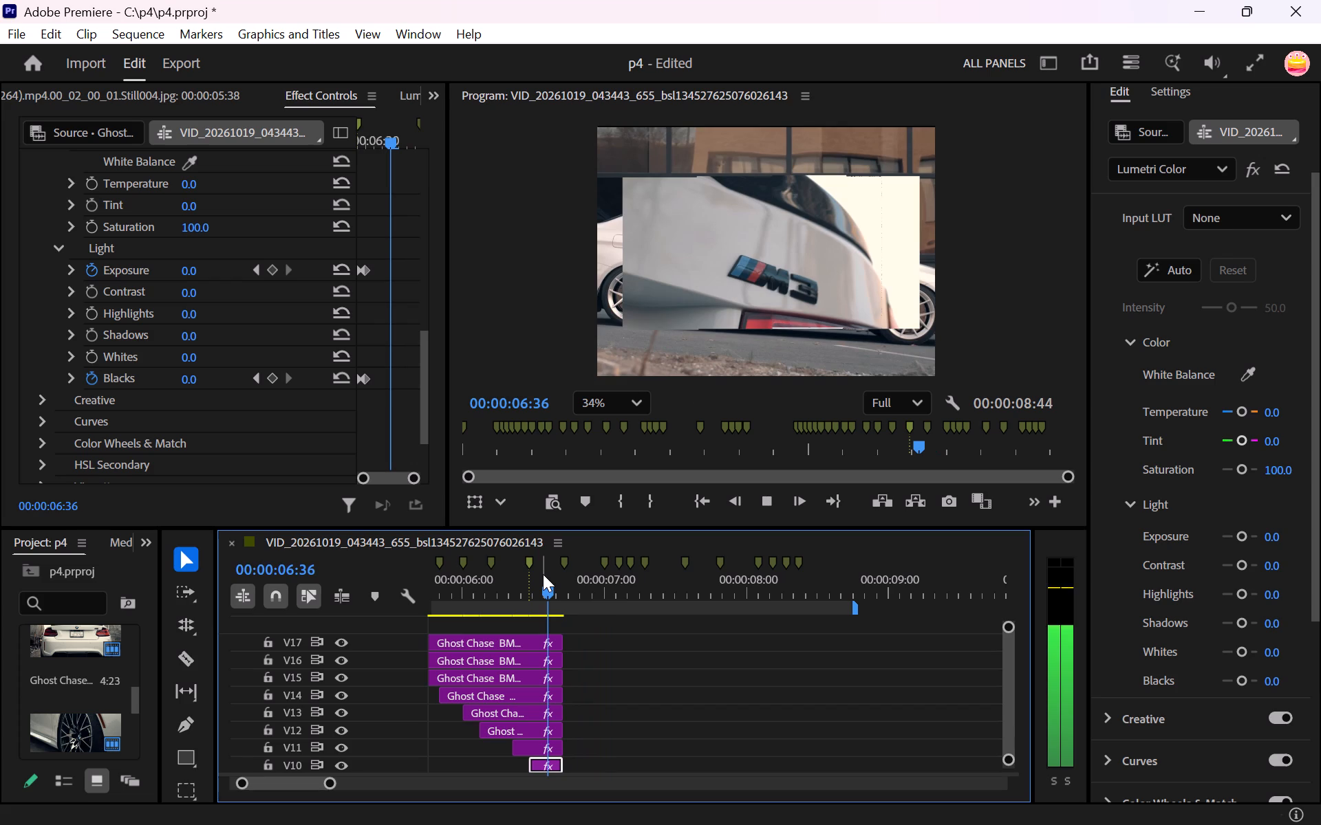
key("space")
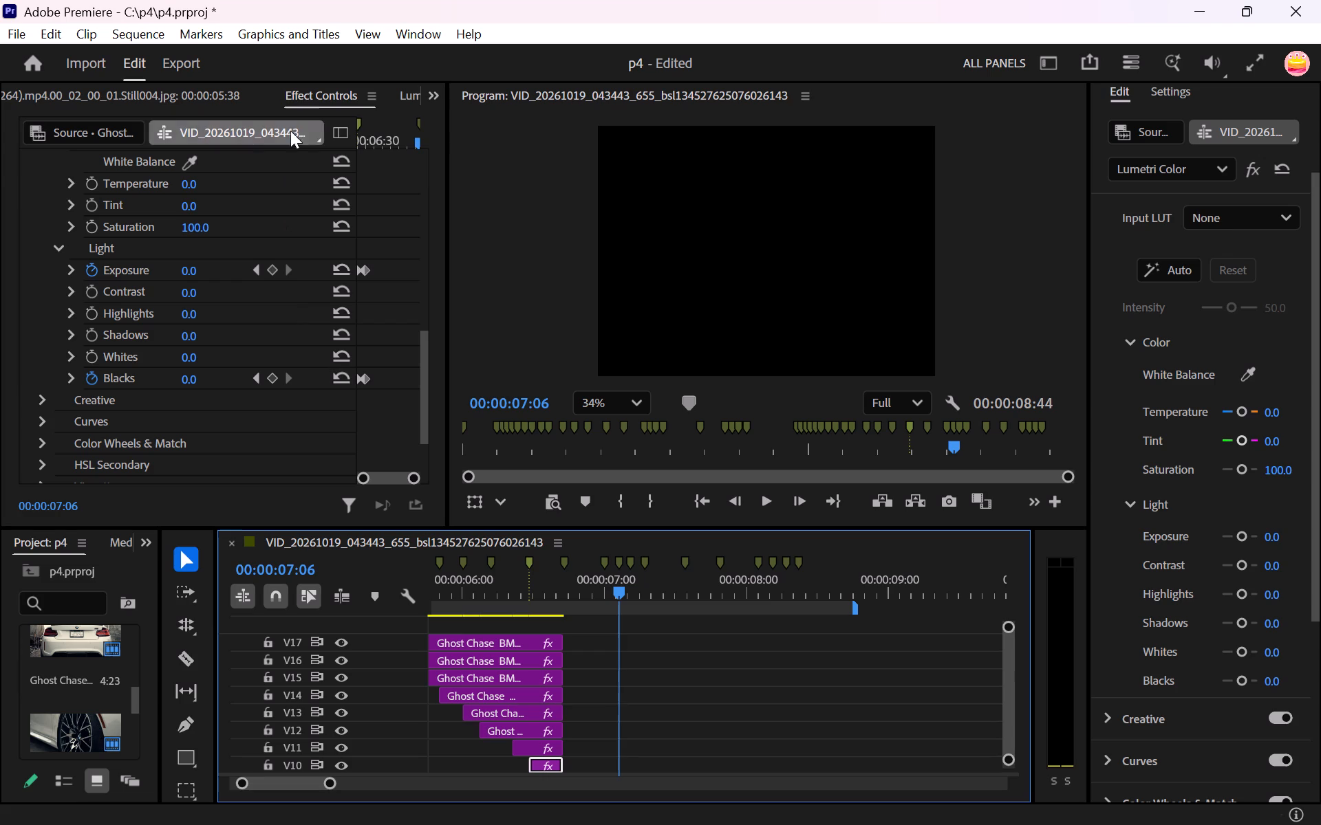
View the Ghost Chase clip of the M3 rear badge in the Source monitor and read its full title.
left_click(116, 101)
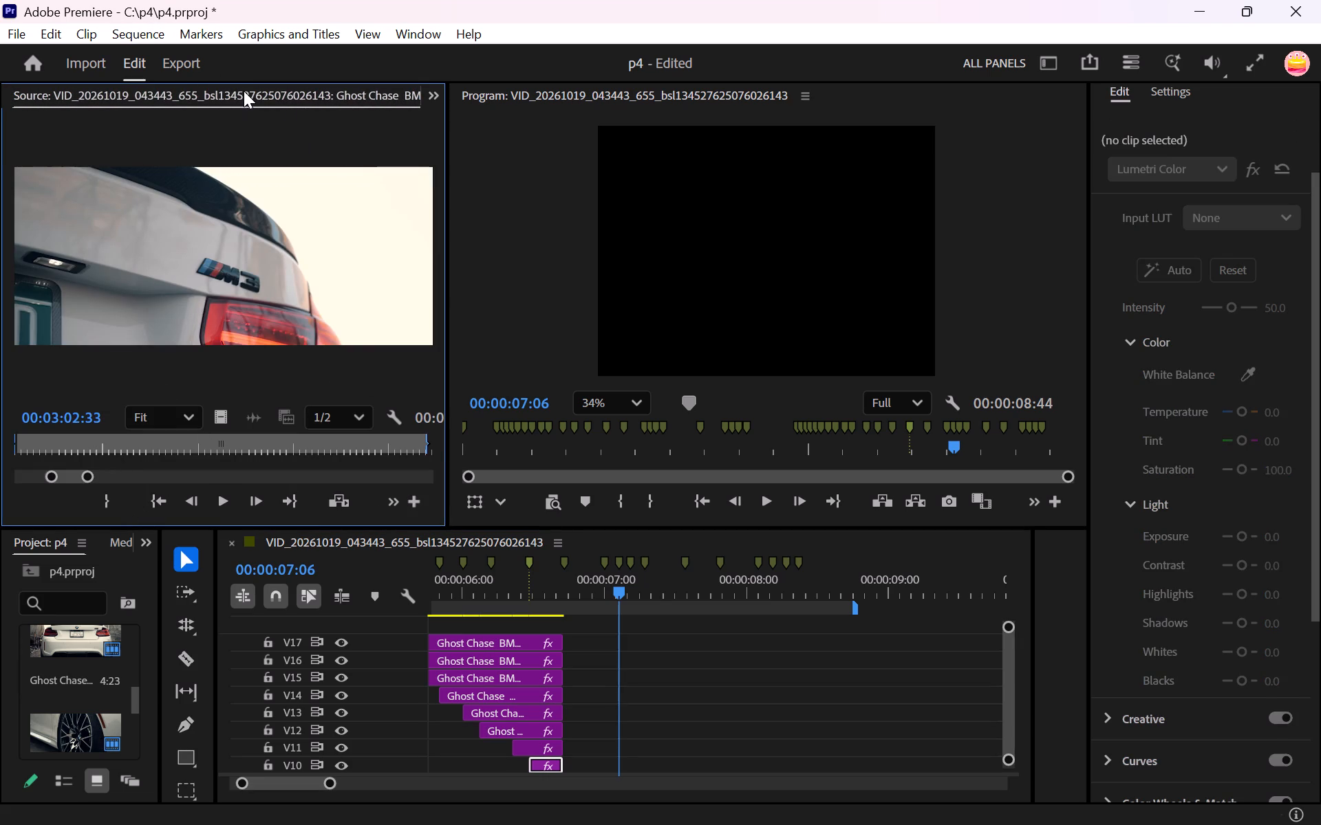
left_click_drag(244, 91, 30, 109)
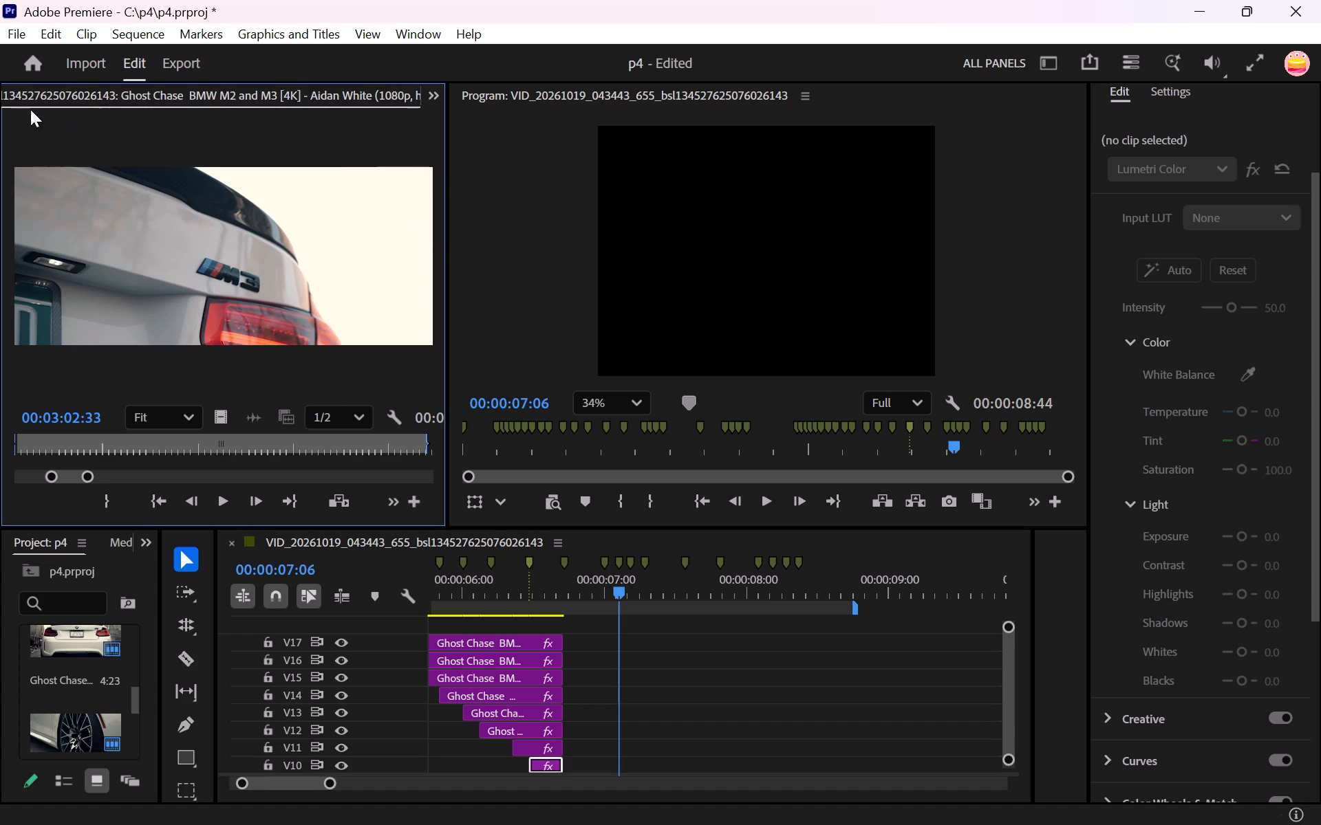
left_click_drag(30, 109, 398, 115)
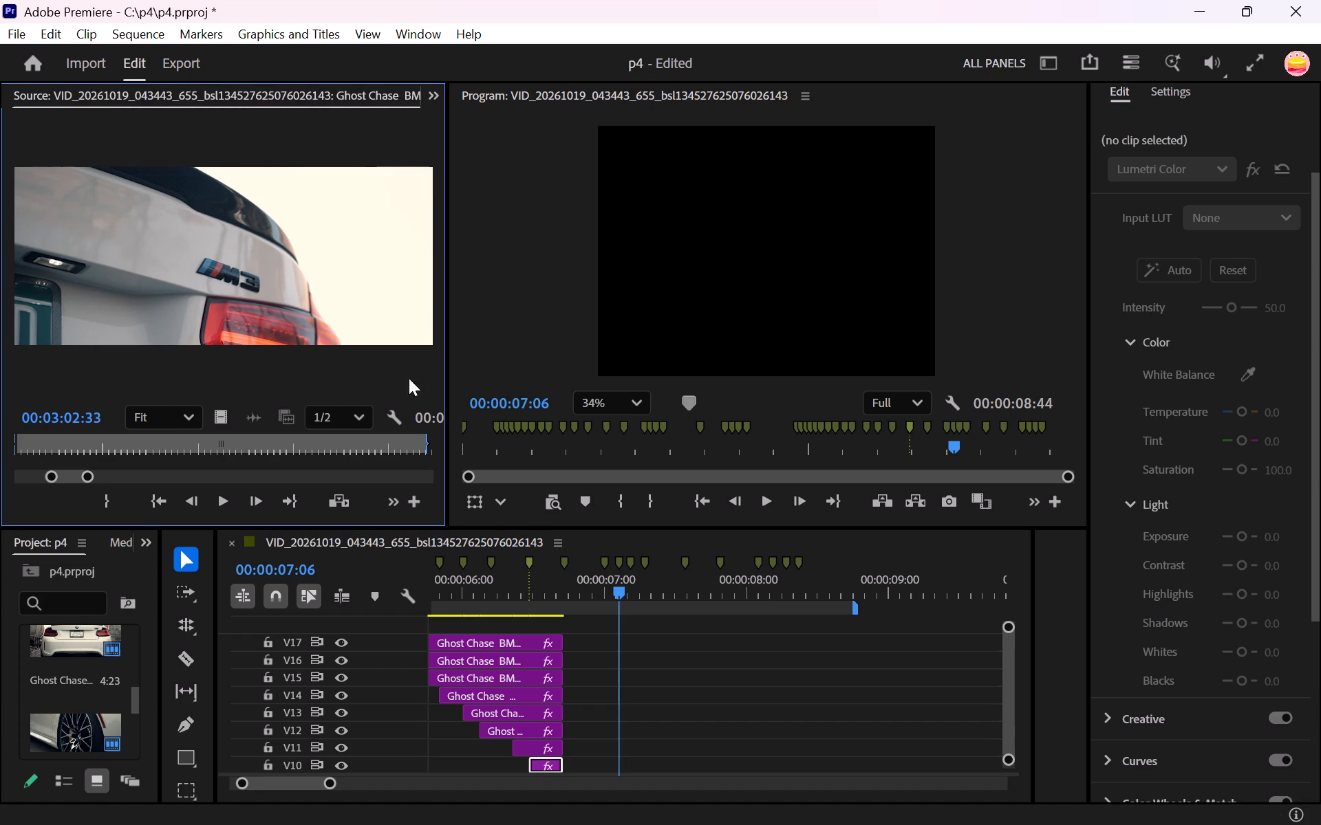
Place the M3 rear-badge clip from the project bin on track V5, starting at the 00:00:06:43 marker.
left_click(564, 559)
left_click_drag(558, 584, 555, 588)
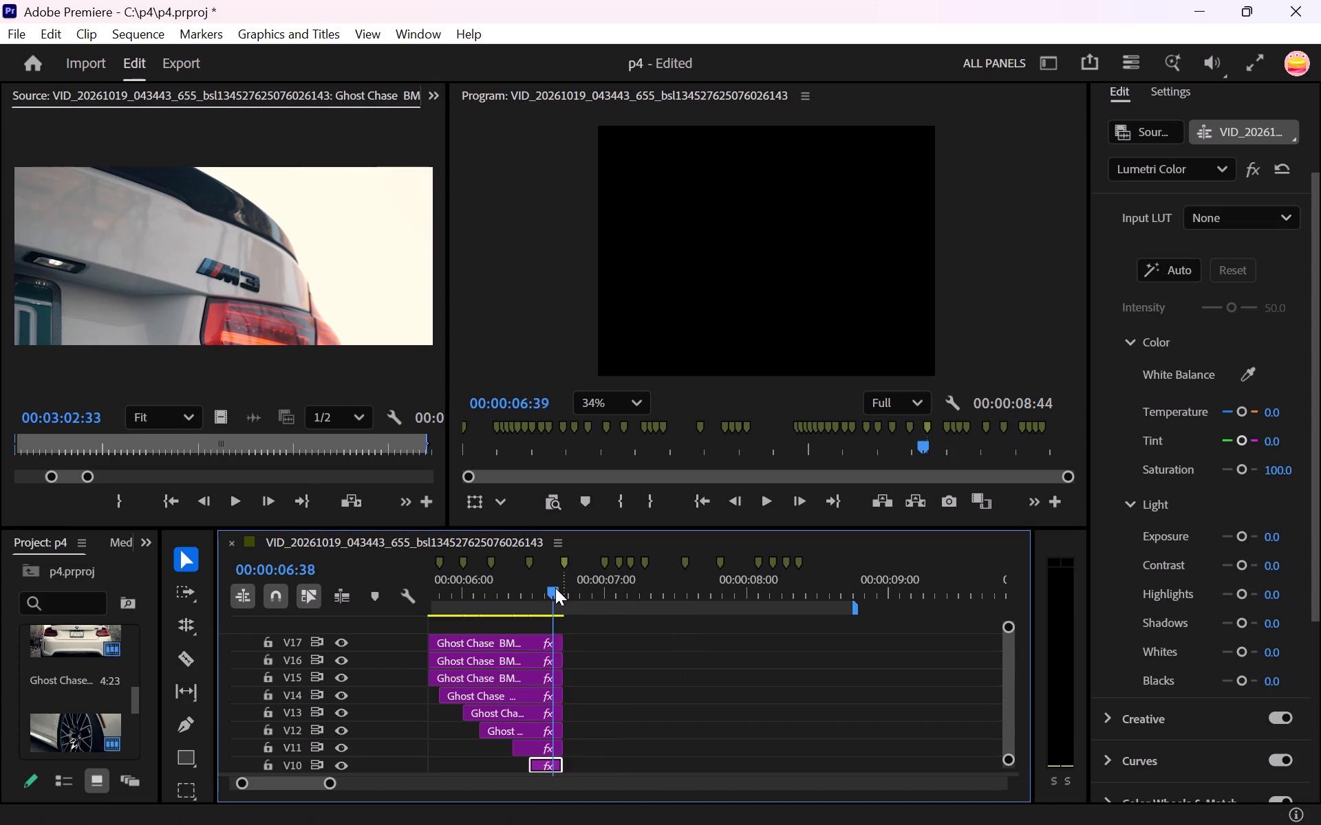
left_click_drag(555, 588, 545, 593)
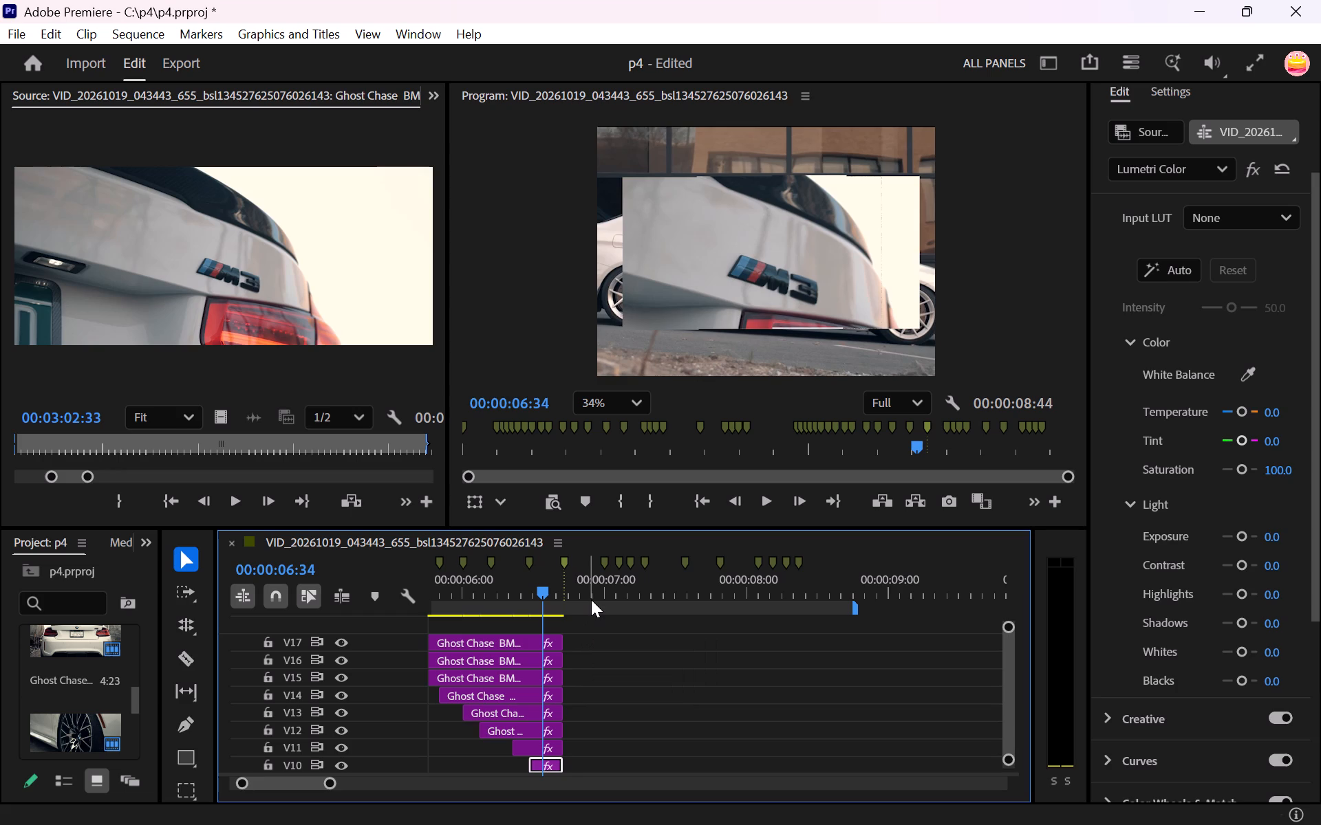
left_click_drag(546, 592, 566, 597)
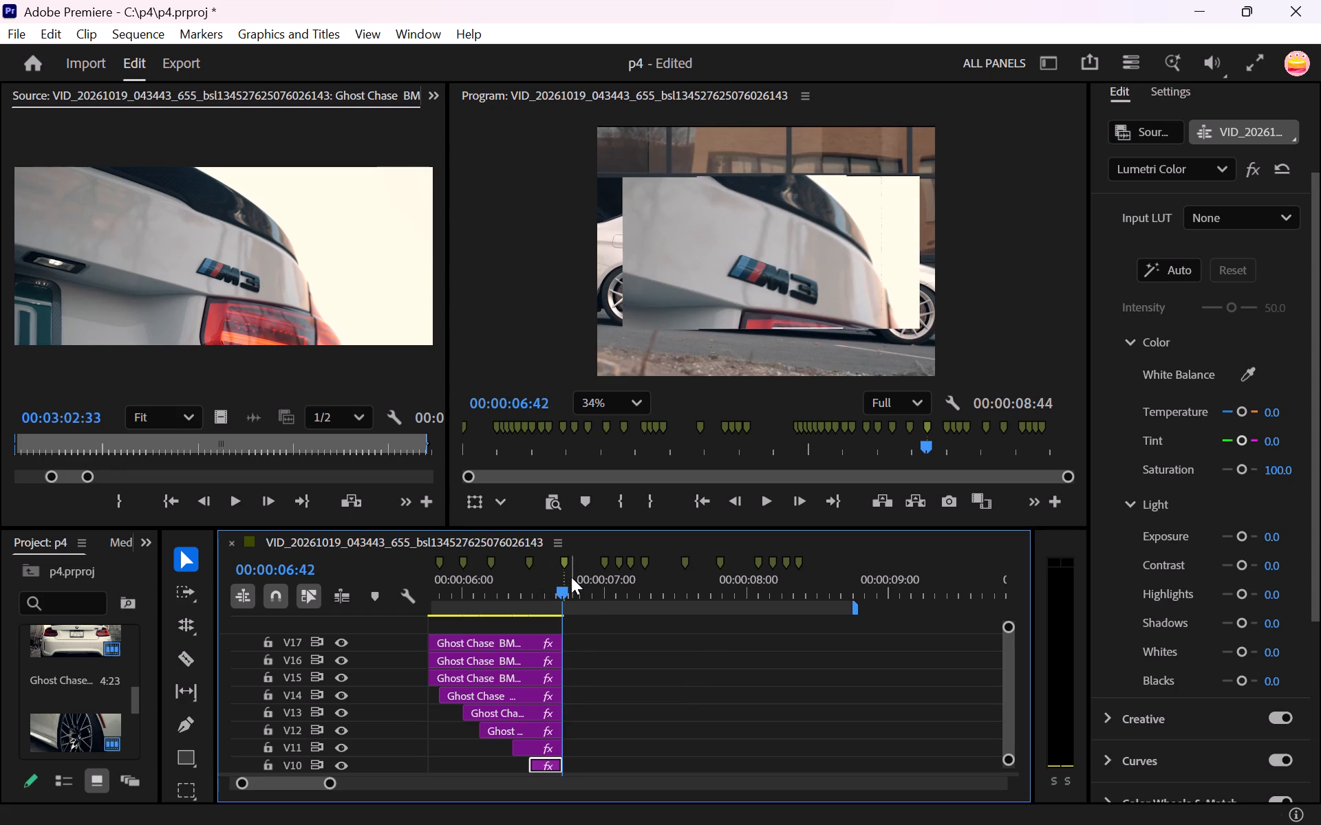
left_click(564, 564)
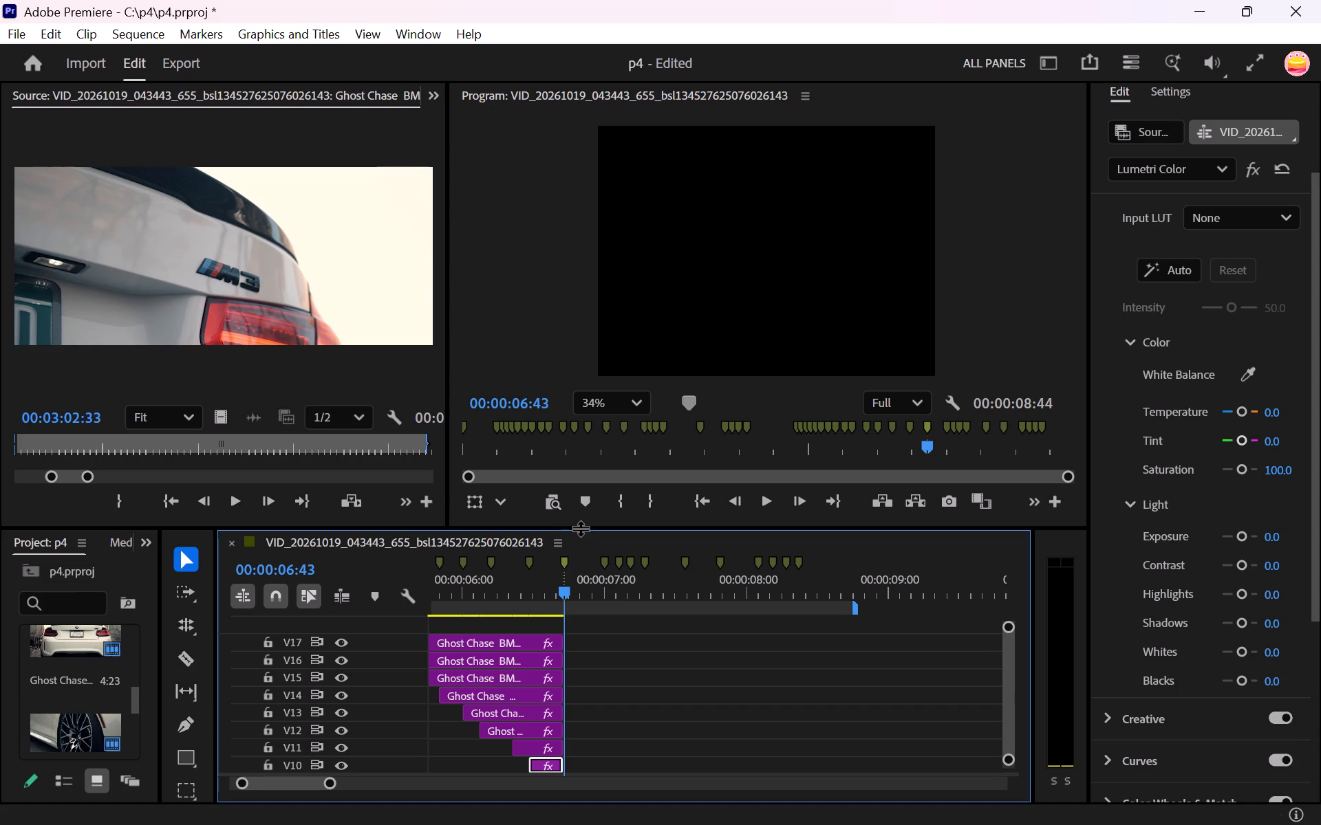
left_click_drag(580, 528, 580, 439)
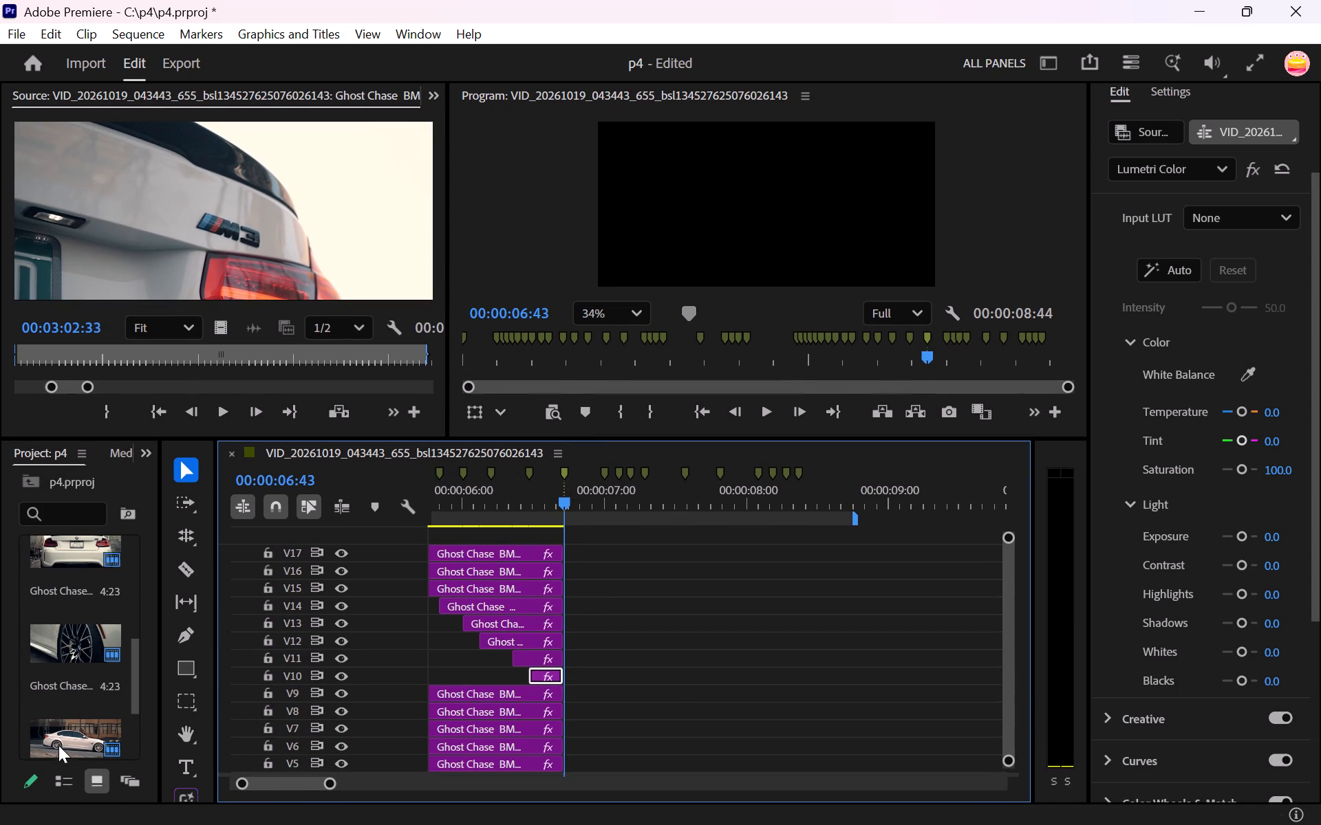
scroll(63, 718, "down", 6)
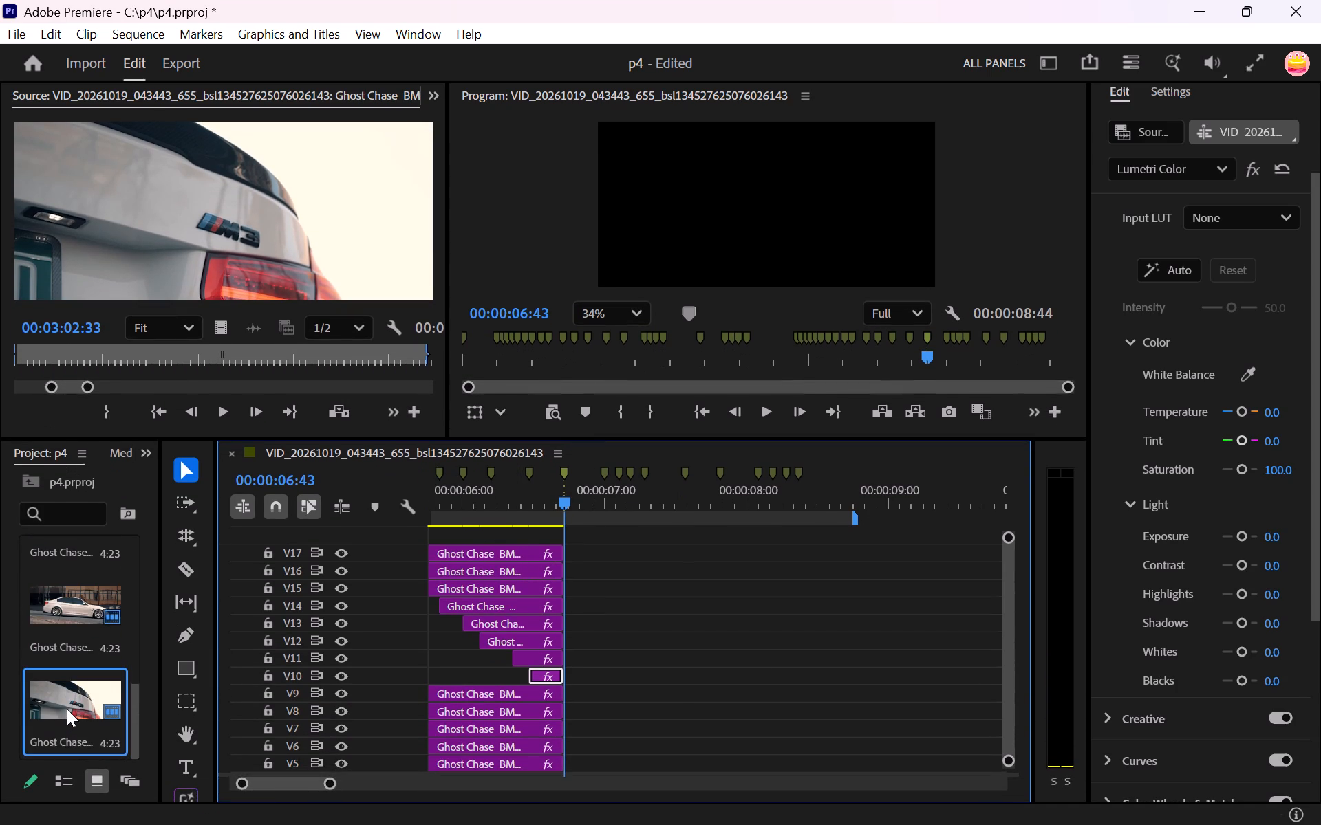
left_click_drag(67, 705, 567, 747)
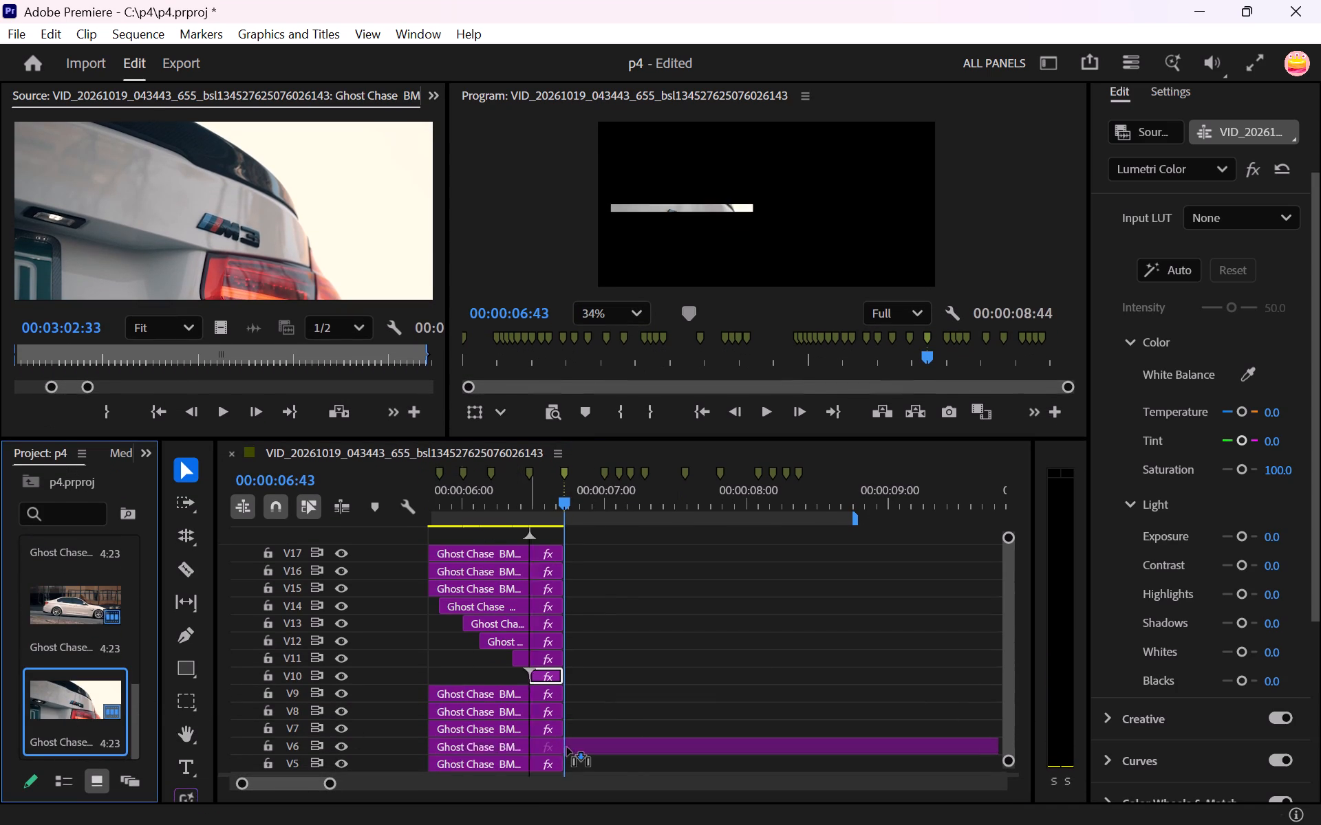
left_click_drag(567, 747, 577, 784)
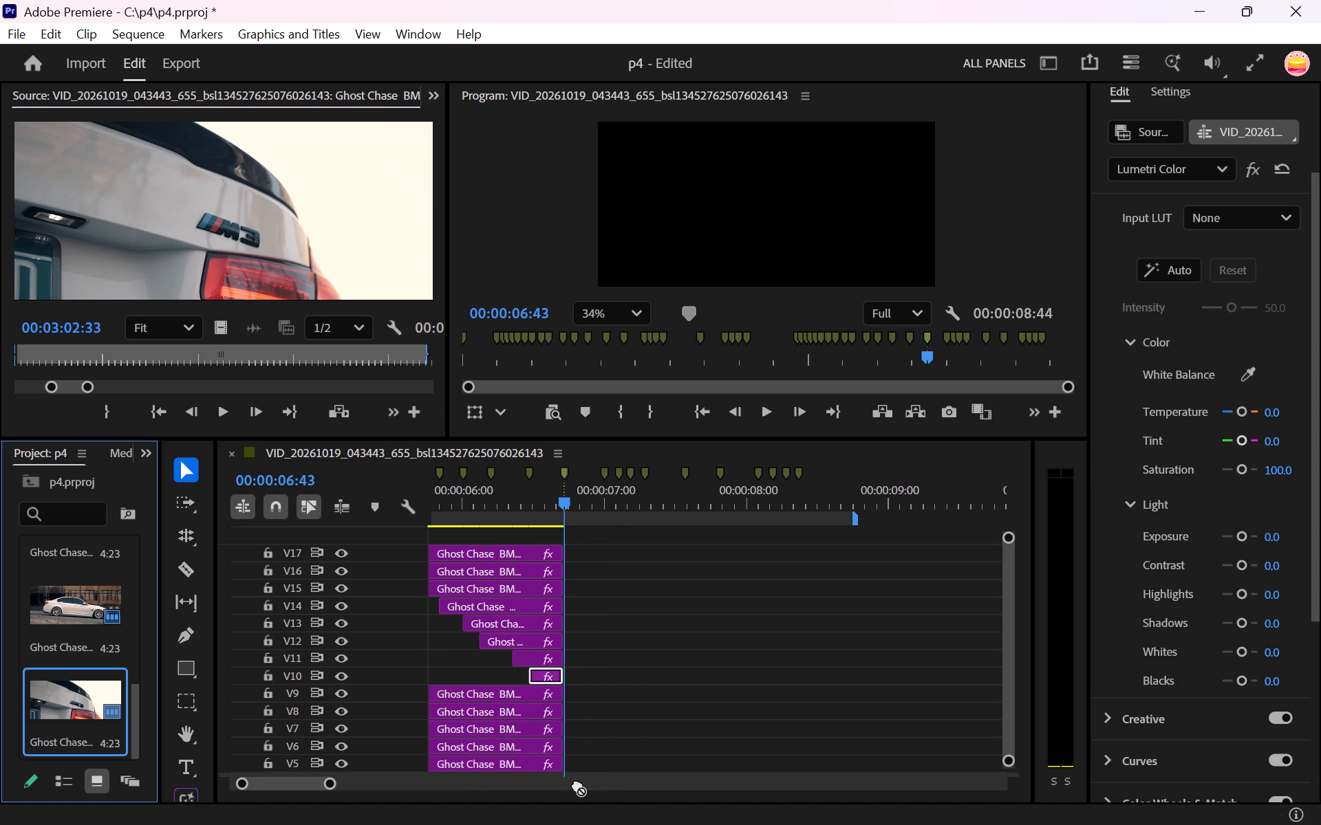
left_click_drag(577, 784, 574, 769)
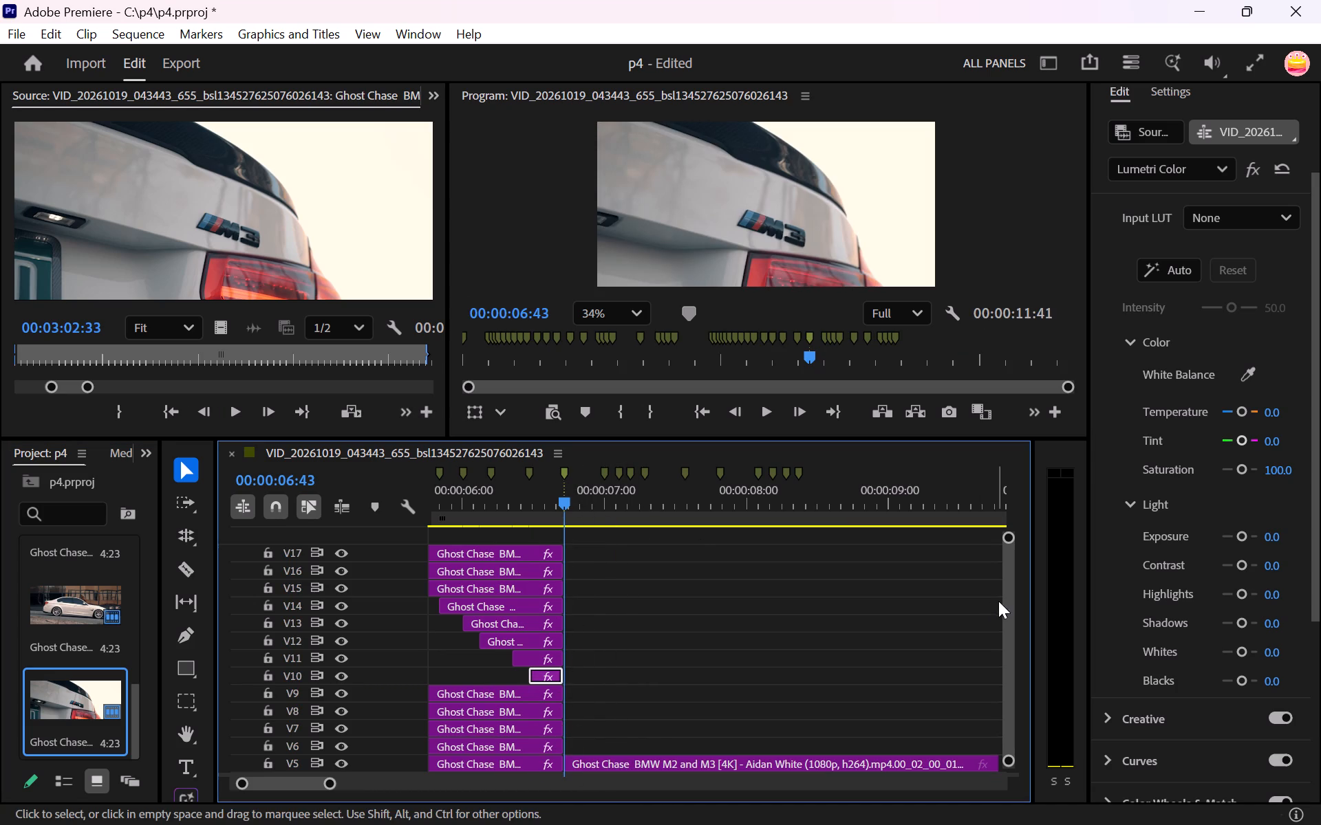
Move the newly placed M3 clip down from track V5 to track V2, keeping its start at 00:00:06:43.
left_click_drag(1009, 595, 1009, 610)
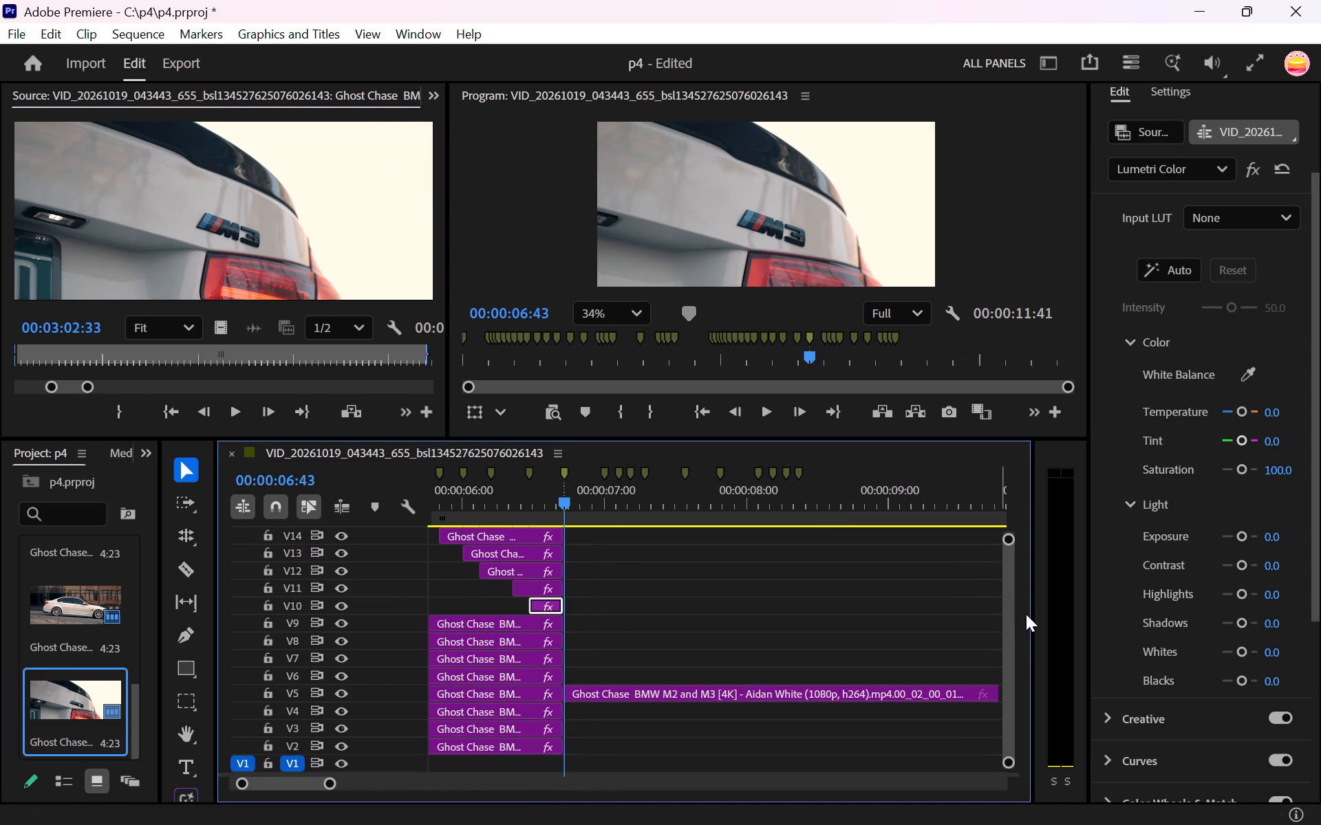
left_click_drag(1011, 619, 1011, 632)
left_click_drag(831, 440, 834, 305)
left_click_drag(561, 369, 559, 386)
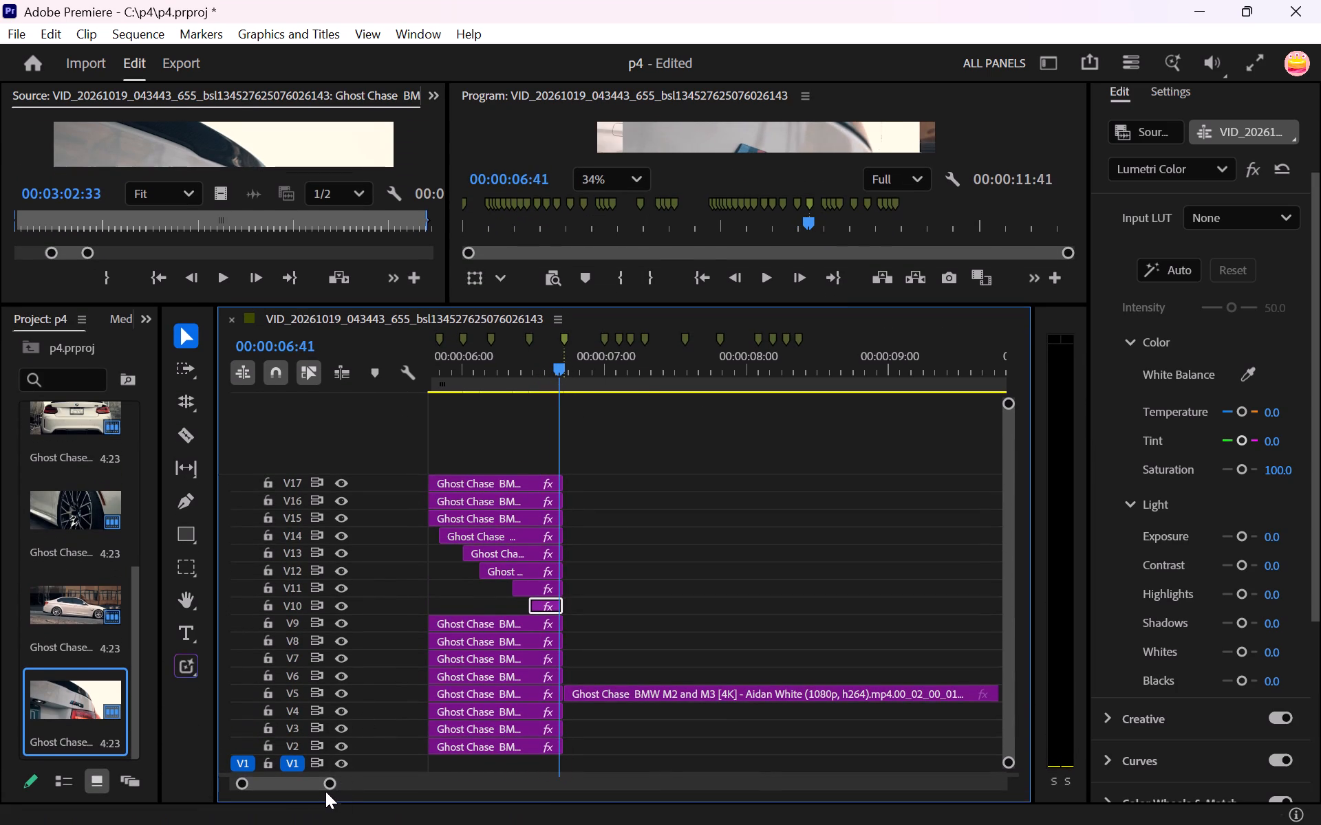
left_click_drag(272, 782, 268, 784)
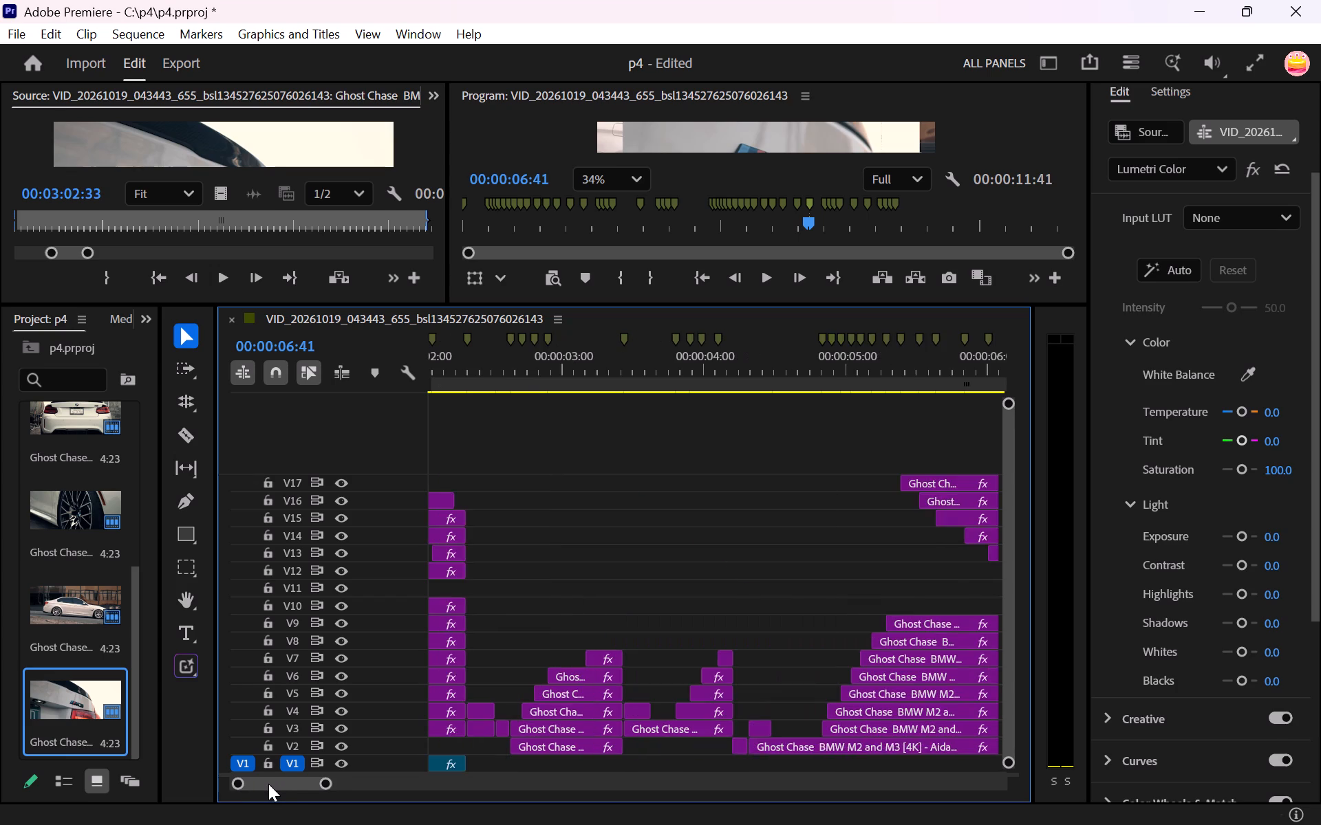
left_click_drag(268, 784, 271, 789)
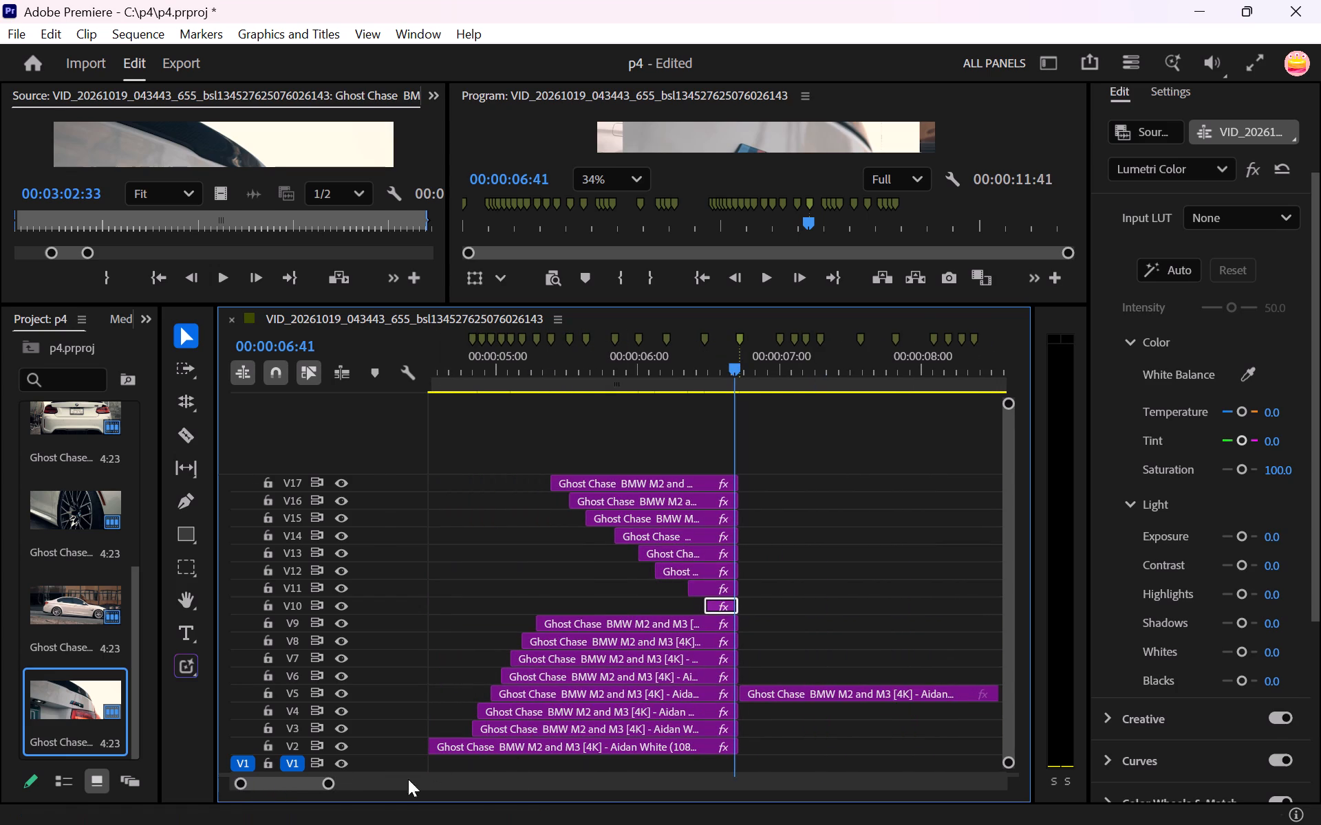
left_click(1007, 627)
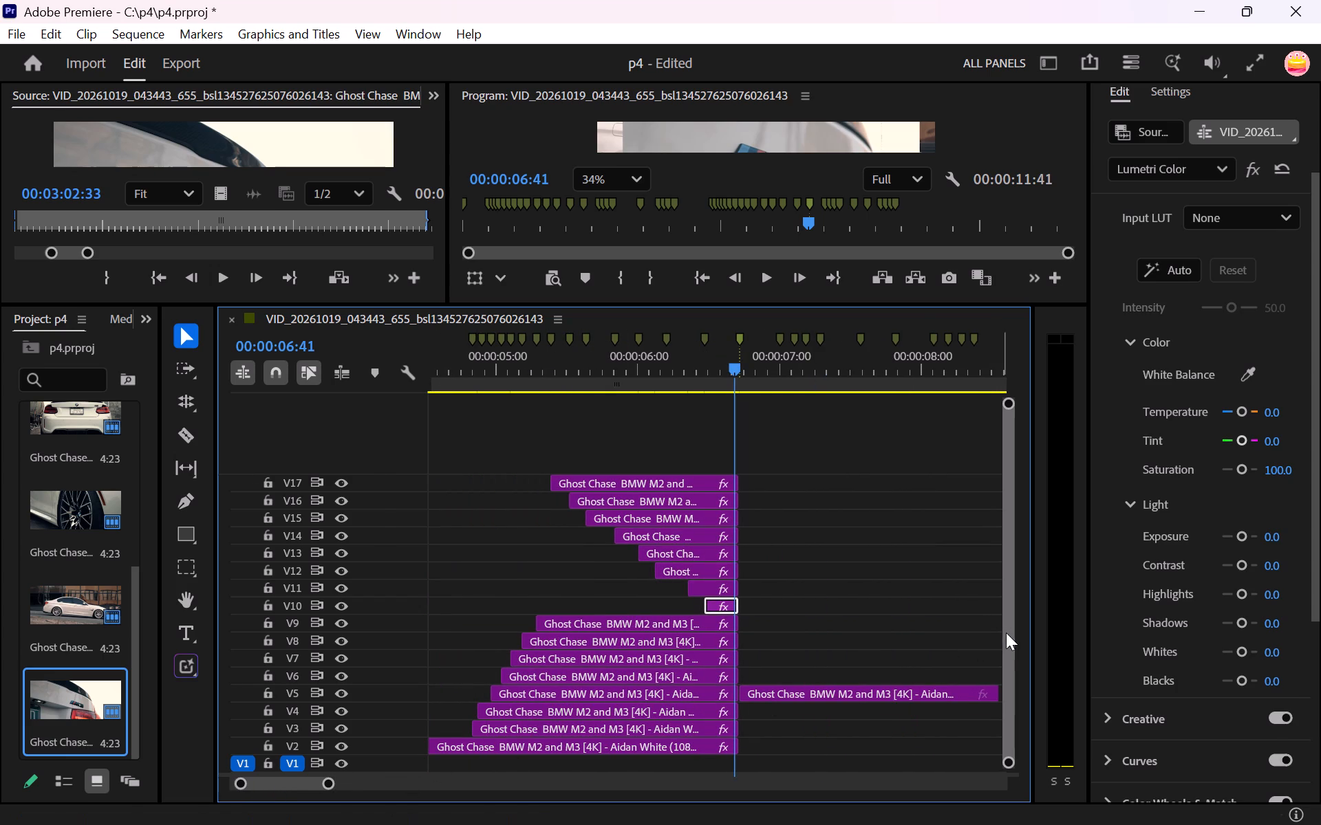
left_click_drag(827, 692, 826, 730)
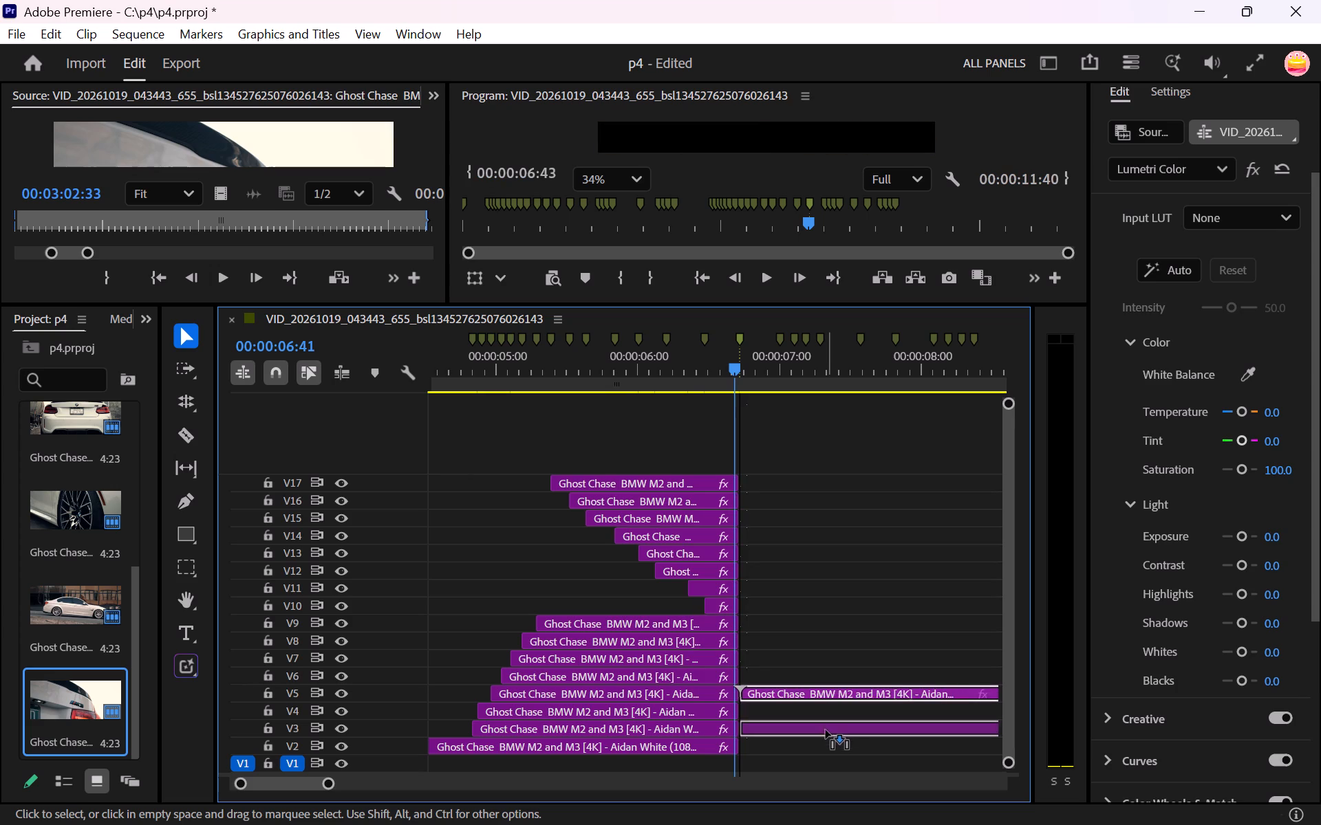
left_click_drag(826, 730, 830, 738)
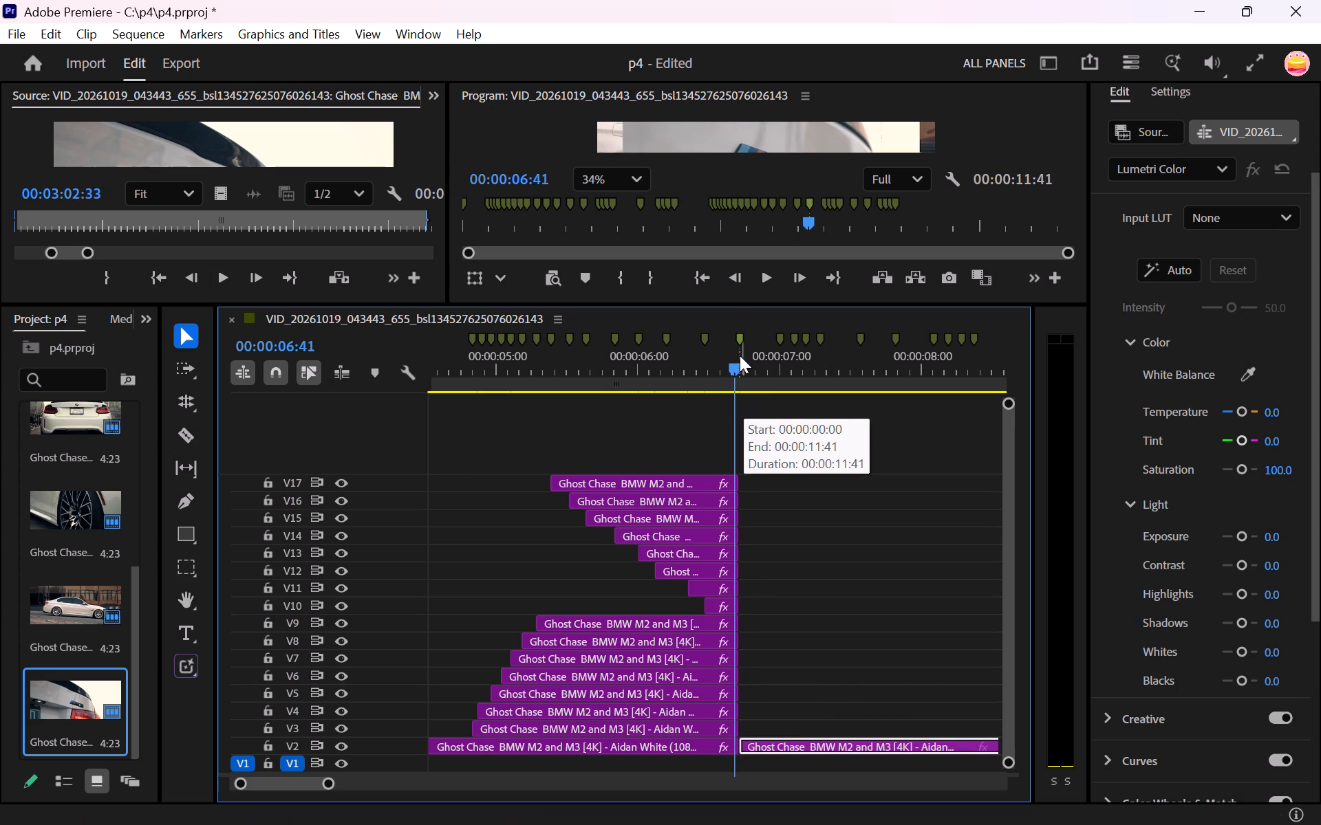
Enlarge the Source and Program monitors by shrinking the timeline area below them.
left_click_drag(734, 305, 732, 331)
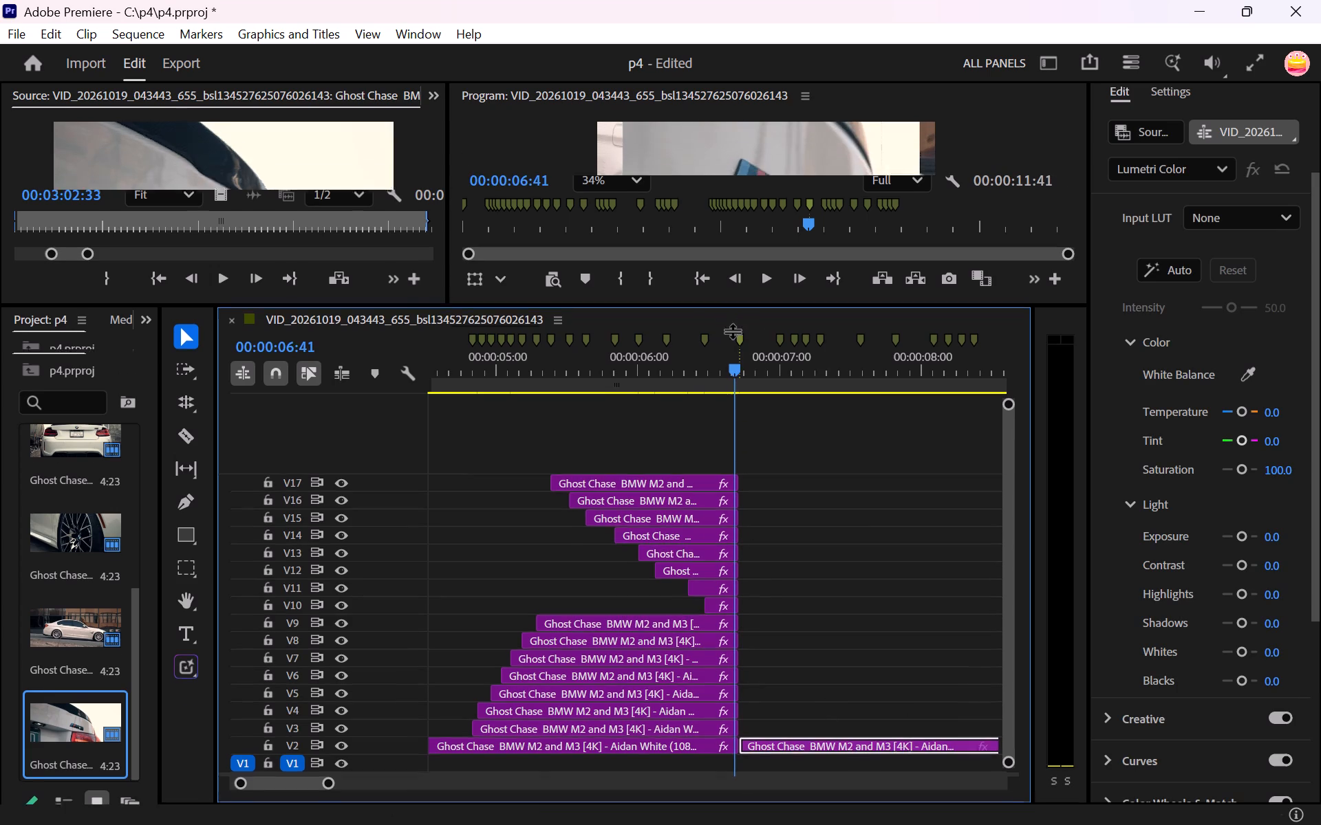
left_click_drag(732, 331, 732, 456)
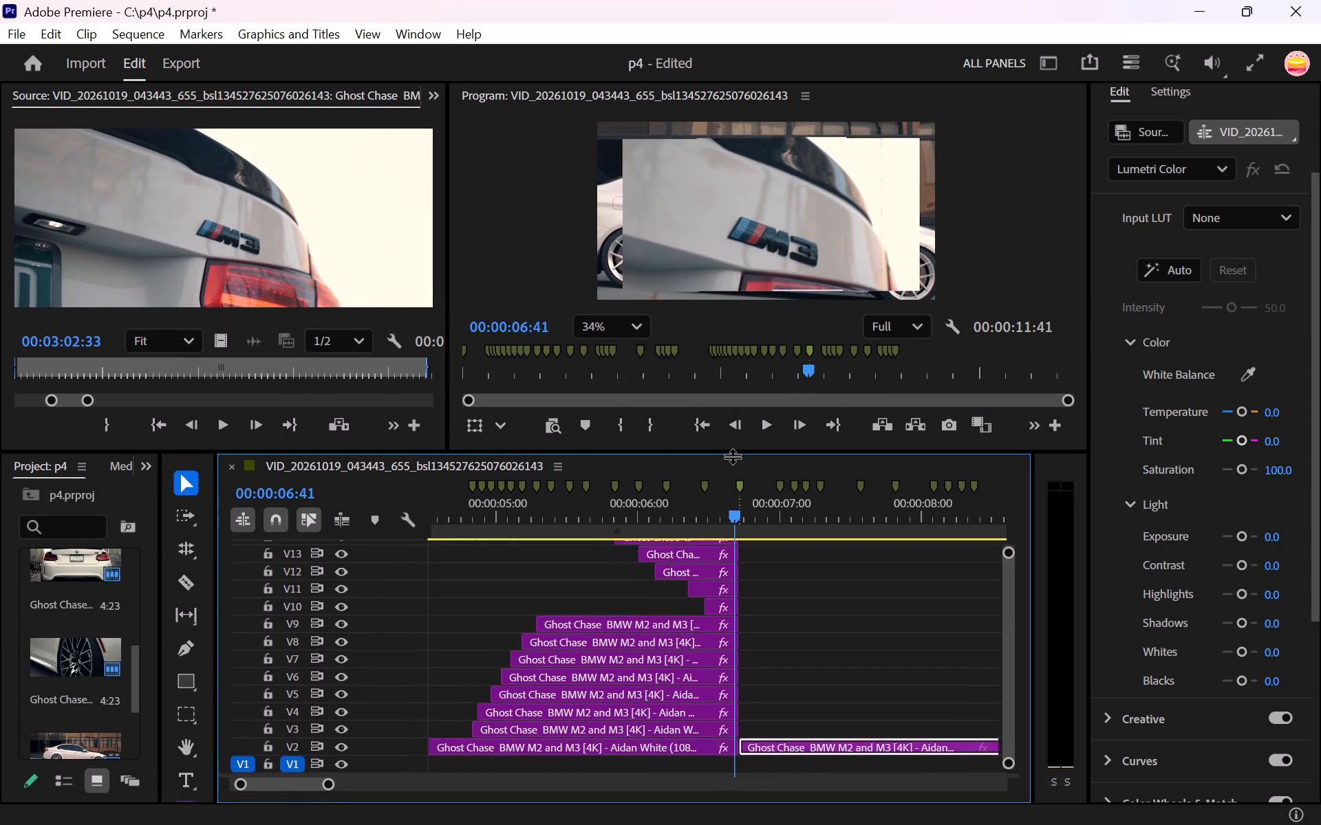
left_click_drag(732, 456, 729, 471)
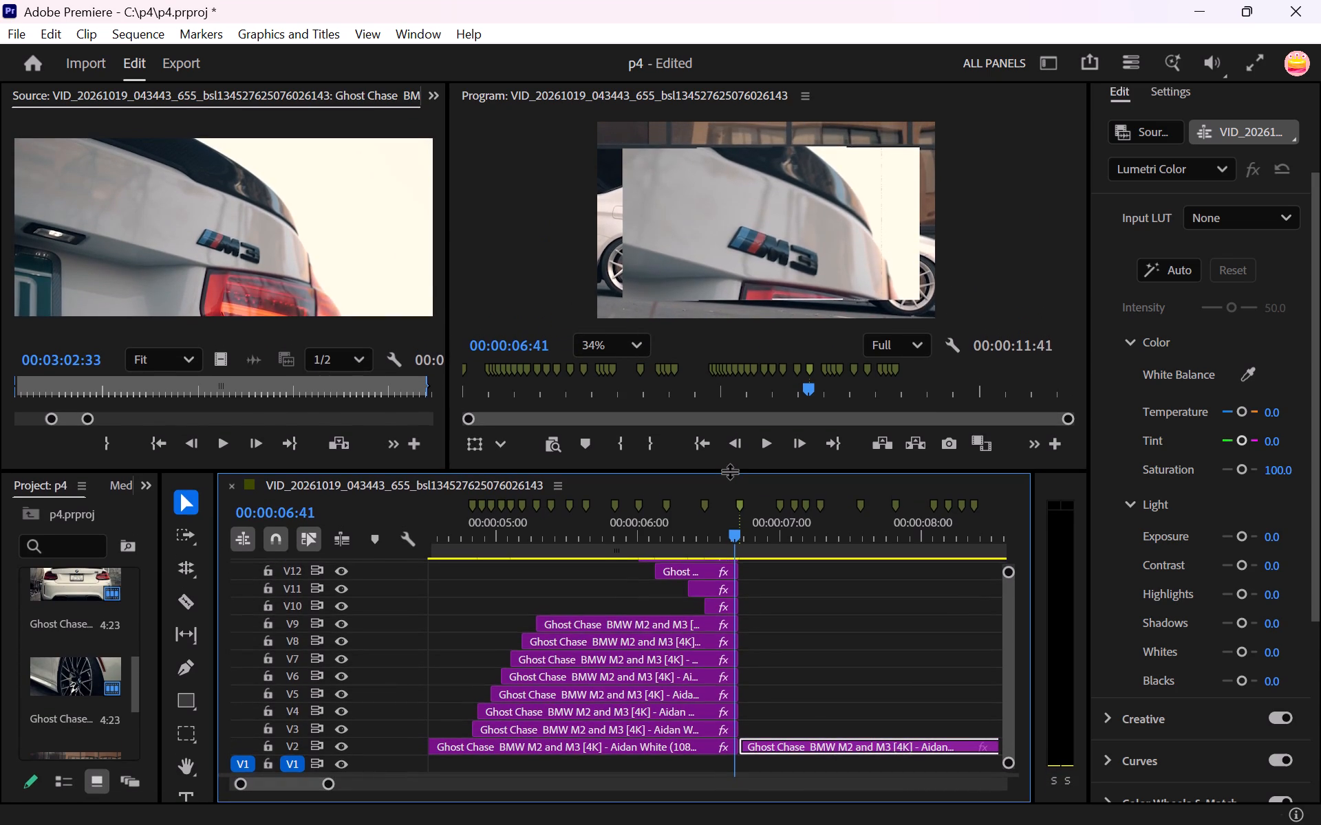
Move the M3 clip from track V2 down to V1, starting at 00:00:06:41, and put the playhead at 00:00:06:42.
left_click_drag(801, 747, 793, 759)
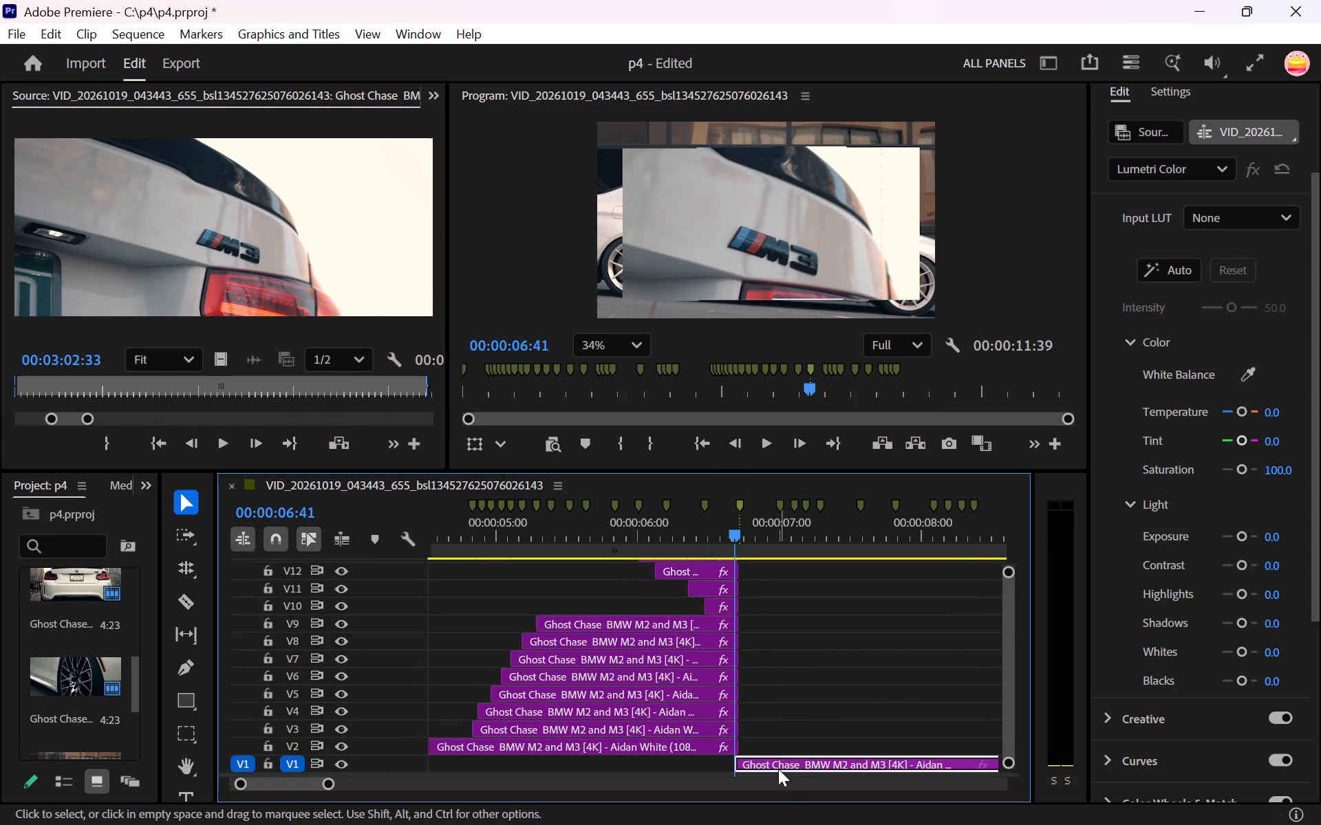
left_click(737, 533)
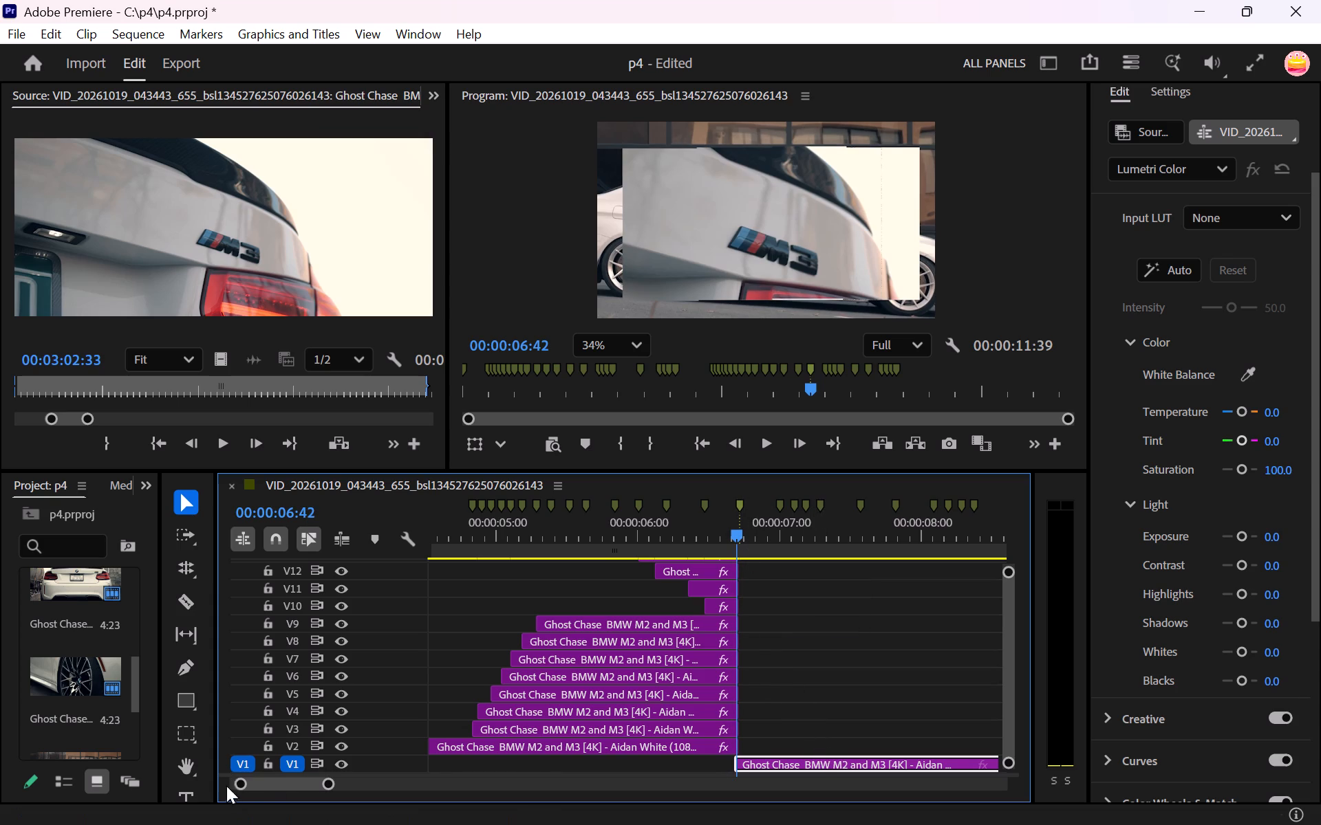
left_click_drag(242, 786, 303, 802)
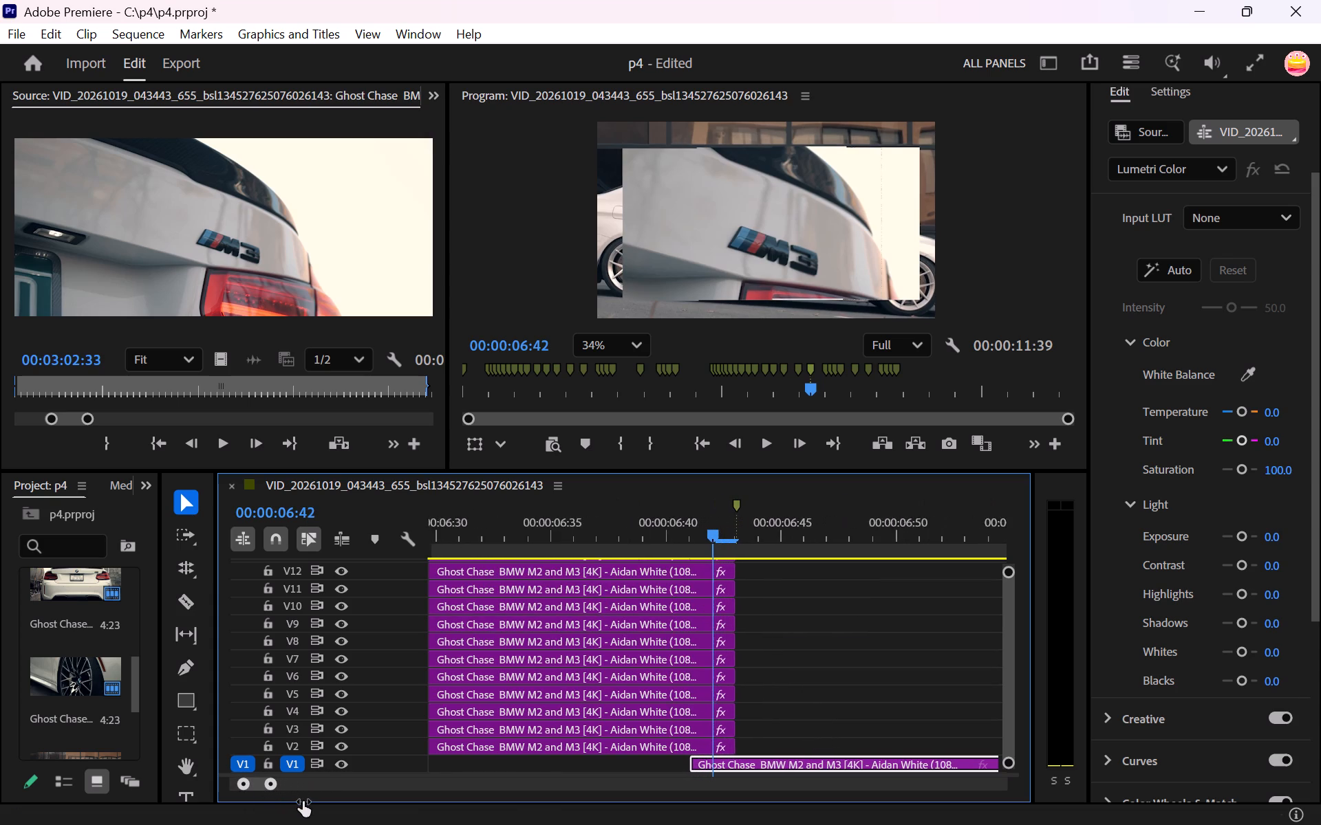
left_click_drag(303, 802, 310, 805)
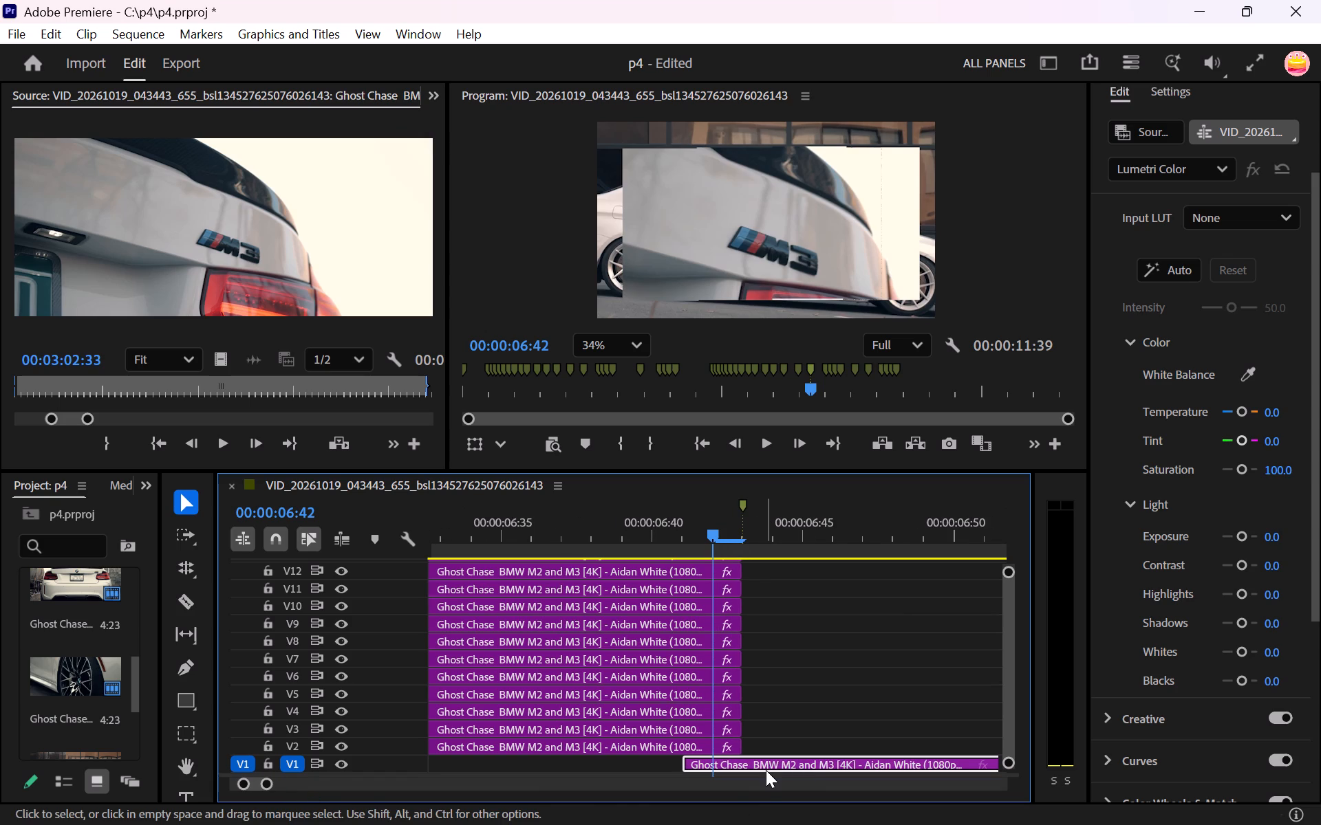
left_click_drag(766, 764, 766, 775)
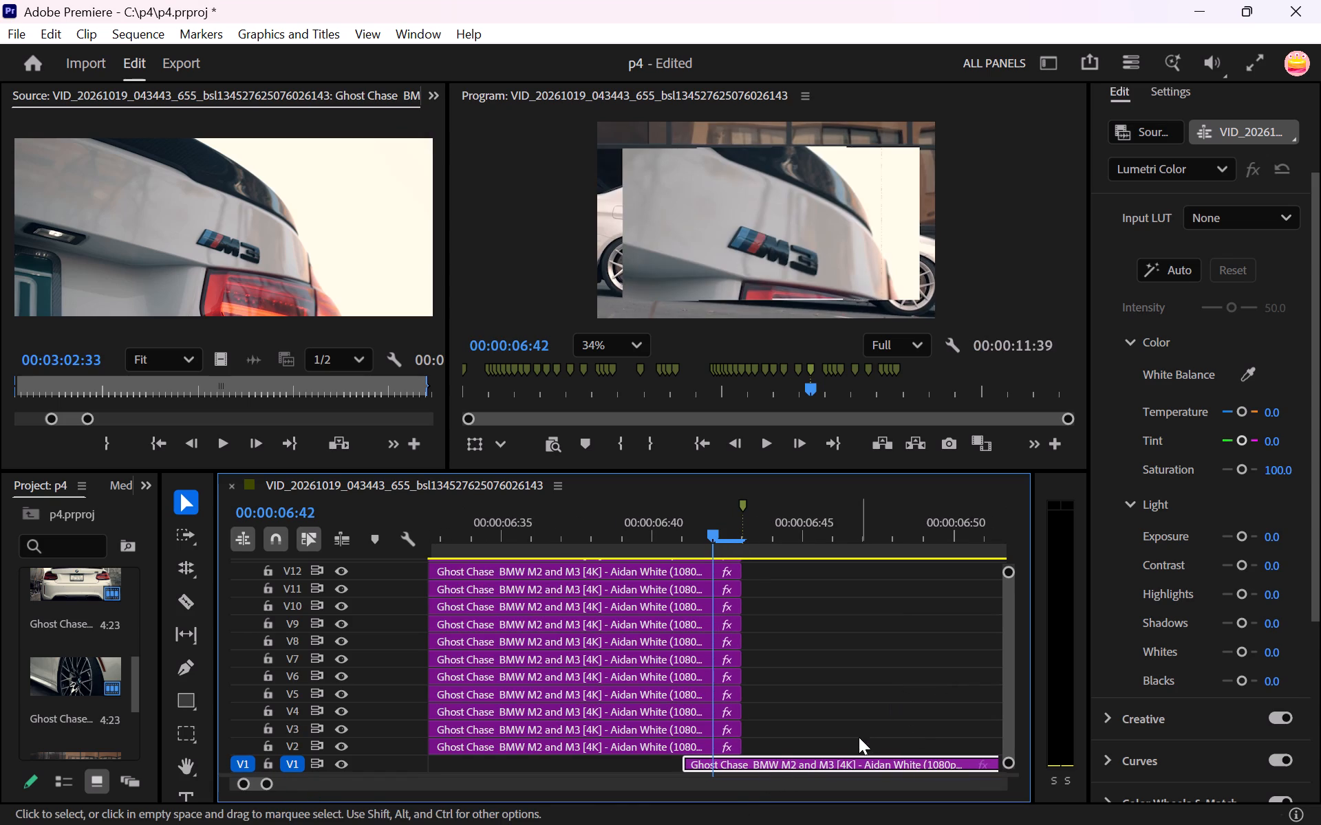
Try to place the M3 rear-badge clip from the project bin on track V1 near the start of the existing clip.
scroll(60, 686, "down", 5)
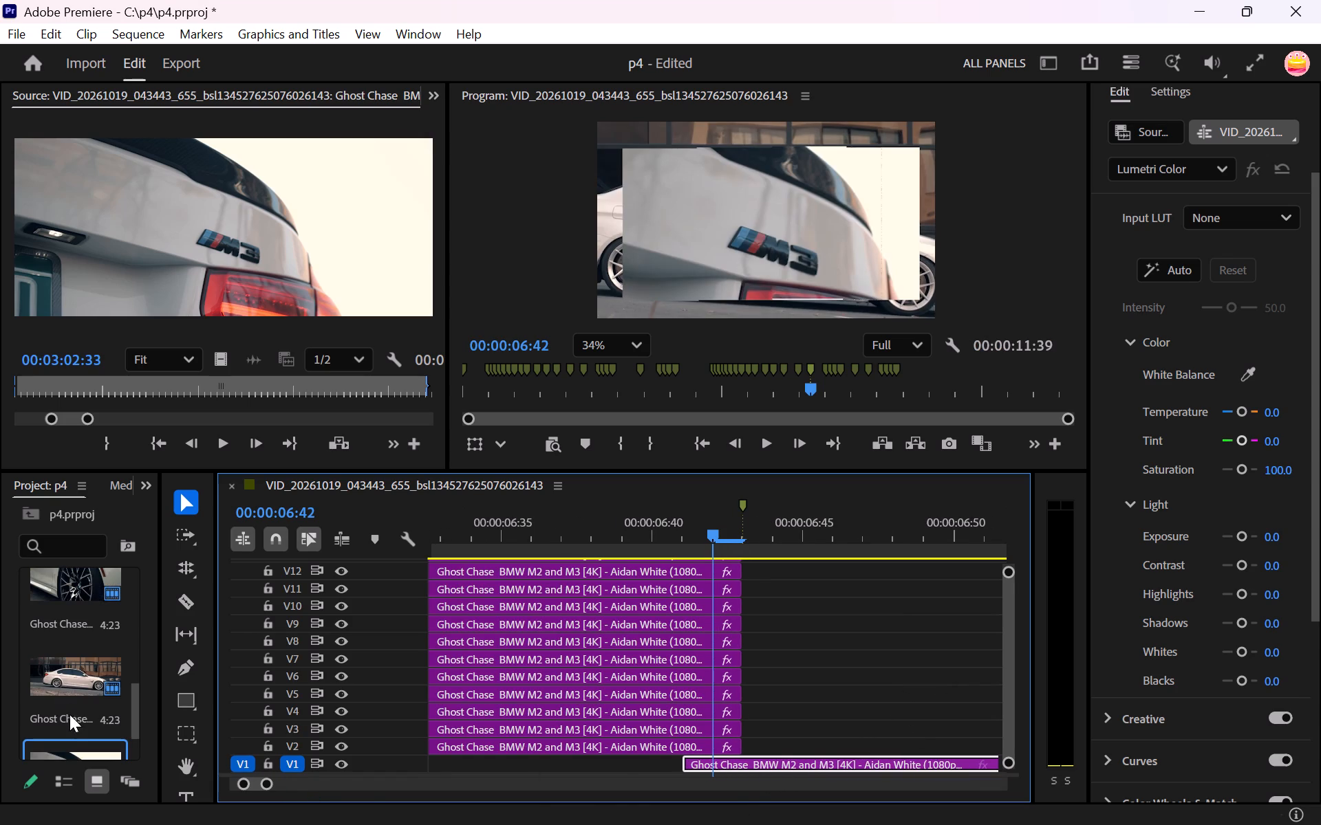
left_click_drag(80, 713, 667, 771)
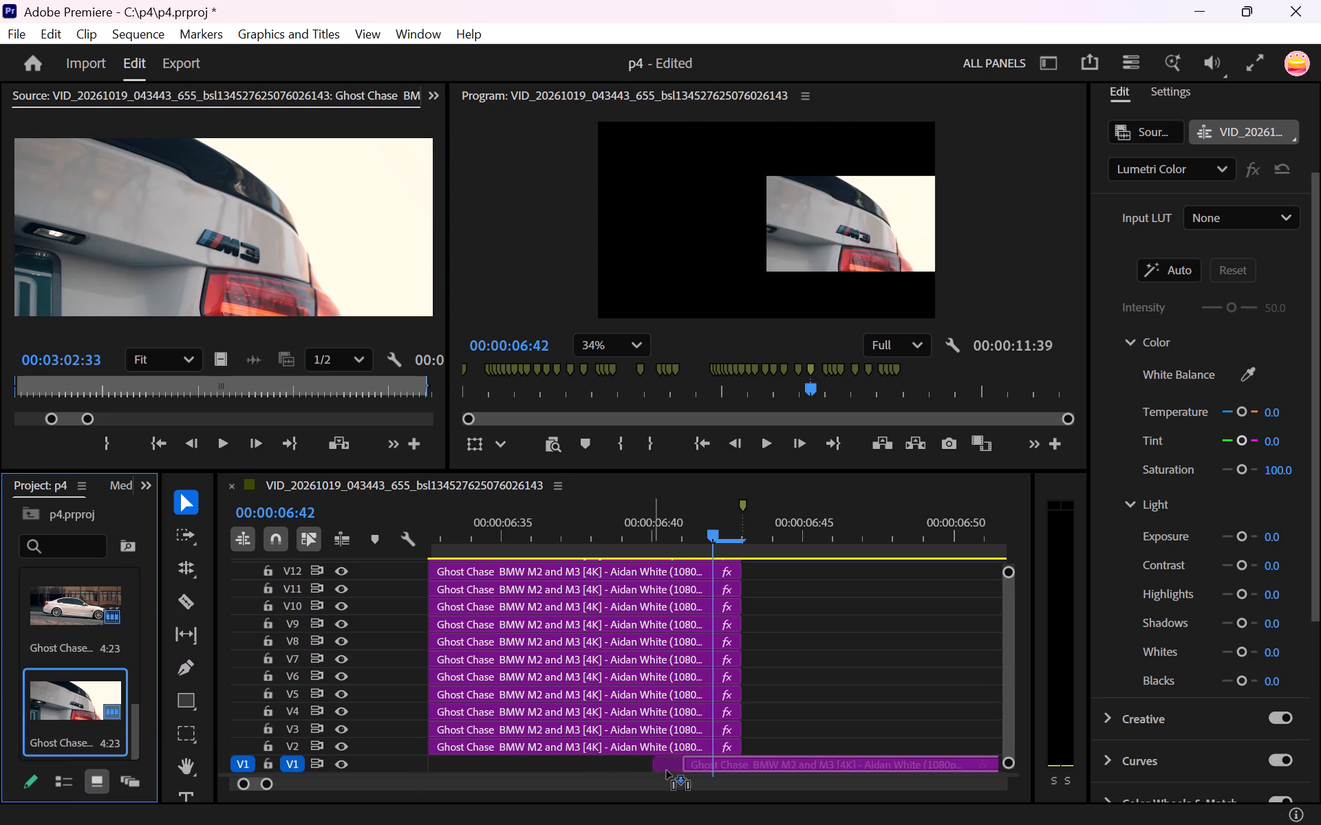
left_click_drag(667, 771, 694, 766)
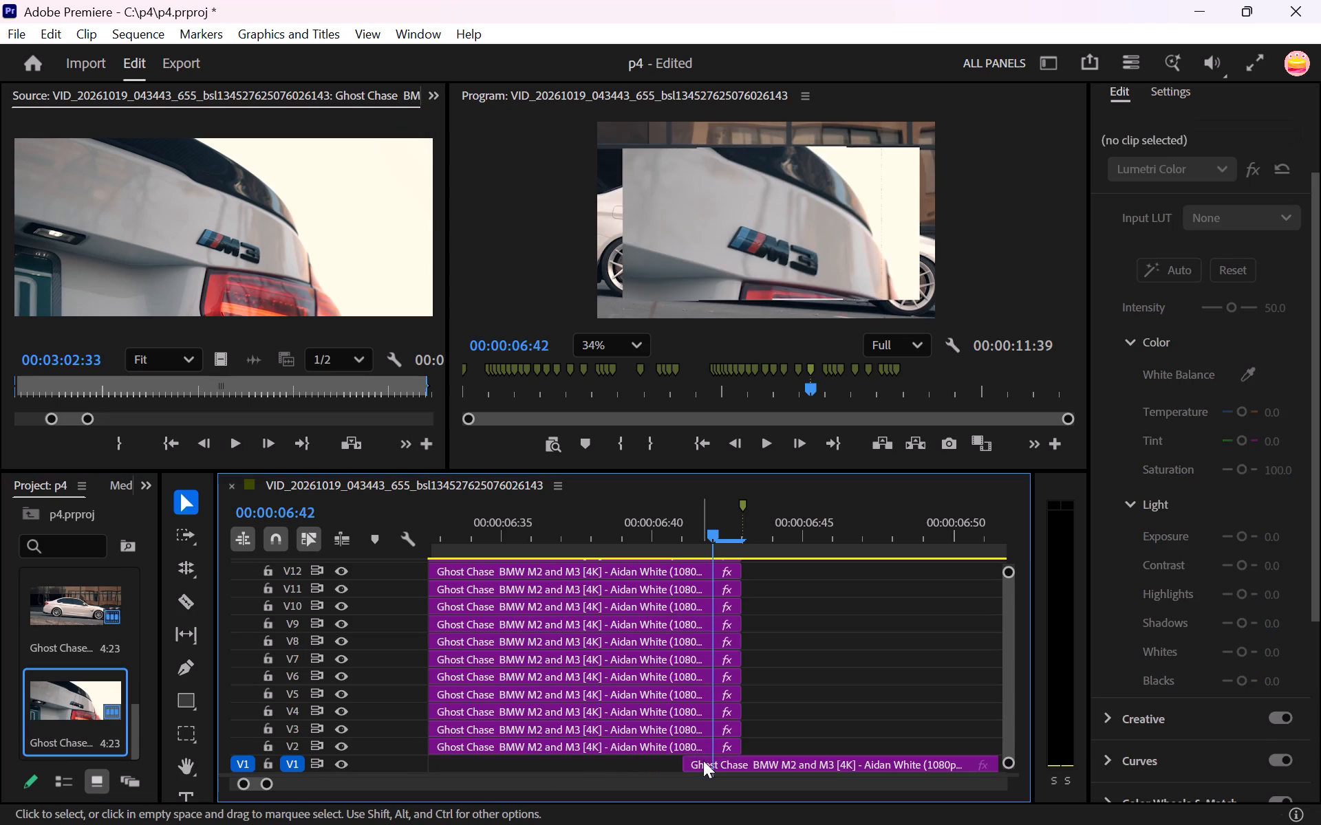
Move the M3 clip from V1 up to track V18 above the stacked clips, starting at 00:00:06:42.
left_click(740, 760)
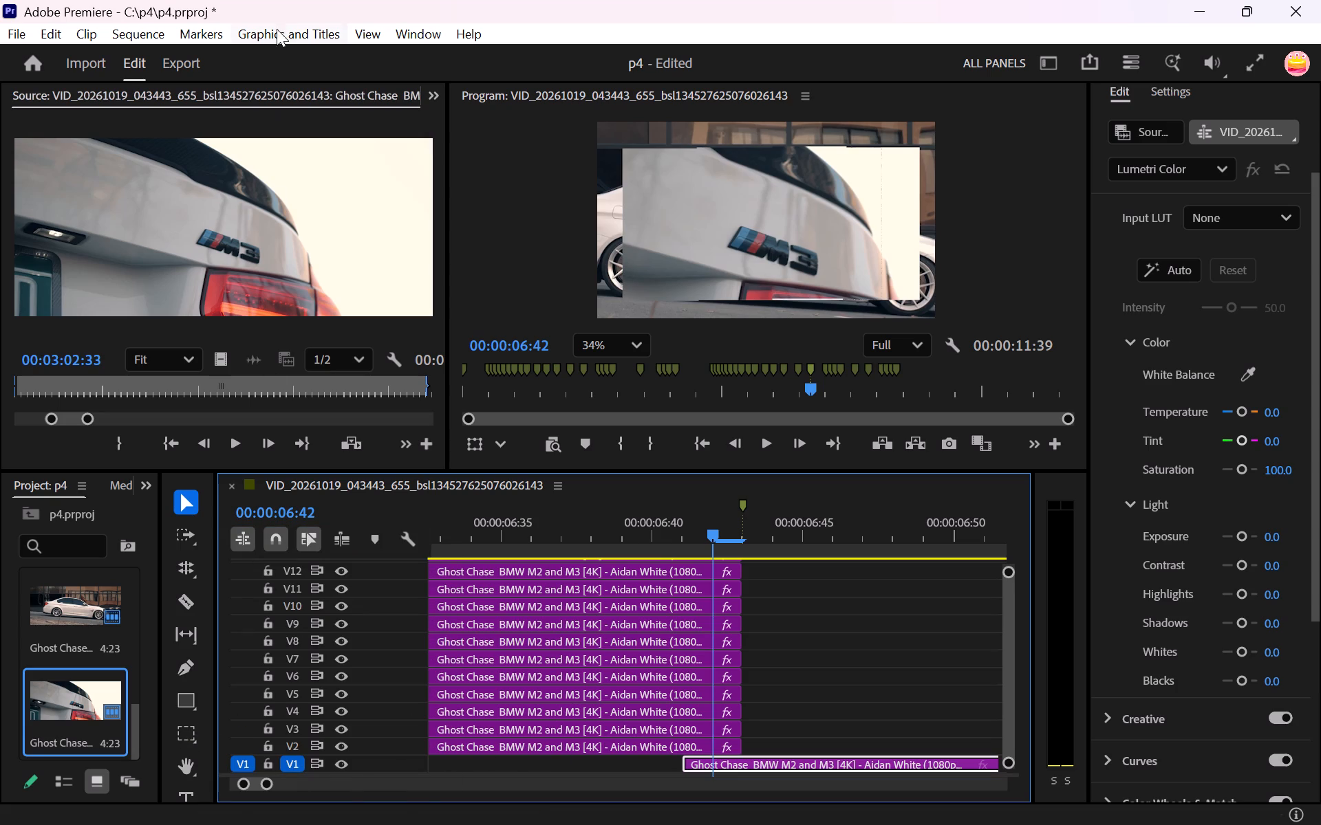
left_click_drag(754, 759, 773, 568)
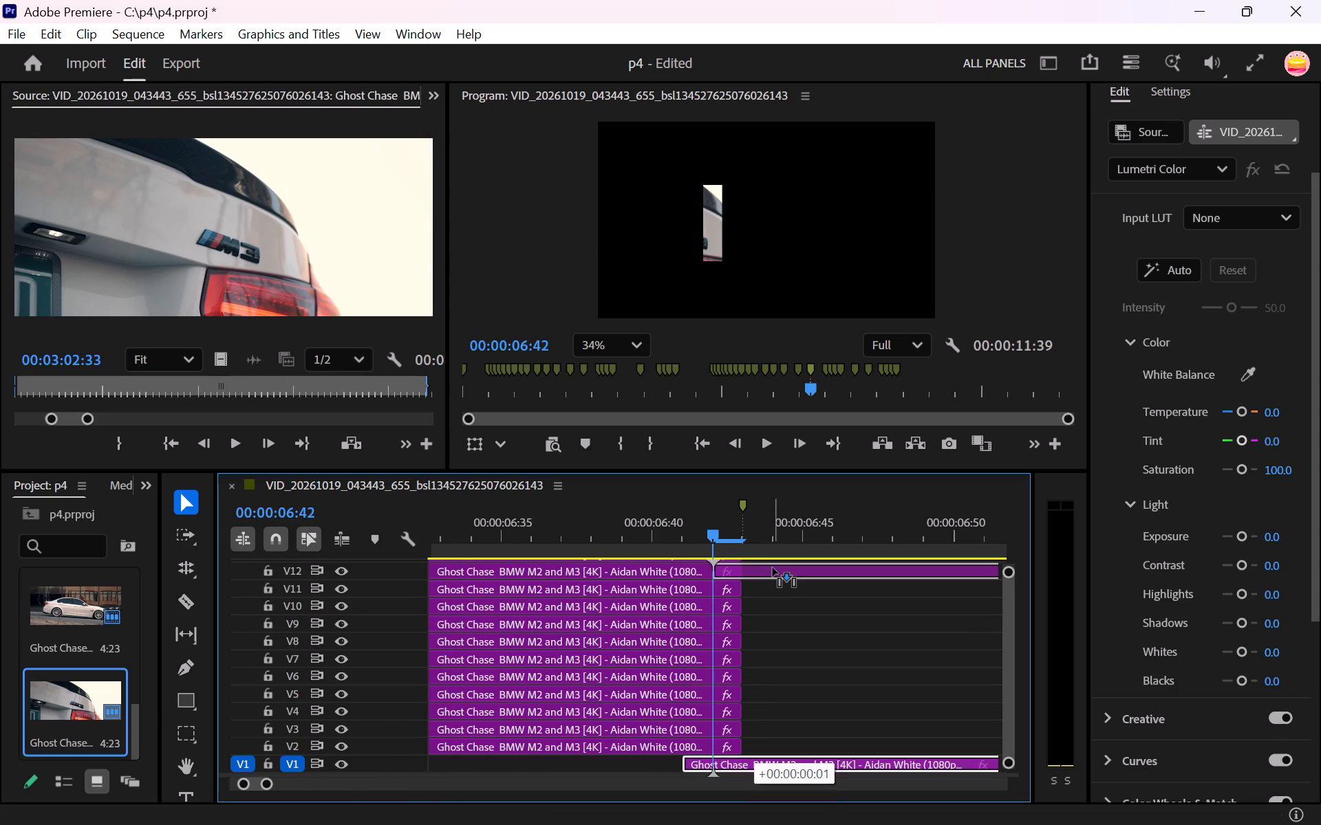
left_click_drag(773, 568, 815, 572)
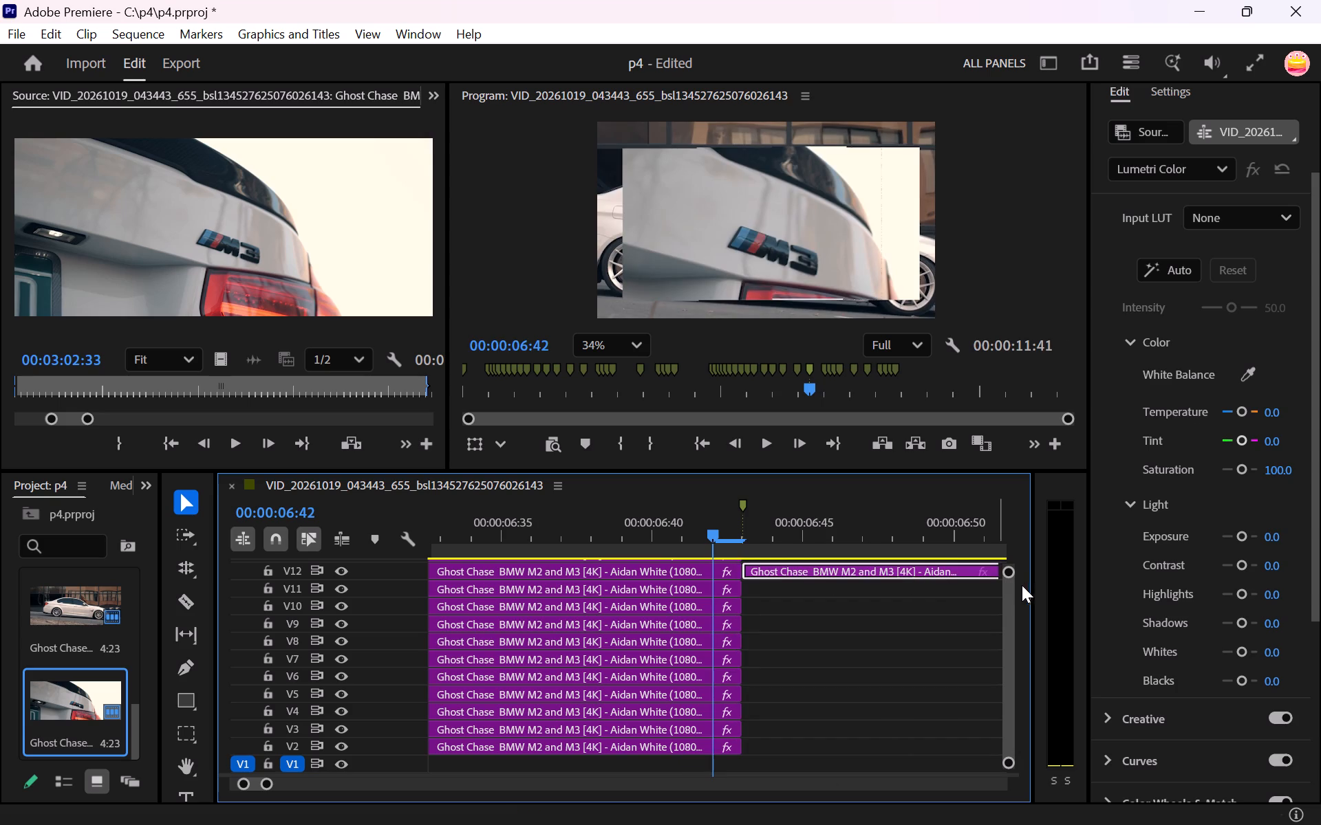
left_click_drag(1004, 604, 1001, 557)
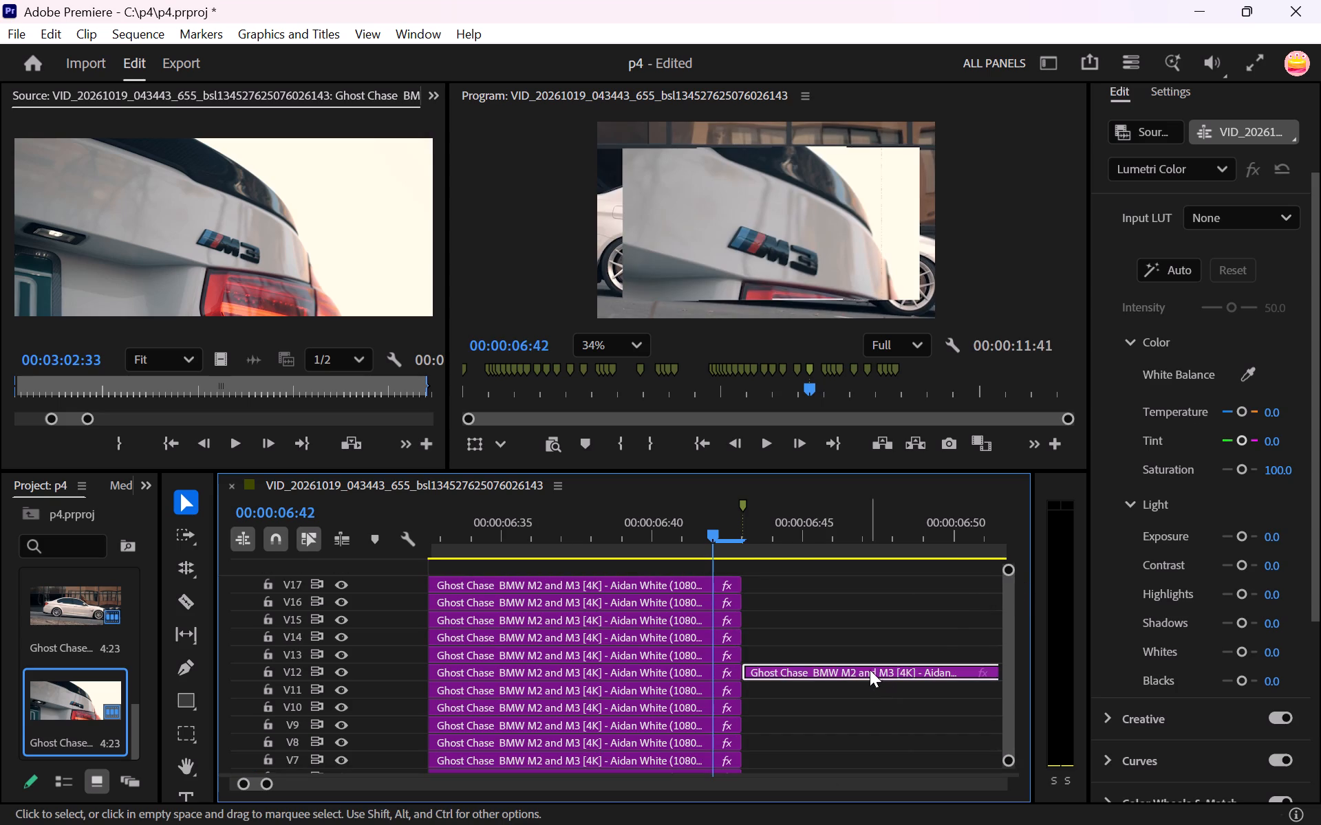
left_click_drag(869, 668, 823, 569)
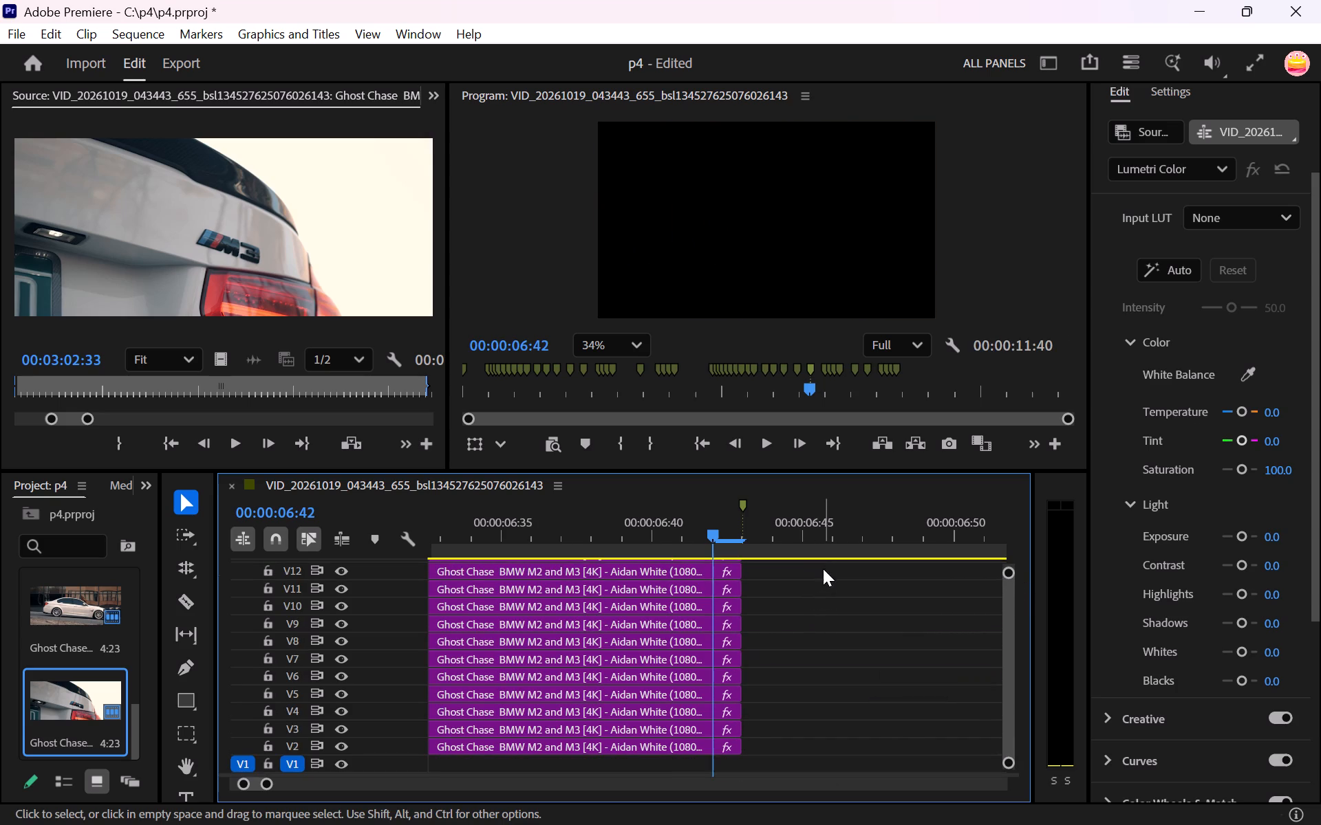
left_click_drag(1002, 591, 1000, 576)
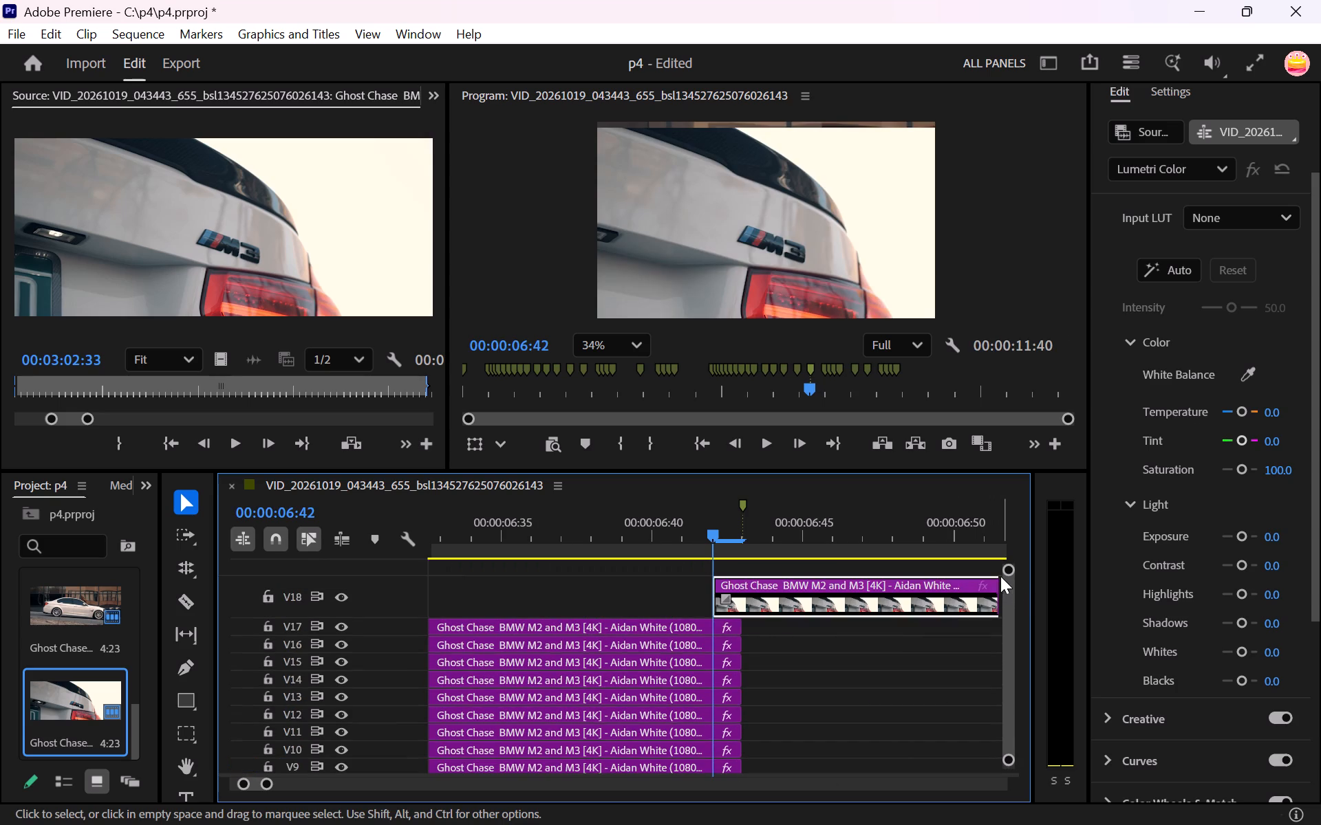
left_click_drag(1000, 576, 998, 571)
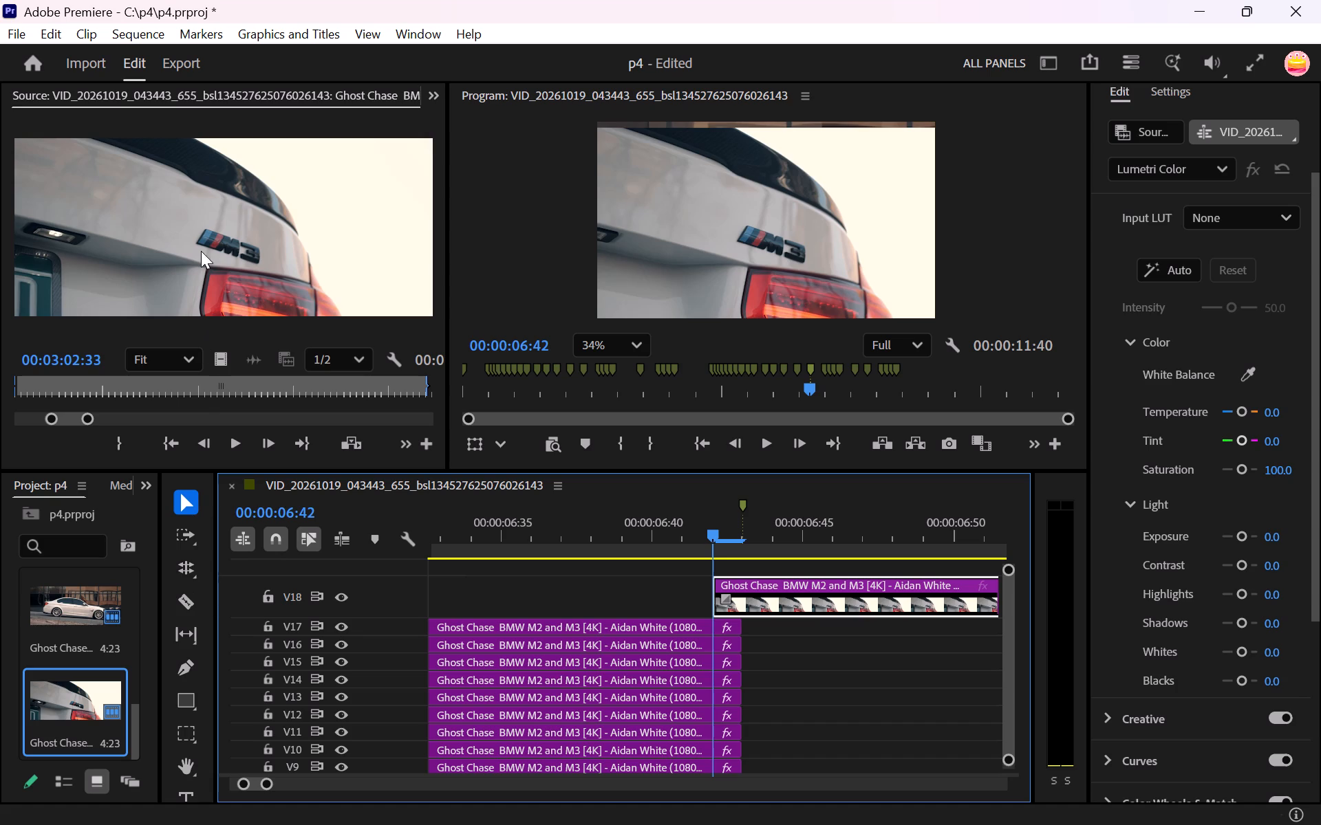
Open the V18 M3 clip's Motion settings in Effect Controls and show its transform box in the Program monitor.
left_click(445, 100)
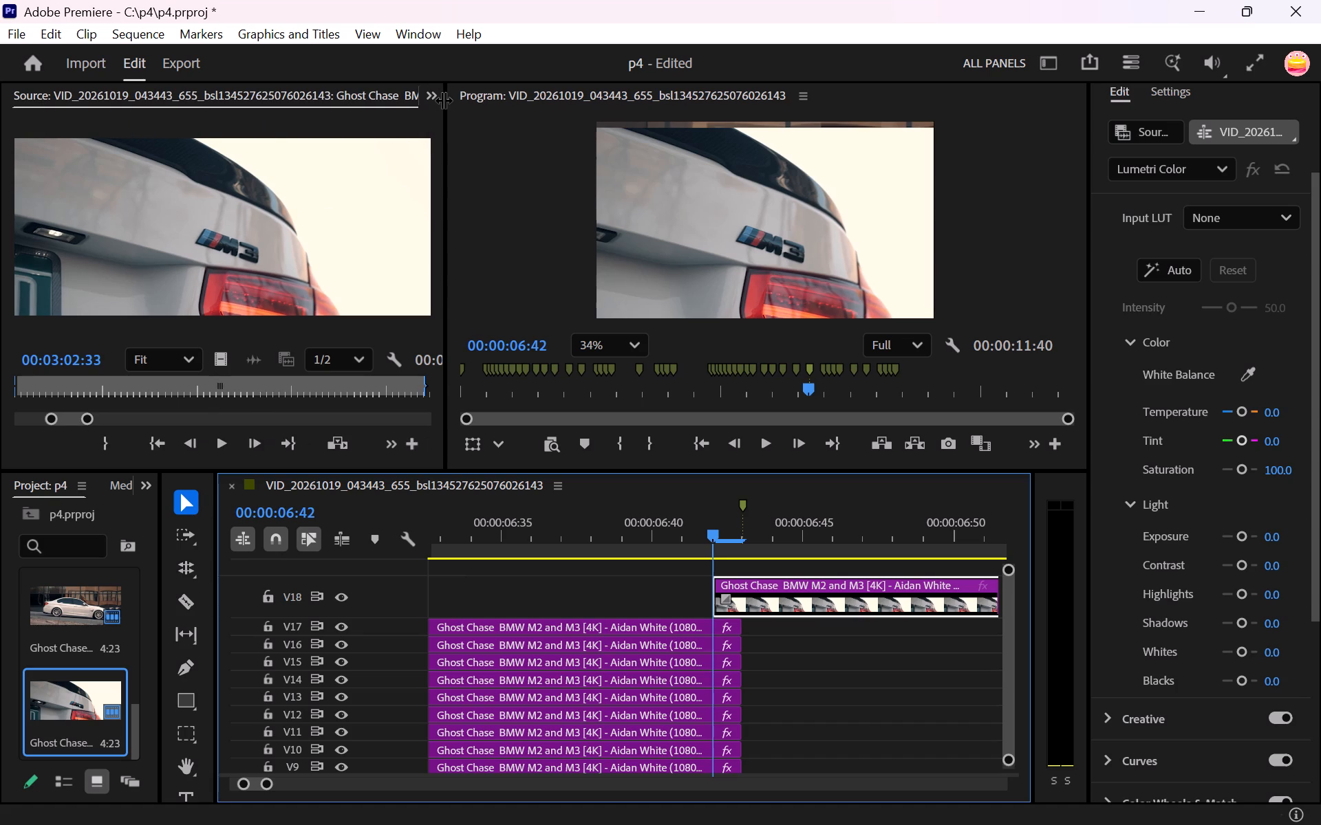
left_click(434, 102)
left_click(465, 125)
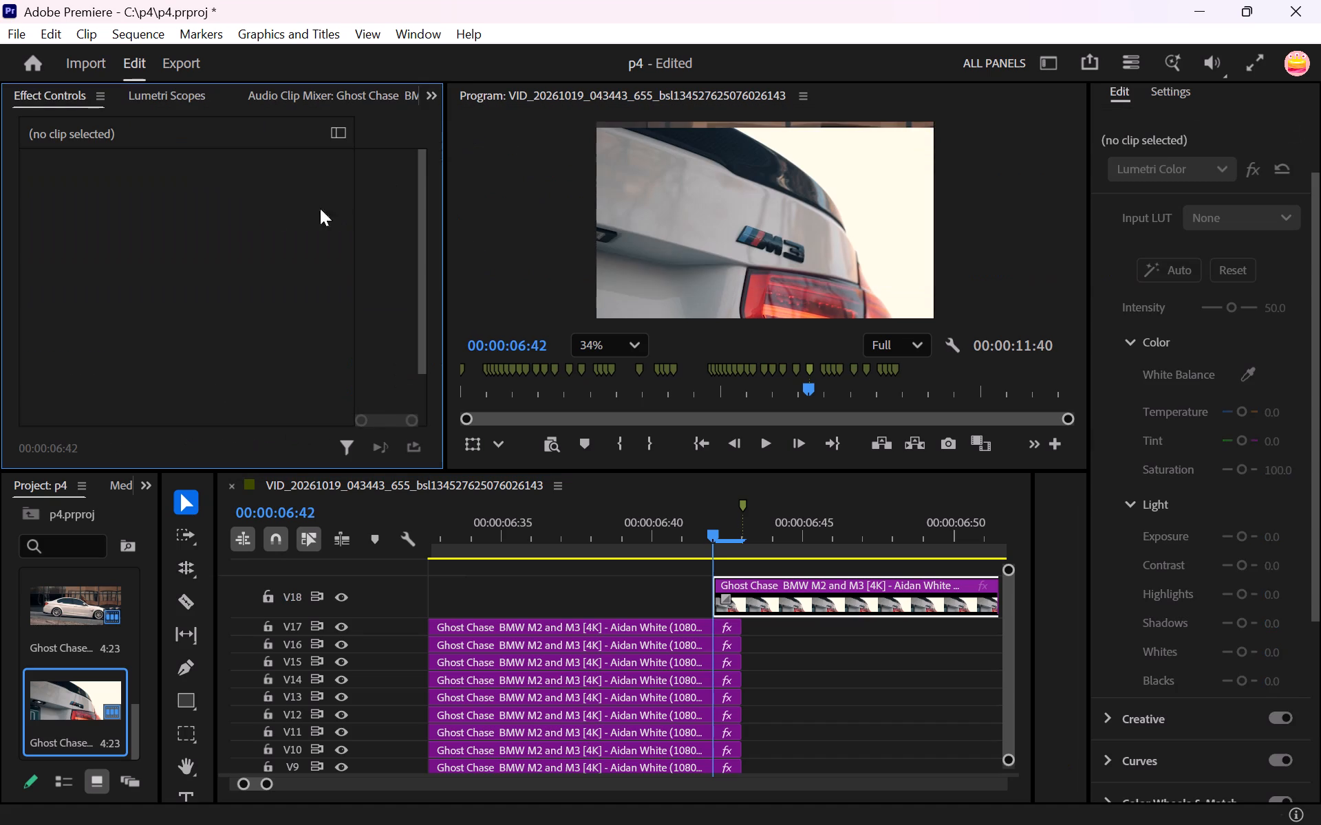
left_click(813, 591)
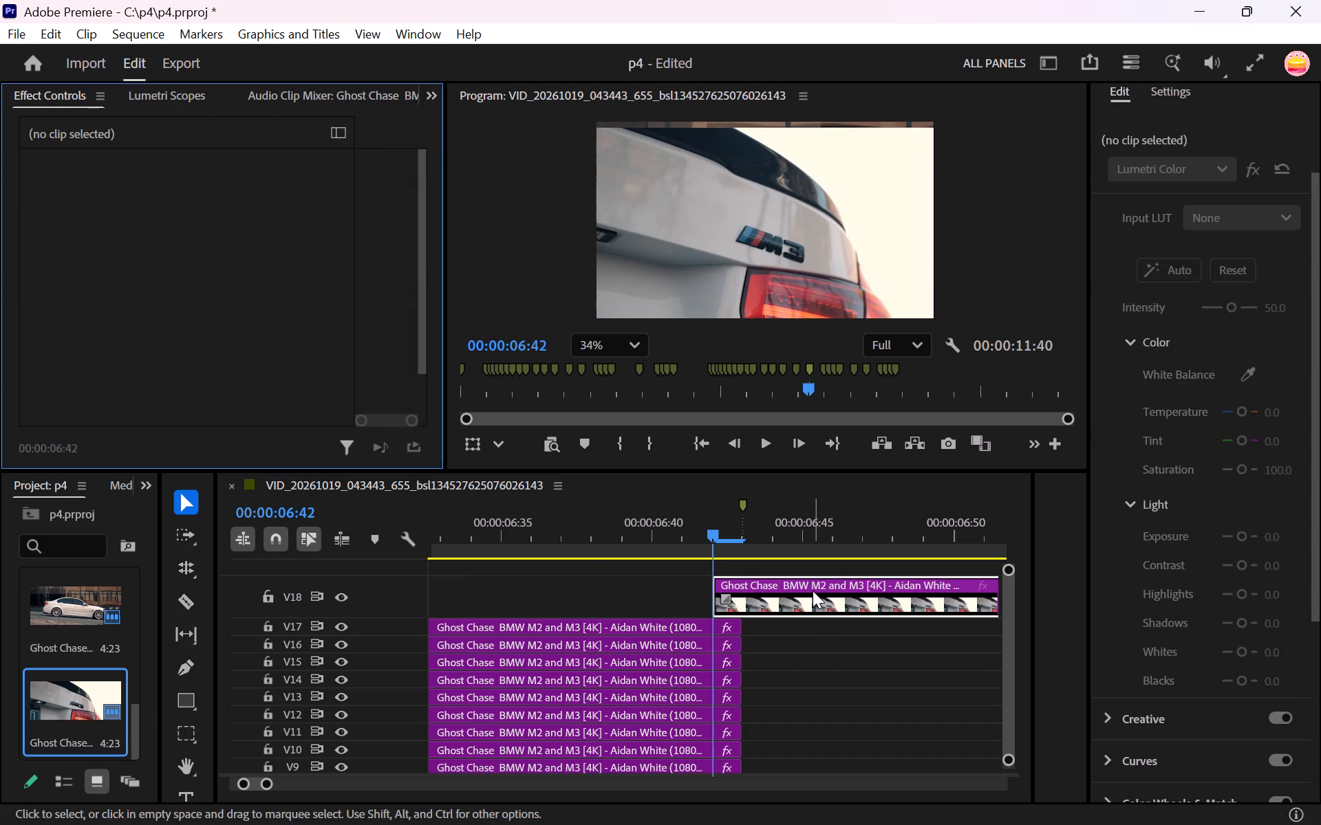
left_click(31, 199)
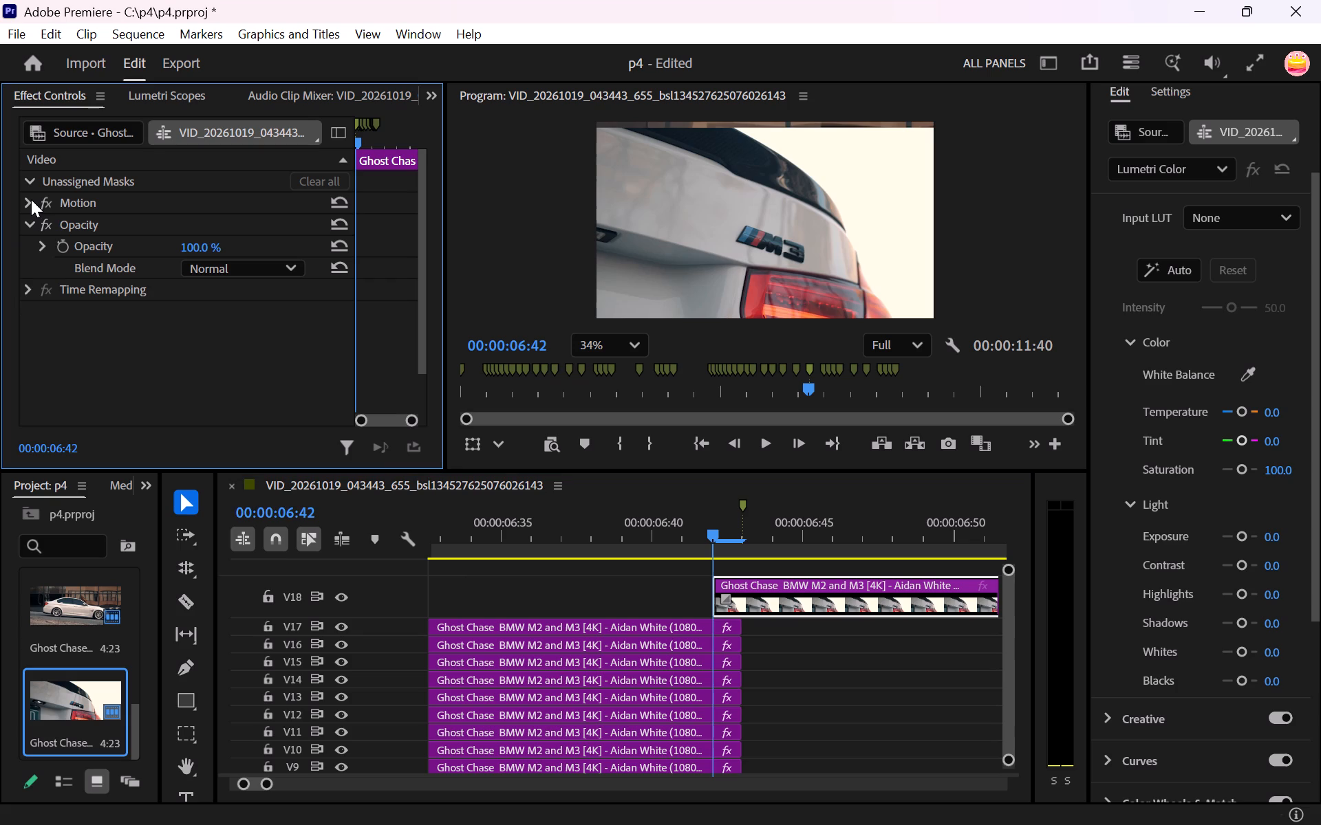
left_click(105, 243)
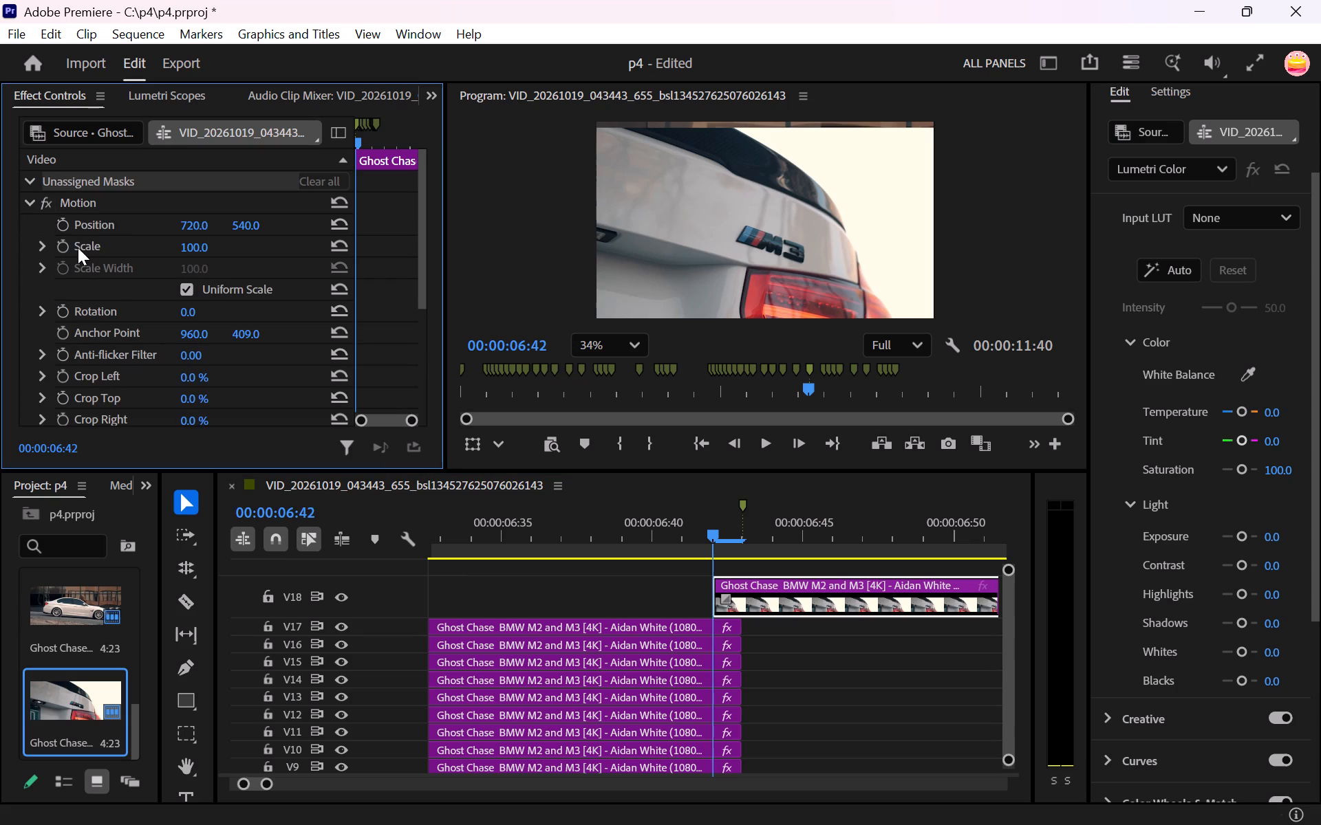
left_click(78, 247)
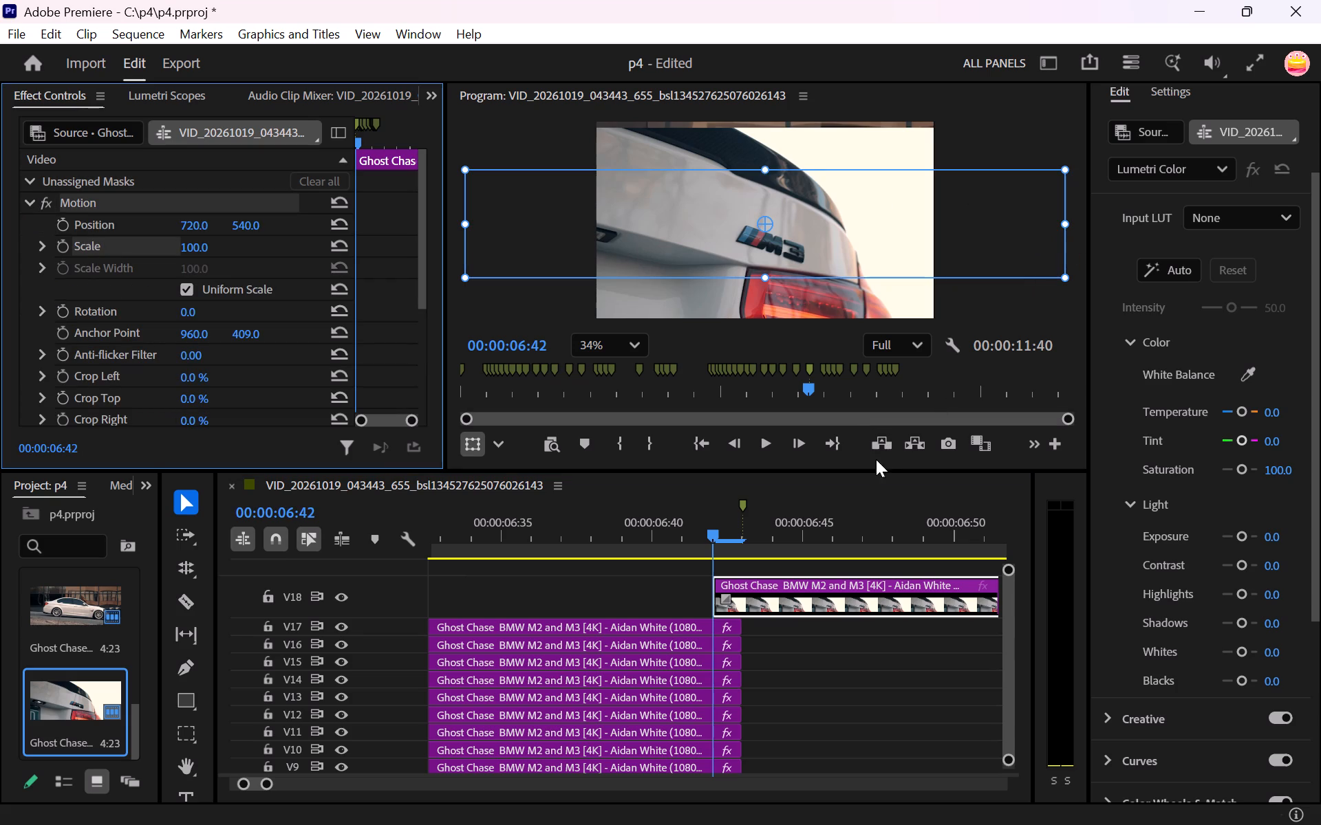
Enlarge the Program monitor and scale the V18 M3 clip down uniformly to about 62.8 at 00:00:06:42.
left_click_drag(879, 470, 876, 570)
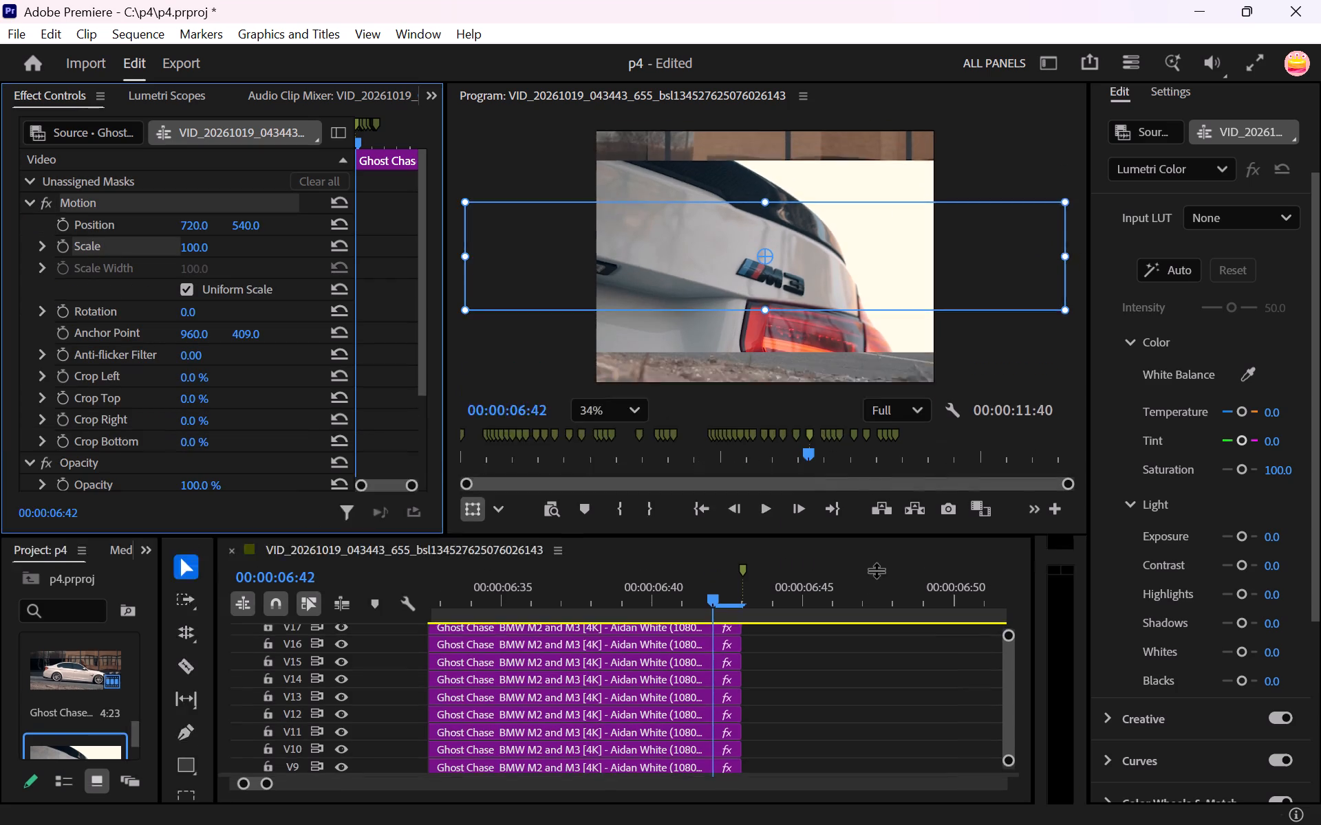
left_click_drag(876, 570, 876, 567)
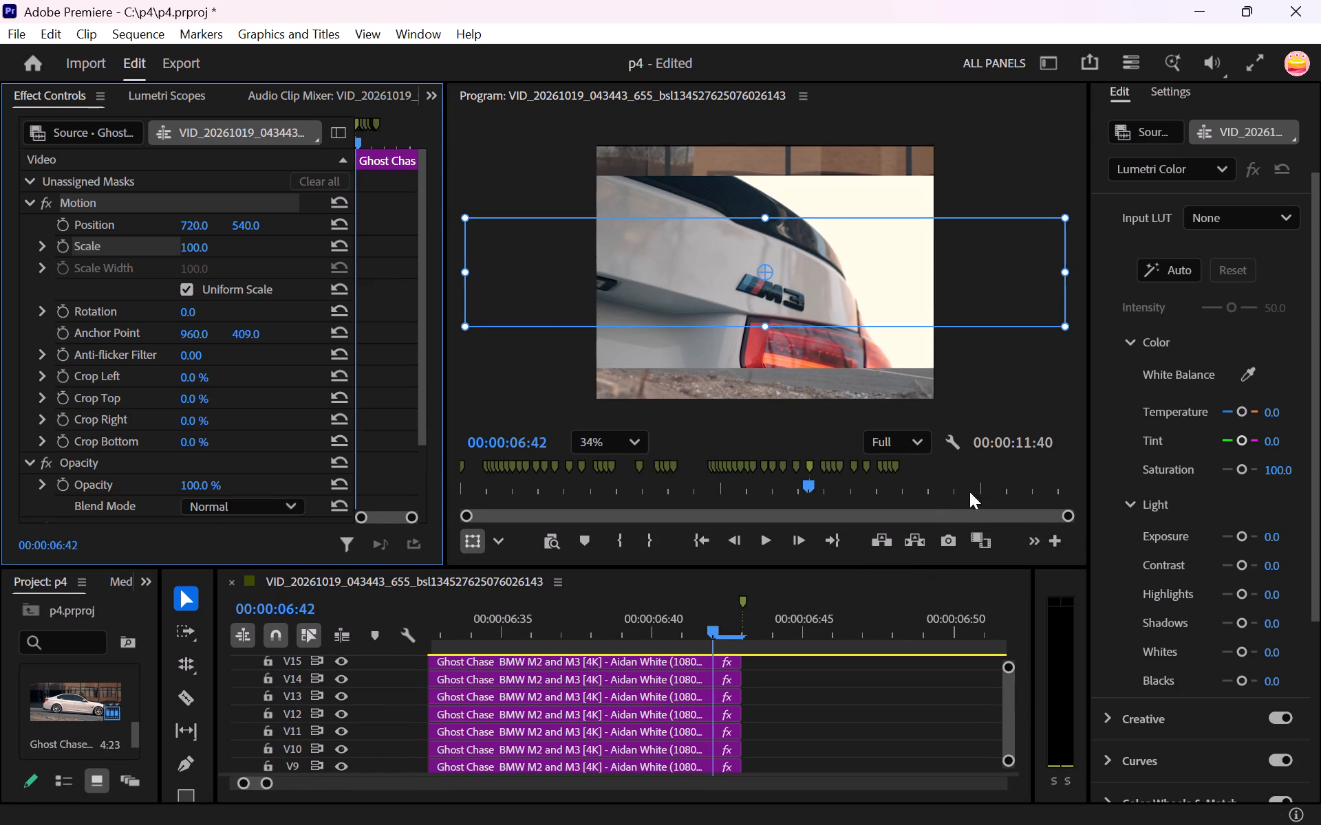
key("Right")
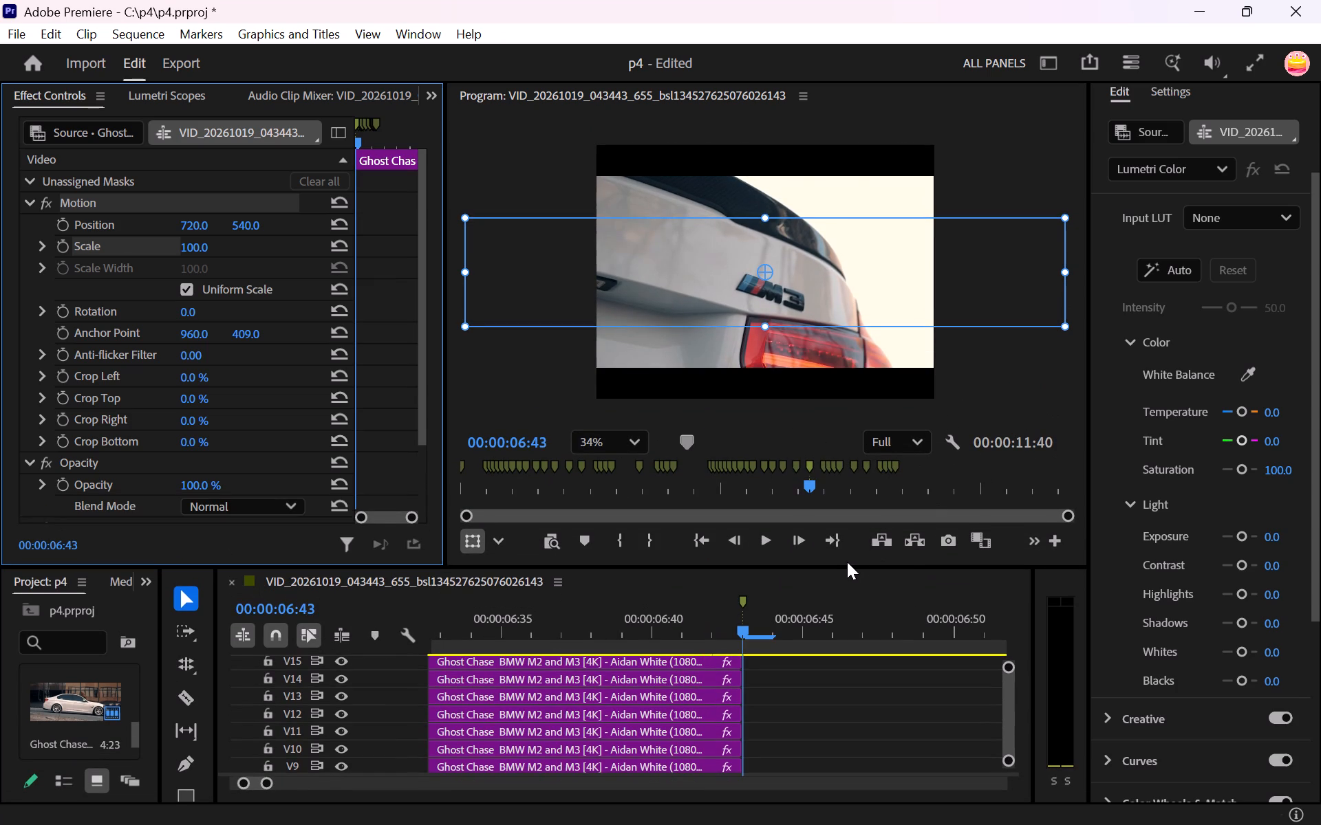
key("Left")
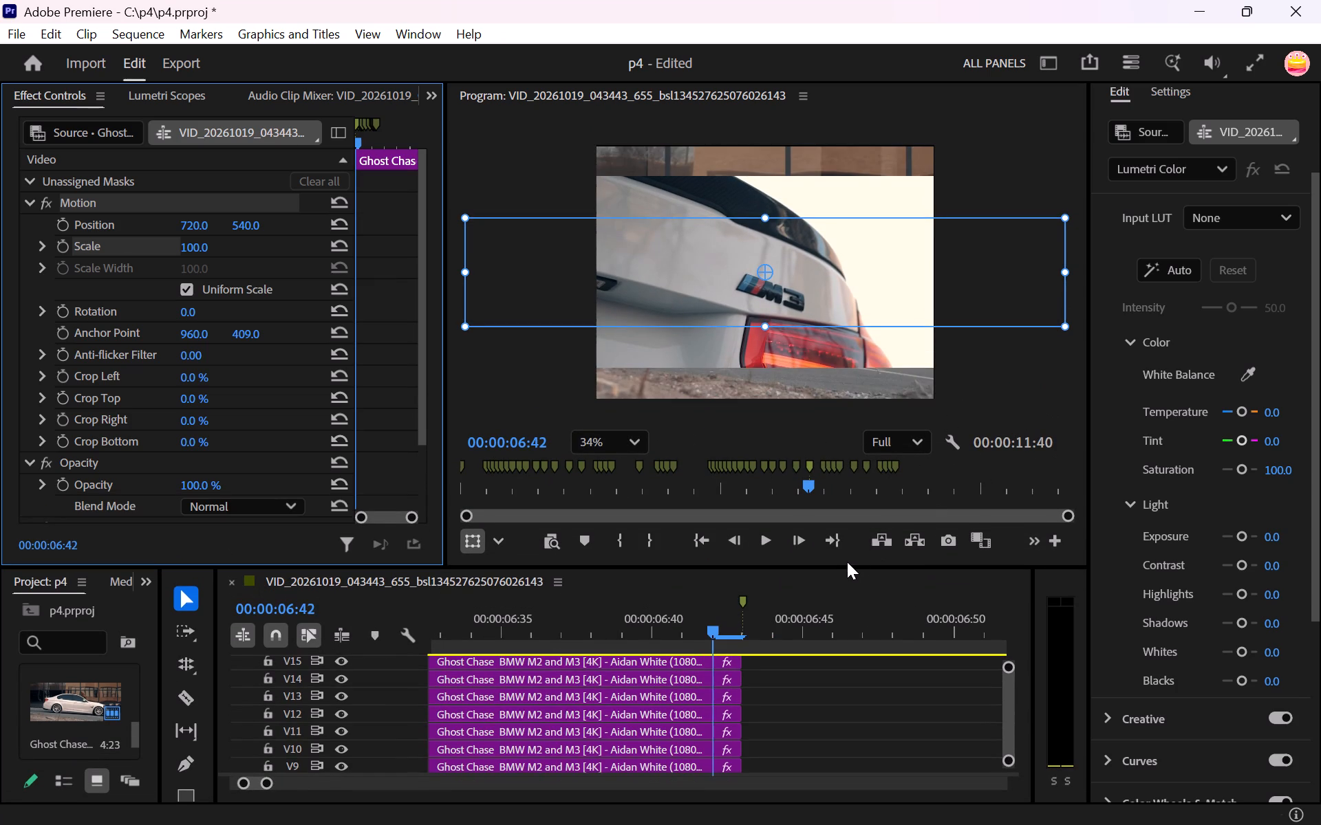
left_click_drag(463, 270, 486, 276)
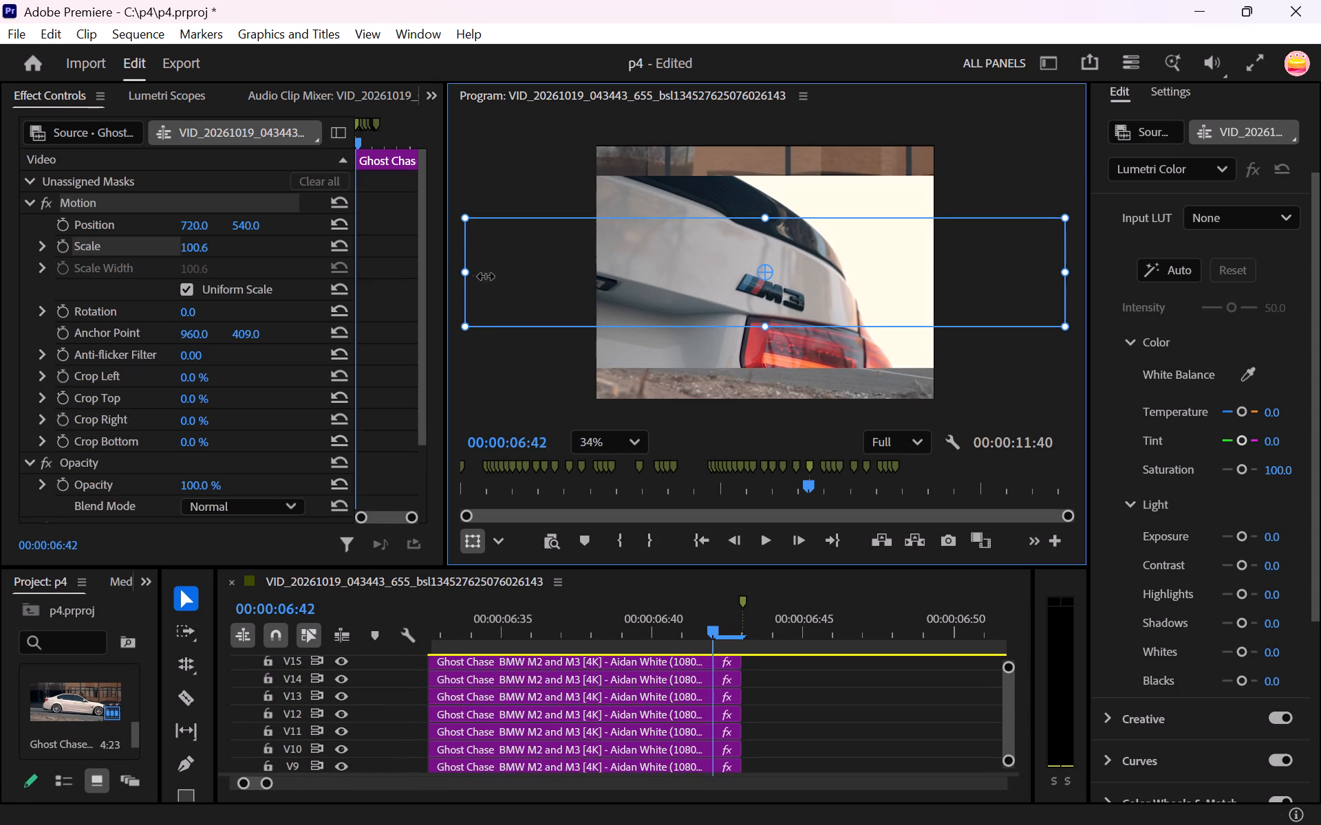
left_click_drag(486, 276, 555, 278)
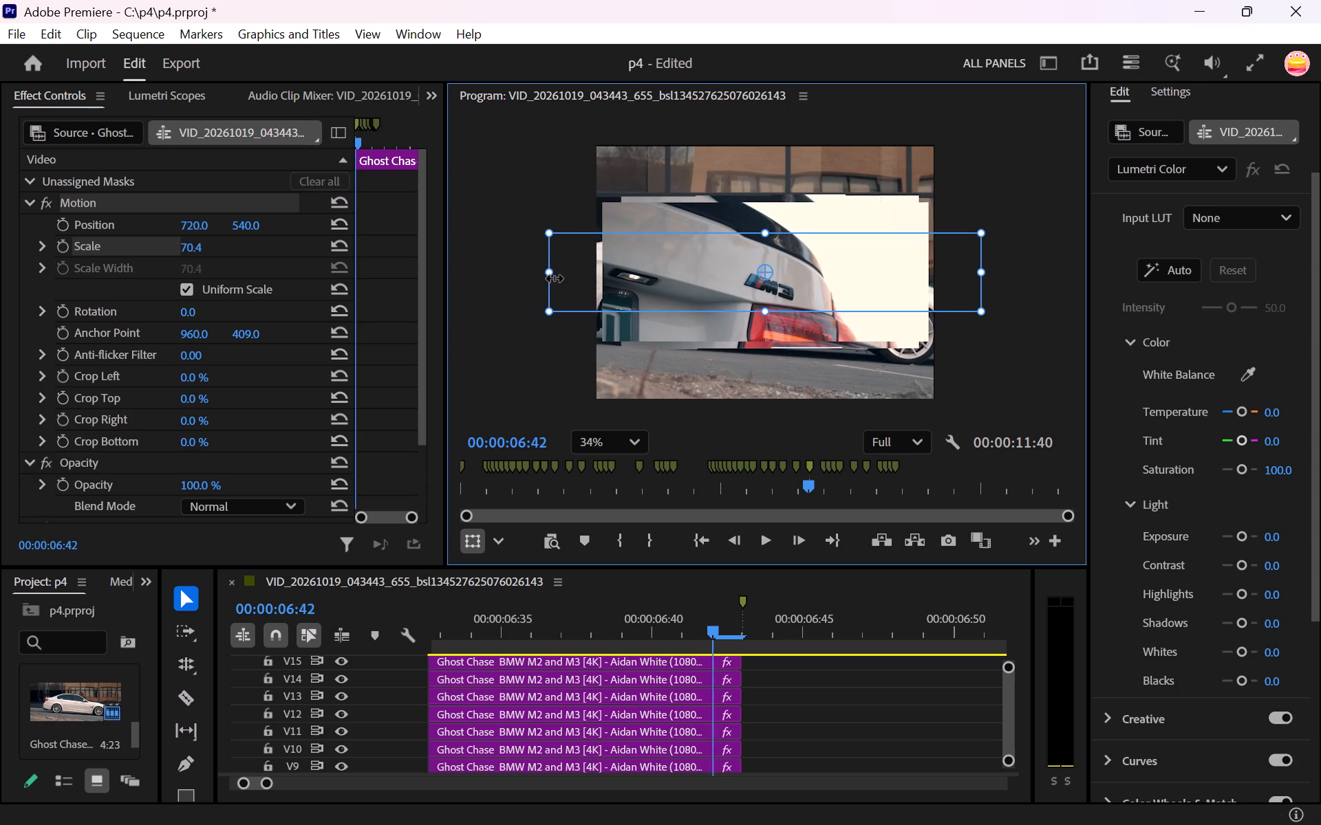
left_click_drag(555, 278, 609, 286)
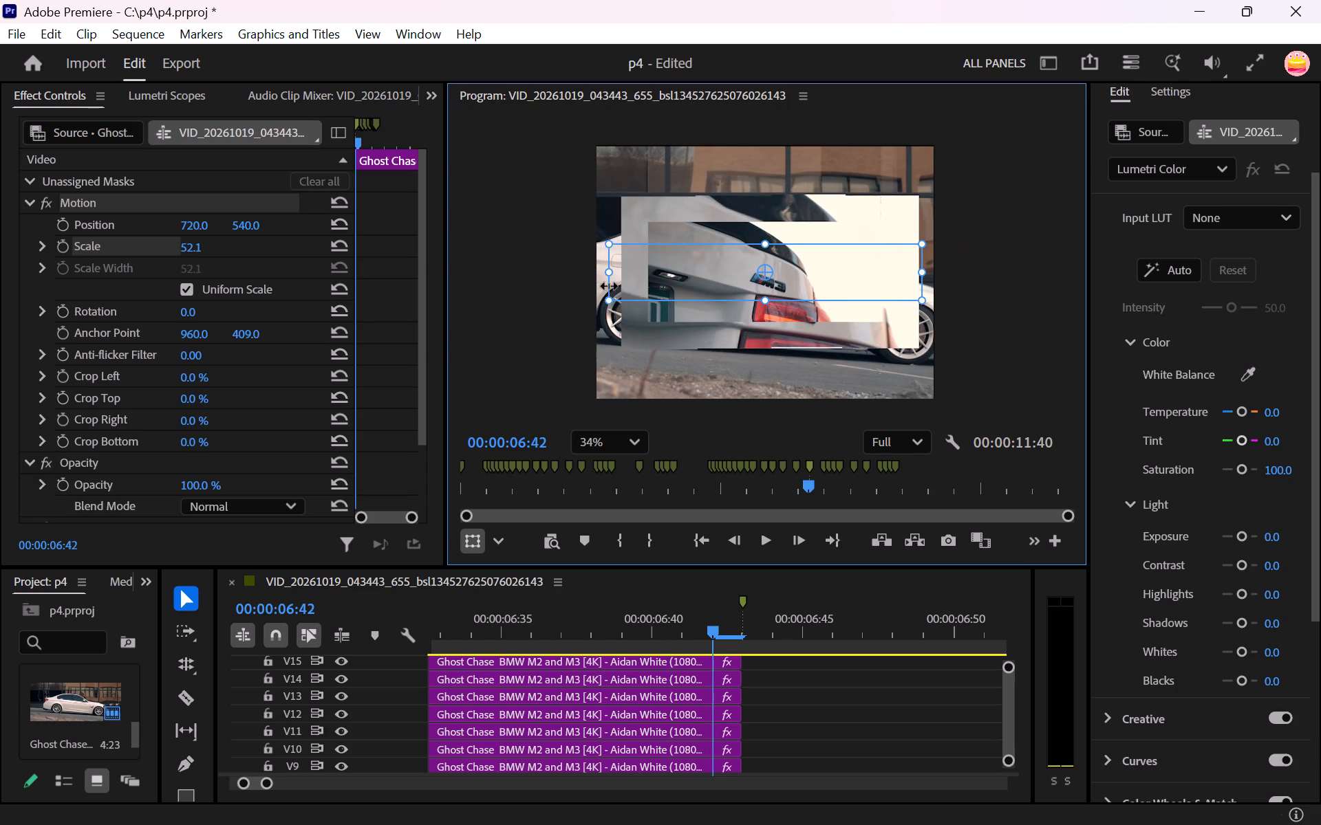
left_click_drag(609, 286, 575, 301)
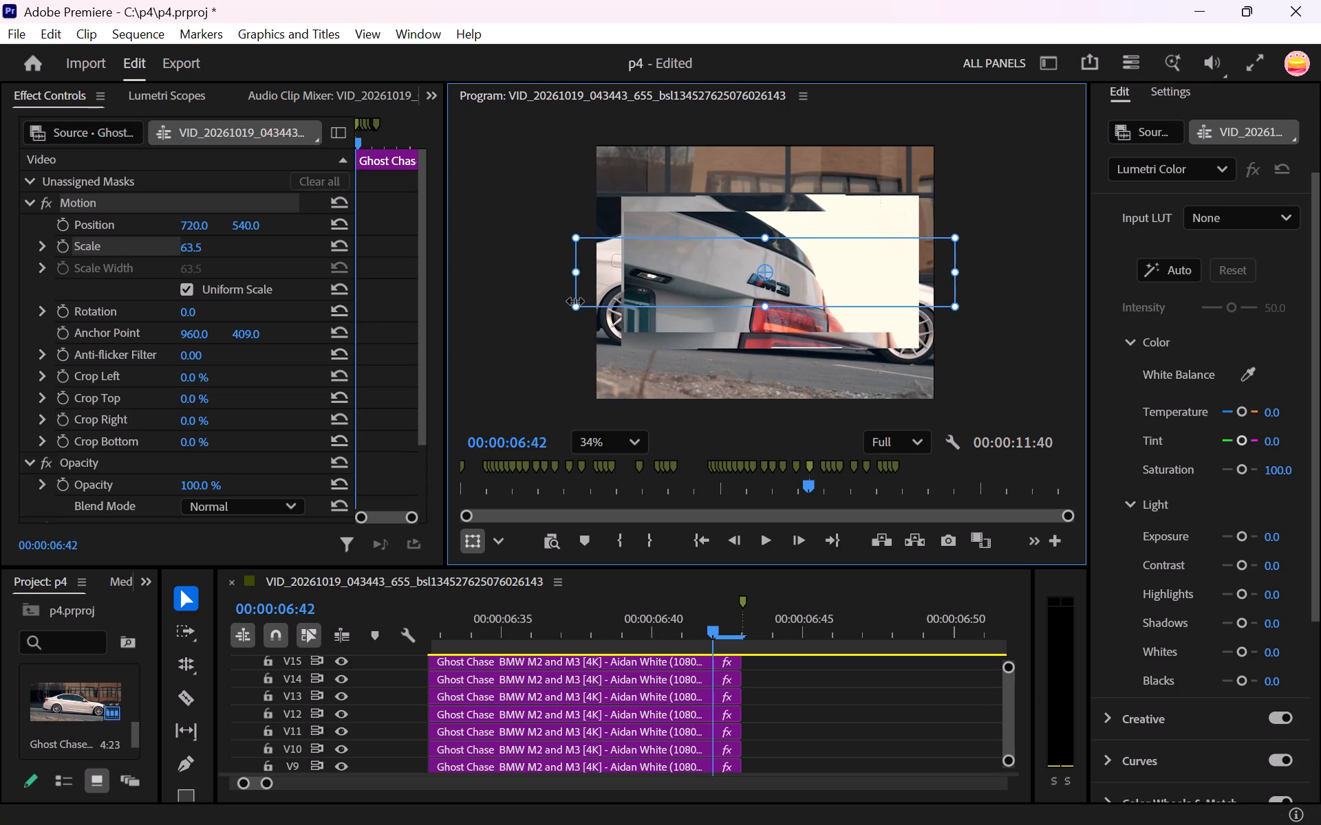
left_click_drag(575, 301, 573, 305)
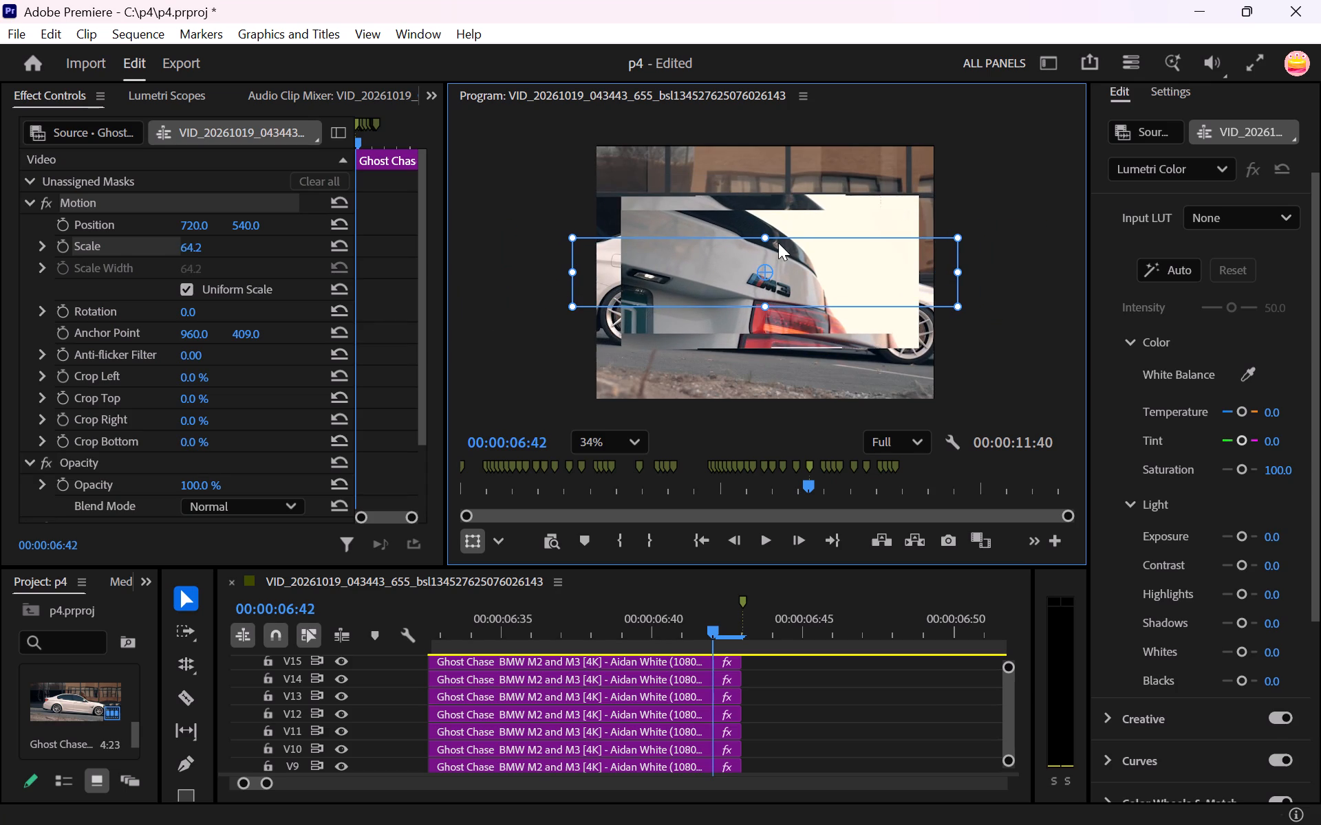
left_click(770, 243)
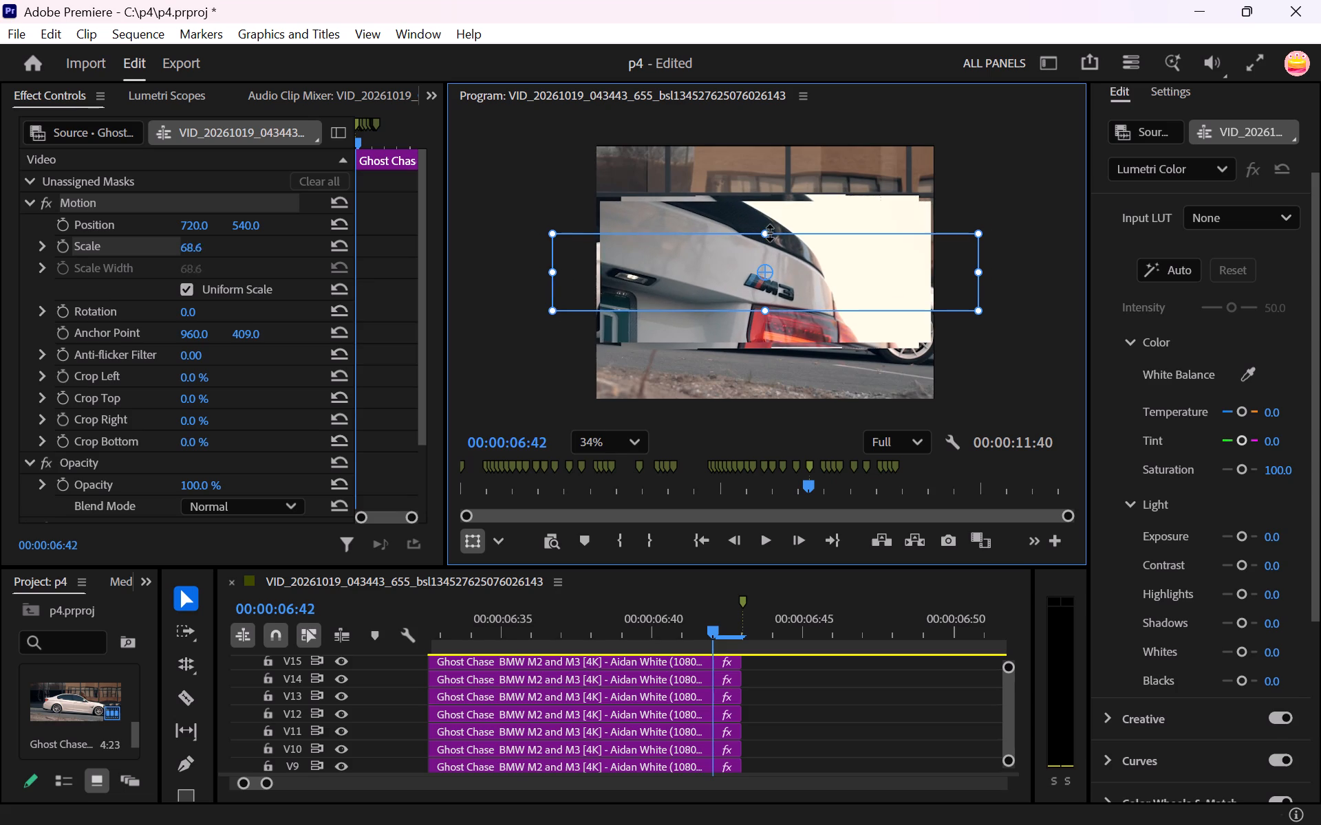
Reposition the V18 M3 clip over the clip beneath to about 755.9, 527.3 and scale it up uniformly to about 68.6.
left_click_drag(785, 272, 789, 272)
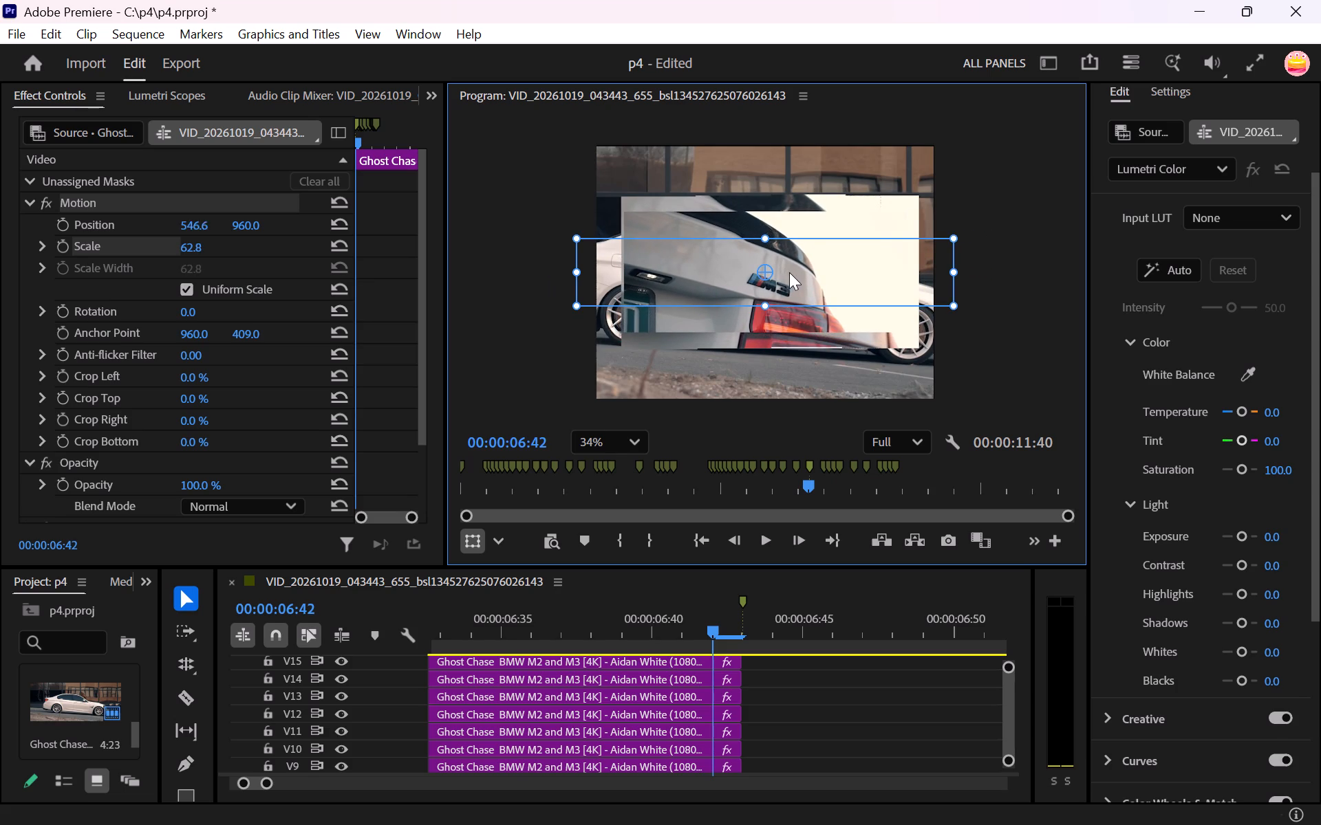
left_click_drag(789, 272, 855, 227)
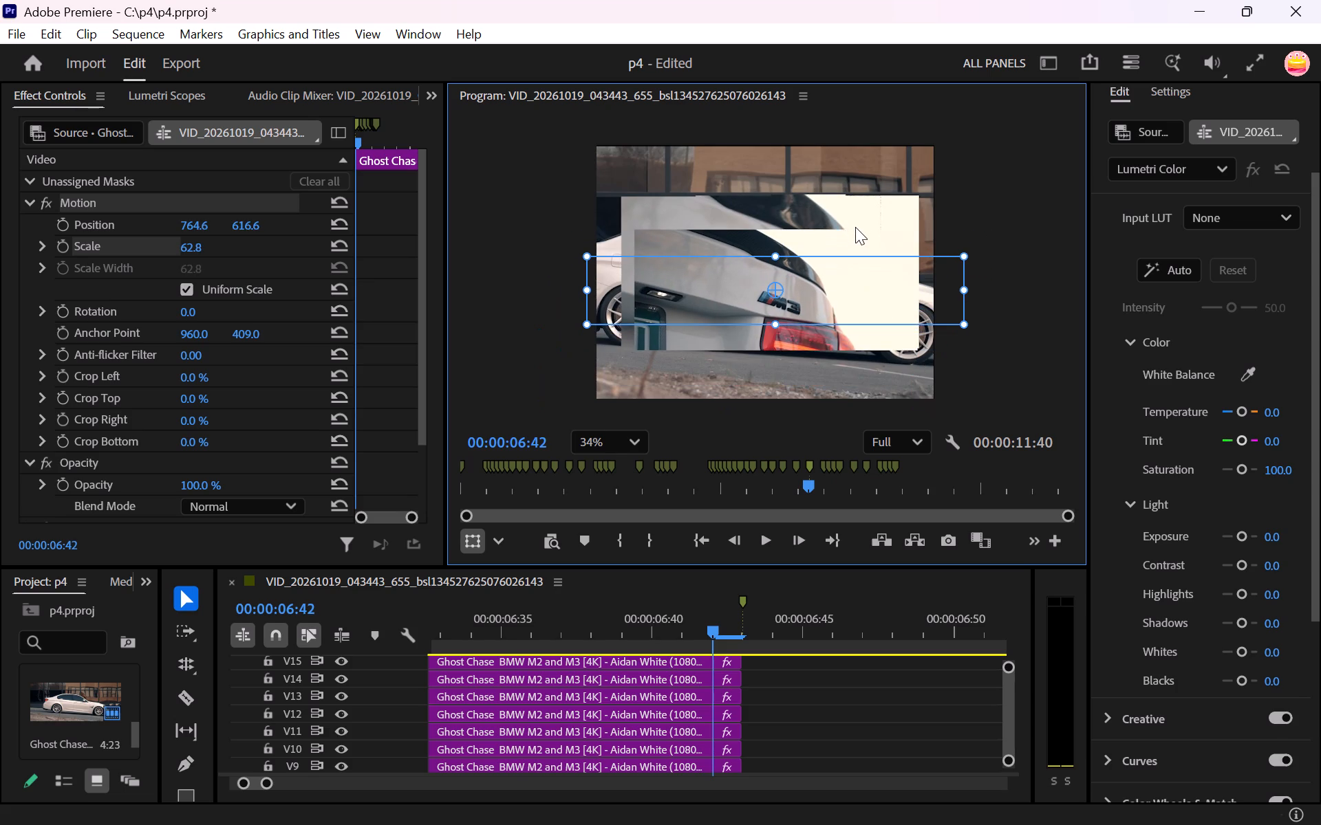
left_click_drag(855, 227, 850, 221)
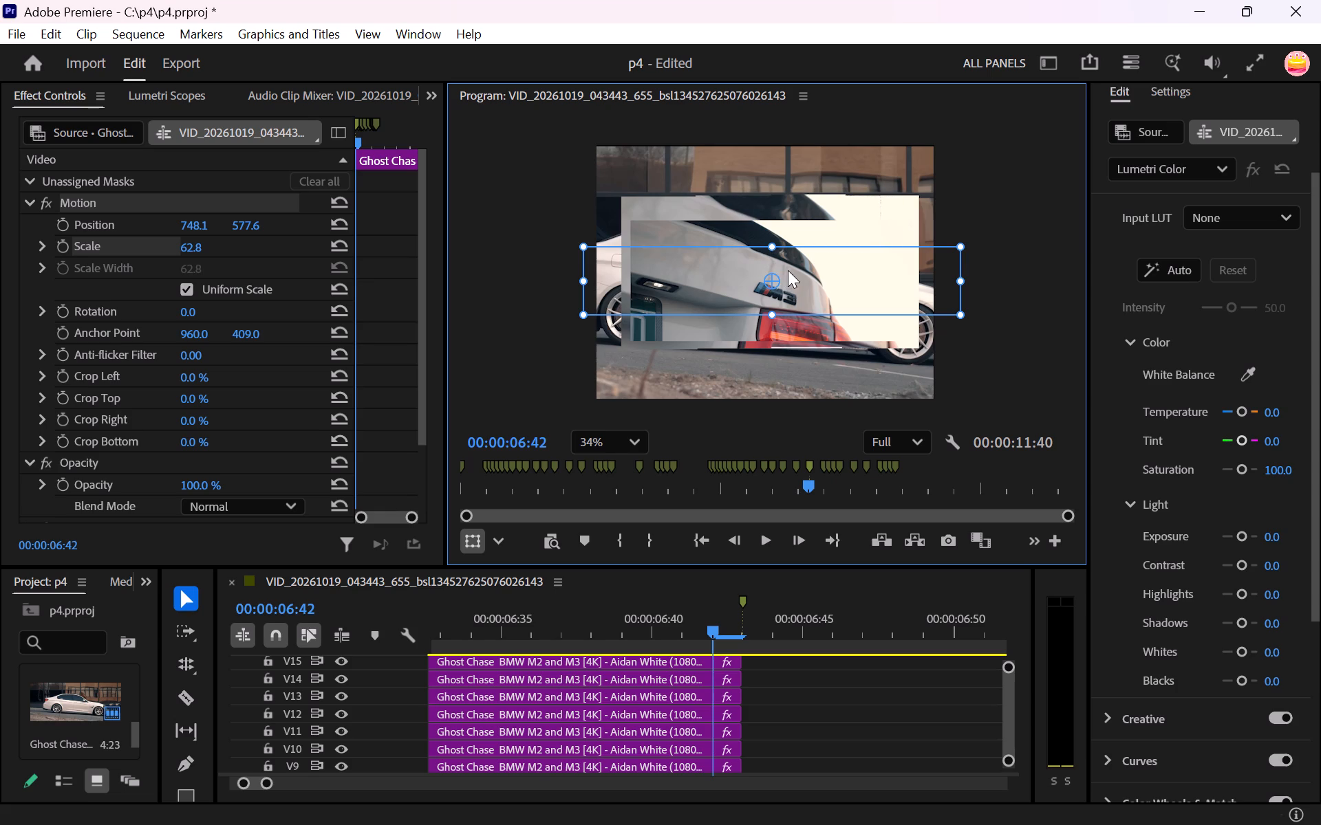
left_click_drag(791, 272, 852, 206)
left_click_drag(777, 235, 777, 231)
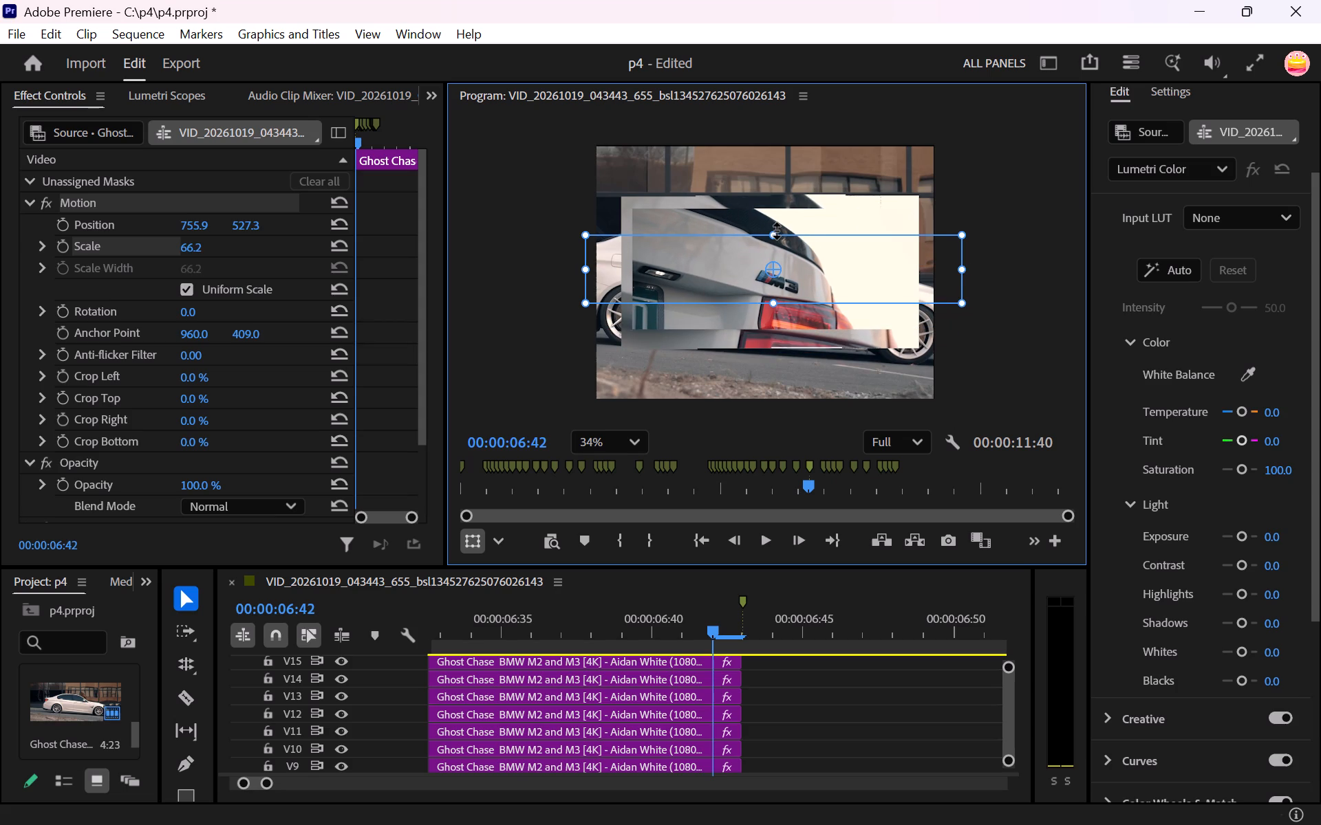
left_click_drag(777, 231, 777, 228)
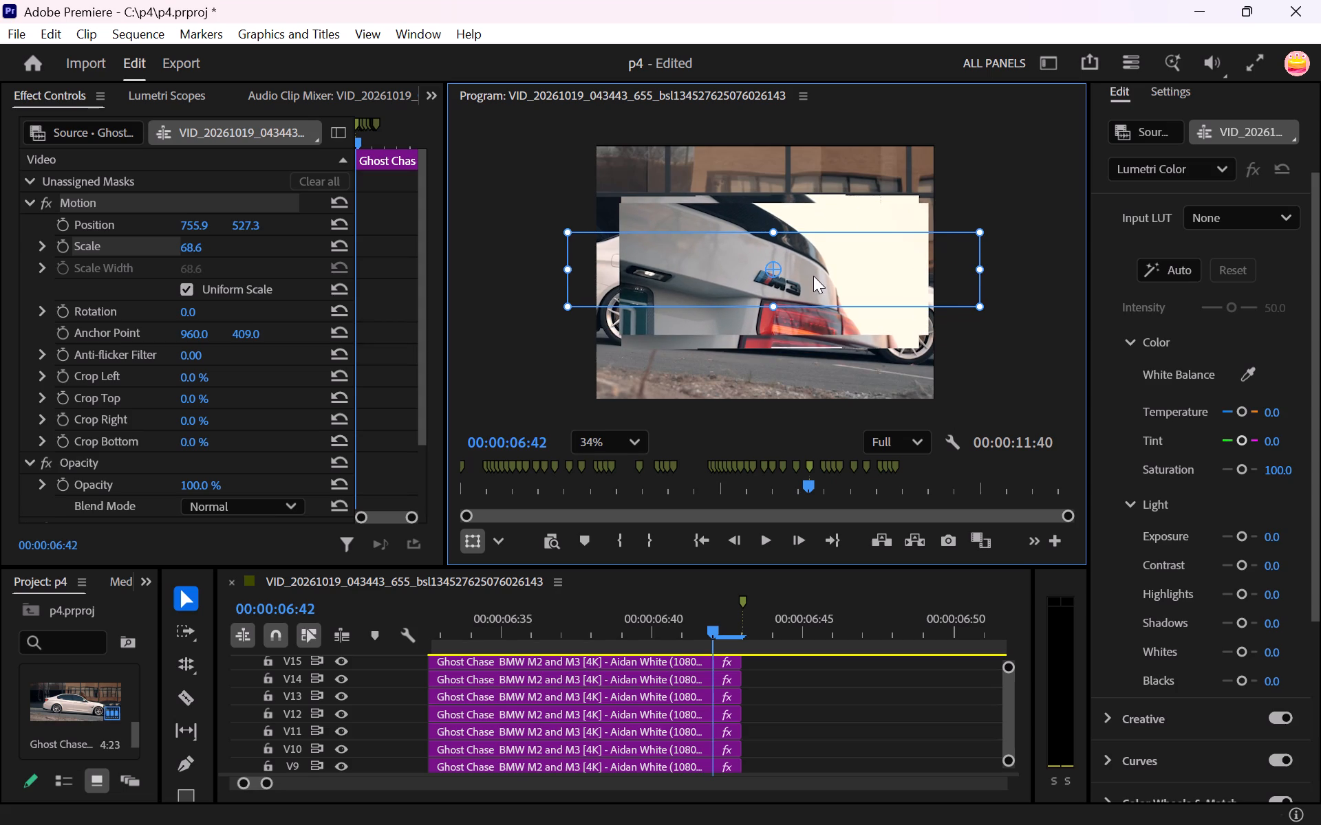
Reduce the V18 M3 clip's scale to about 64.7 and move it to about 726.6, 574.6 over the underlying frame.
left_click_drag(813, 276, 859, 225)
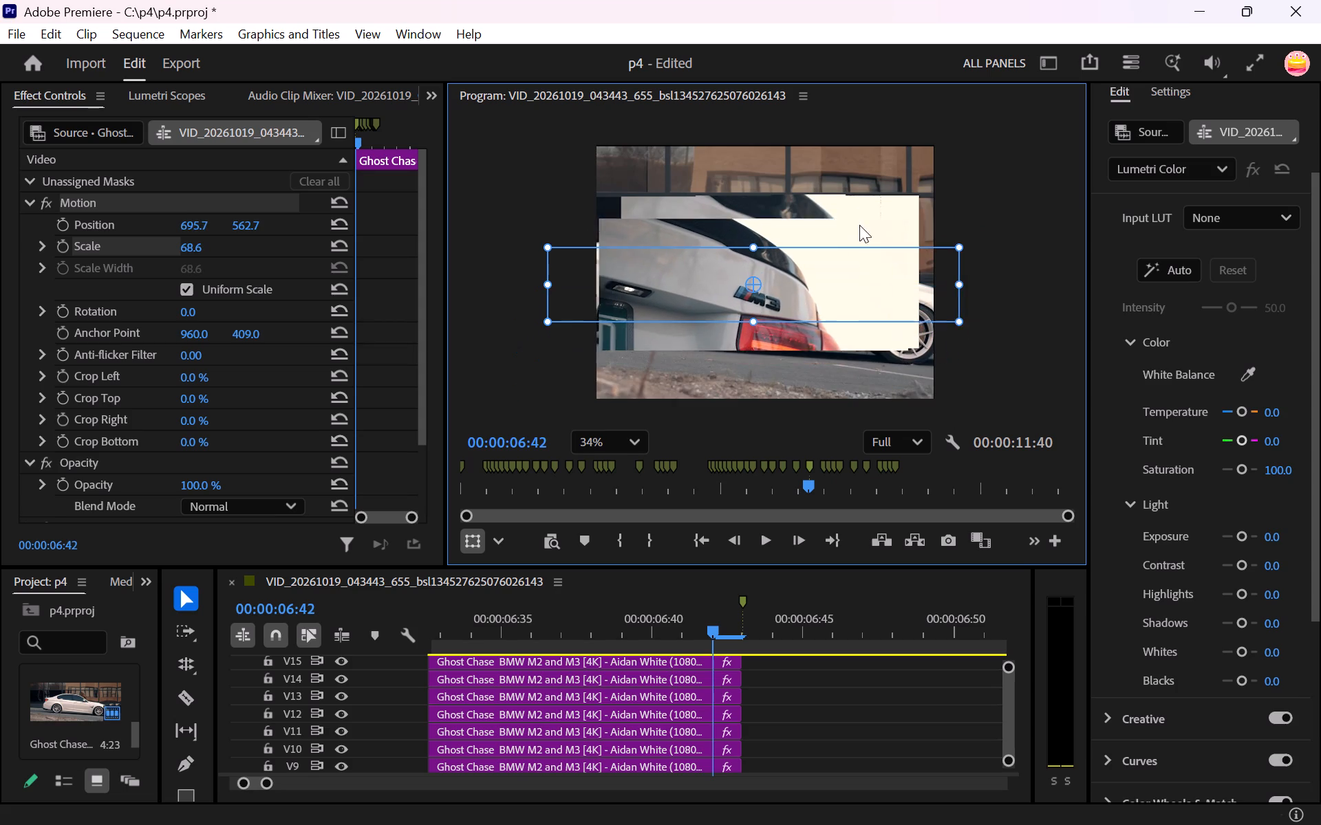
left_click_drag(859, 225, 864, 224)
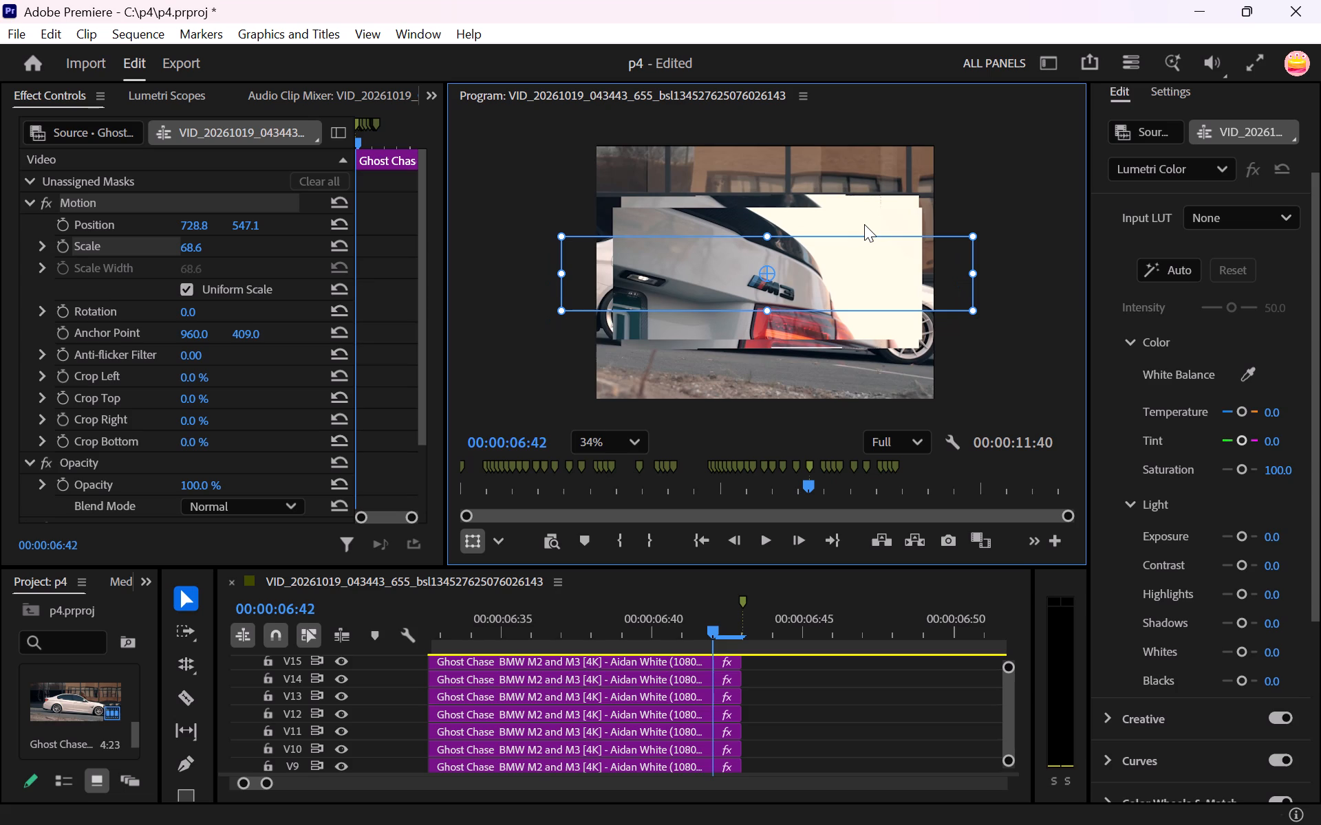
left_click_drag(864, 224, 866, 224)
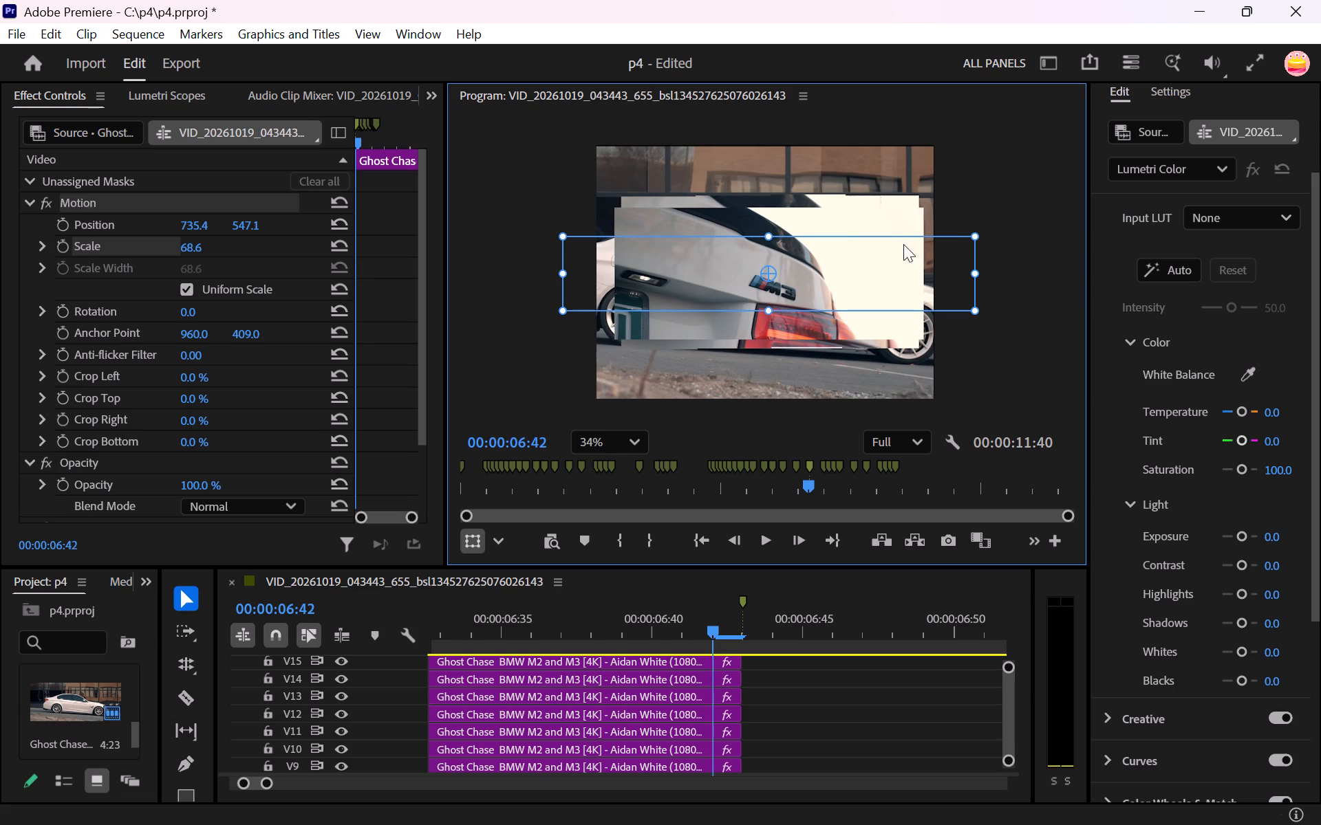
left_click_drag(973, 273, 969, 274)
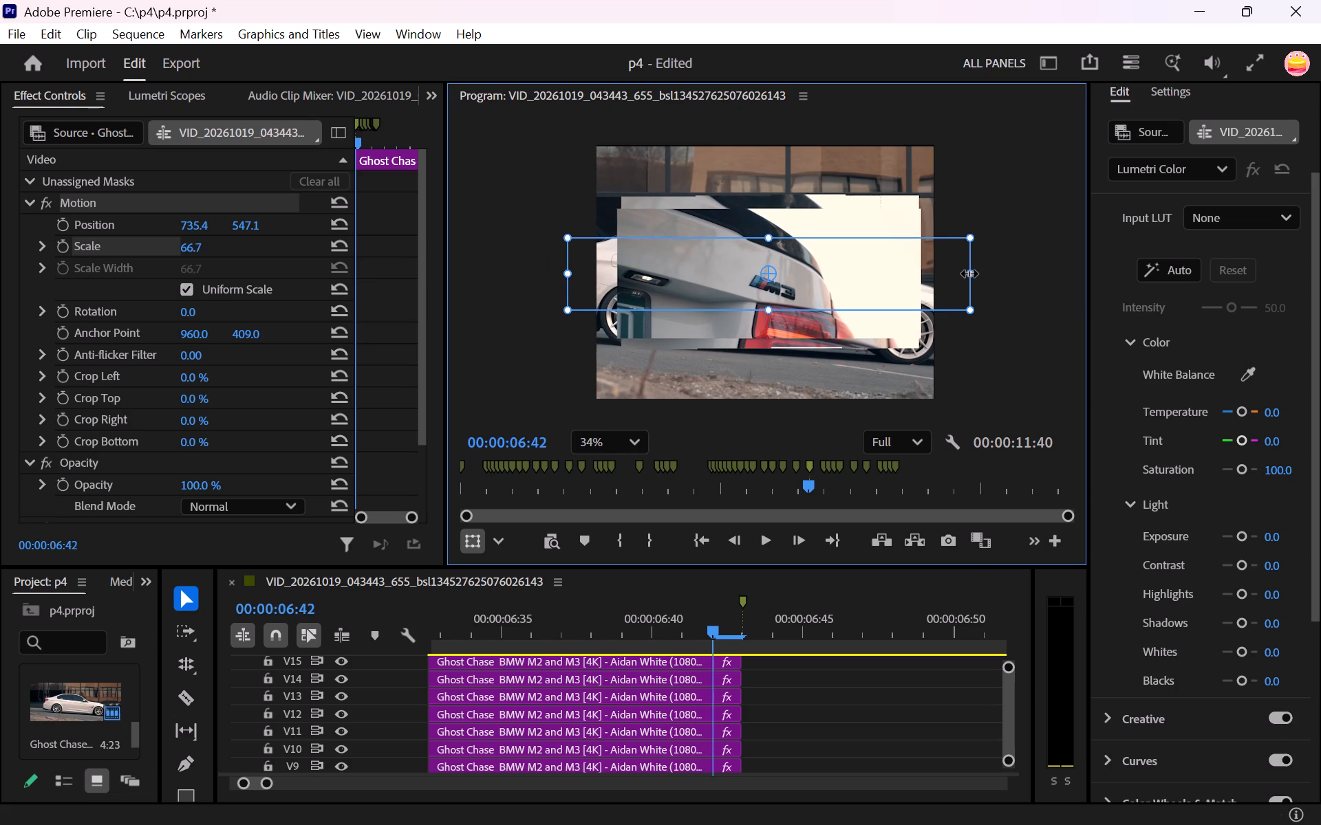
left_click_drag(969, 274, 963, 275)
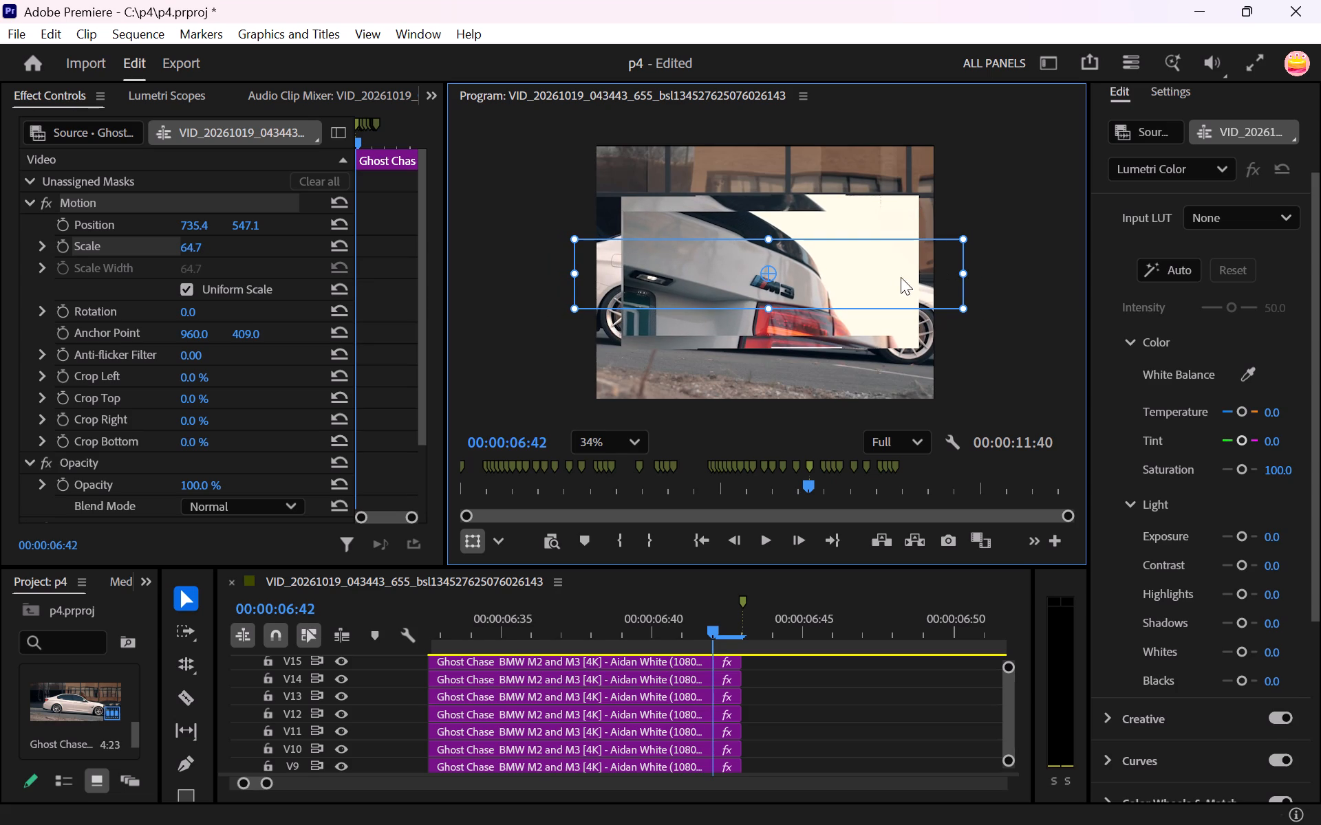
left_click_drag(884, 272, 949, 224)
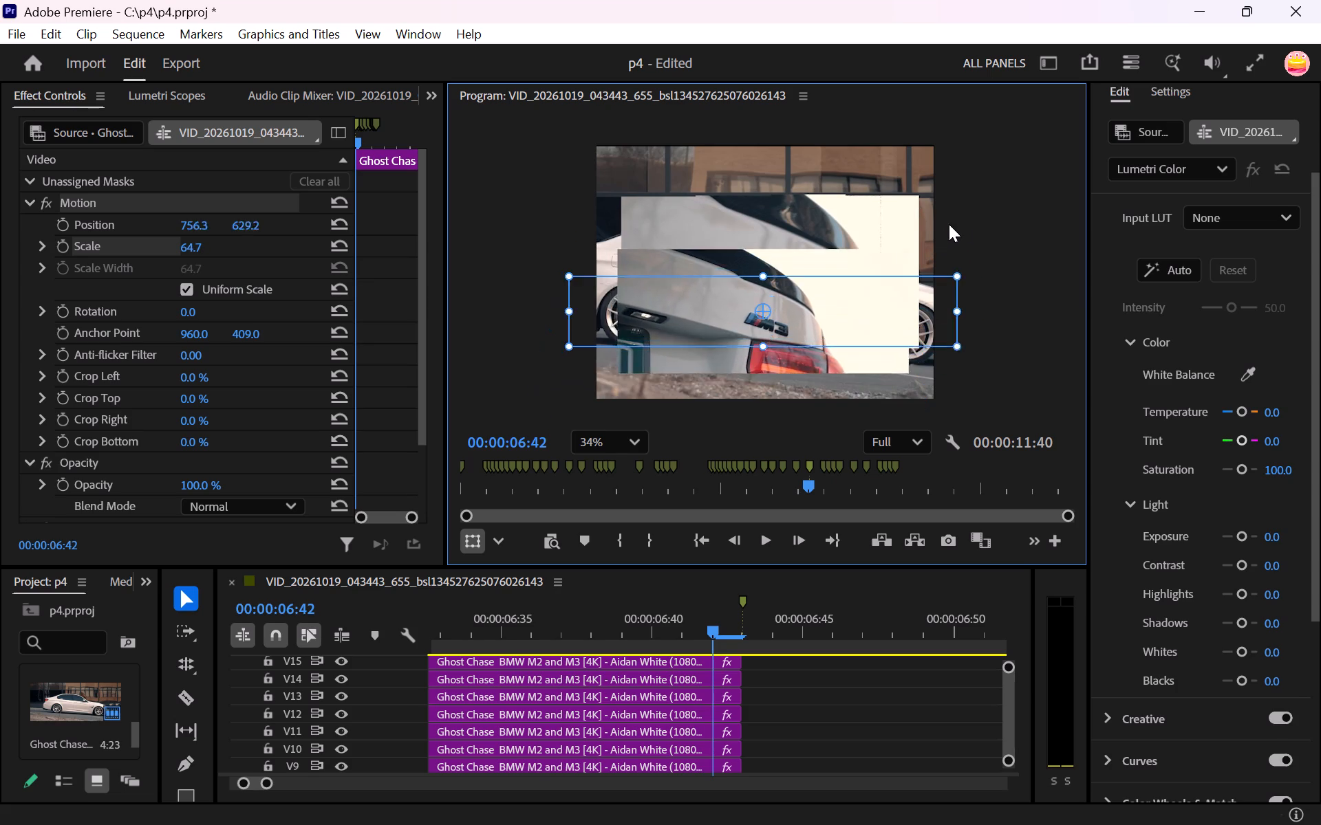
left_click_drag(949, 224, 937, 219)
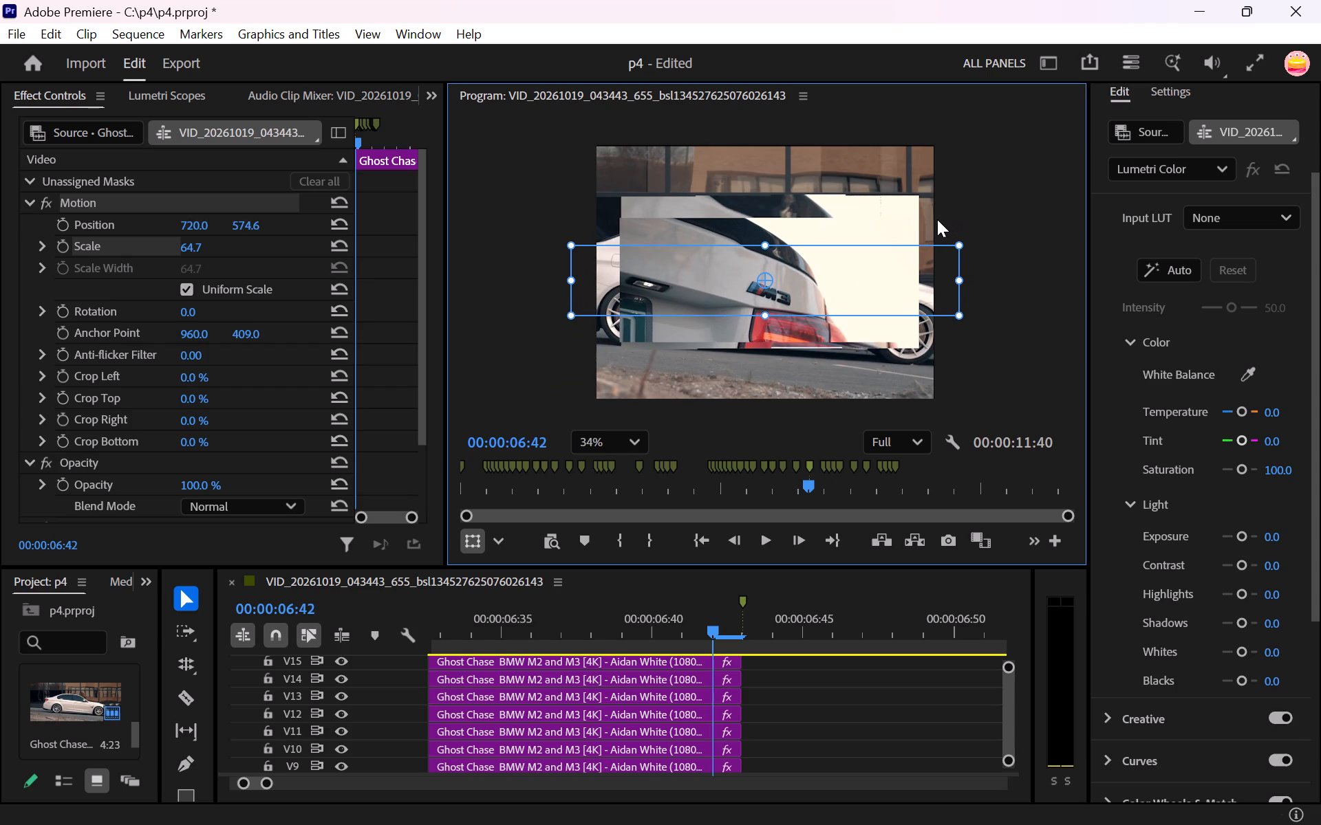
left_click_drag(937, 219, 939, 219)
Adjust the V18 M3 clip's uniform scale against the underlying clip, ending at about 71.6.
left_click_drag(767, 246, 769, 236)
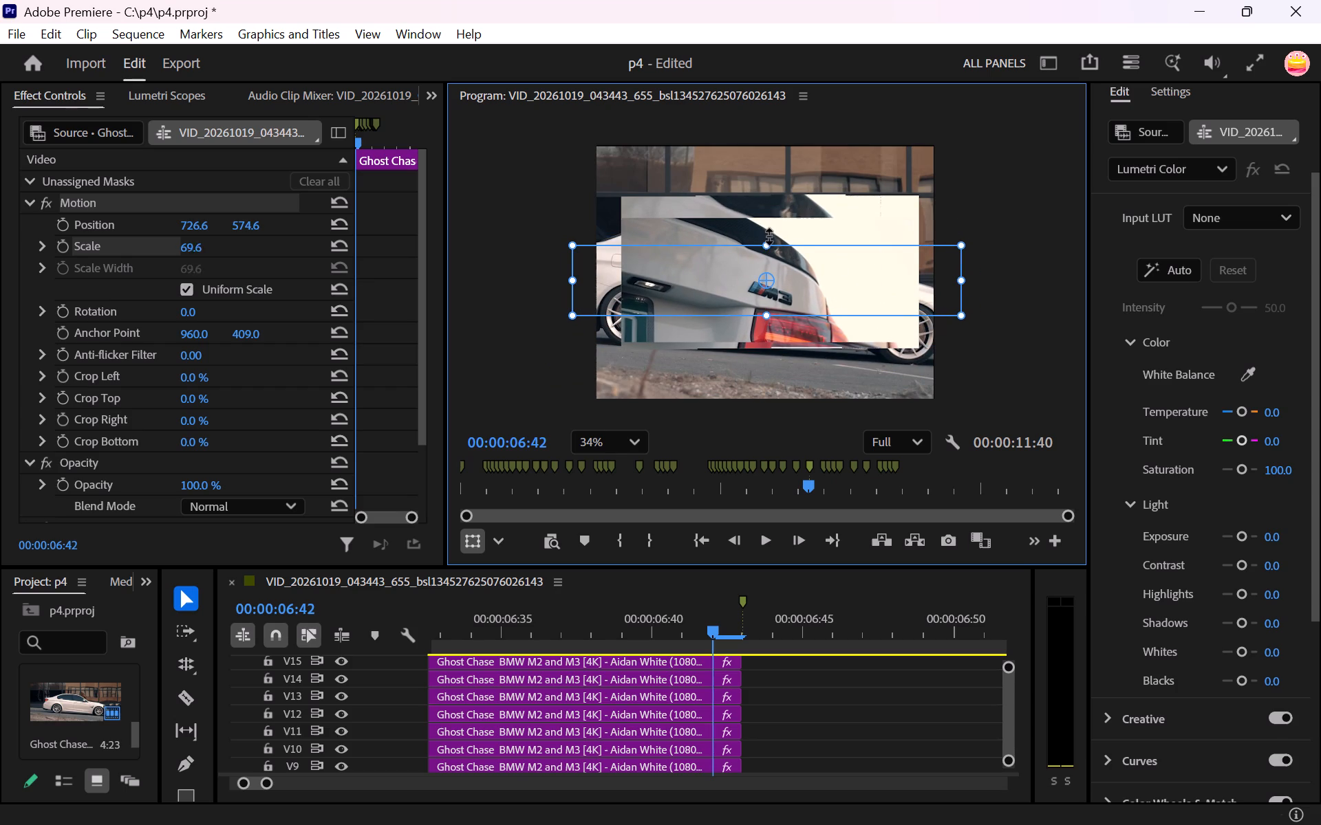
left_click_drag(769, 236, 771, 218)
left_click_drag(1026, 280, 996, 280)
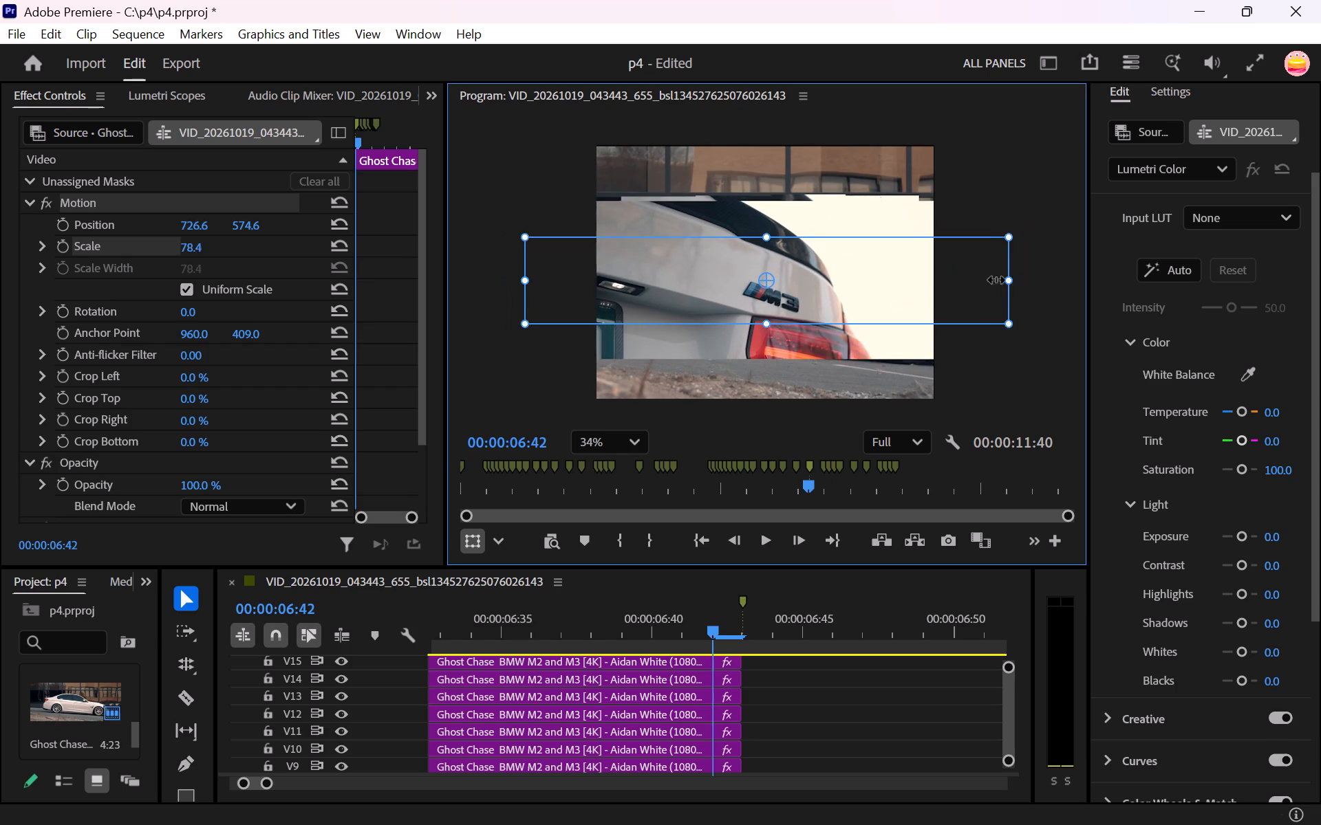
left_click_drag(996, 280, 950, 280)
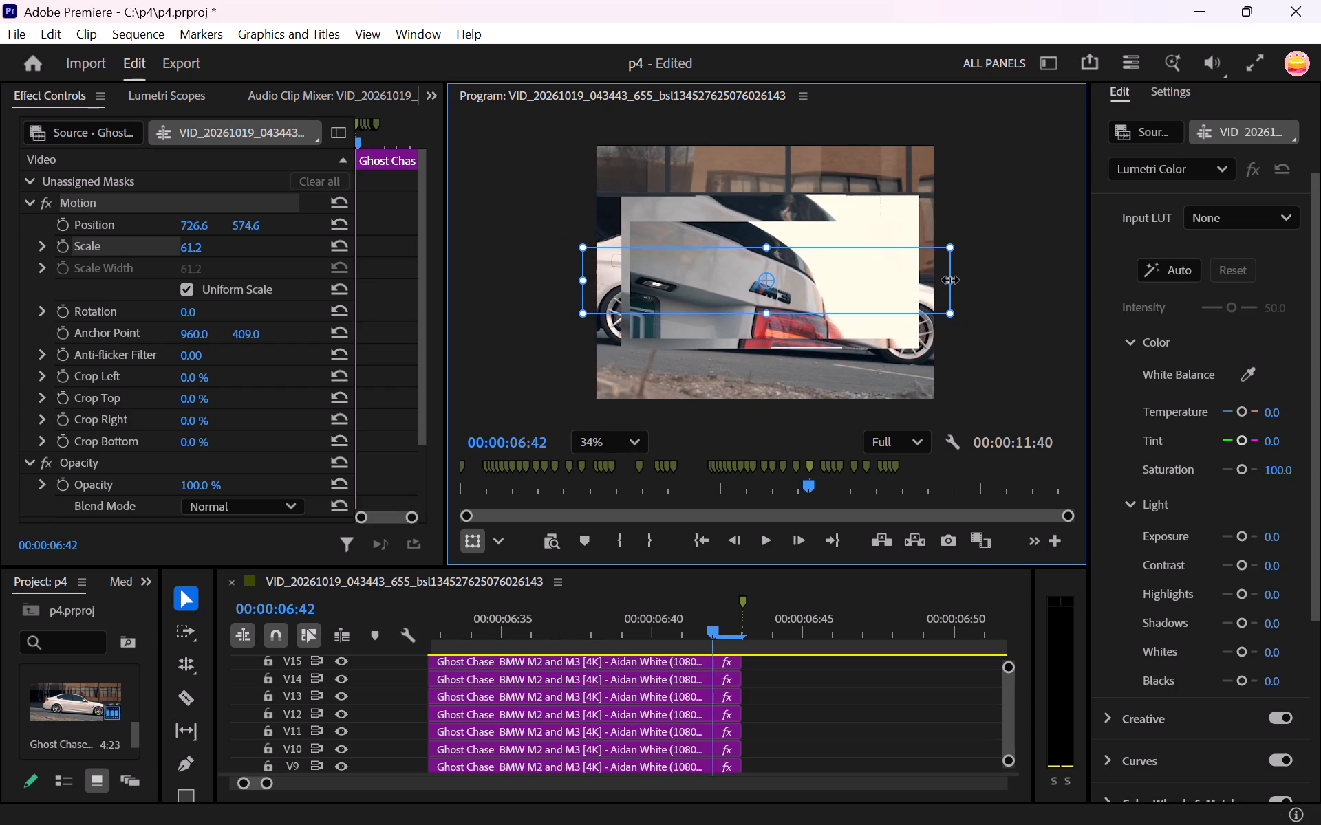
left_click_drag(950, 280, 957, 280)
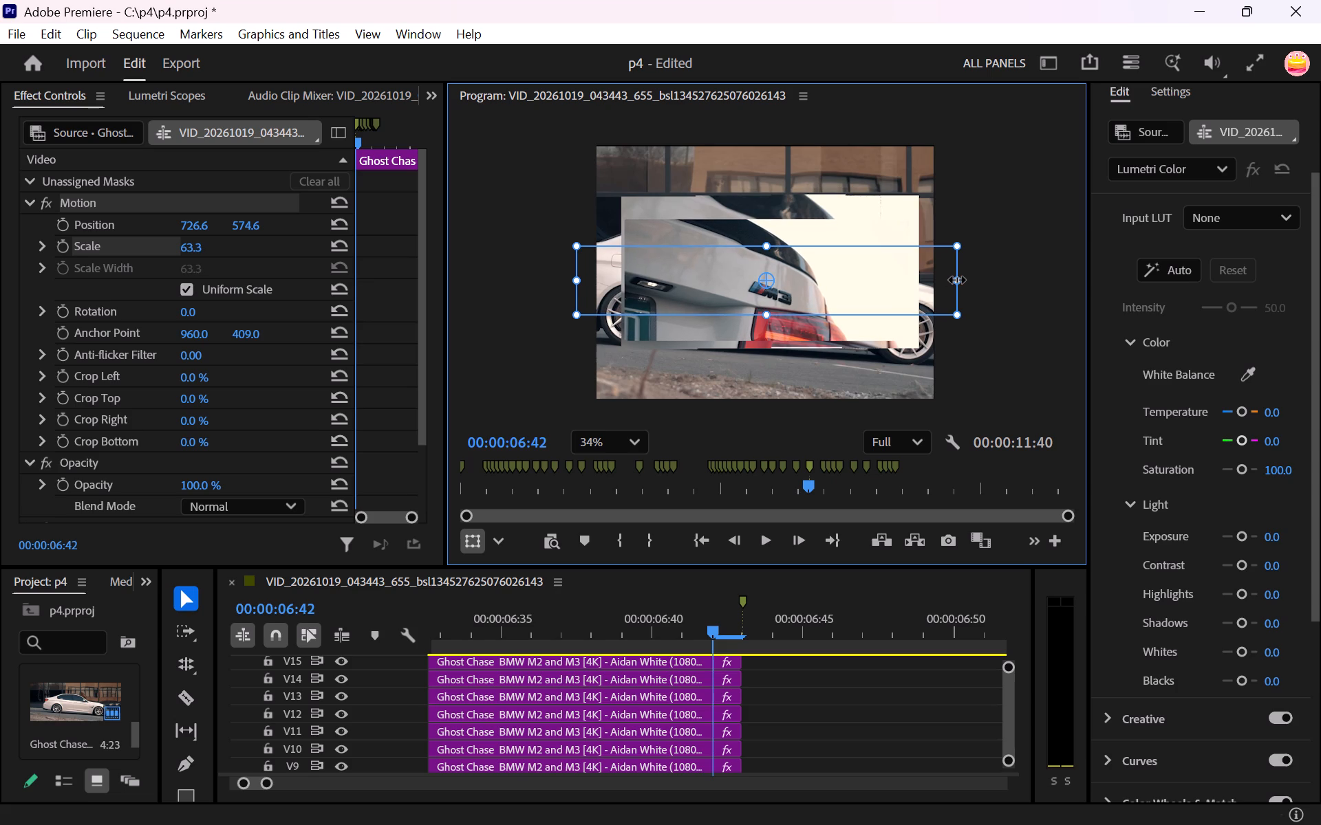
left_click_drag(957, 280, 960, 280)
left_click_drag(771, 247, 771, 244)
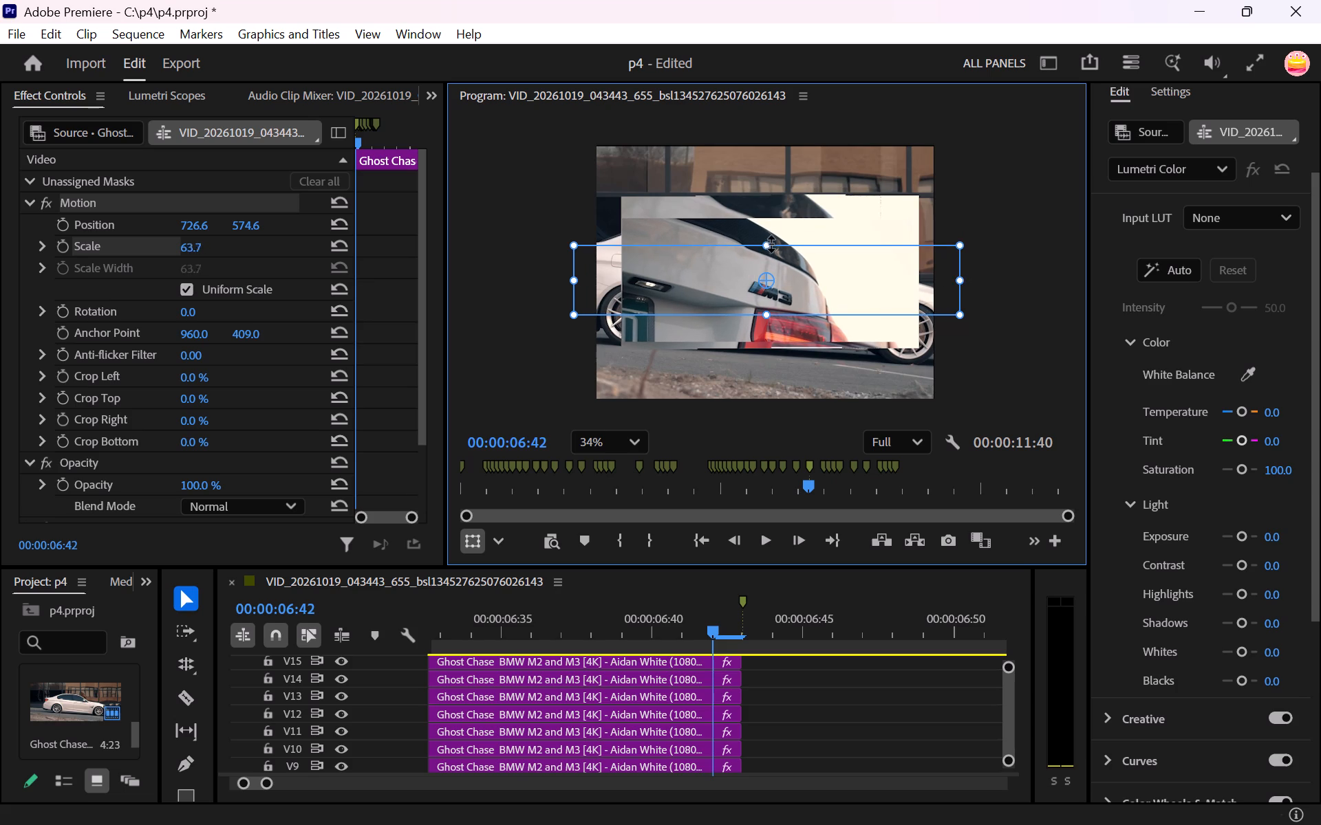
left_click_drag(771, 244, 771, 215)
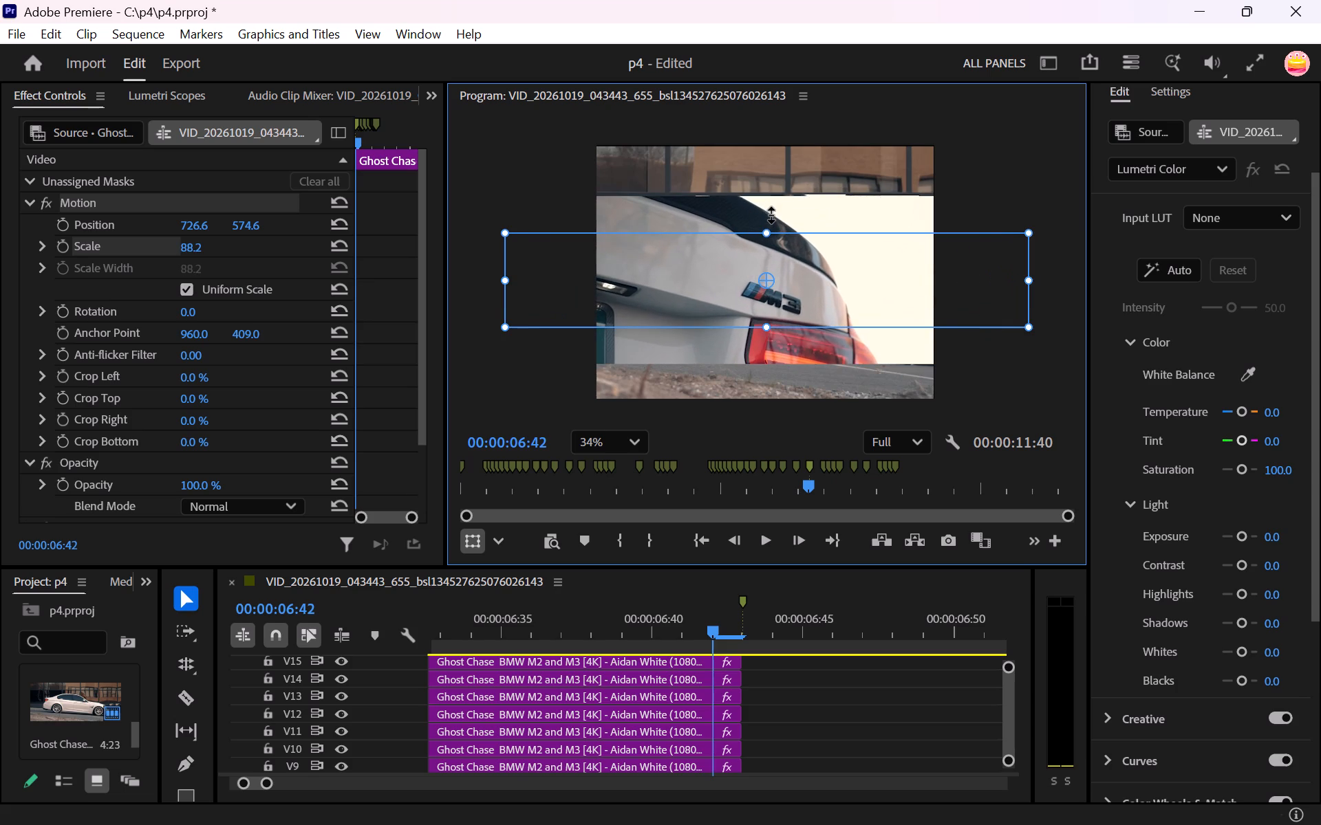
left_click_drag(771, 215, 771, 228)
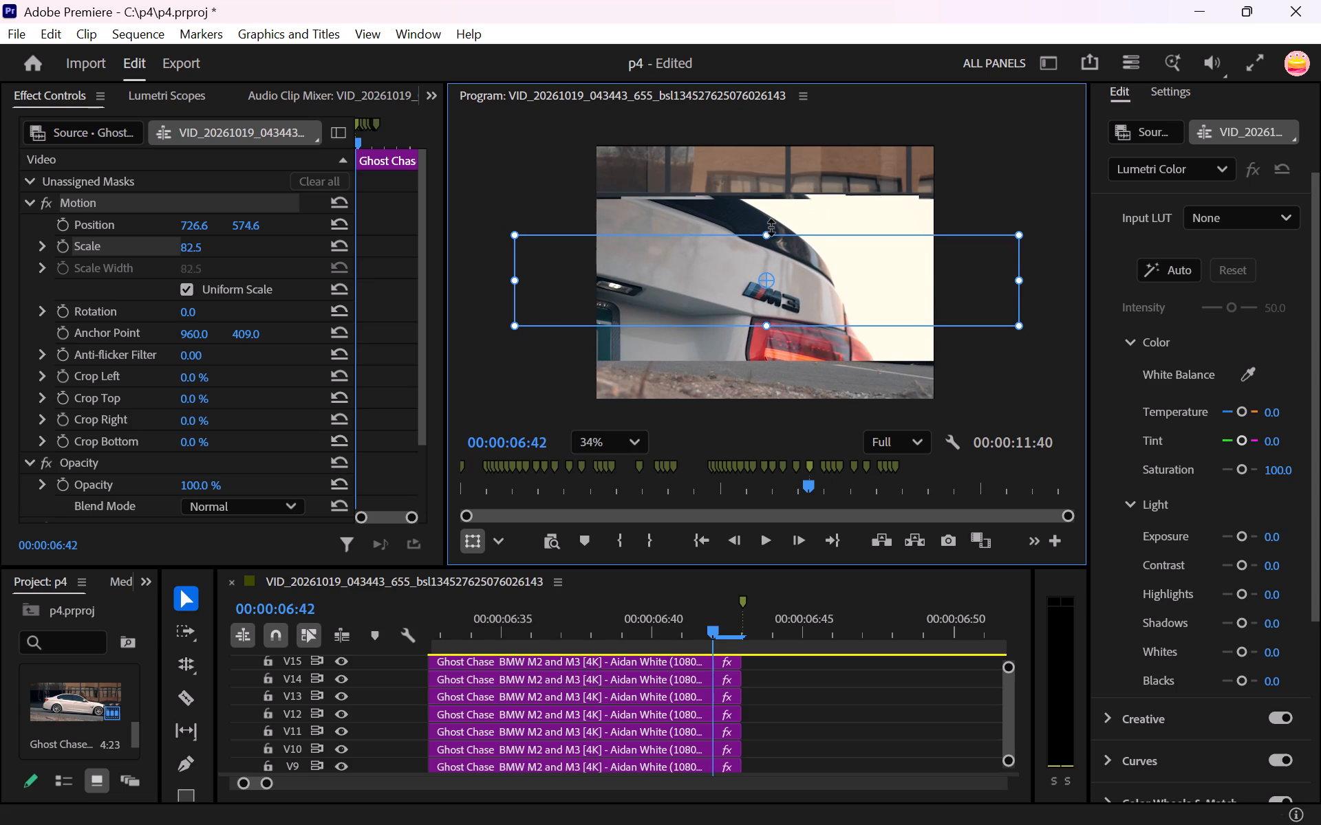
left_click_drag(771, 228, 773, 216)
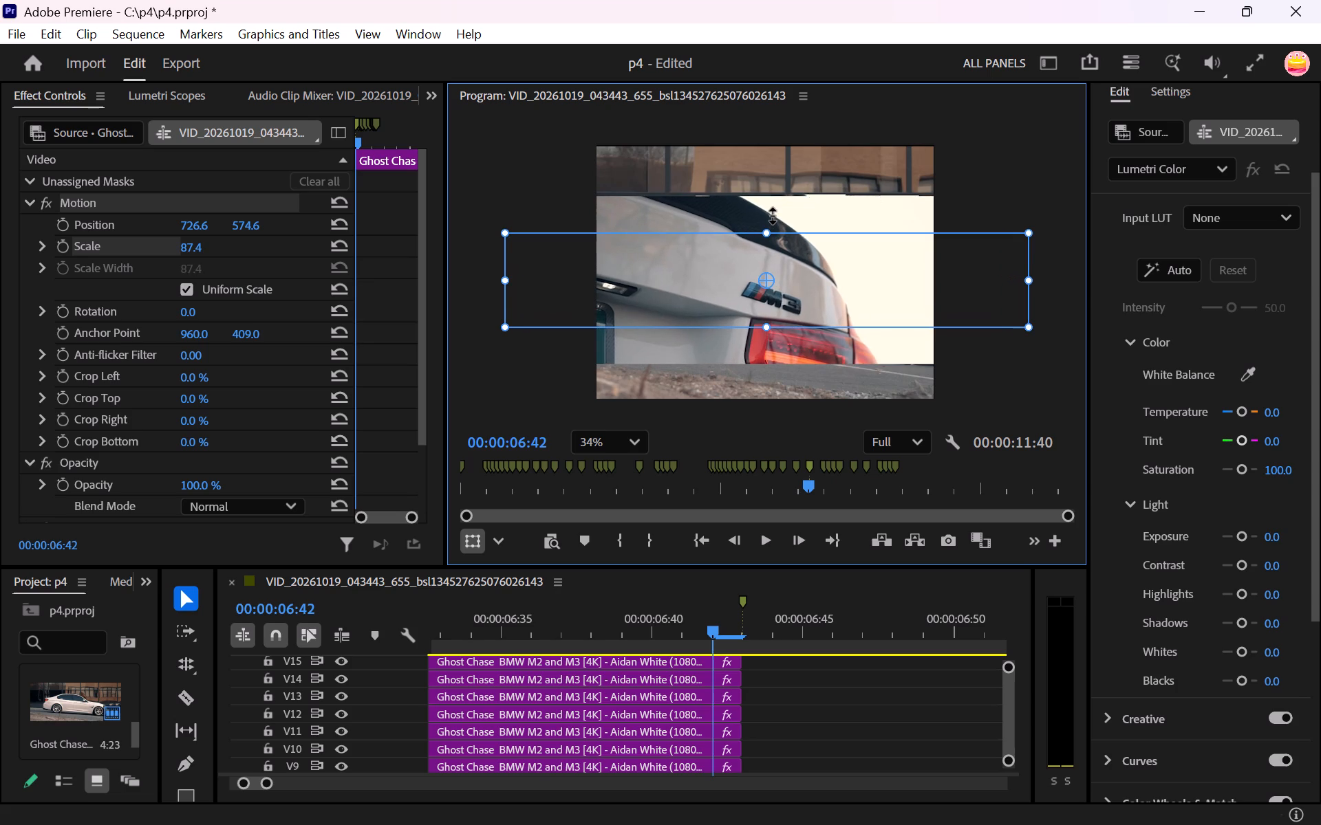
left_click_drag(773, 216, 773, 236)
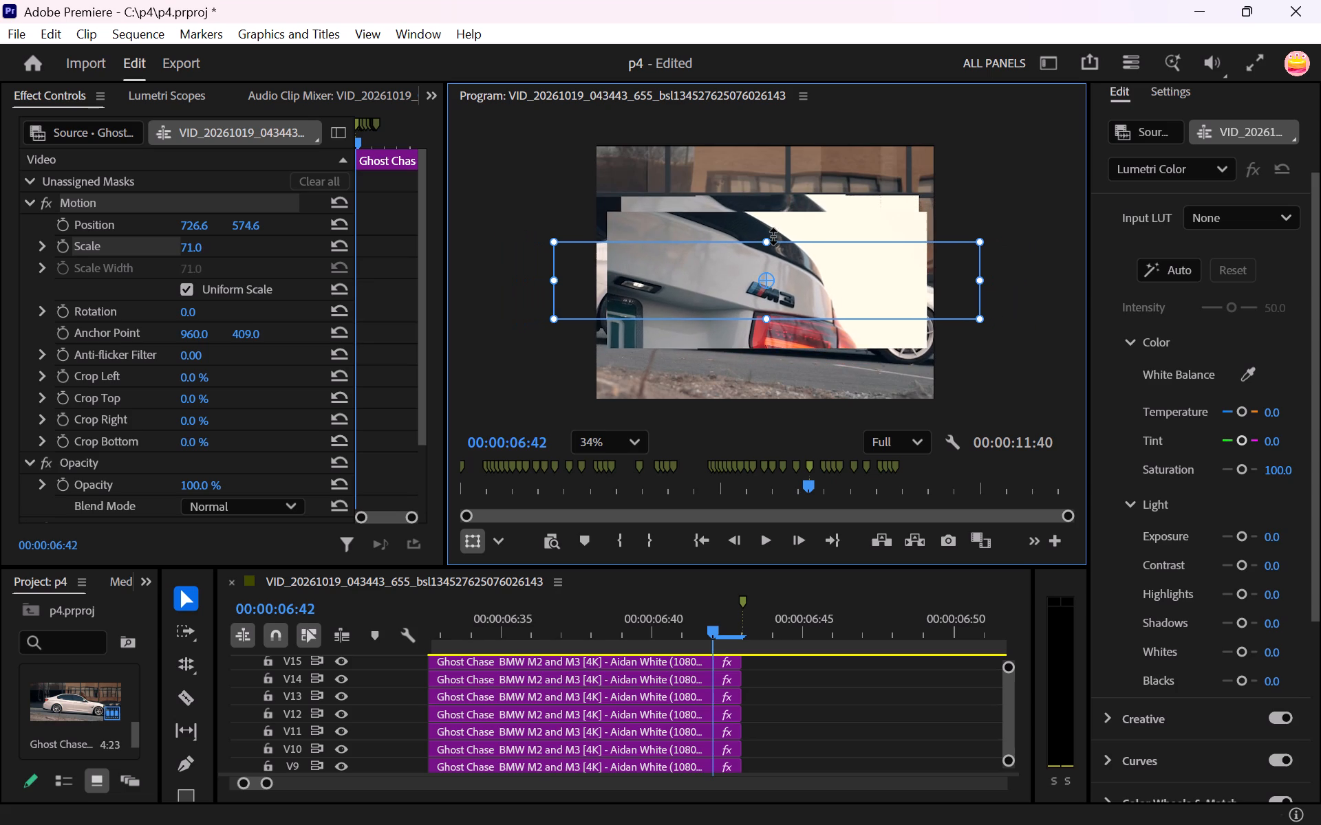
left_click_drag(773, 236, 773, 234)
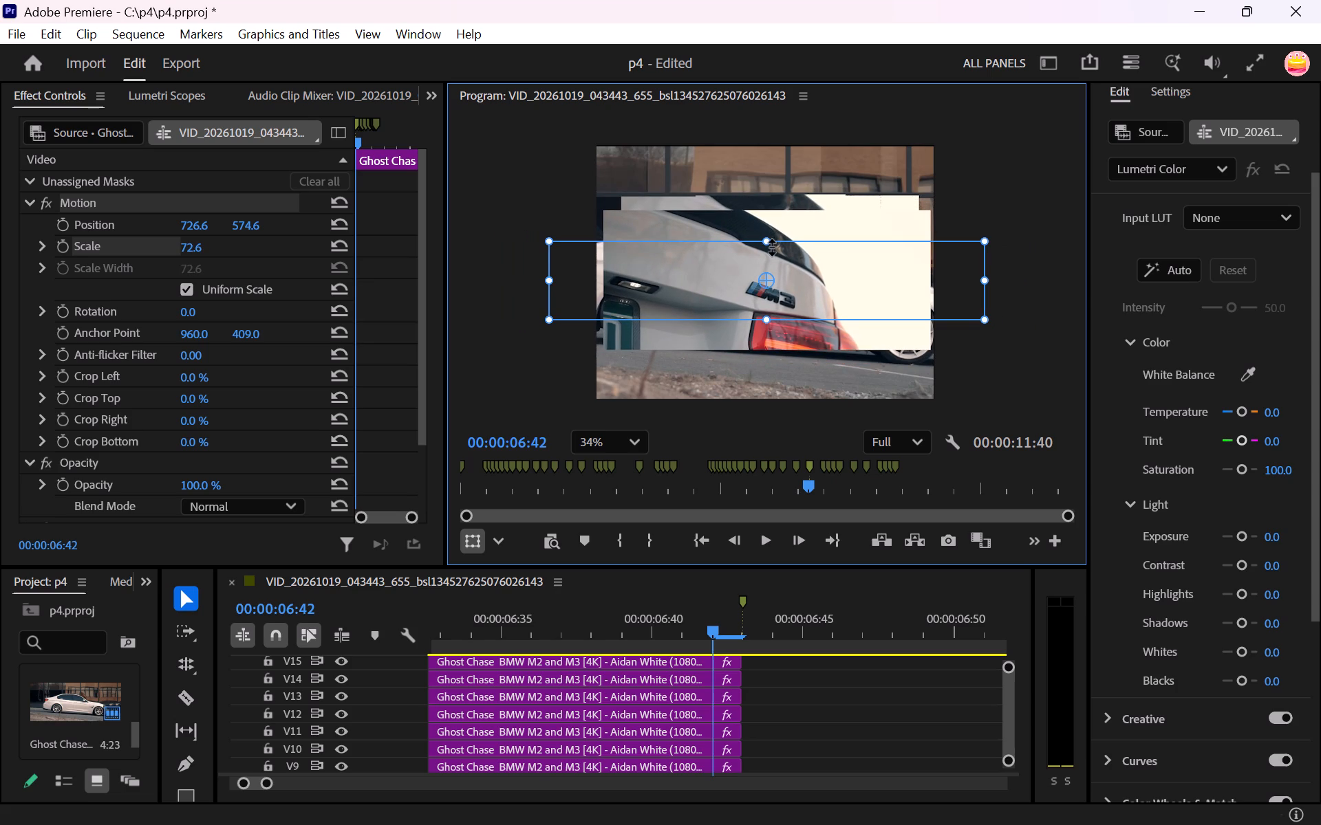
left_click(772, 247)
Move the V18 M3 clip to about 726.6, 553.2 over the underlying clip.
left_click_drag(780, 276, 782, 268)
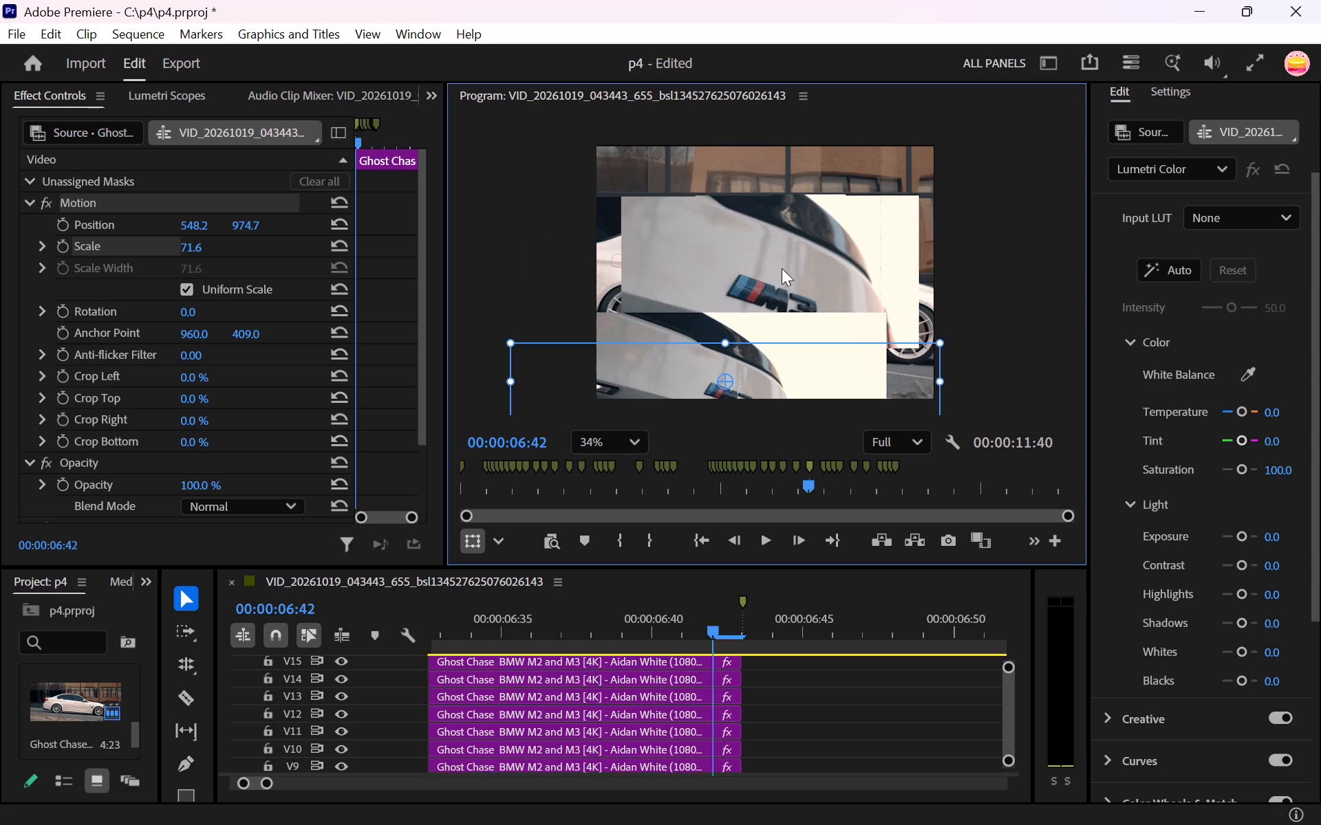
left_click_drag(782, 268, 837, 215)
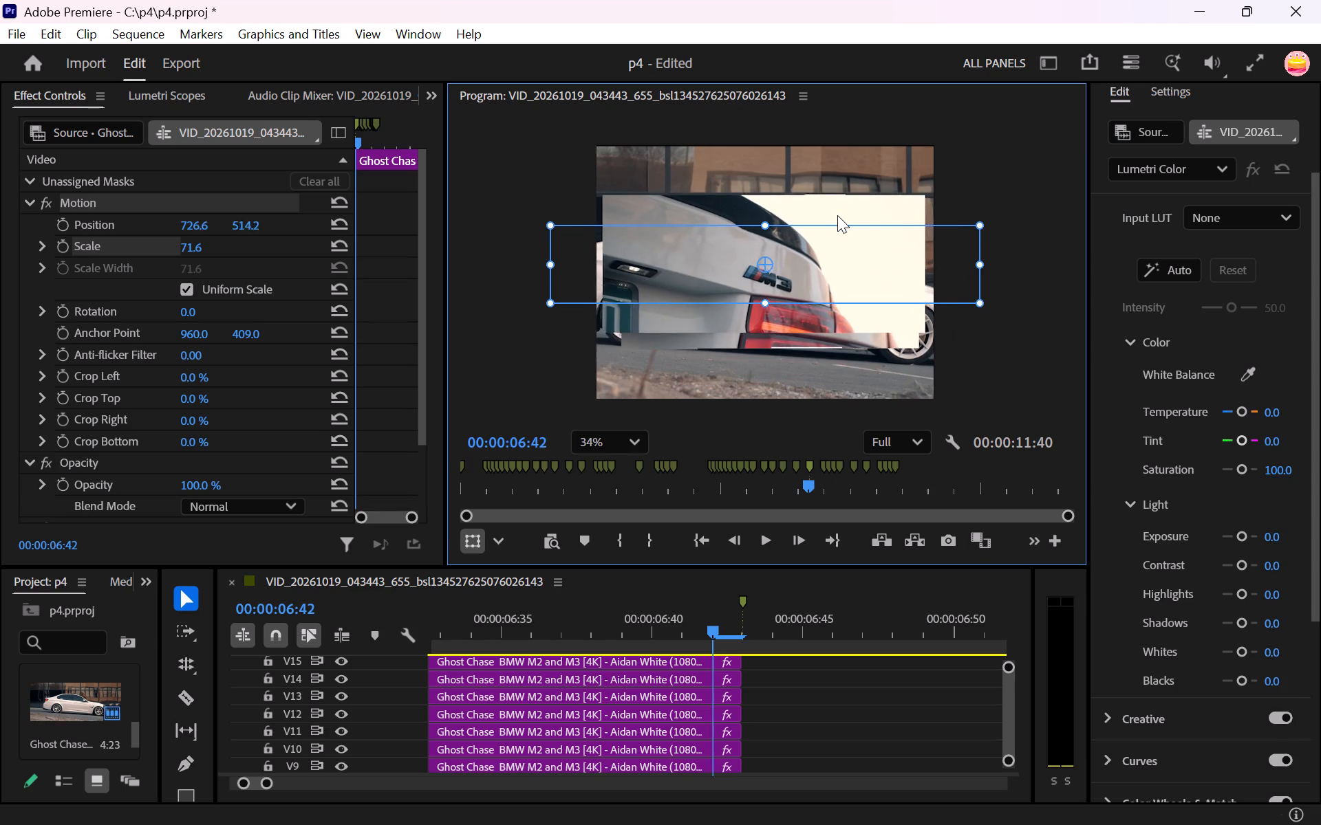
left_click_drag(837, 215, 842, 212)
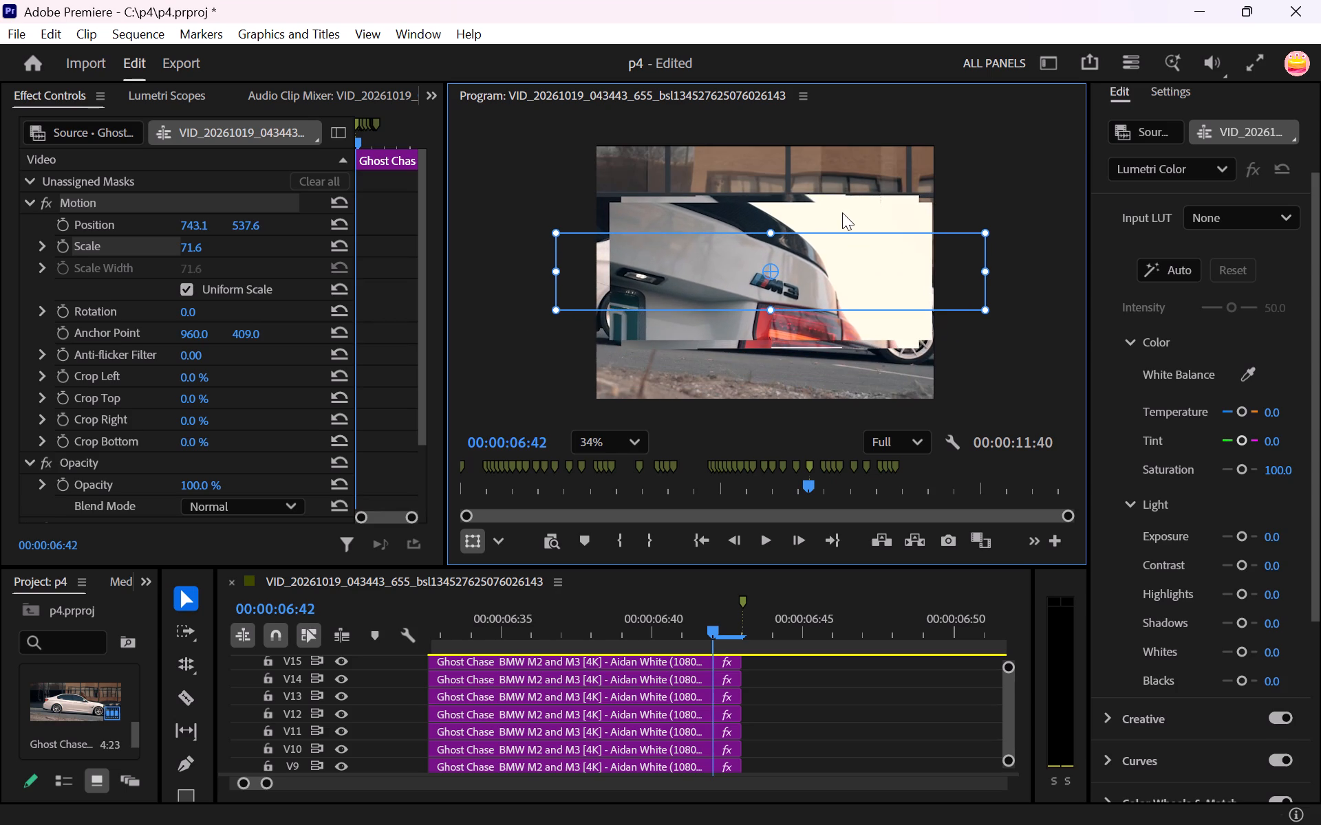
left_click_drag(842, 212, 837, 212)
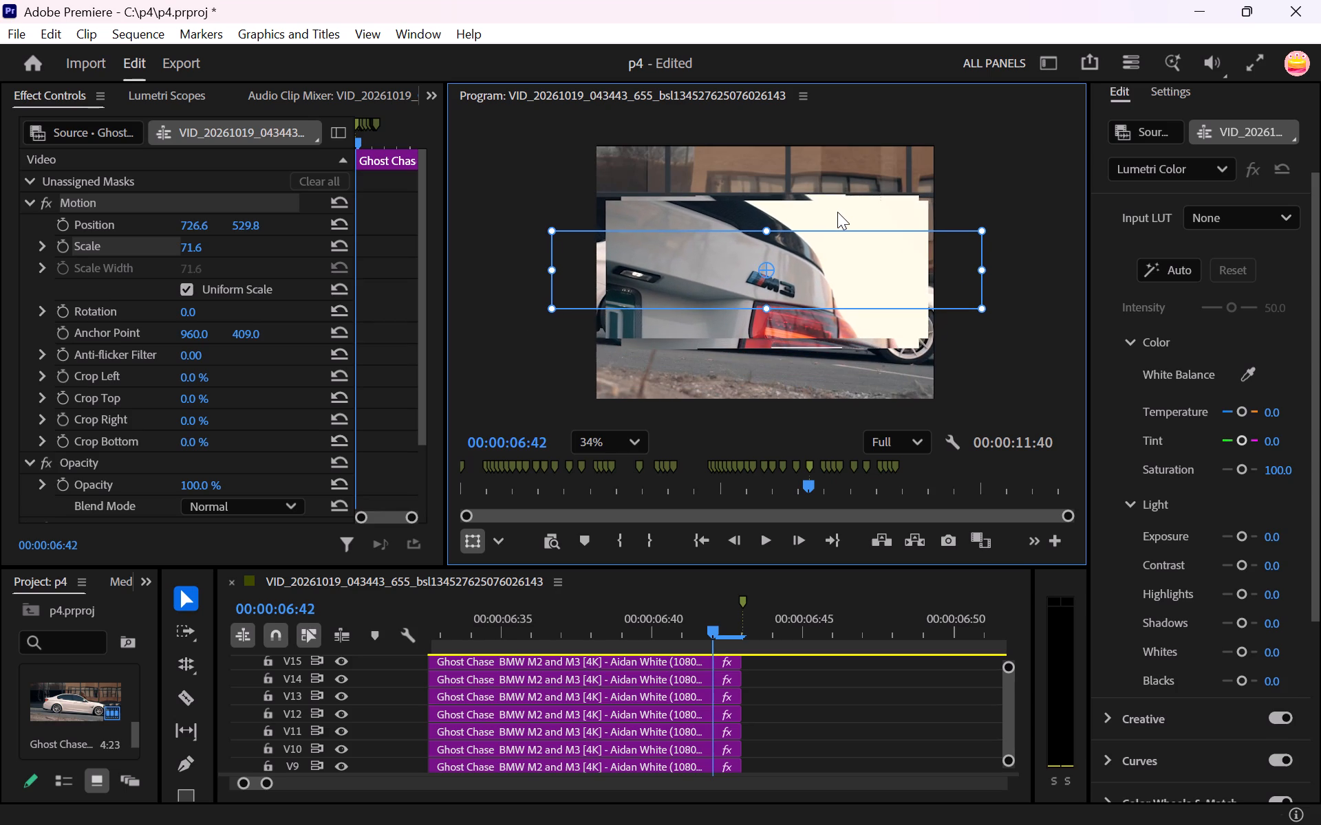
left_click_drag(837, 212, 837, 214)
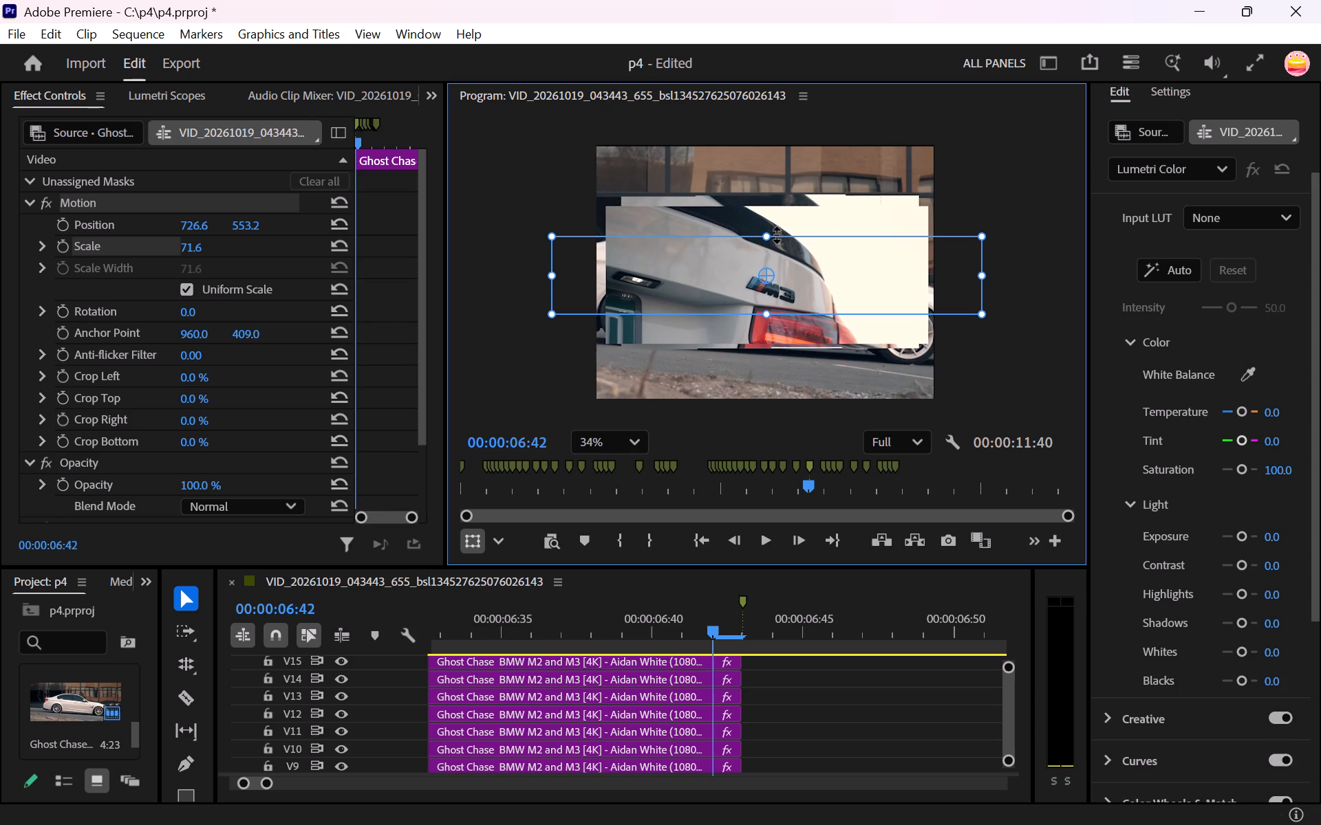
Scale the V18 M3 clip up uniformly to about 75.5 and position it at about 724.1, 559.5.
left_click(772, 235)
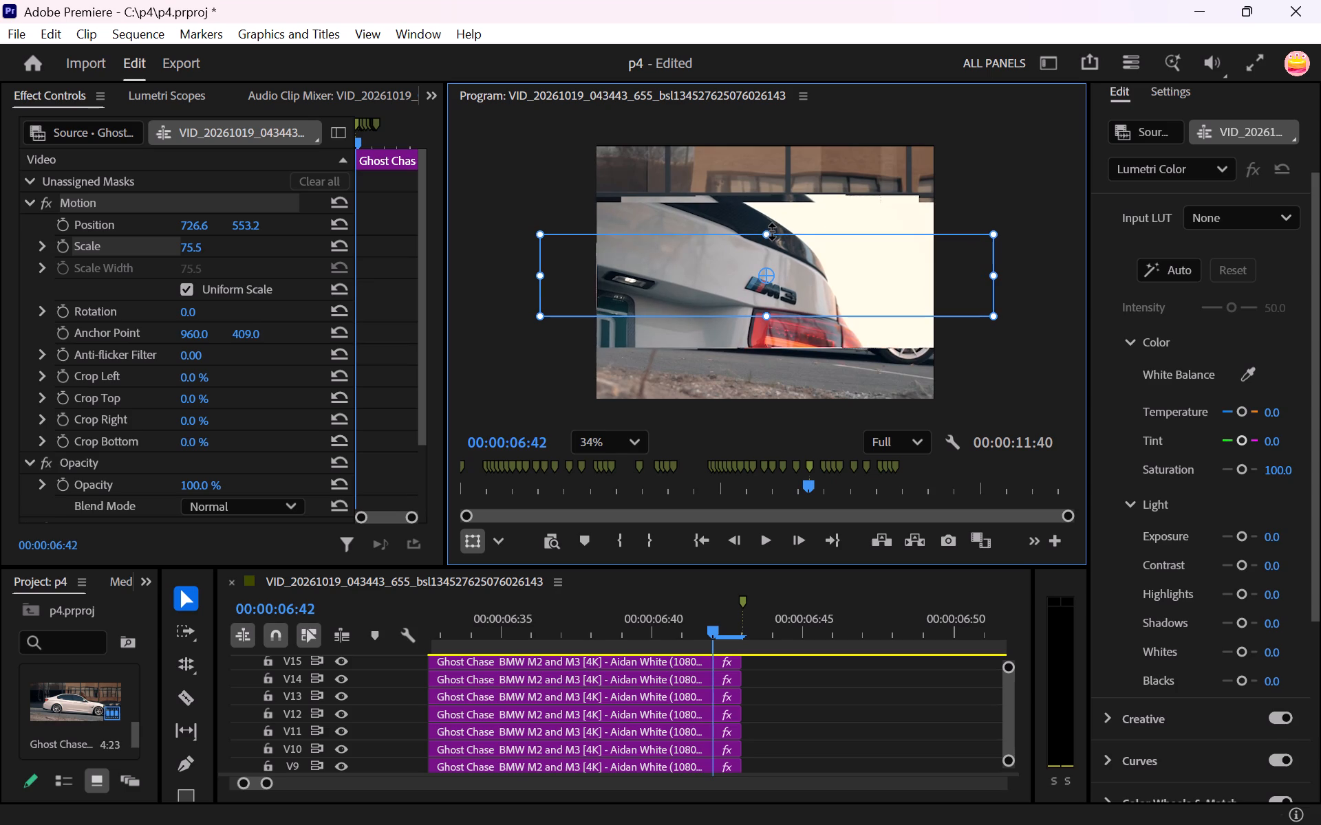
left_click_drag(780, 260, 815, 212)
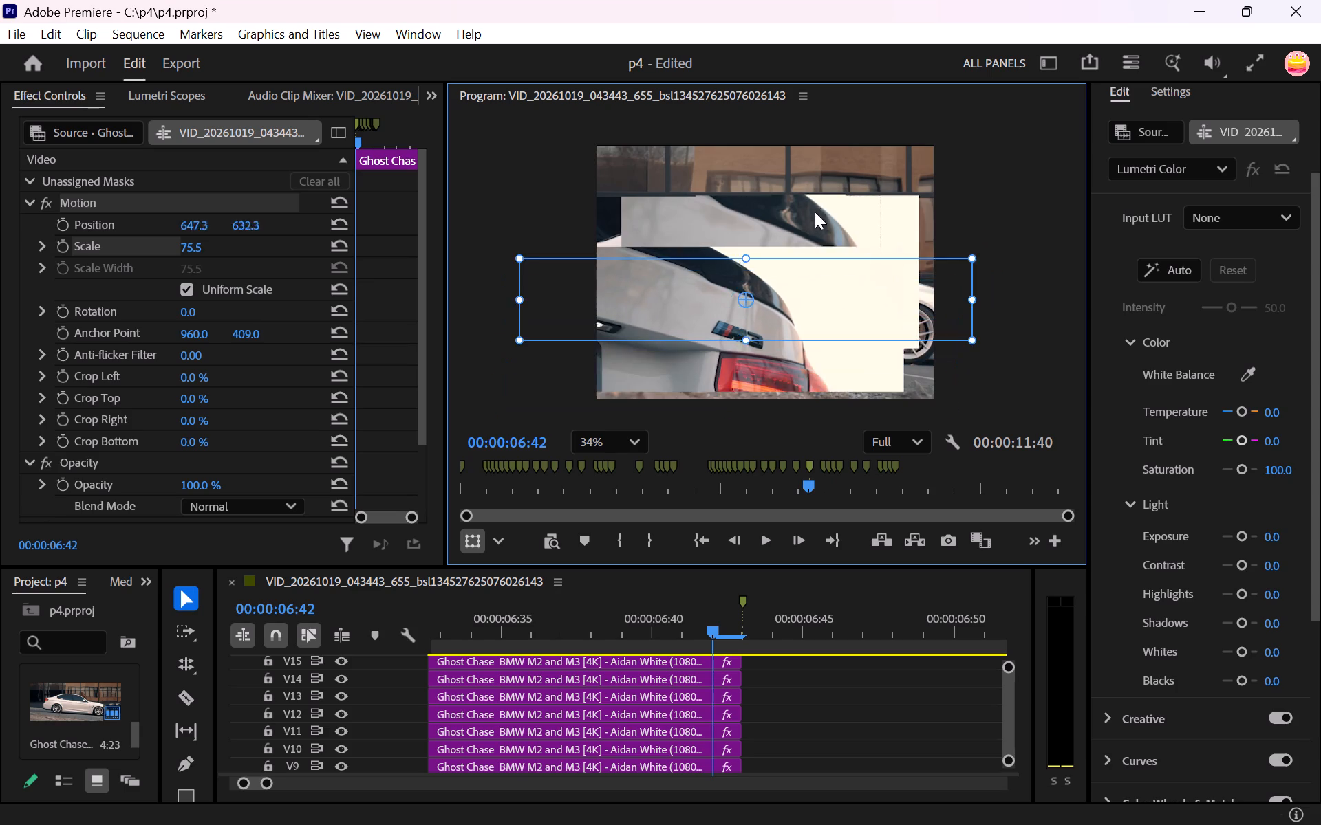
left_click_drag(815, 212, 848, 208)
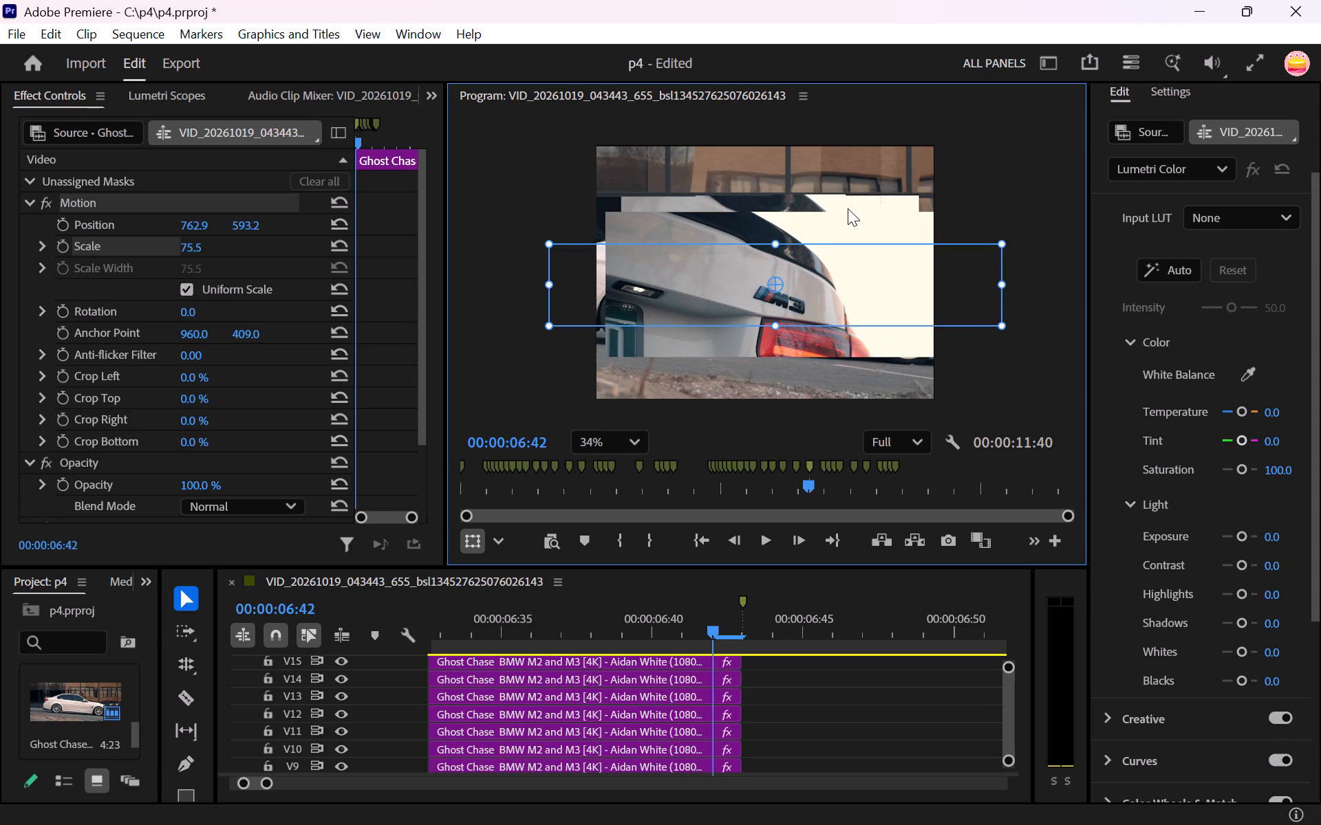
left_click_drag(848, 208, 848, 201)
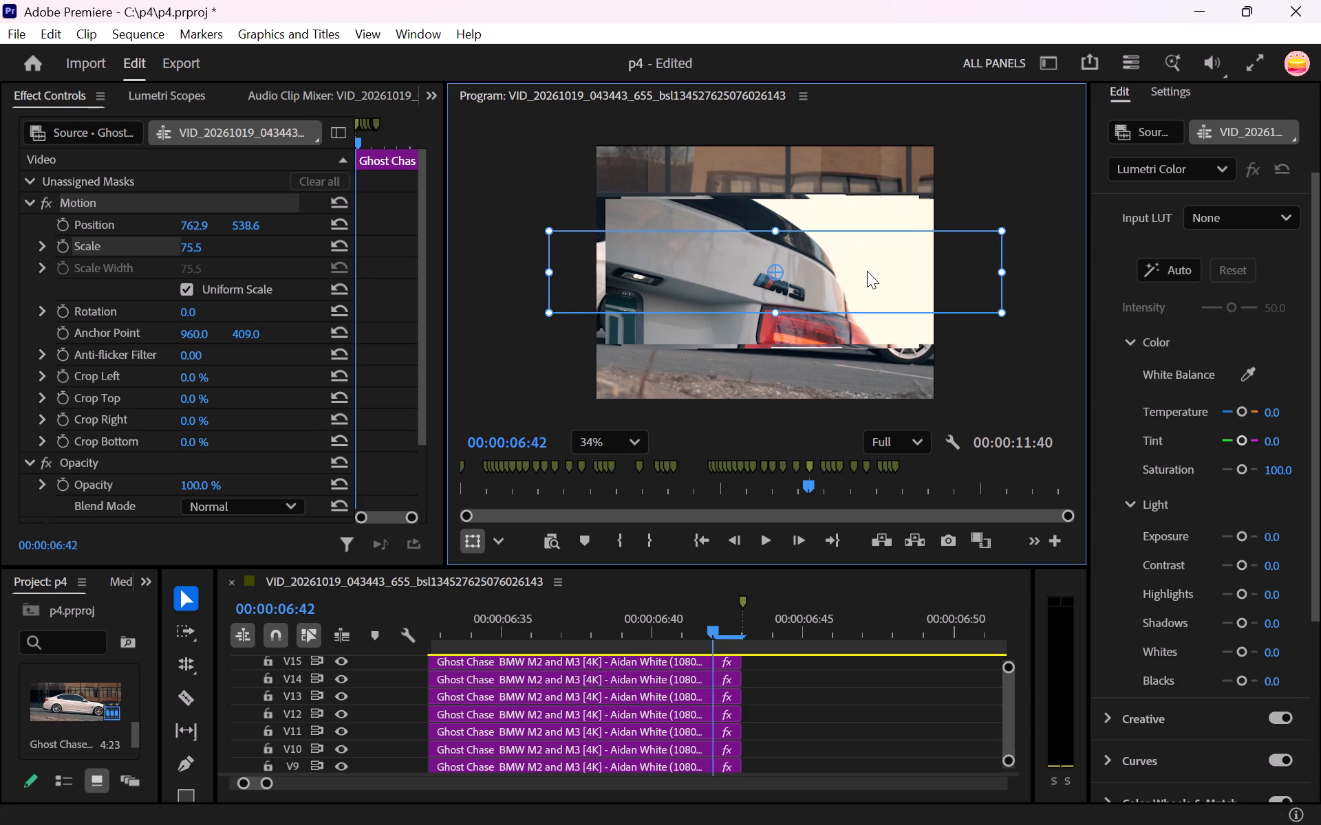
left_click_drag(868, 271, 896, 230)
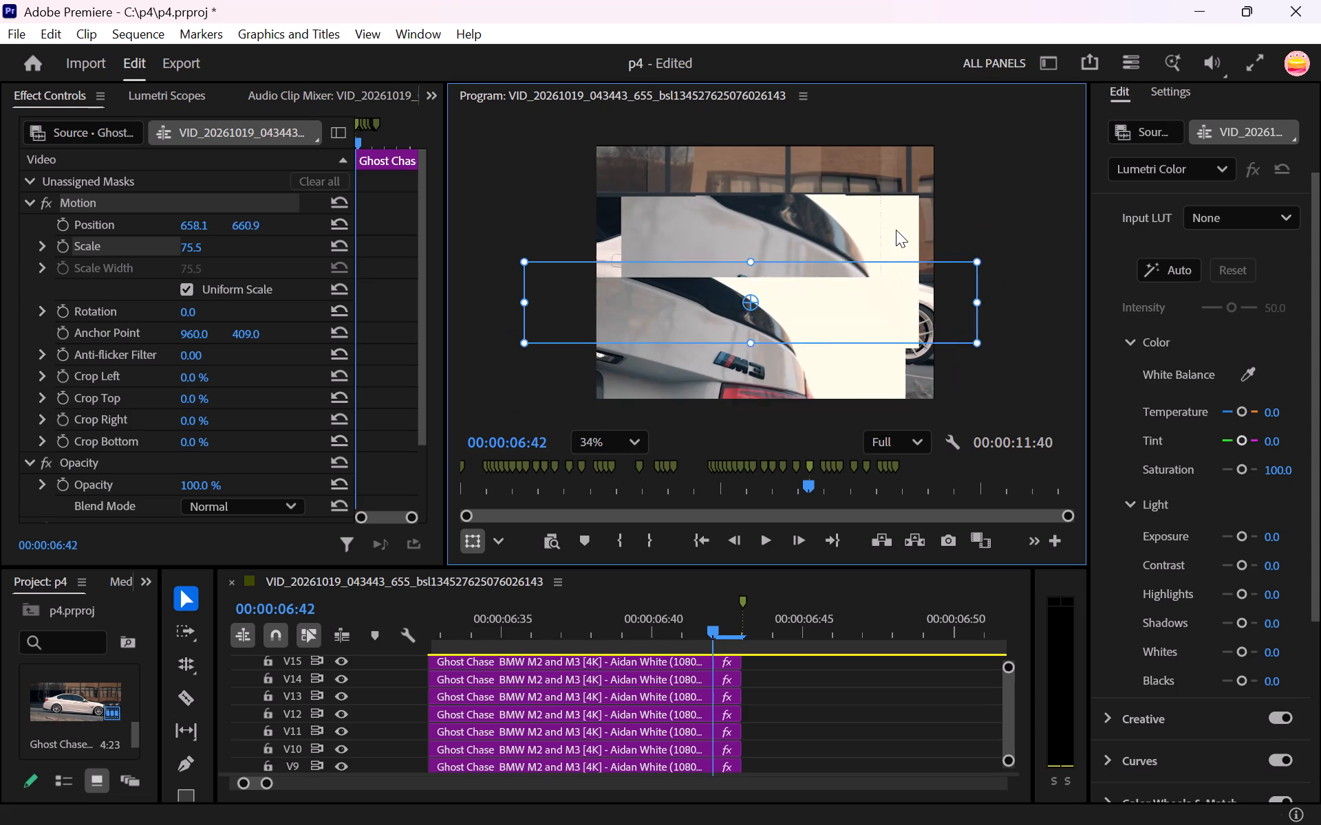
left_click_drag(896, 230, 914, 214)
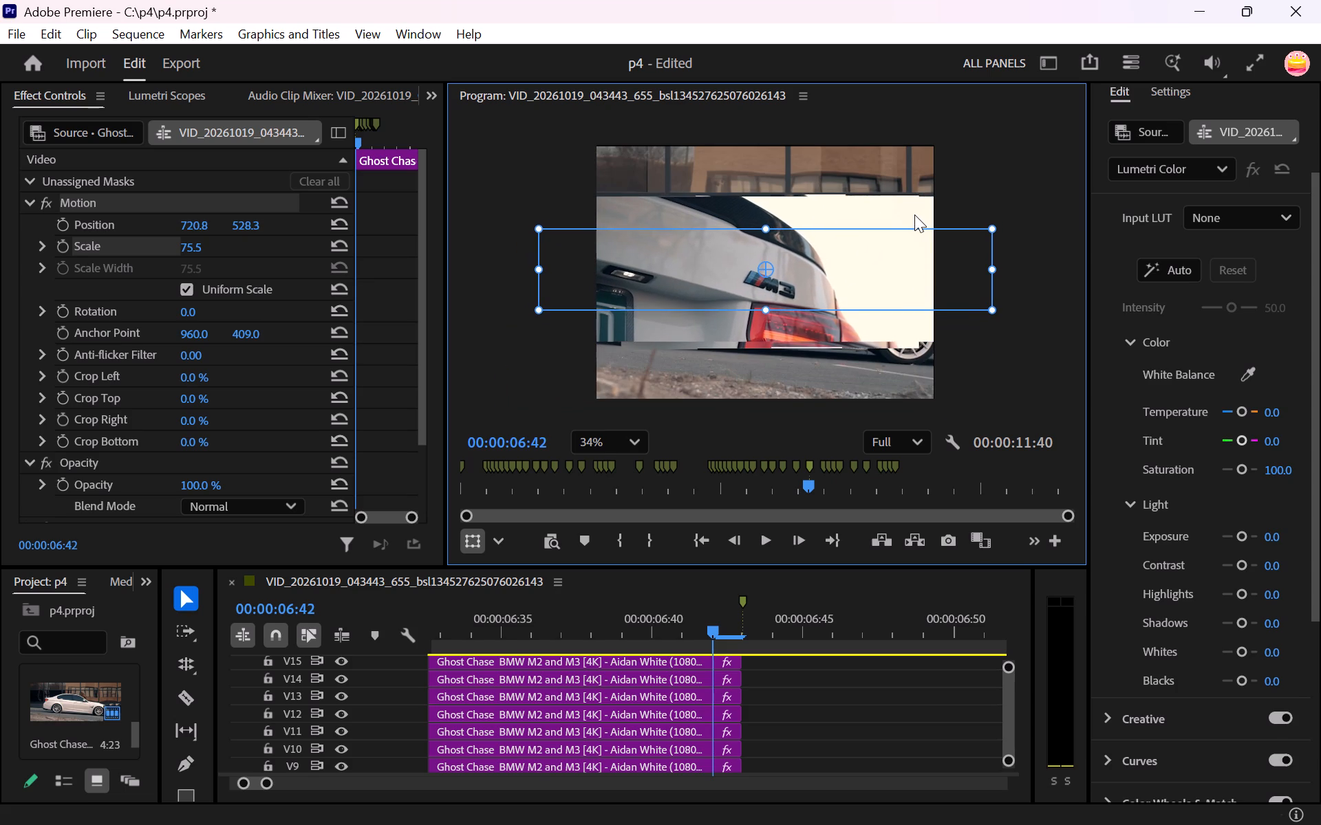
left_click_drag(914, 214, 917, 219)
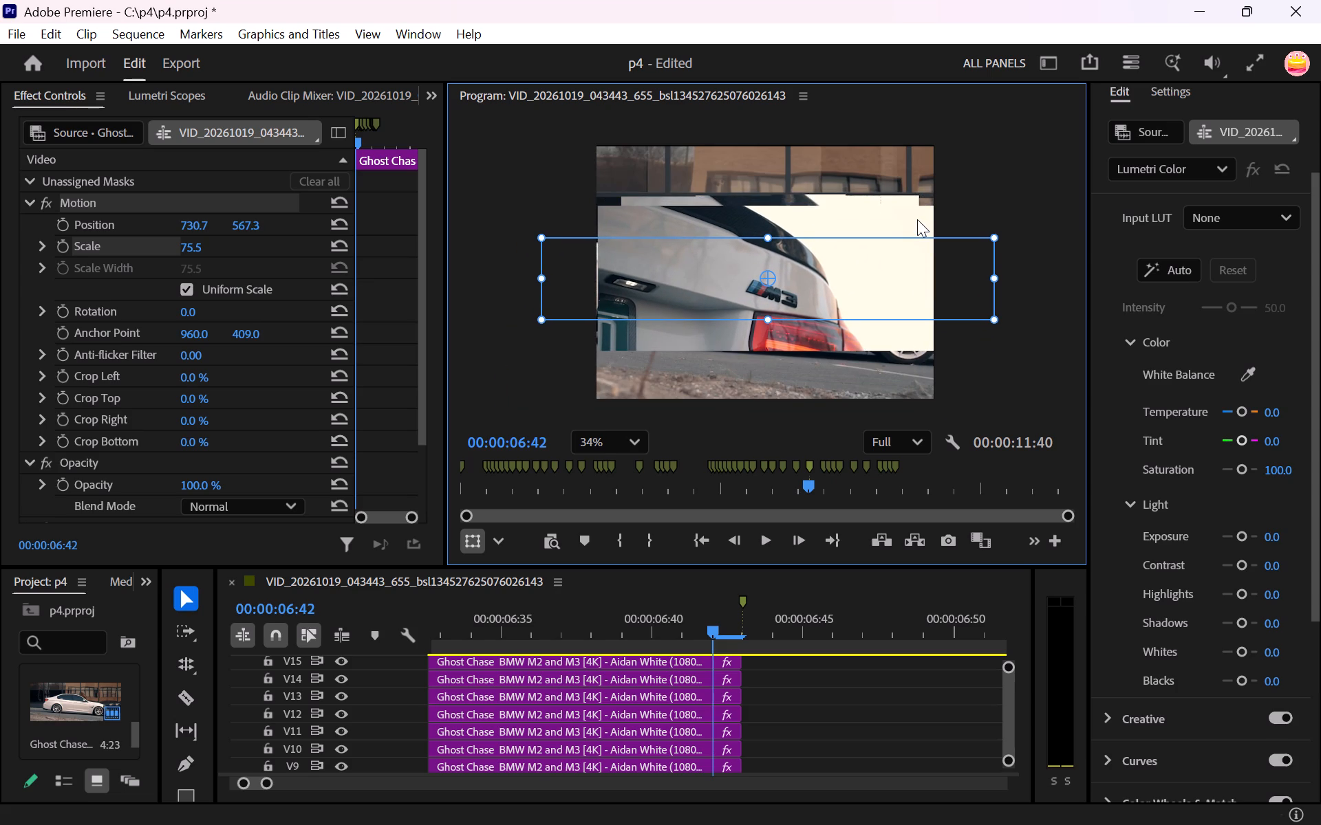
left_click_drag(917, 219, 916, 219)
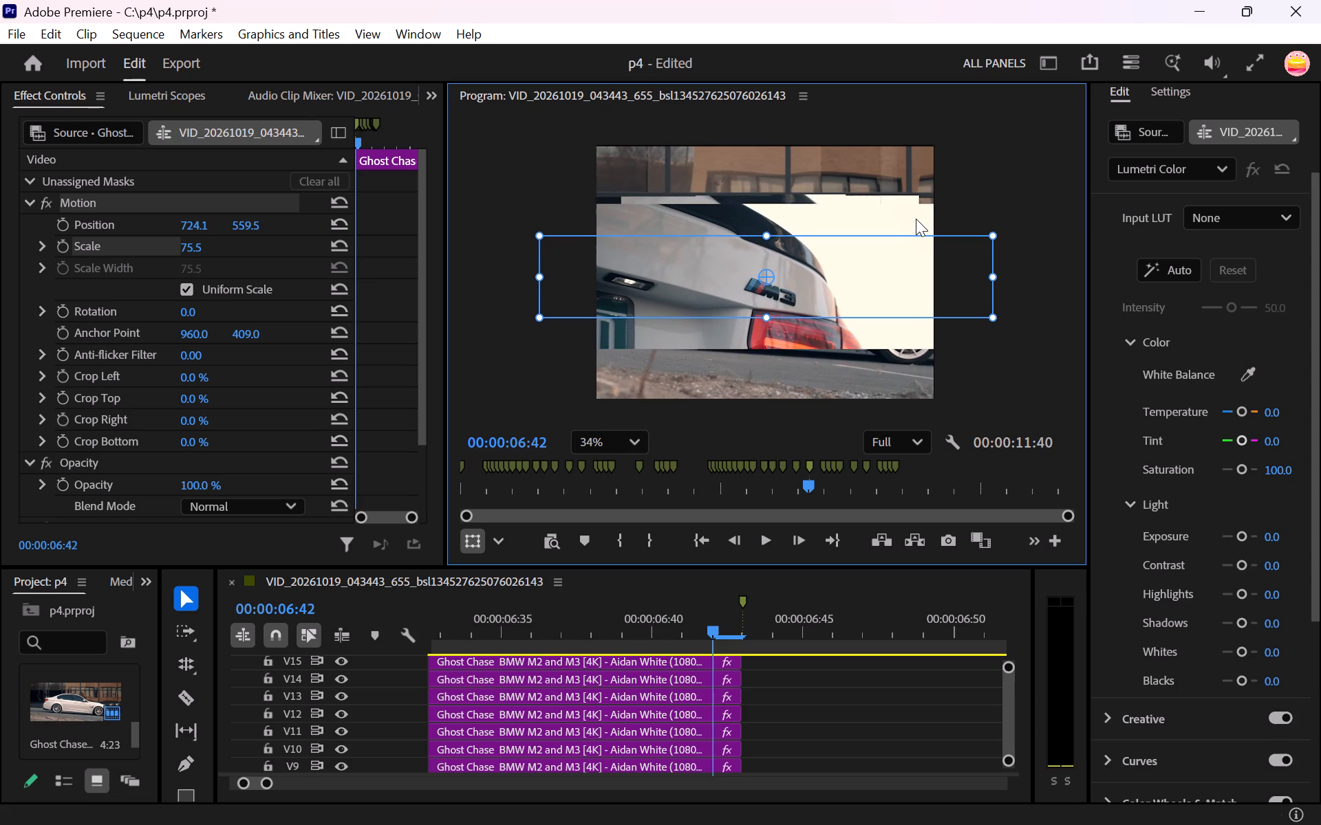
Move the V18 M3 clip in the frame to about 721.4, 535.9 over the underlying clip.
left_click_drag(916, 219, 912, 217)
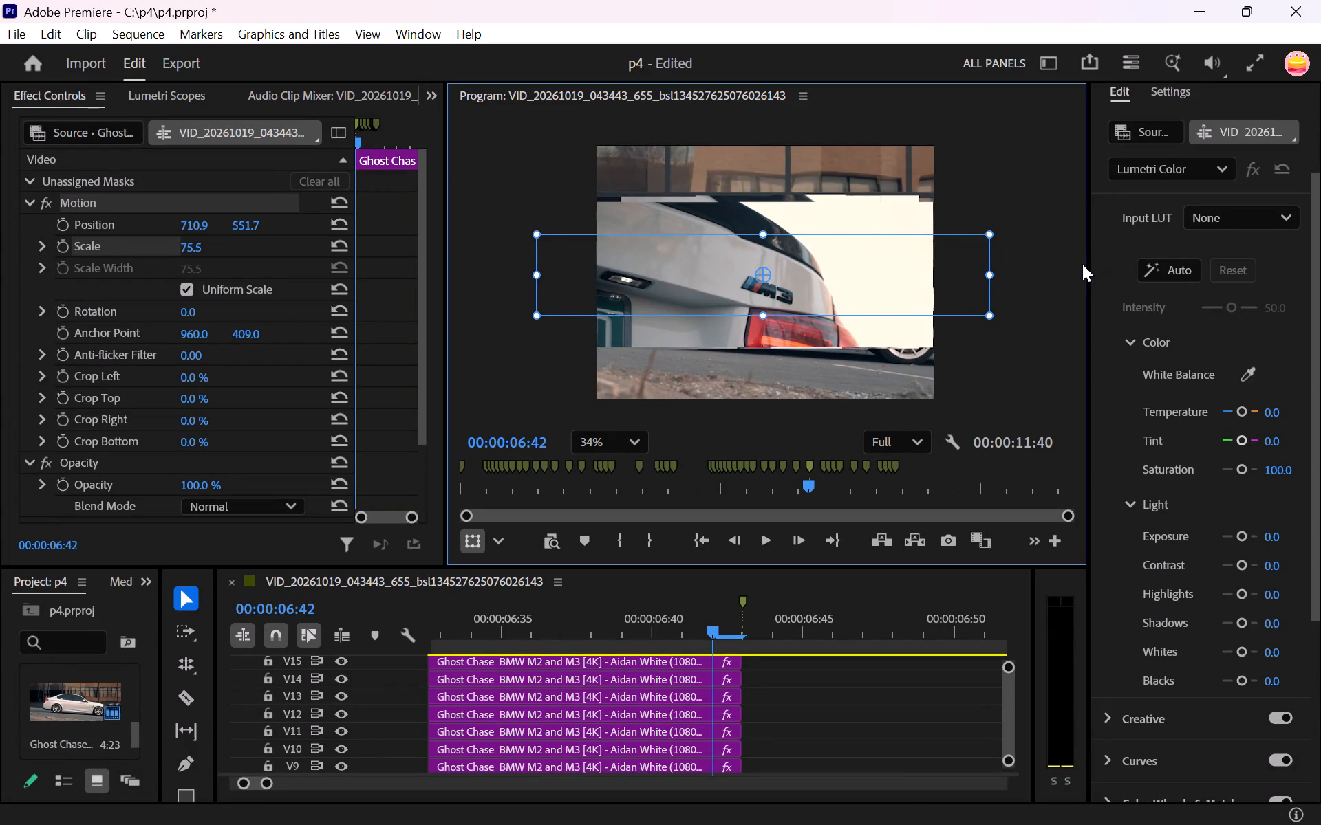
left_click_drag(1086, 261, 1152, 258)
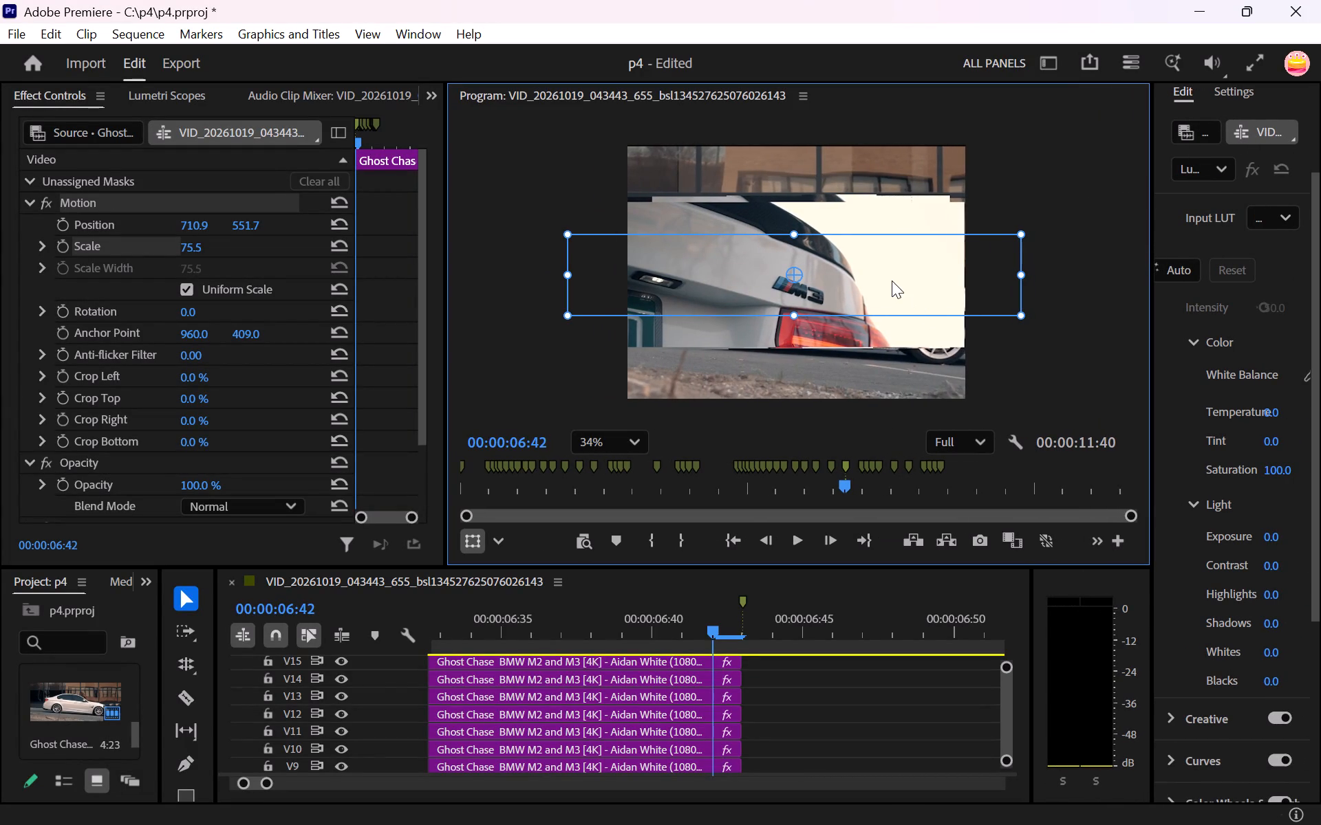
left_click_drag(892, 272, 911, 231)
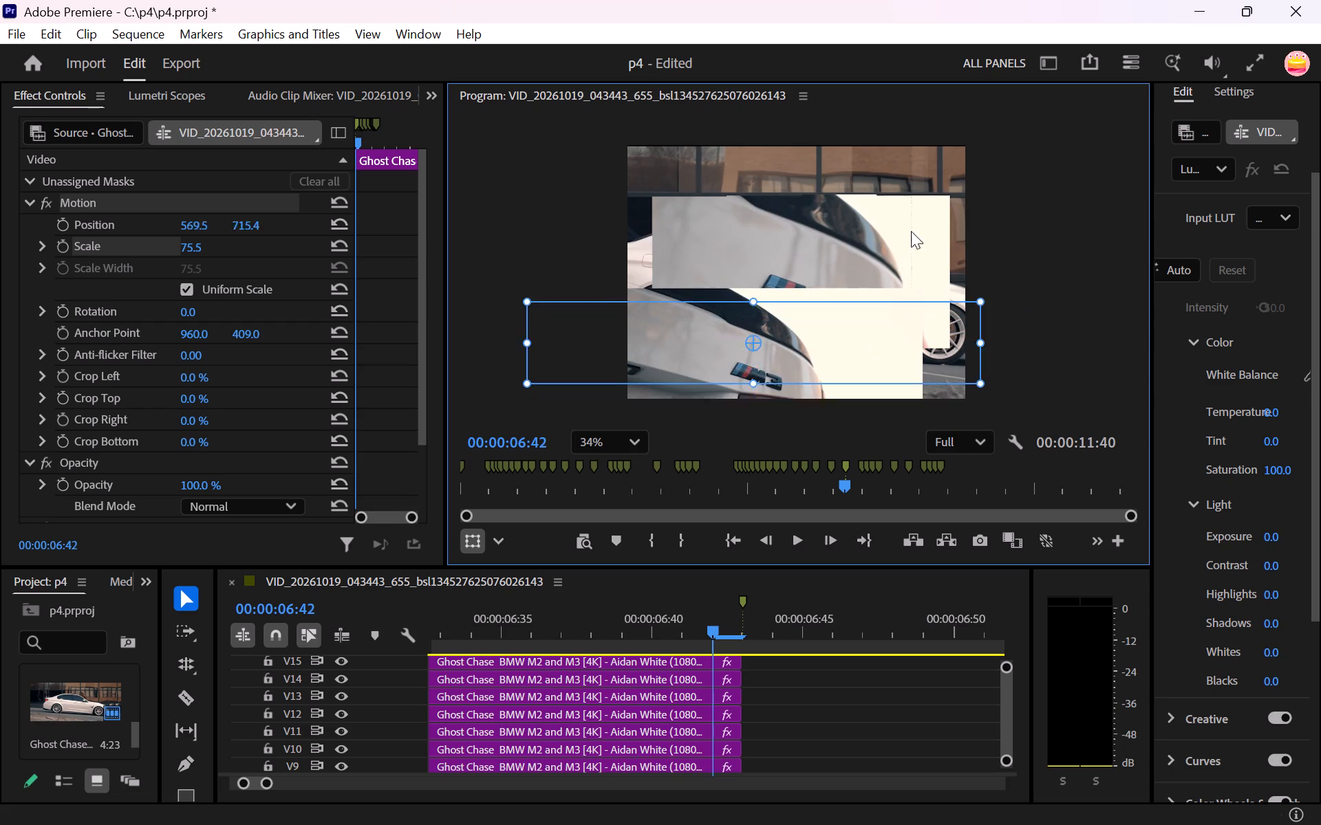
left_click_drag(911, 231, 951, 212)
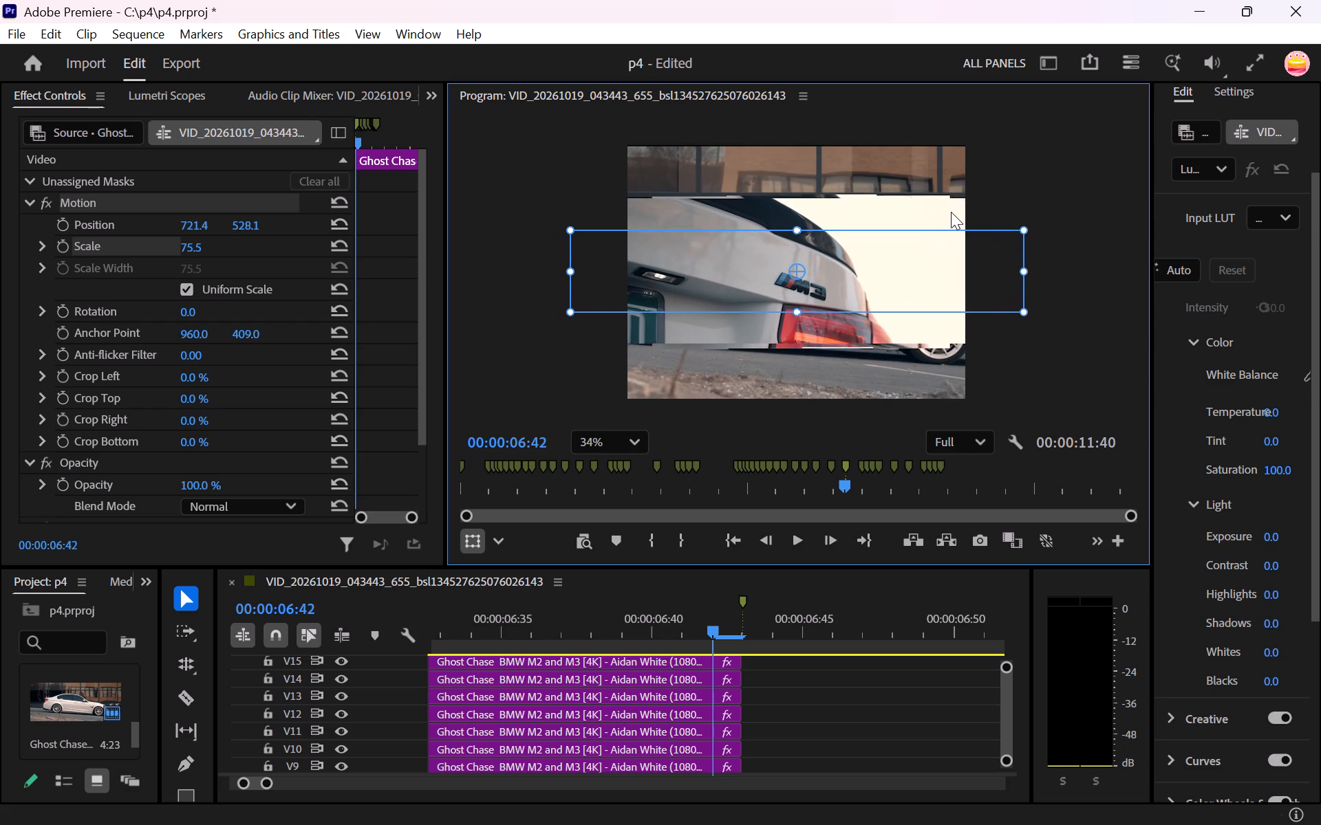
left_click_drag(951, 212, 951, 212)
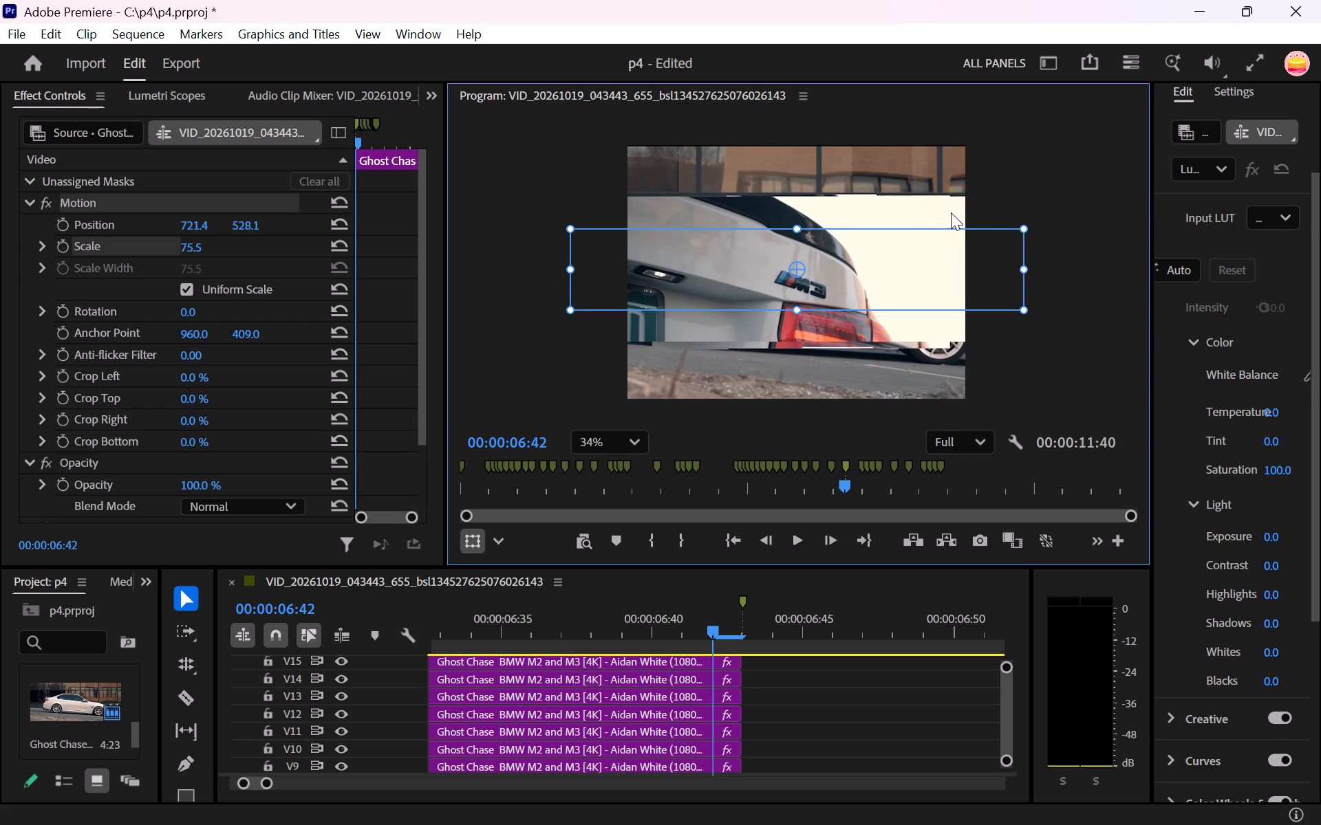
left_click_drag(951, 212, 951, 213)
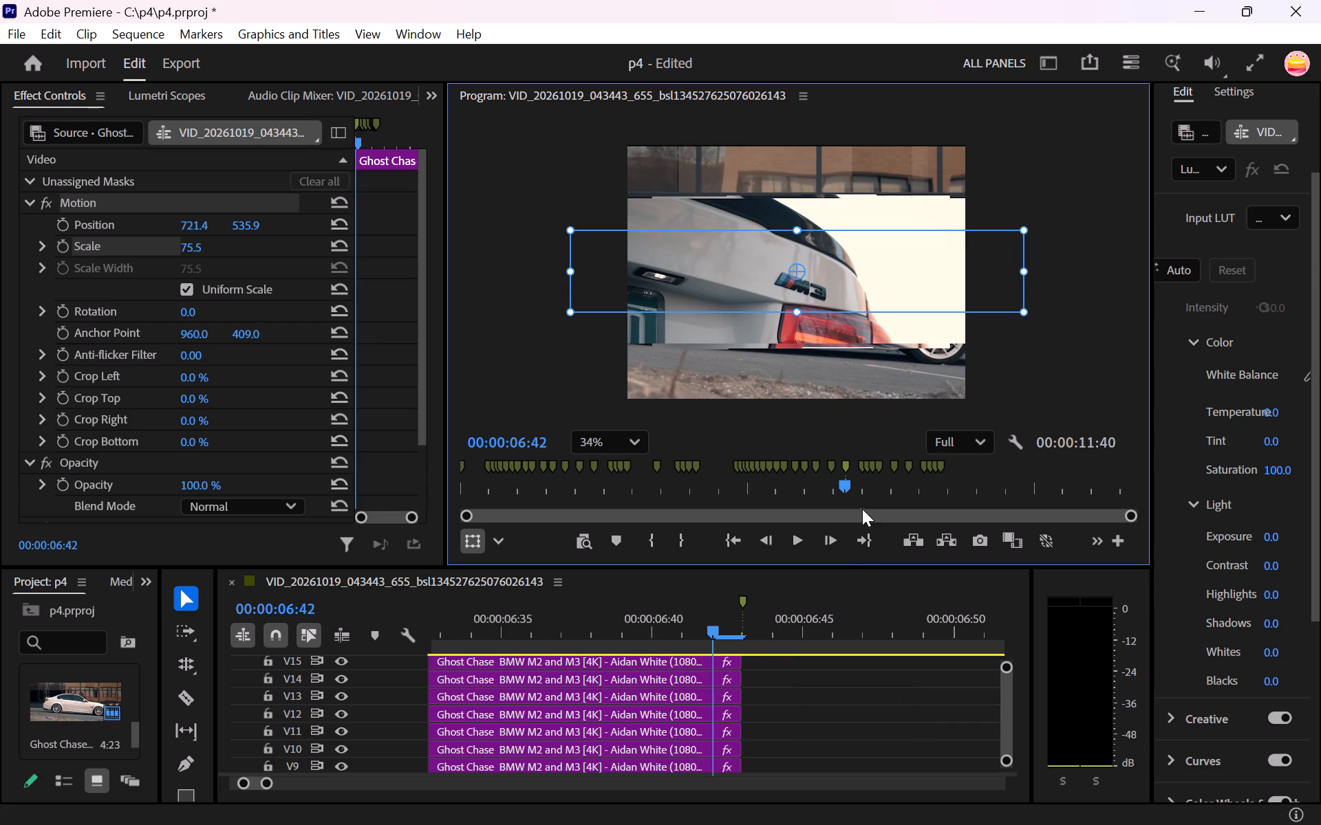
Move the M3 rear-badge clip from track V18 down to V1, keeping its start at 00:00:06:42.
left_click_drag(853, 567, 860, 491)
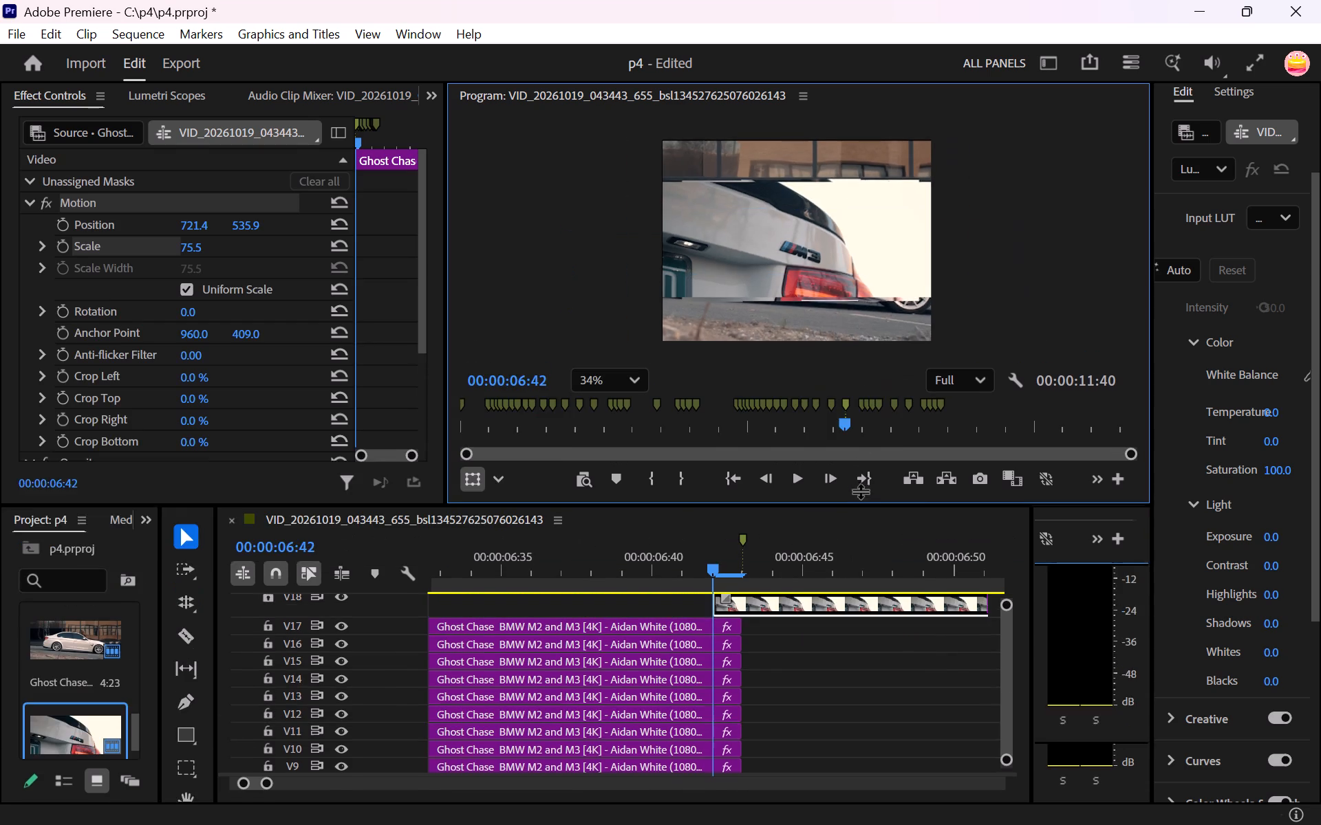
left_click_drag(860, 491, 859, 431)
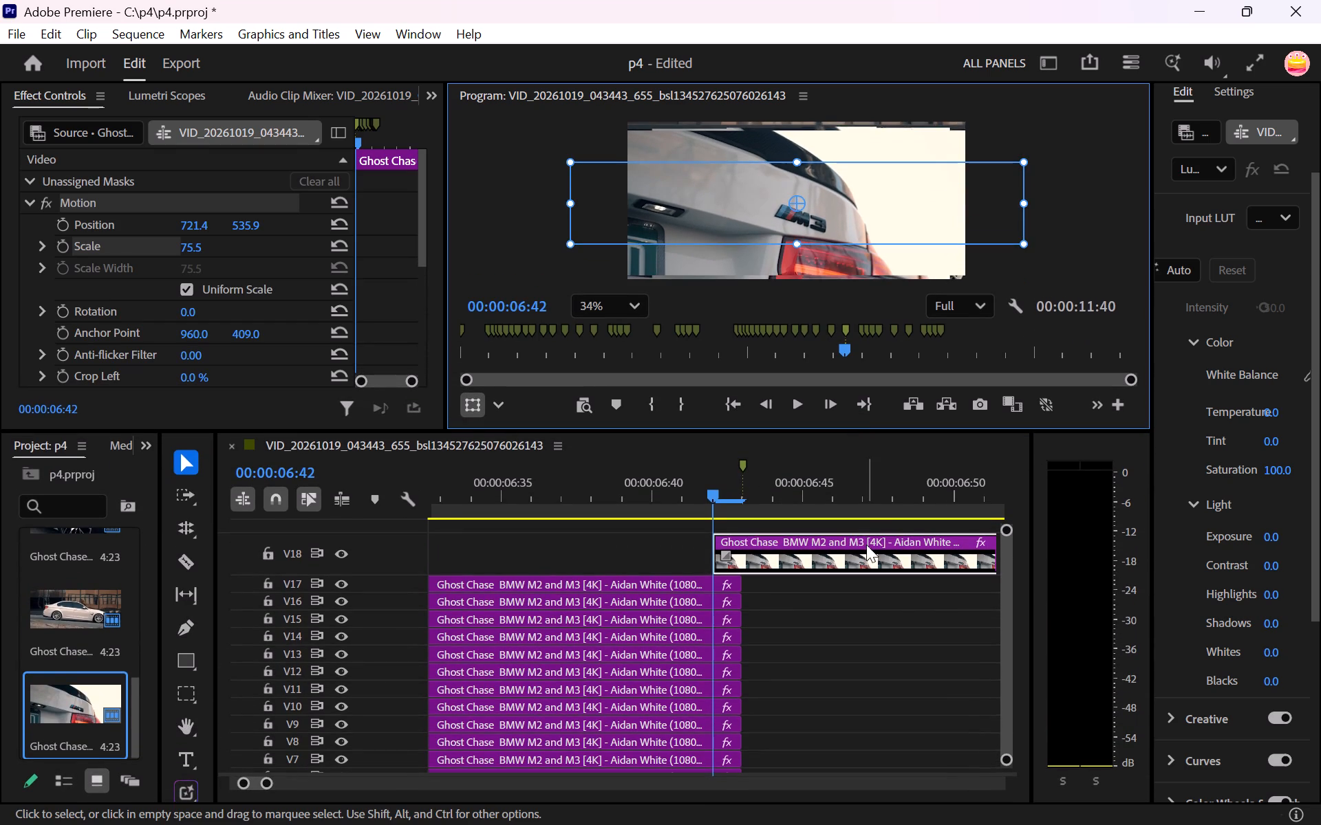
left_click_drag(866, 544, 848, 742)
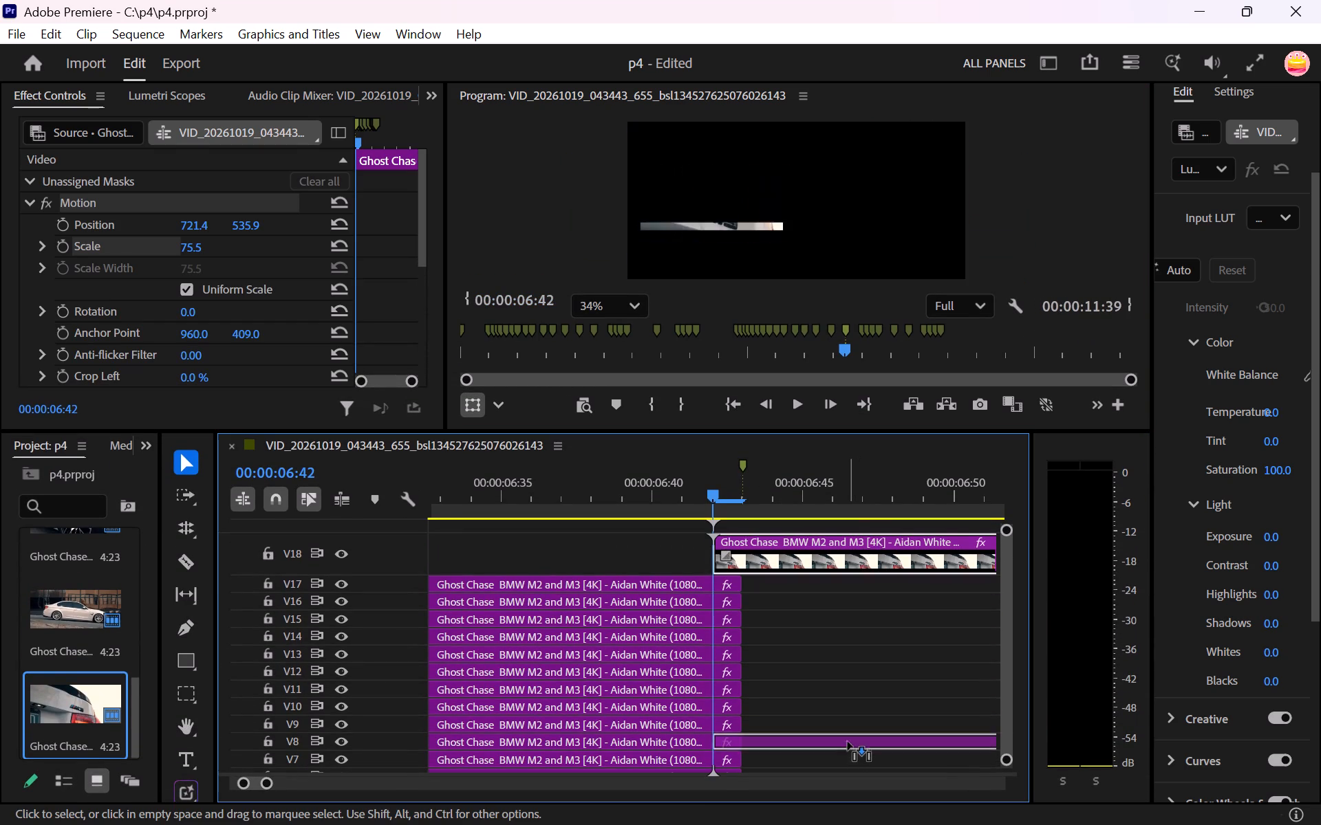
left_click_drag(848, 742, 852, 748)
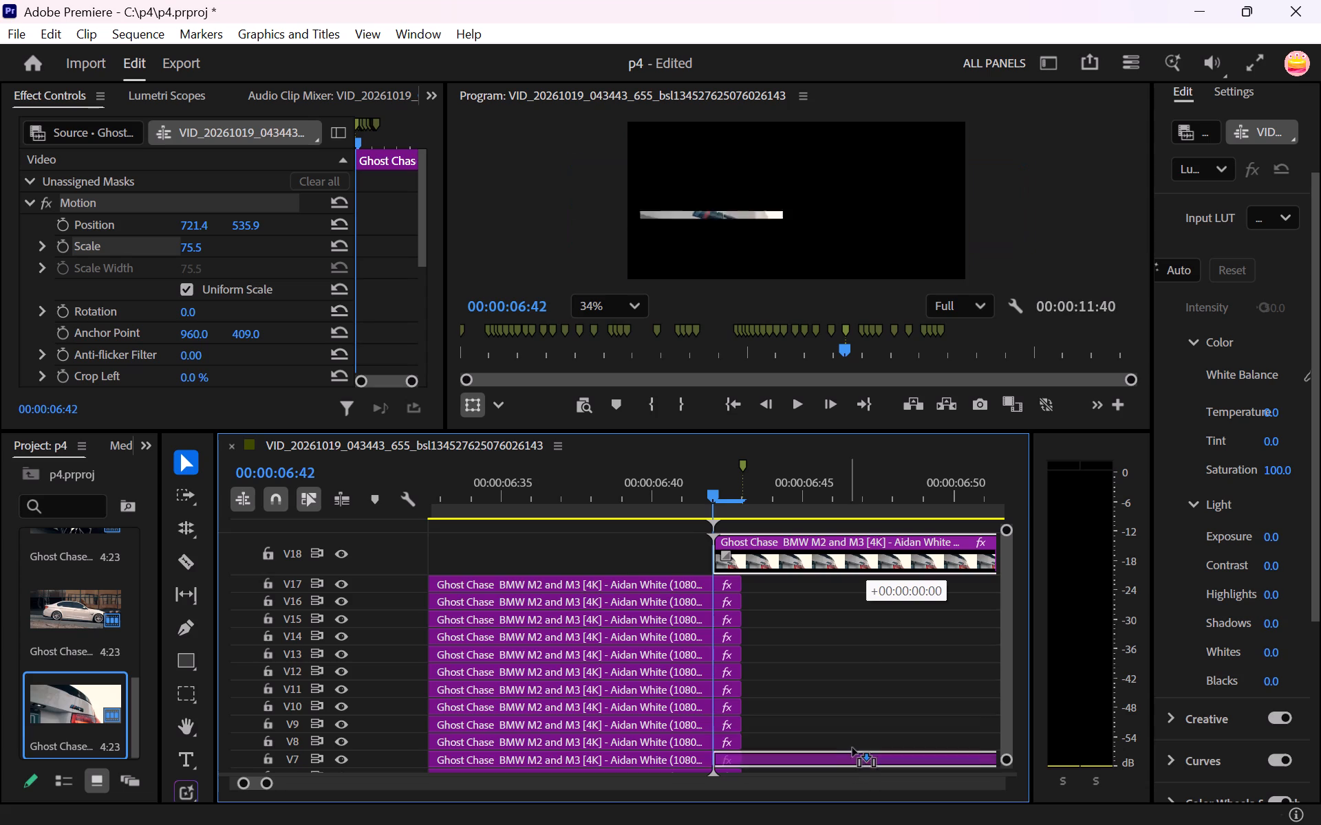
left_click_drag(852, 748, 911, 718)
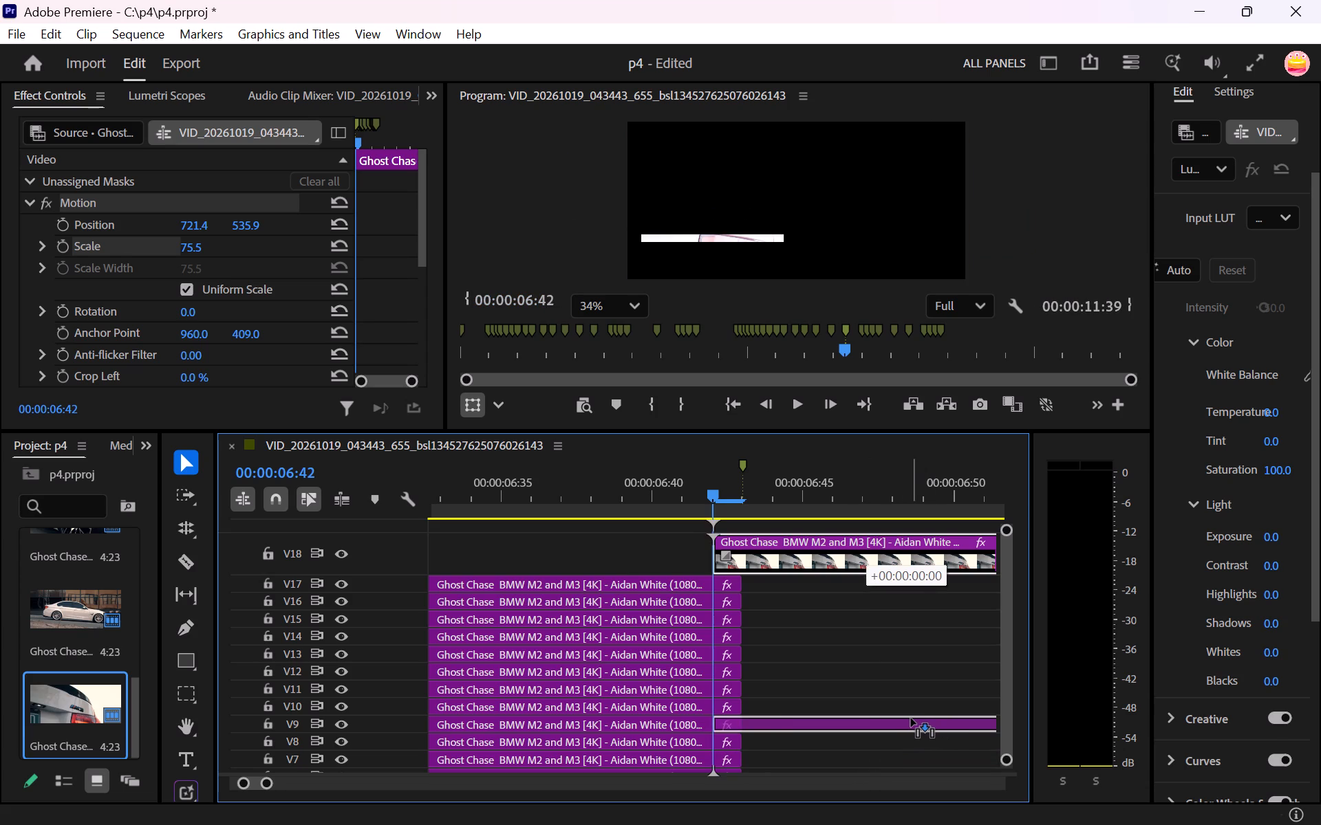
left_click_drag(911, 718, 919, 718)
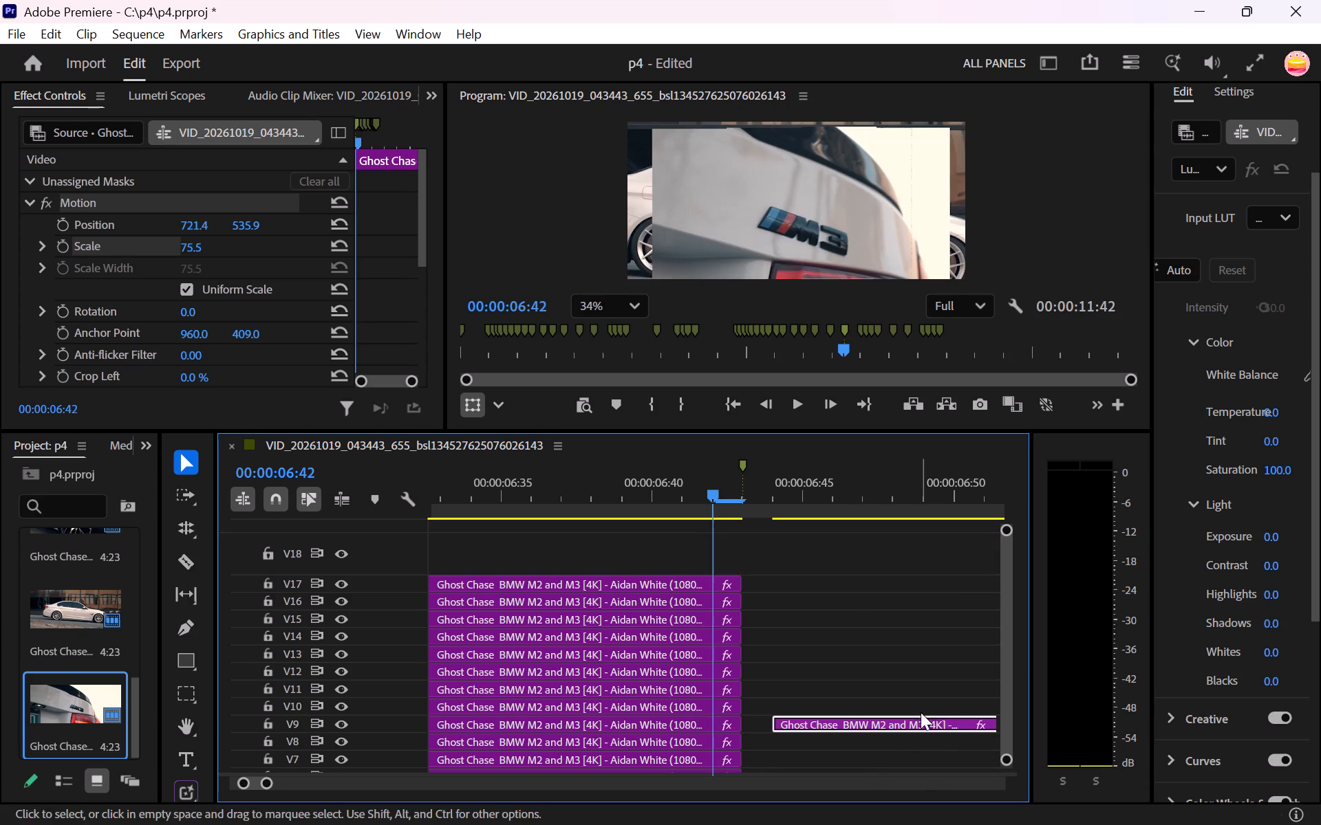
left_click_drag(1011, 659, 1008, 692)
left_click_drag(906, 623, 872, 698)
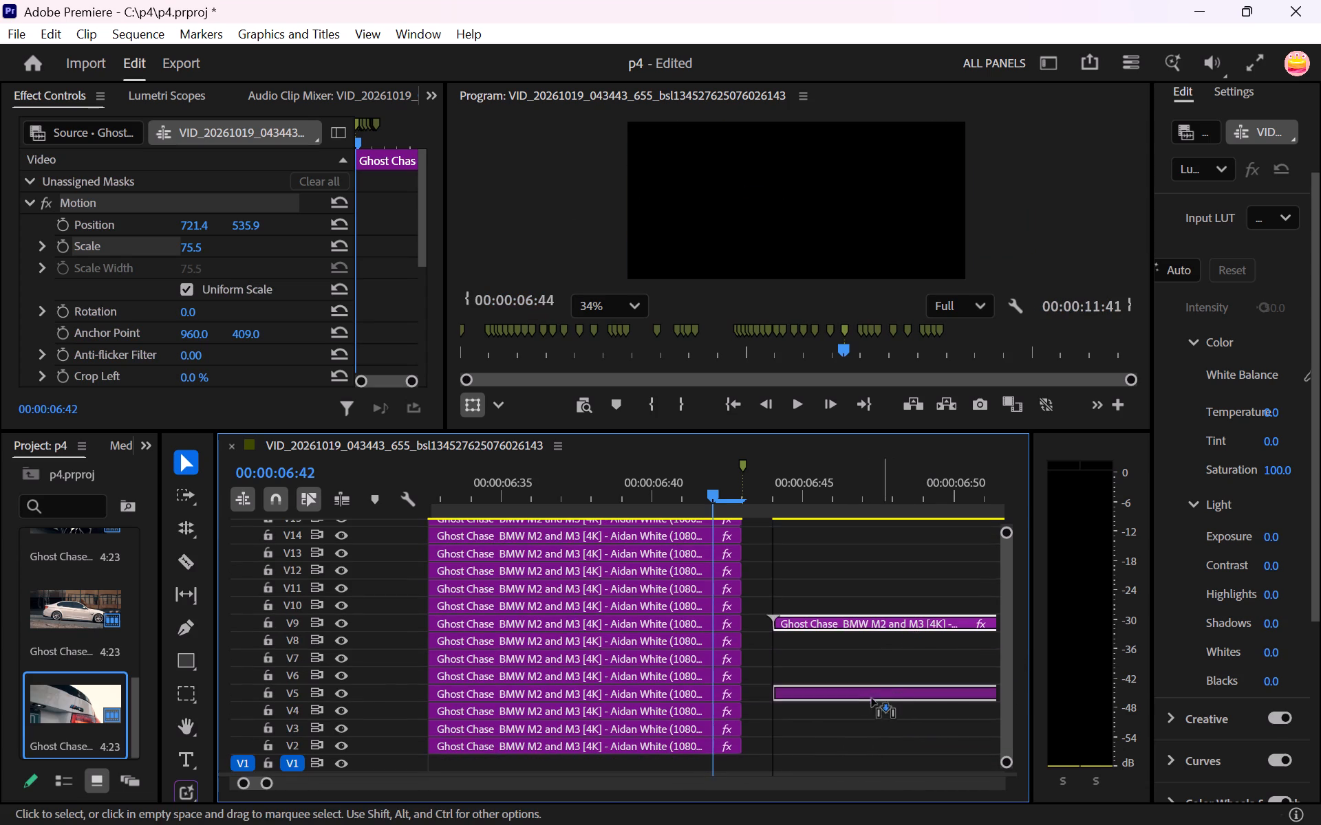
left_click_drag(872, 698, 856, 771)
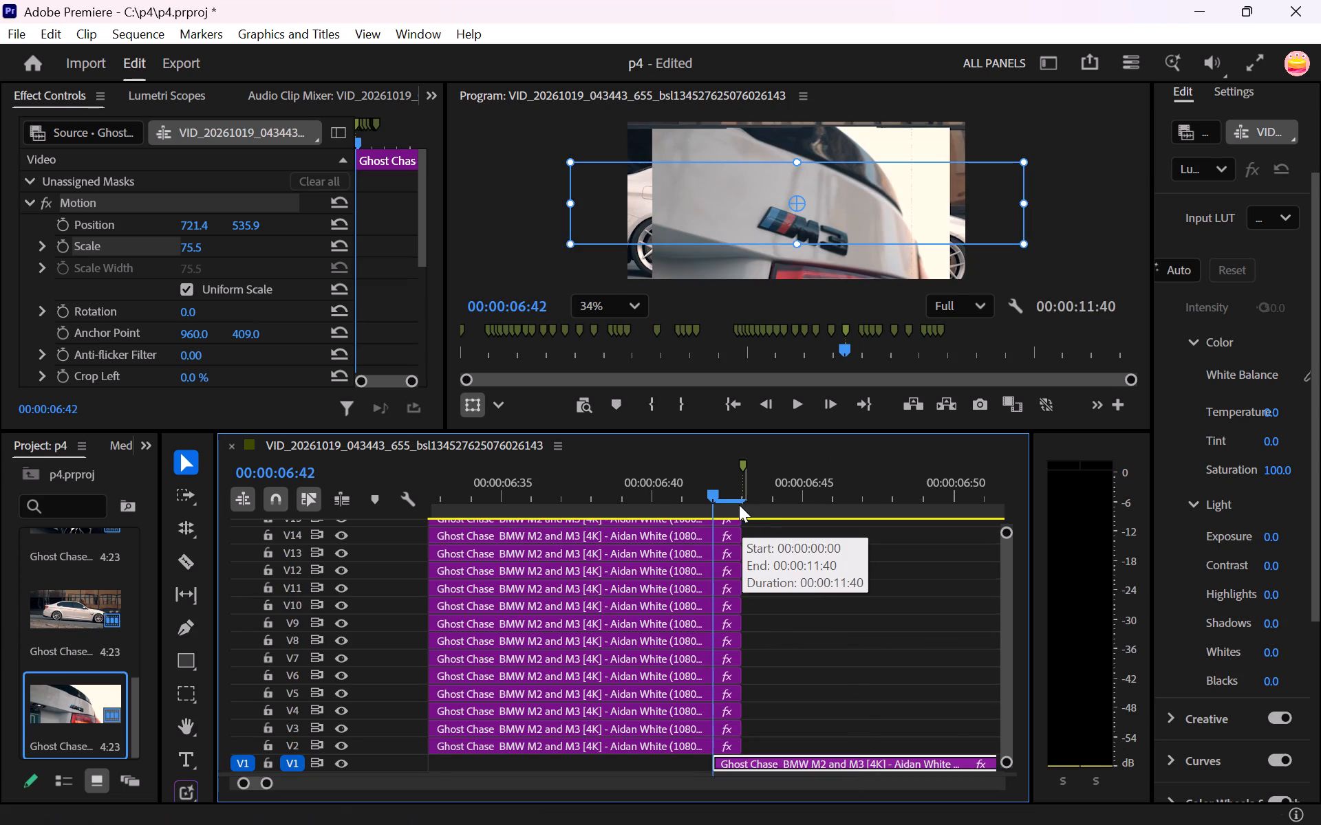
Preview the M3 clip on V1 at 00:00:06:43.
left_click_drag(718, 493, 738, 498)
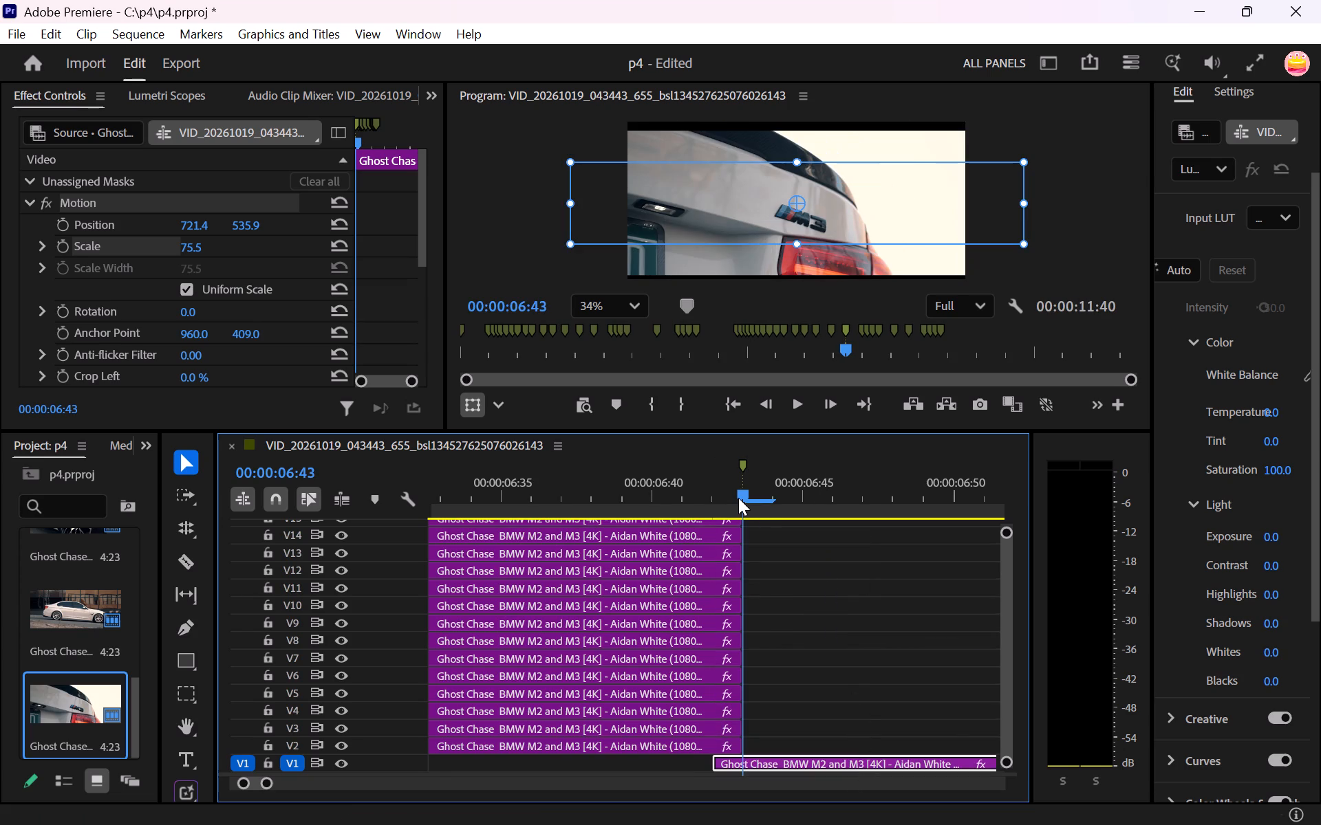
left_click_drag(738, 498, 734, 506)
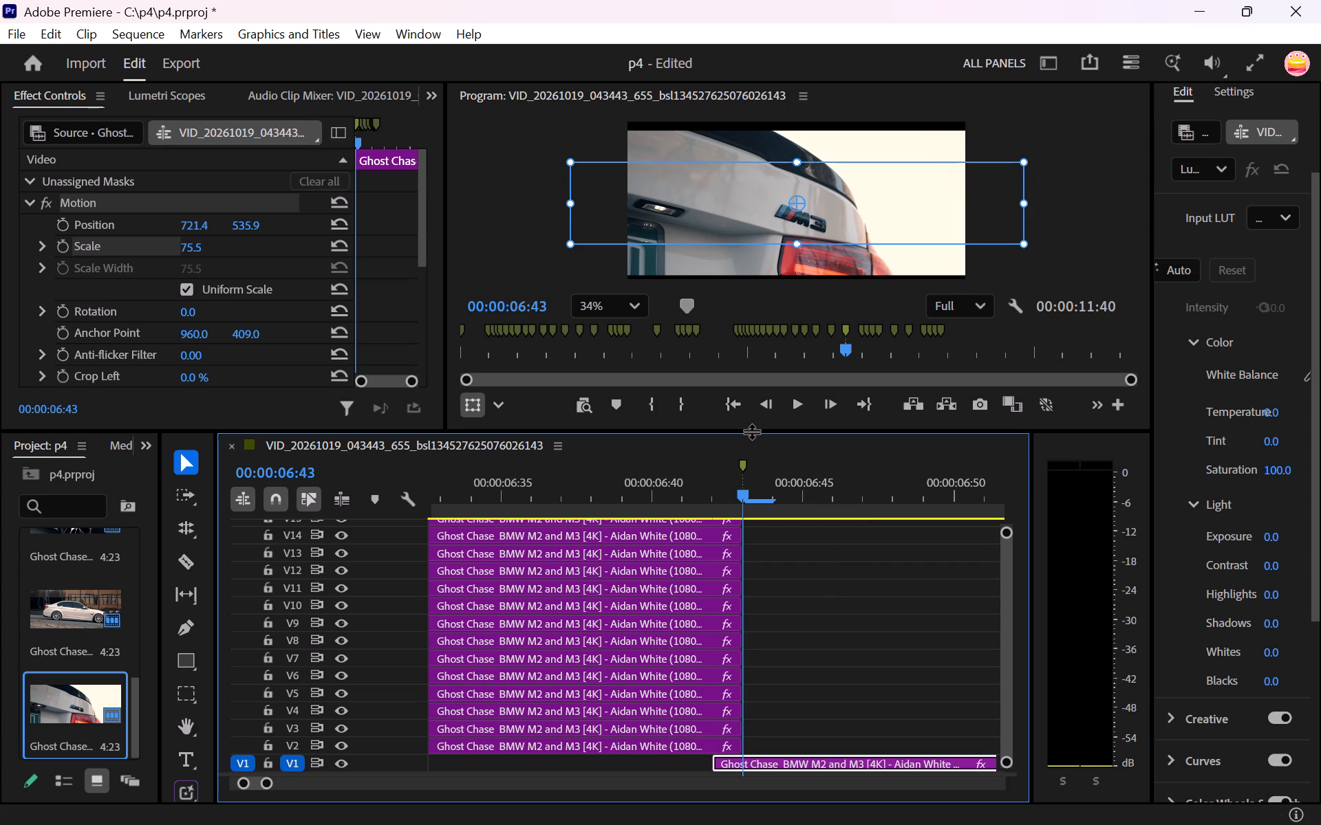
Examine the full stack of clips and inspect the long V2 clip near 00:00:04:46.
left_click_drag(751, 431, 751, 340)
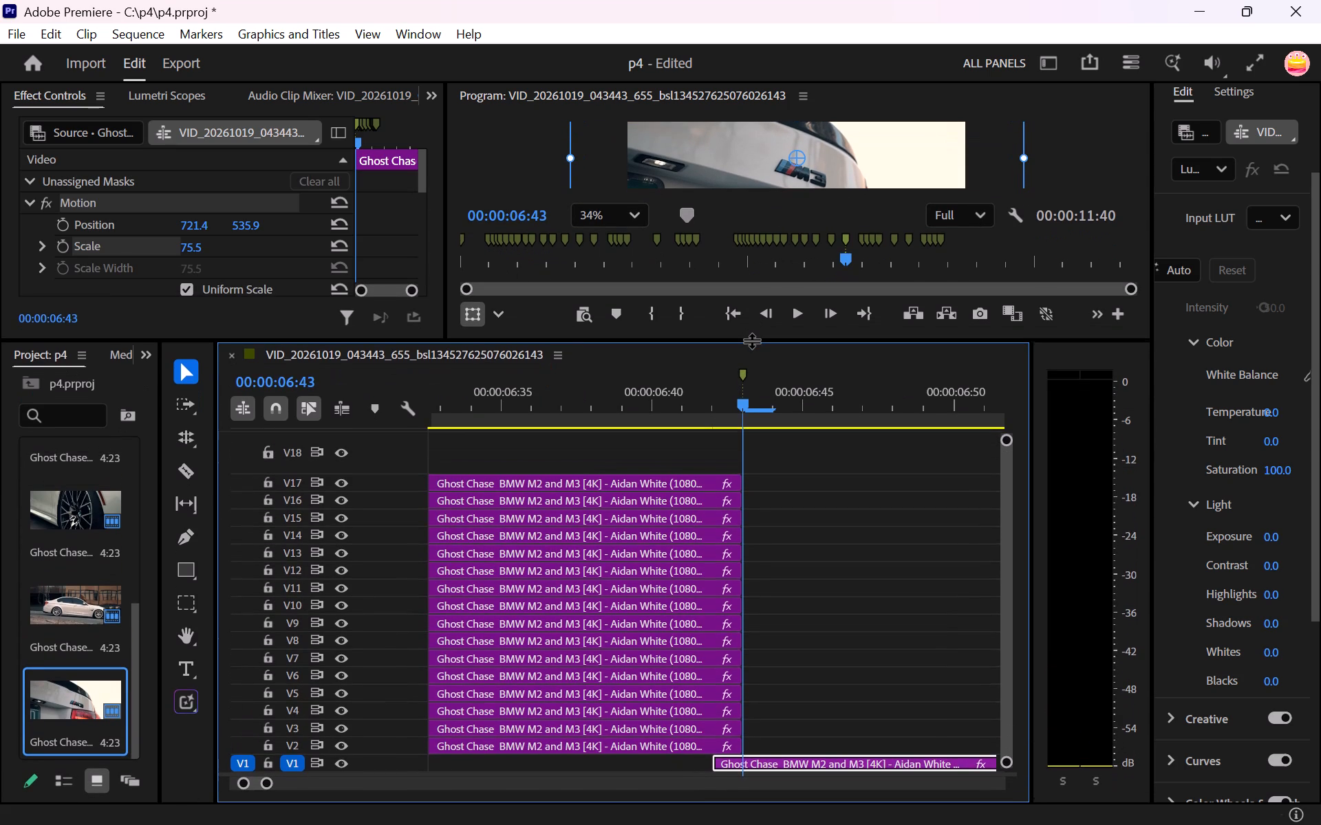
left_click_drag(751, 340, 751, 289)
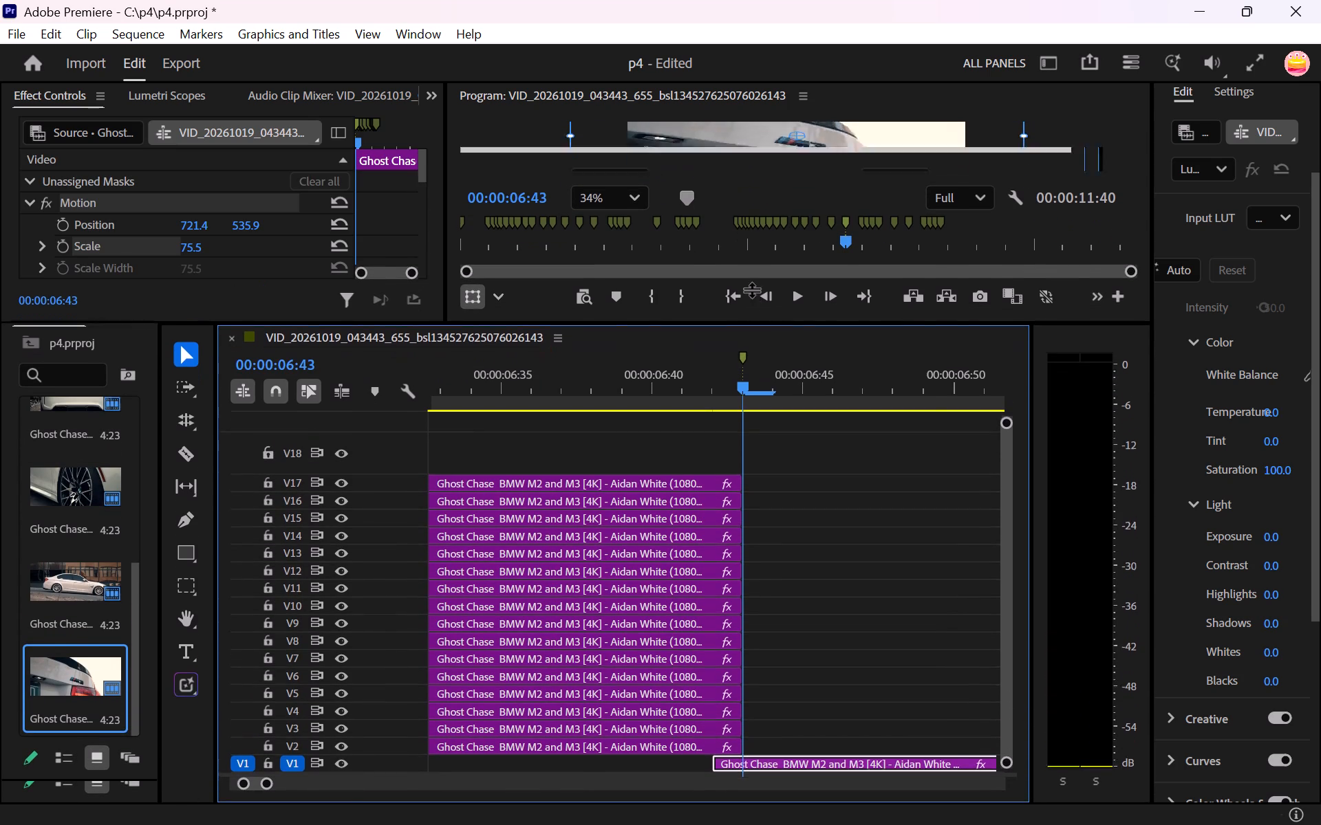
left_click_drag(751, 289, 751, 273)
left_click_drag(1007, 375, 1007, 360)
left_click_drag(1002, 420, 1020, 456)
left_click_drag(1018, 450, 1017, 469)
left_click_drag(1007, 470, 1005, 485)
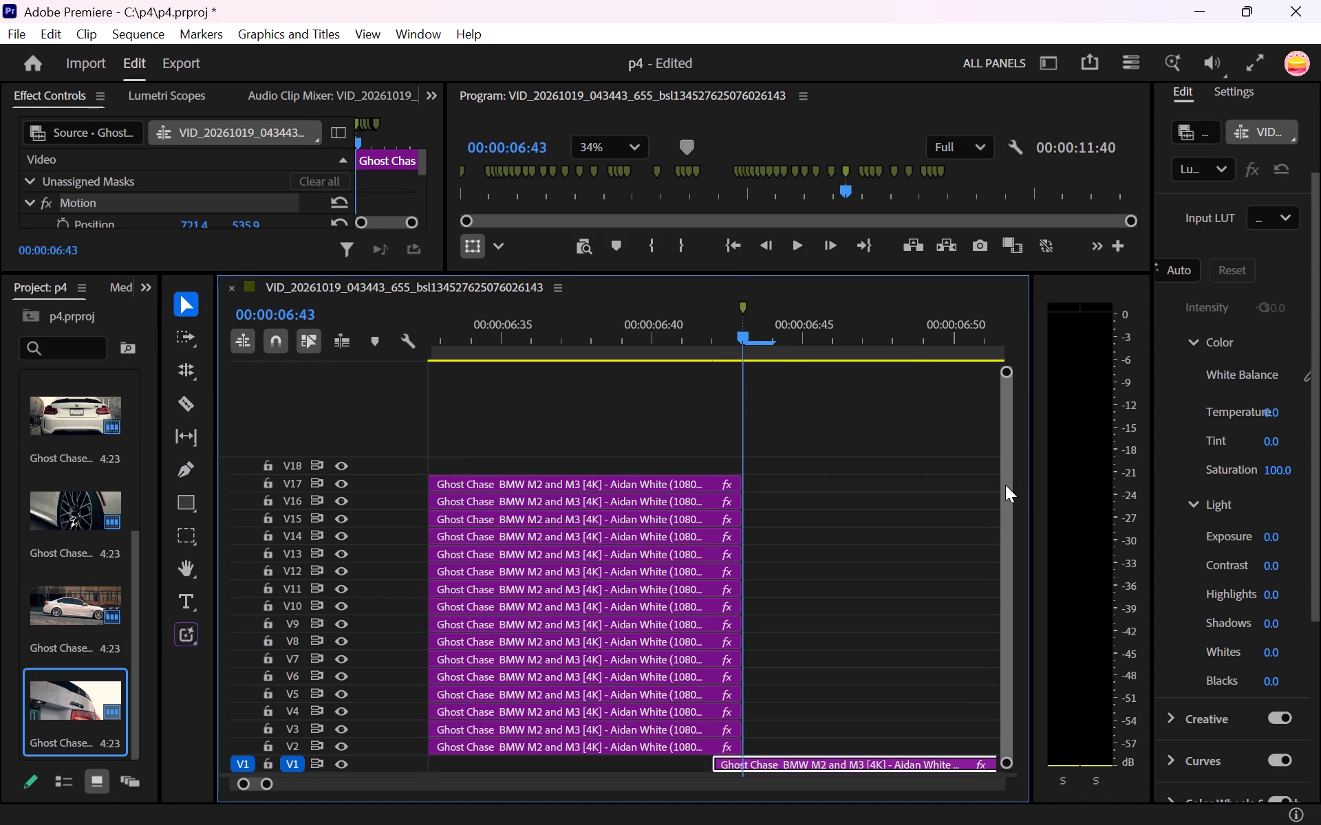
left_click_drag(1005, 485, 1005, 485)
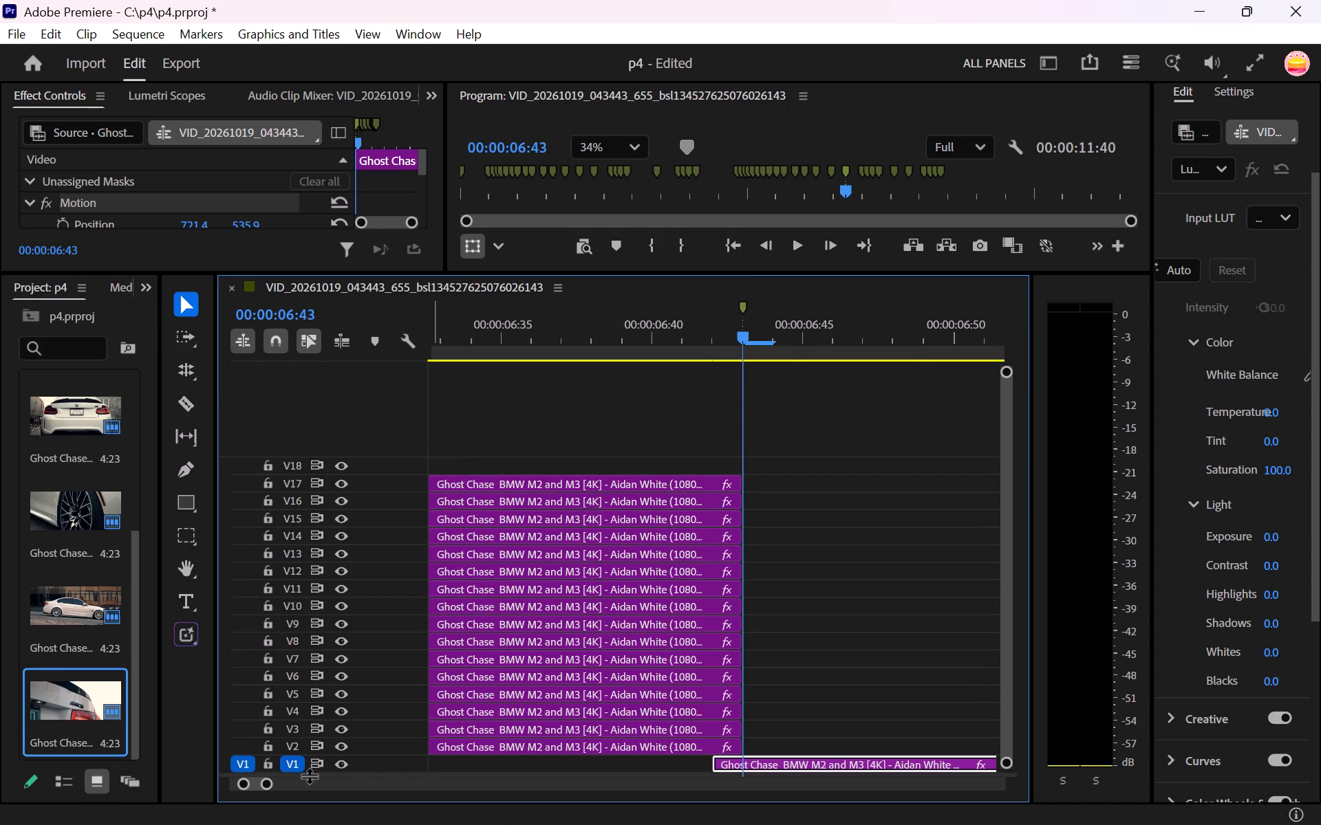
left_click_drag(266, 790, 357, 802)
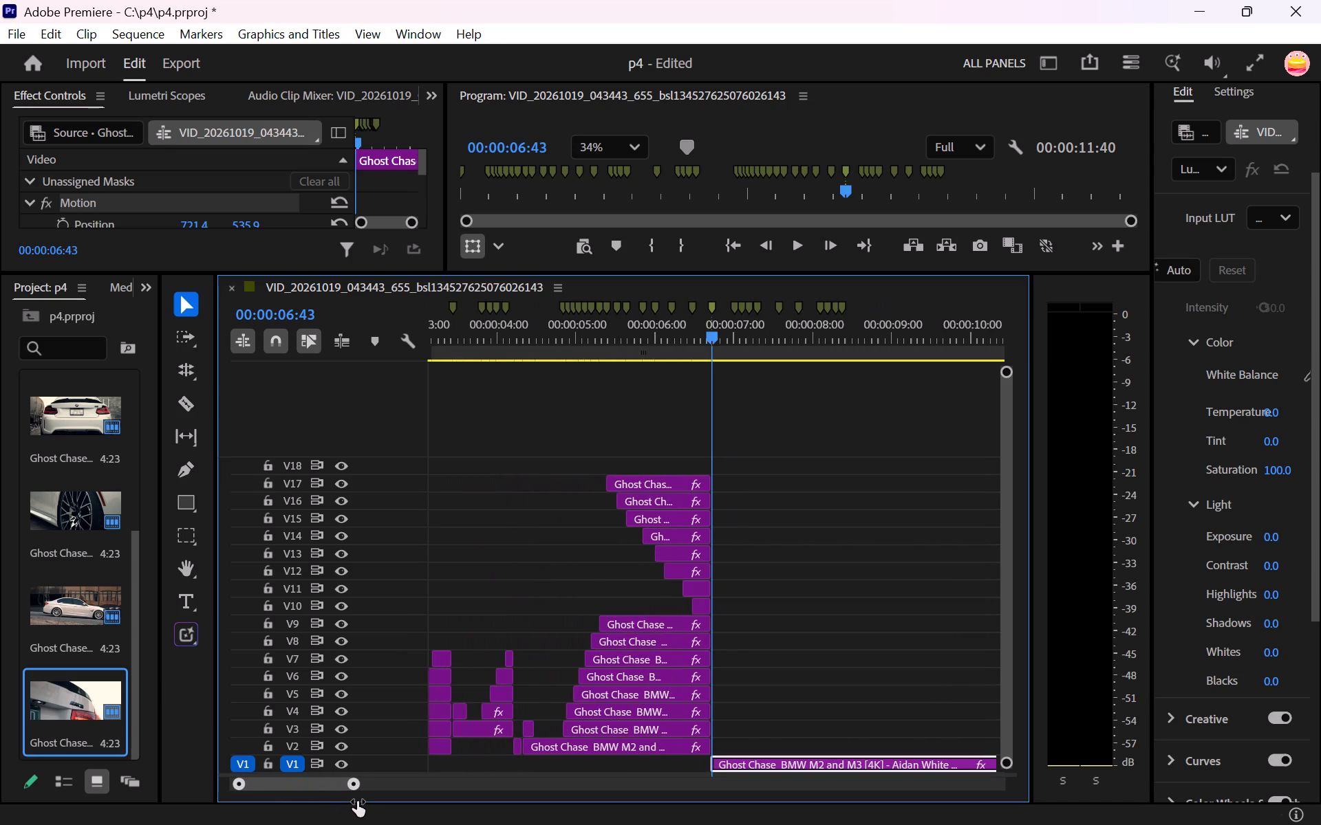
left_click_drag(357, 802, 332, 812)
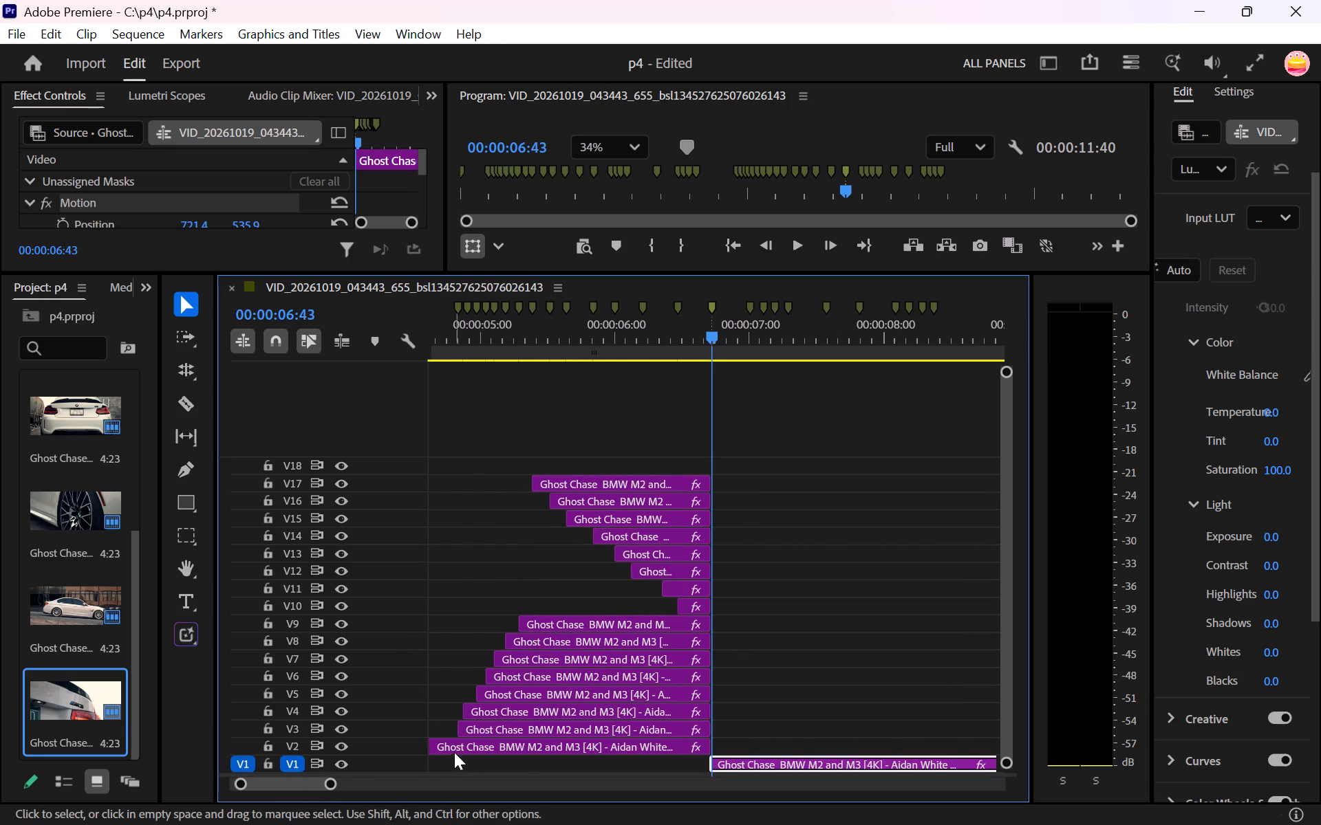
left_click(458, 747)
left_click(460, 341)
left_click(450, 340)
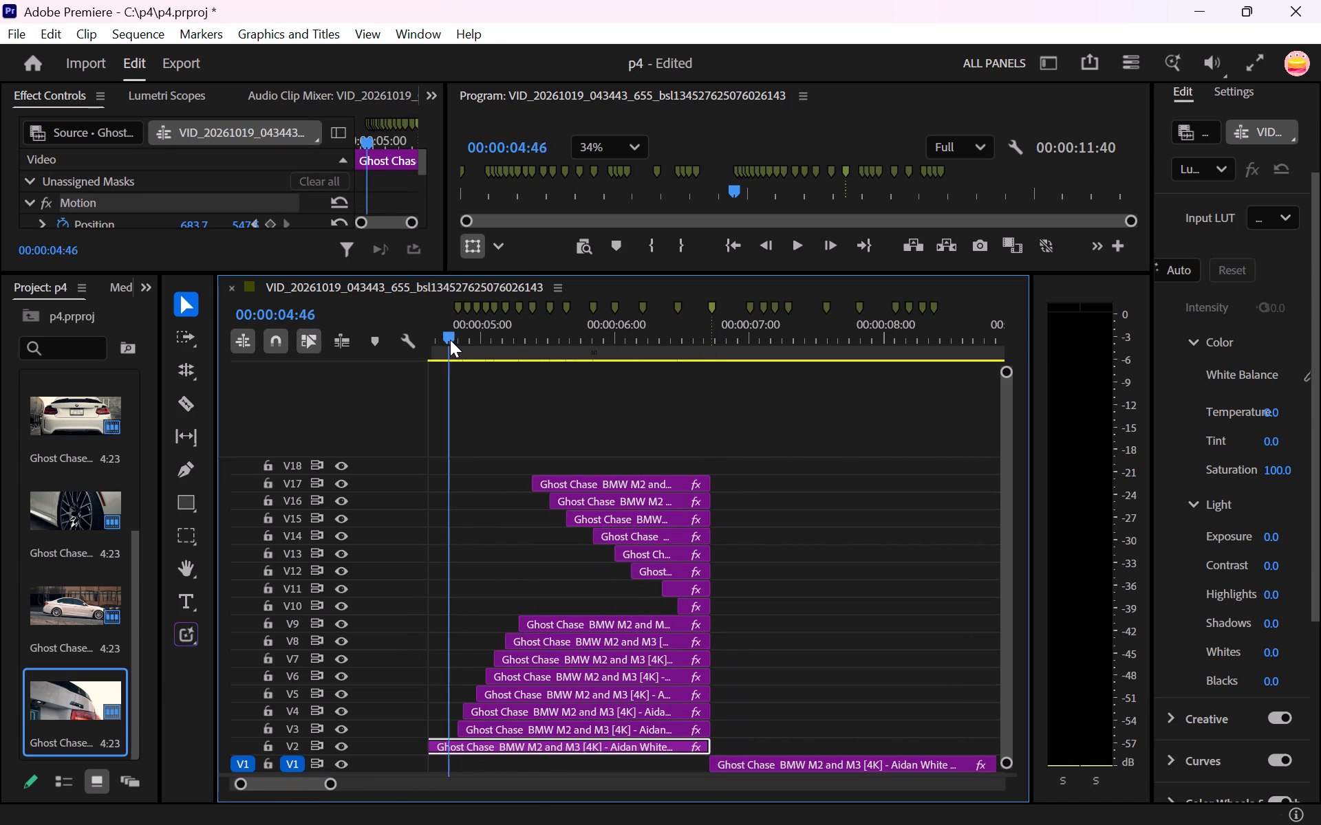
Move the M3 rear-badge clip from V1 up to V3, directly after the stacked clips.
left_click_drag(537, 272, 537, 397)
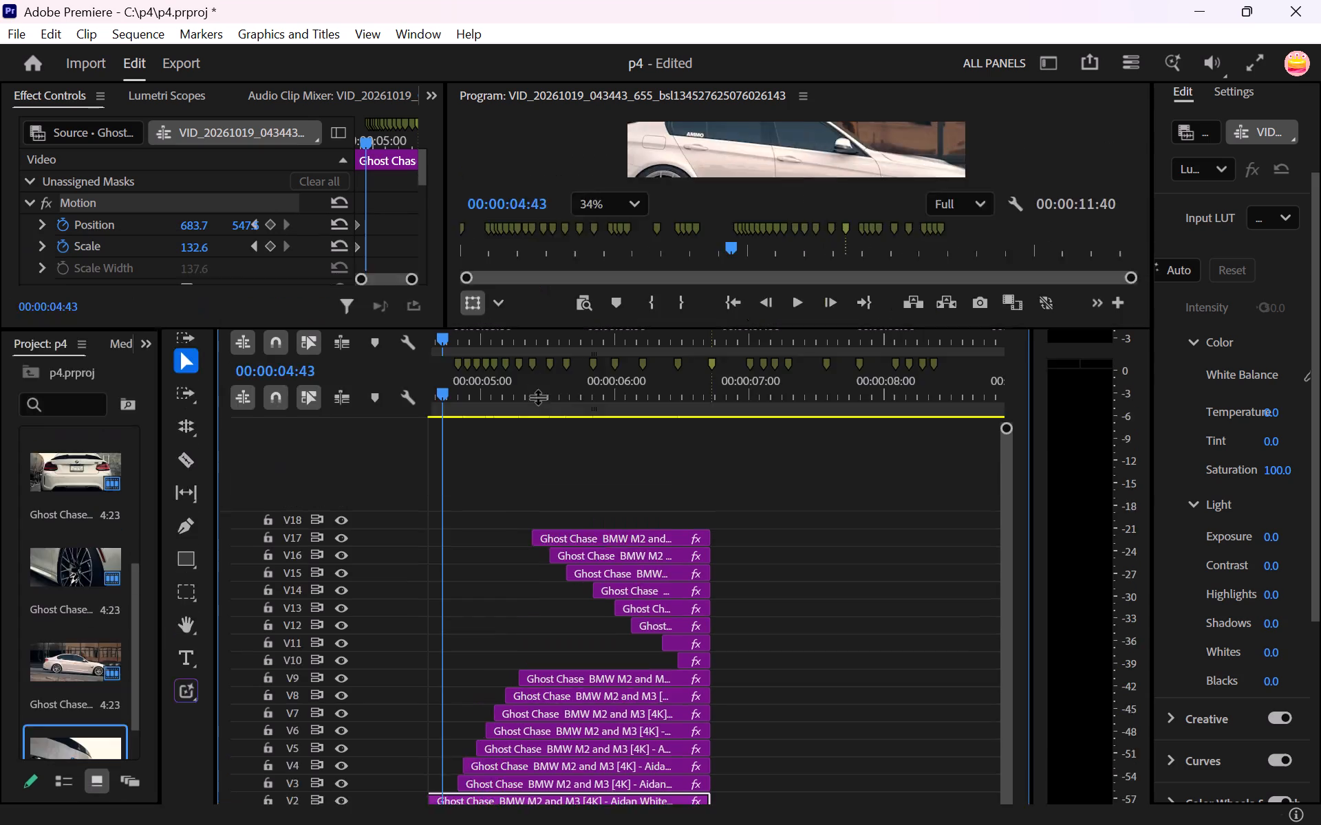
left_click_drag(537, 397, 537, 316)
left_click_drag(754, 762, 753, 730)
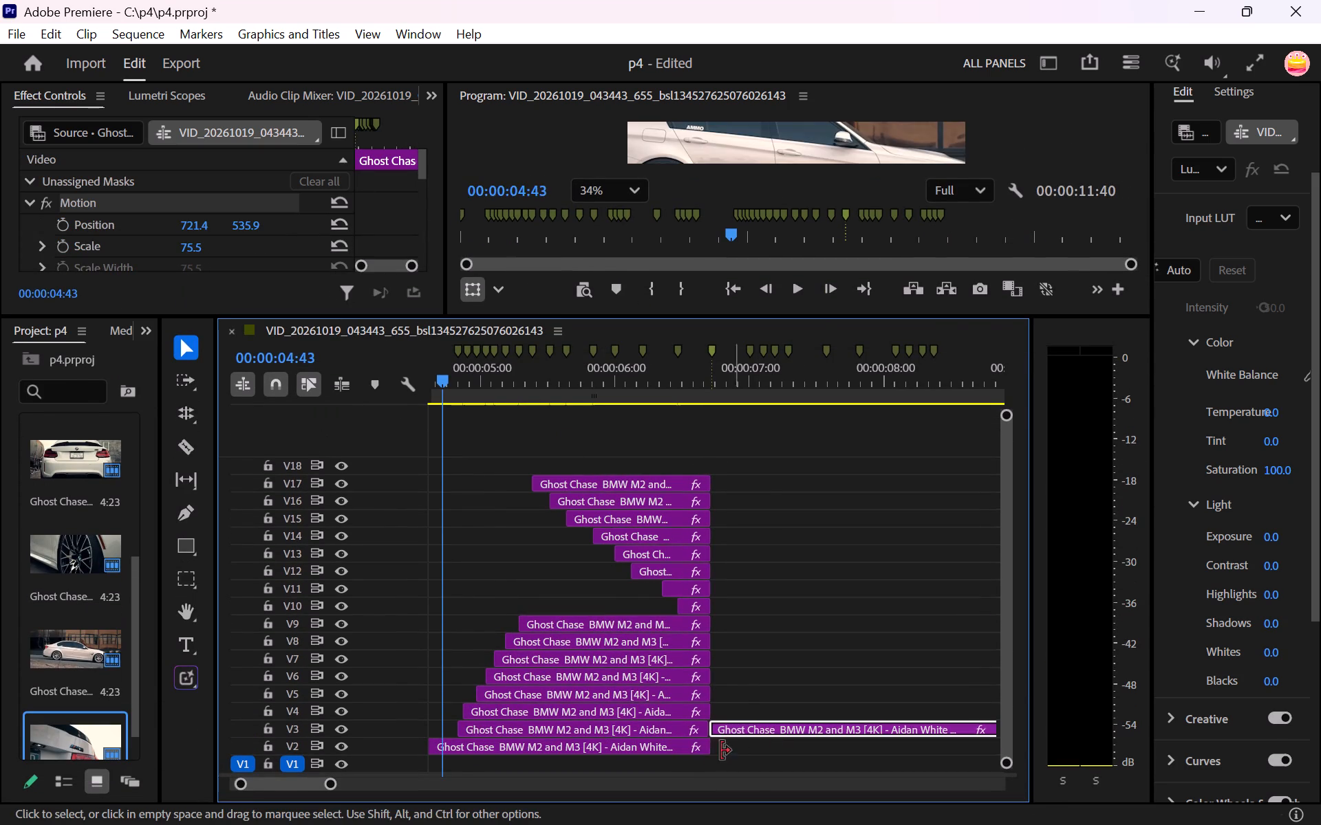
Extend the end of the long V2 clip to the marker at about 00:00:07:00.
left_click_drag(709, 751, 773, 756)
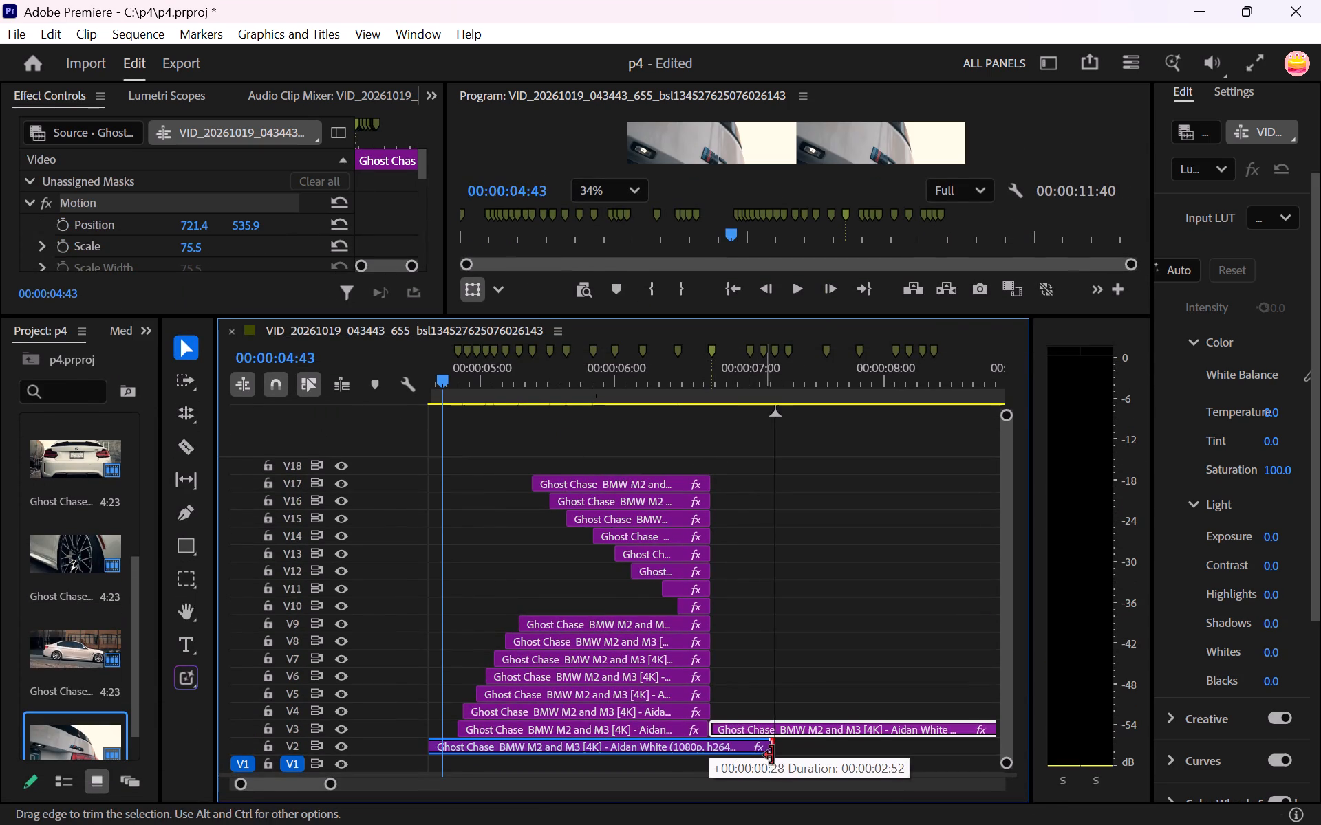
left_click_drag(773, 756, 817, 775)
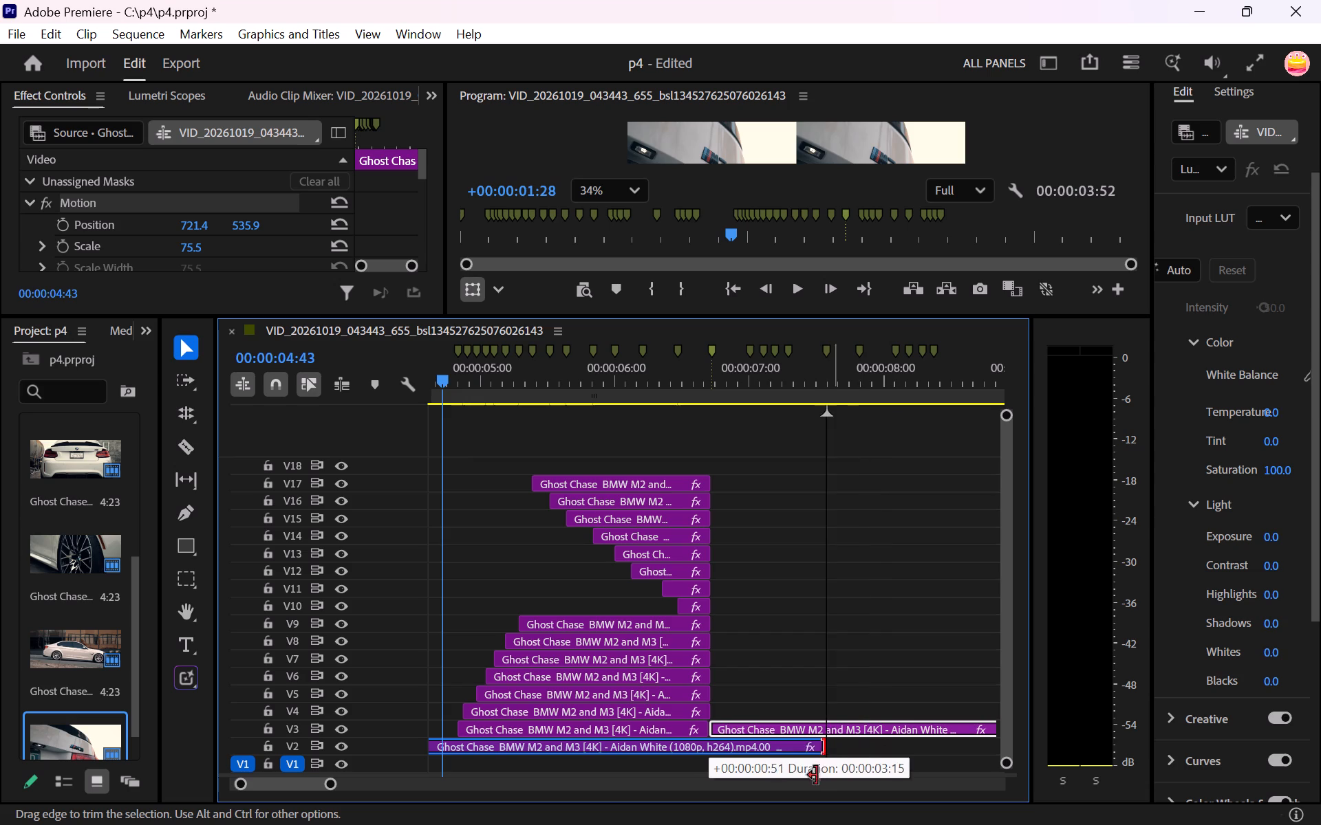
left_click_drag(817, 775, 746, 782)
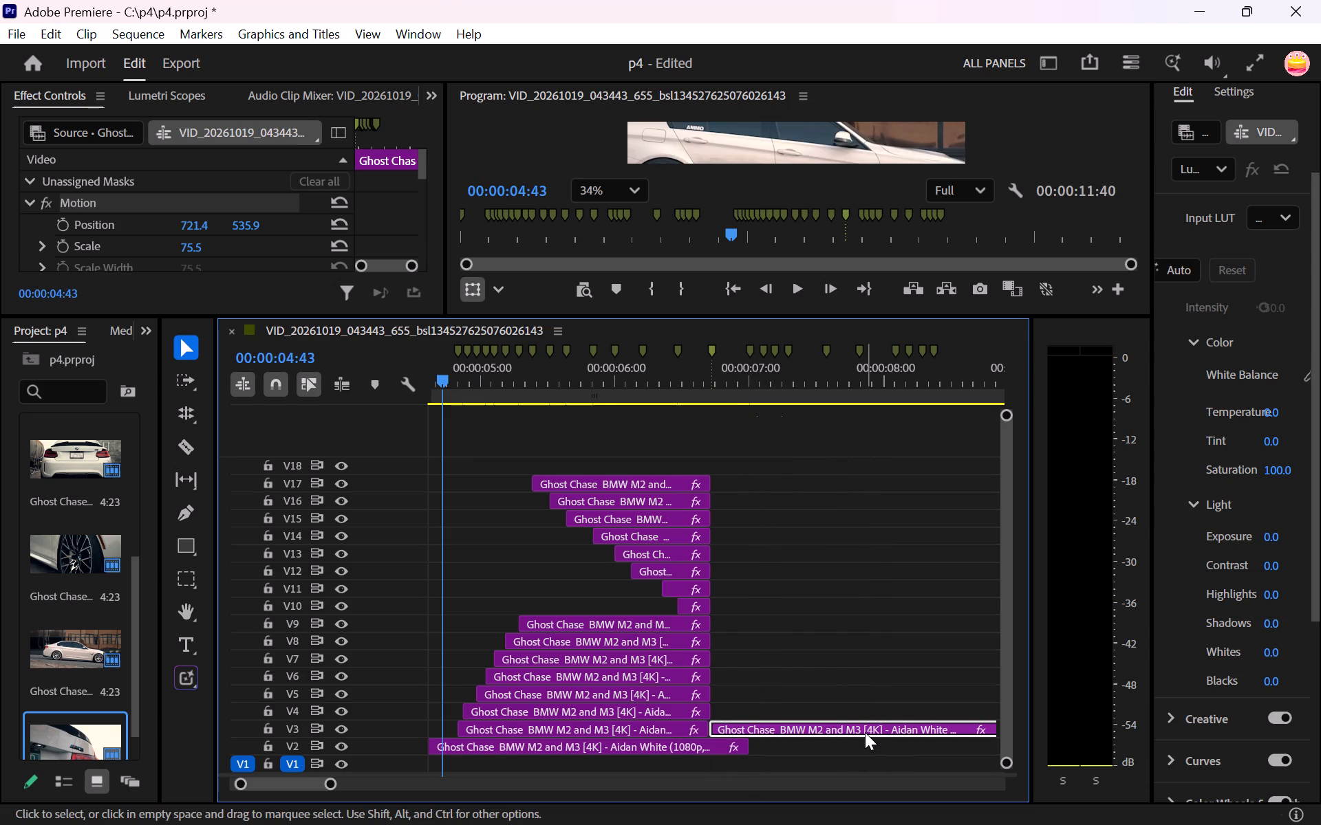
Trim the end of the M3 clip on V3 back to about 00:00:07:00, level with the V2 clip's end.
left_click(275, 784)
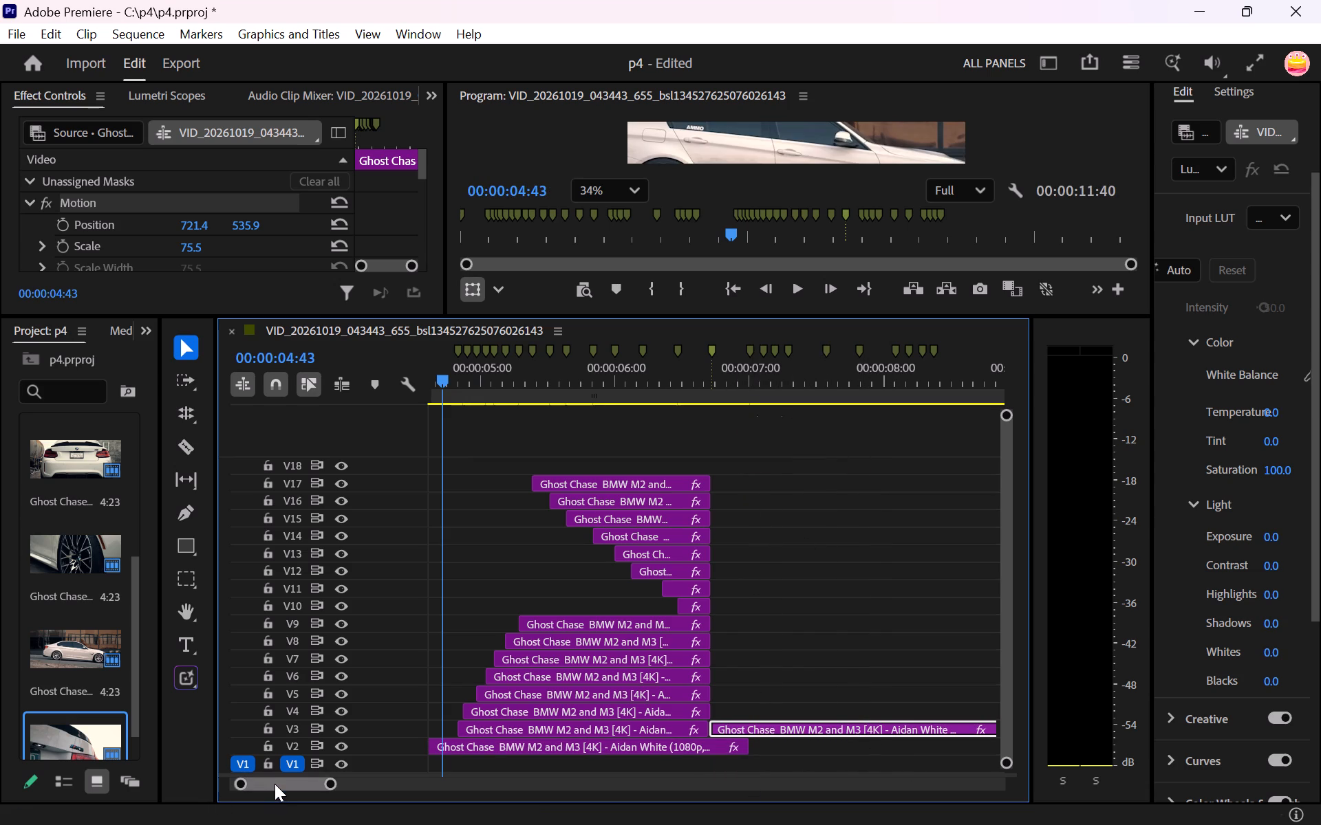
left_click_drag(239, 784, 234, 791)
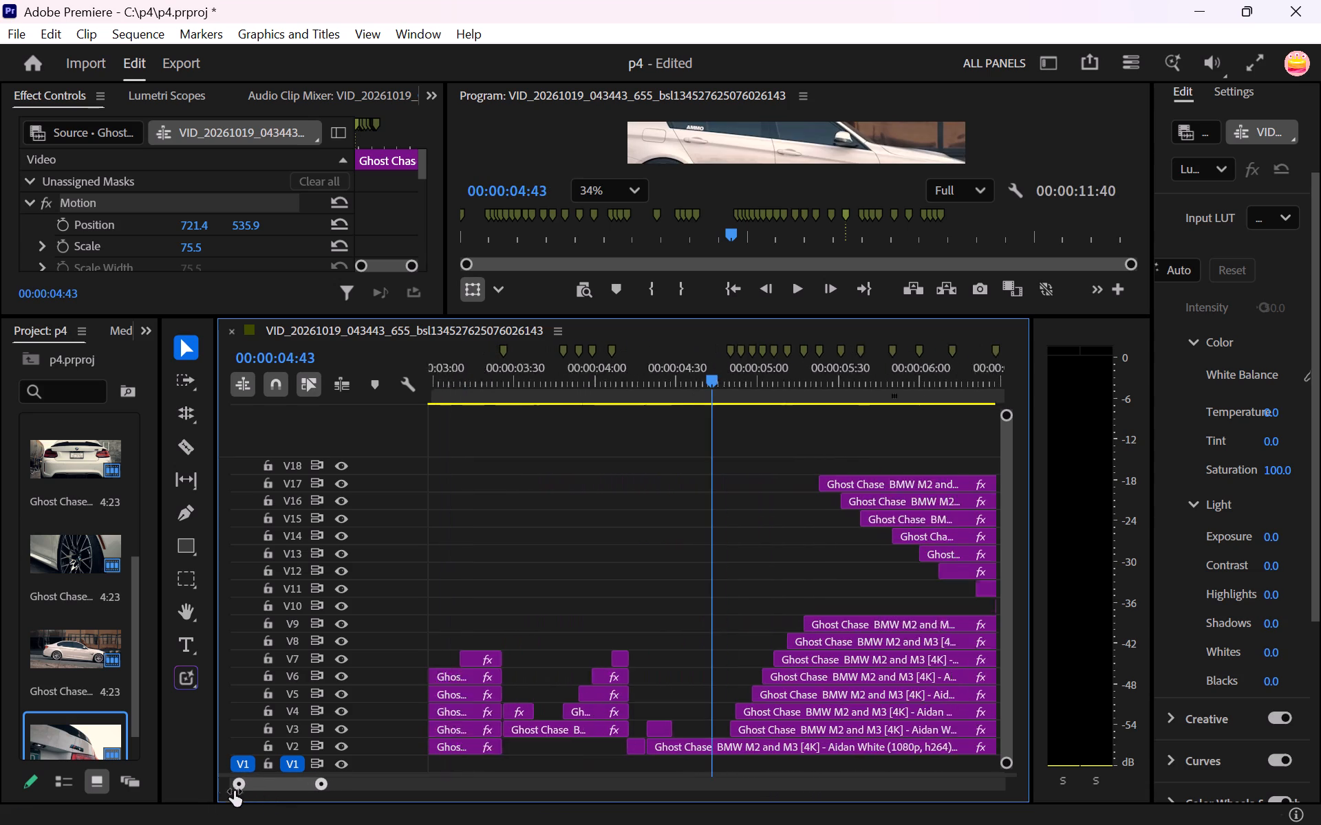
left_click_drag(234, 791, 0, 811)
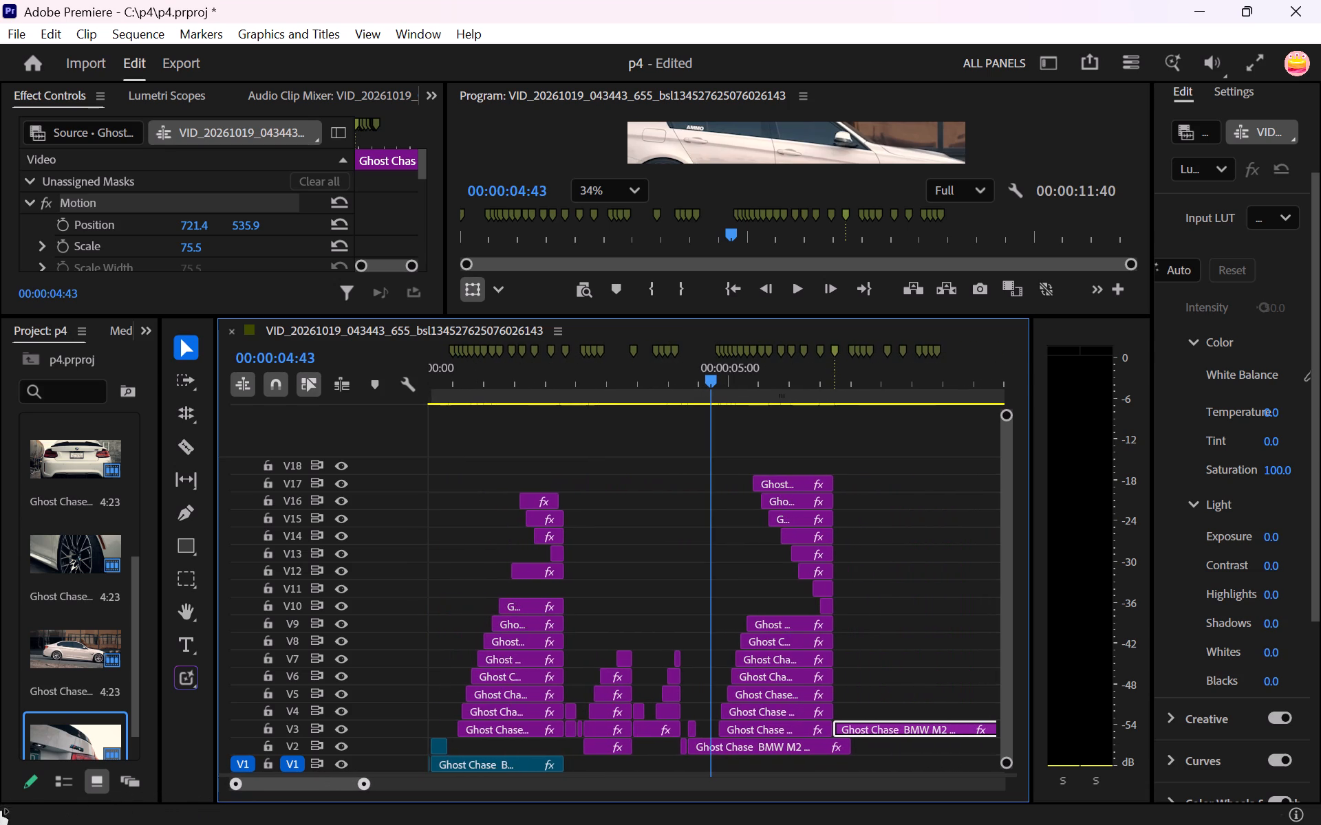
left_click_drag(0, 811, 0, 813)
left_click(266, 788)
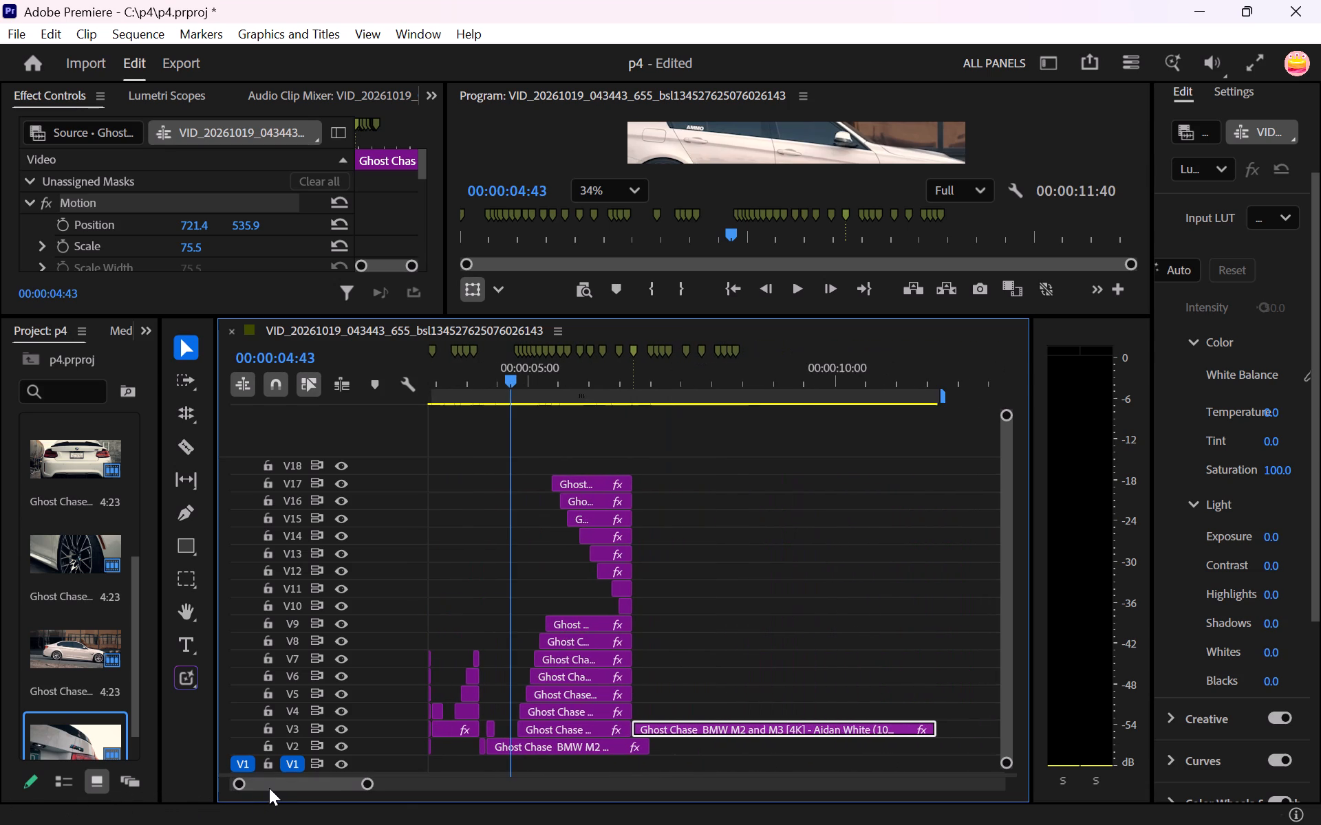
left_click_drag(935, 733, 782, 738)
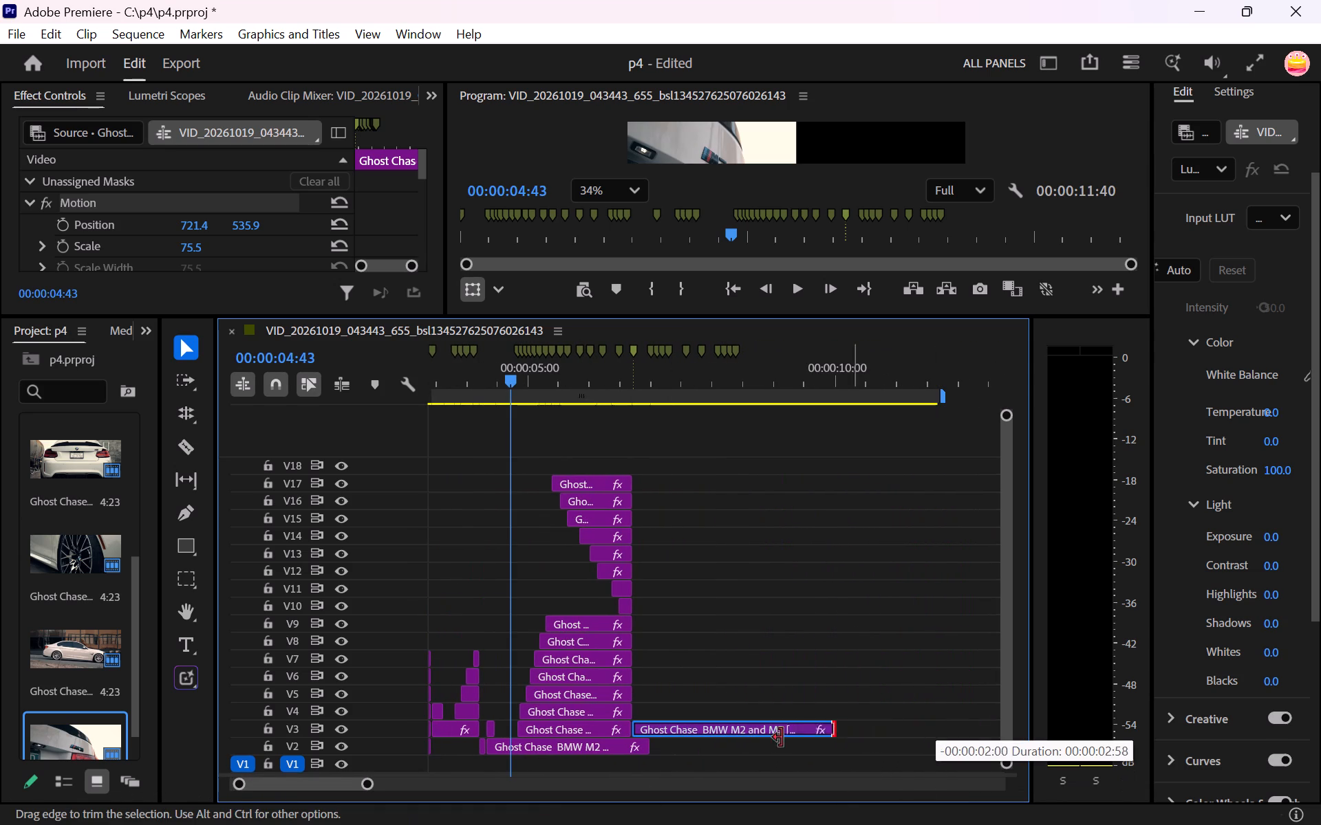
left_click_drag(782, 738, 650, 744)
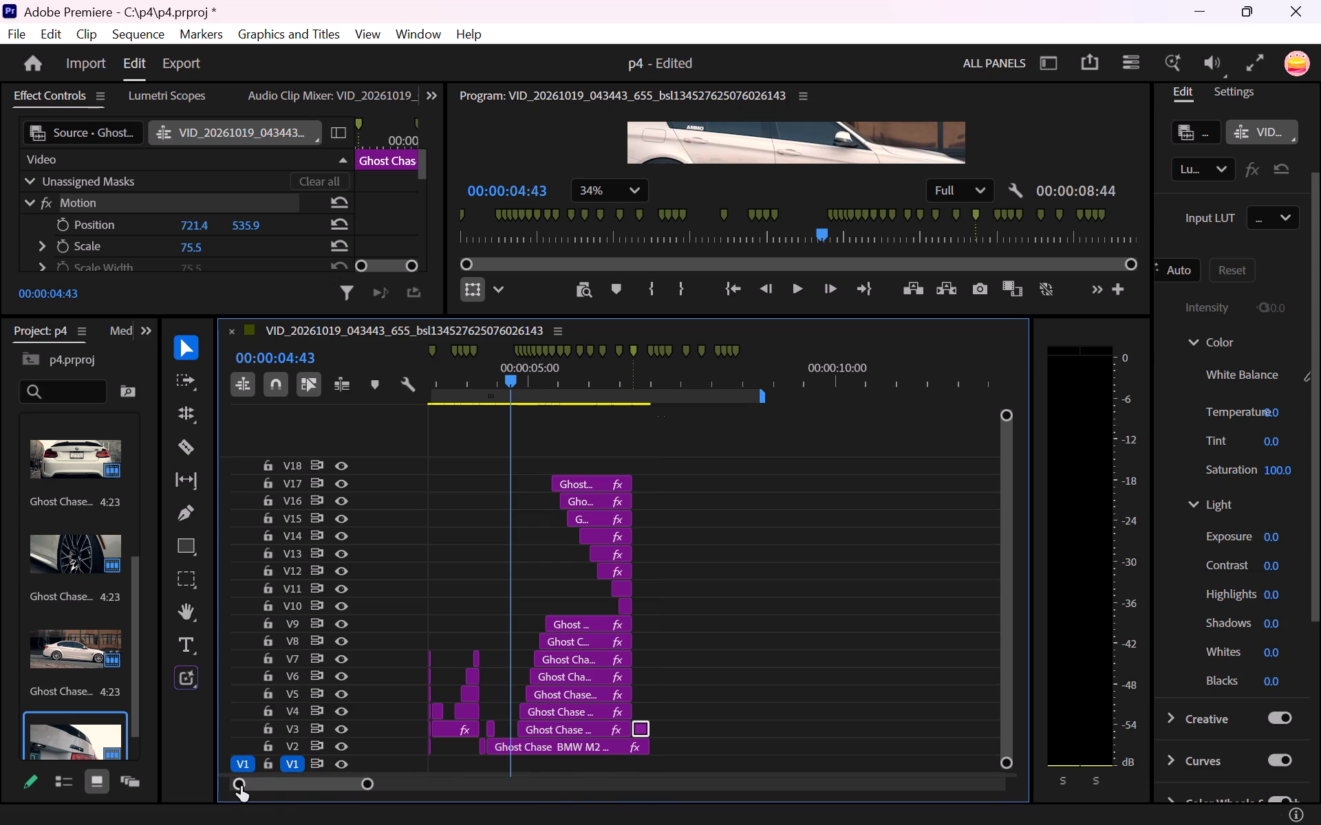
left_click_drag(241, 786, 255, 786)
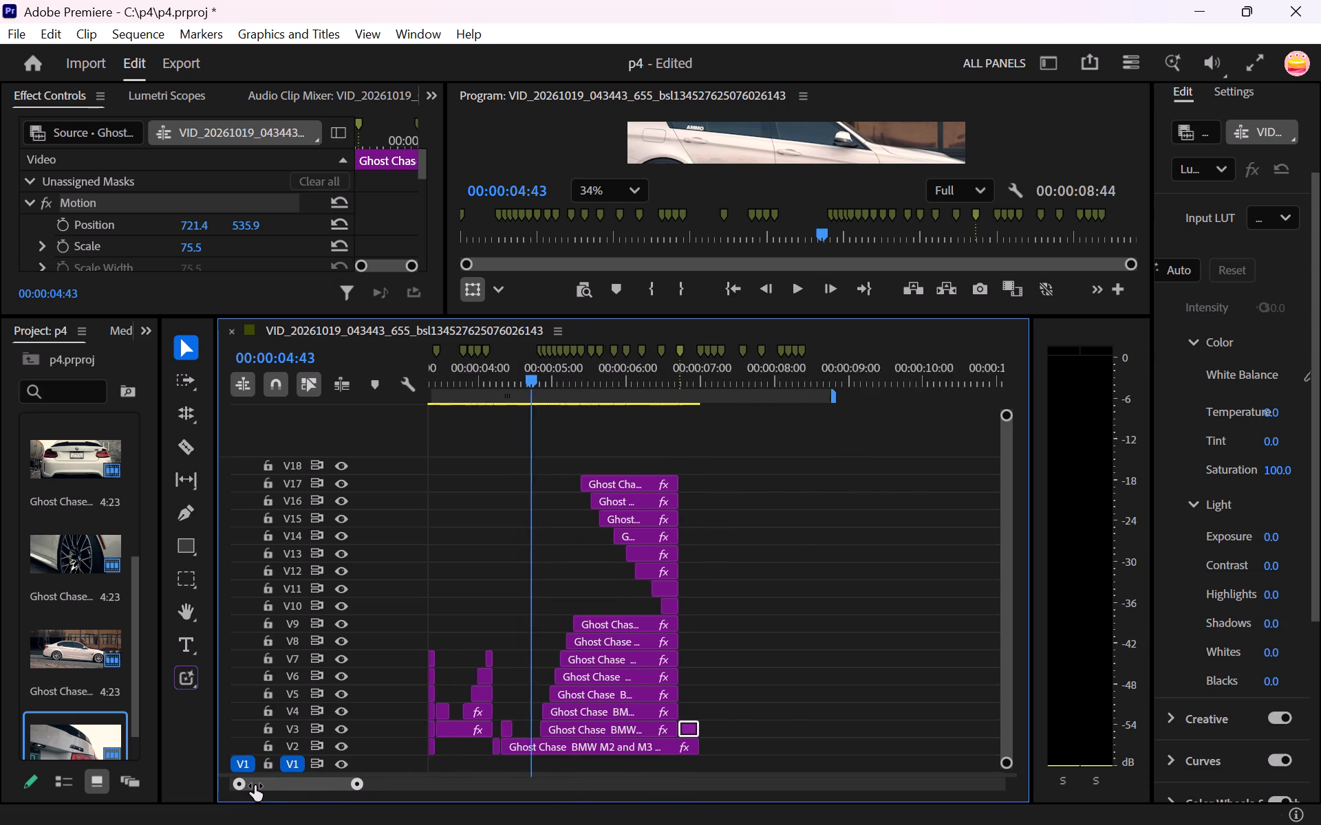
Move the playhead to the marker at 00:00:06:43 and enlarge the program preview and effect settings area.
left_click_drag(255, 786, 276, 791)
left_click(310, 788)
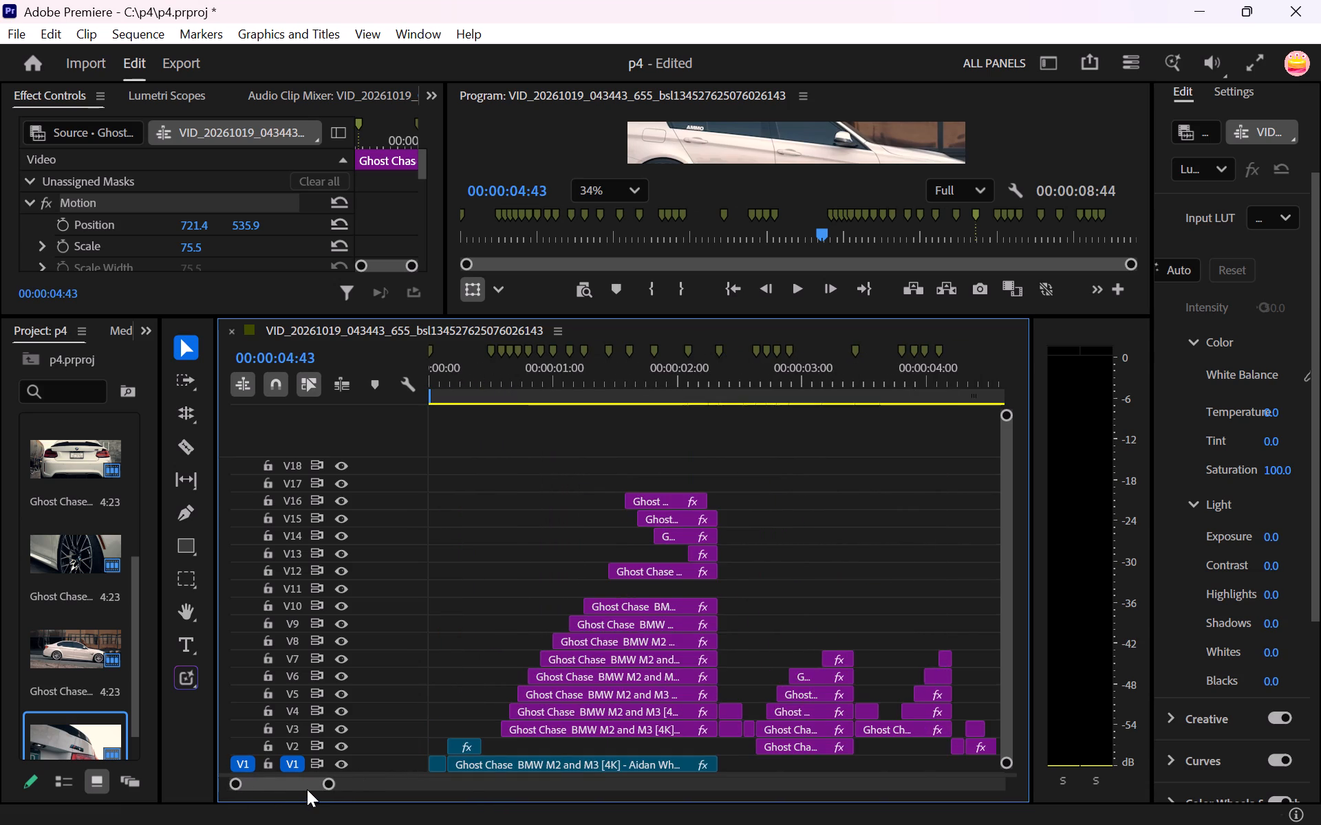
left_click_drag(239, 784, 244, 786)
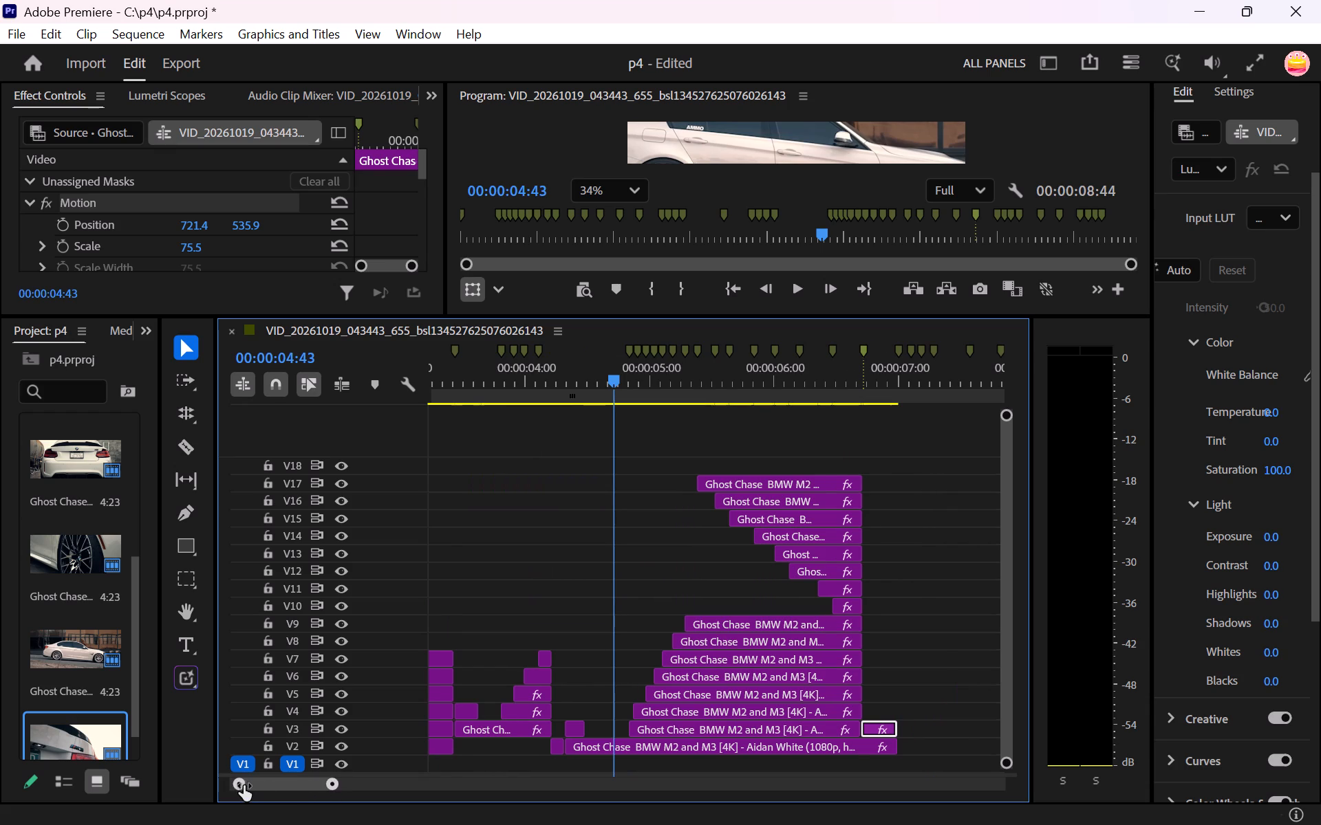
left_click_drag(244, 786, 248, 786)
left_click(256, 789)
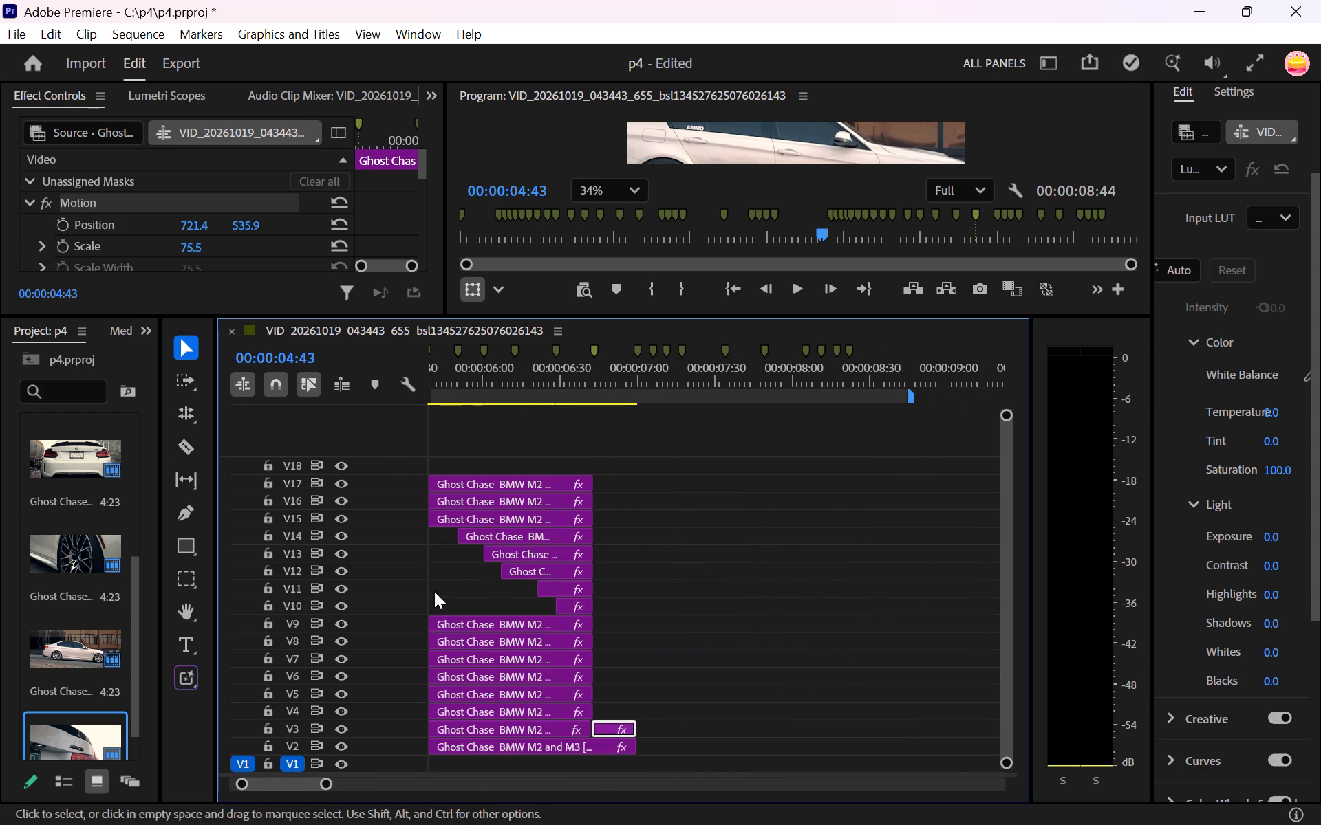
left_click(592, 351)
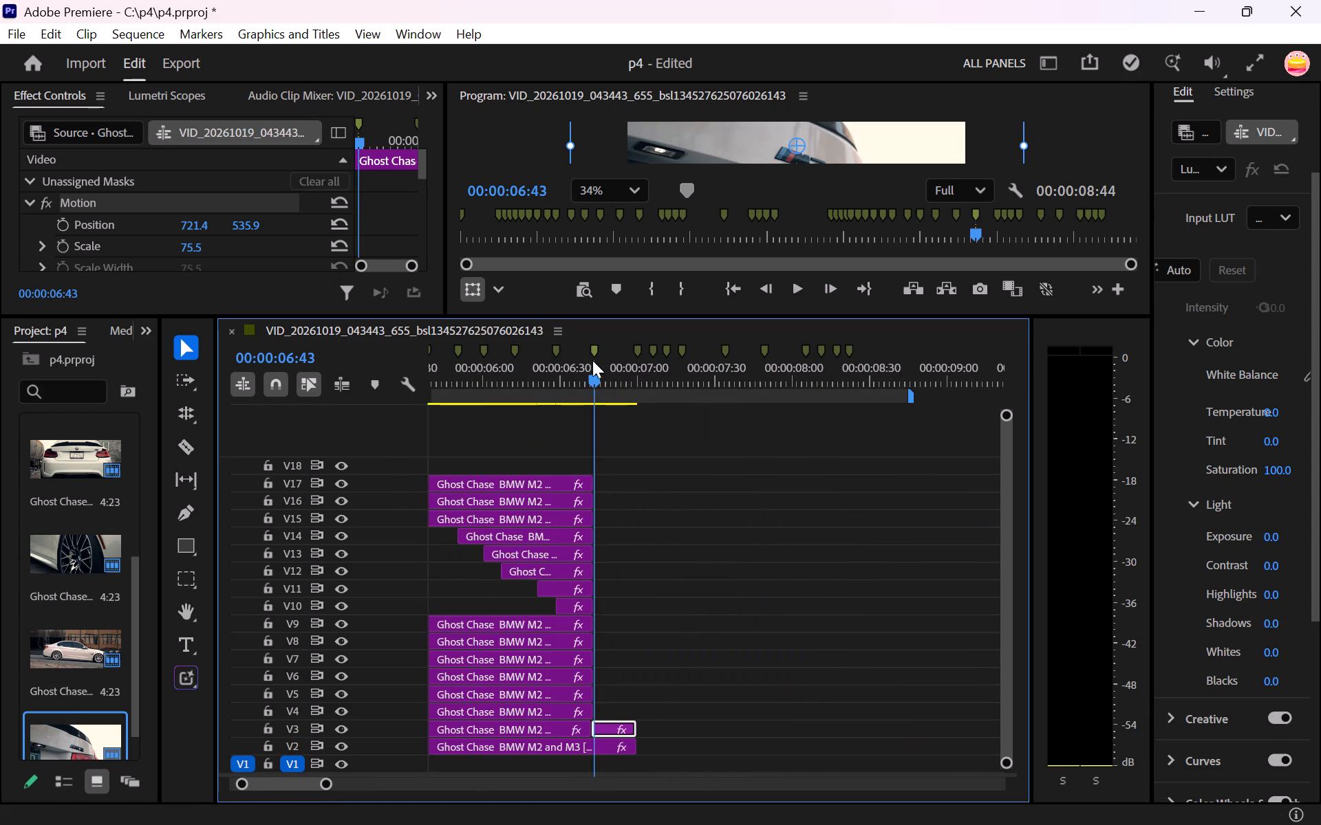
left_click_drag(639, 314, 636, 325)
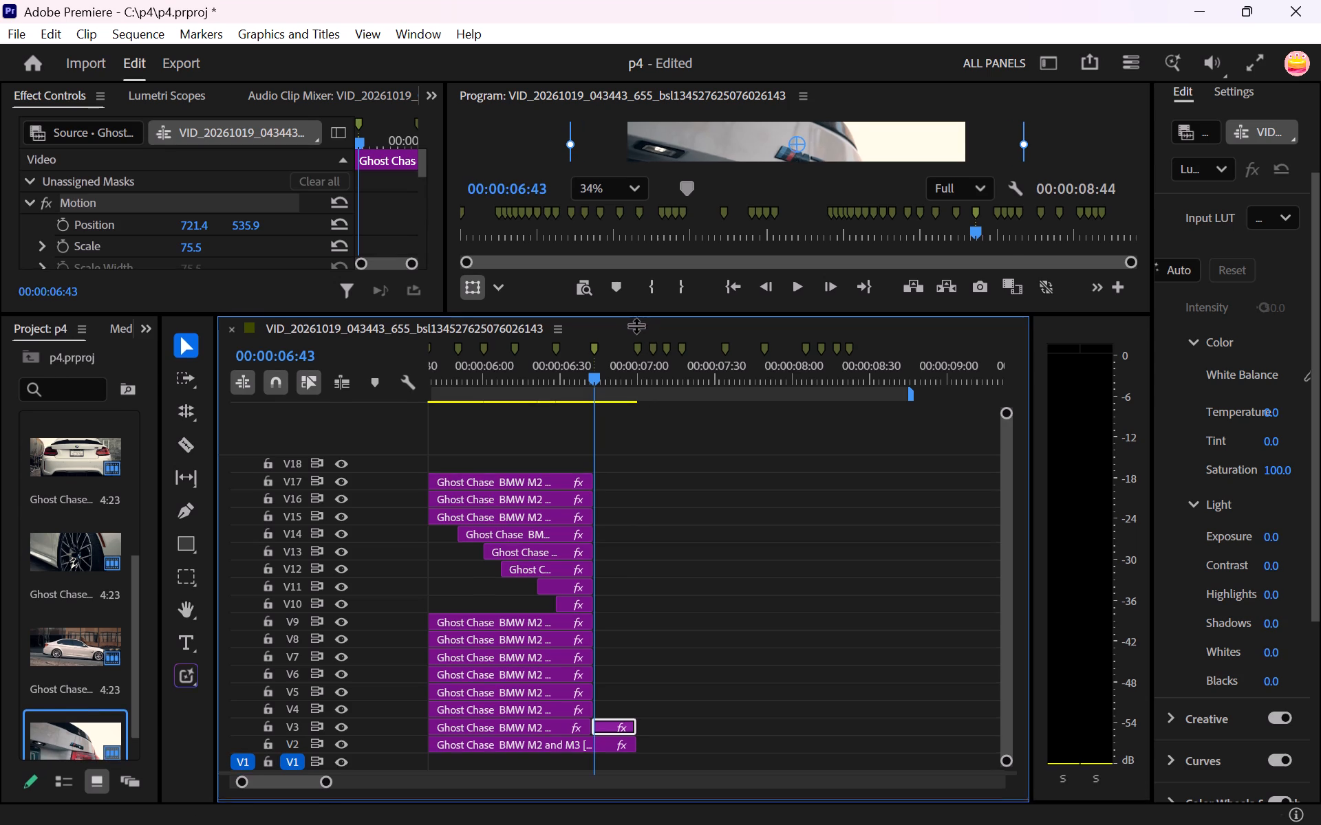
left_click_drag(636, 325, 627, 547)
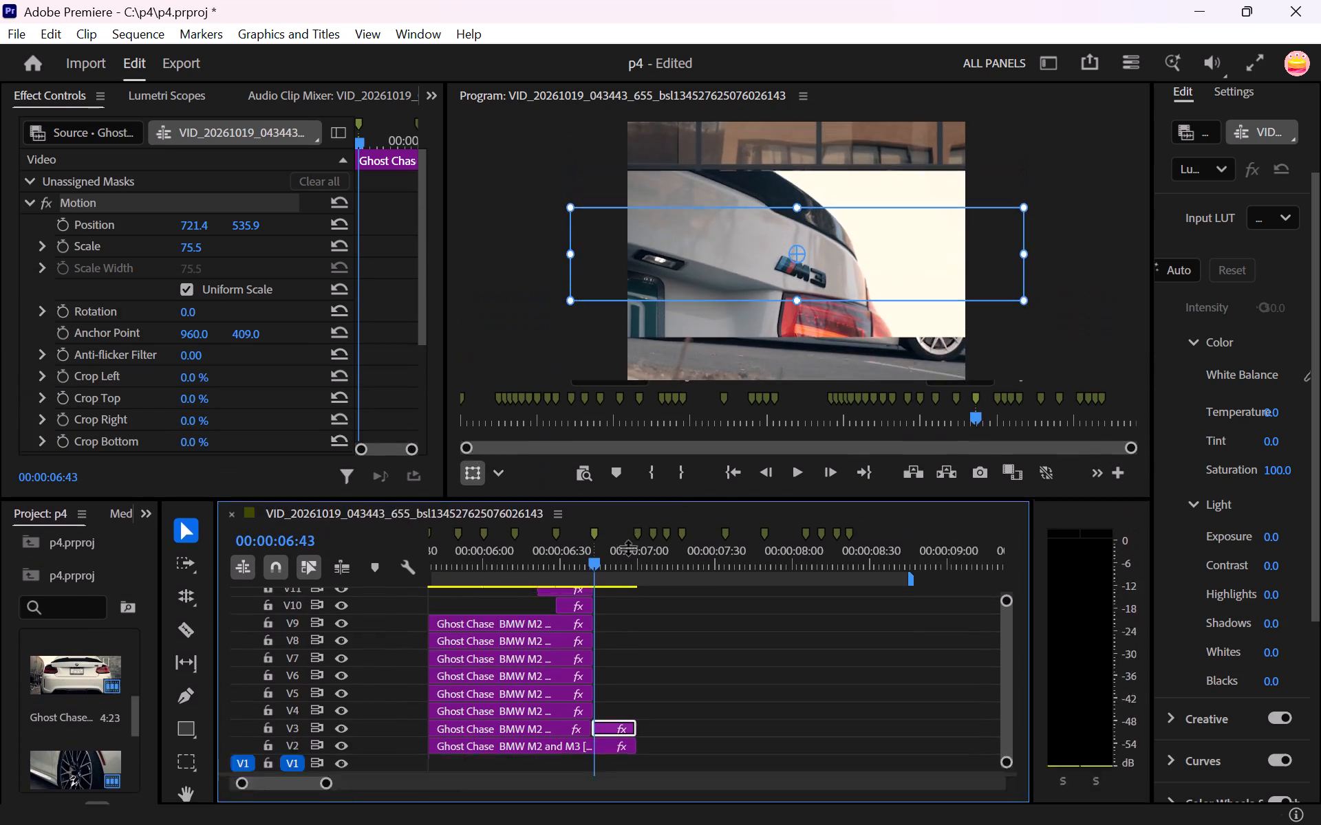
left_click_drag(627, 547, 627, 562)
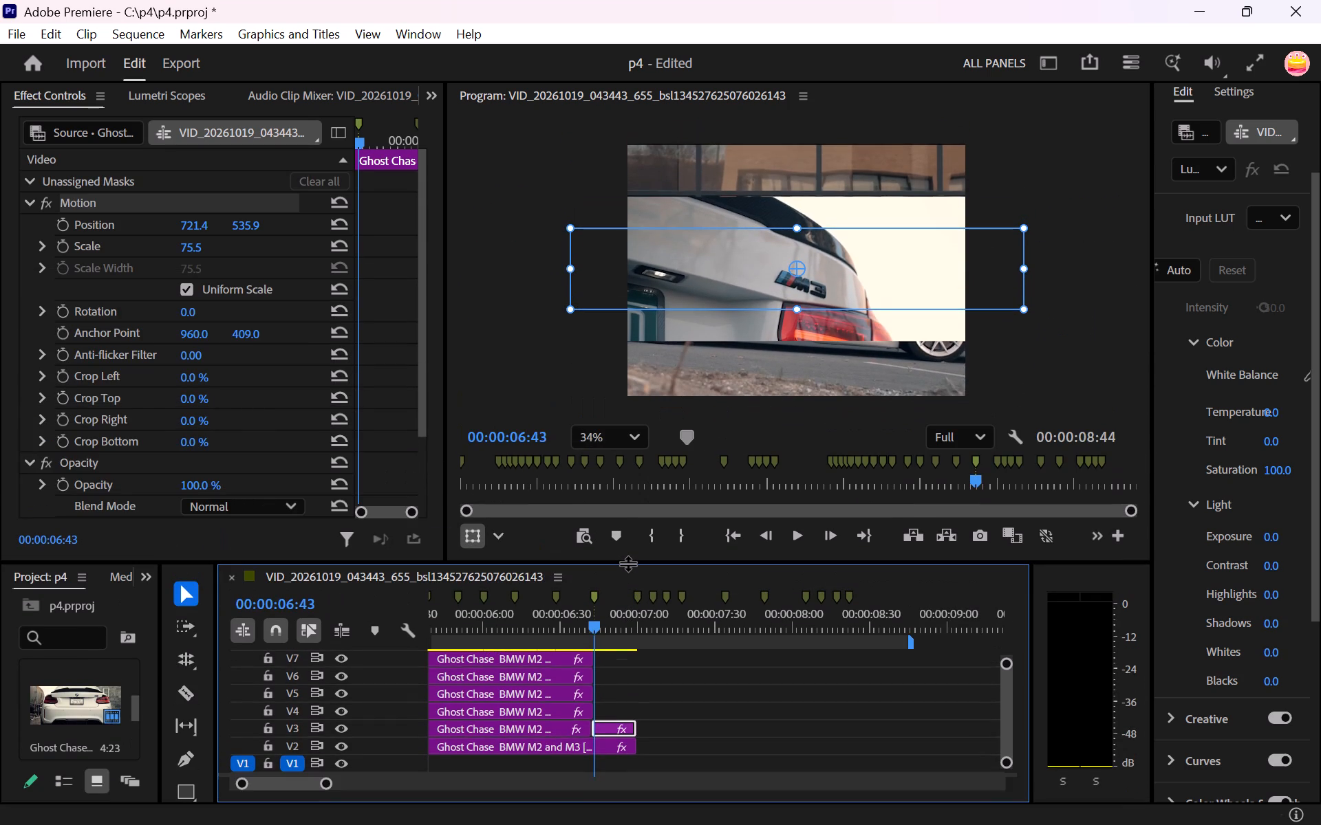
Start Scale and Position keyframes on the M3 rear-badge clip on V3 at 00:00:06:50.
key("Right")
key("Right")
key("Right")
key("Right")
key("Right")
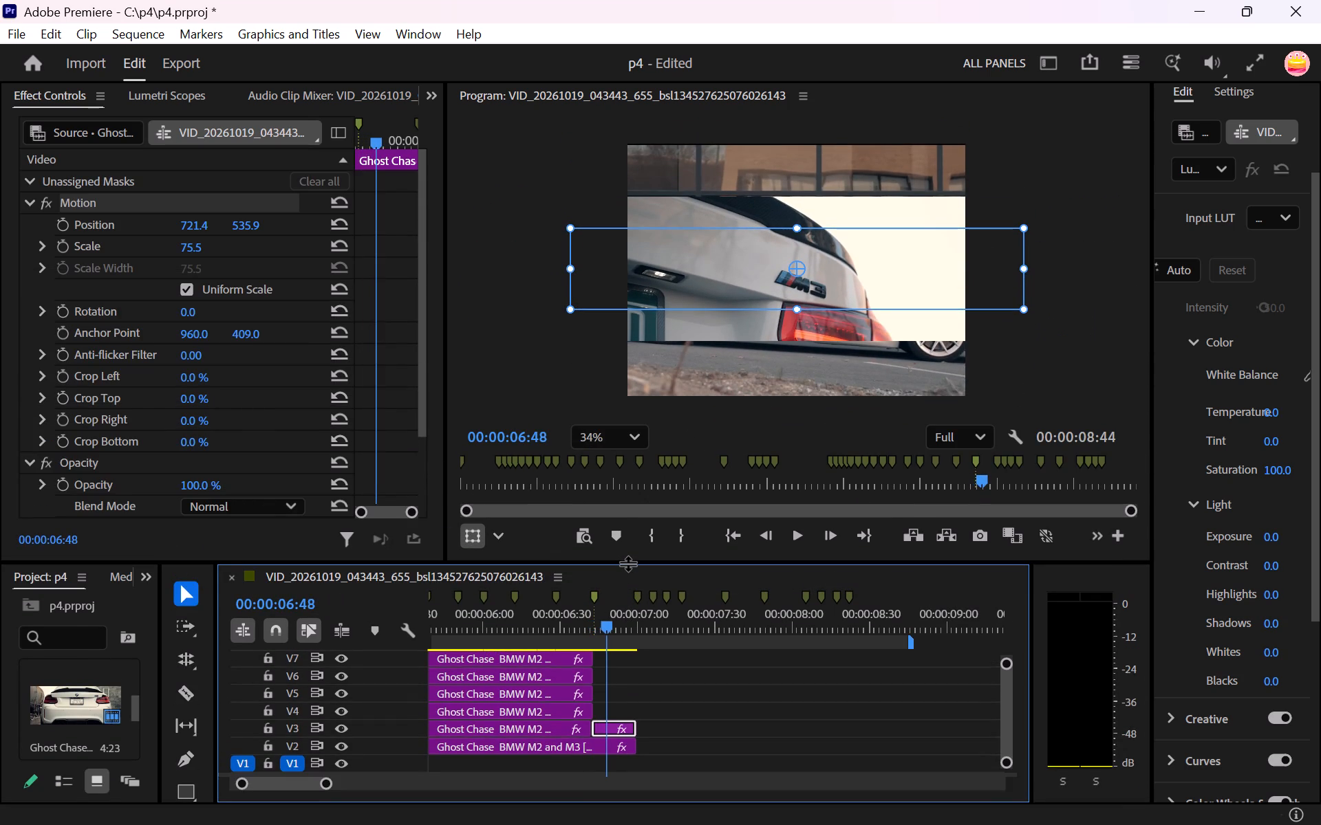
key("Right")
key("Right")
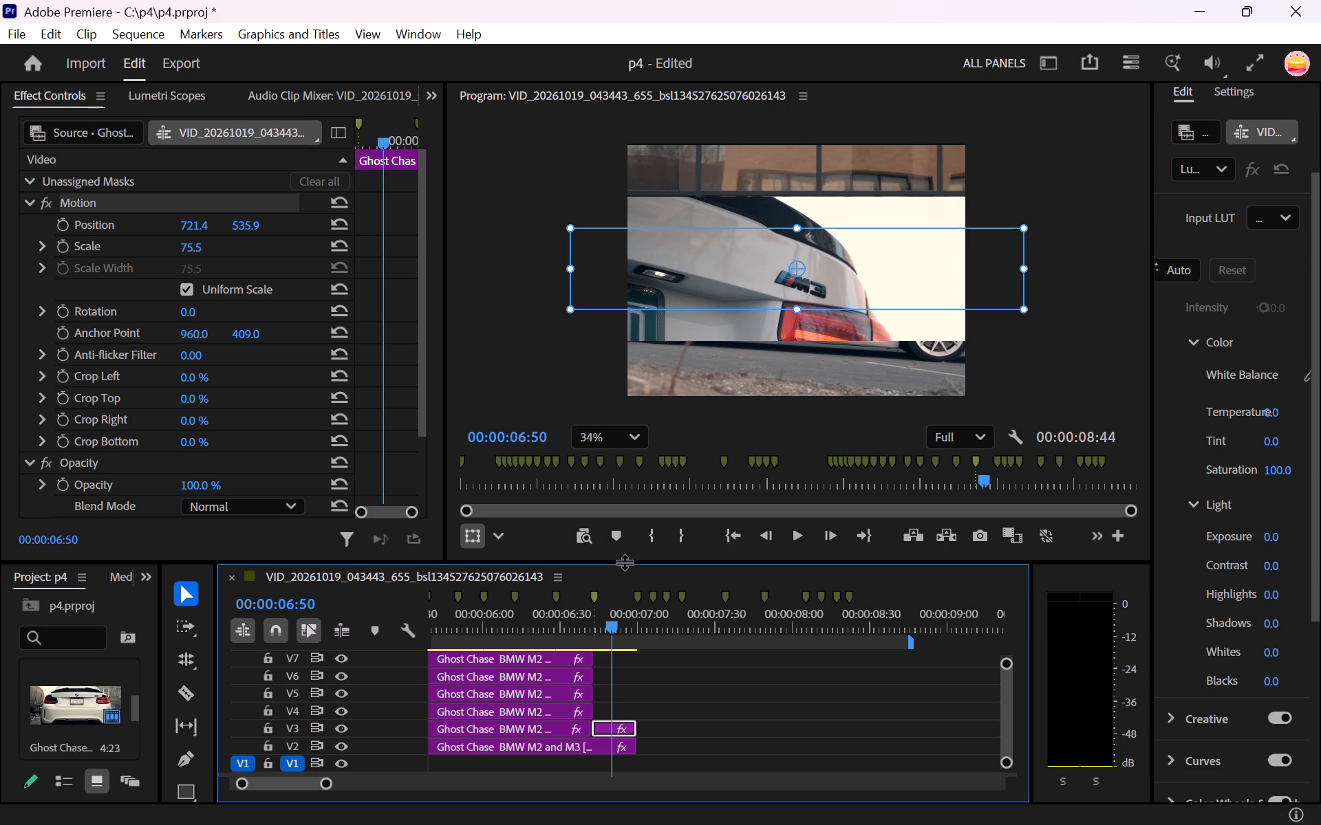
left_click(60, 244)
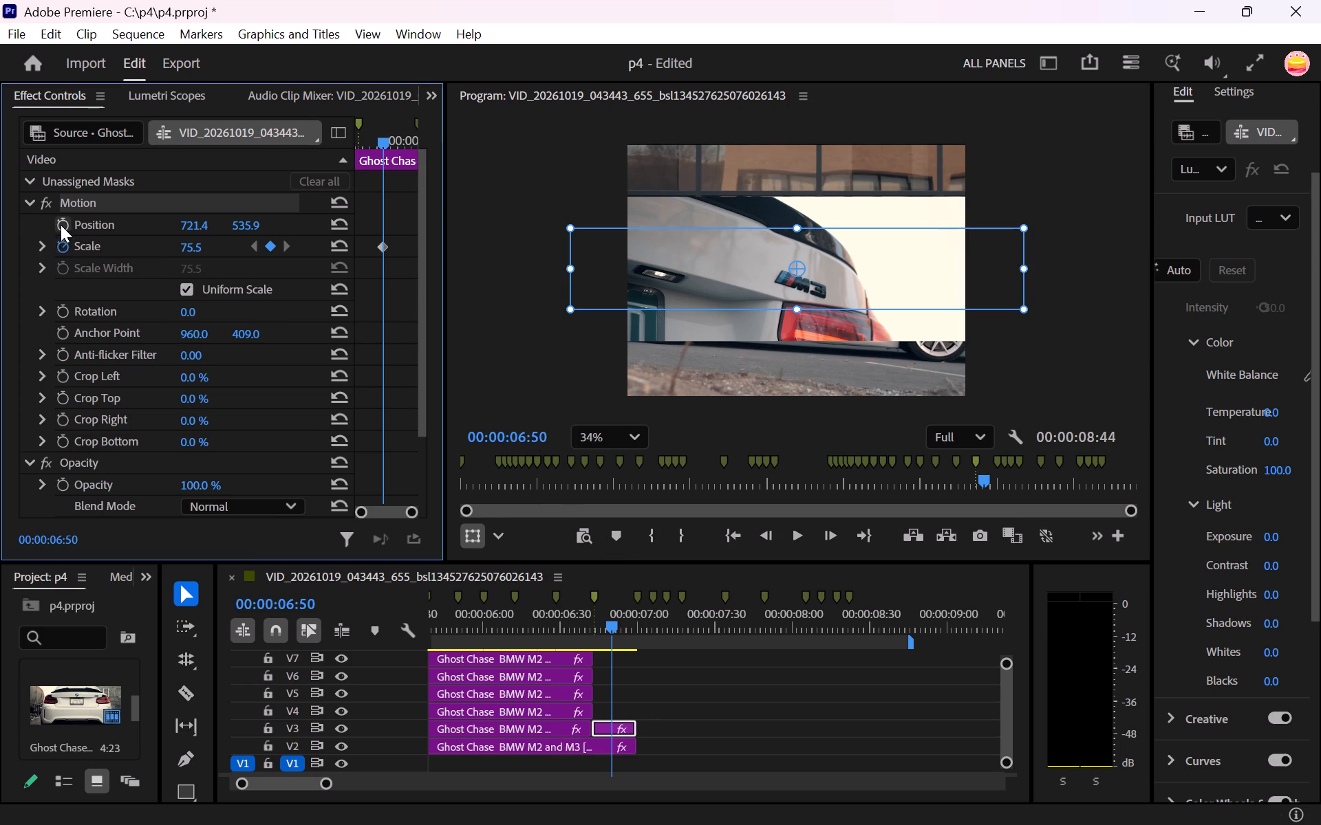
left_click(61, 223)
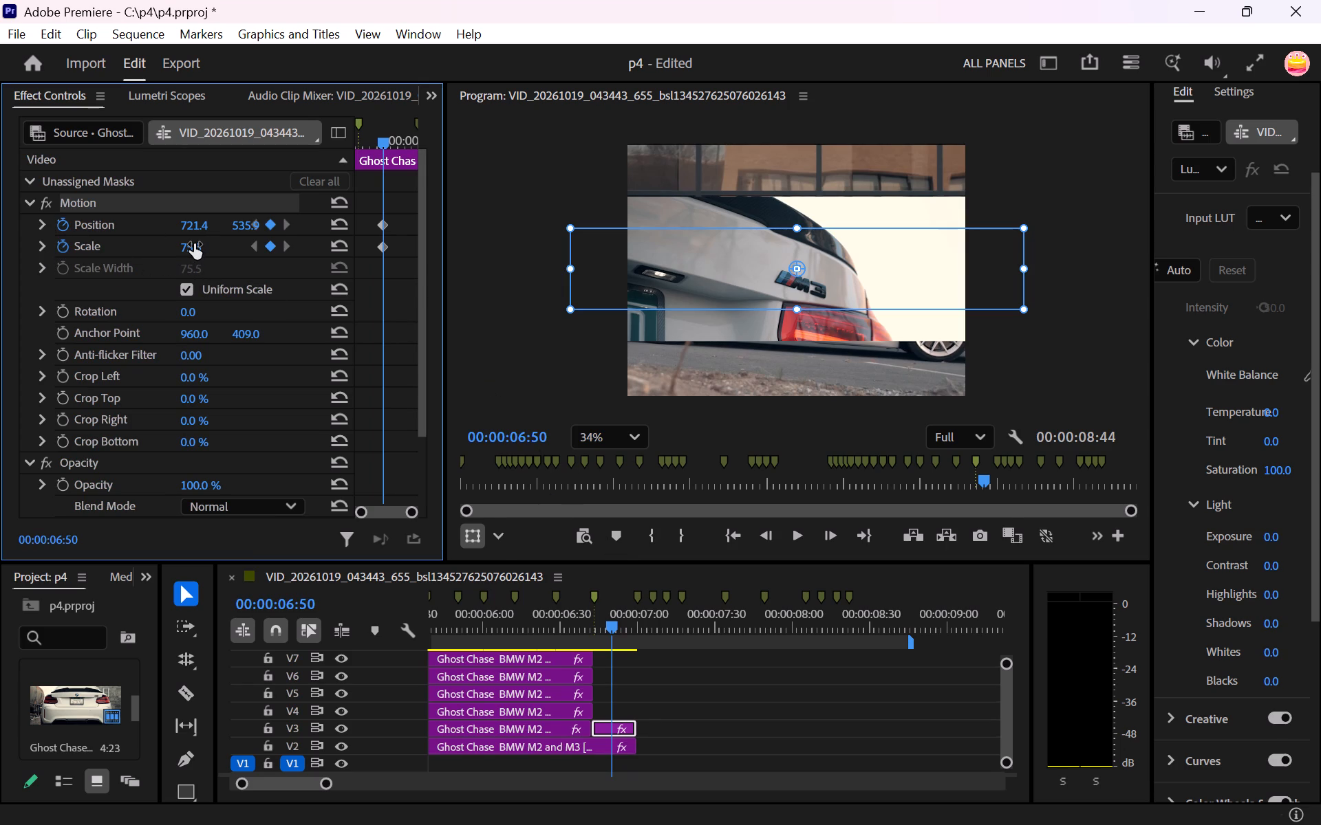
Set the M3 clip's Scale to 131.5 at the 00:00:06:50 keyframe so the picture fills the frame.
left_click_drag(194, 244, 199, 246)
left_click_drag(199, 246, 233, 253)
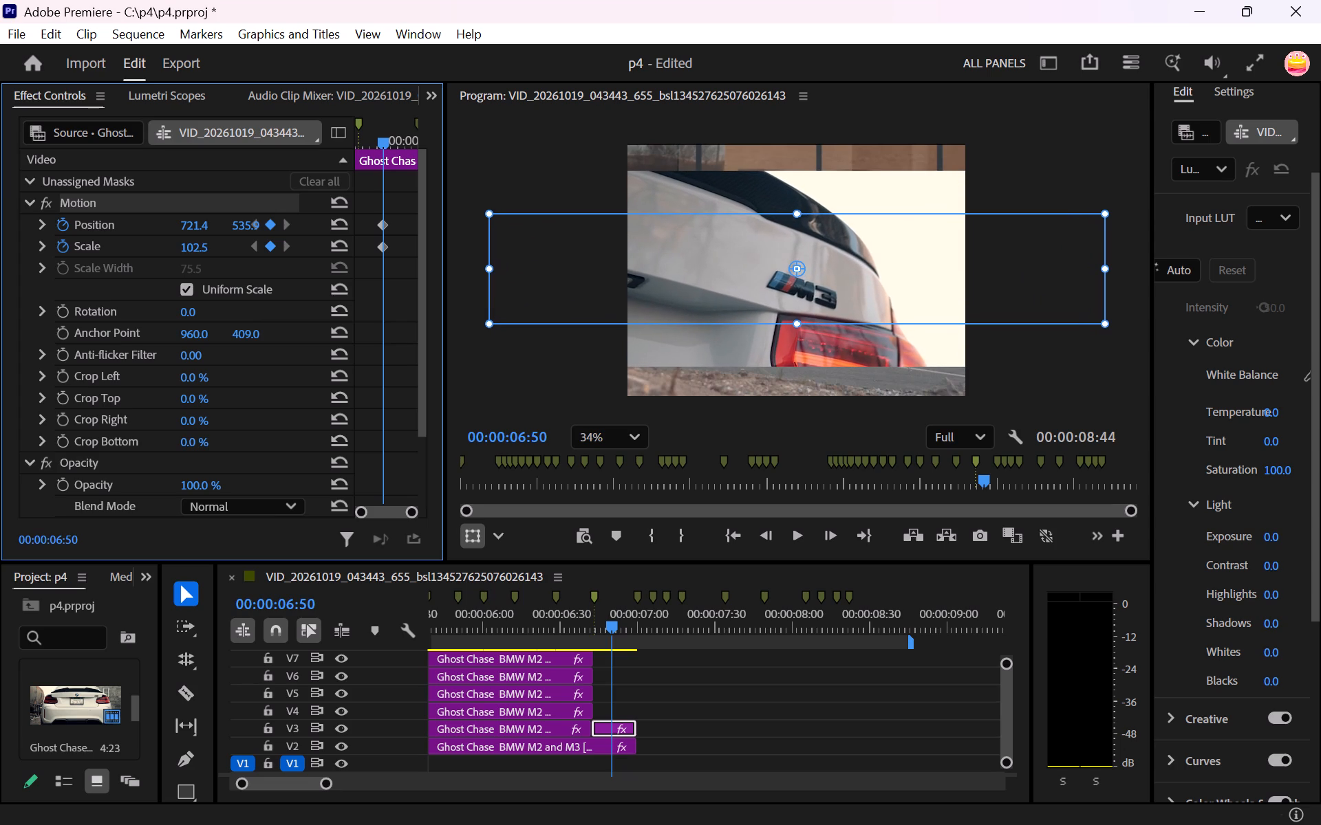
left_click_drag(233, 253, 266, 256)
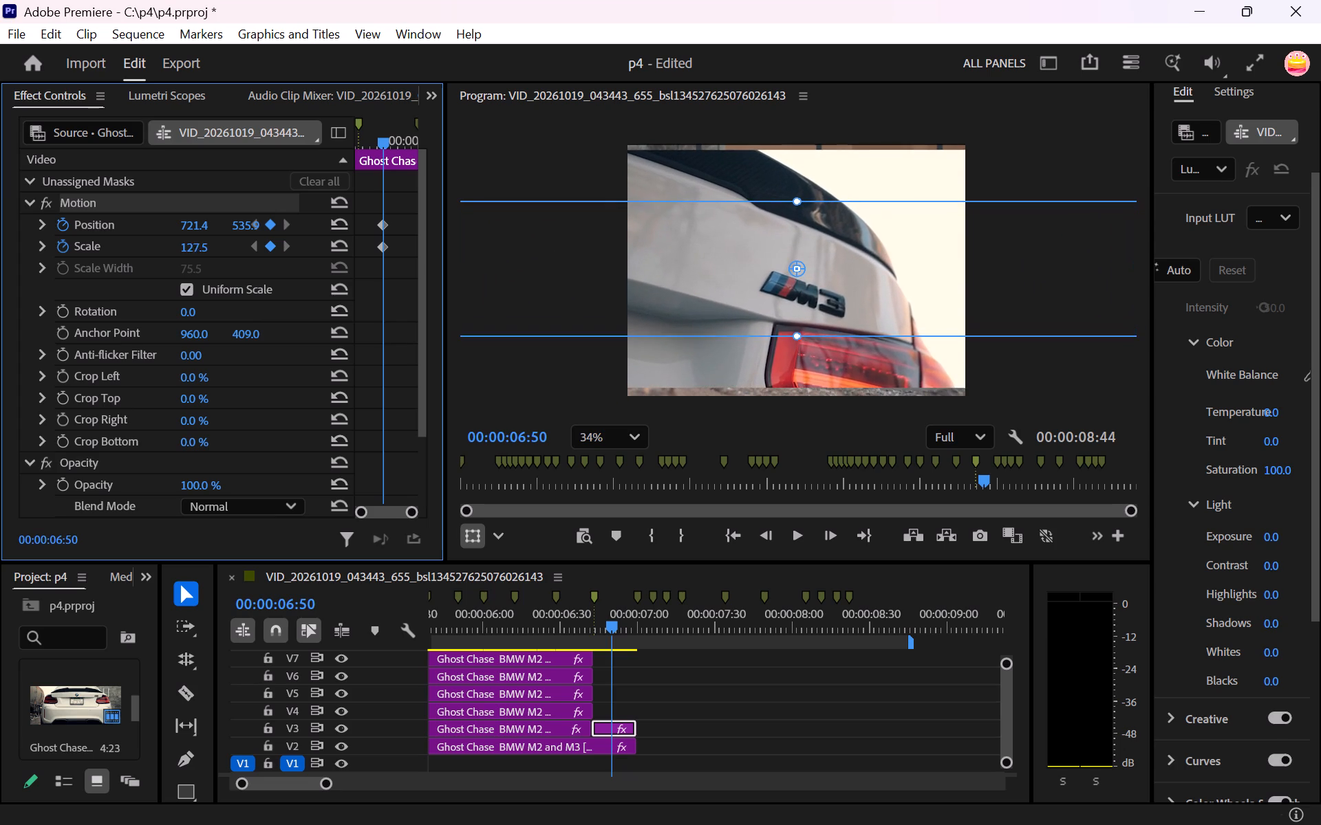
left_click_drag(266, 256, 269, 260)
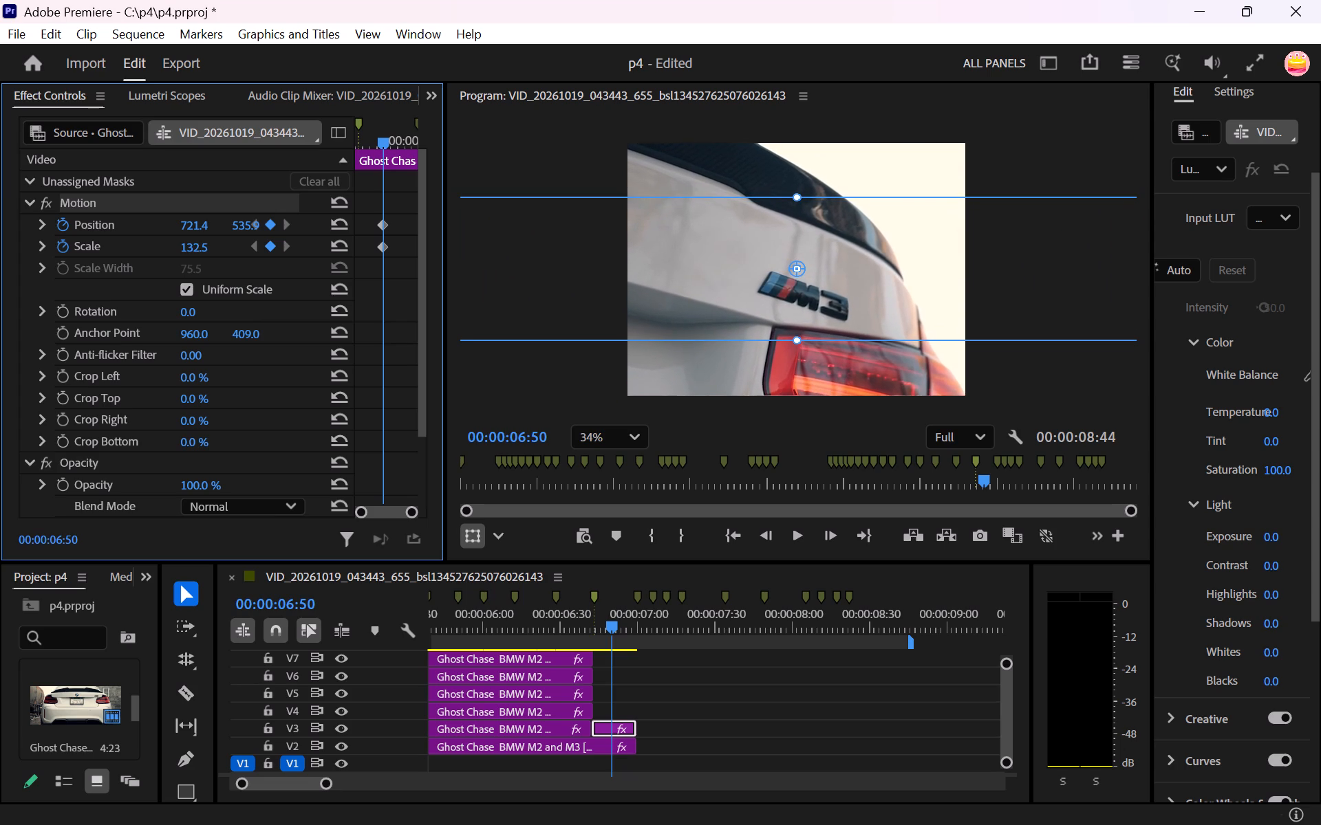
left_click_drag(269, 260, 269, 262)
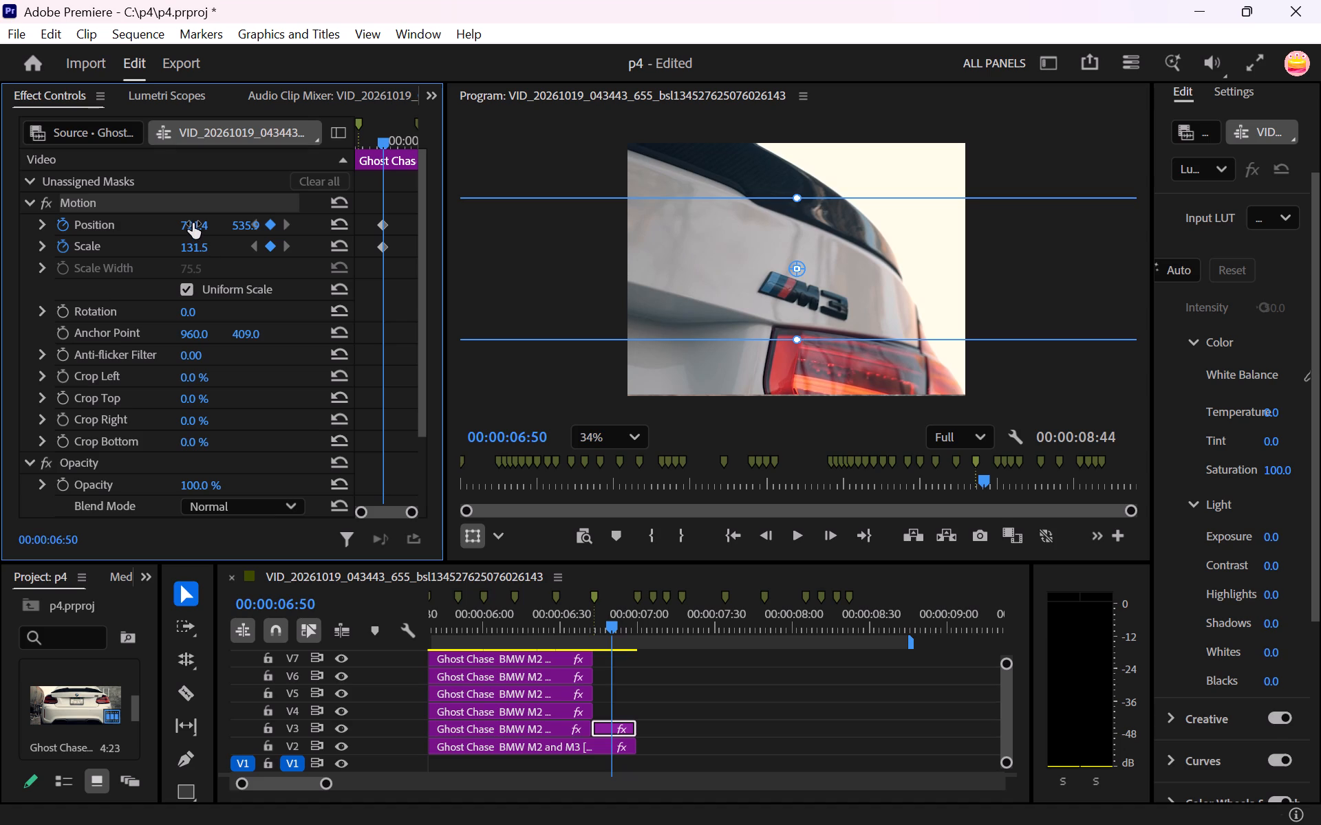
Set the M3 clip's horizontal Position to 720 at the 00:00:06:50 keyframe.
left_click(193, 223)
left_click(204, 221)
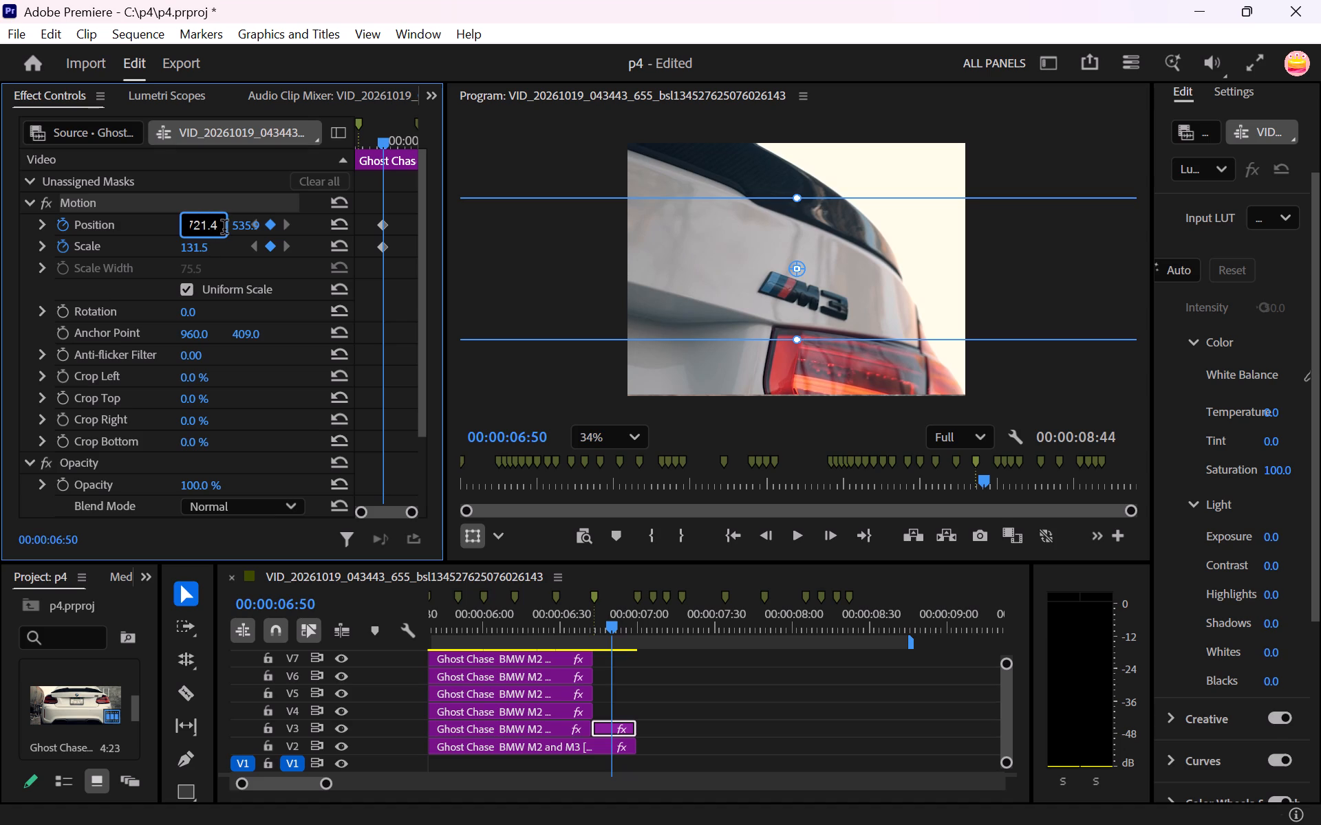
left_click(224, 229)
key("BackSpace")
key("BackSpace")
key("BackSpace")
key("BackSpace")
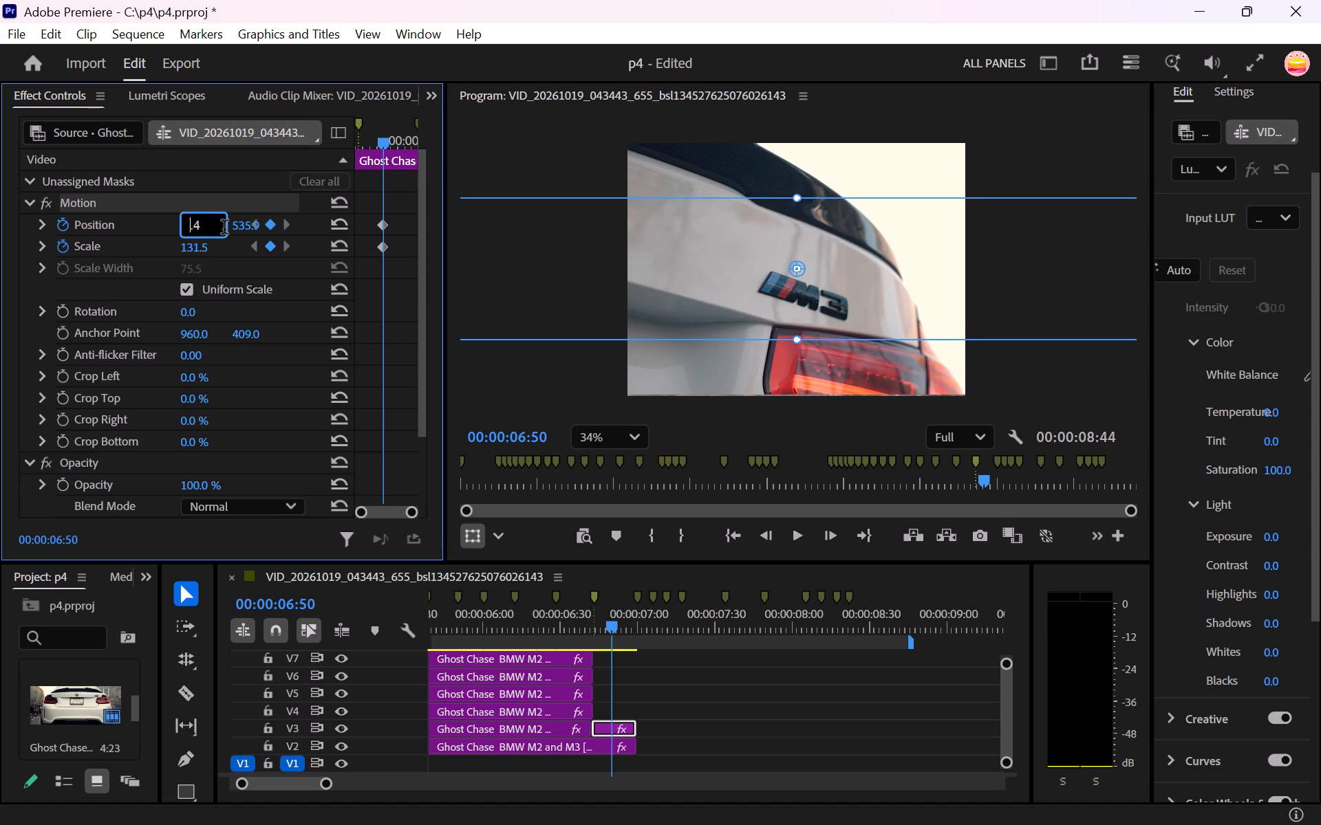
left_click(224, 229)
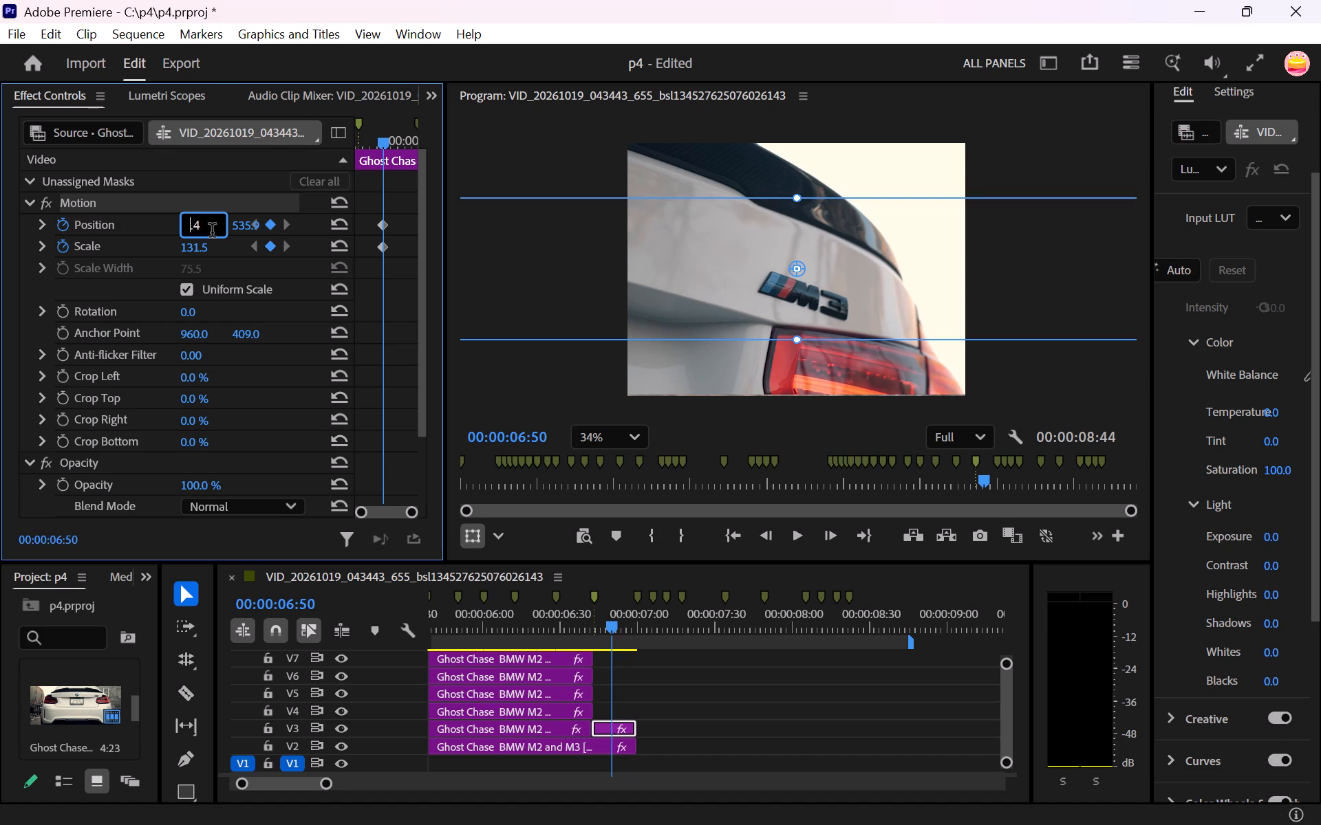
double_click(212, 232)
key("BackSpace")
type("720")
key("Return")
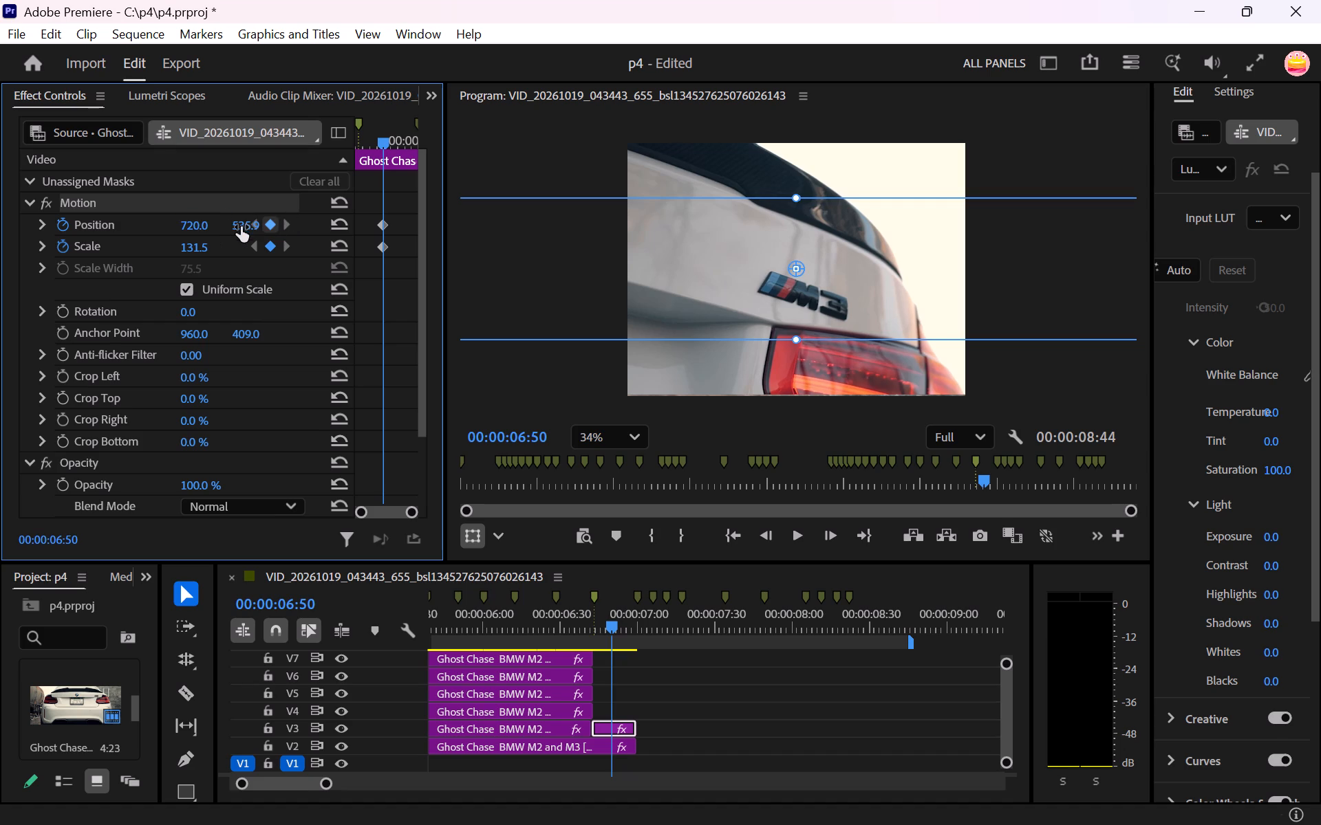
Set the M3 clip's vertical Position to 540 at the 00:00:06:50 keyframe.
left_click(241, 227)
left_click(255, 221)
key("BackSpace")
key("BackSpace")
key("BackSpace")
key("BackSpace")
key("BackSpace")
key("BackSpace")
key("BackSpace")
key("BackSpace")
key("BackSpace")
key("BackSpace")
key("BackSpace")
key("BackSpace")
key("BackSpace")
key("BackSpace")
key("Right")
key("Right")
key("Right")
key("Right")
key("Right")
key("Right")
key("Right")
key("BackSpace")
key("BackSpace")
key("BackSpace")
key("BackSpace")
key("BackSpace")
key("BackSpace")
key("BackSpace")
type("540")
key("Return")
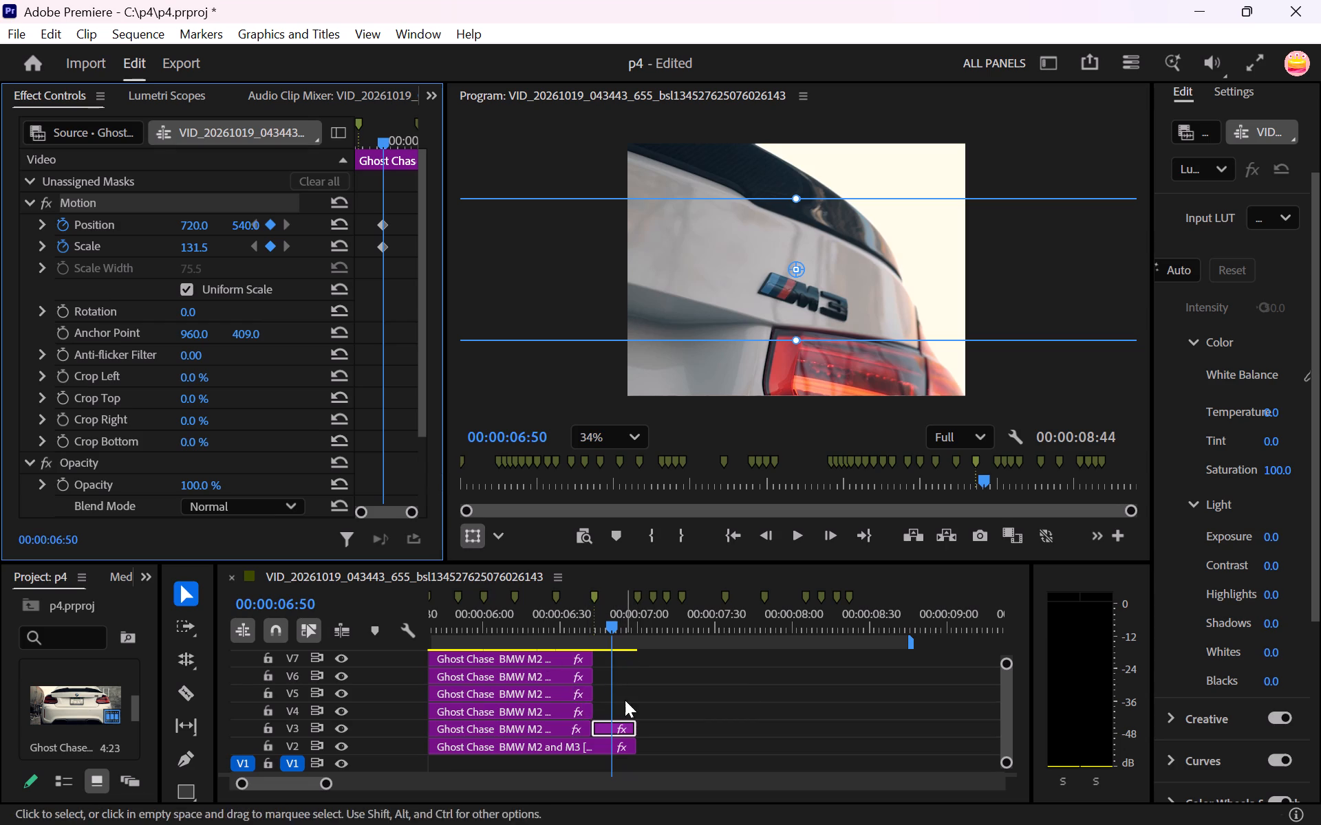
Examine the start of the M3 clip on V3 frame by frame between about 00:00:06:38 and 00:00:06:46.
left_click_drag(241, 788, 300, 798)
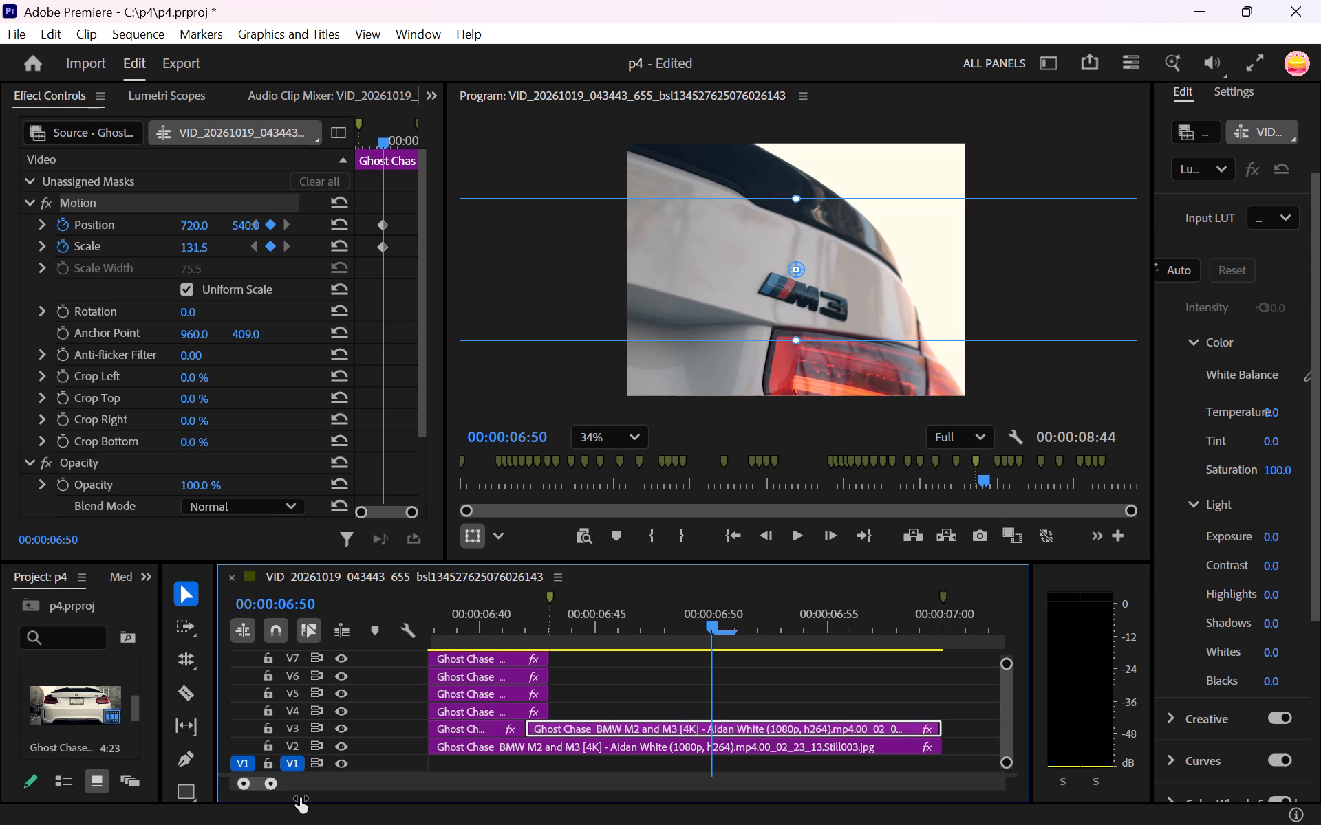
left_click_drag(300, 798, 290, 798)
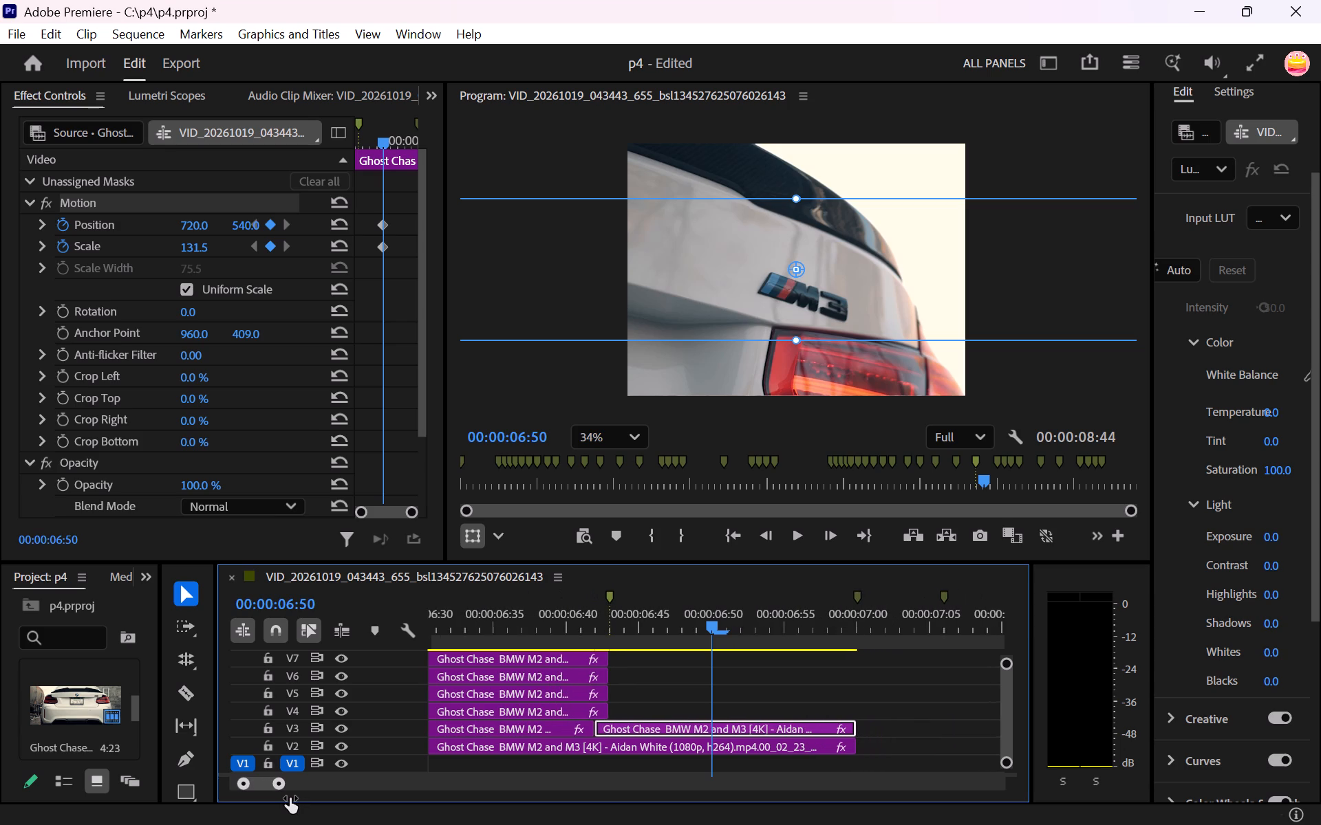
left_click_drag(290, 798, 292, 798)
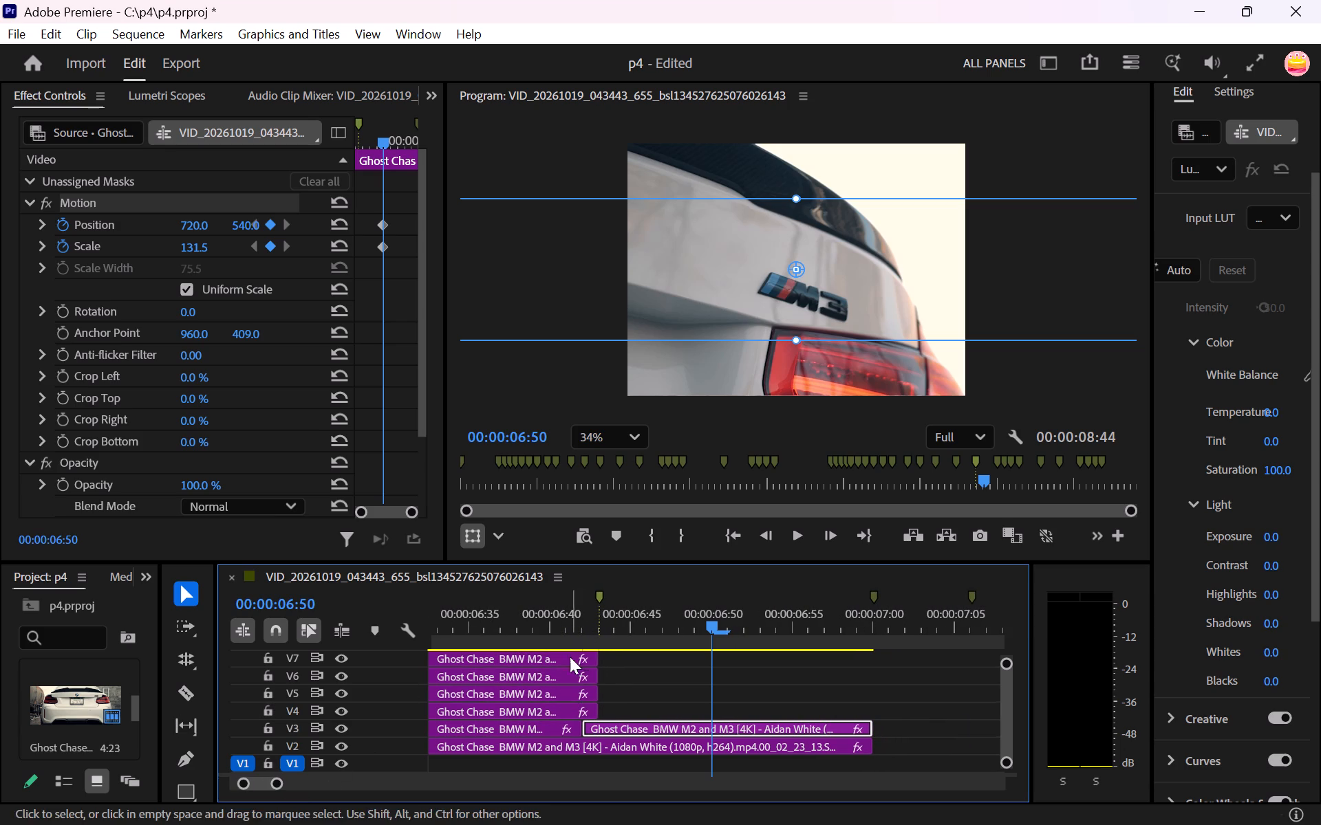
left_click_drag(575, 626, 530, 654)
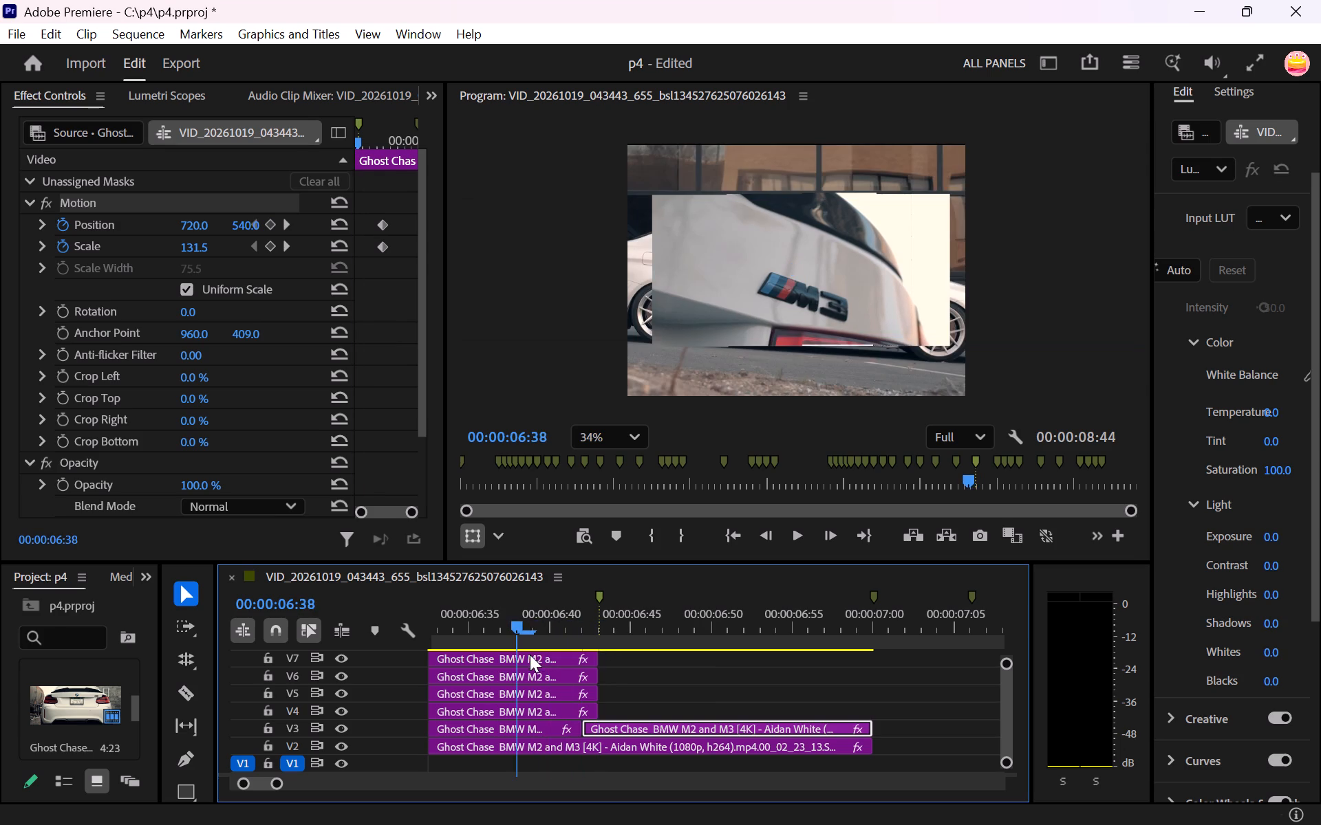
left_click_drag(530, 654, 610, 665)
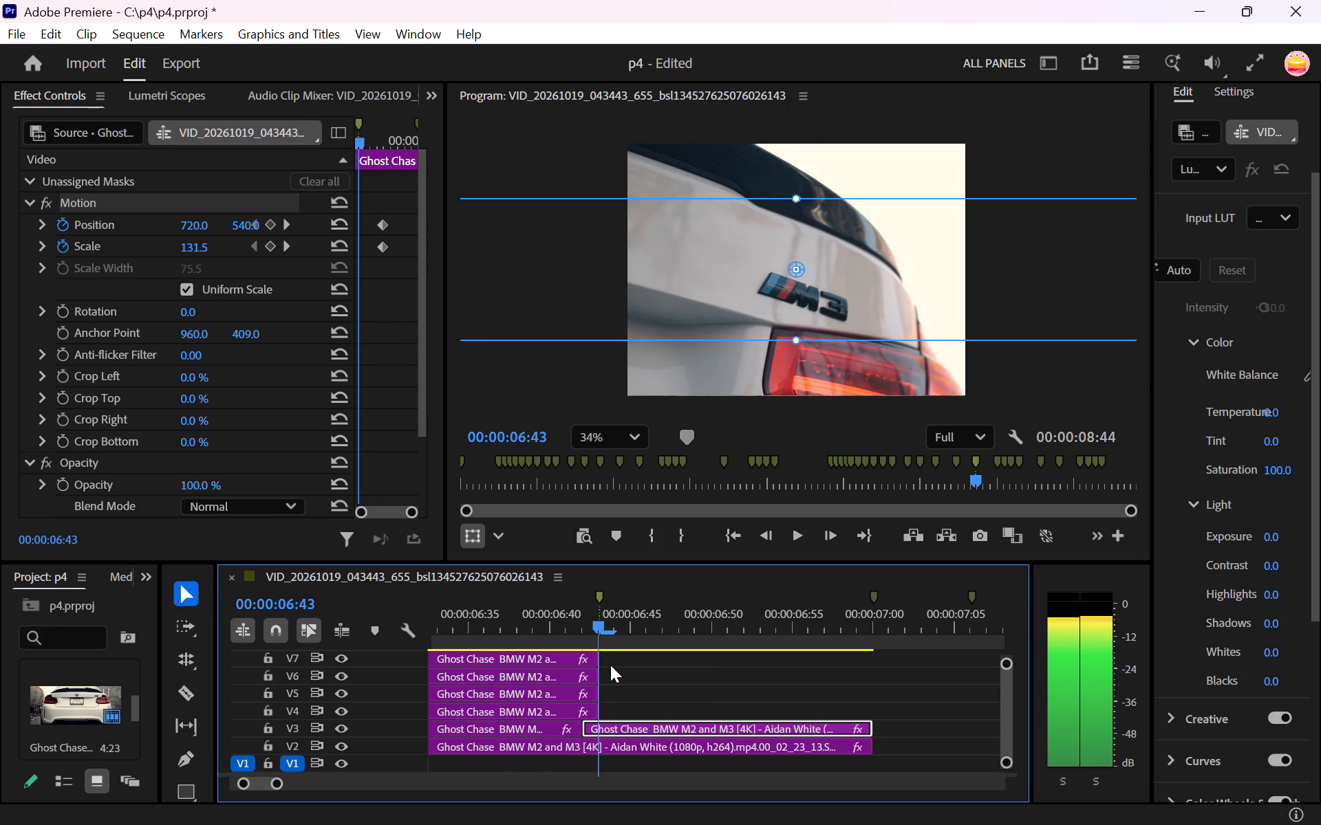
left_click_drag(610, 665, 662, 663)
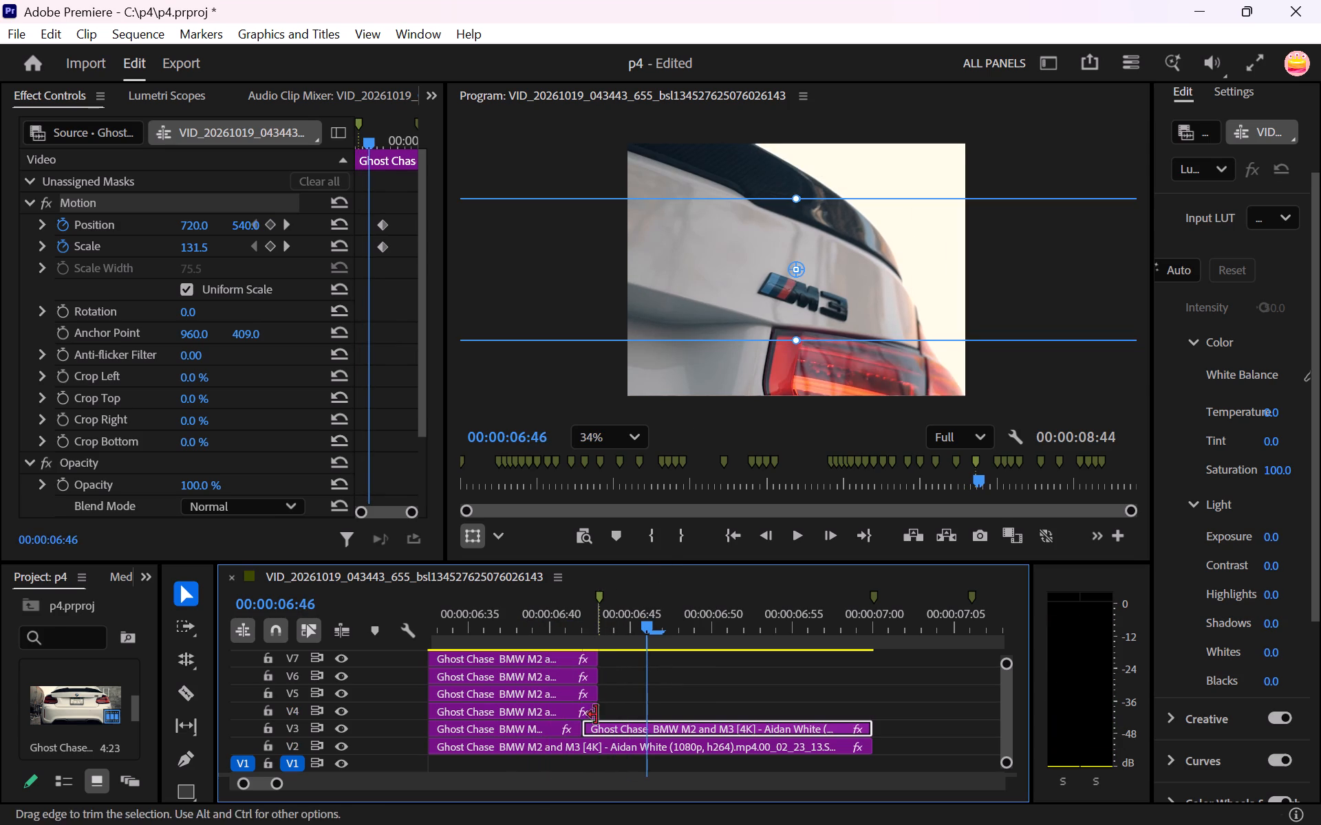
left_click_drag(603, 611, 601, 611)
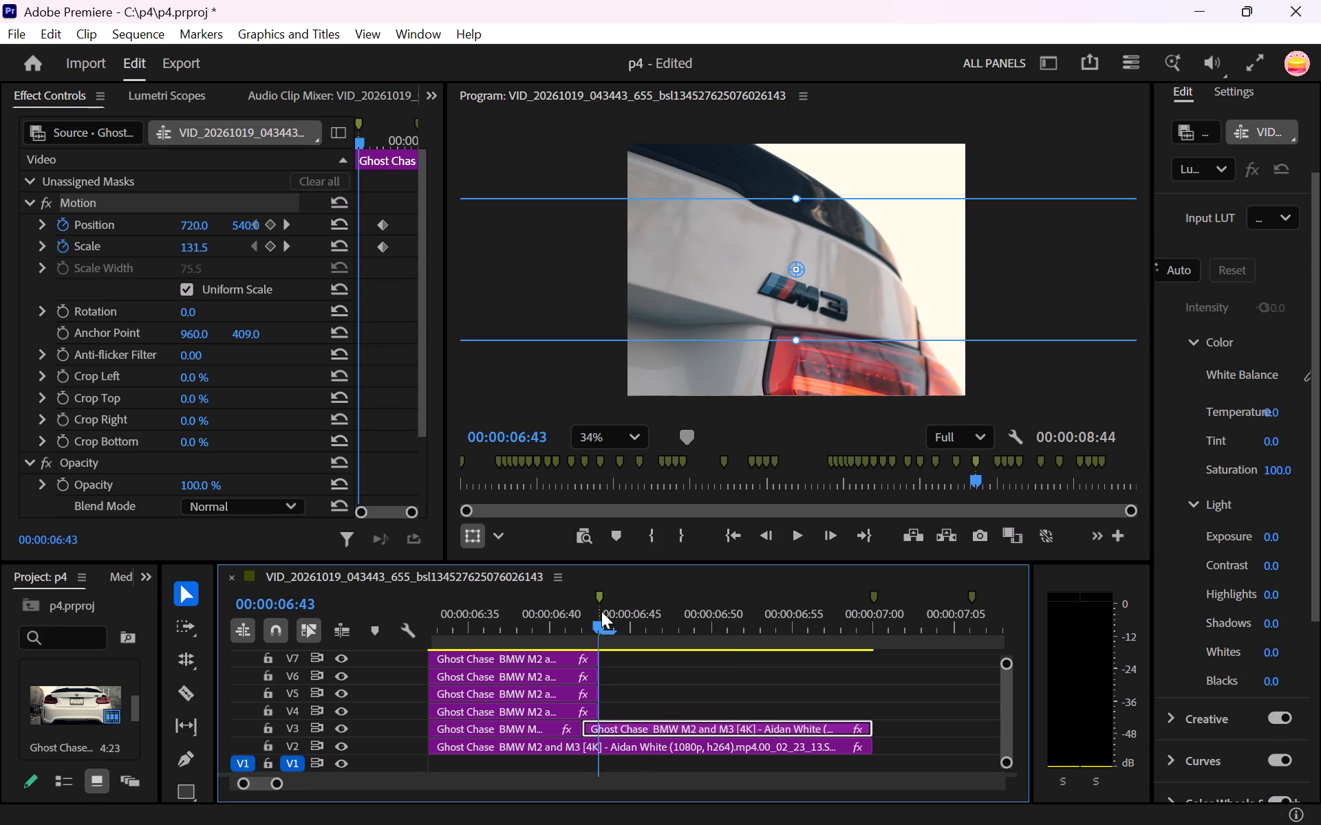
left_click_drag(601, 611, 588, 617)
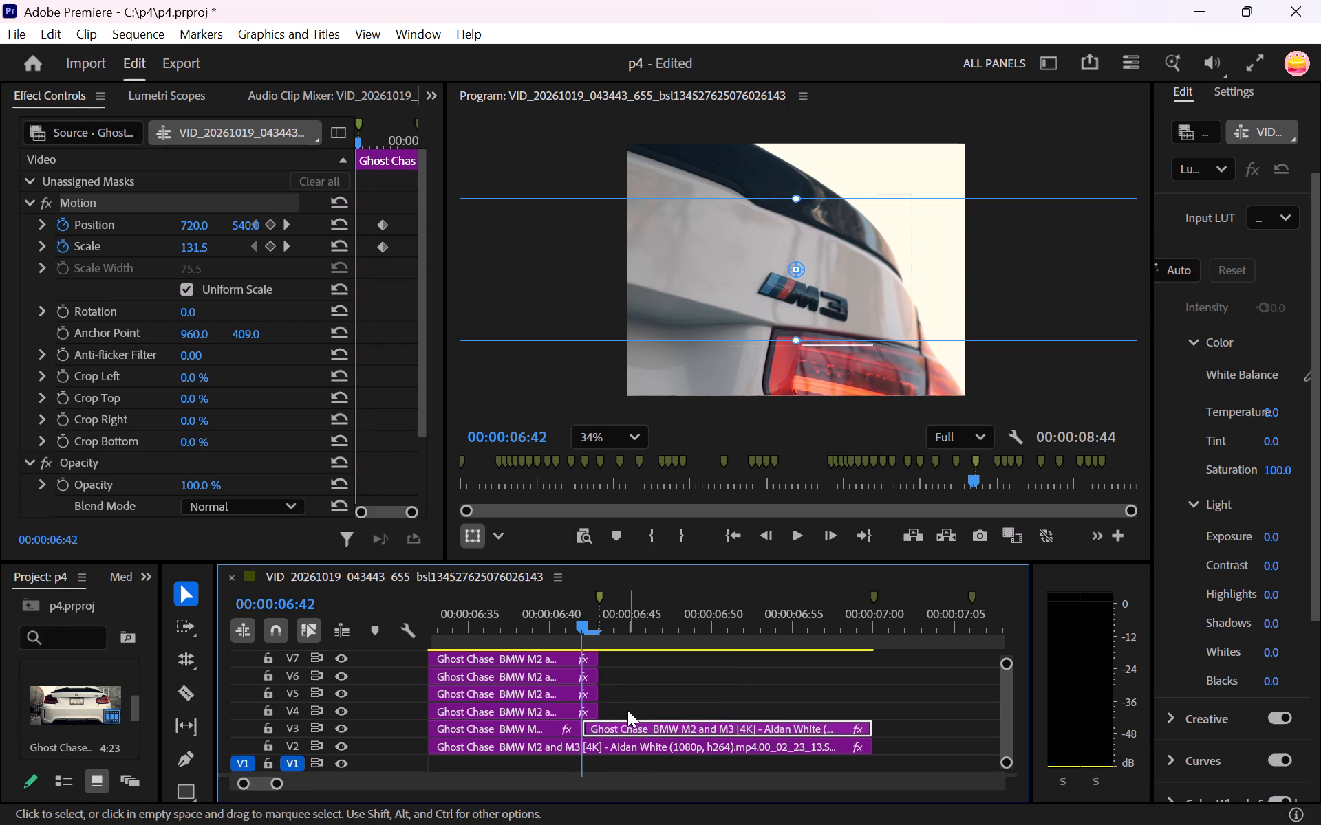
left_click(625, 720)
left_click_drag(582, 626, 585, 626)
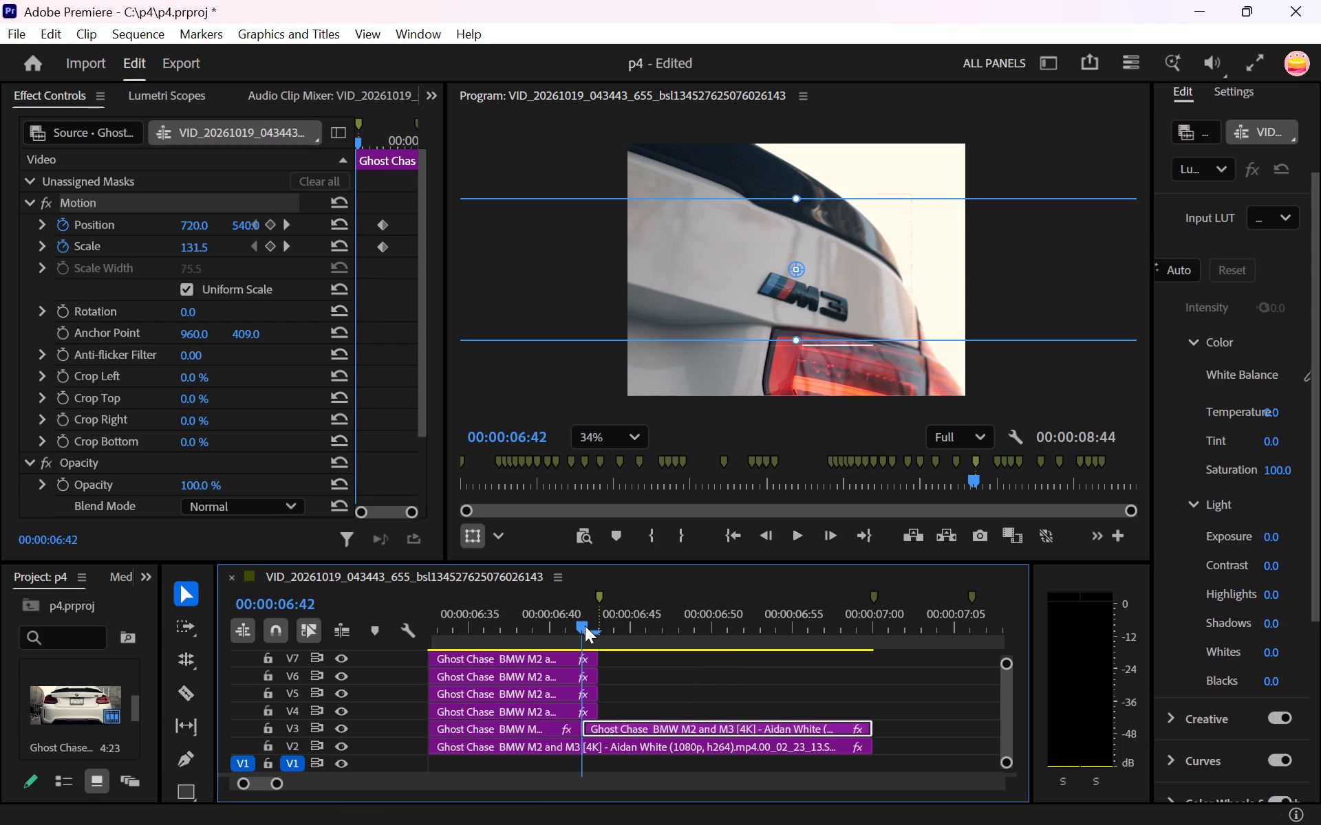
left_click_drag(585, 626, 581, 633)
Undo the M3 clip's Scale and Position changes at 00:00:06:50, along with its Position keyframing.
left_click_drag(581, 633, 569, 637)
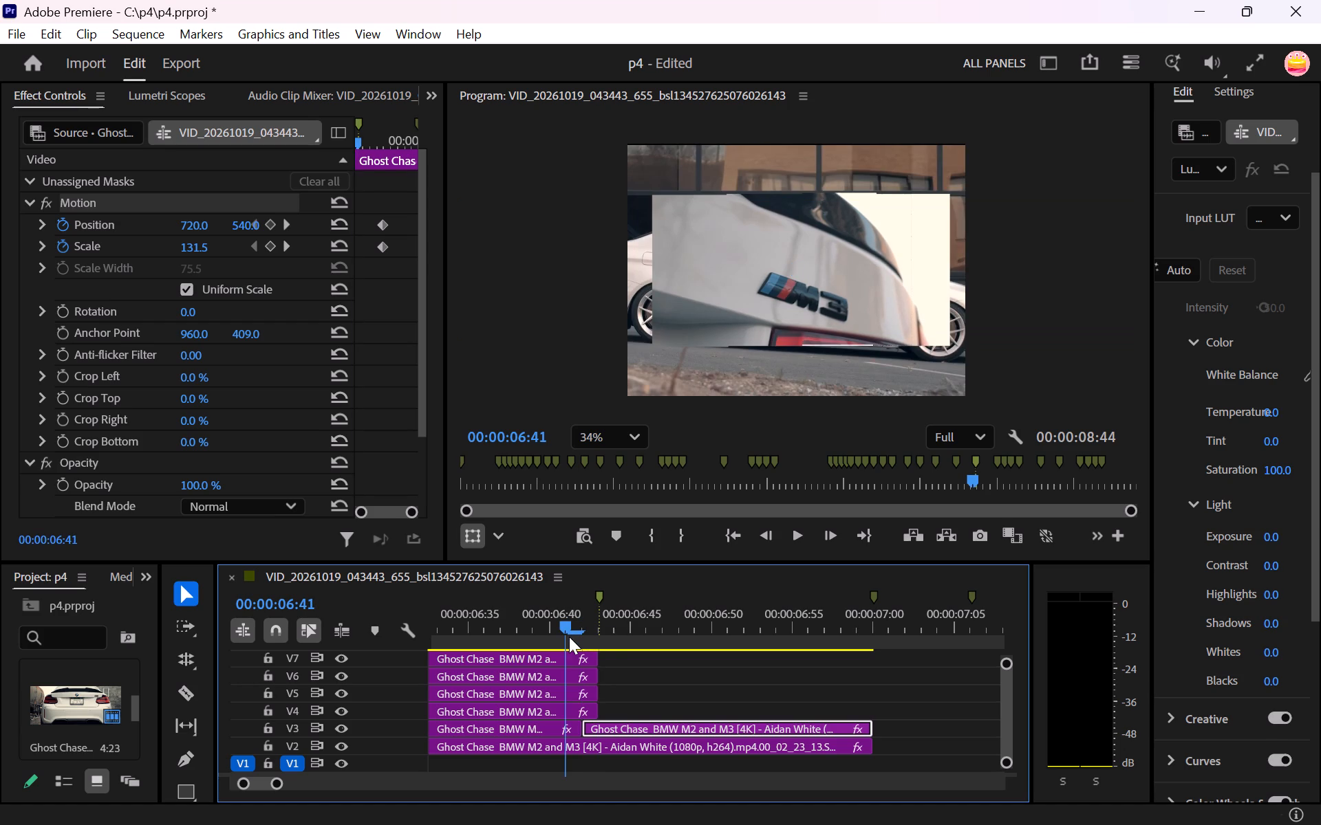
left_click_drag(569, 637, 588, 653)
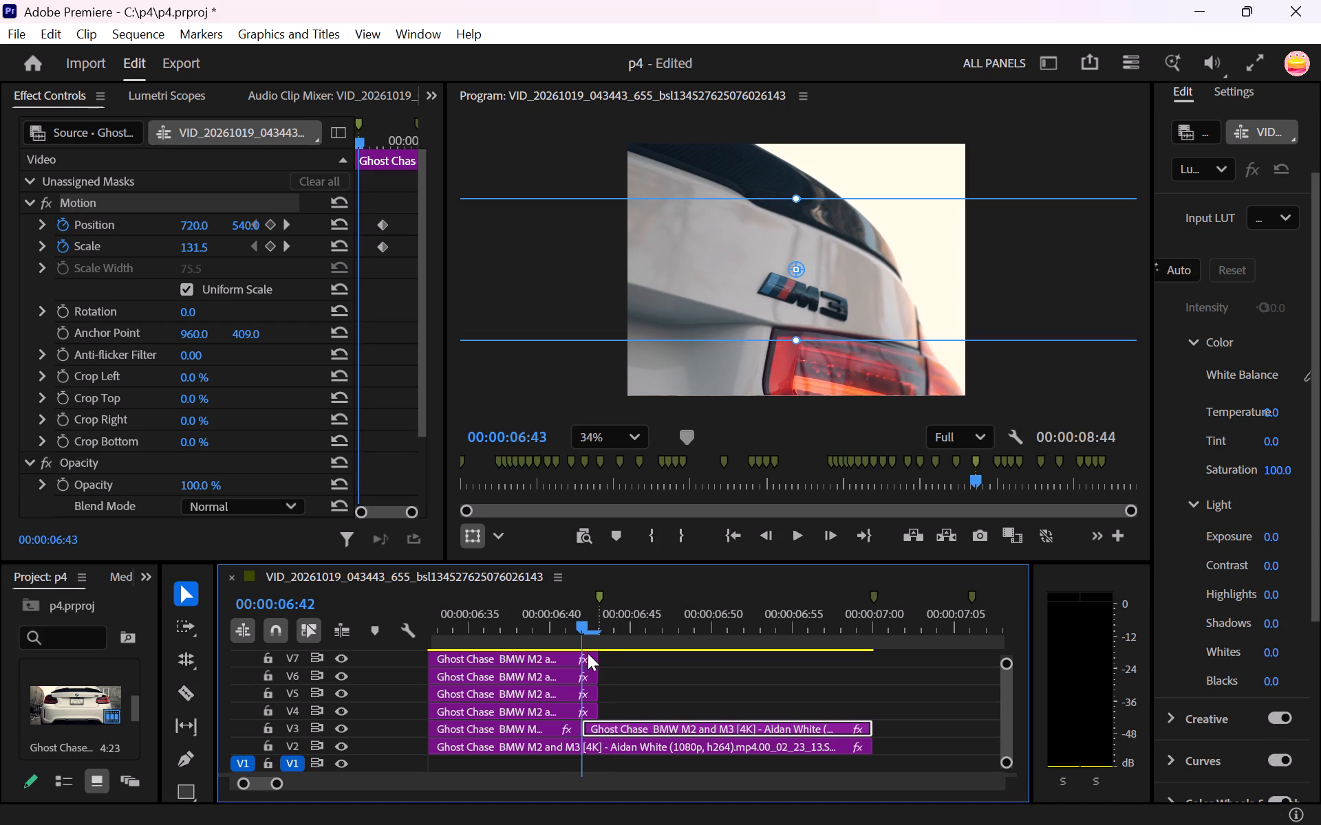
left_click_drag(588, 653, 586, 653)
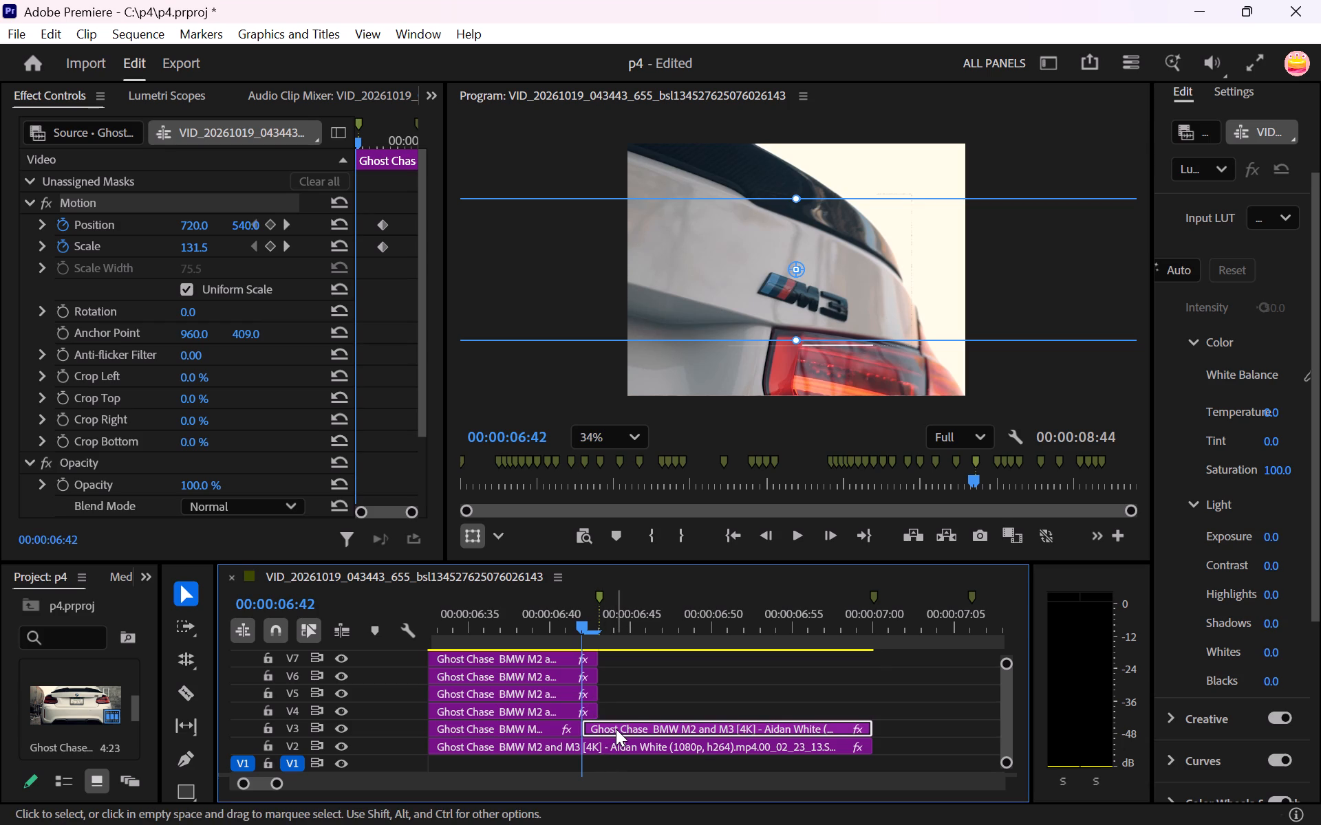
left_click(616, 729)
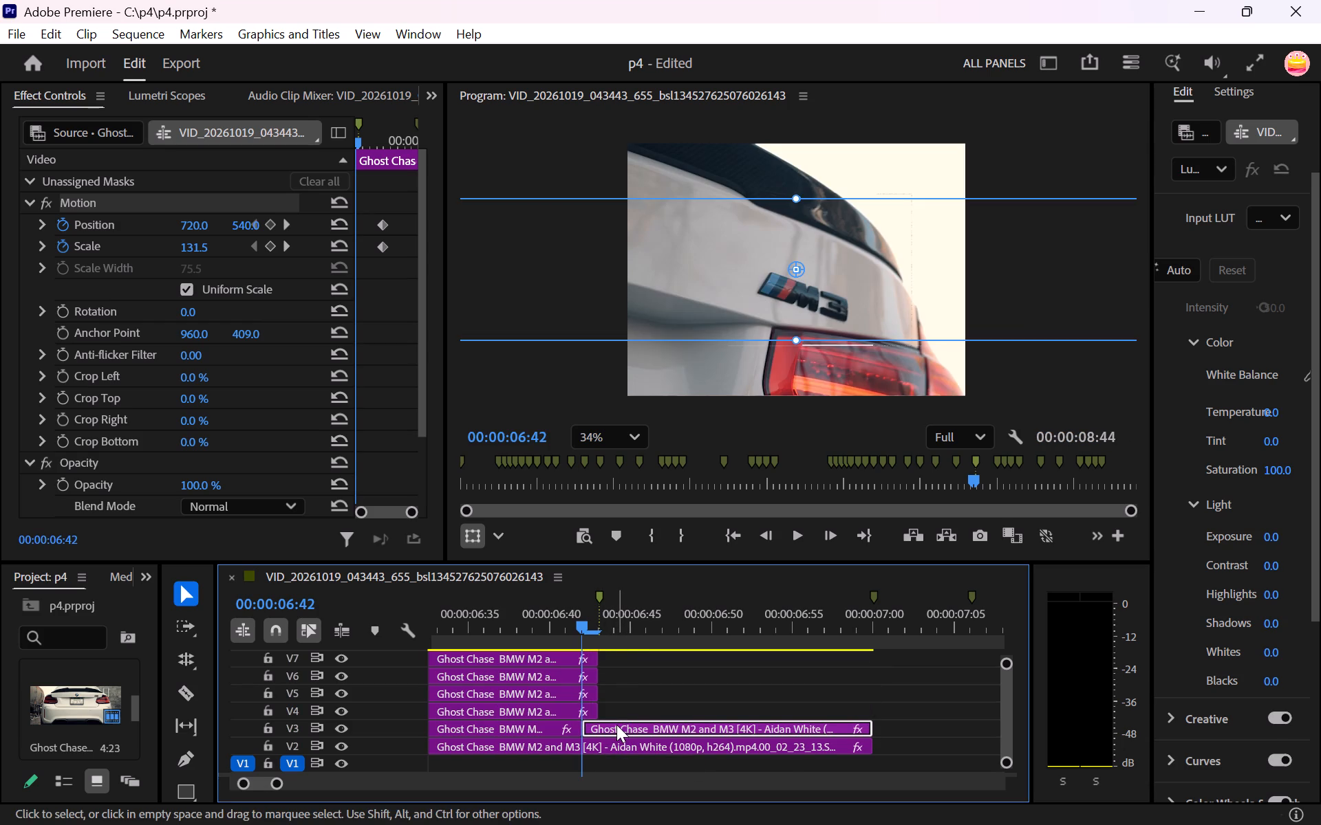
key("ctrl+z")
key("ctrl+z")
key("ctrl+z")
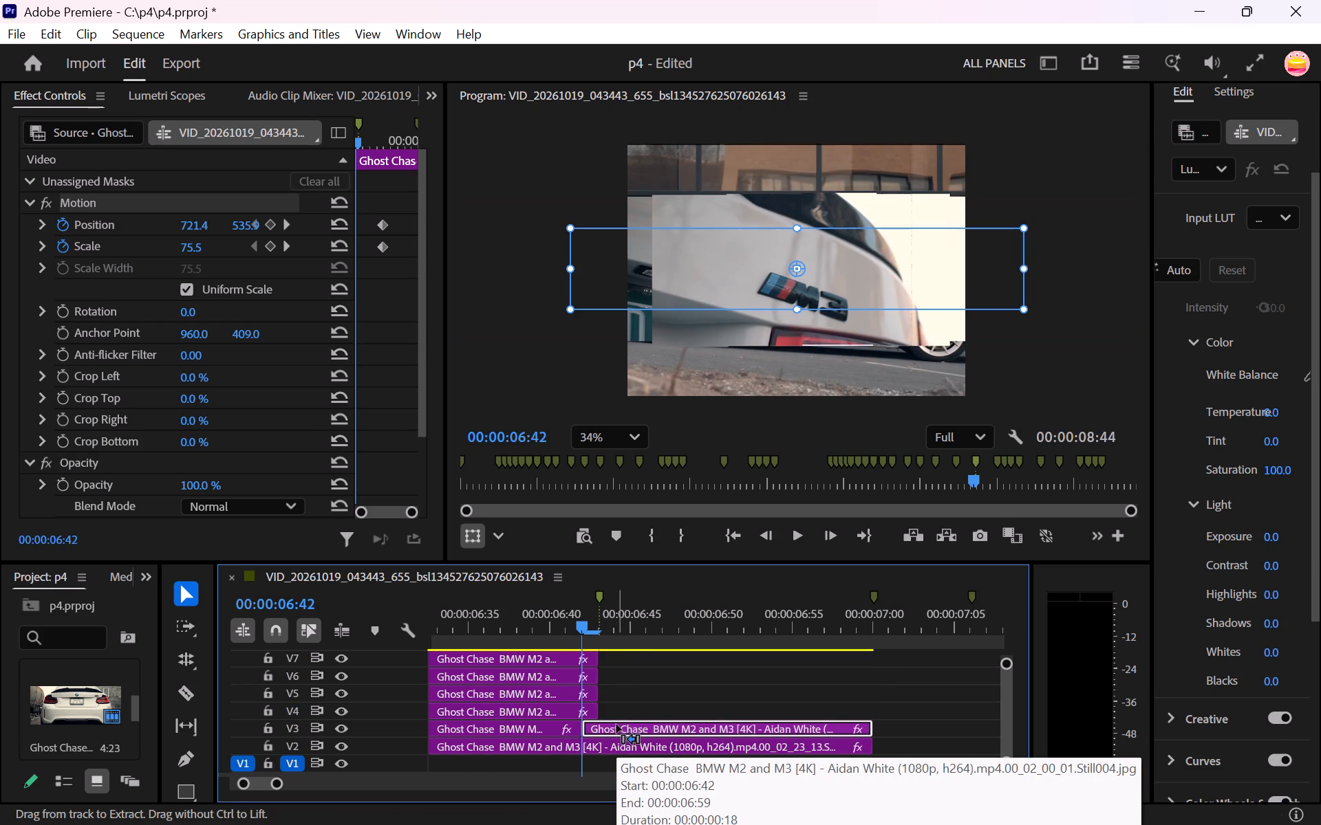
key("ctrl+z")
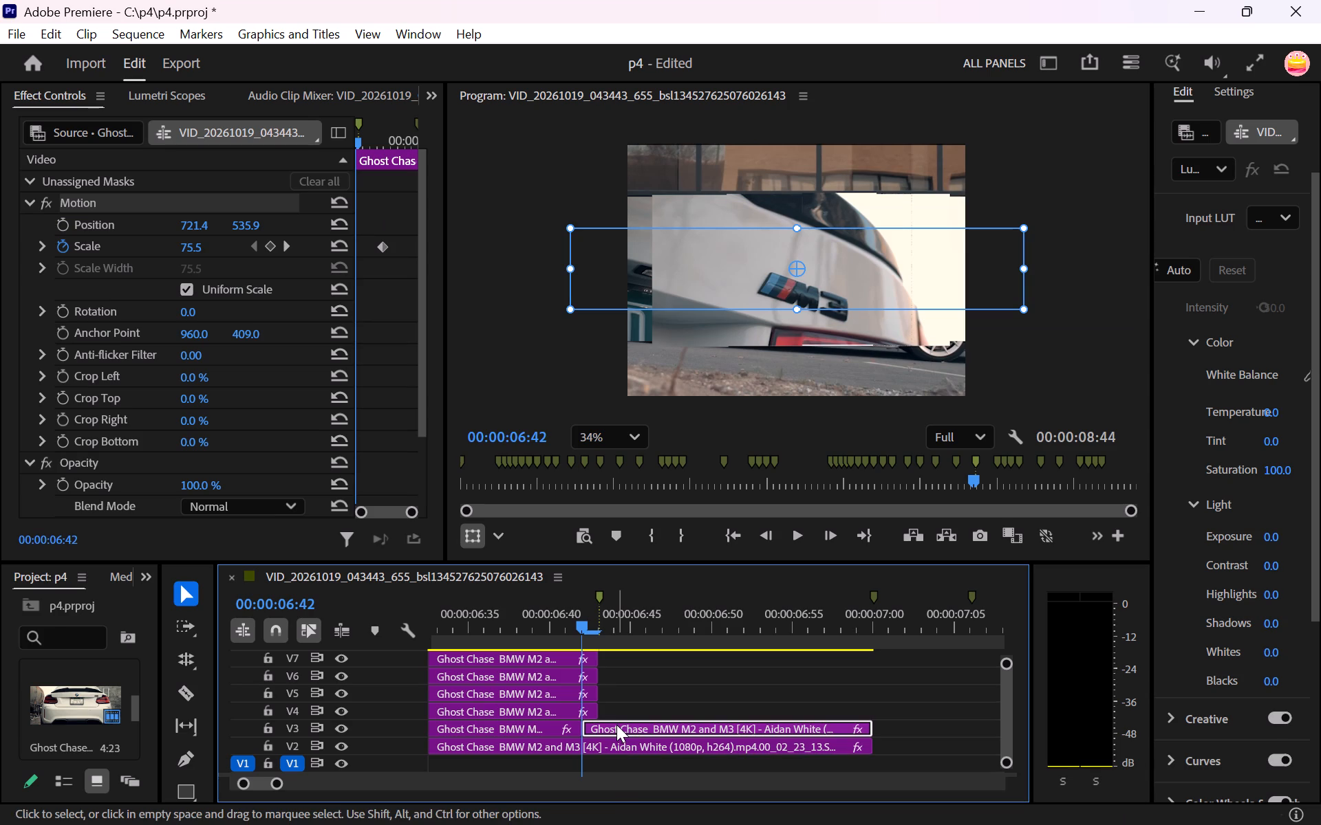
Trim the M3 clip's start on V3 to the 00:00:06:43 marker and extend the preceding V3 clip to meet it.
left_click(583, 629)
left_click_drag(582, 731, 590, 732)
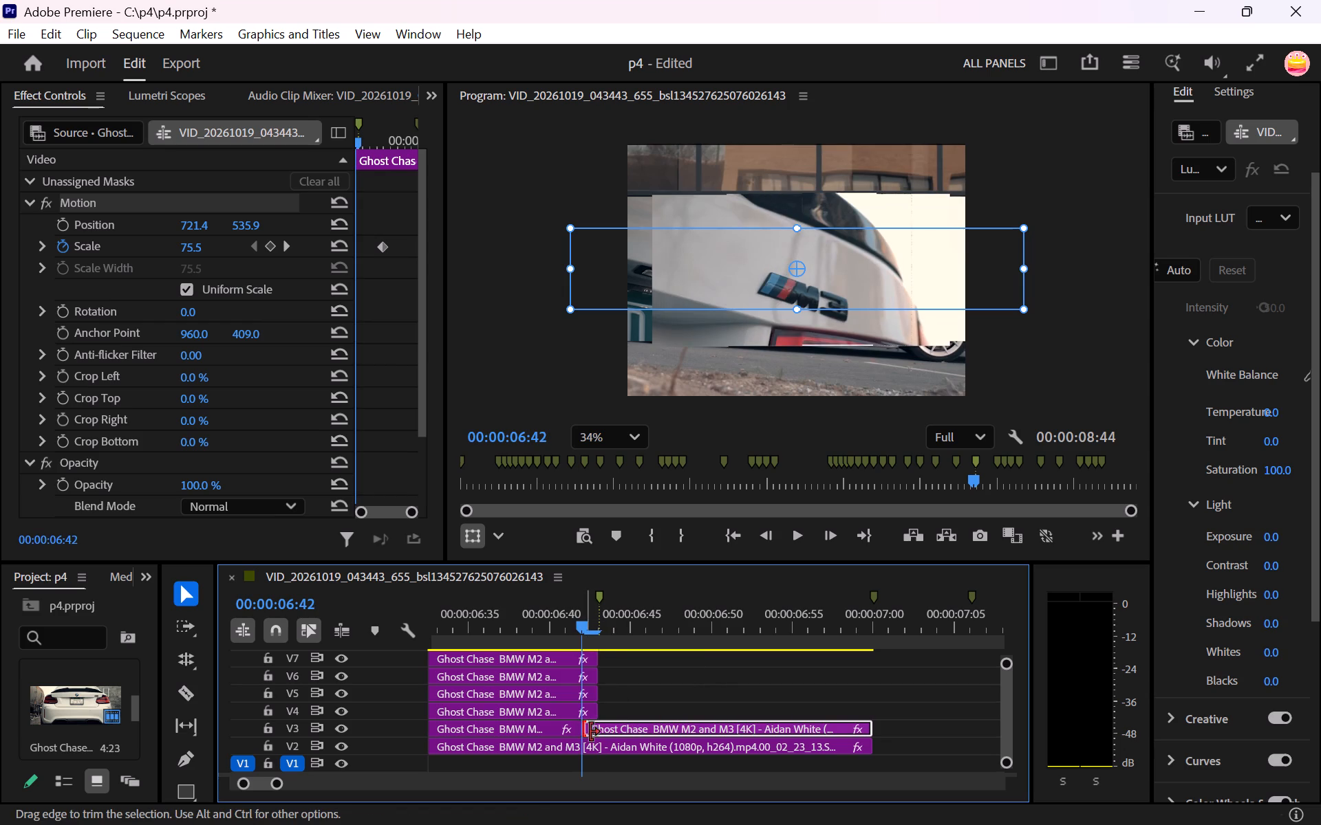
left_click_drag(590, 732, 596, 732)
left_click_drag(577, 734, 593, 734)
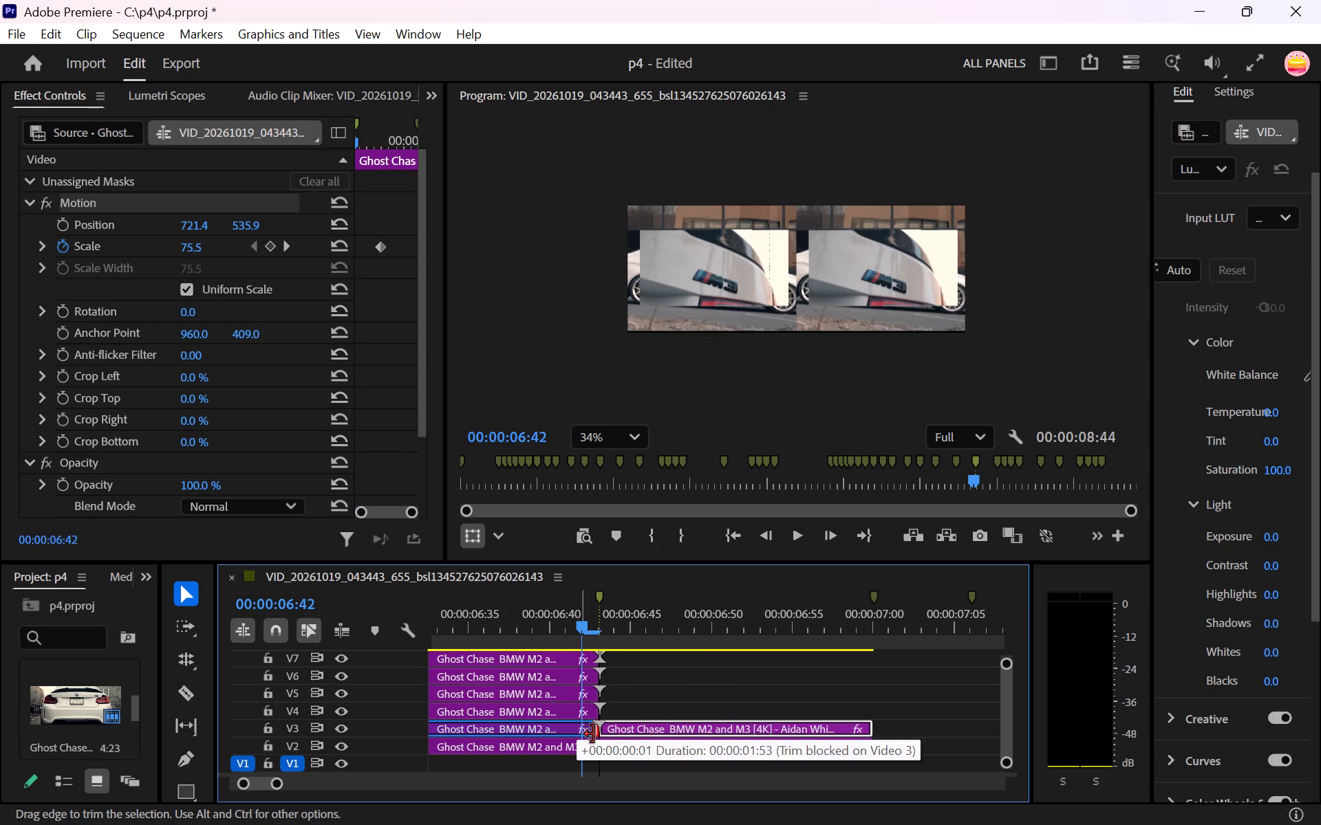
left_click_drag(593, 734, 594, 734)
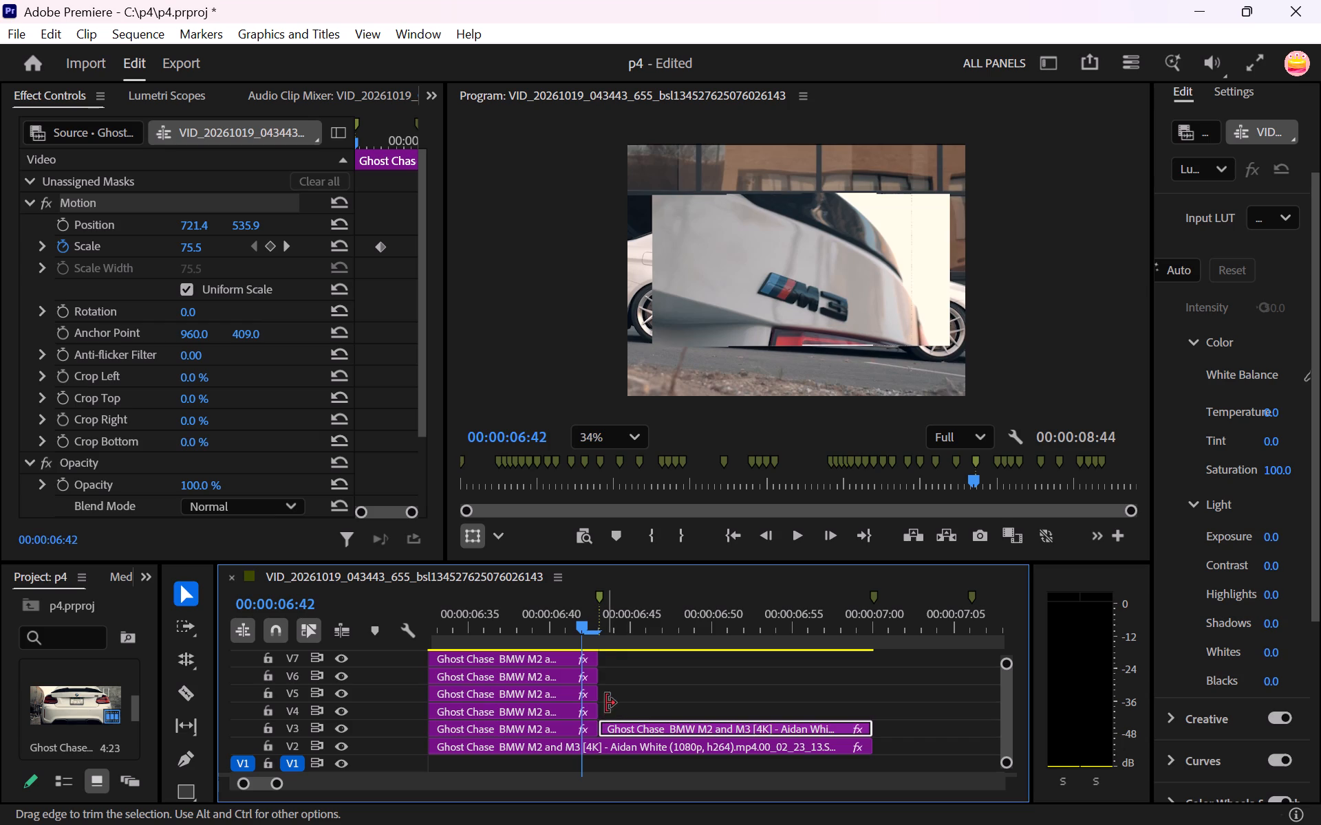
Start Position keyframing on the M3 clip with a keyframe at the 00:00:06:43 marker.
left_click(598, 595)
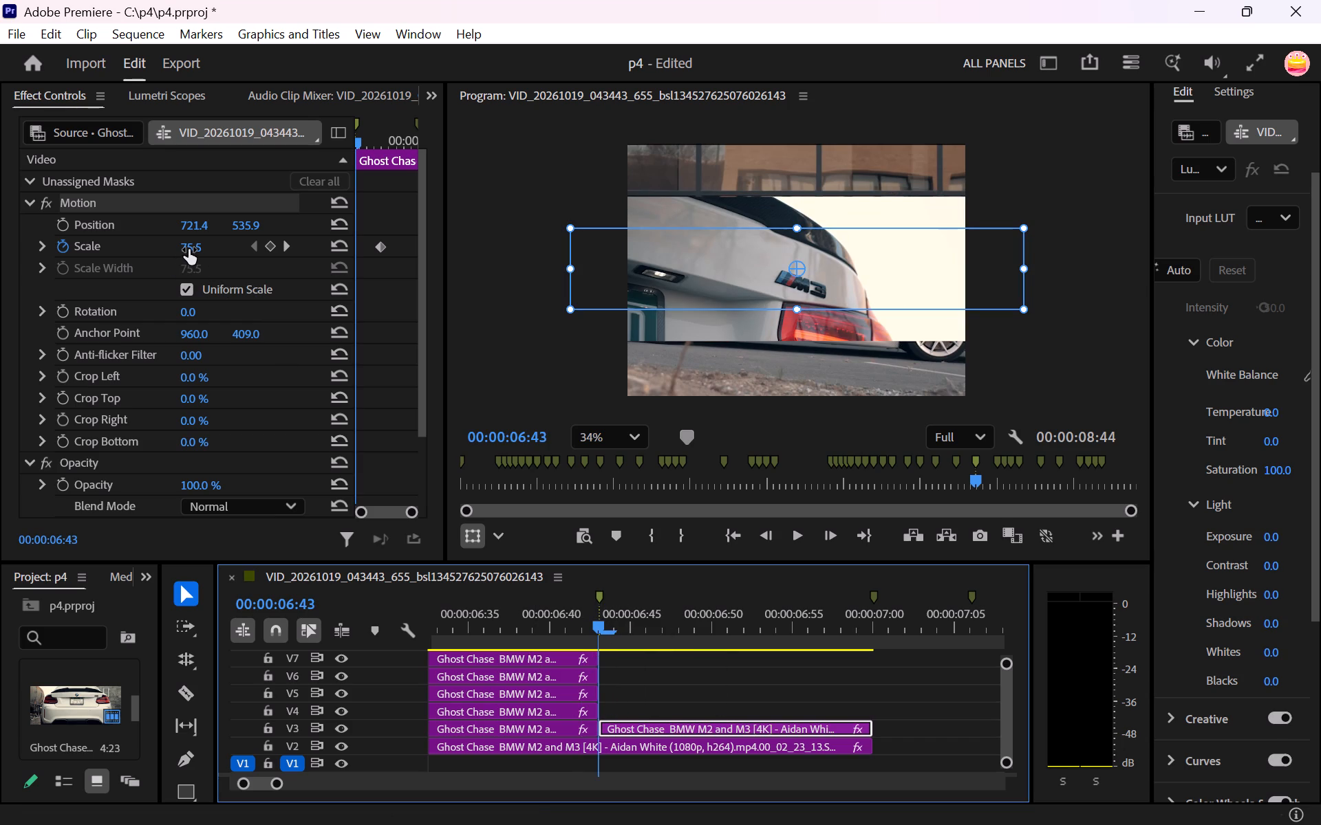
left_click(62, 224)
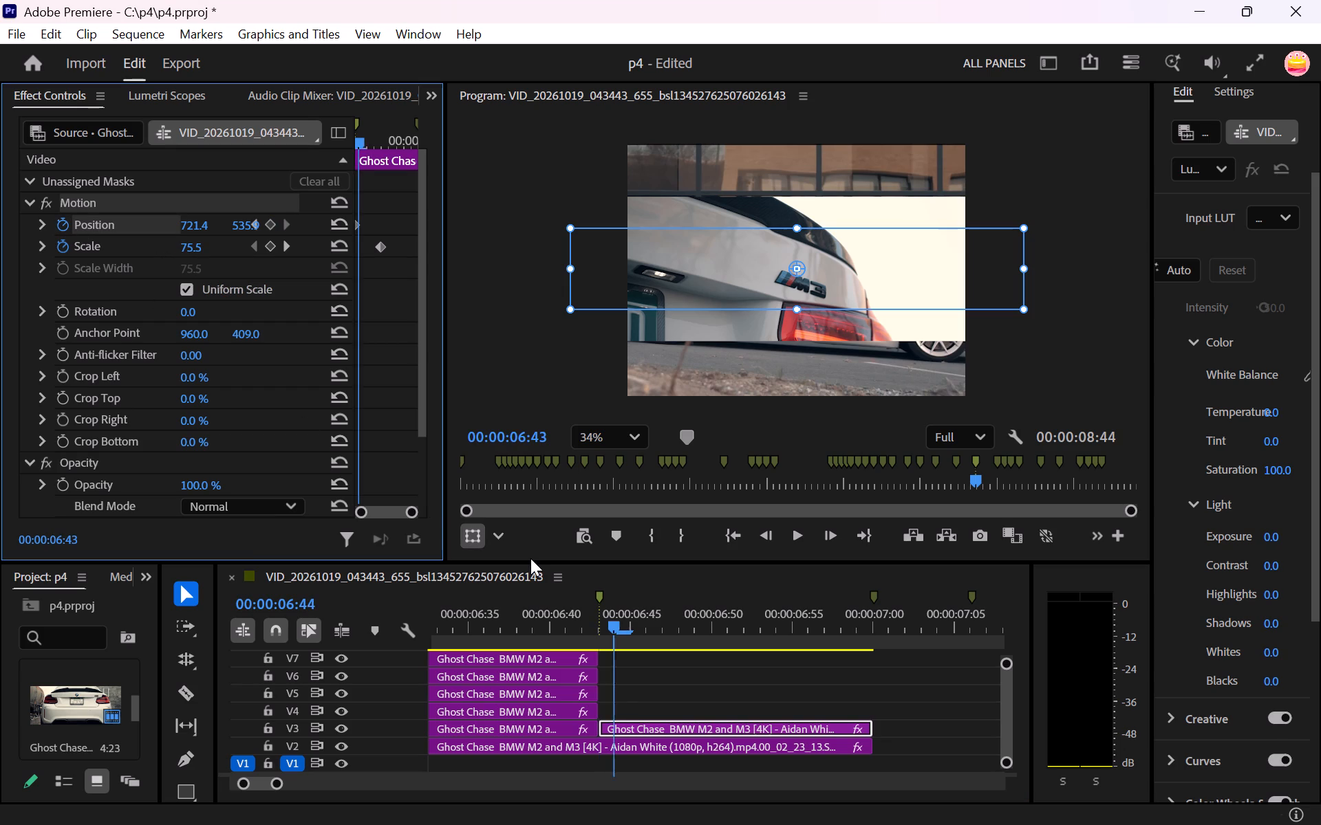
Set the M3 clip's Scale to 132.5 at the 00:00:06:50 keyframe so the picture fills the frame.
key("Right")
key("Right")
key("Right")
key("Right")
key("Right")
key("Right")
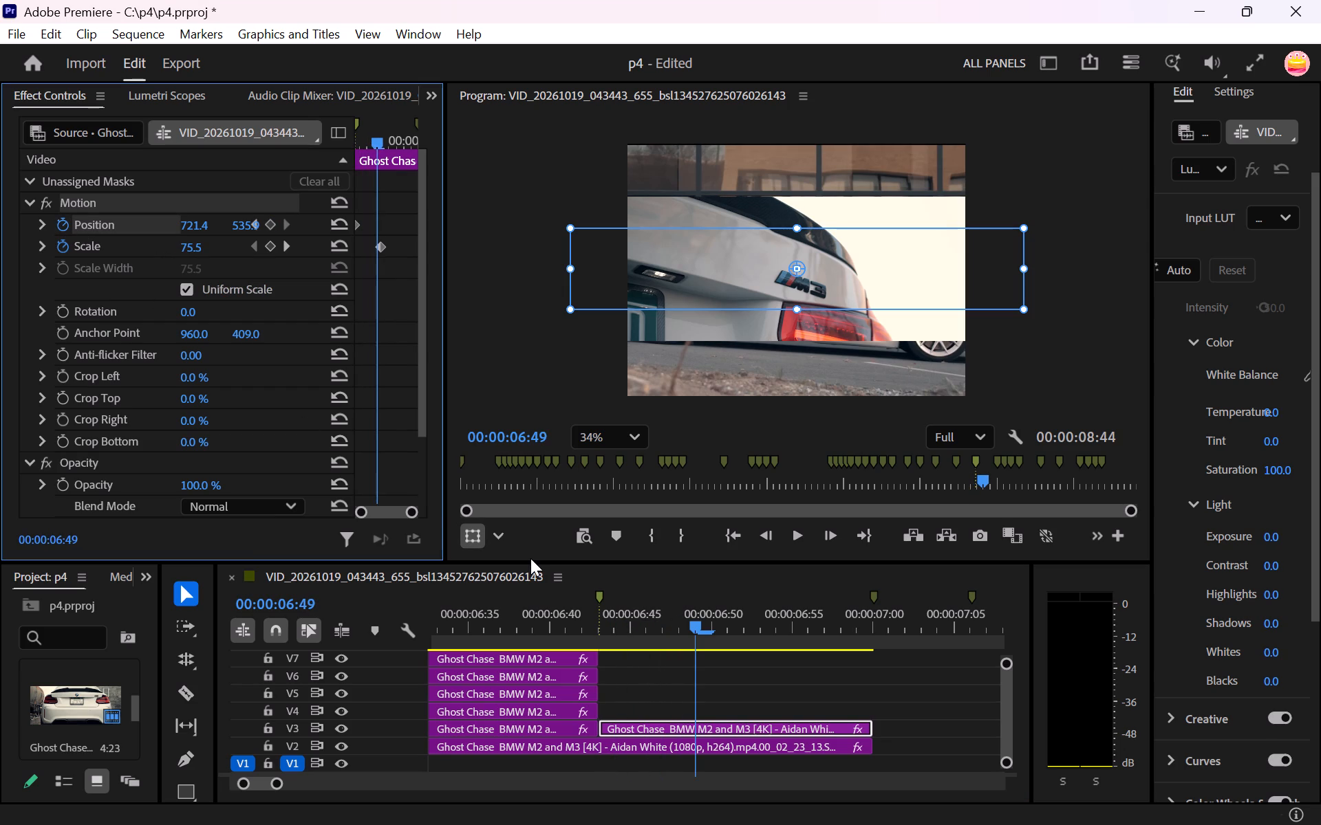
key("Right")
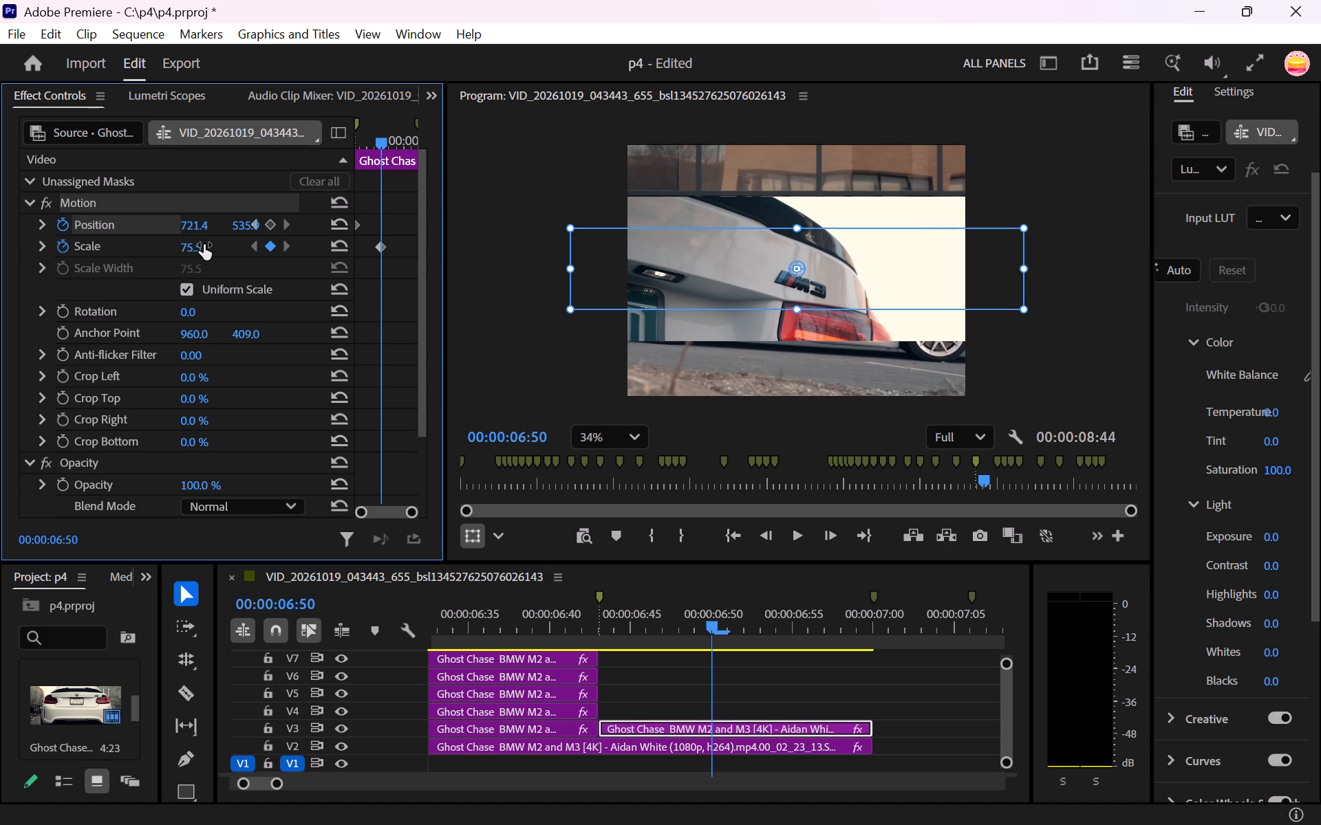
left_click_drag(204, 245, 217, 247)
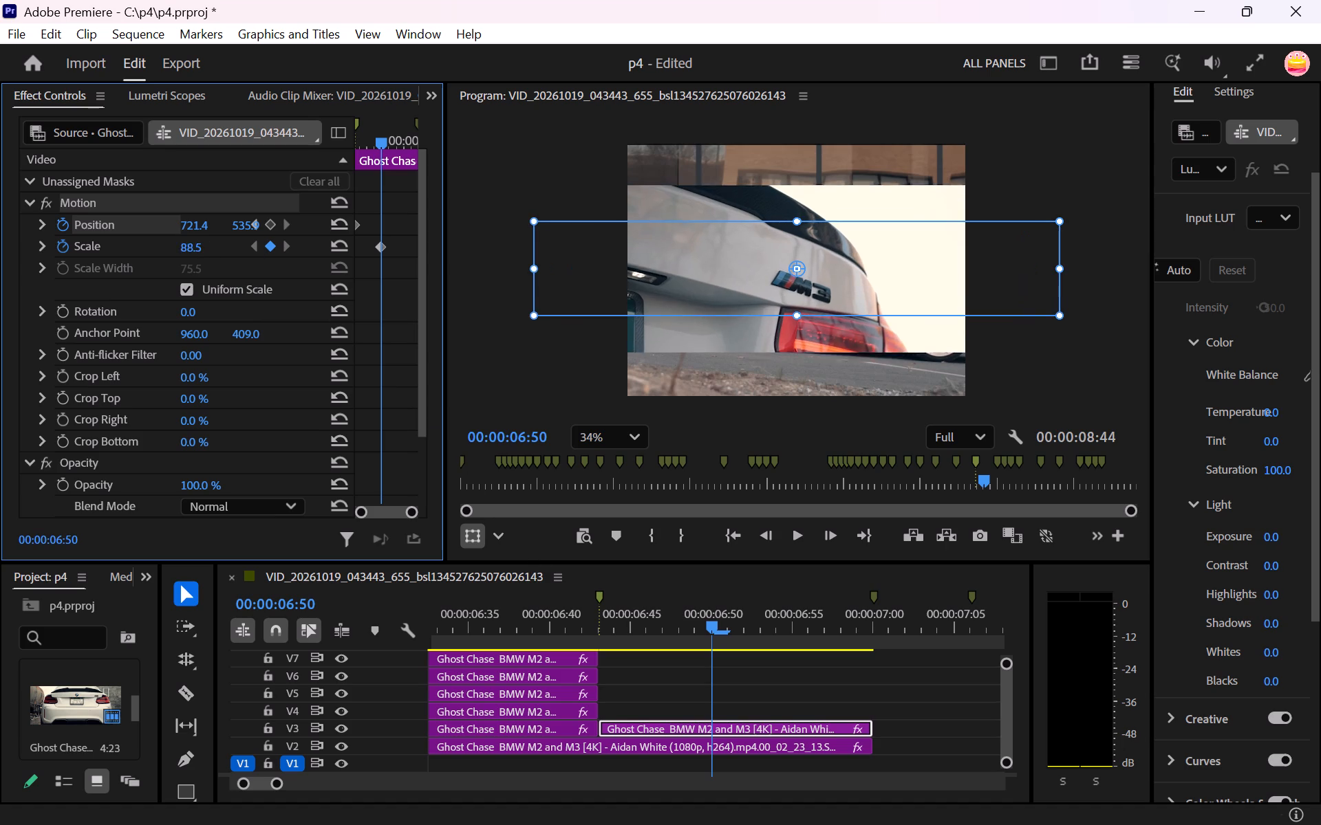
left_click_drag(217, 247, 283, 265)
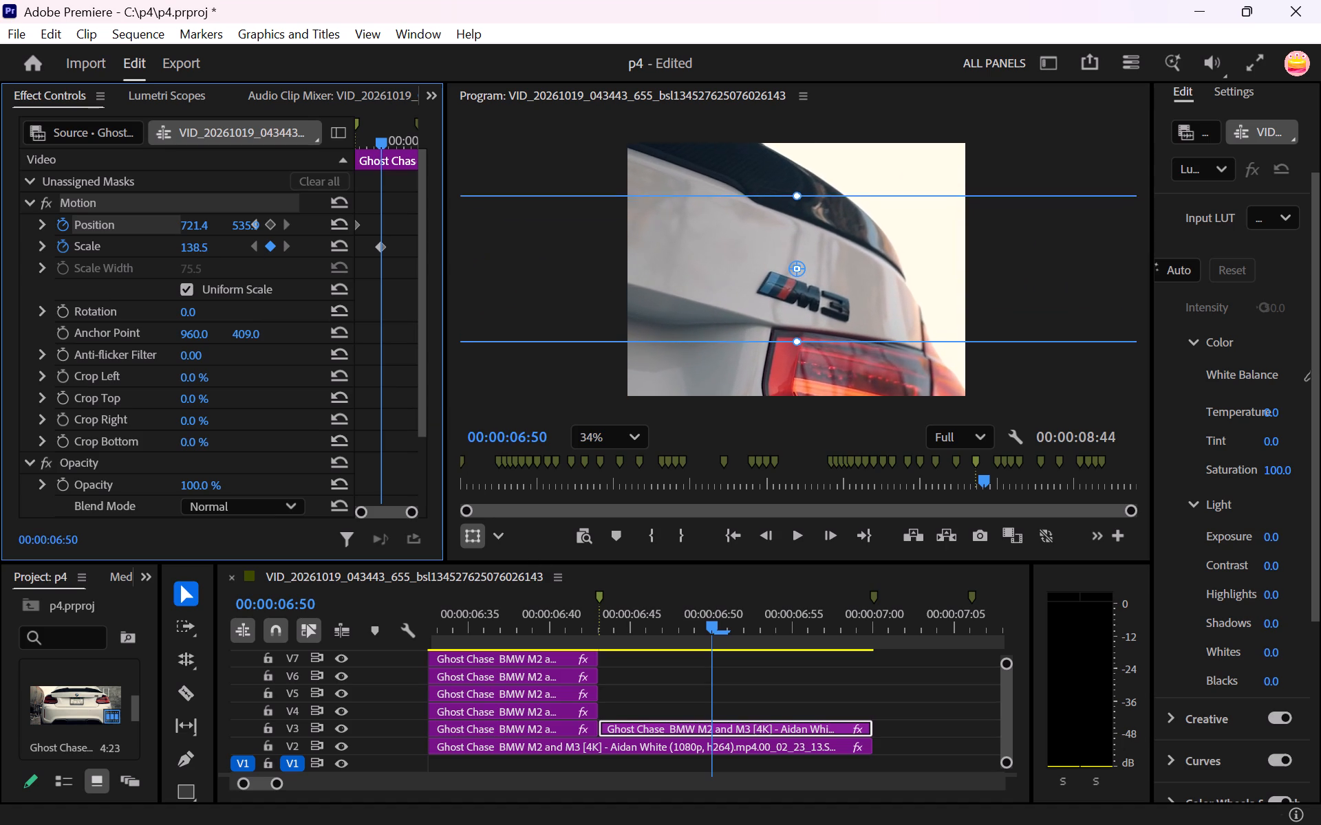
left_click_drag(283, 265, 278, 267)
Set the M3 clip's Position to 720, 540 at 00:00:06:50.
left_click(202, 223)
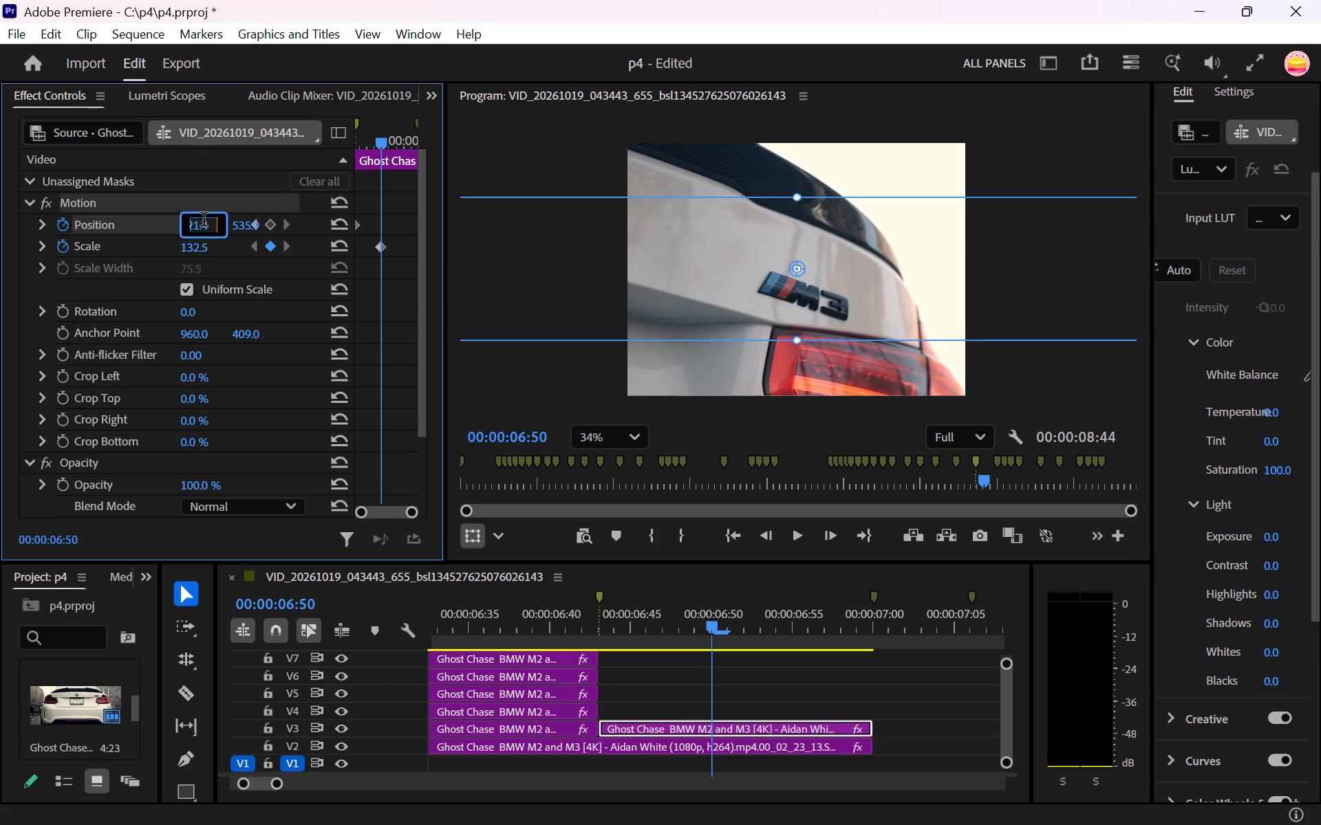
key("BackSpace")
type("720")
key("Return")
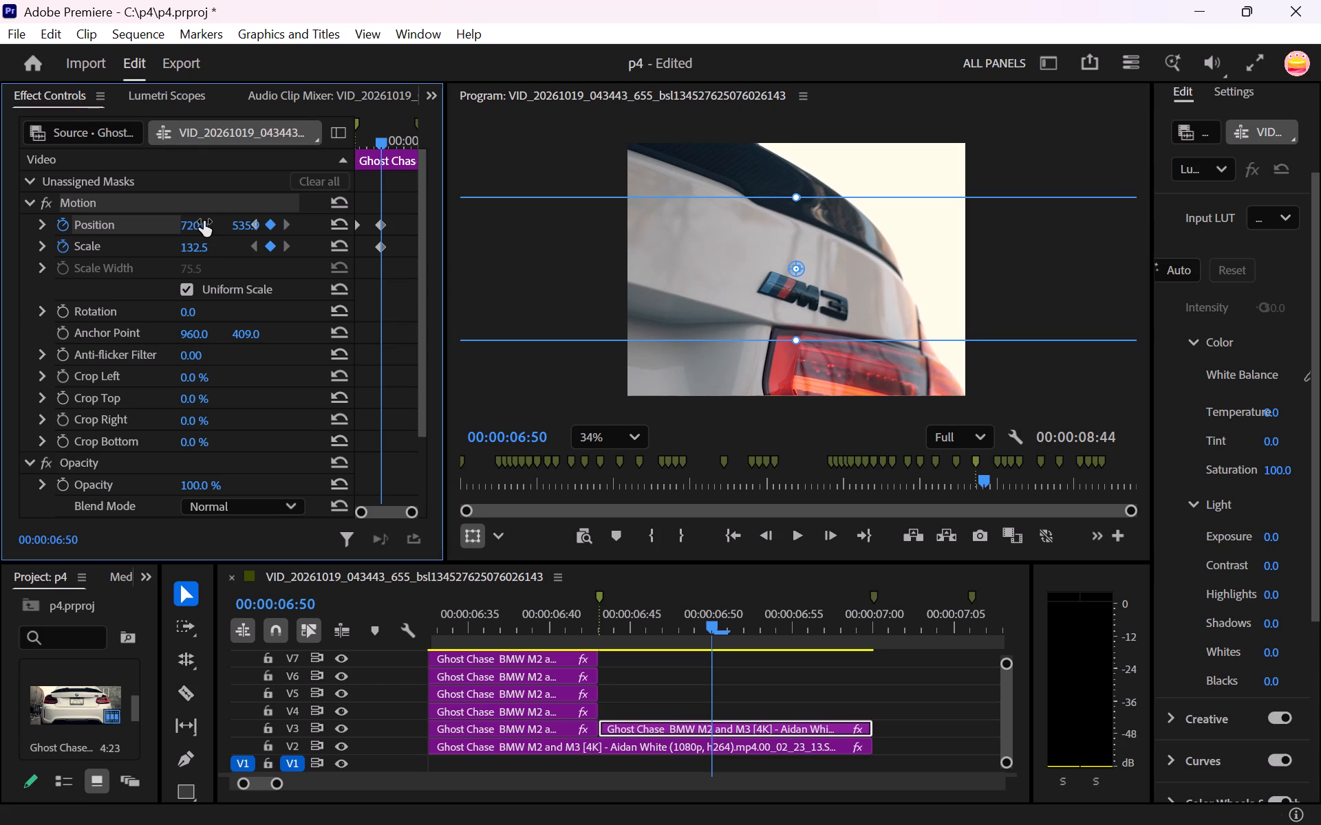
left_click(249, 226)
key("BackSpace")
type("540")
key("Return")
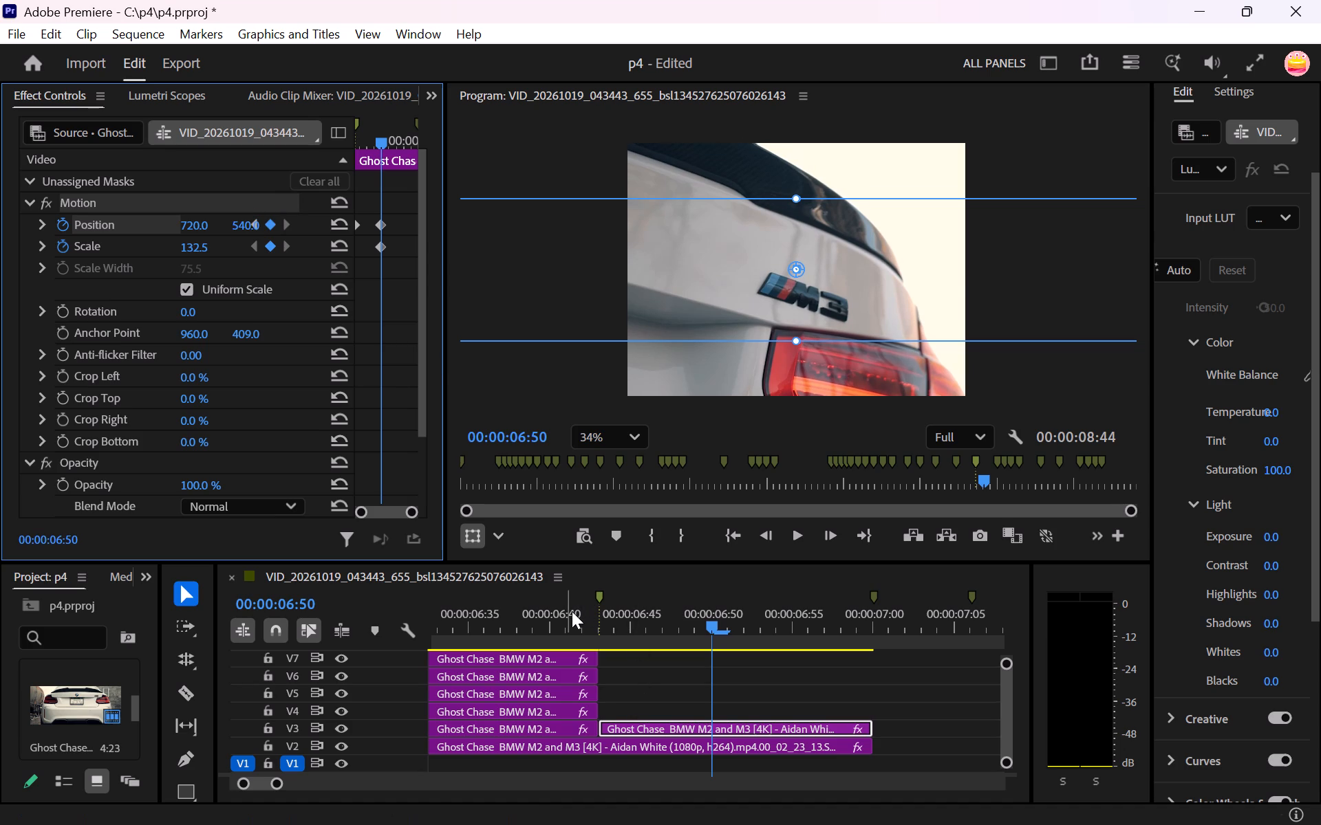
Check the motion around 00:00:06:43, and undo the M3 clip's Scale and Position keyframing and the V3 trims back to the 00:00:06:42 cut.
left_click_drag(572, 611, 612, 632)
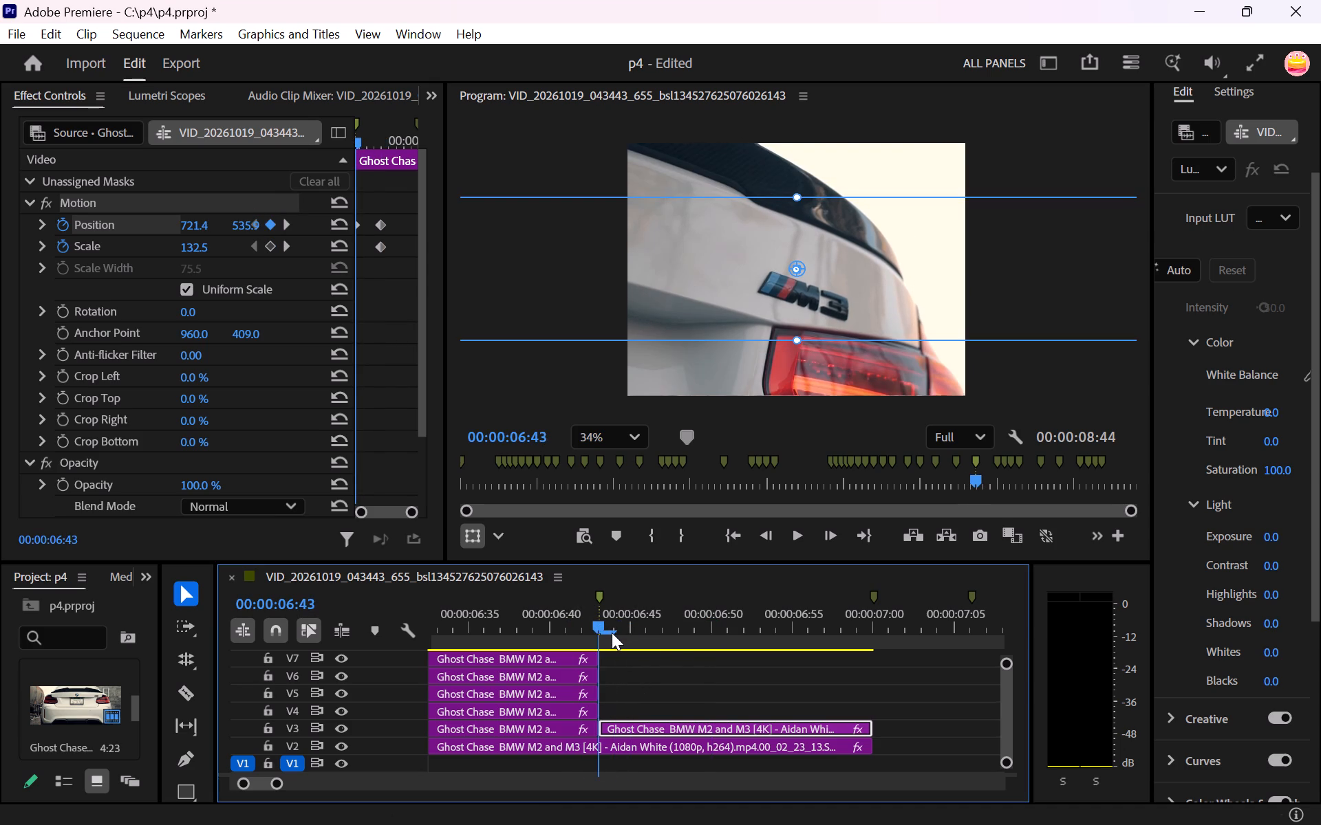
left_click_drag(612, 632, 653, 667)
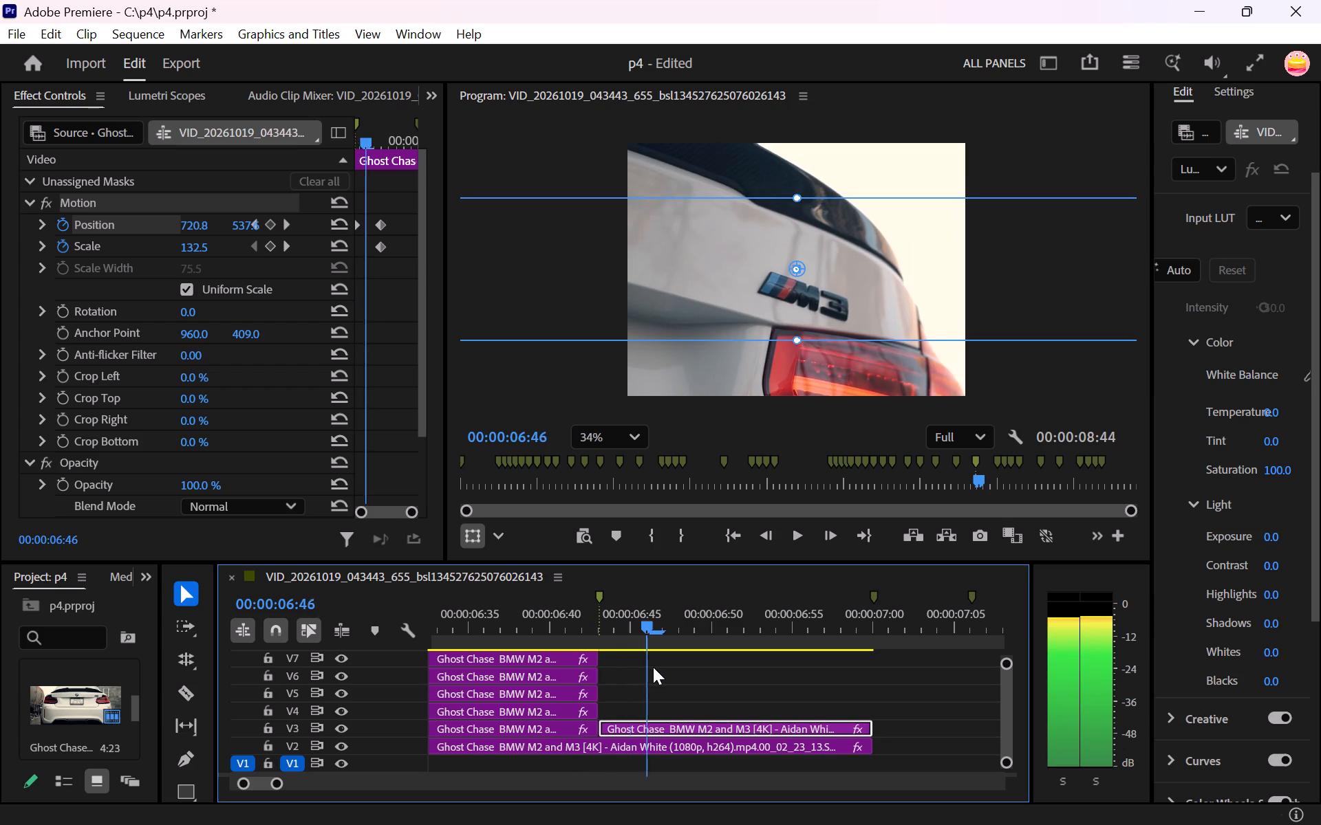
left_click_drag(653, 667, 561, 680)
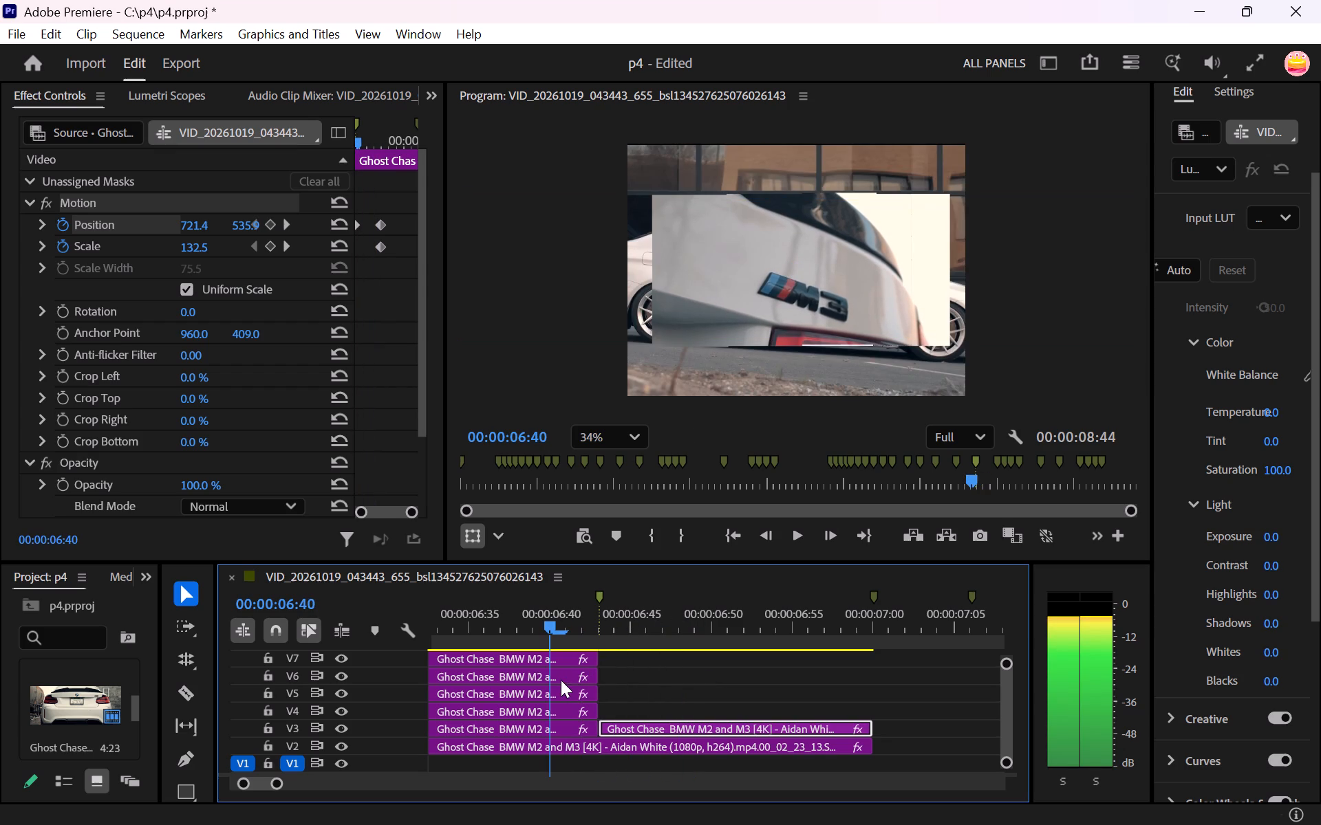
left_click_drag(561, 680, 606, 678)
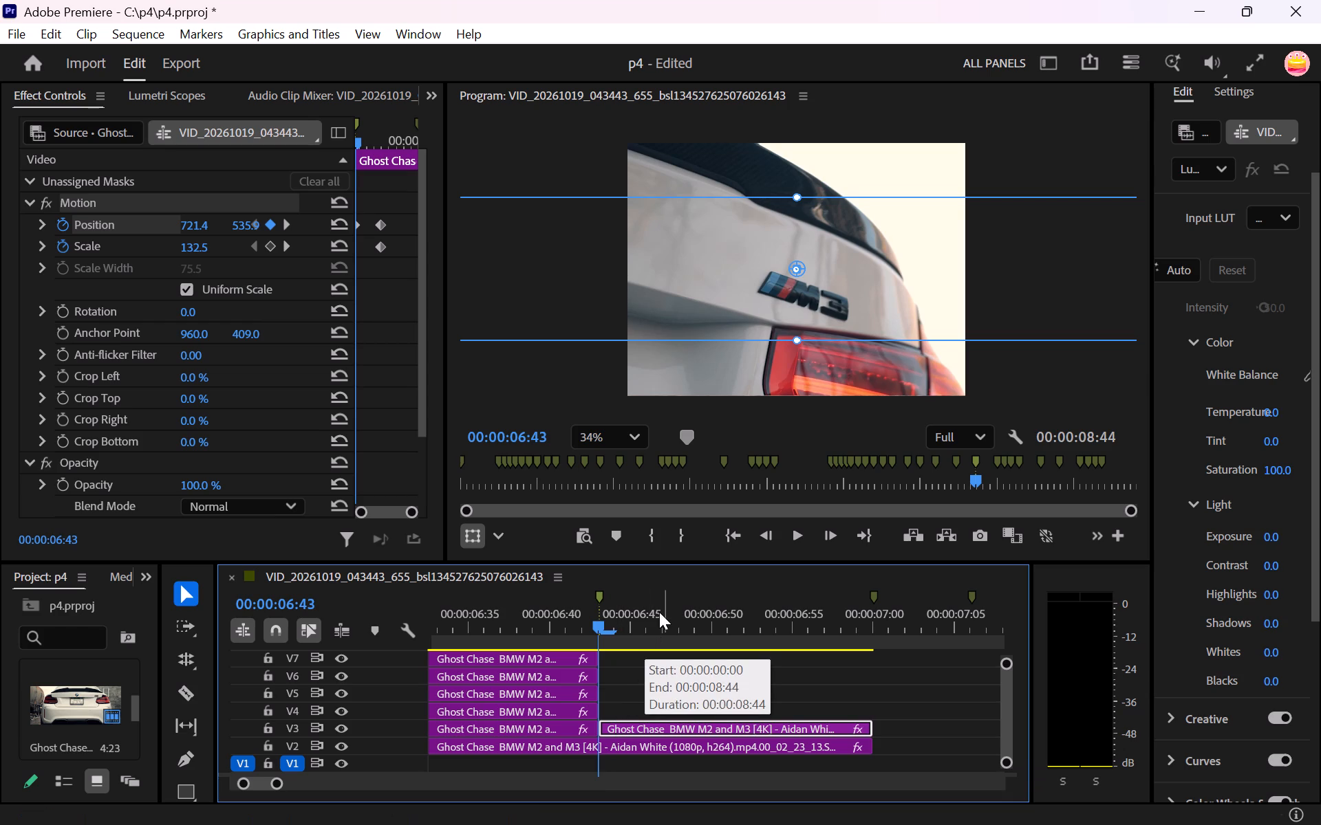
key("ctrl+z")
key("ctrl+z")
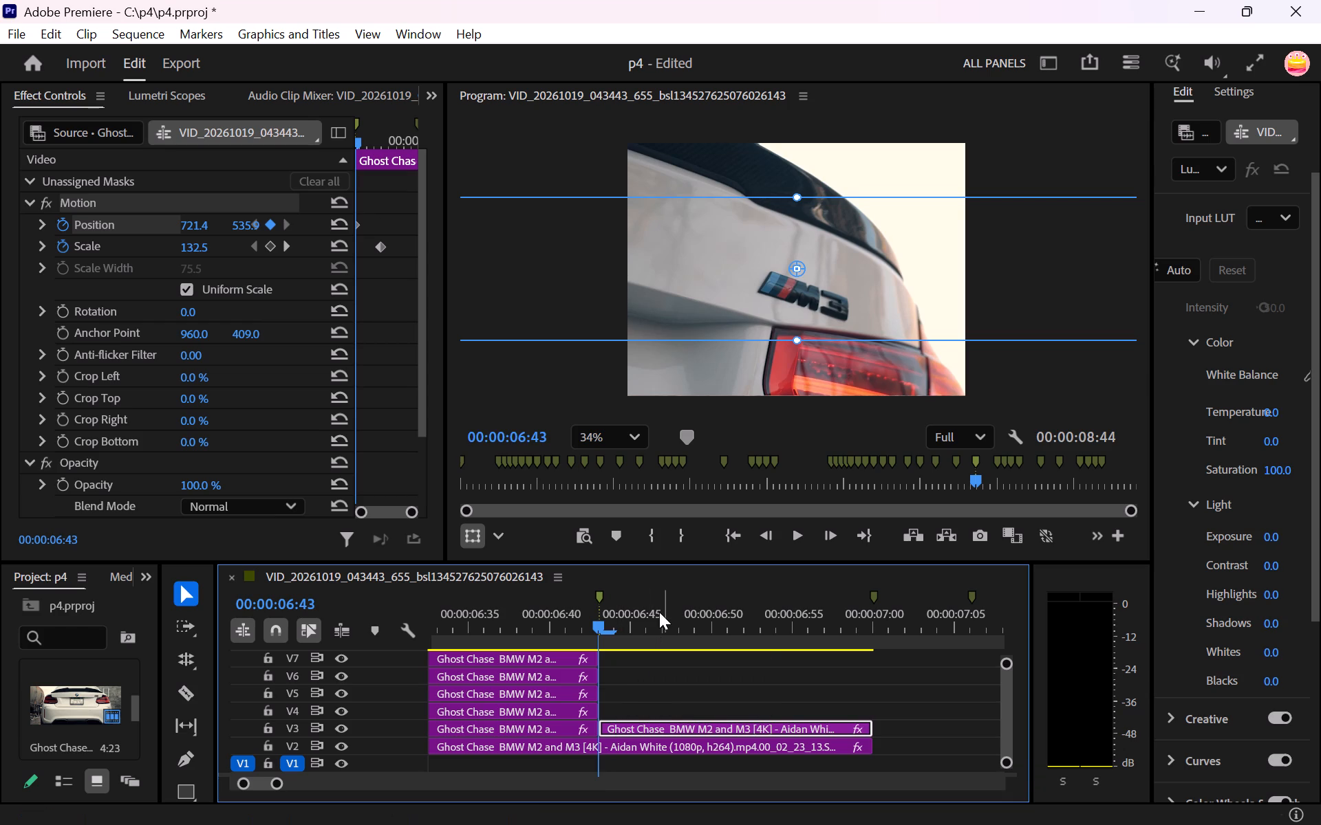
key("ctrl+z")
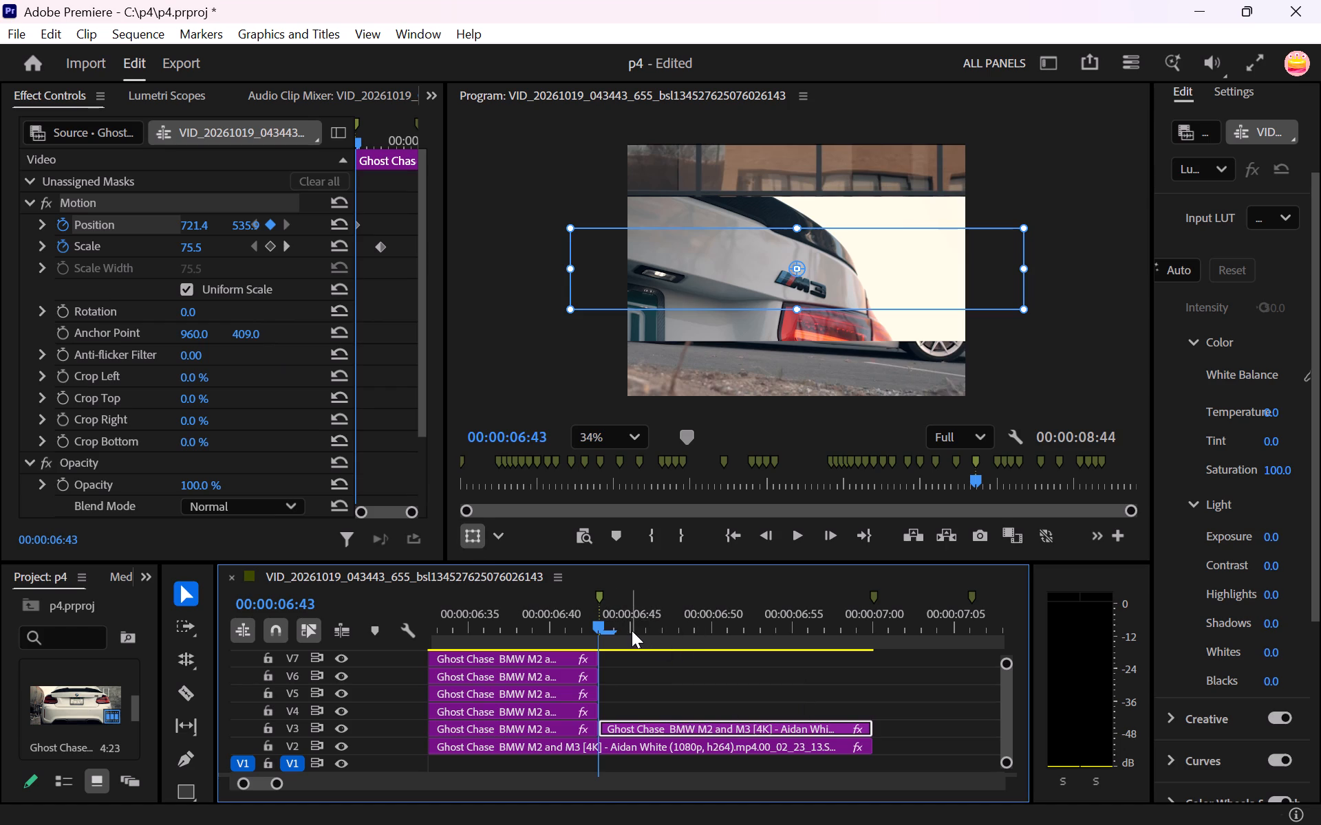
key("ctrl+z")
key("ctrl+z")
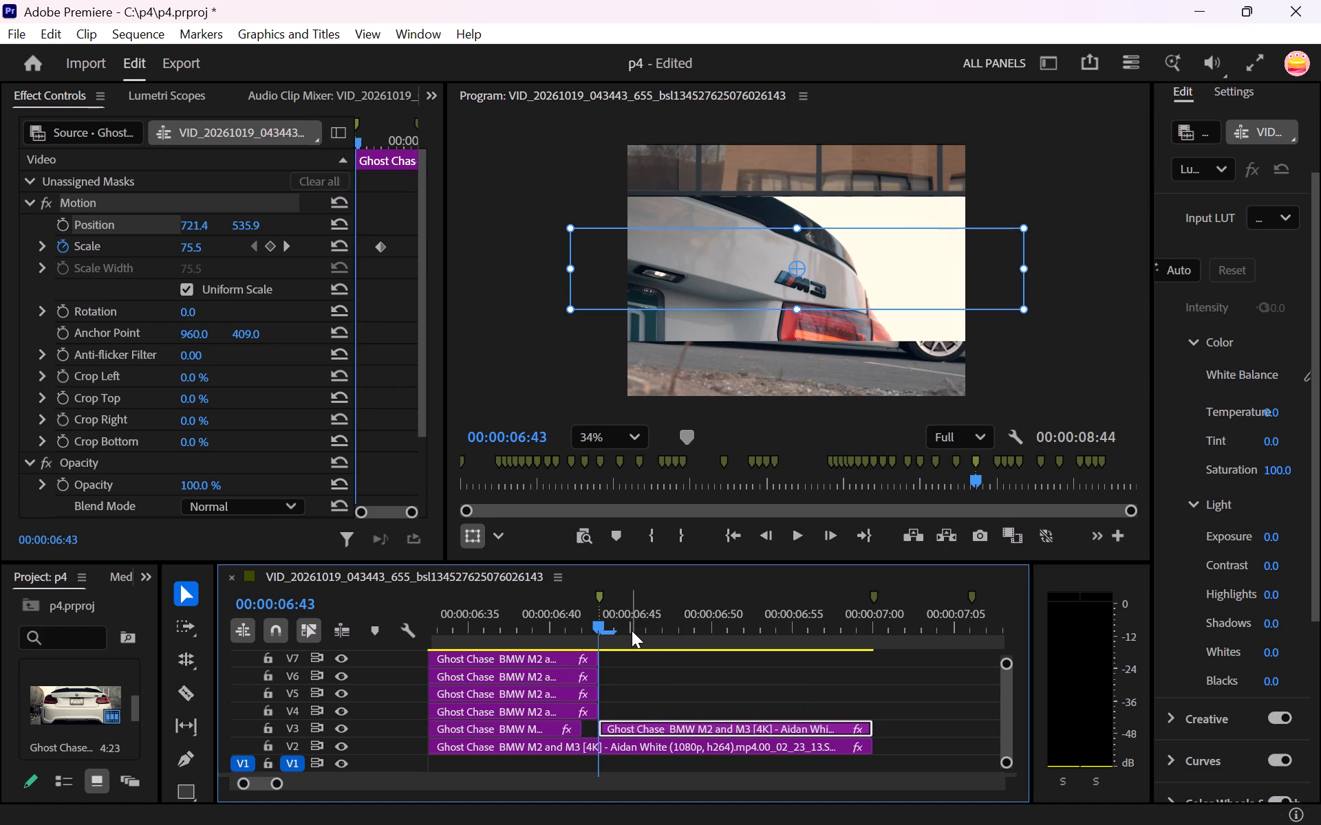
key("ctrl+z")
key("ctrl+z")
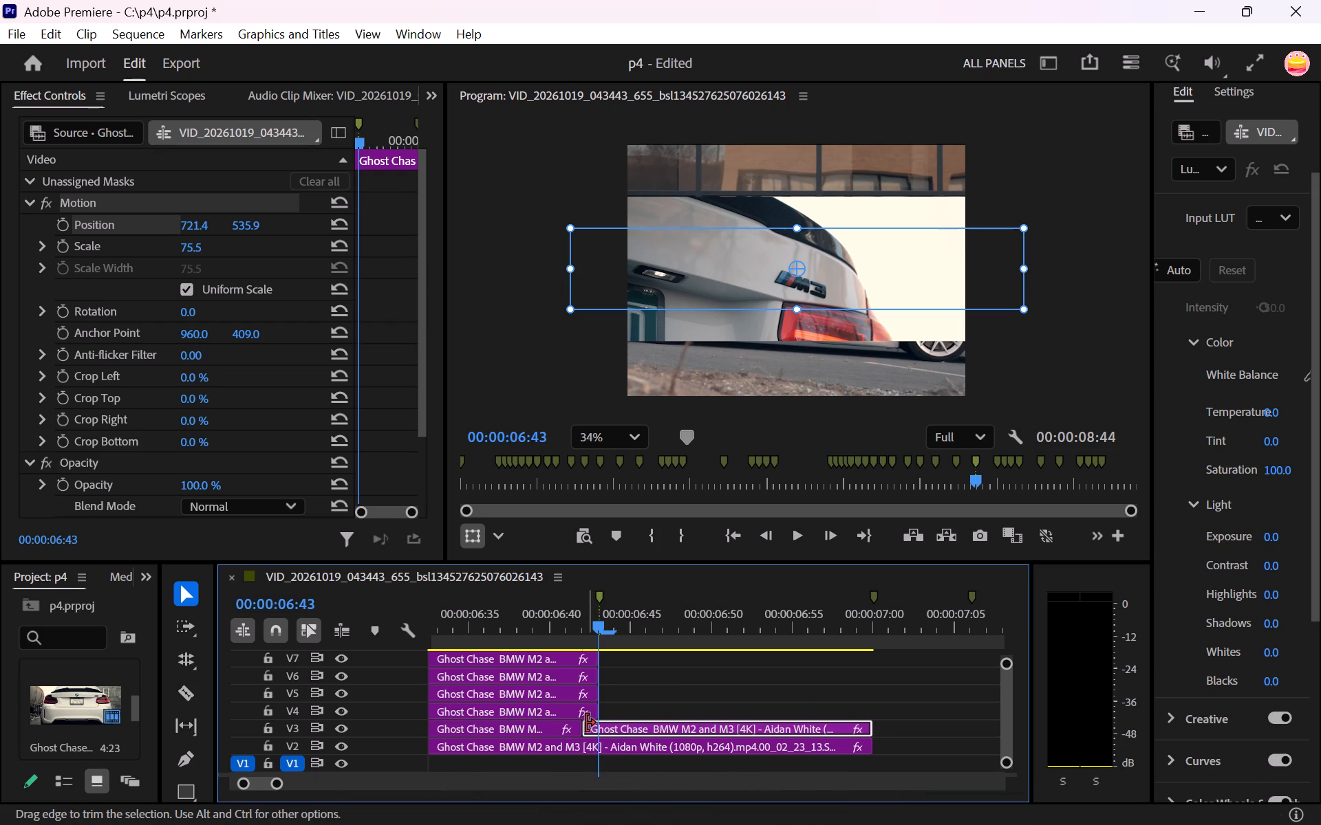
Trim the M3 clip's start to the 00:00:06:43 marker and extend the preceding V3 clip's end to close the gap.
left_click_drag(584, 731, 595, 734)
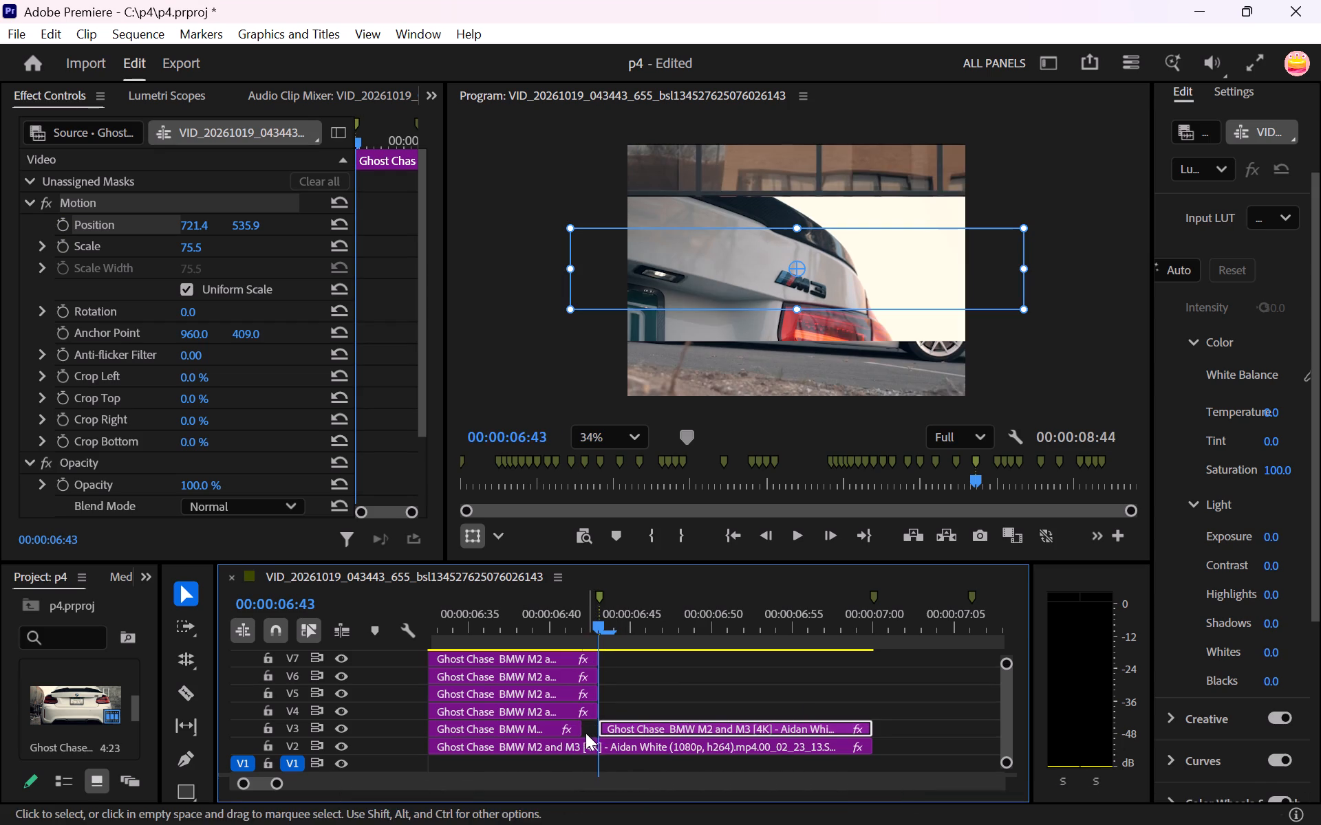
left_click_drag(584, 728, 595, 731)
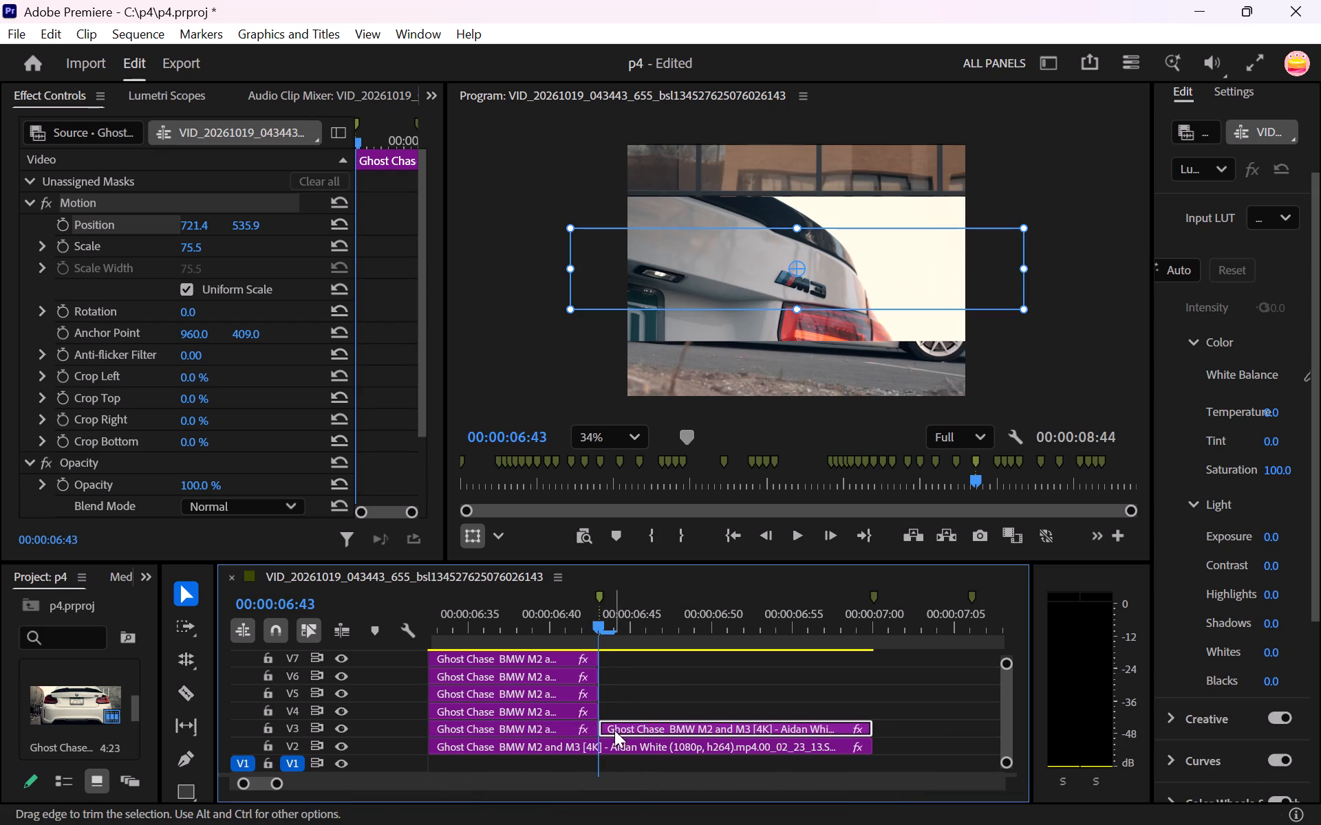
Start Scale and Position keyframing on the M3 clip with keyframes at 00:00:06:43.
left_click(64, 245)
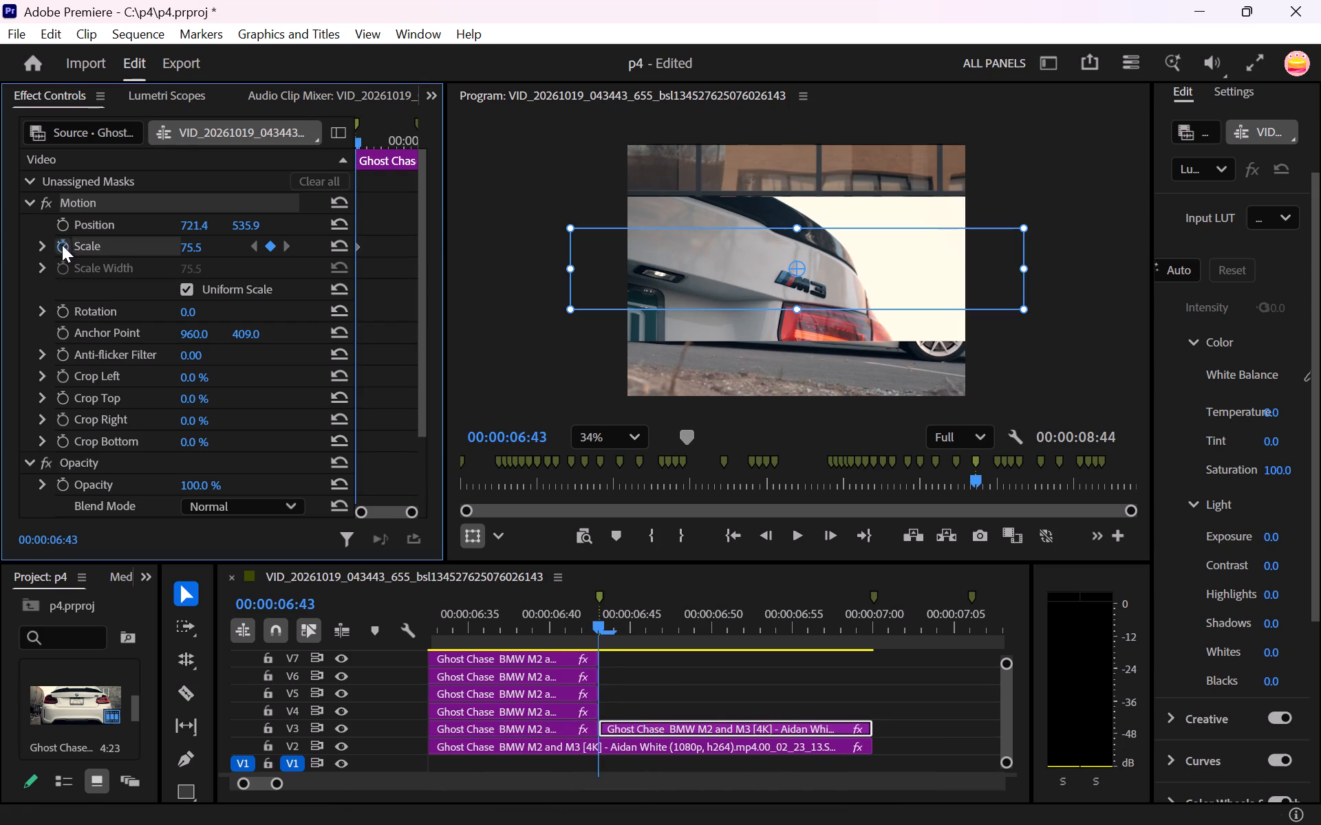
left_click(58, 225)
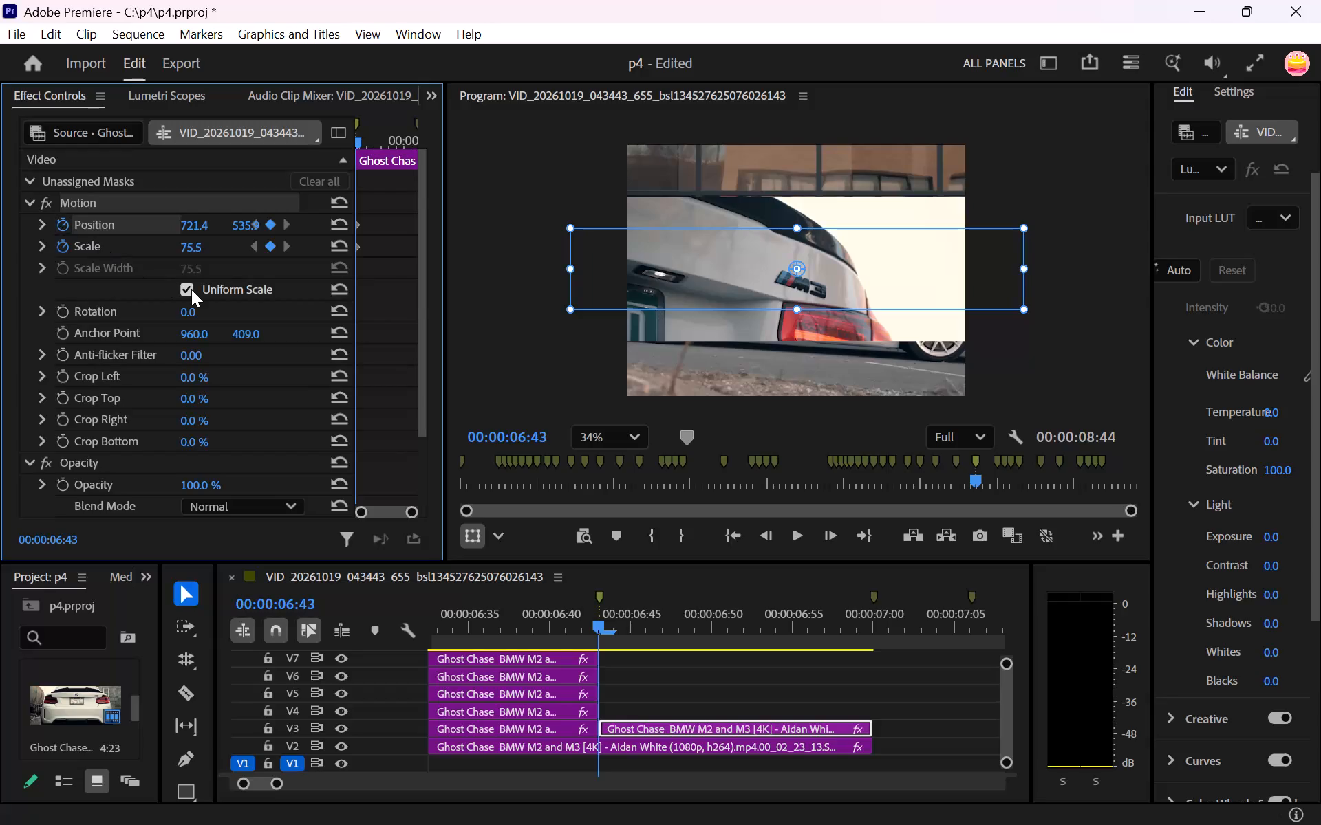
Keyframe the M3 clip's Scale to 132.5 at 00:00:06:50 so it fills the frame.
key("Right")
key("Right")
key("Right")
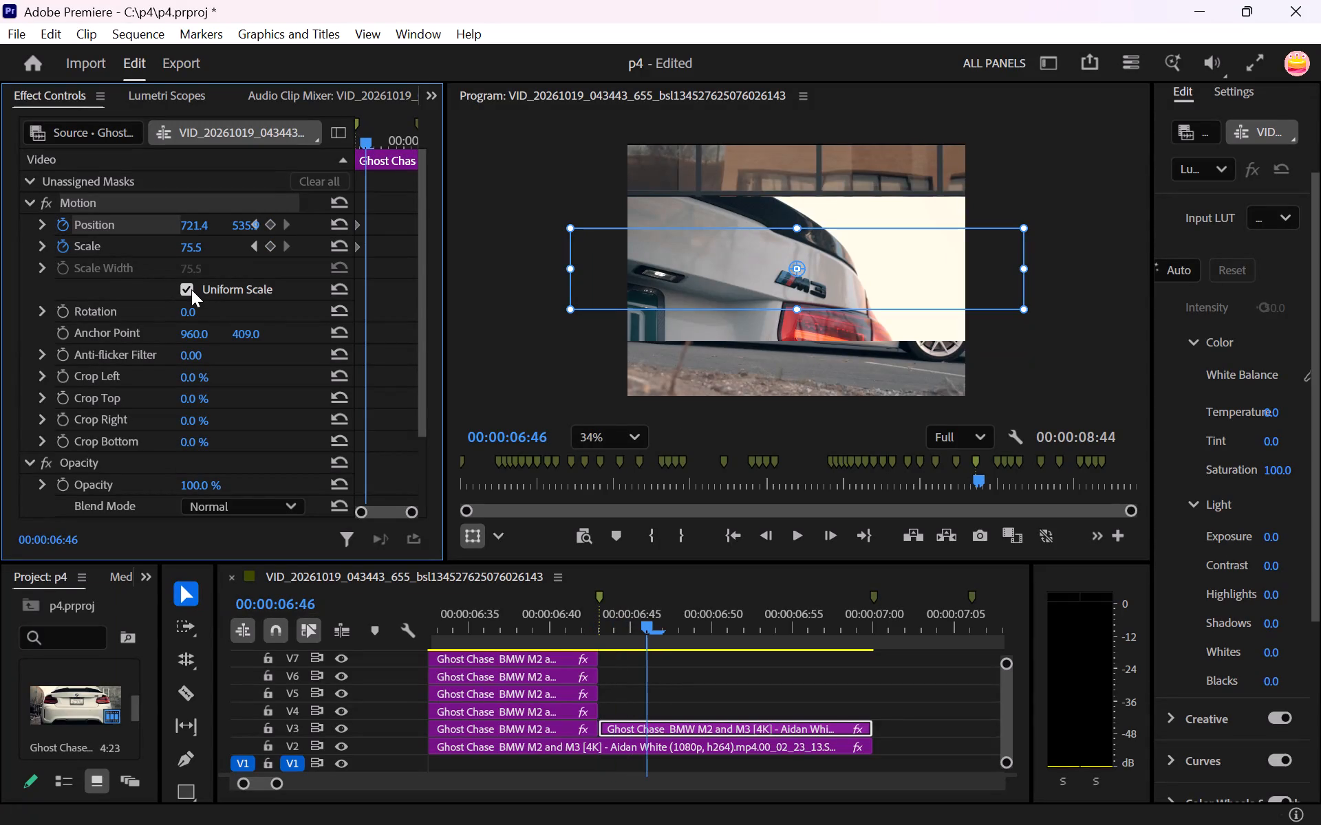
key("Right")
key("Right")
key("Right")
key("Right")
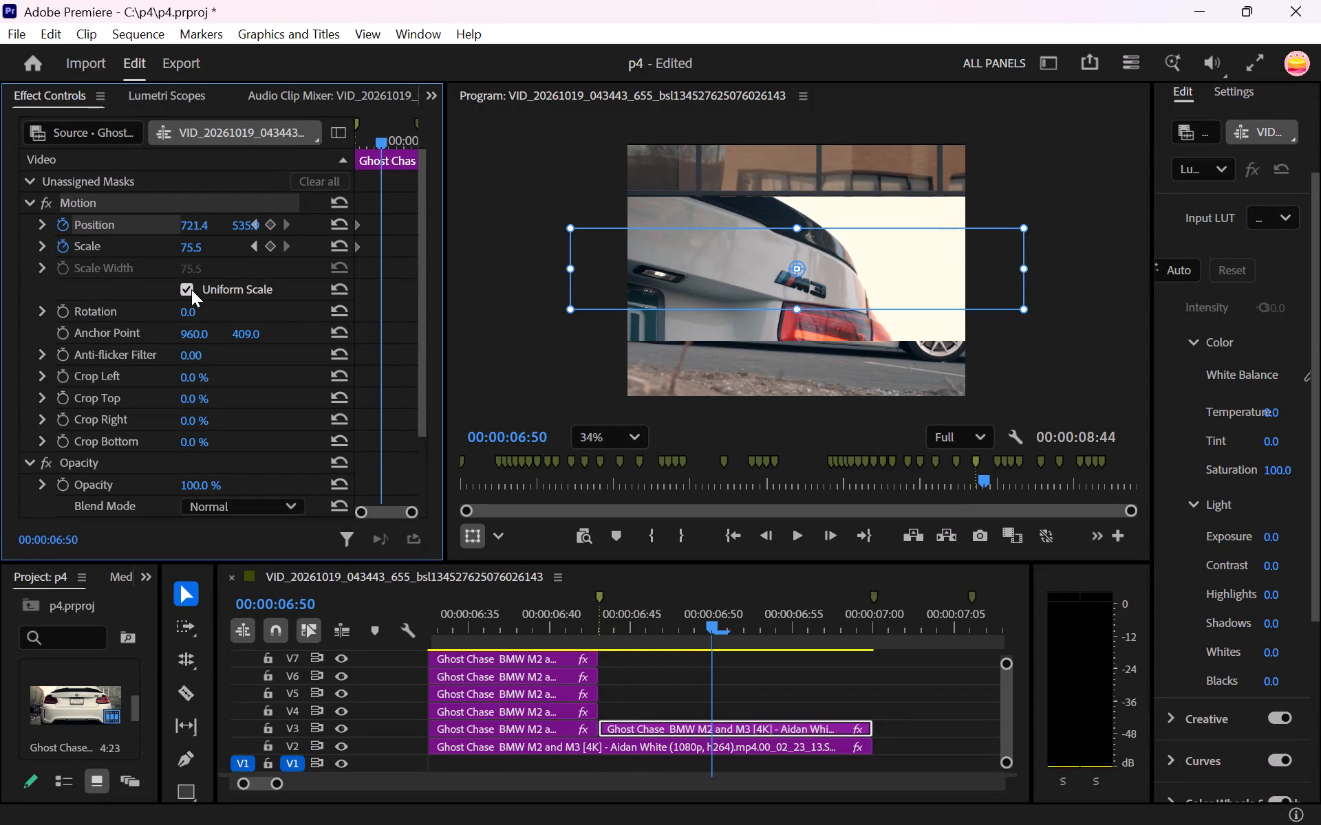
left_click_drag(193, 247, 237, 252)
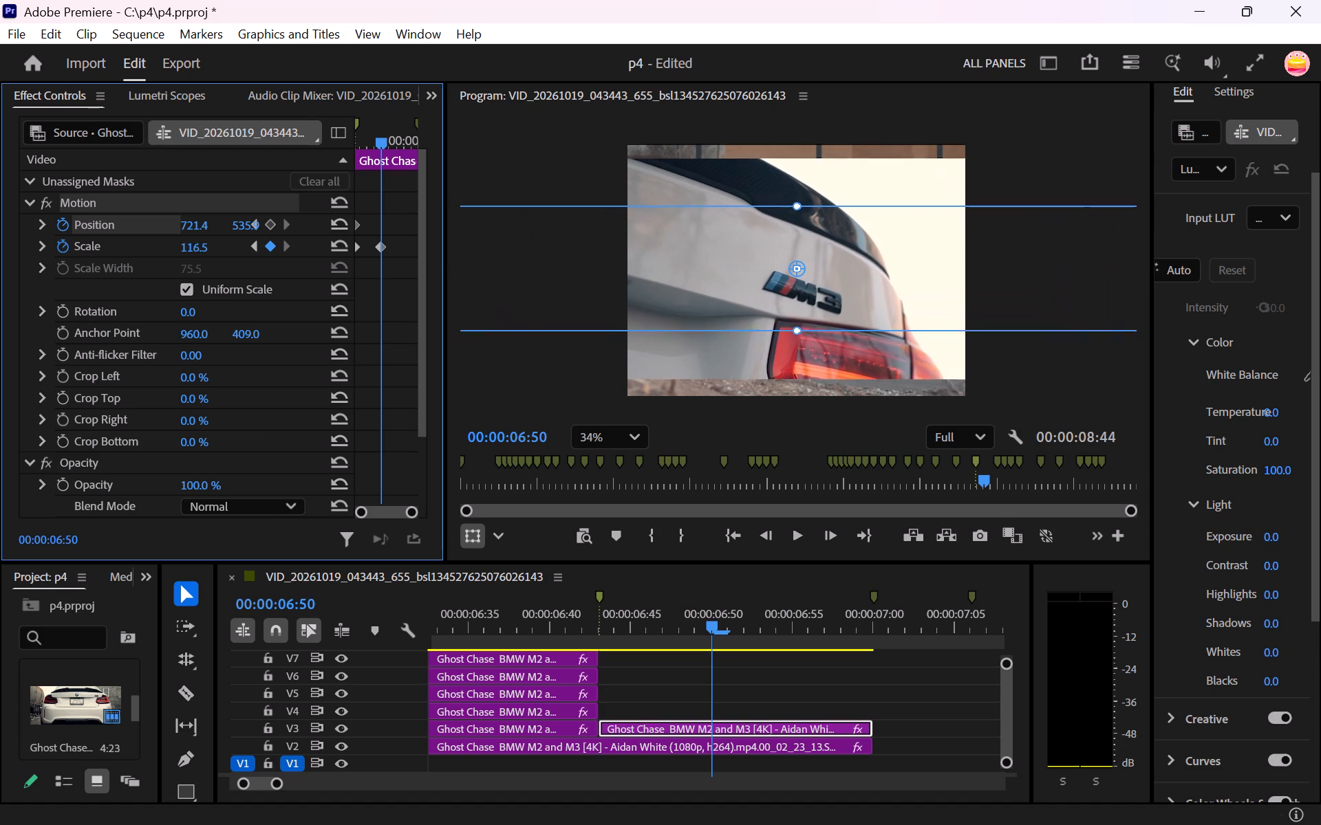
left_click_drag(237, 252, 253, 252)
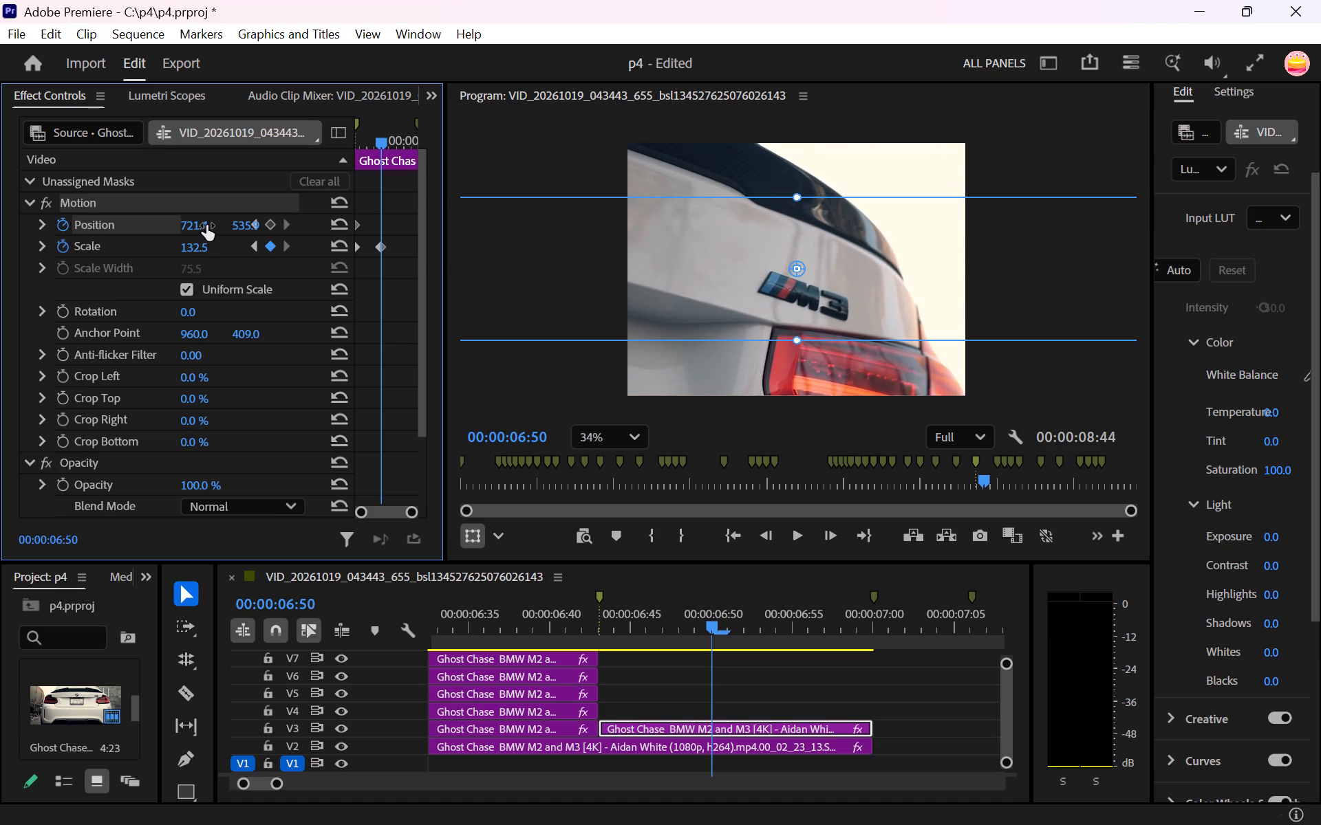
Set the M3 clip's Position to 720, 540 at 00:00:06:50.
left_click(206, 225)
key("BackSpace")
type("720")
key("Return")
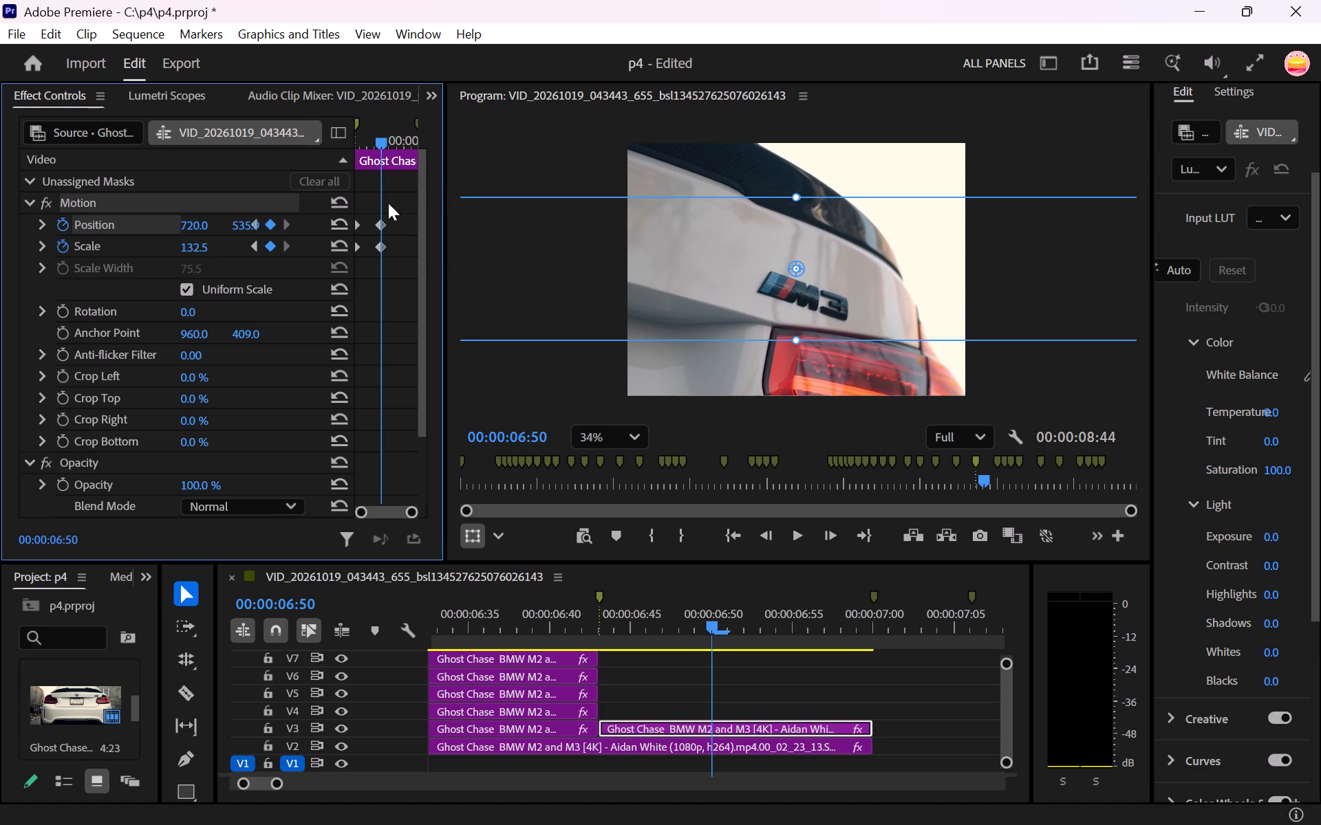
left_click(244, 227)
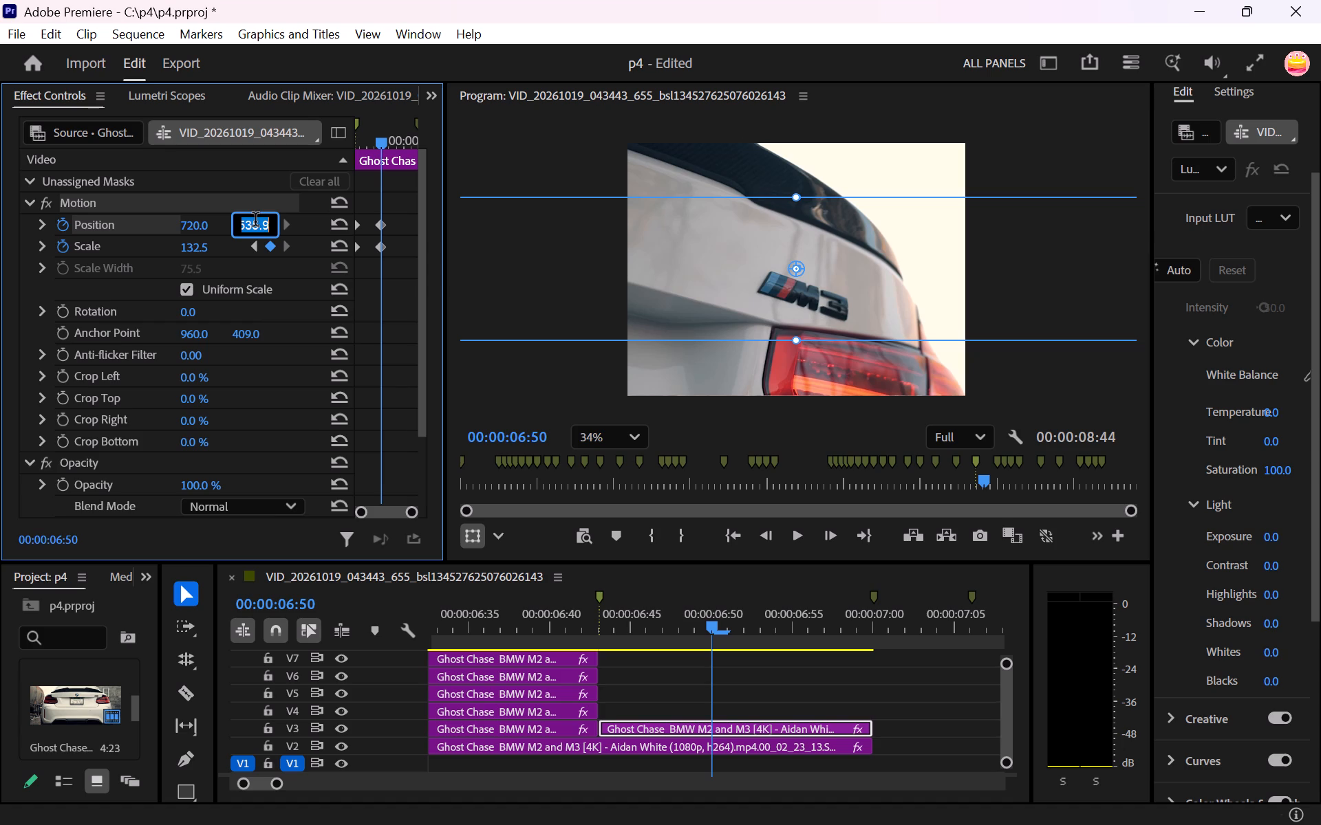
key("BackSpace")
type("540")
key("Return")
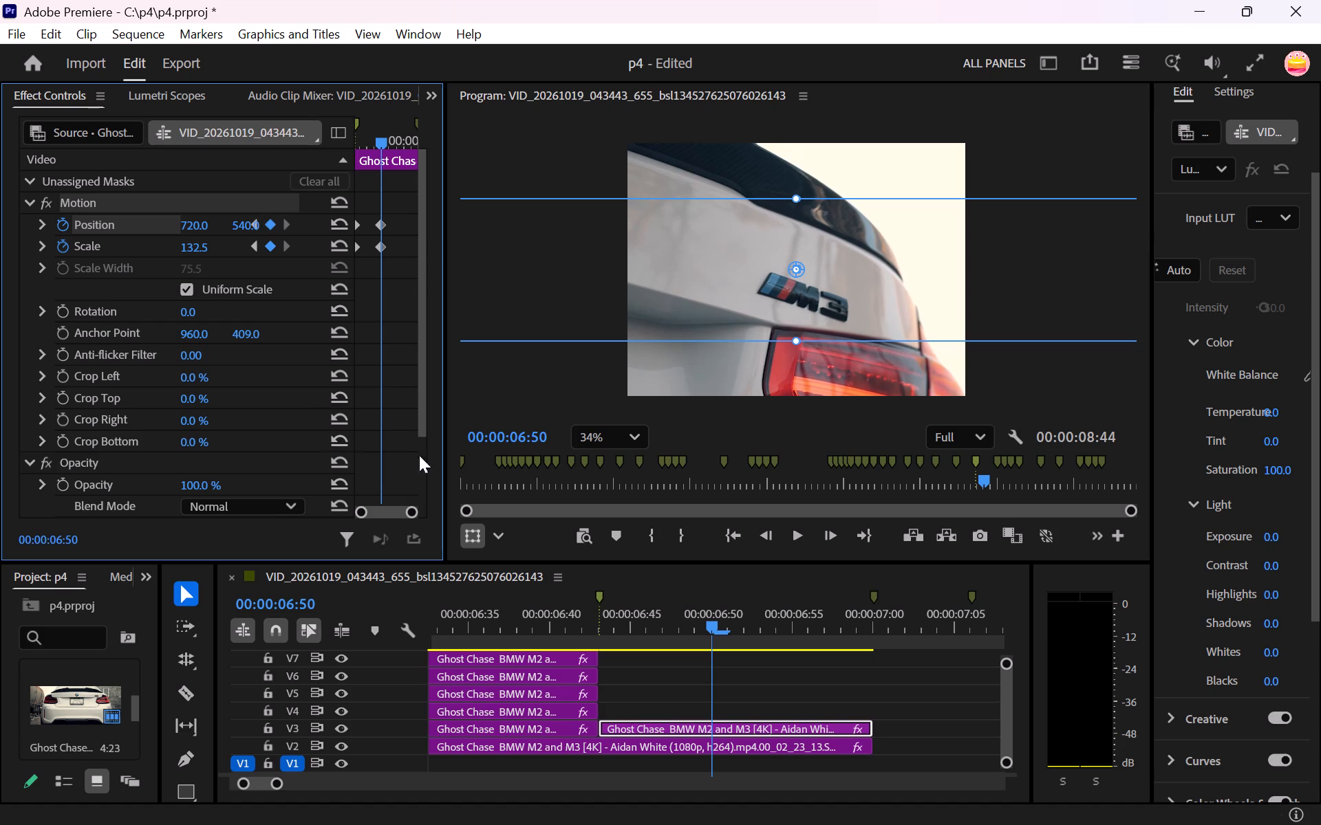
Check the zoom motion between 00:00:06:43 and 00:00:06:50, and split the M3 clip on V3 at 00:00:06:50.
left_click_drag(603, 620, 650, 632)
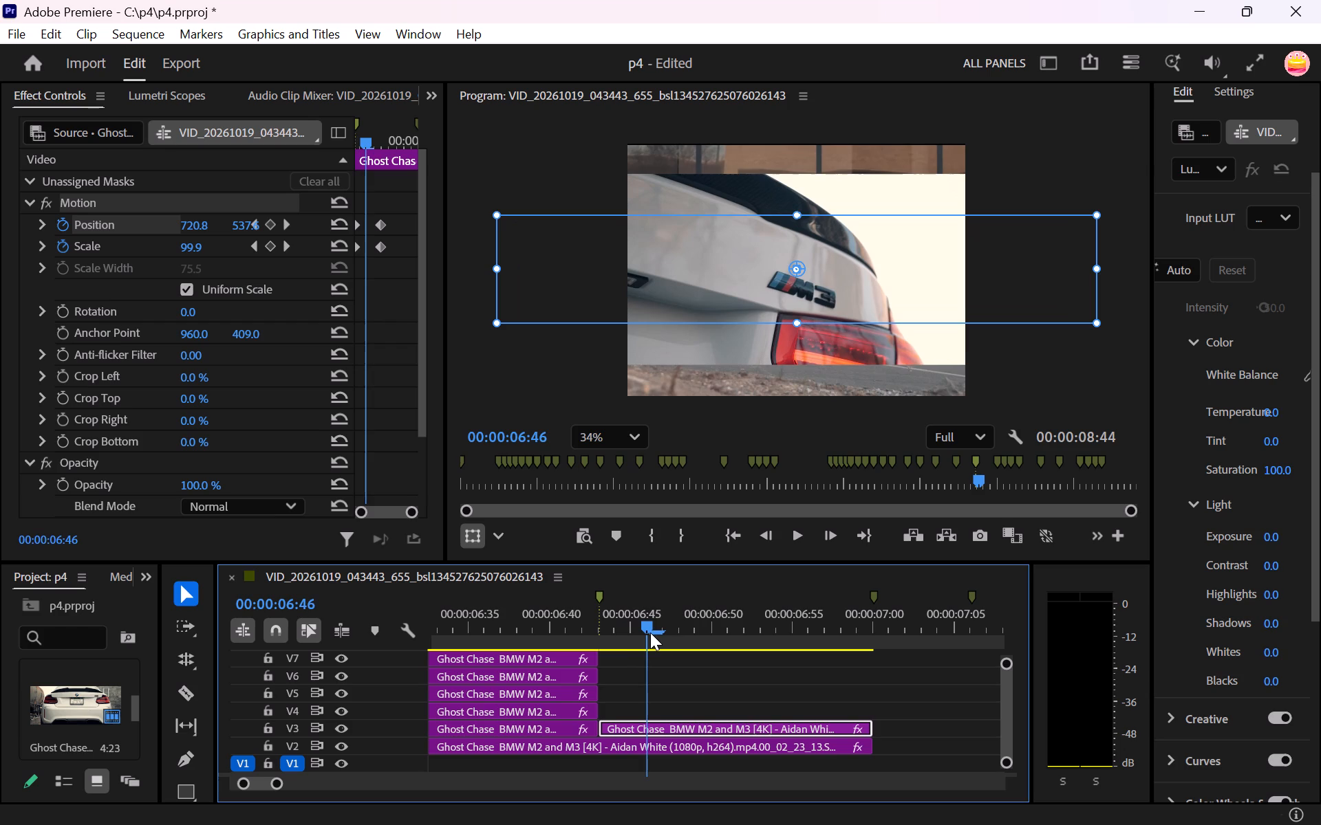
left_click_drag(650, 632, 705, 635)
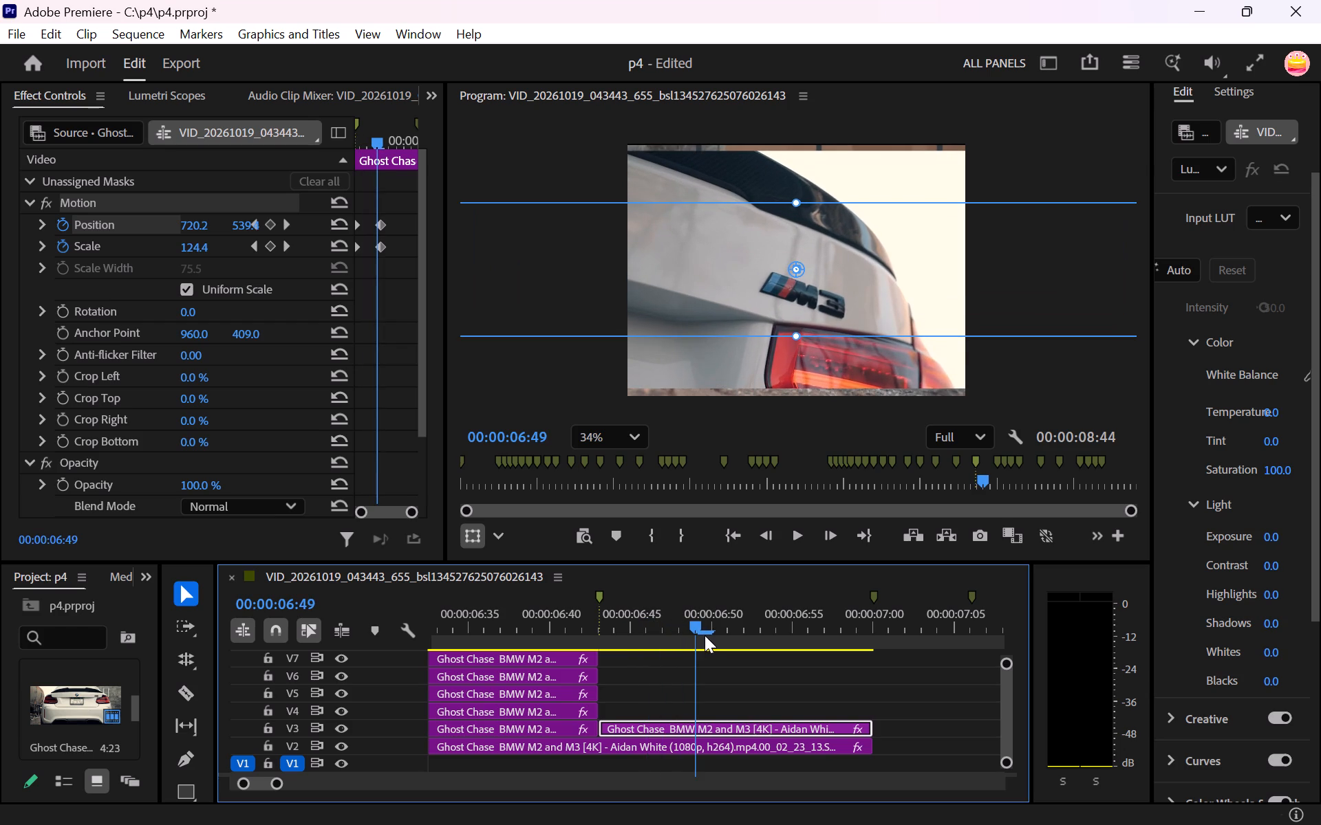
left_click_drag(705, 635, 716, 635)
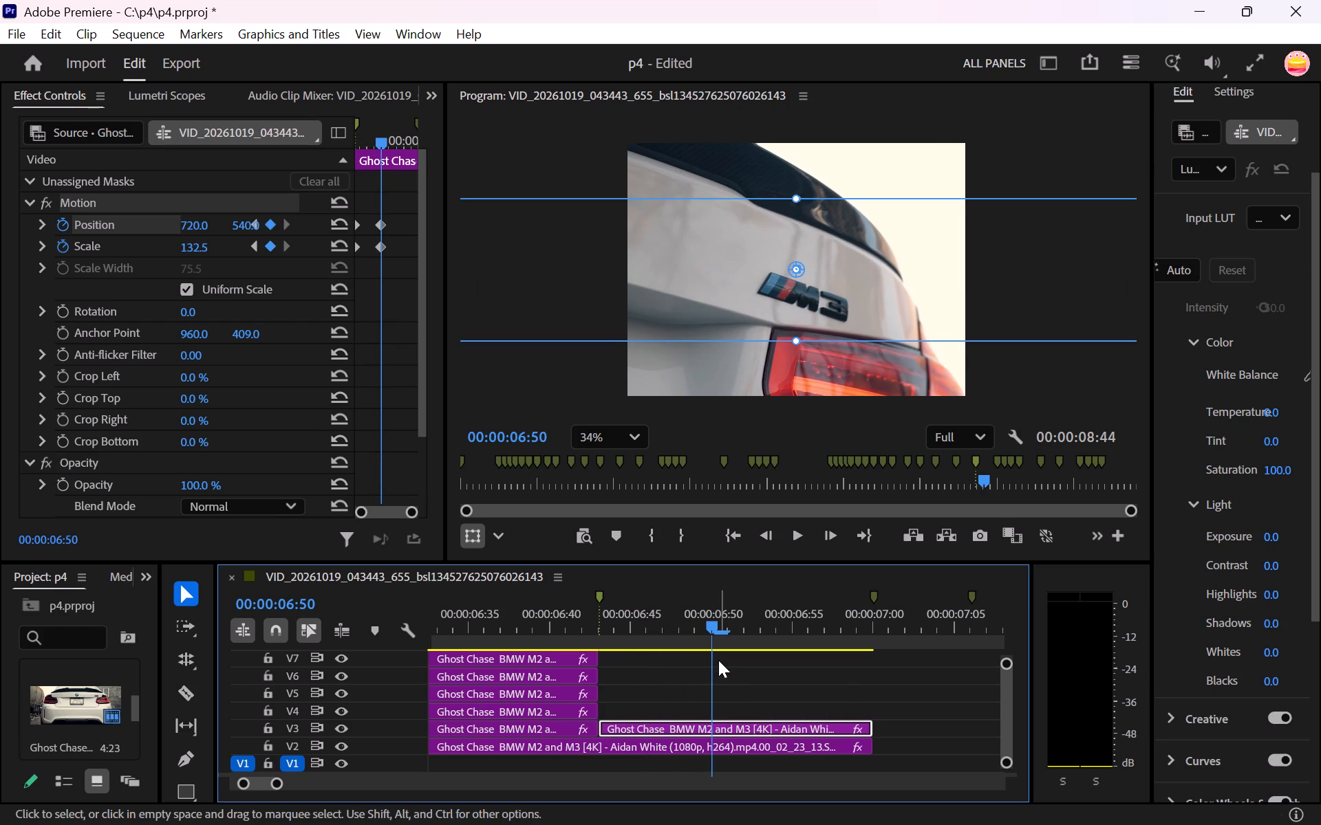
key("c")
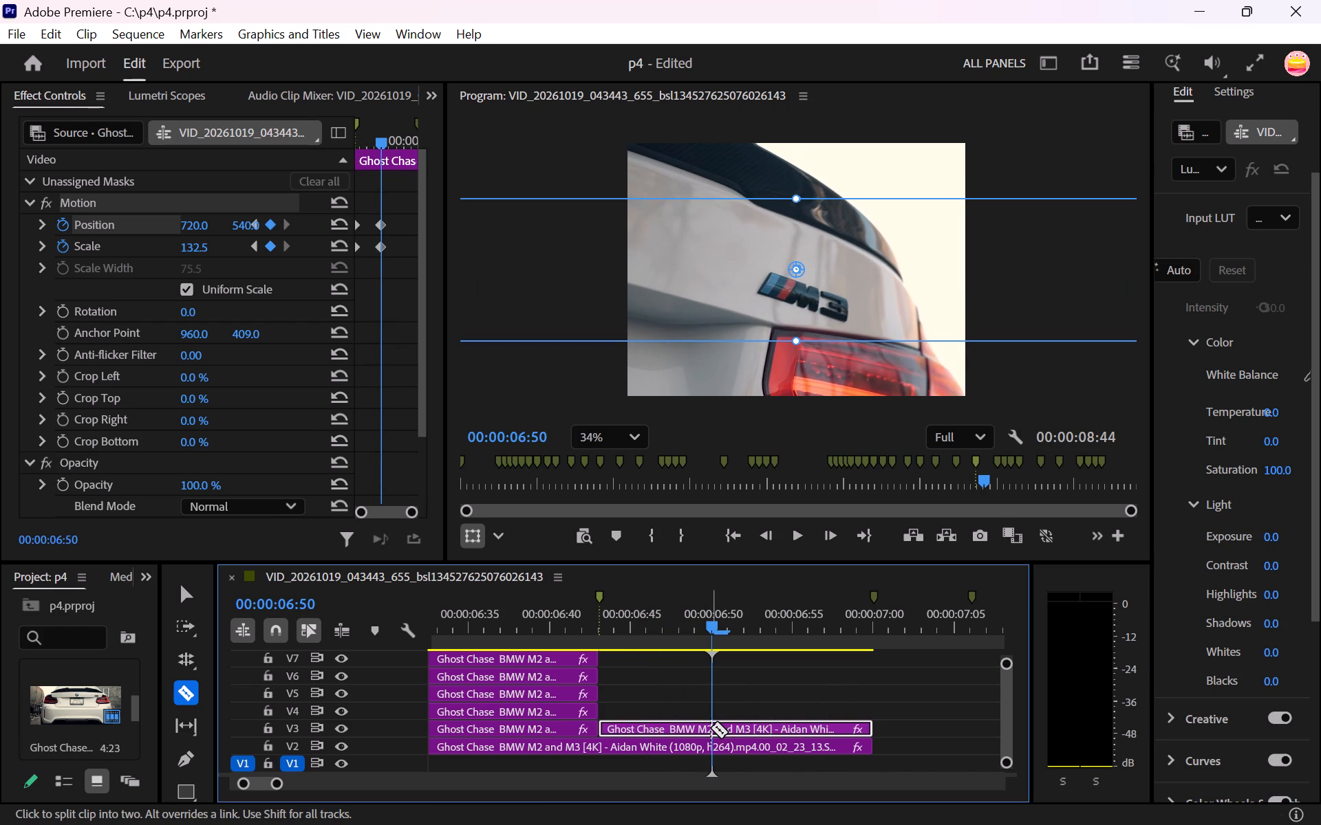
left_click(712, 727)
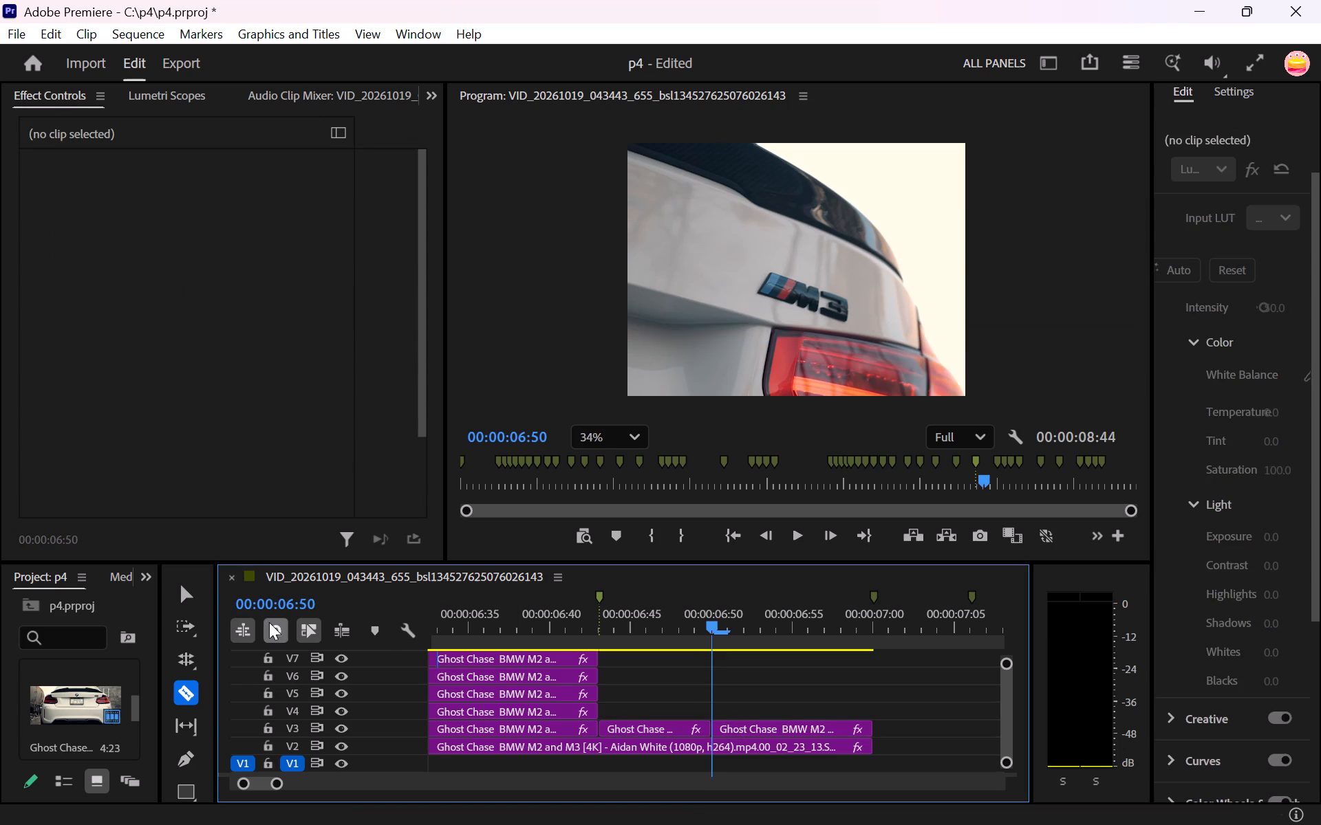
left_click(193, 591)
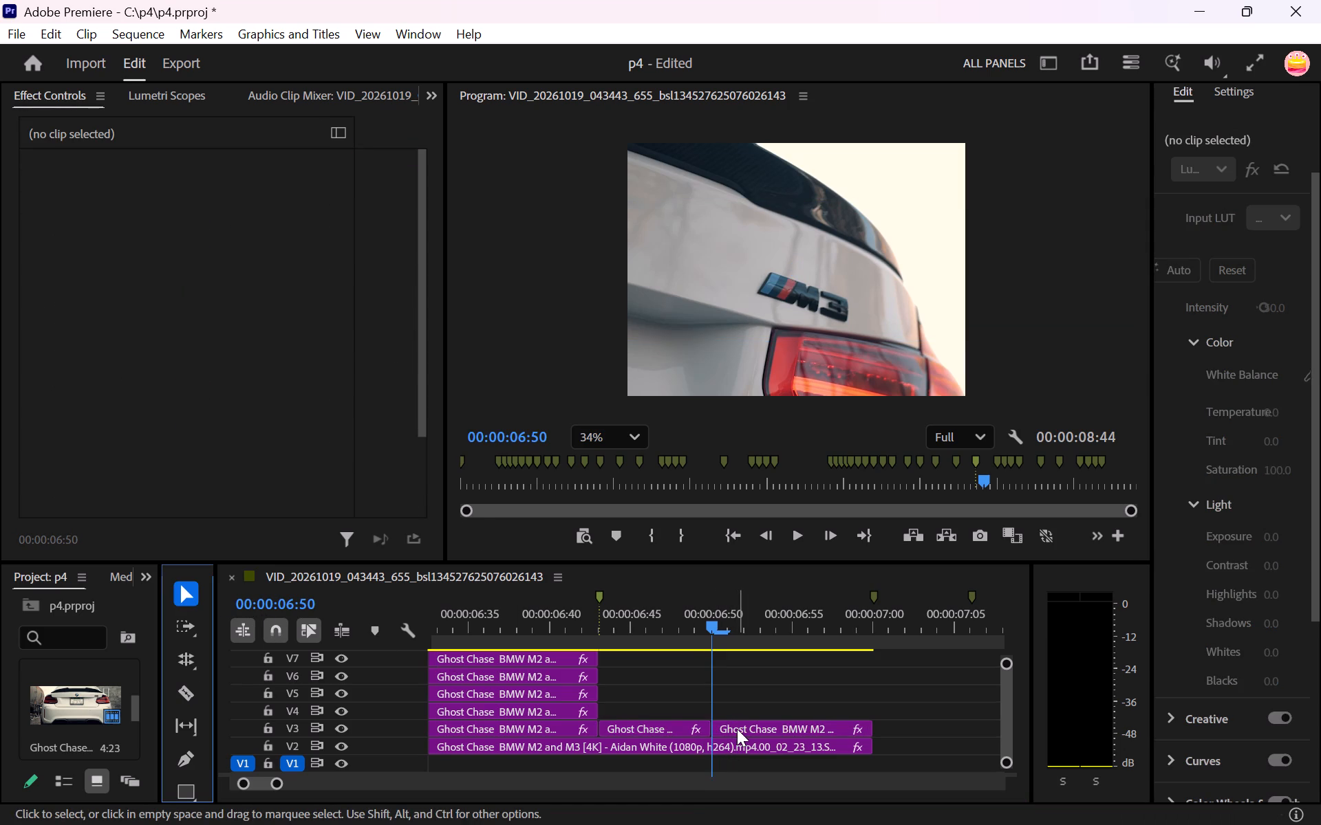
Duplicate the second part of the split M3 clip onto V4, directly above the original at 00:00:06:50.
left_click(737, 729)
left_click_drag(737, 727, 737, 724, "alt")
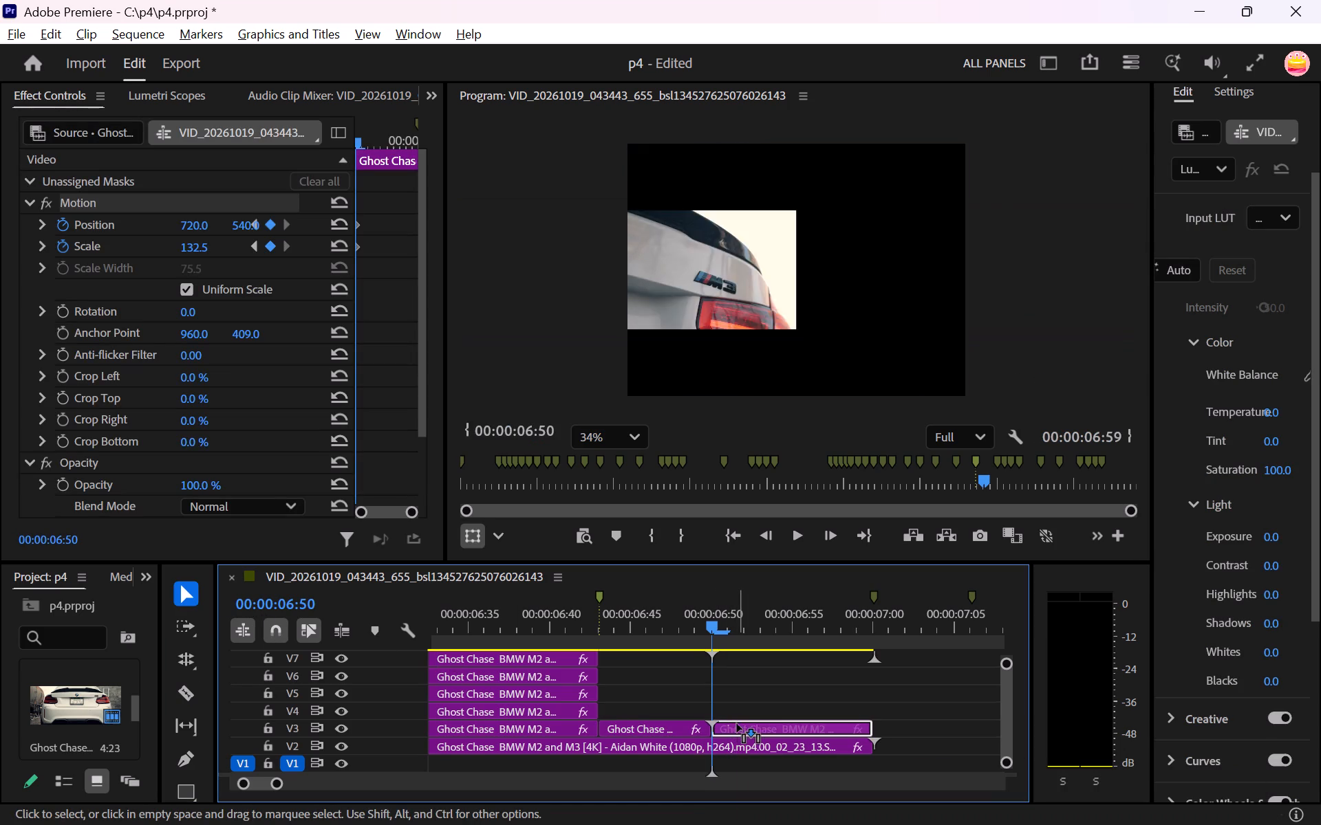
left_click_drag(737, 724, 738, 713, "alt")
left_click(750, 705)
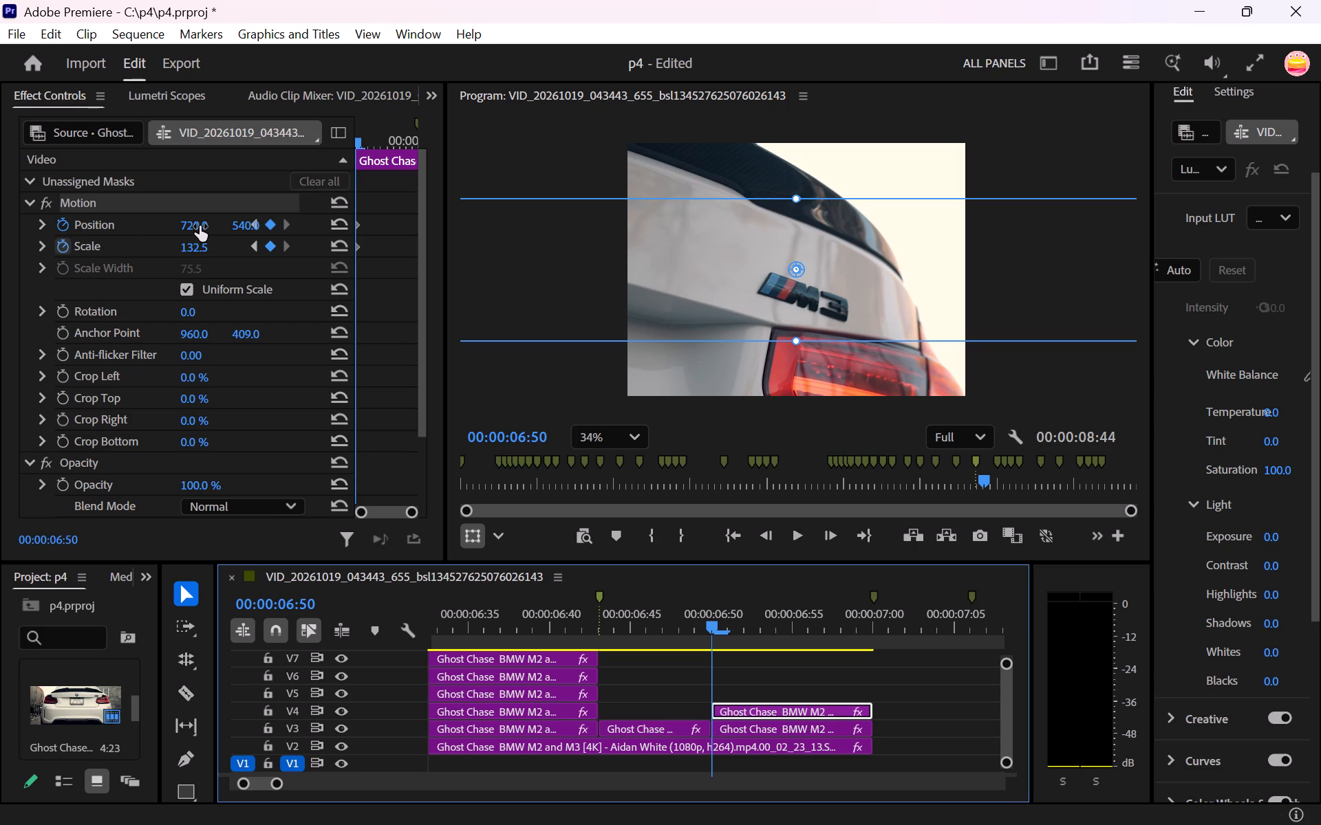
Keyframe a shake on the V4 M3 clip's Position: 705, 523 at 00:00:06:50 and 722, 538 at 00:00:06:51.
left_click_drag(200, 226, 186, 230)
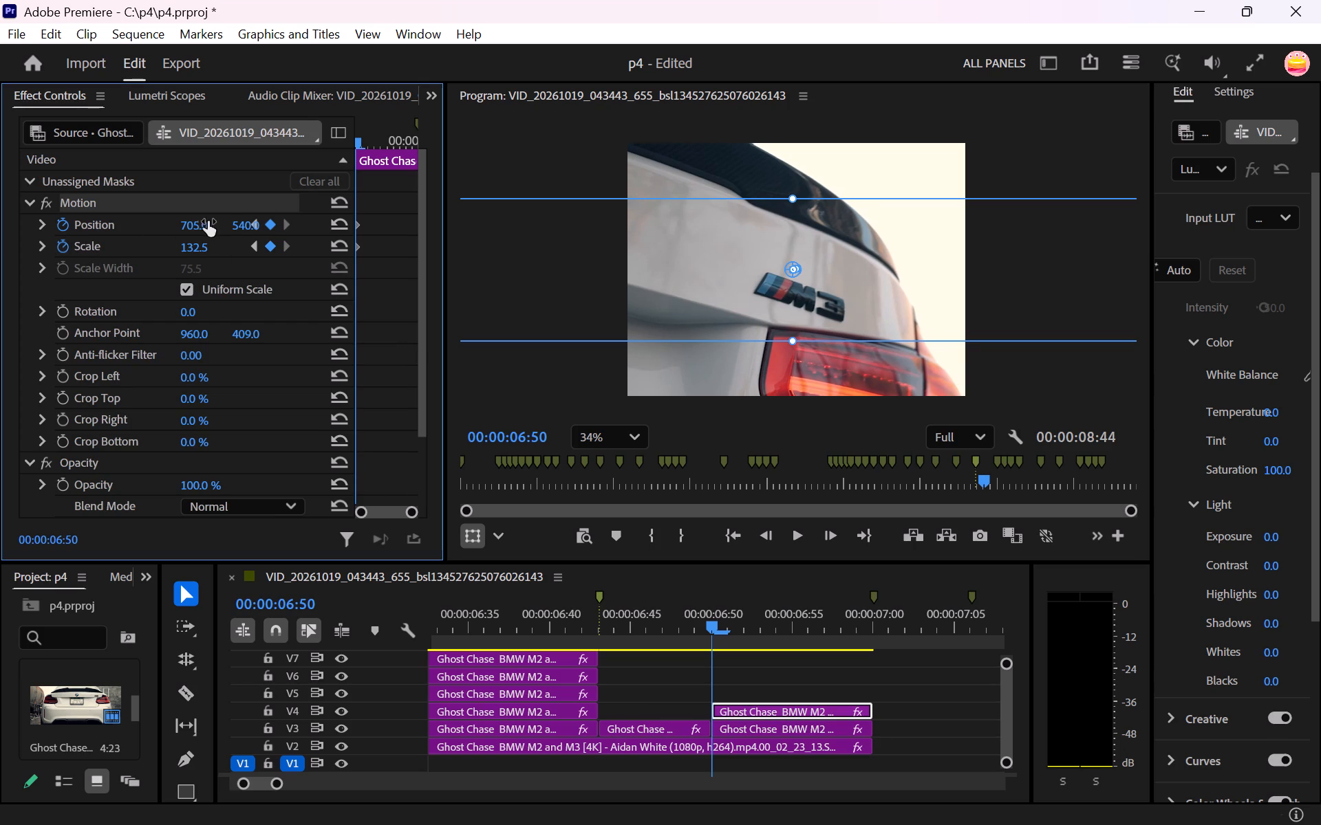
left_click_drag(237, 223, 239, 227)
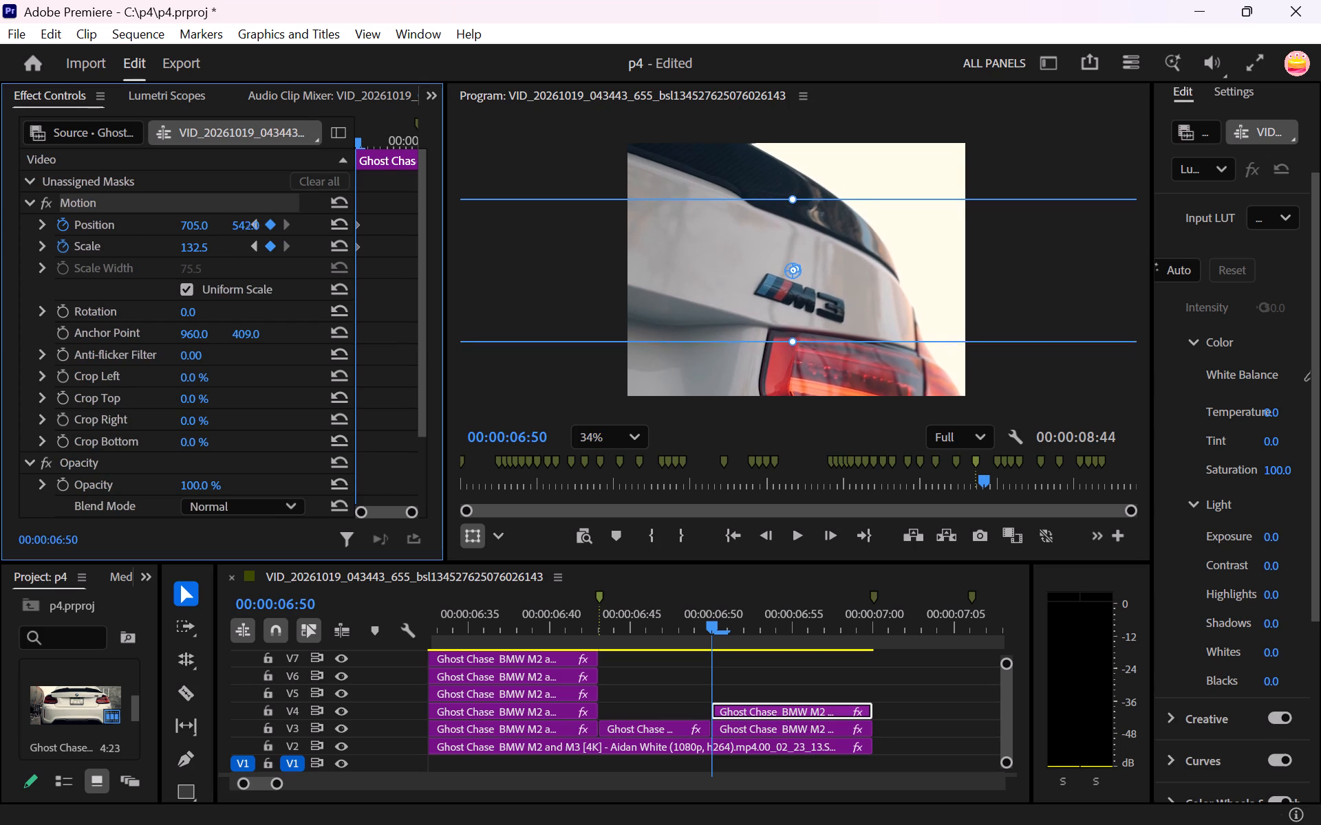
left_click_drag(239, 227, 225, 232)
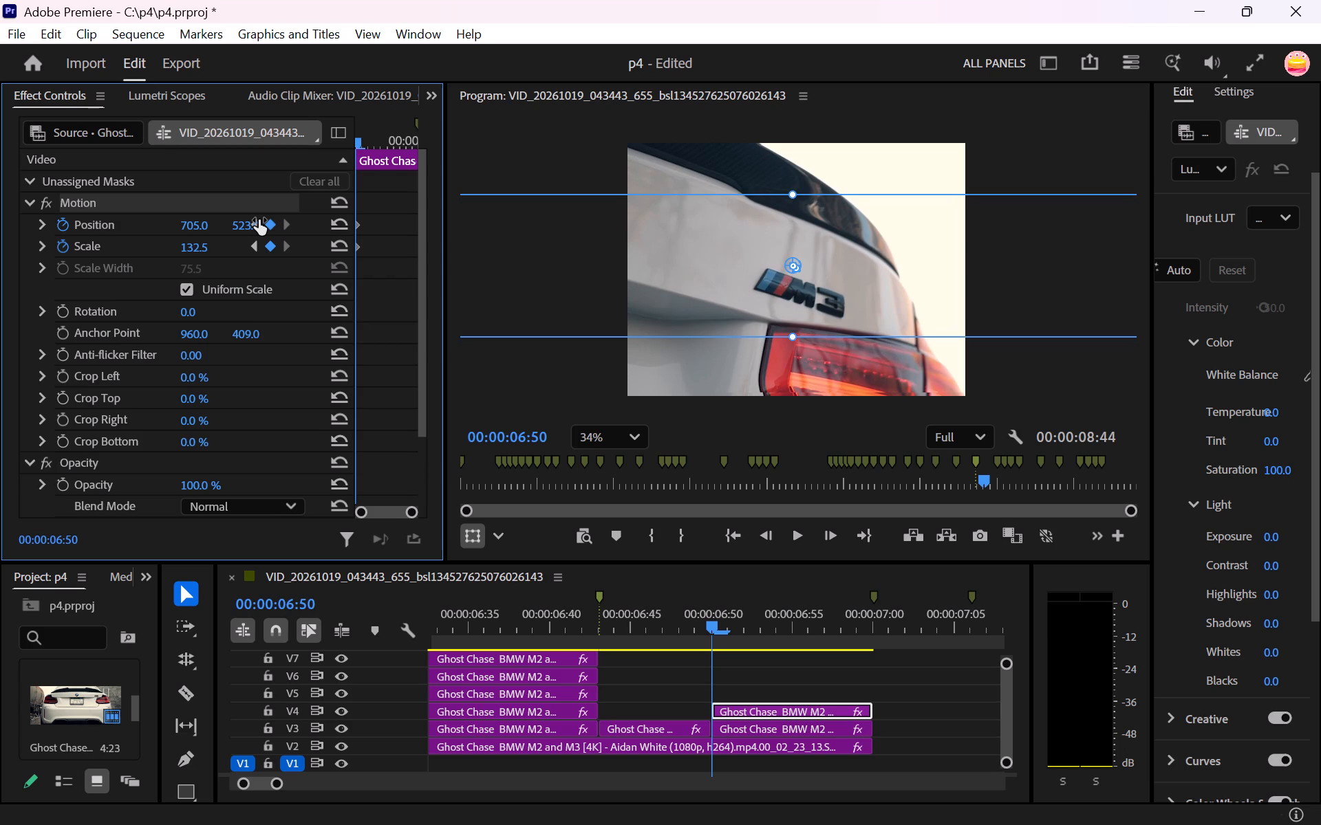
key("Right")
key("Right")
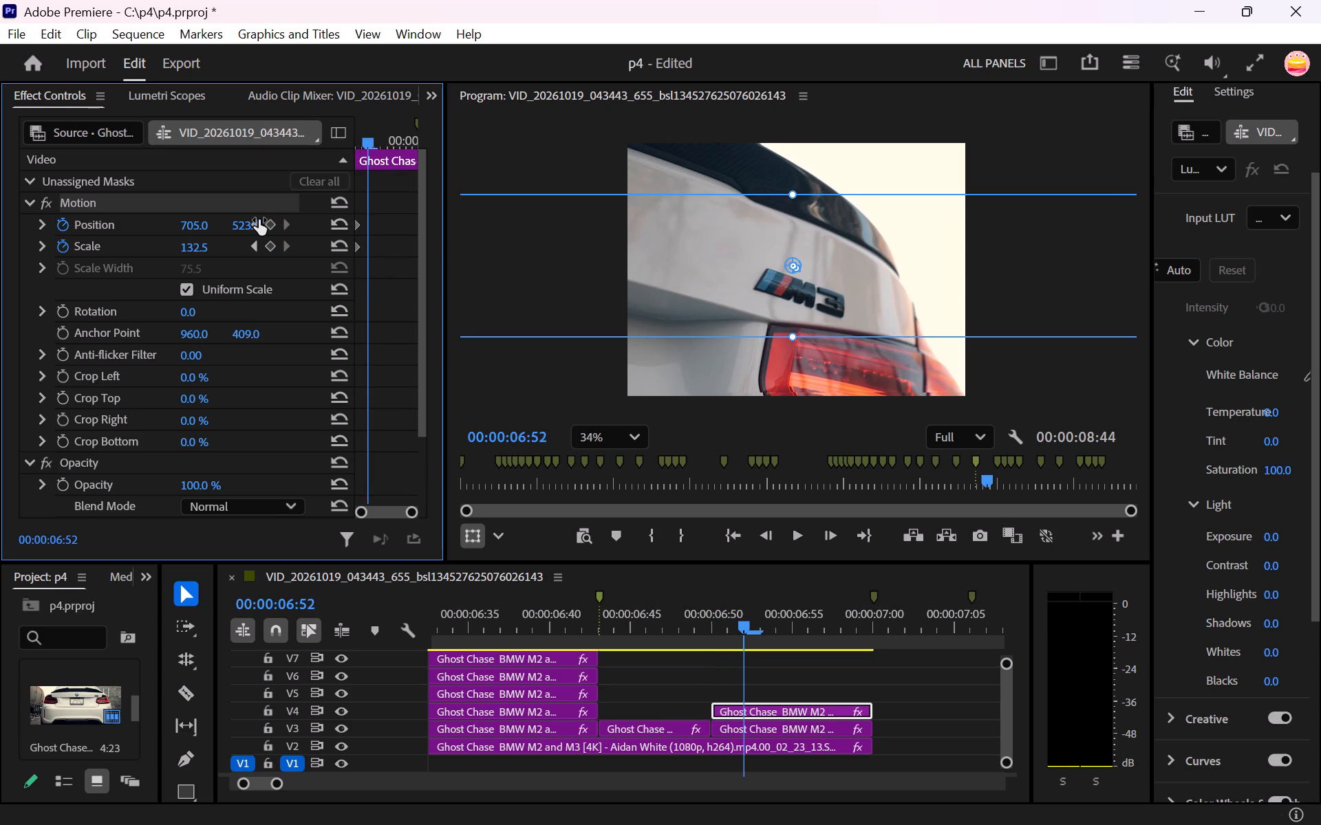
key("Left")
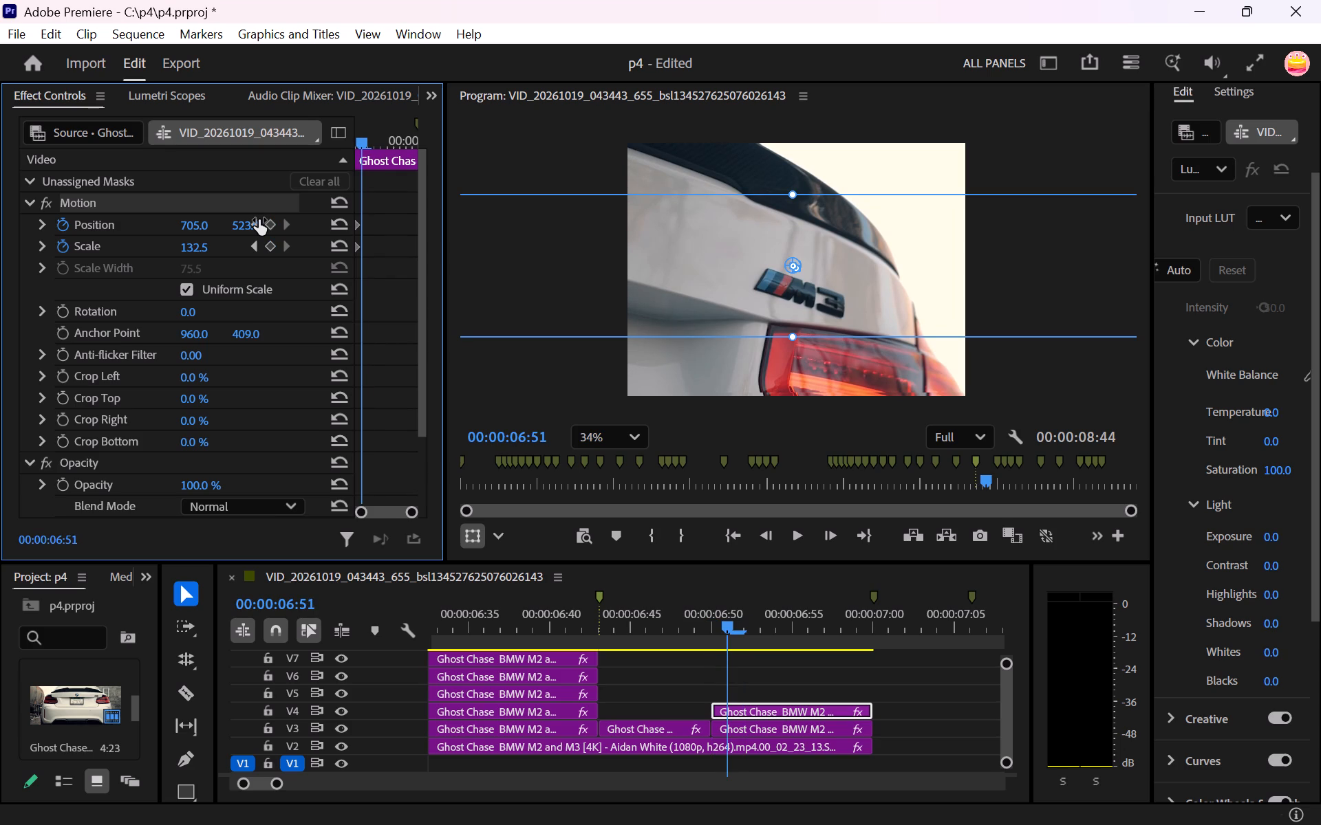
left_click_drag(200, 226, 217, 225)
left_click_drag(235, 225, 248, 228)
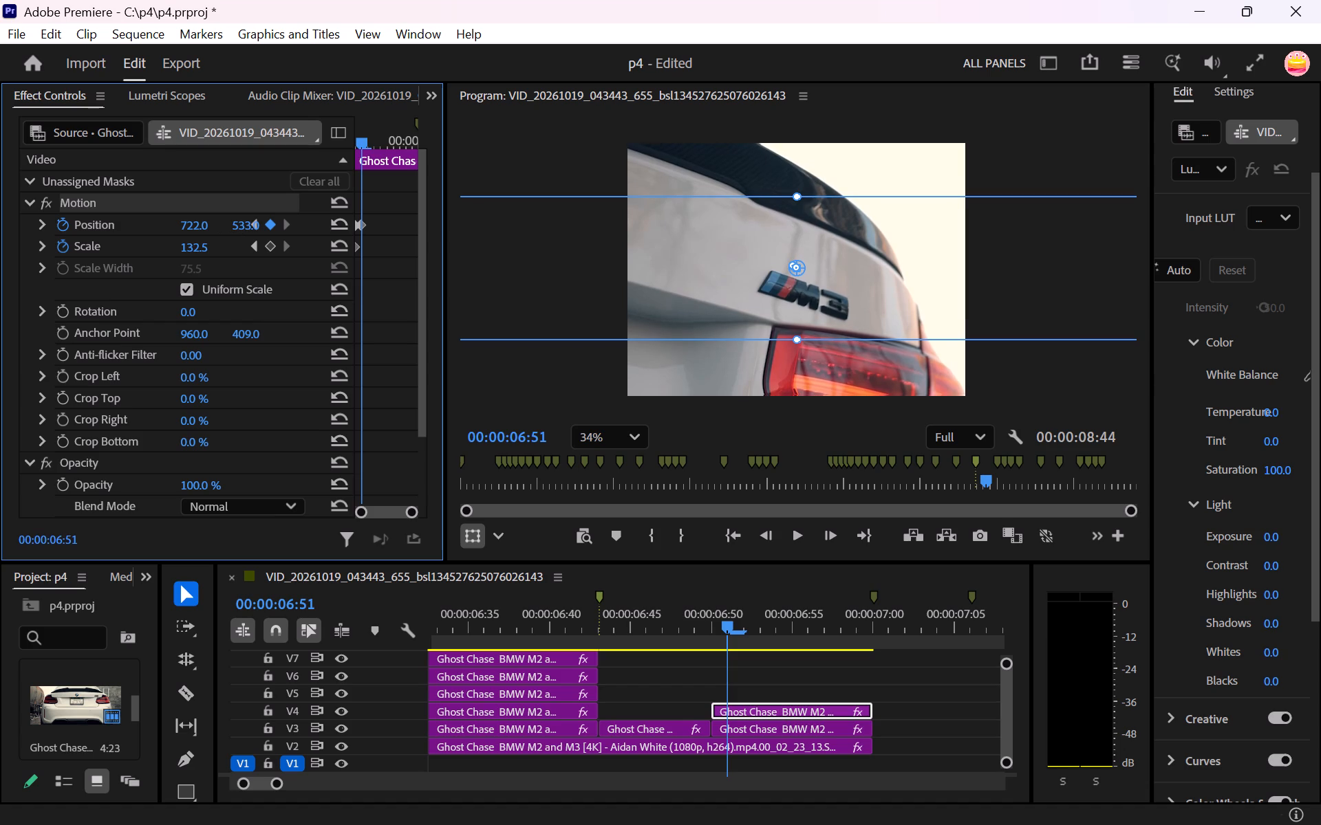
left_click_drag(248, 228, 254, 228)
Continue the V4 clip's Position shake with 737, 556 at 00:00:06:52 and about 725, 542 at 00:00:06:53.
key("Right")
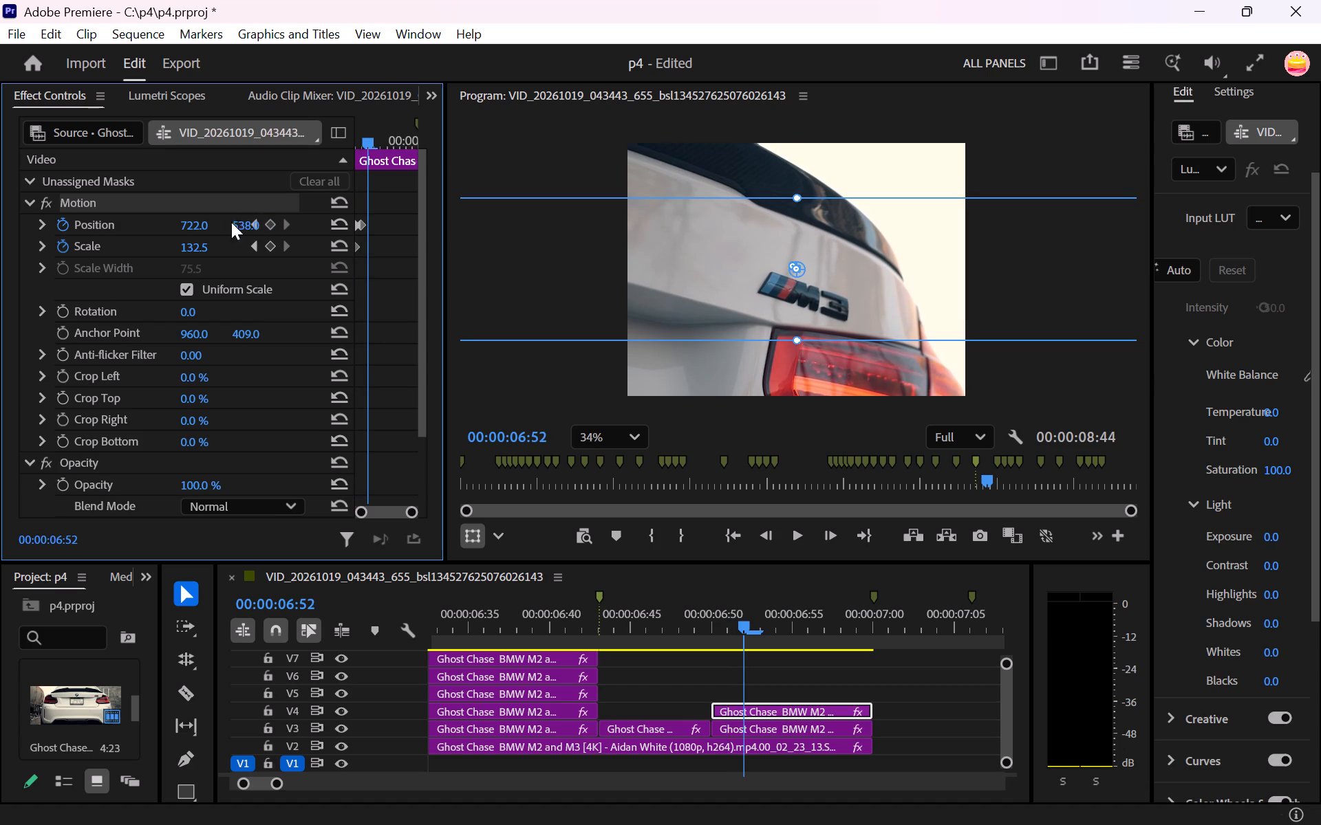
left_click_drag(194, 226, 210, 228)
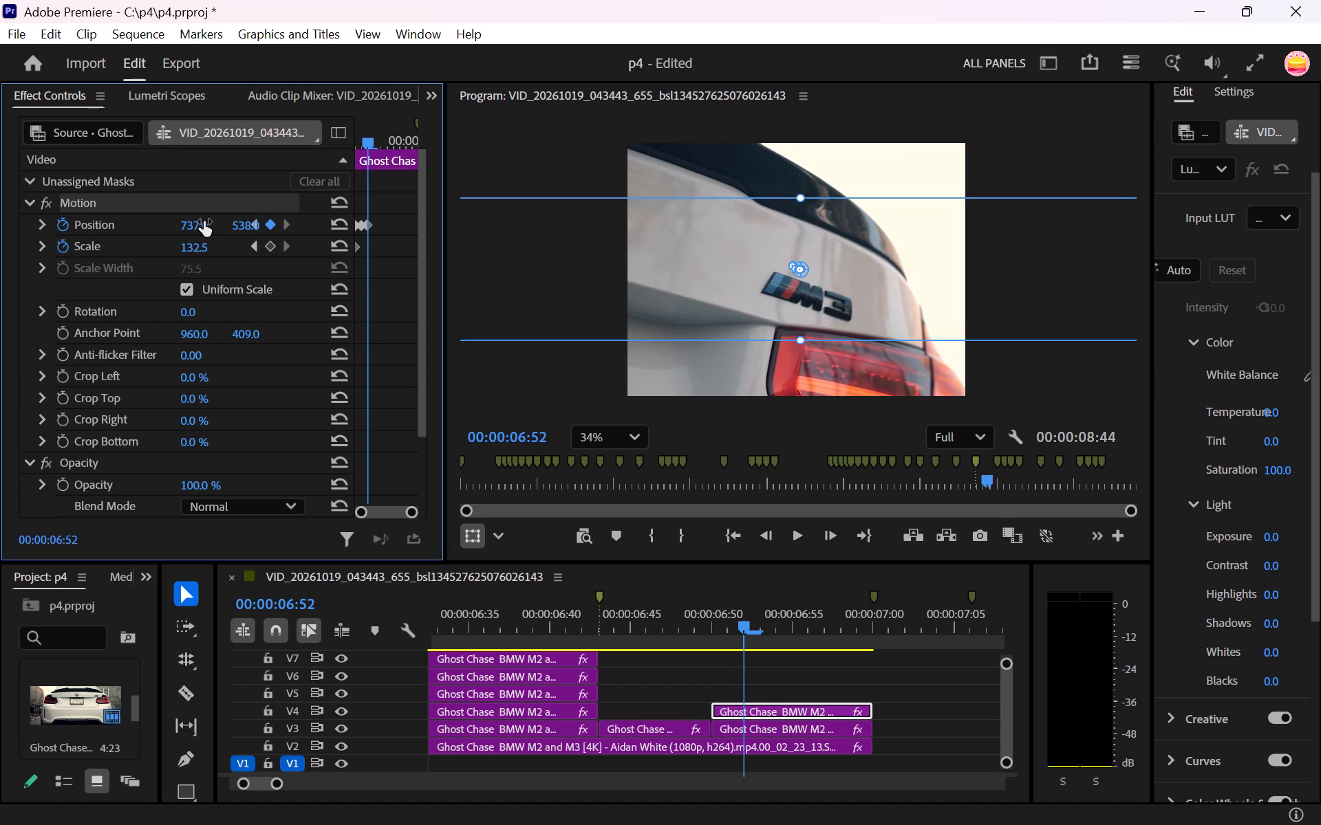
left_click_drag(241, 221, 242, 221)
left_click_drag(242, 221, 259, 225)
key("Right")
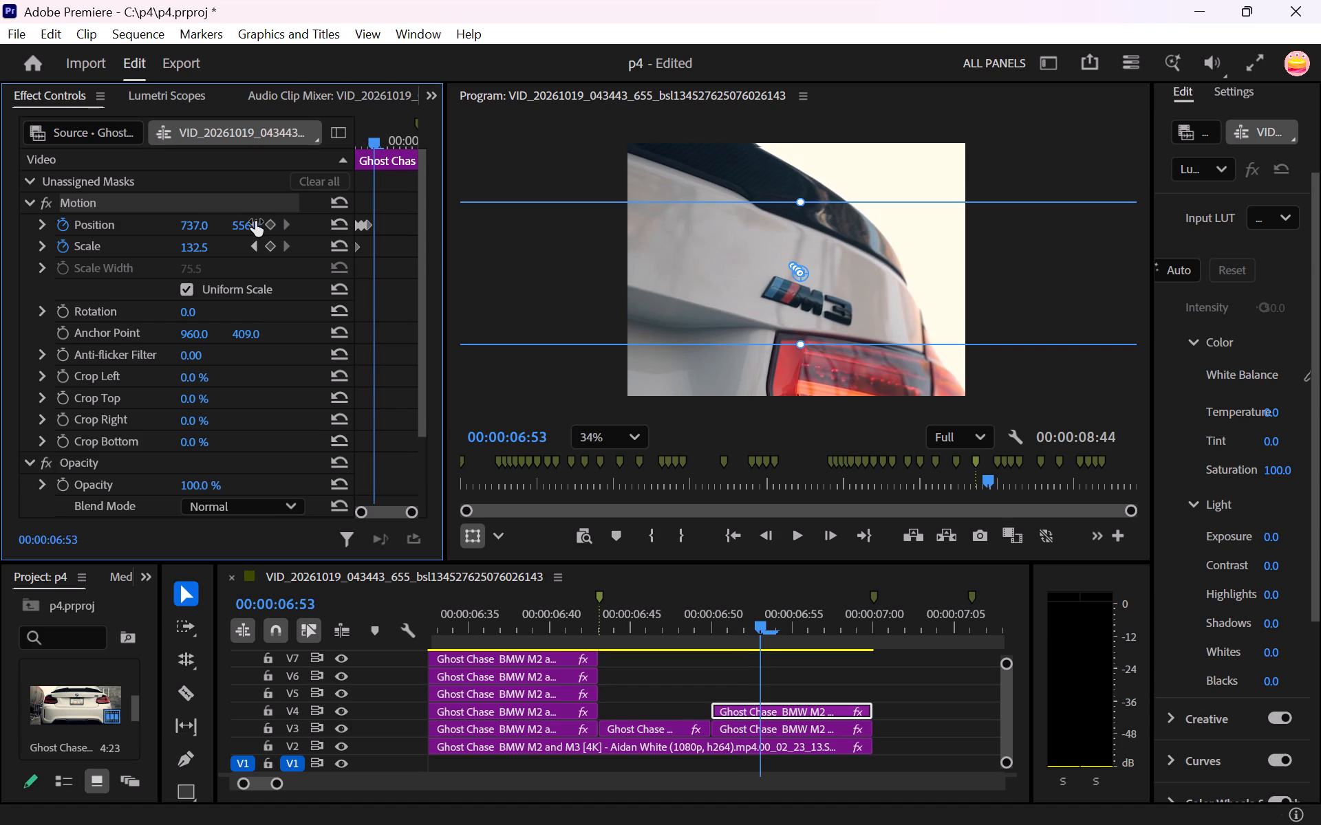
left_click_drag(255, 221, 235, 234)
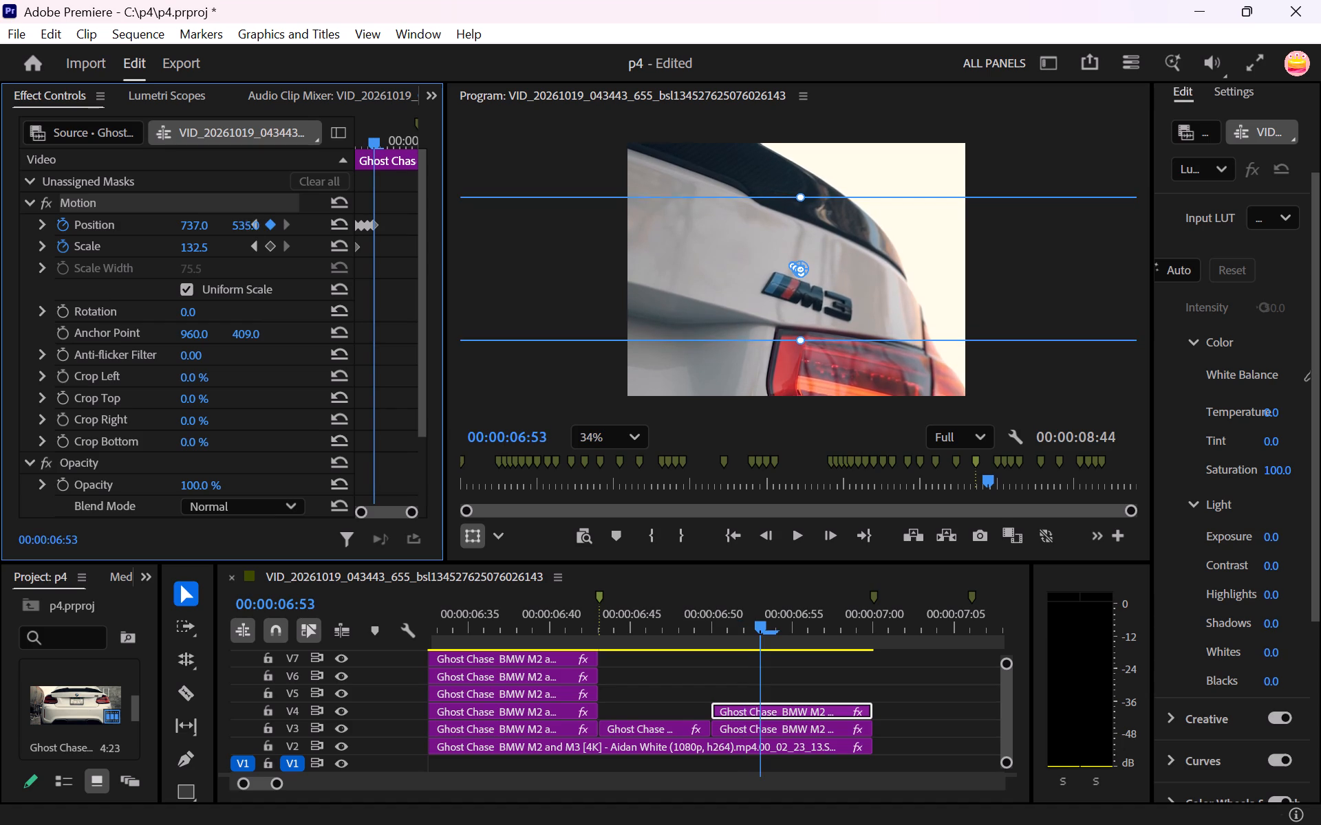
left_click_drag(235, 234, 245, 234)
left_click_drag(207, 228, 195, 228)
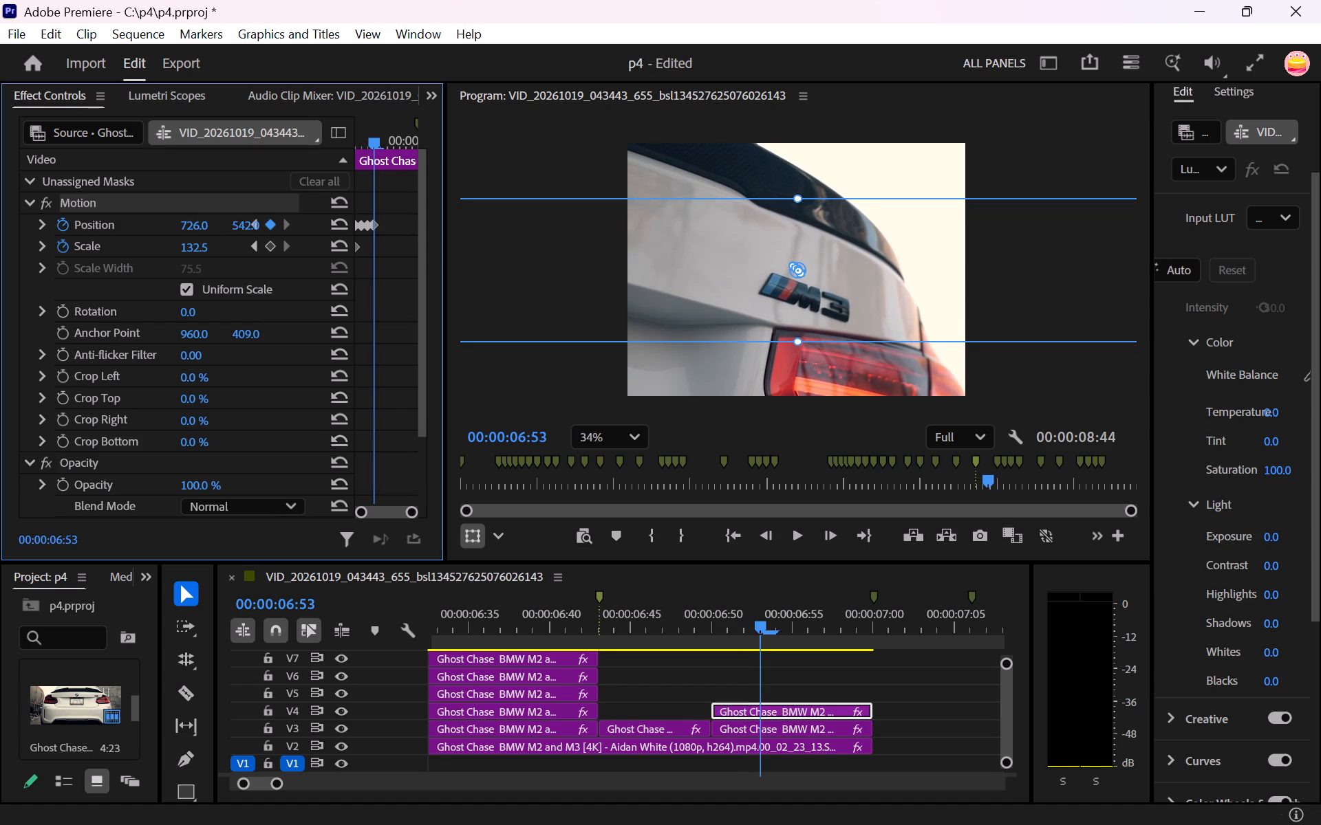
left_click_drag(195, 228, 195, 230)
Add Position keyframes to the V4 clip of 707, 524 at 00:00:06:54 and 723, 540 at 00:00:06:55.
key("Right")
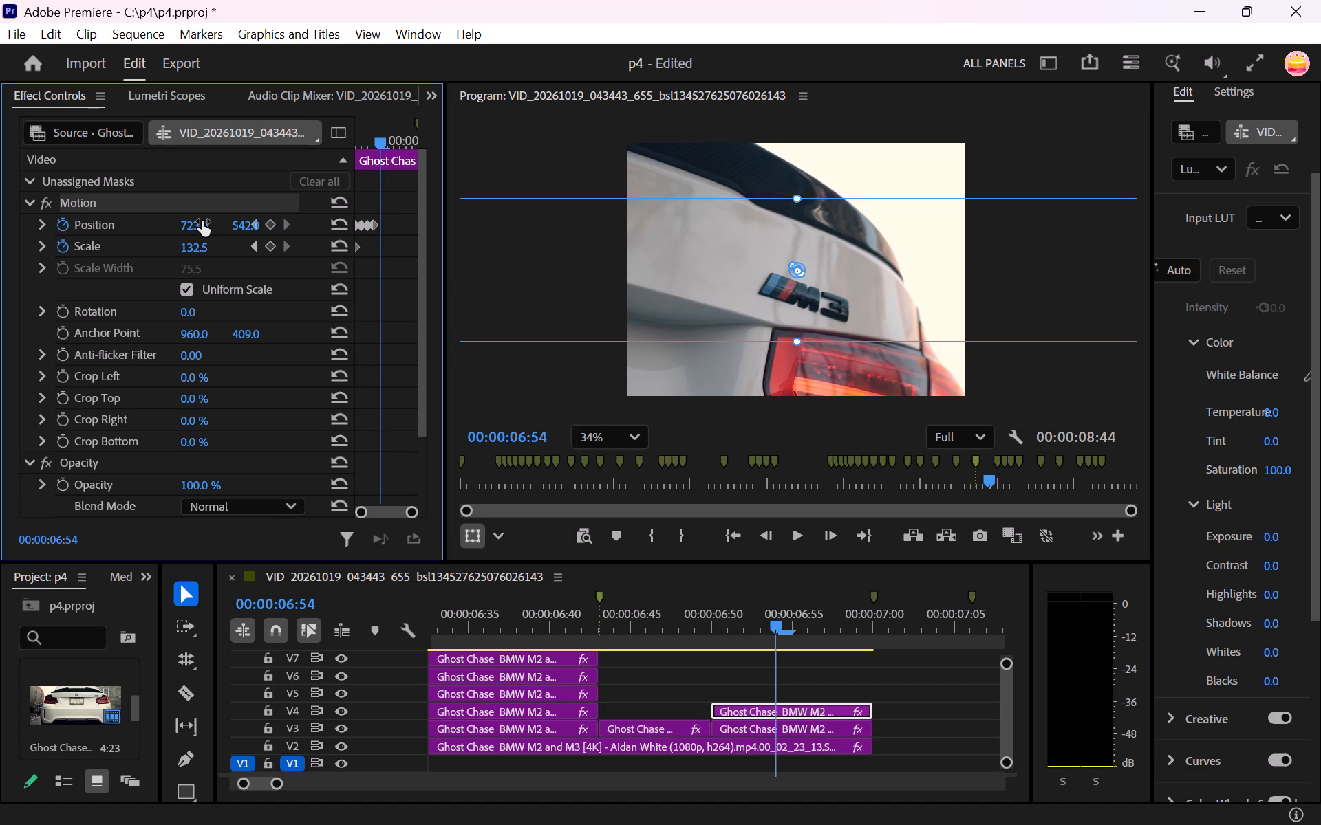
left_click_drag(201, 224, 189, 228)
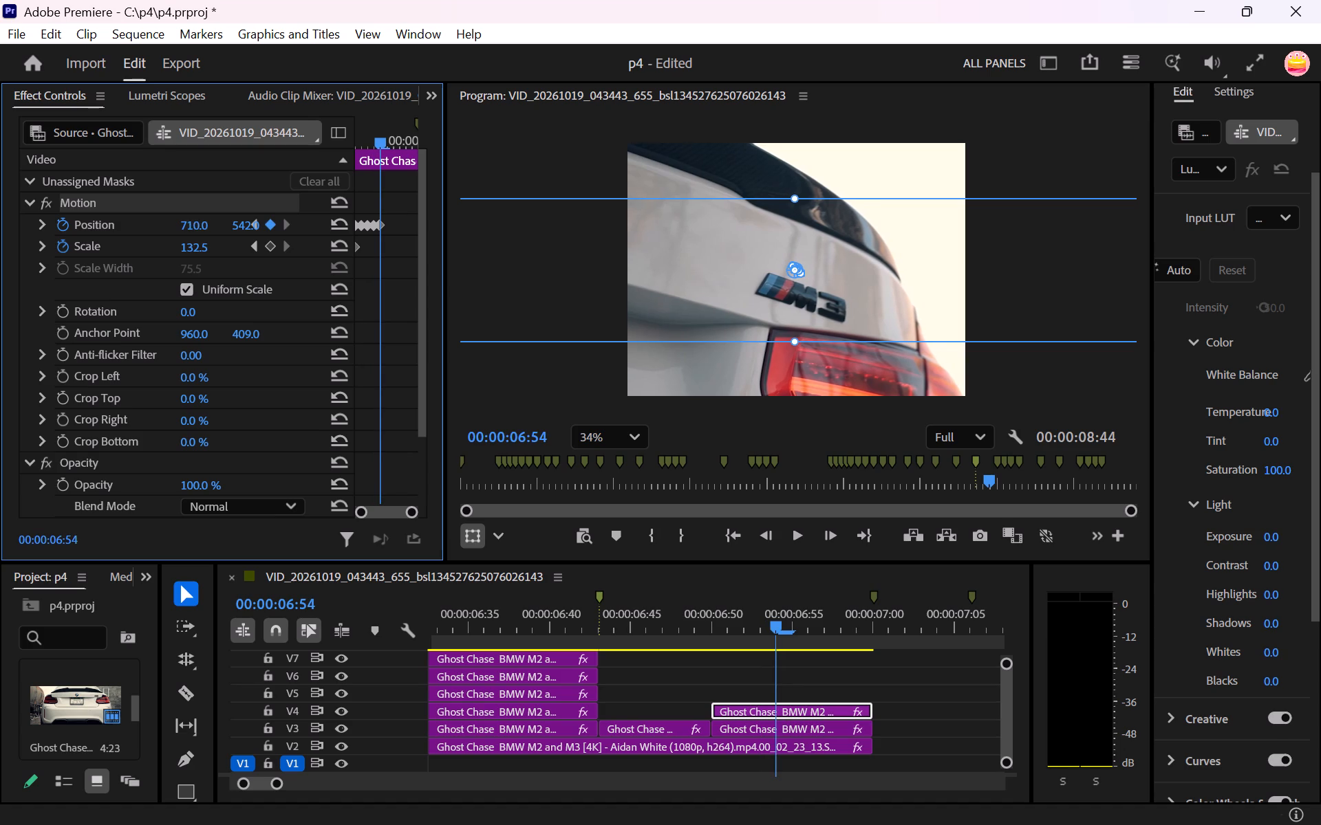
left_click_drag(189, 228, 186, 228)
left_click_drag(236, 225, 232, 226)
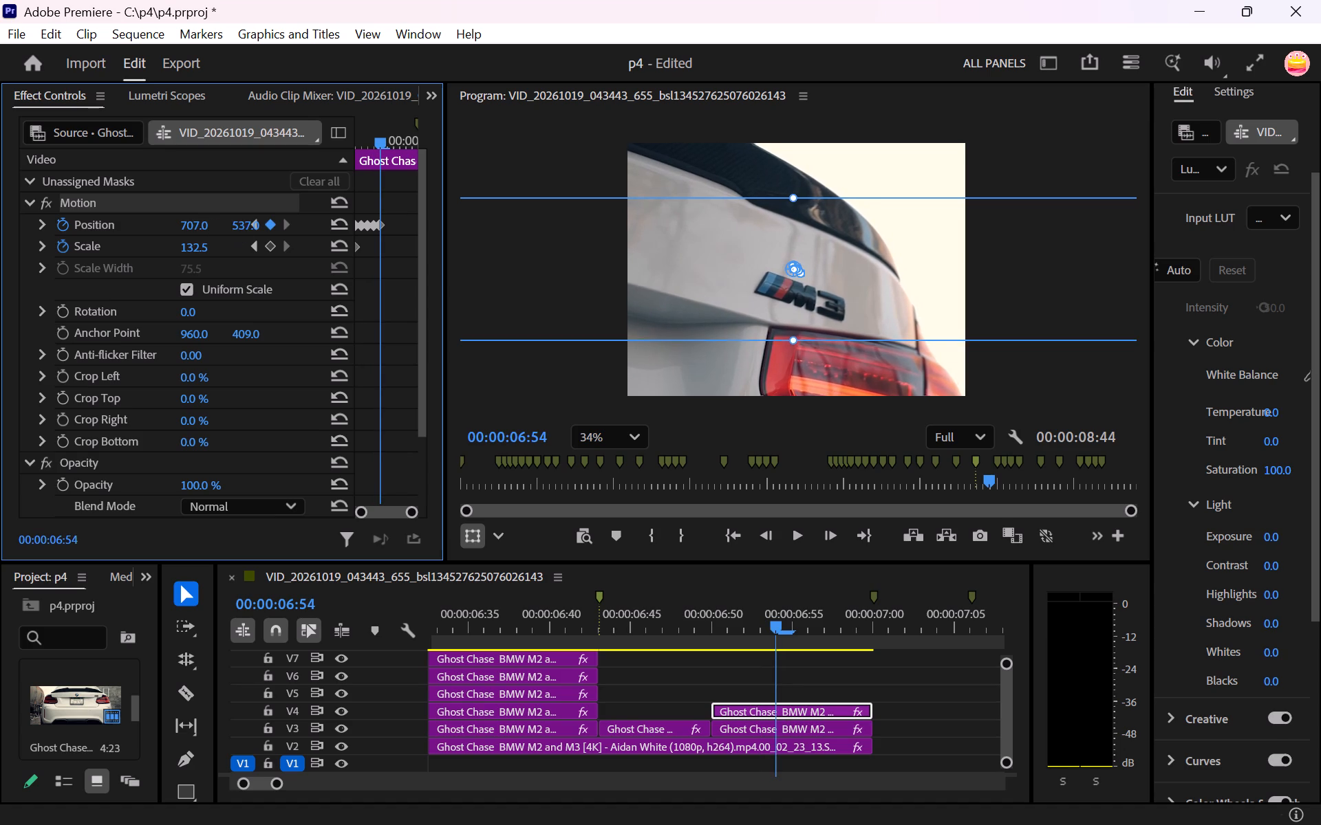
left_click_drag(232, 226, 222, 232)
key("Right")
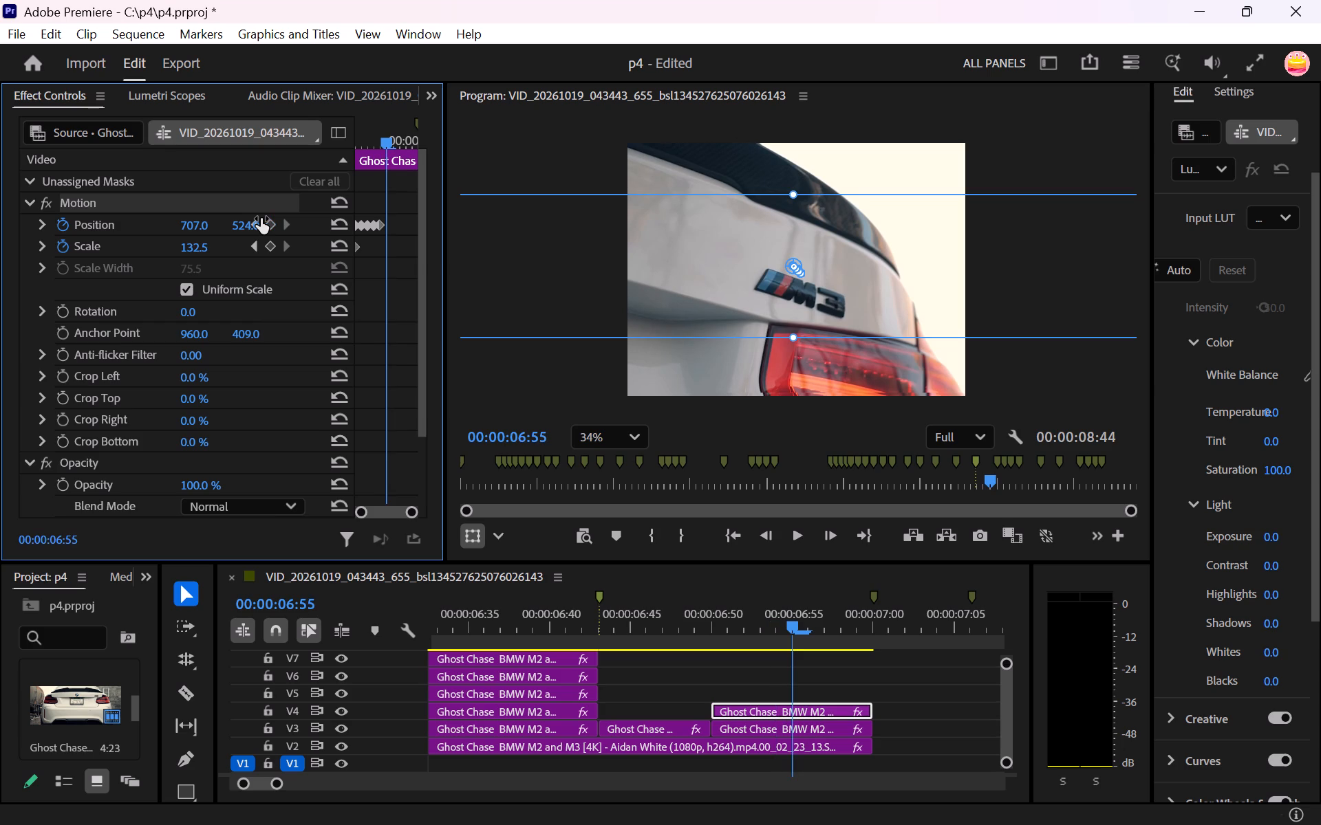
left_click_drag(240, 221, 248, 221)
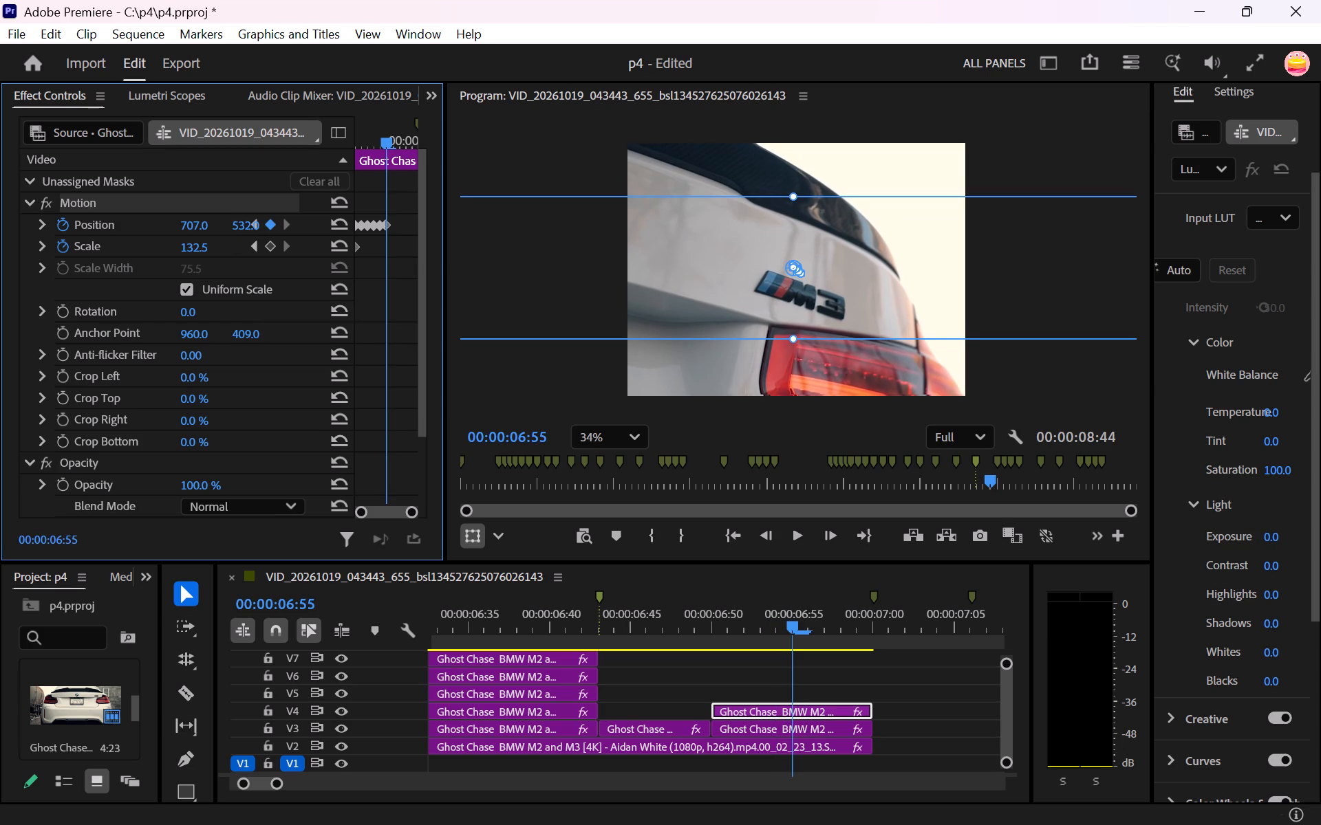
left_click_drag(248, 221, 257, 221)
left_click_drag(200, 224, 215, 223)
Add Position keyframes to the V4 clip of 733, 554 at 00:00:06:56 and 721, 541 at 00:00:06:57.
key("Right")
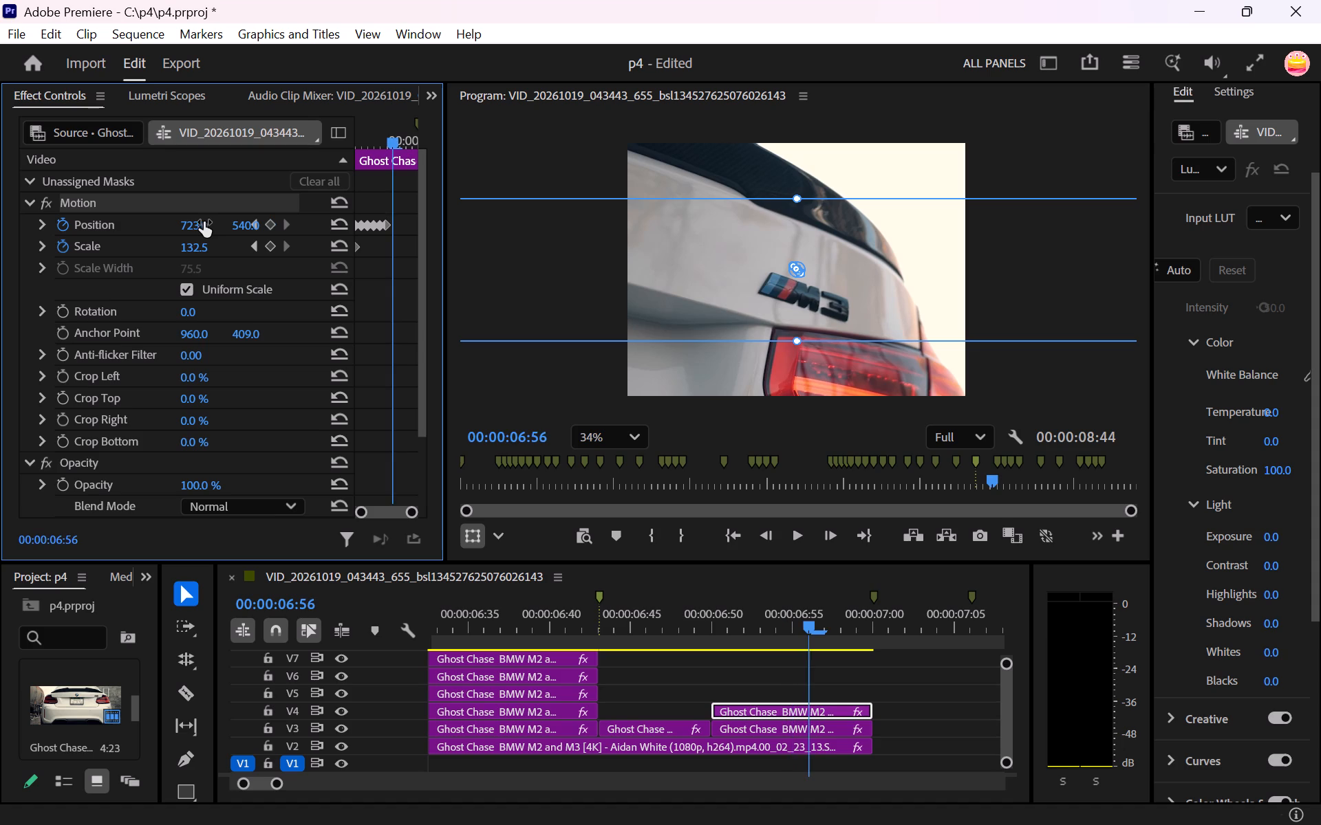
left_click_drag(204, 222, 214, 222)
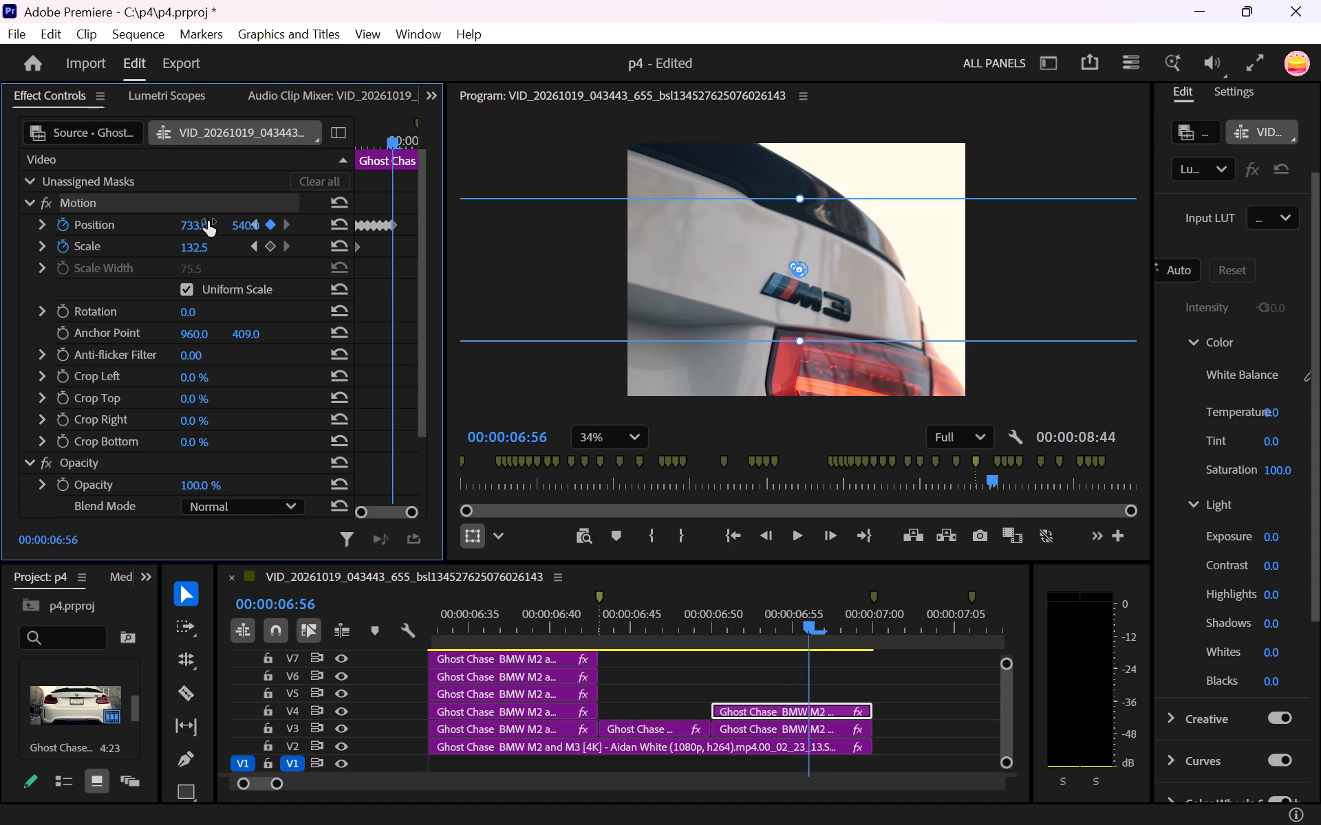
left_click_drag(240, 228, 254, 228)
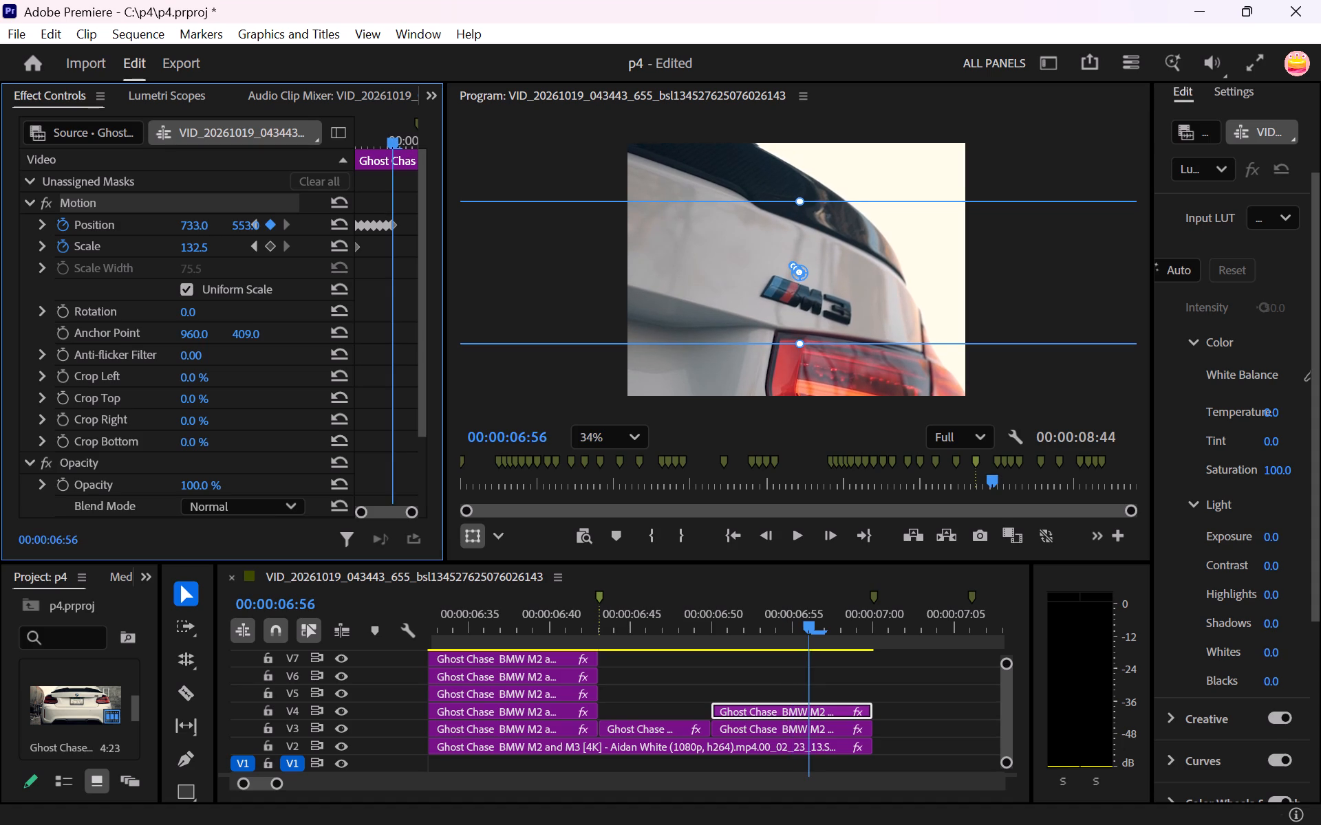
left_click_drag(254, 228, 255, 228)
key("Right")
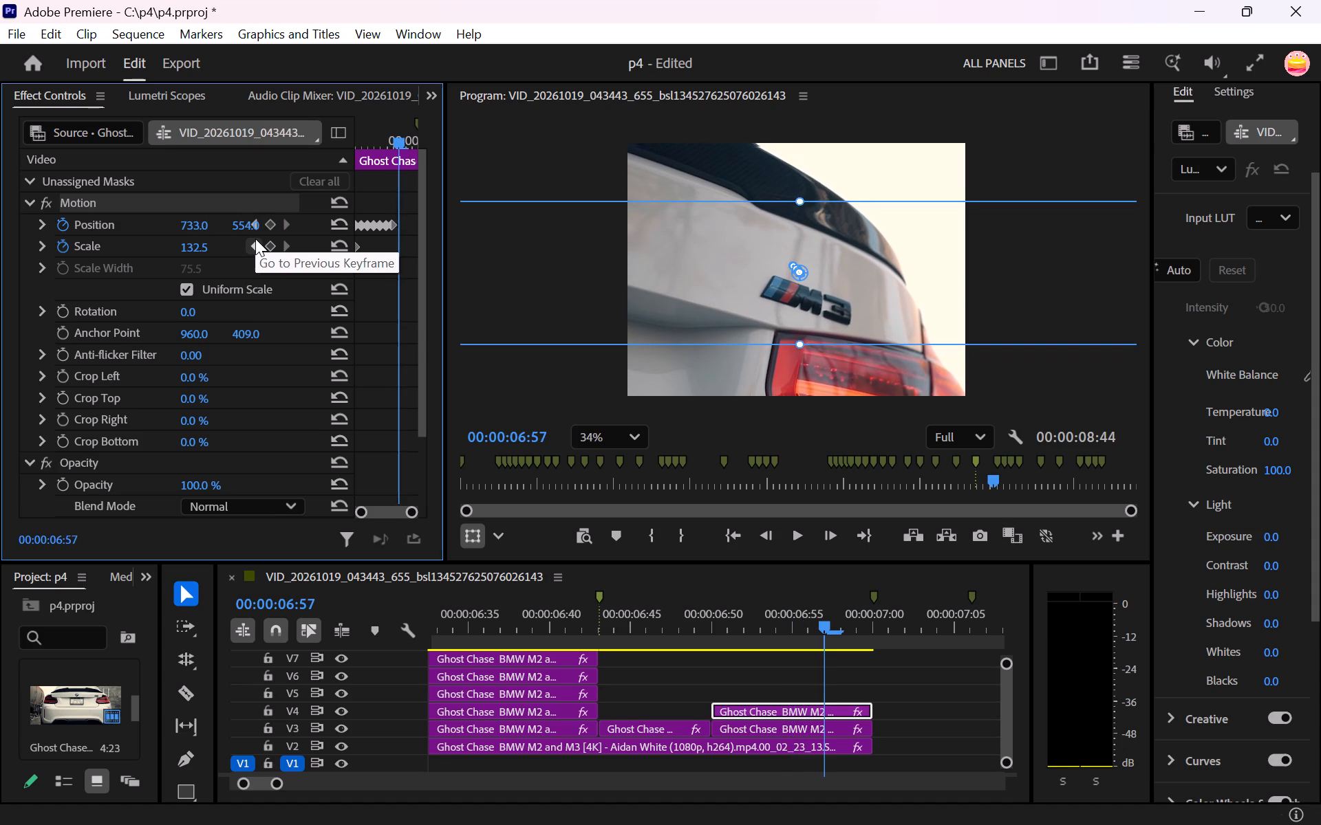
left_click_drag(184, 228, 176, 228)
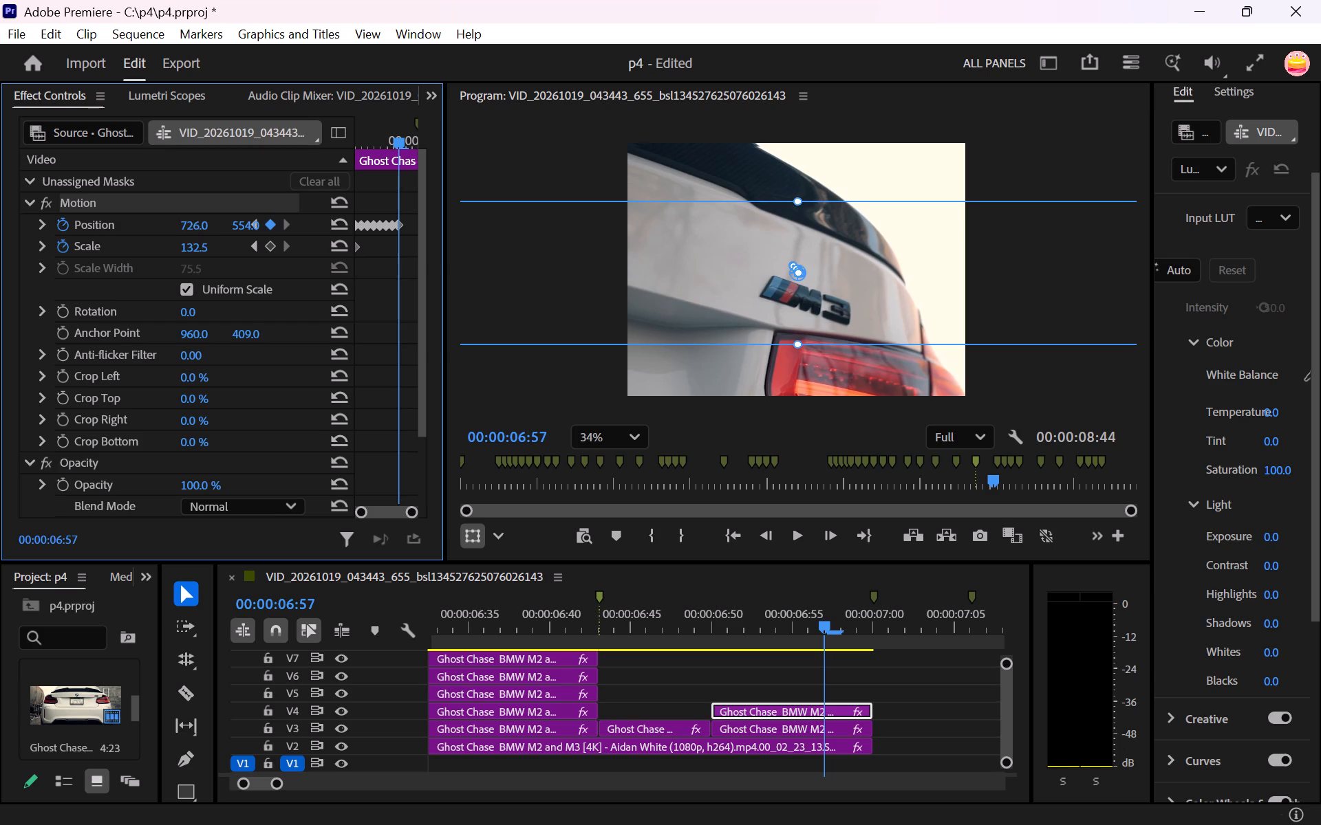
left_click_drag(176, 228, 172, 231)
left_click_drag(248, 228, 241, 230)
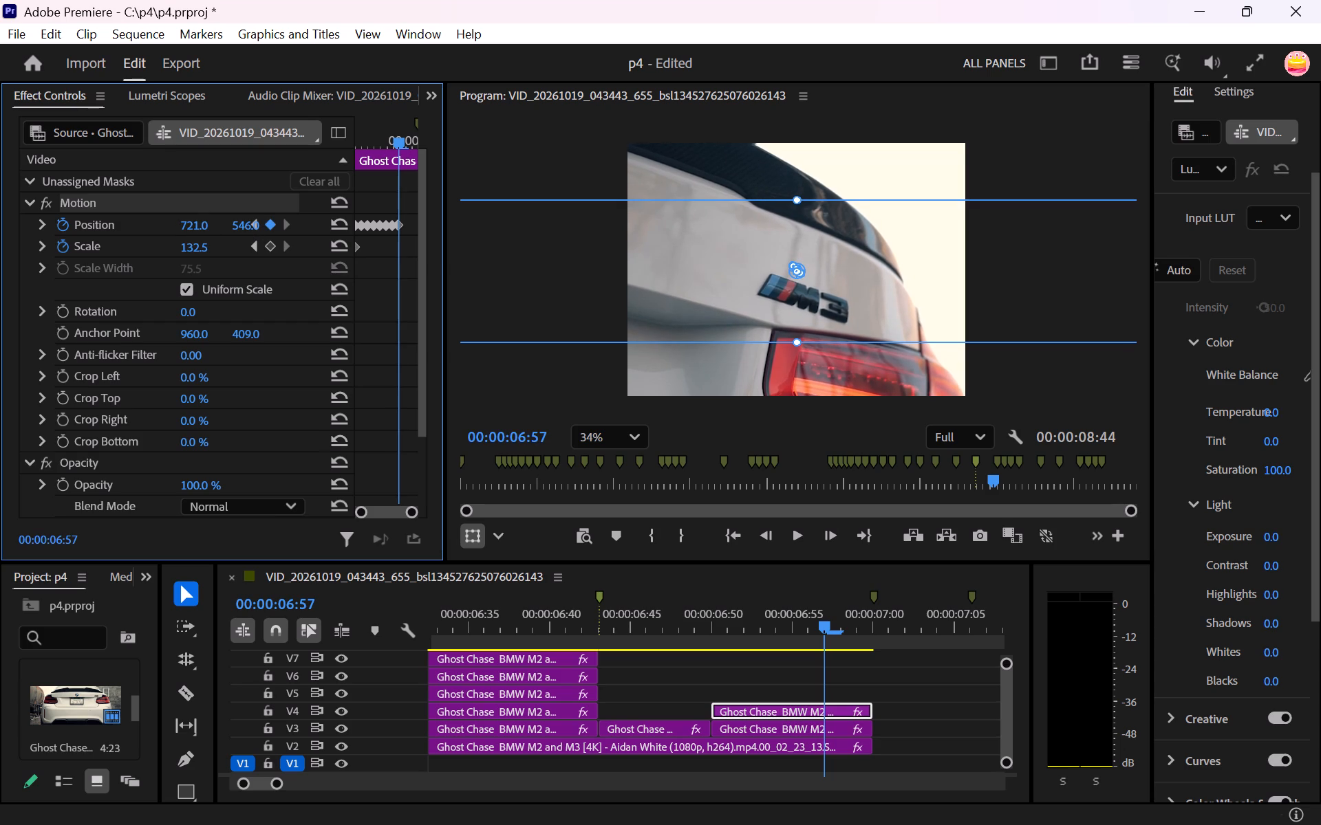
left_click_drag(241, 230, 237, 234)
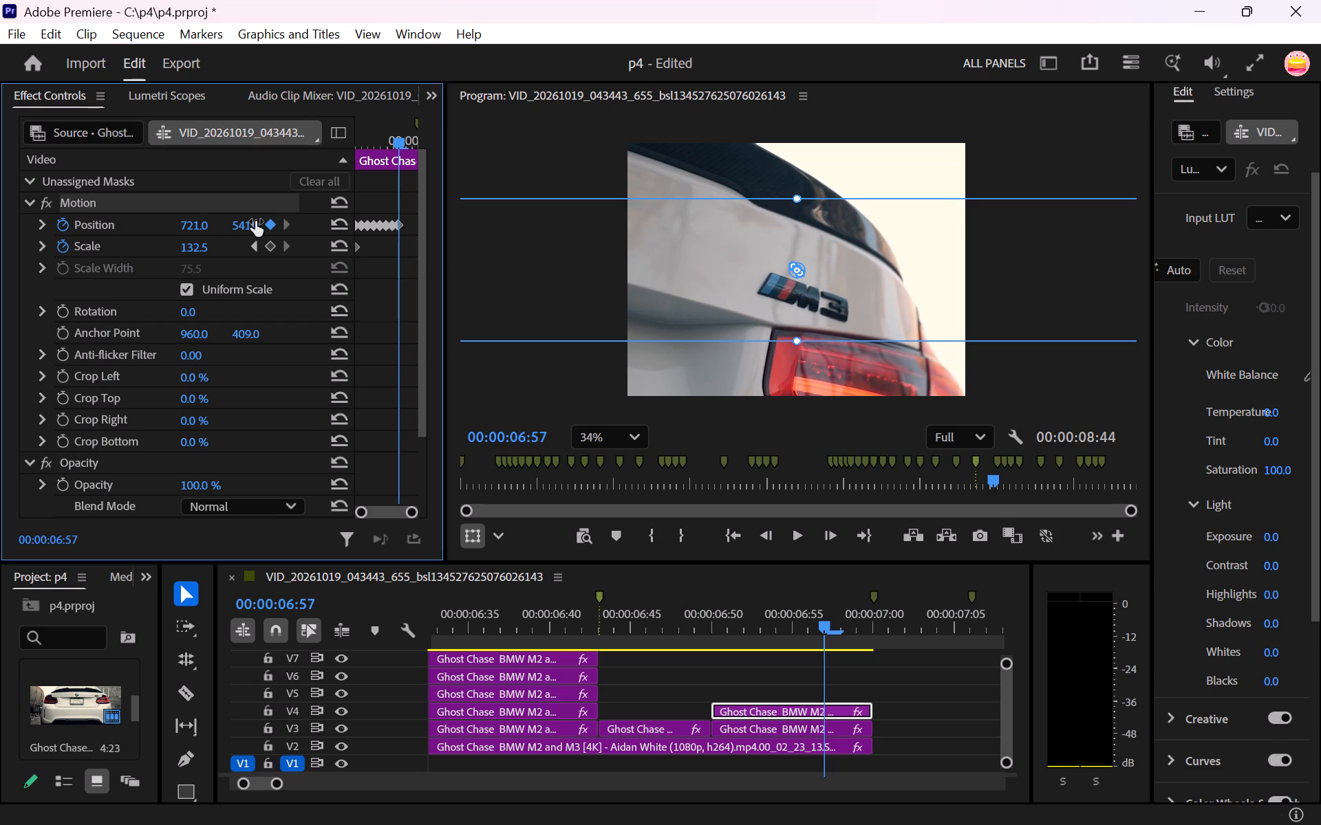
Finish the V4 clip's Position shake with 703, 519 at 00:00:06:58 and 722, 542 at 00:00:06:59.
key("Right")
left_click_drag(202, 227, 193, 232)
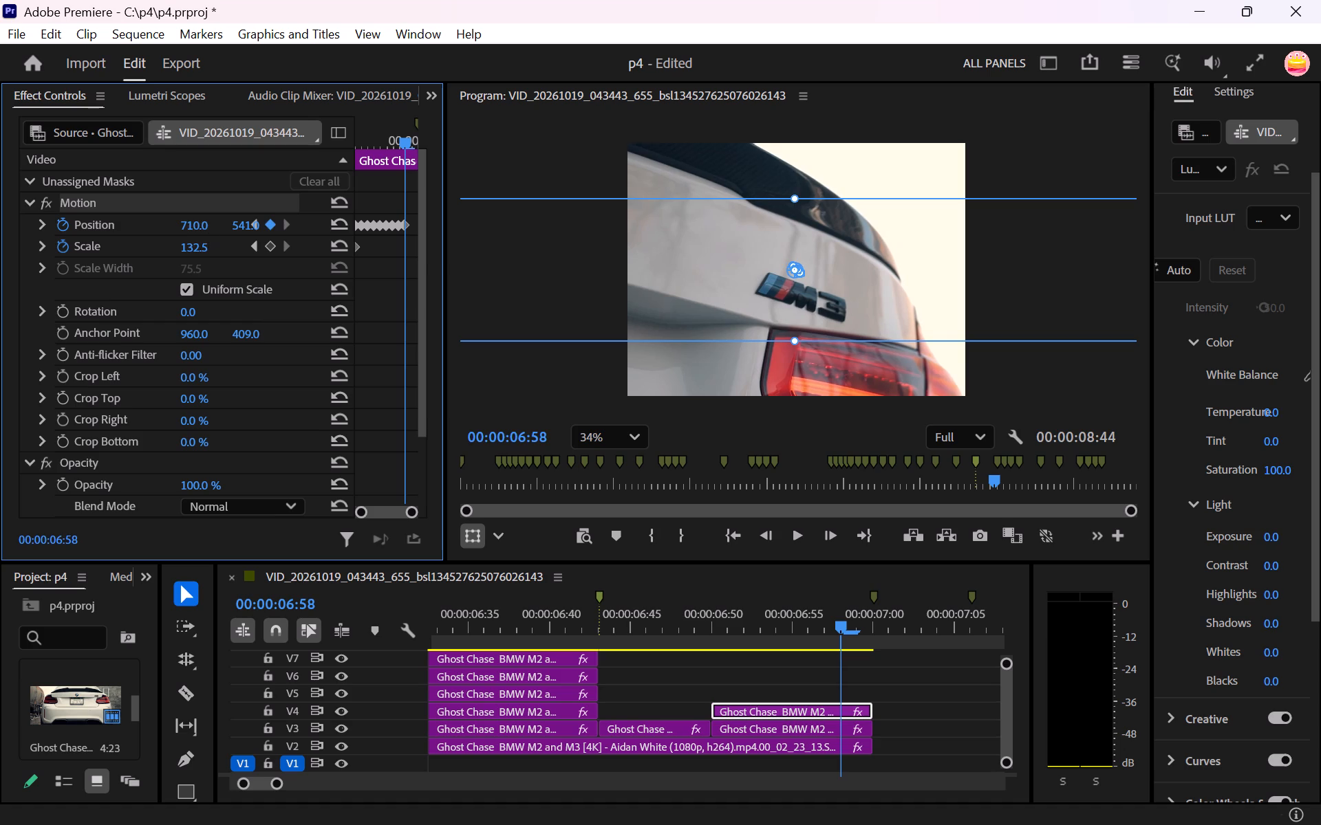
left_click_drag(193, 232, 191, 239)
left_click_drag(241, 222, 230, 234)
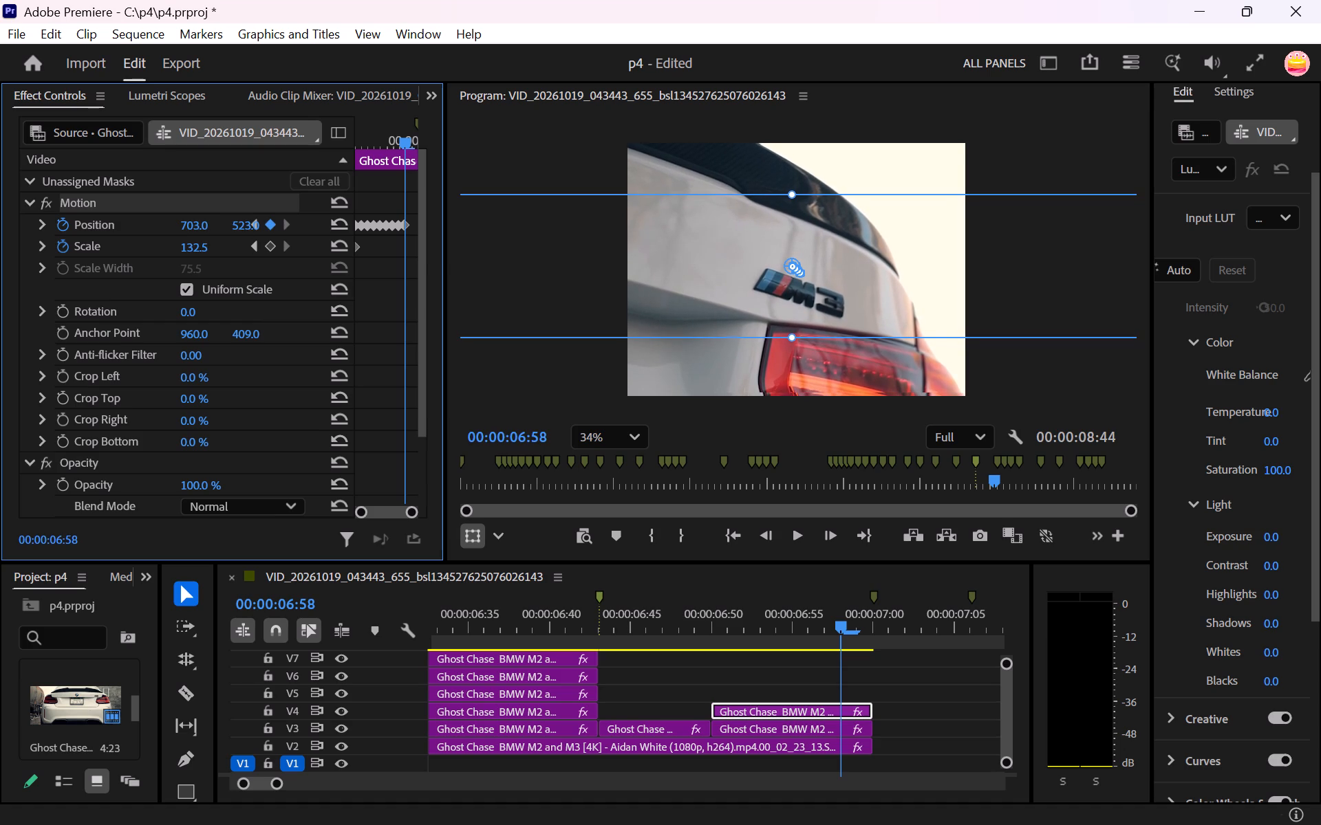
left_click_drag(230, 234, 230, 238)
key("Right")
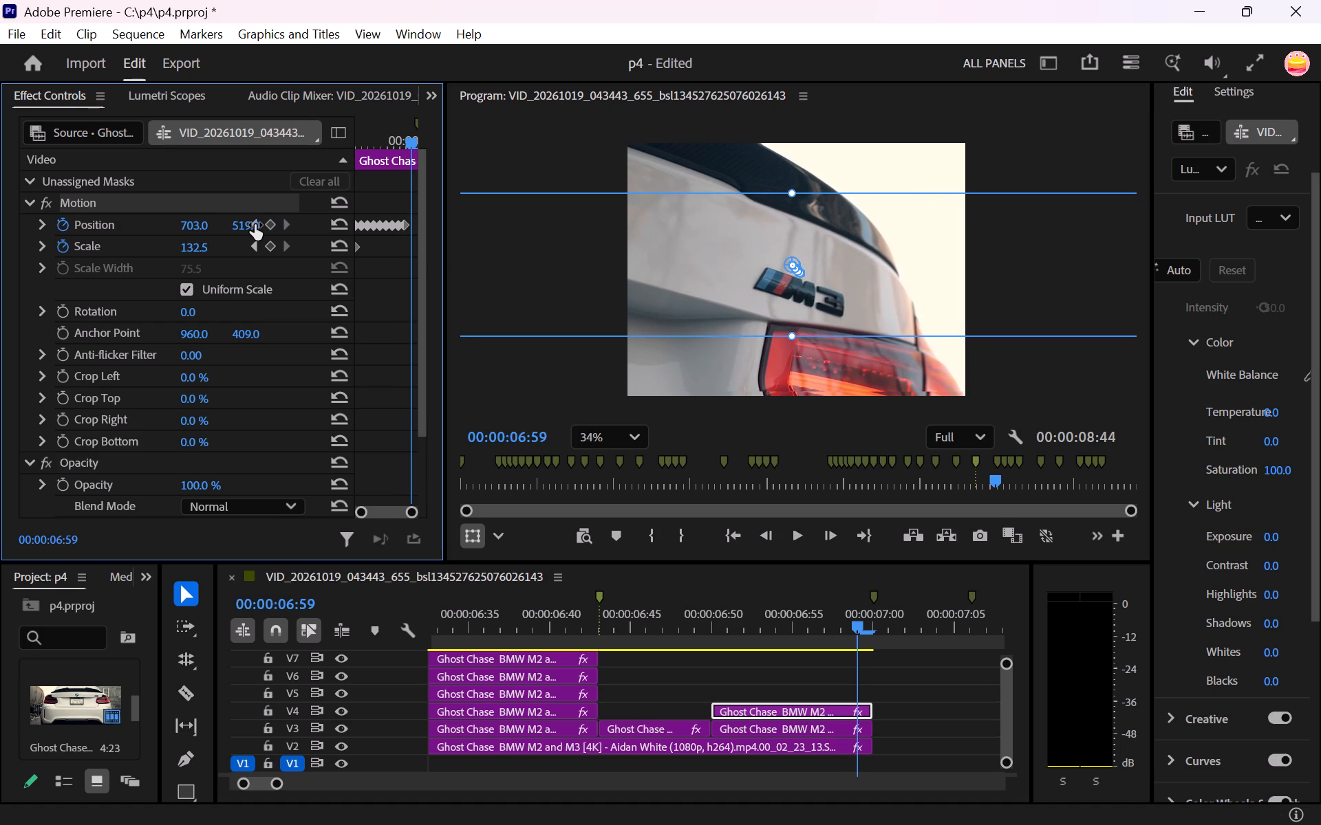
left_click_drag(196, 228, 208, 228)
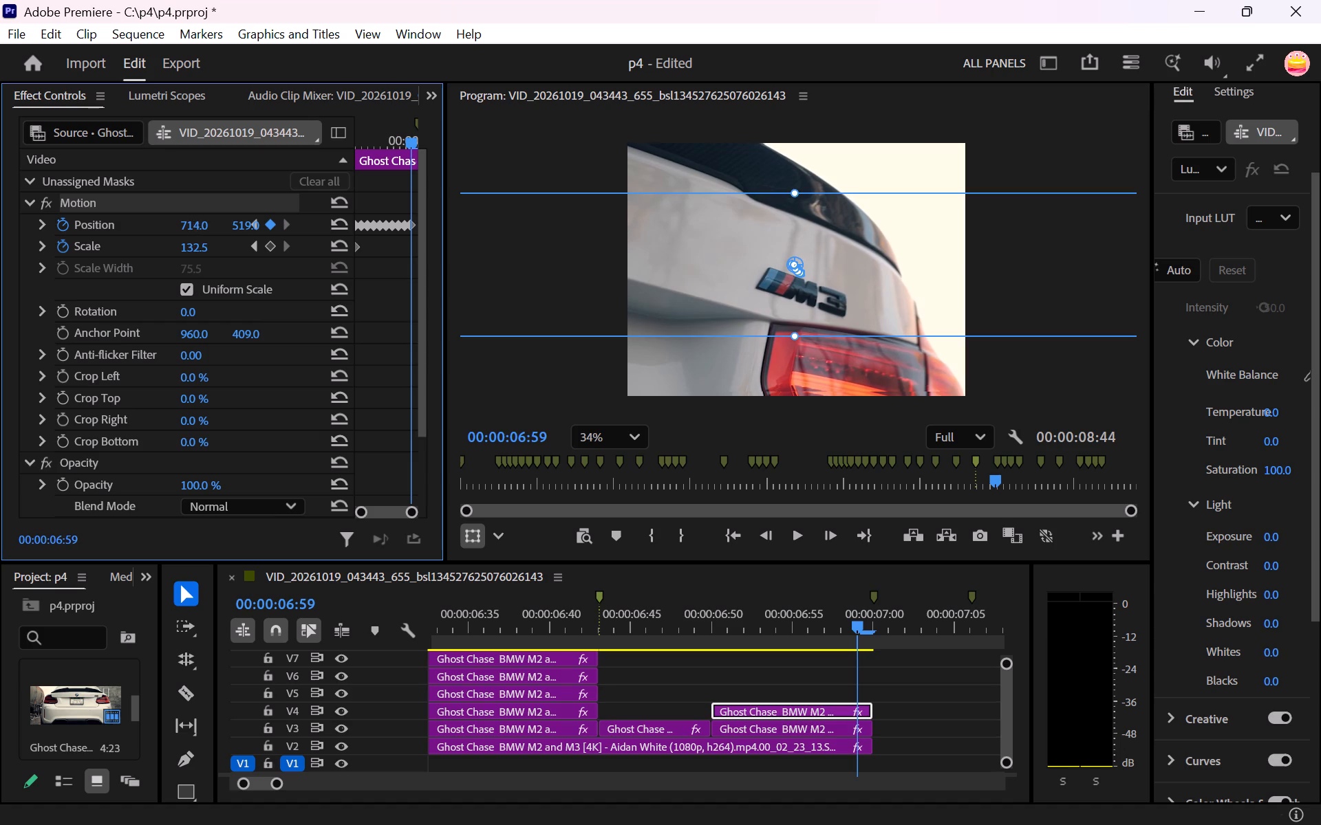
left_click_drag(208, 228, 219, 230)
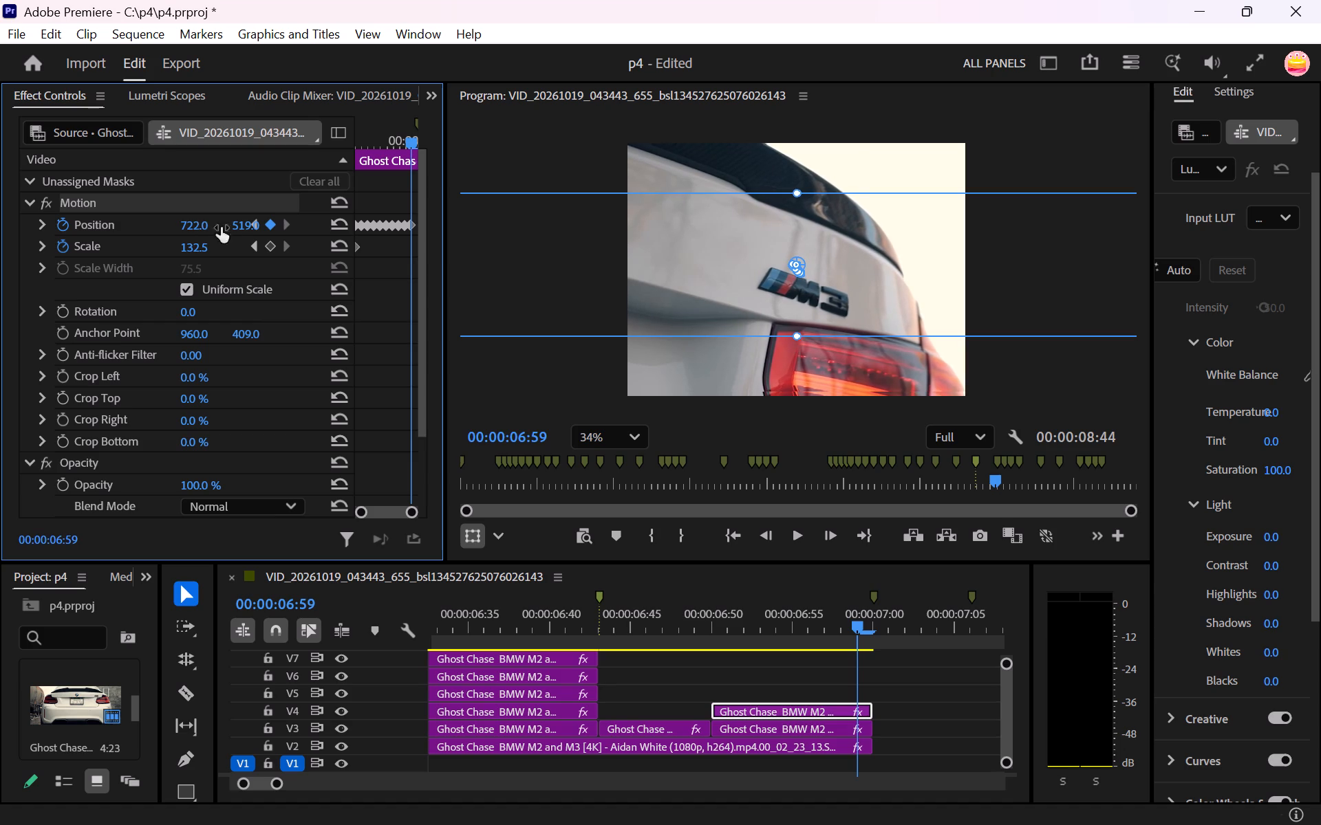
left_click_drag(244, 228, 263, 228)
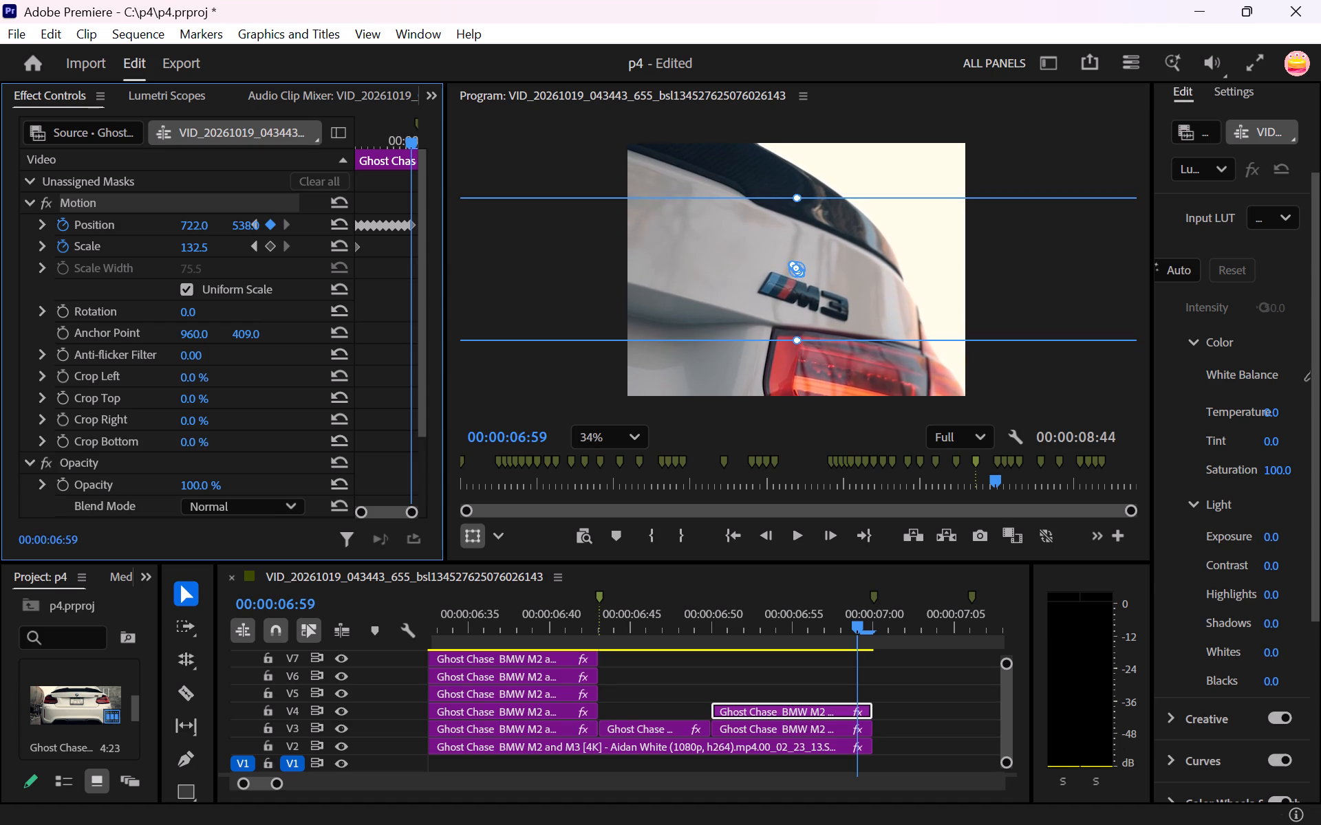
left_click_drag(263, 228, 268, 228)
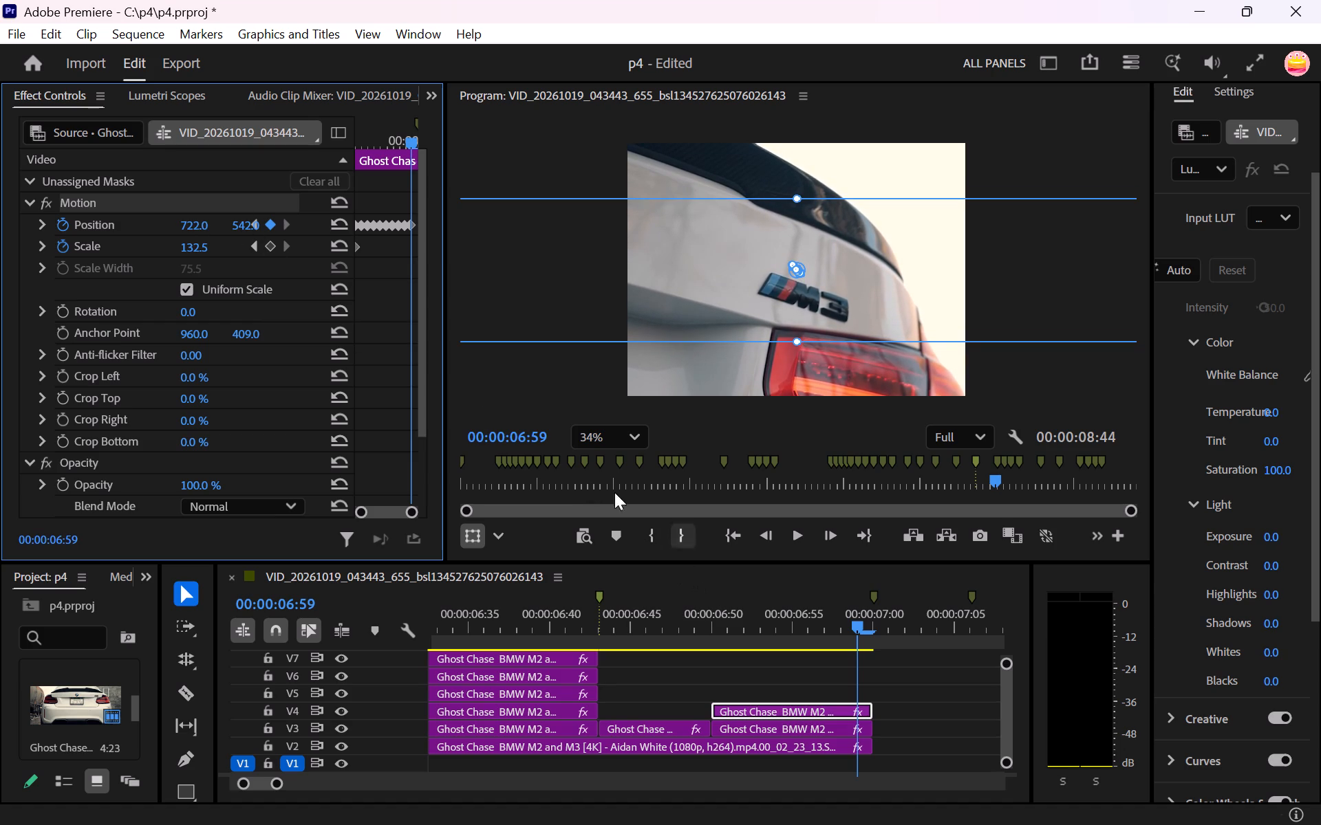
Return to 00:00:06:50, widen the effects area and apply the Gaussian Blur video effect to the V4 M3 clip.
left_click_drag(788, 629, 738, 643)
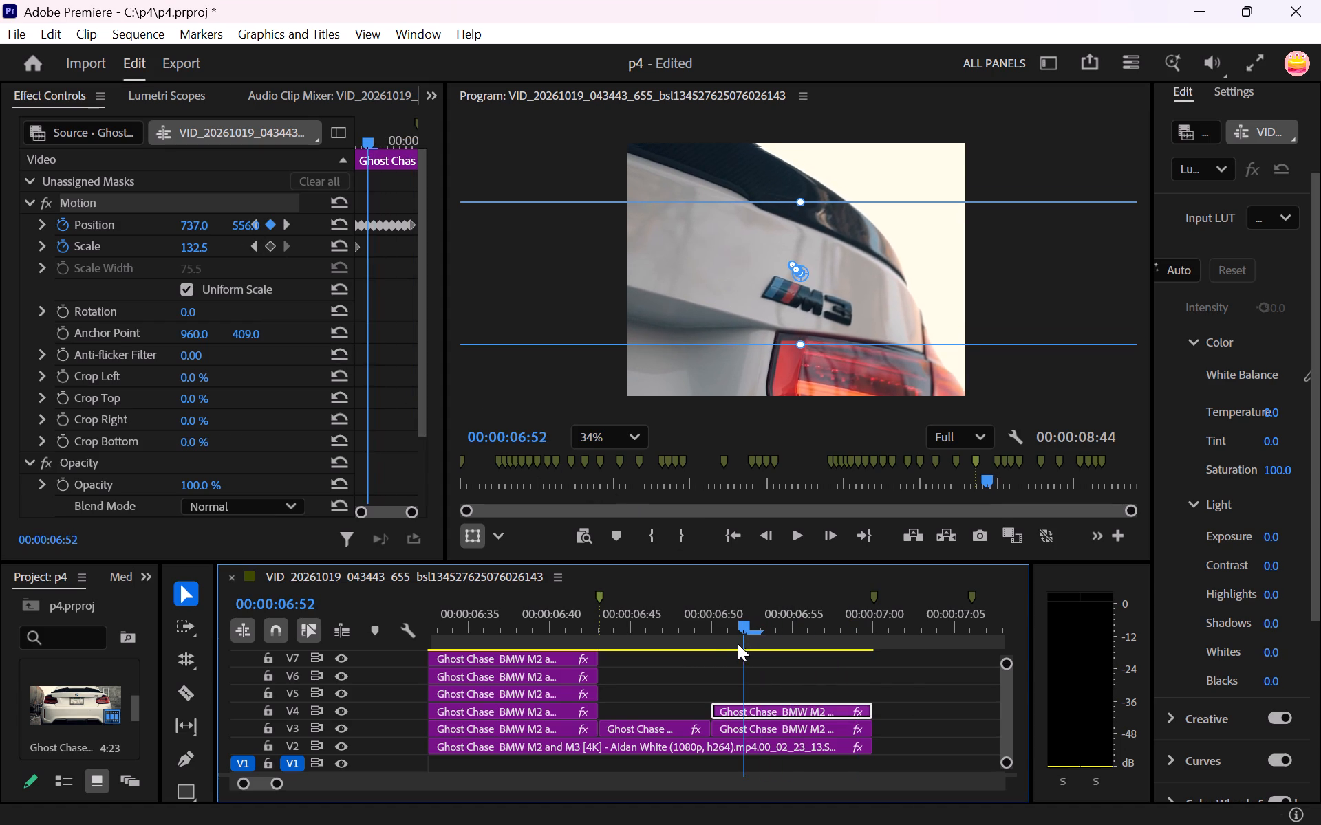
left_click_drag(738, 643, 710, 659)
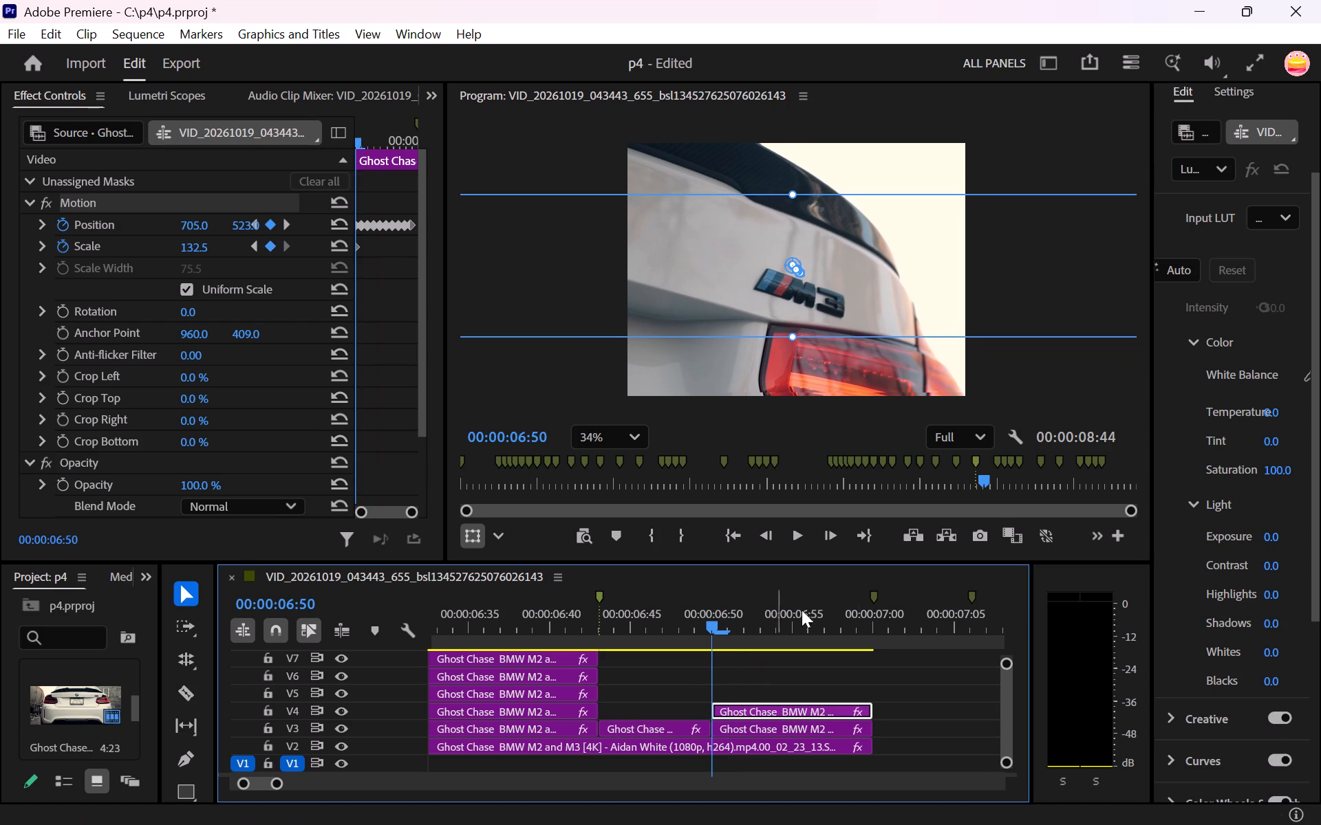
left_click_drag(1150, 243, 1125, 258)
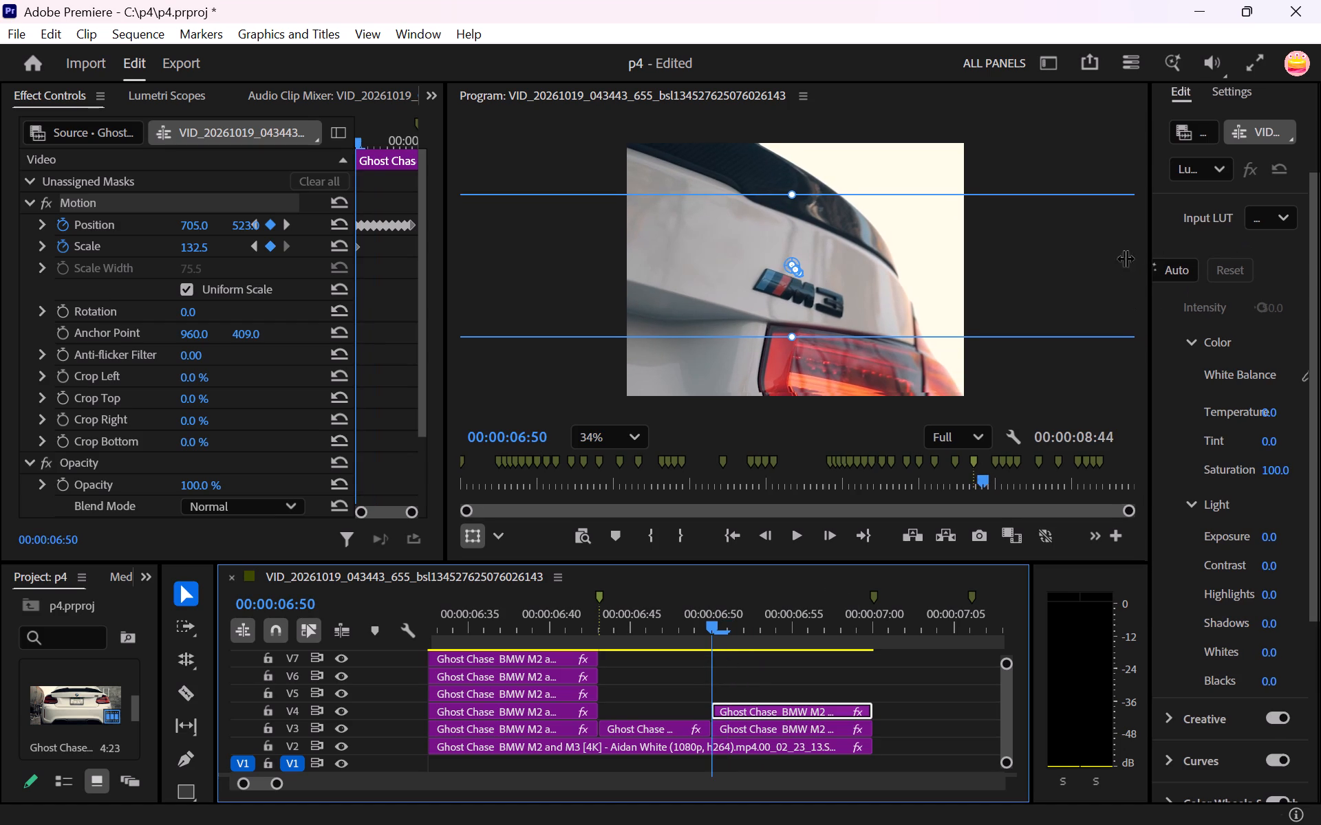
left_click_drag(1125, 258, 1032, 309)
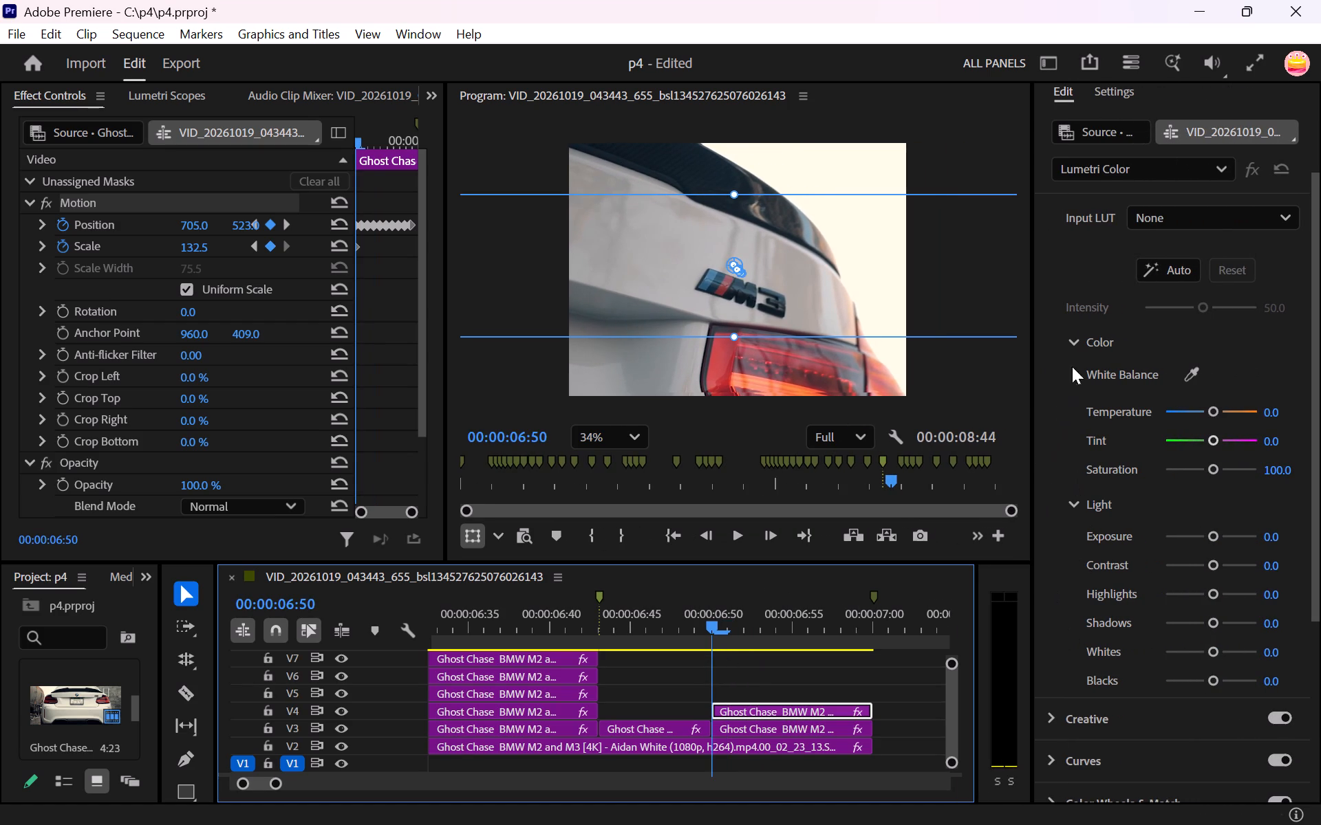
scroll(1080, 324, "up", 4)
left_click(1095, 126)
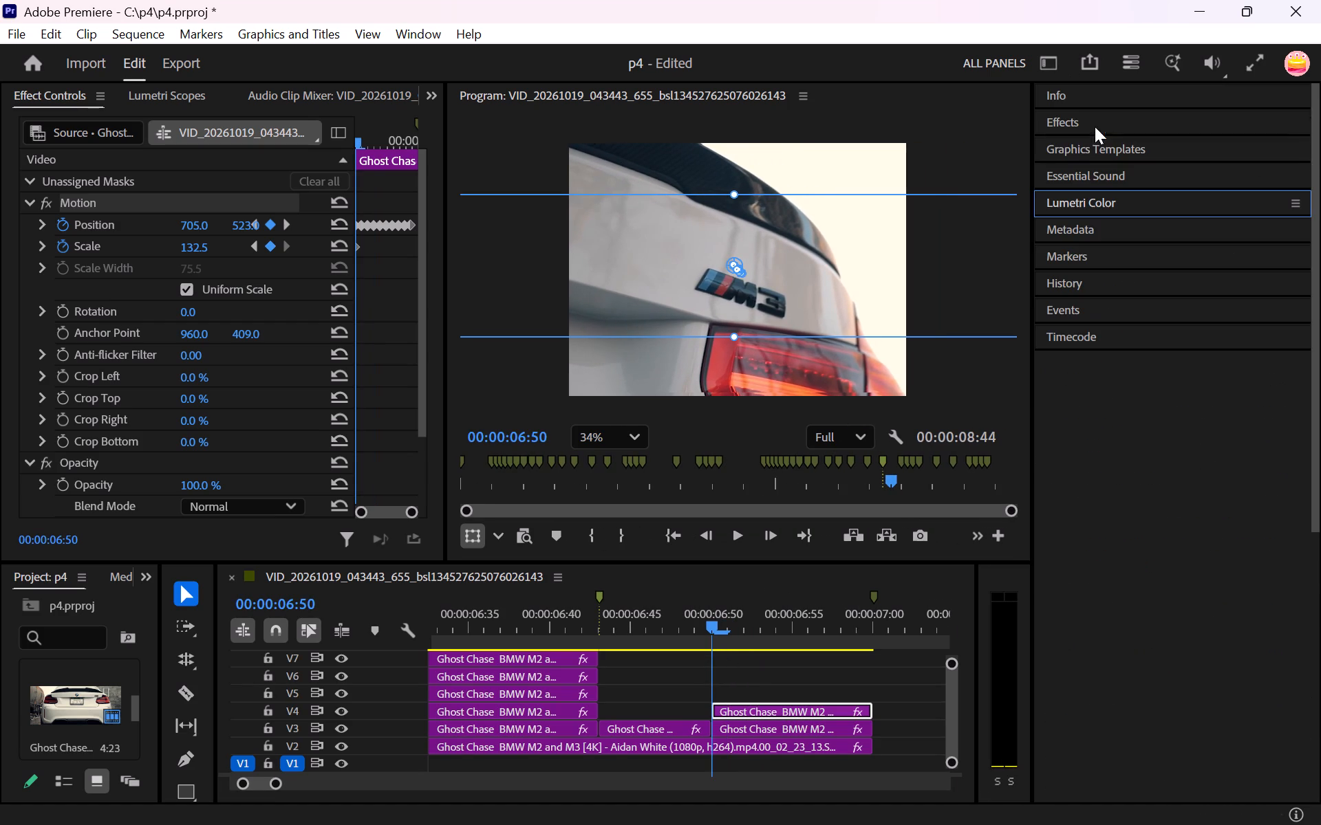
left_click(1084, 123)
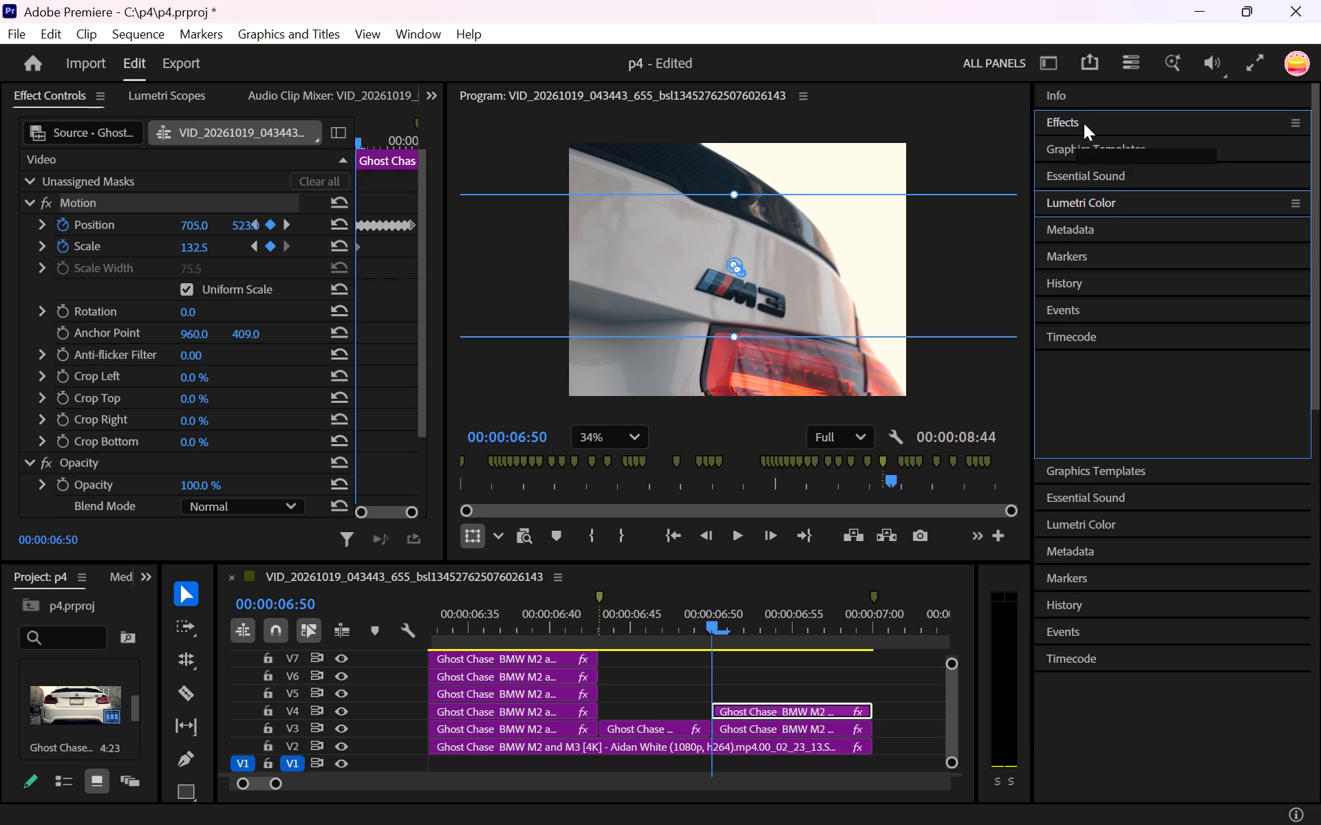
left_click(1062, 318)
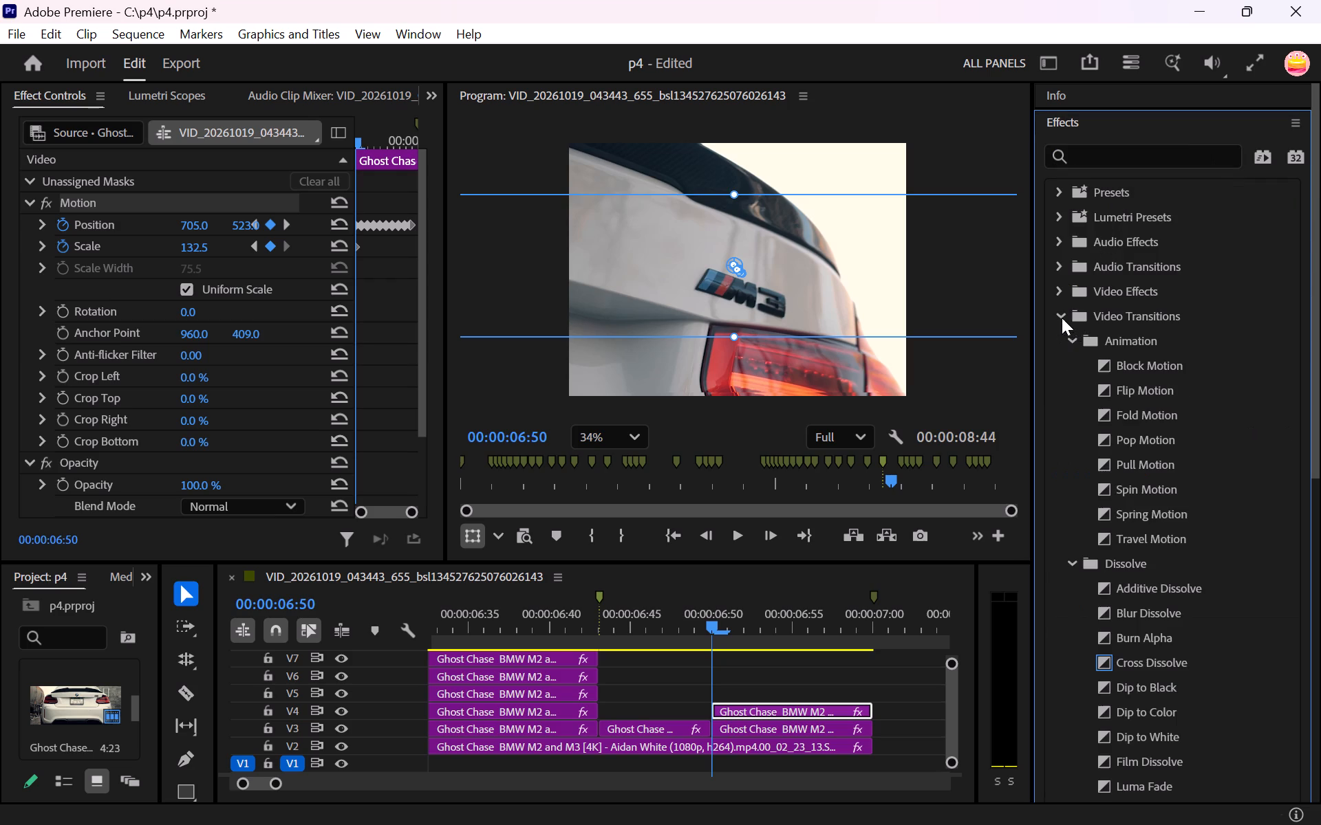
scroll(1172, 623, "down", 5)
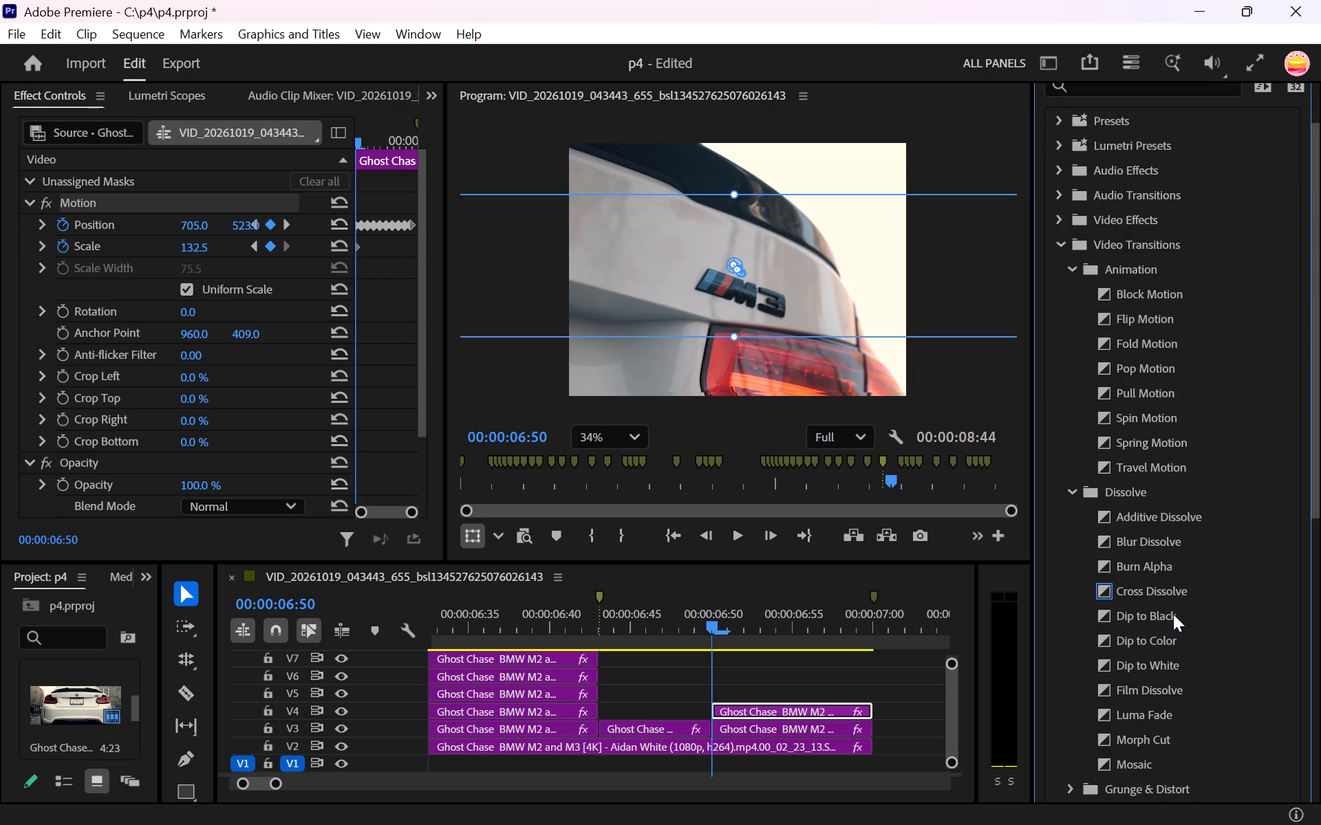
scroll(1173, 614, "down", 7)
left_click(1055, 212)
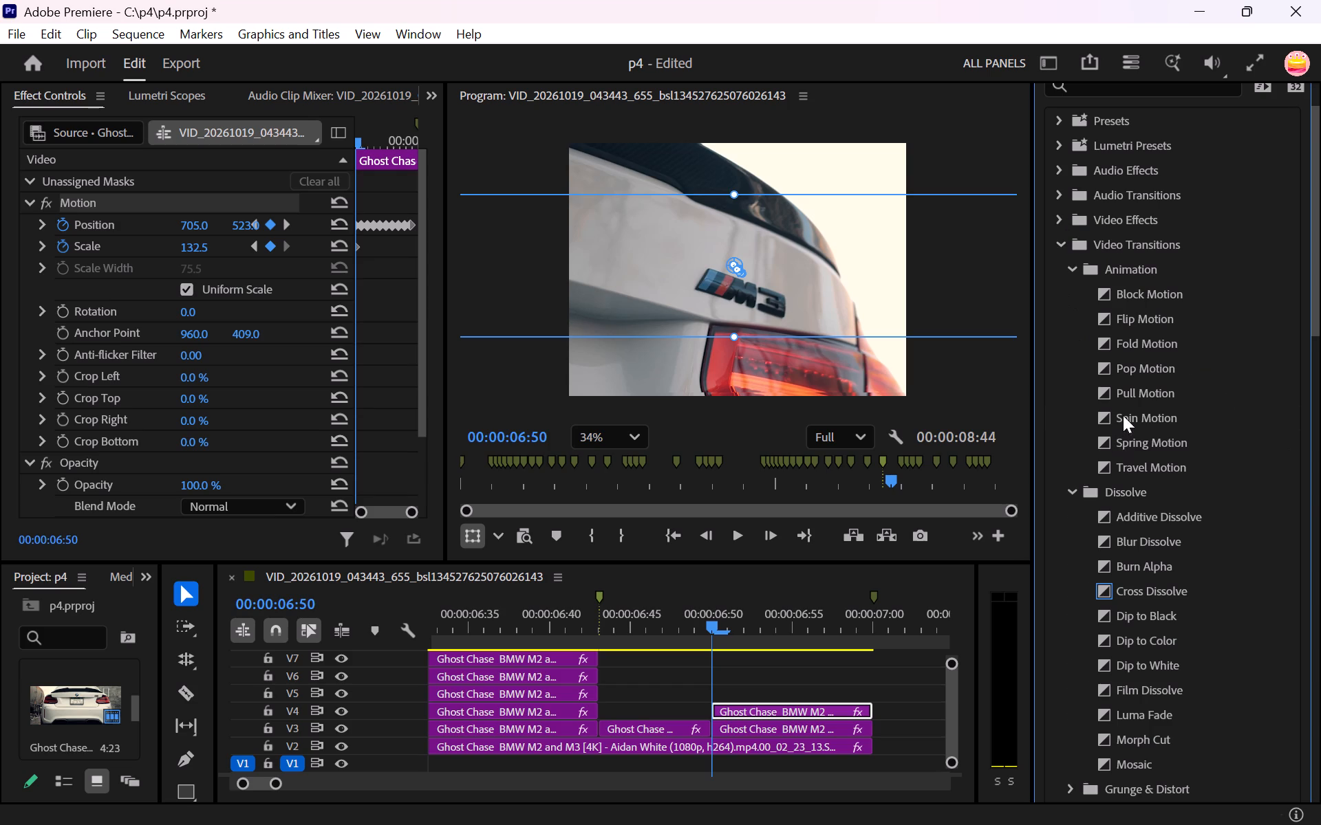
left_click_drag(1123, 415, 780, 707)
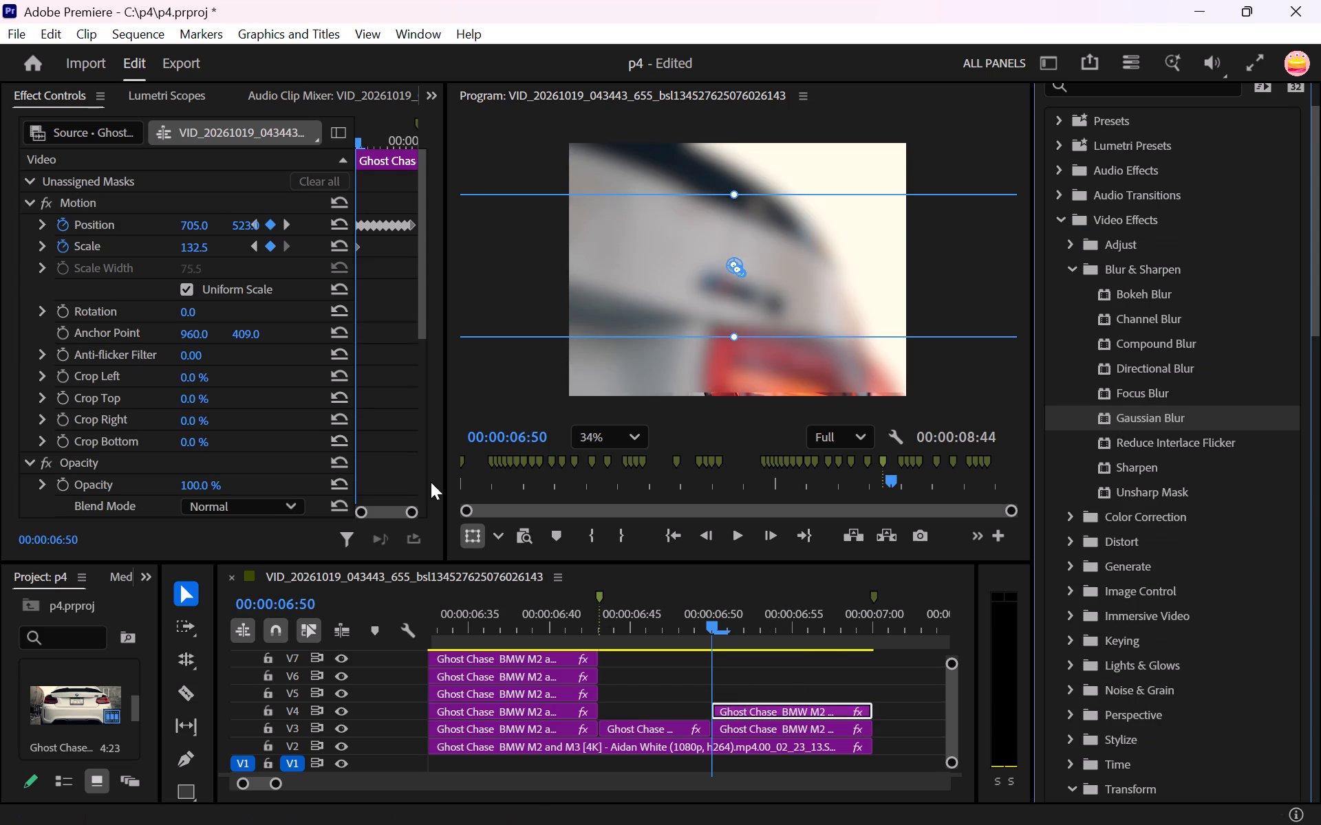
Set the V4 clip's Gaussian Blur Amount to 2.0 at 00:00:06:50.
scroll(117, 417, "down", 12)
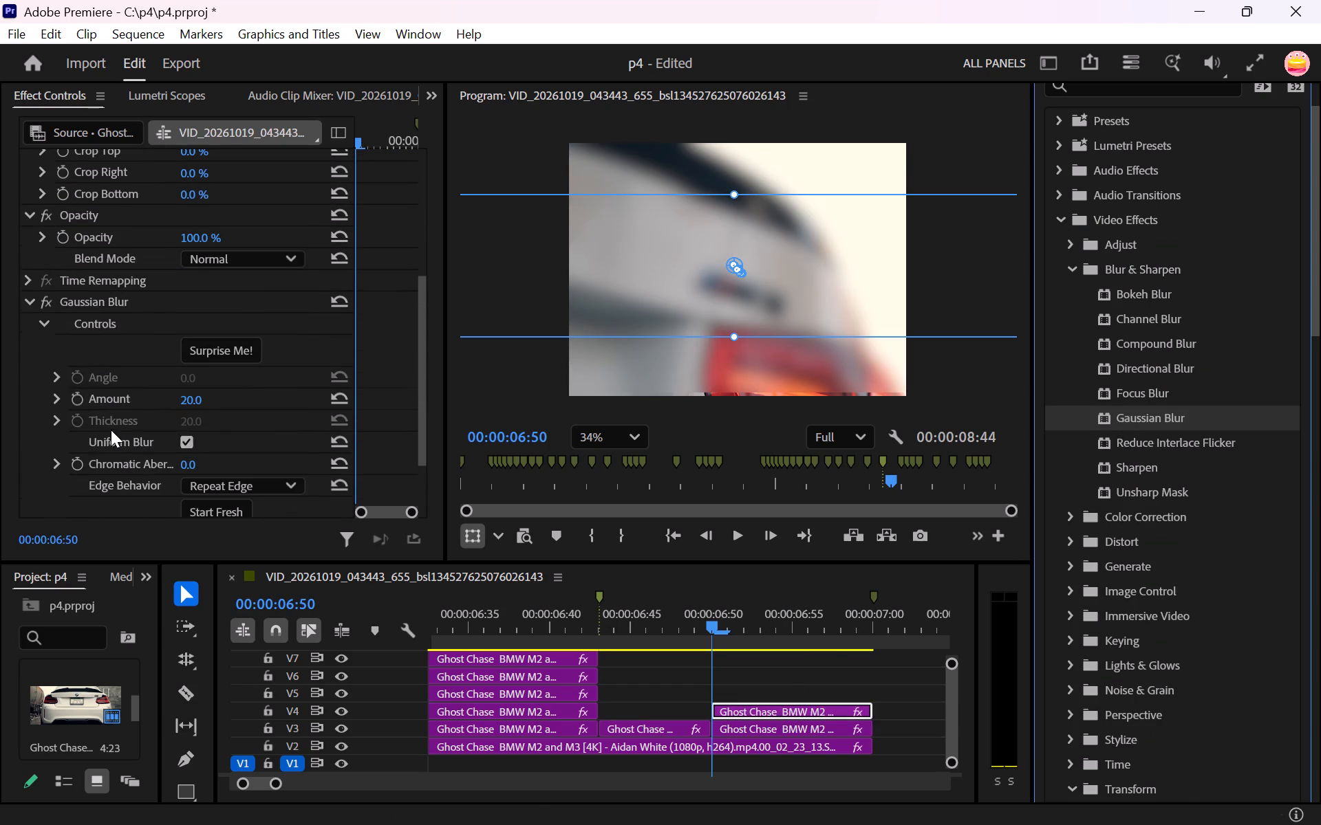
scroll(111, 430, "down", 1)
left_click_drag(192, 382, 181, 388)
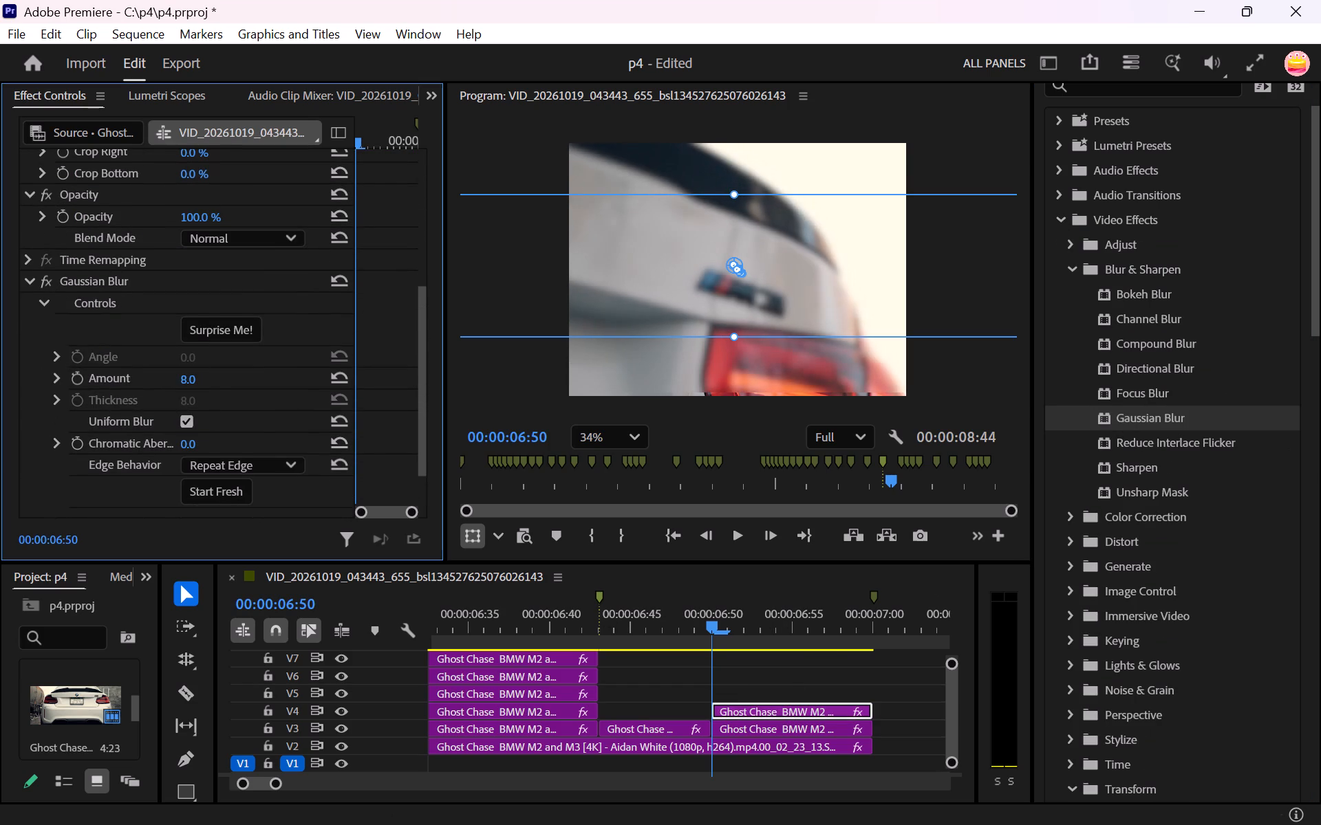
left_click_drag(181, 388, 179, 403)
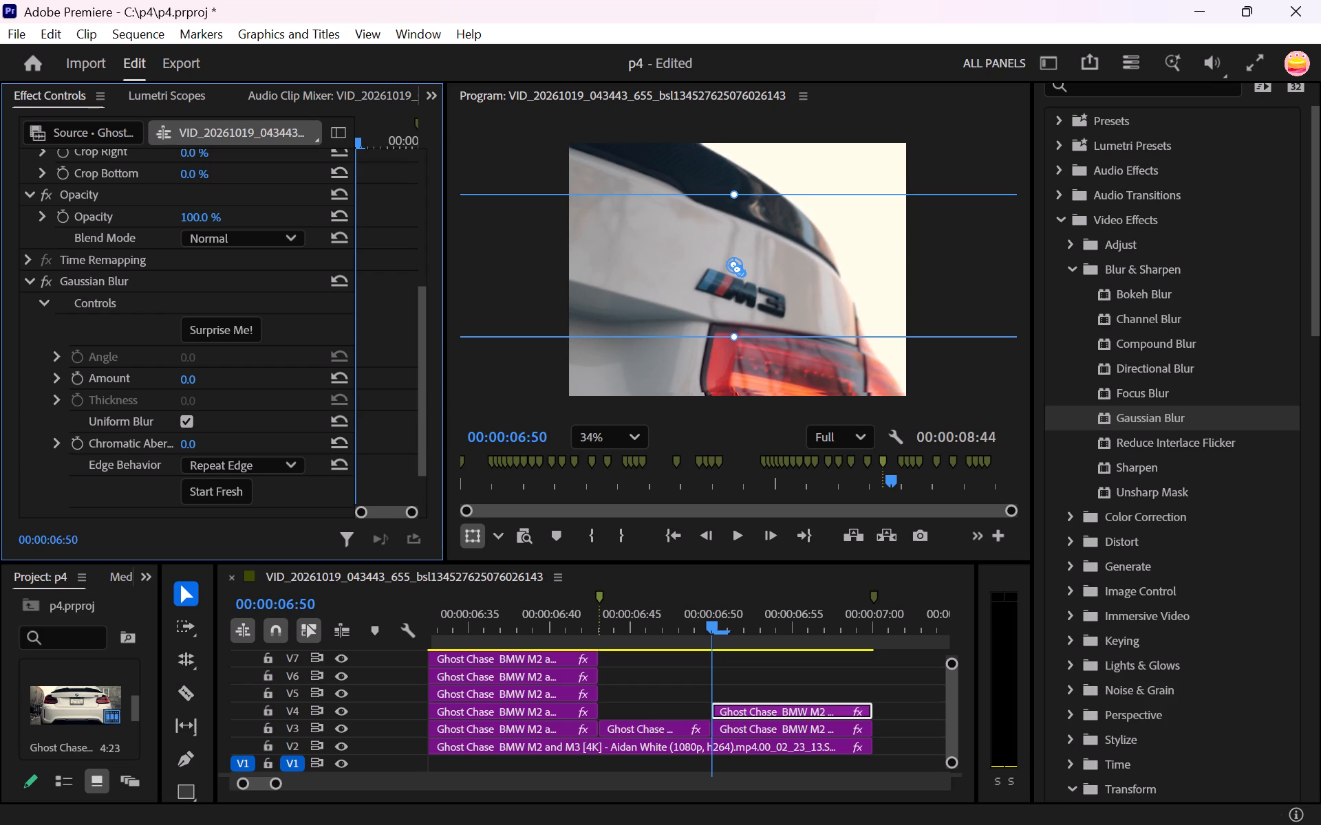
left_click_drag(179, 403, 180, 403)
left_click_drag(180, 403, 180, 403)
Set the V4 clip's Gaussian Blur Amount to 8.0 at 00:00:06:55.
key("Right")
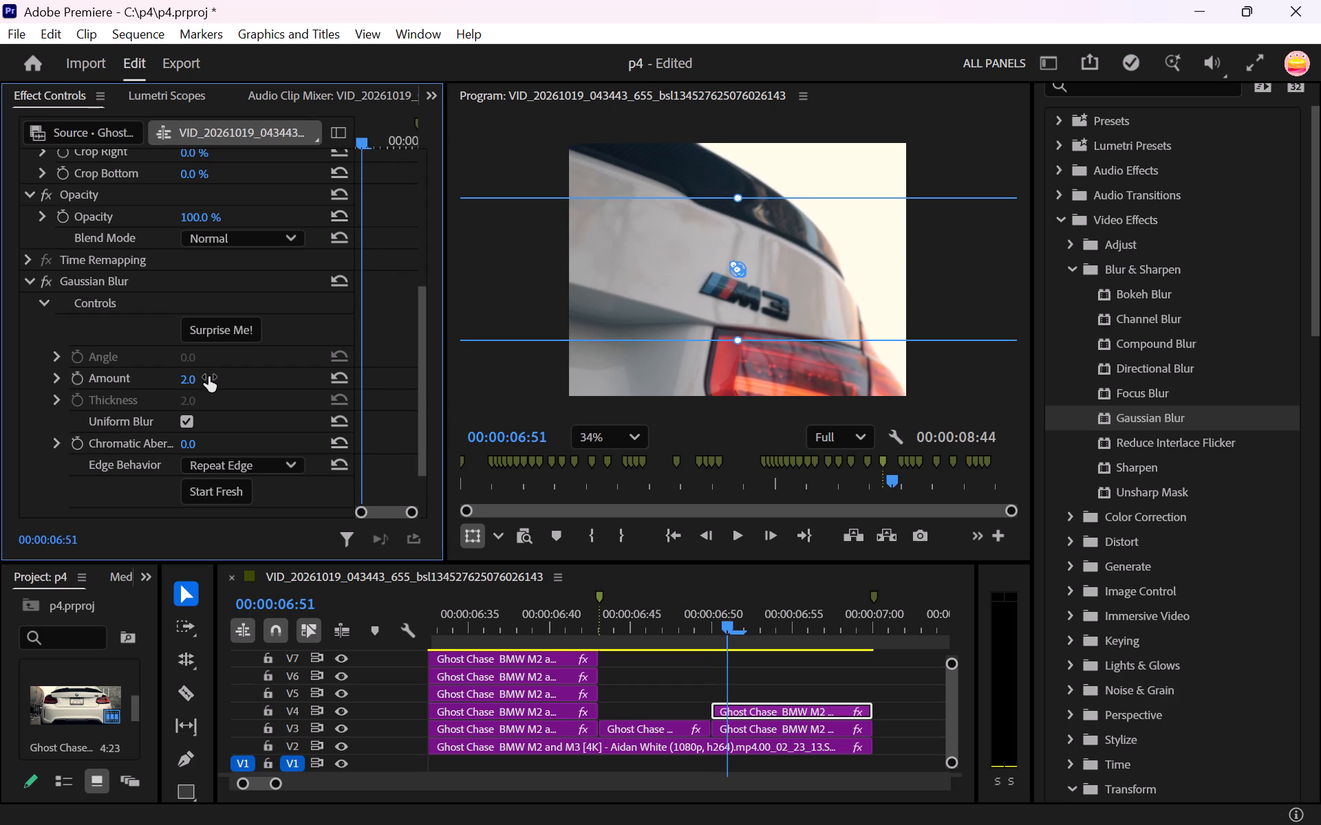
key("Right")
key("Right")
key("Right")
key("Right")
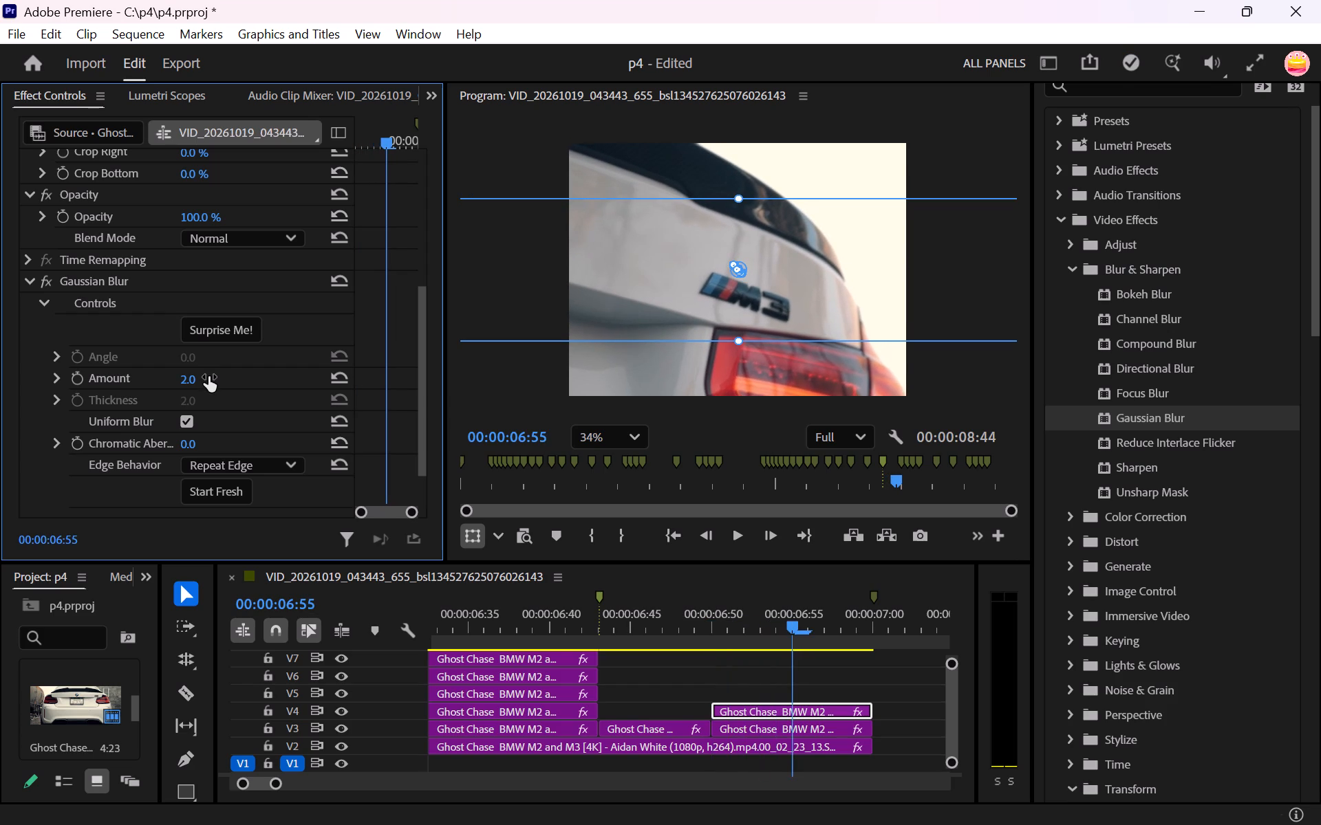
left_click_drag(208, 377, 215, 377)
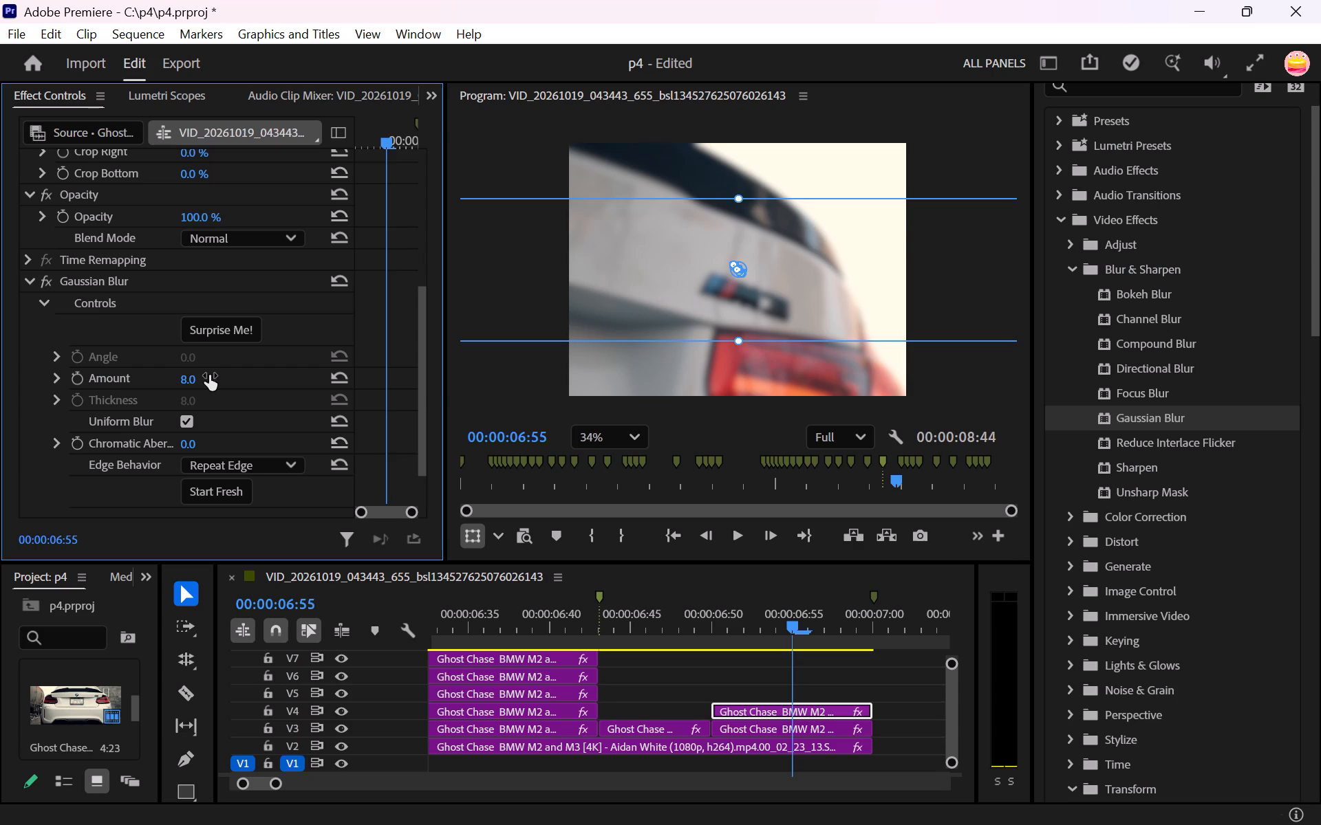
Set the V4 clip's Gaussian Blur Amount to 1.0 at its last frame, 00:00:06:59.
key("Right")
key("Right")
key("Right")
key("Right")
key("Right")
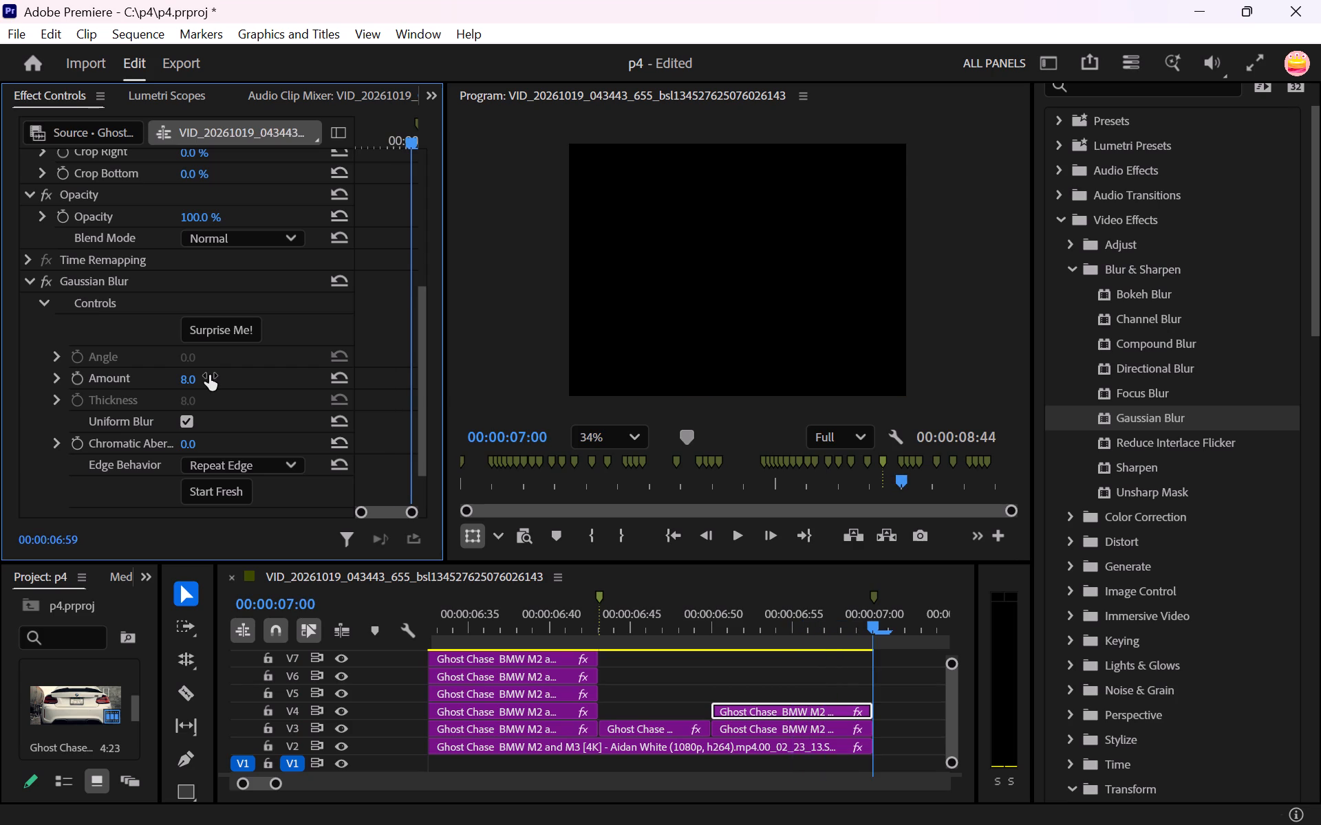
key("Left")
left_click_drag(209, 375, 214, 383)
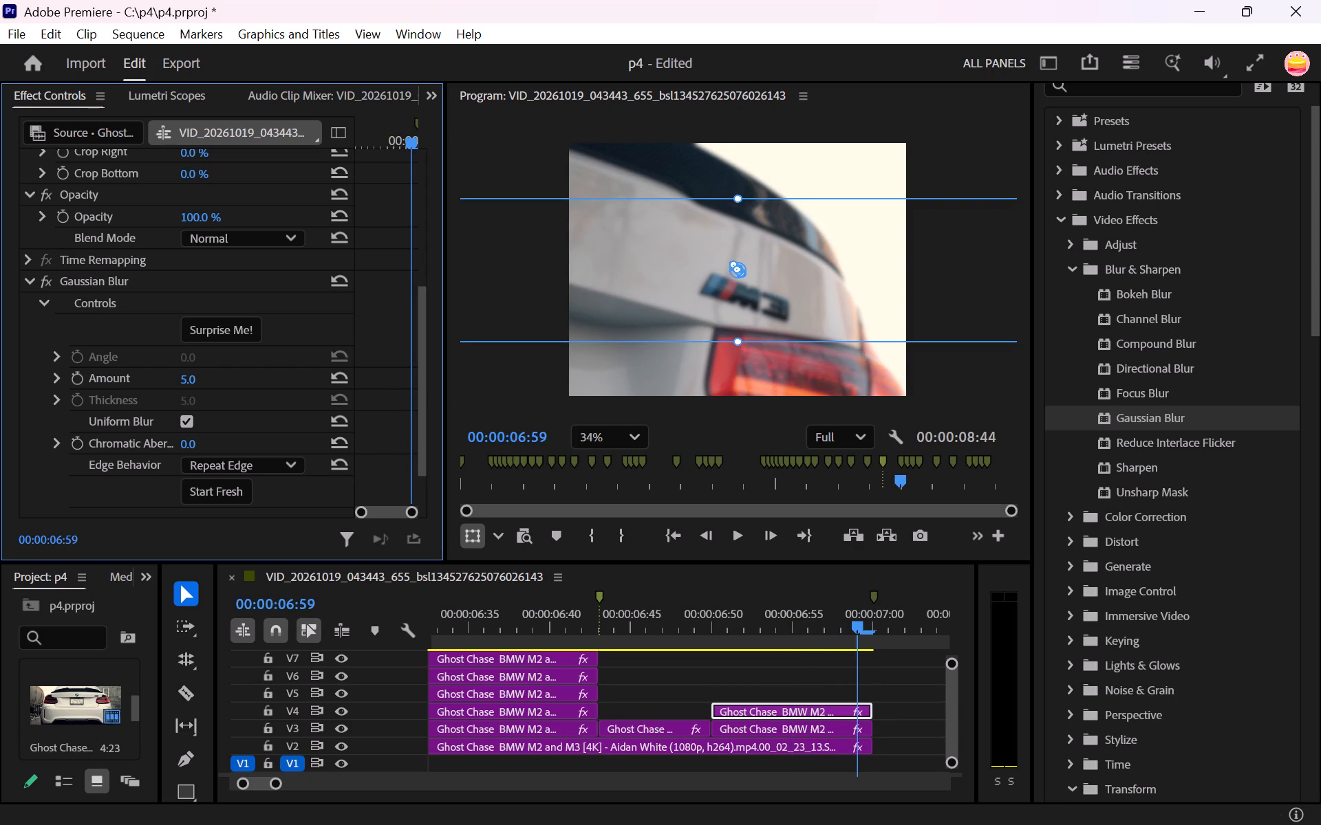
left_click_drag(214, 383, 213, 386)
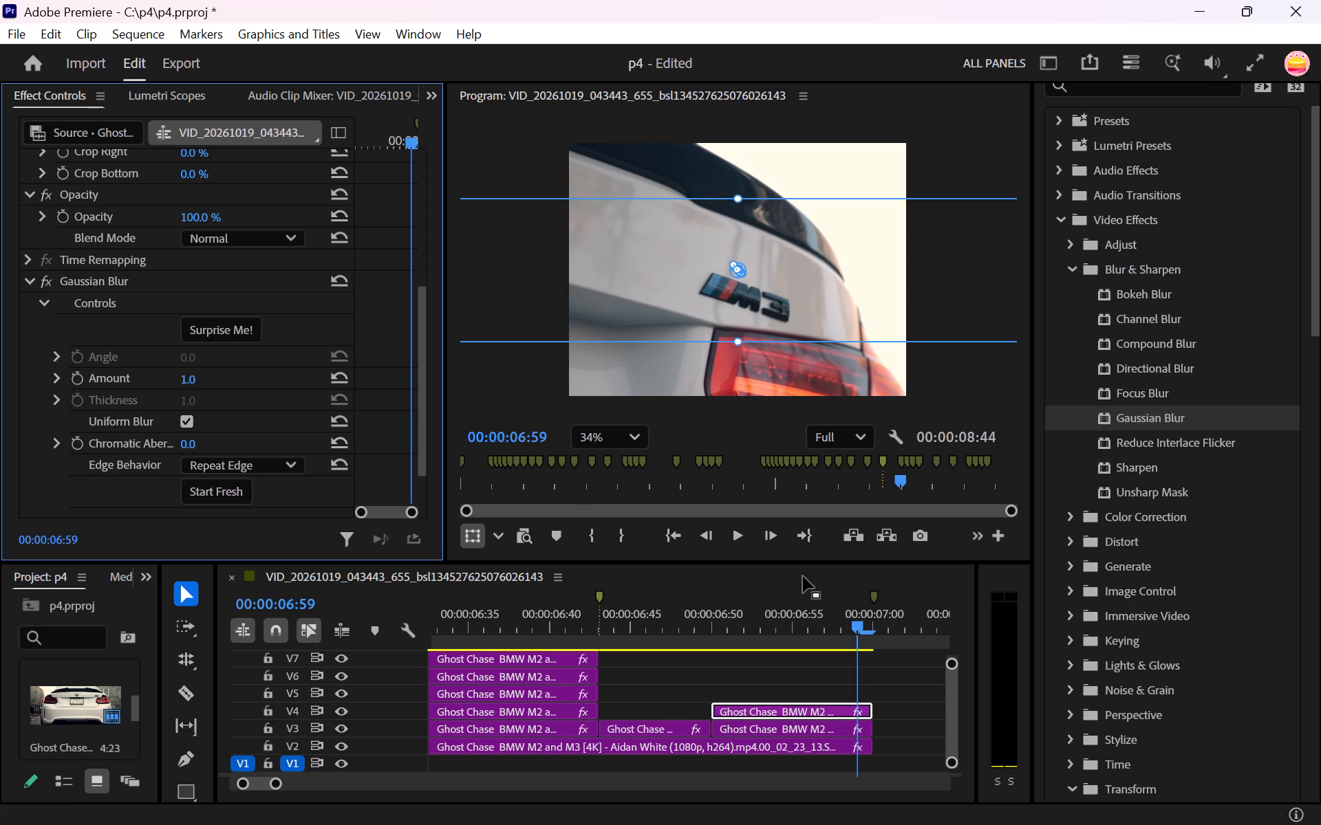
Apply the Transform video effect to the V4 M3 rear-badge clip.
scroll(1151, 582, "down", 8)
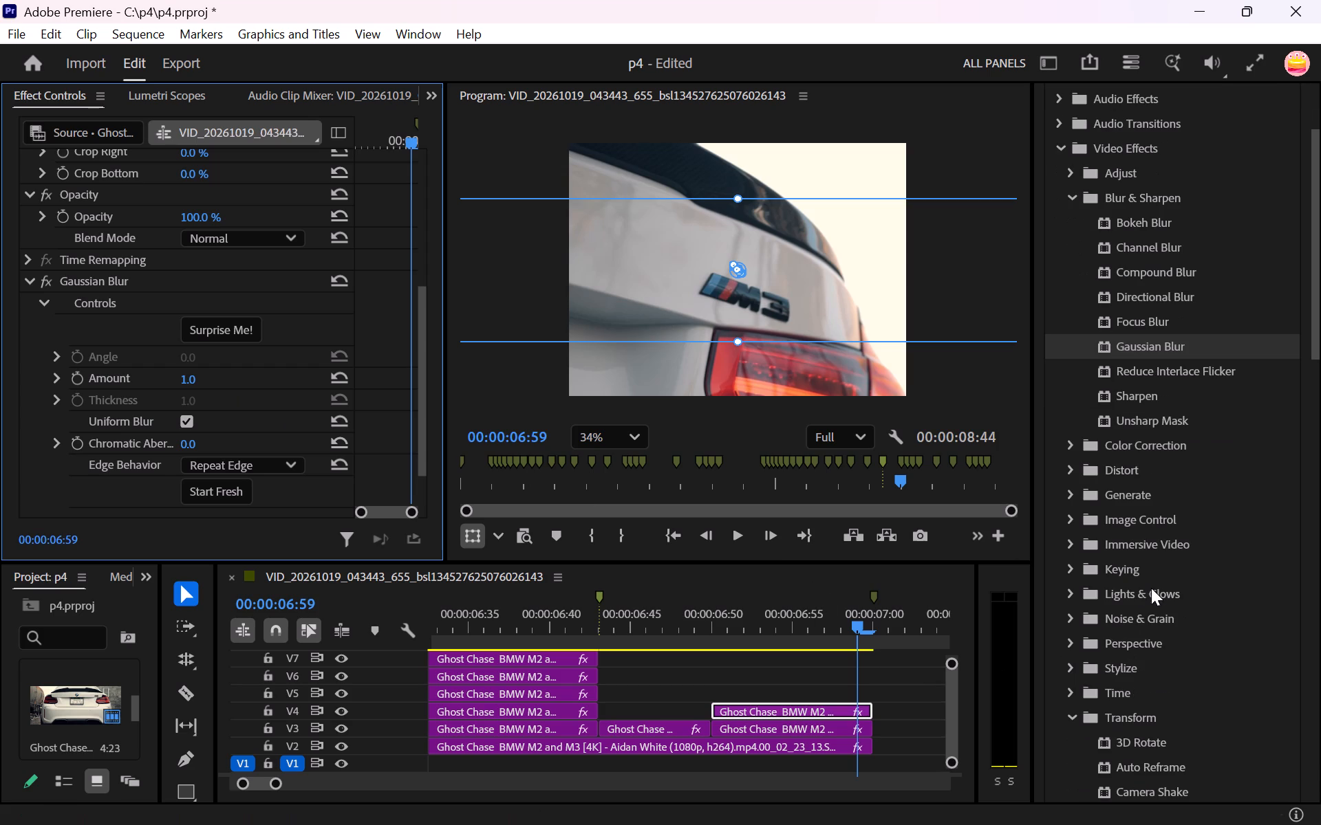
scroll(1151, 588, "down", 2)
left_click_drag(1314, 350, 1314, 375)
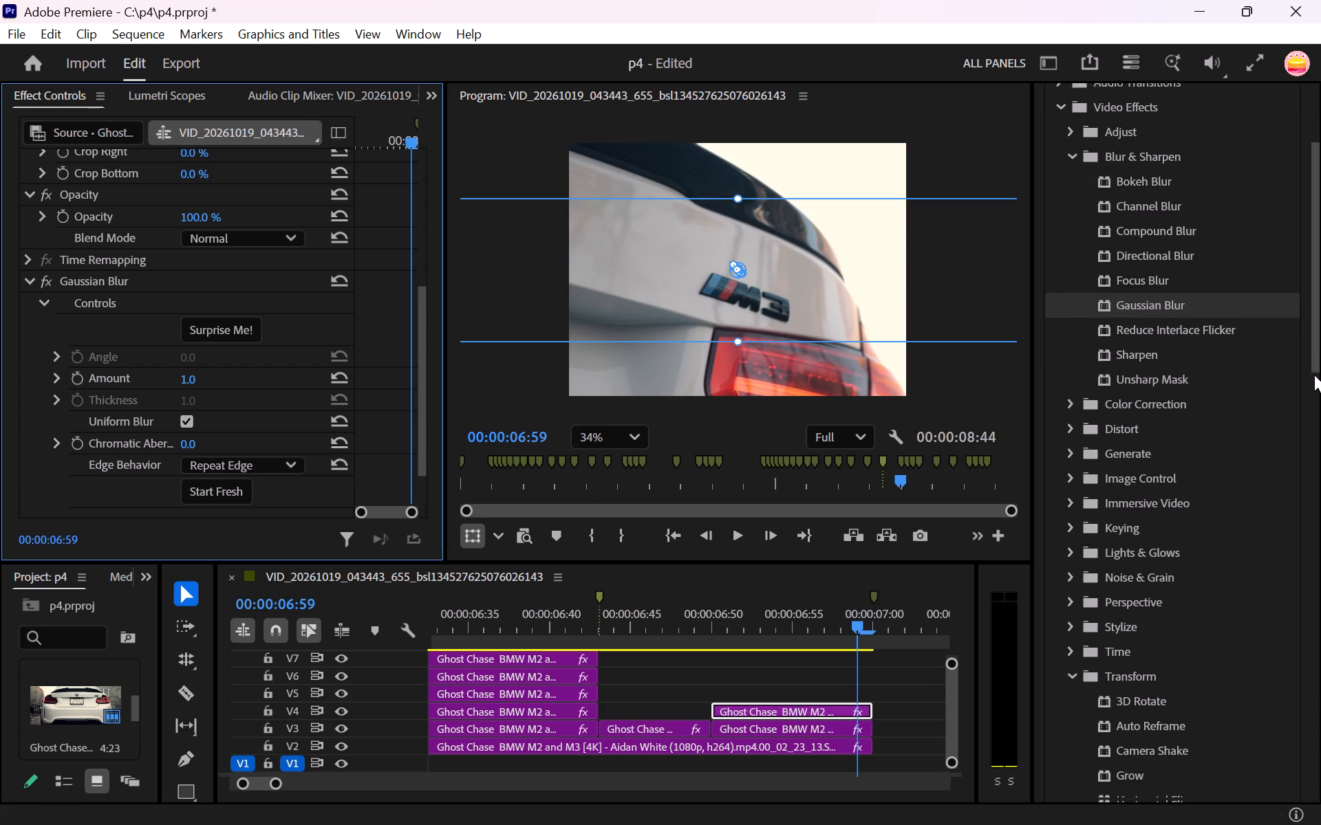
left_click_drag(1314, 375, 1320, 439)
left_click_drag(1177, 712, 1010, 737)
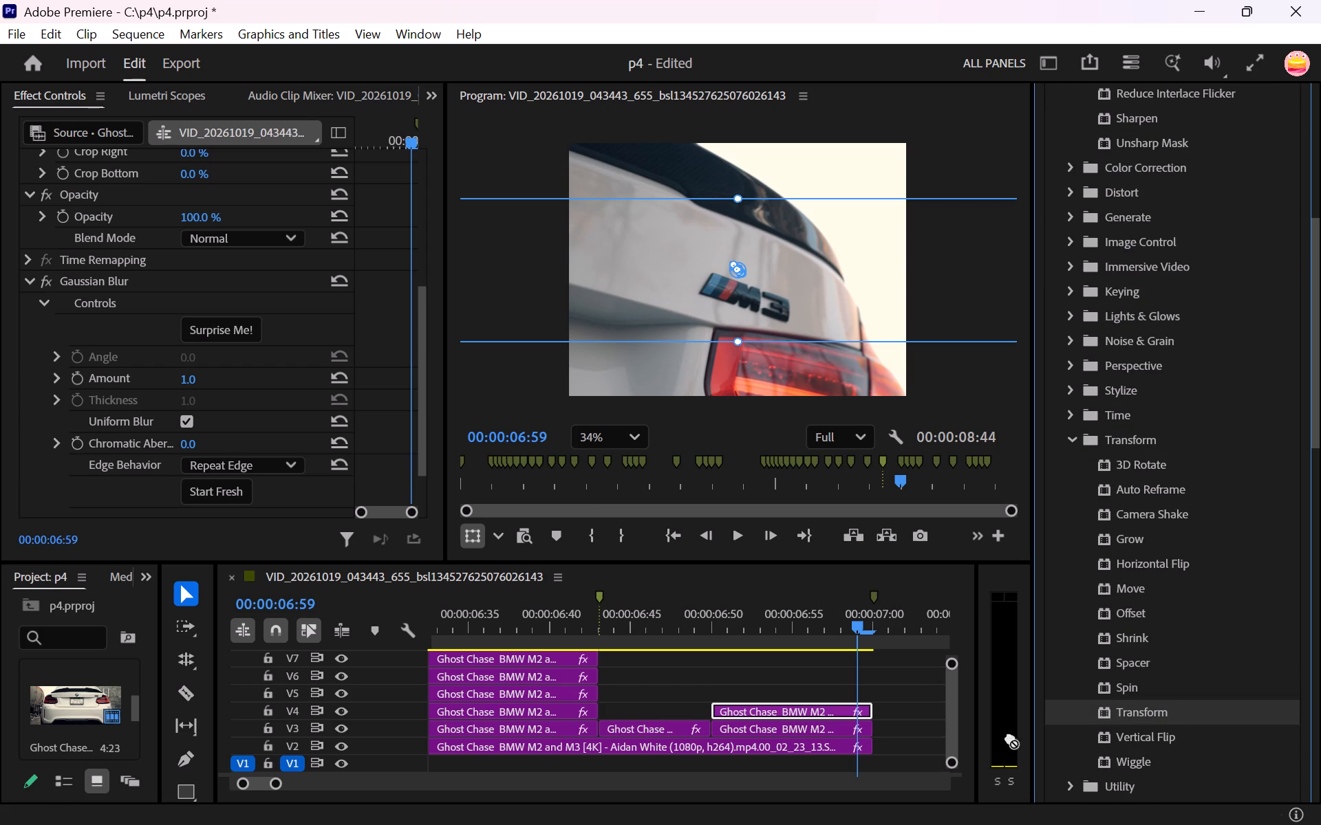
left_click_drag(1010, 737, 815, 714)
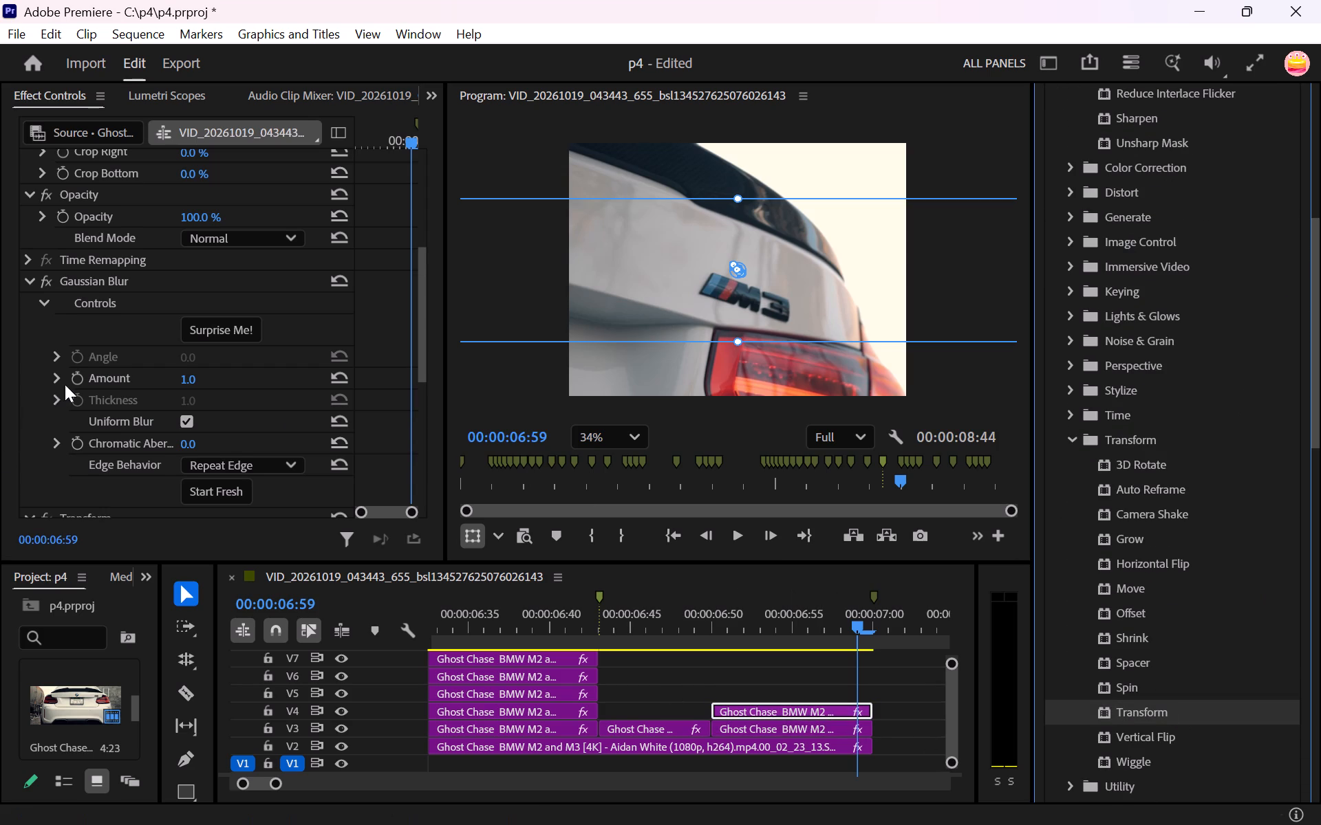
Set the Shutter Angle of the V4 clip's Transform effect to 360.
scroll(65, 384, "down", 6)
scroll(164, 406, "down", 4)
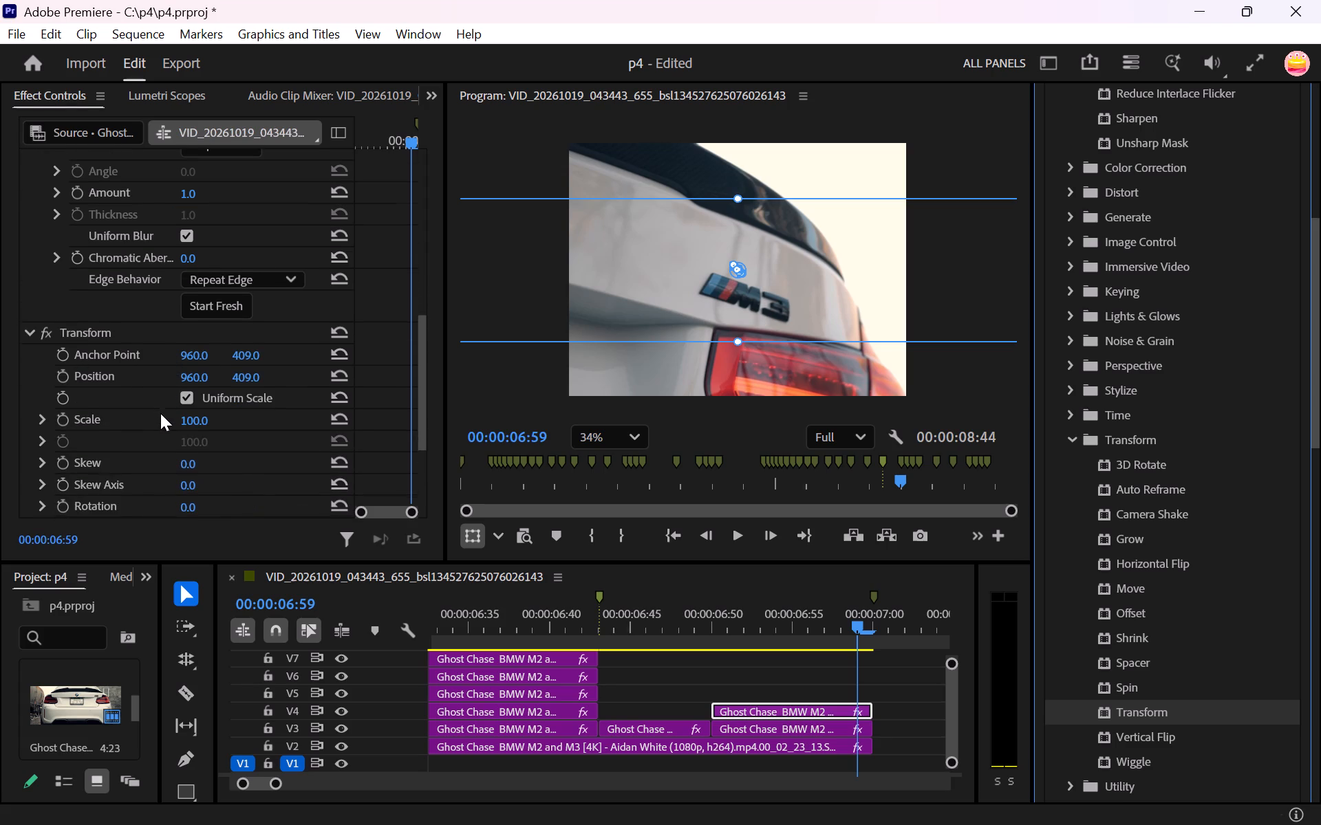
scroll(160, 415, "down", 6)
left_click_drag(189, 425, 325, 431)
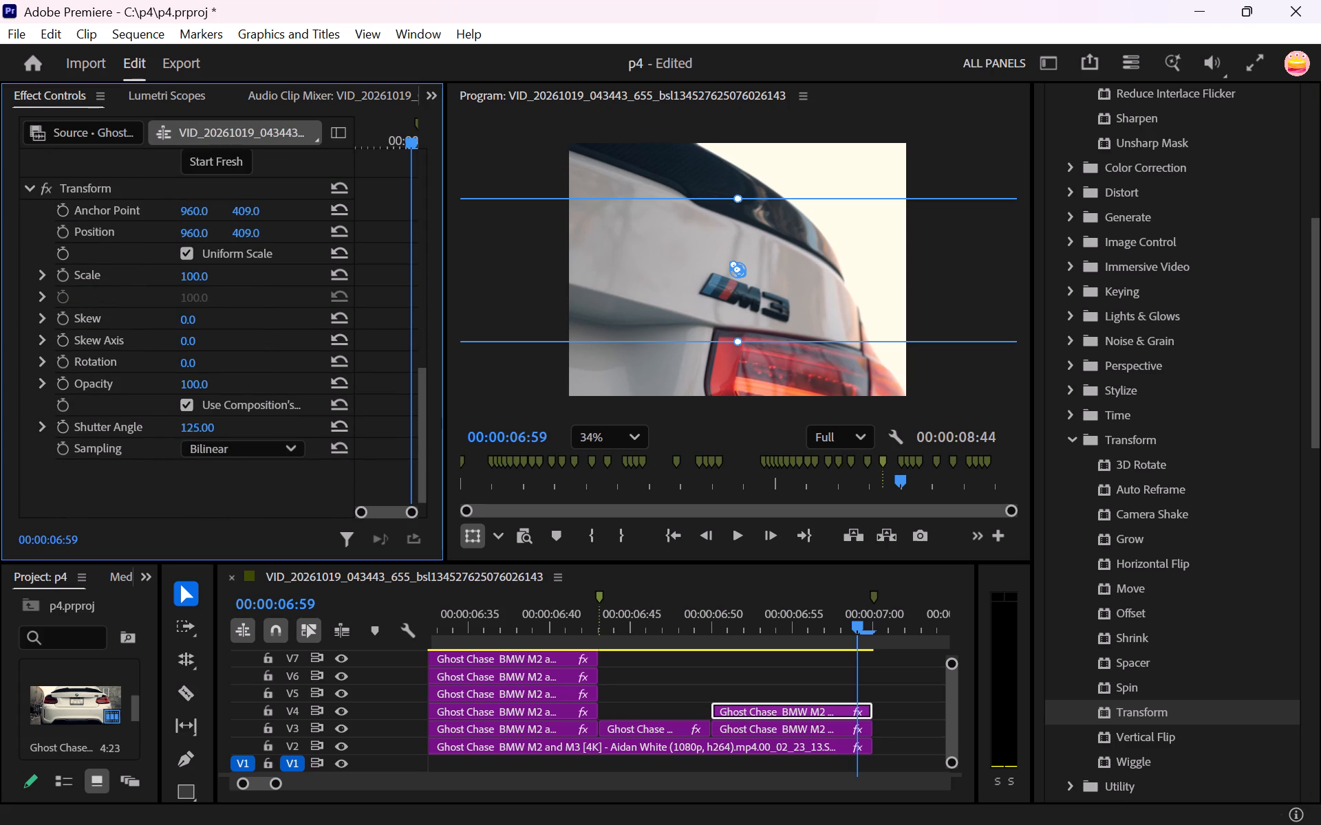
left_click_drag(325, 431, 647, 458)
left_click_drag(647, 458, 651, 458)
Play the sequence from 00:00:00:00 past its last clip to review the whole edit.
left_click_drag(835, 624, 832, 624)
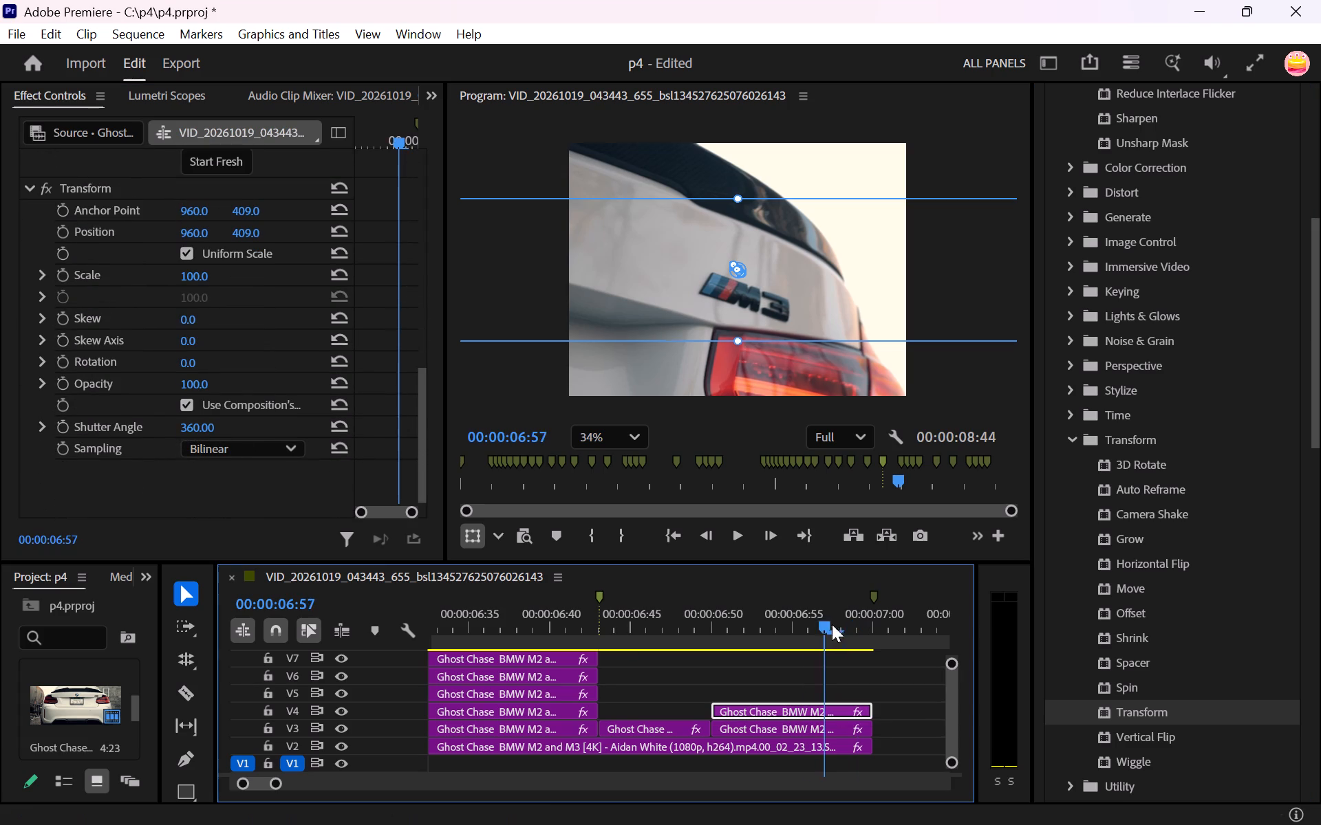
left_click_drag(832, 624, 49, 683)
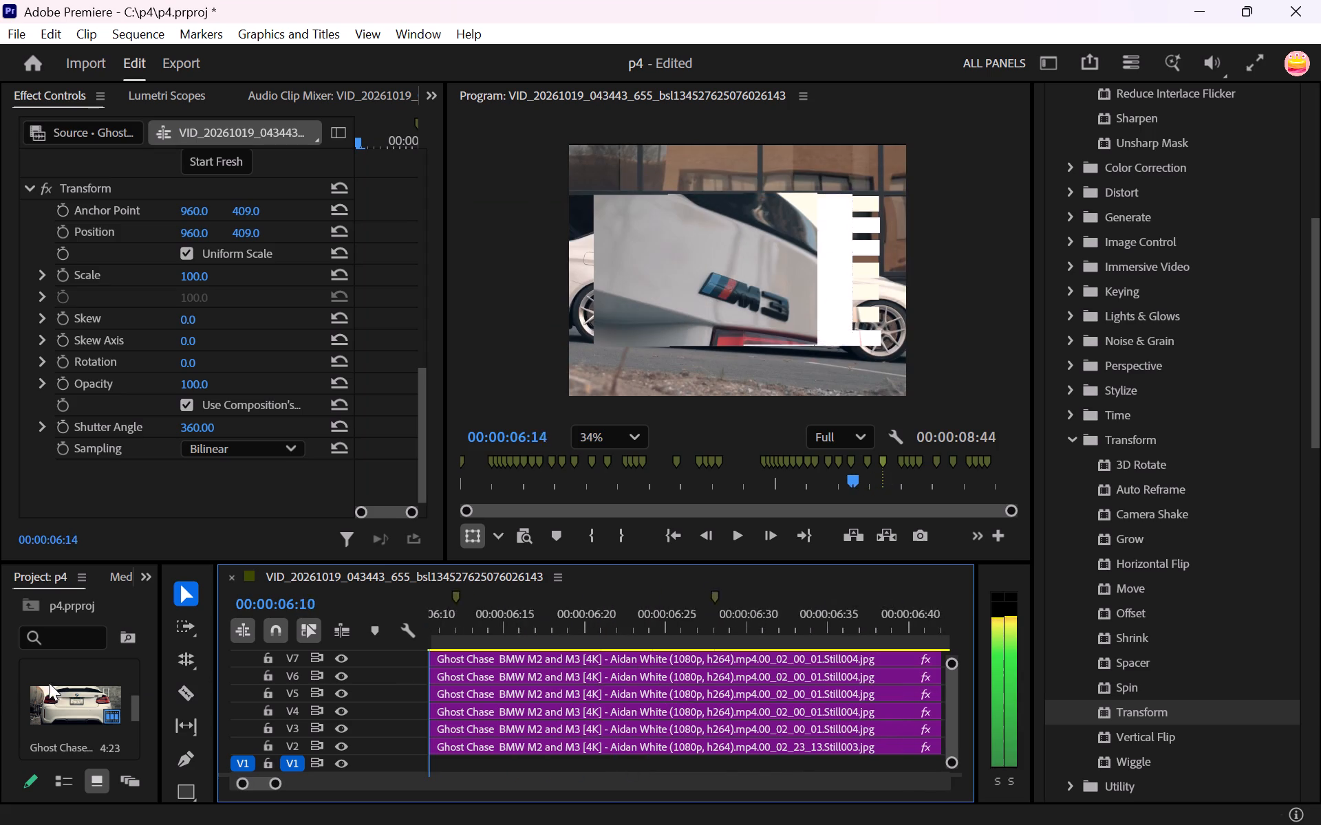
left_click_drag(49, 683, 0, 685)
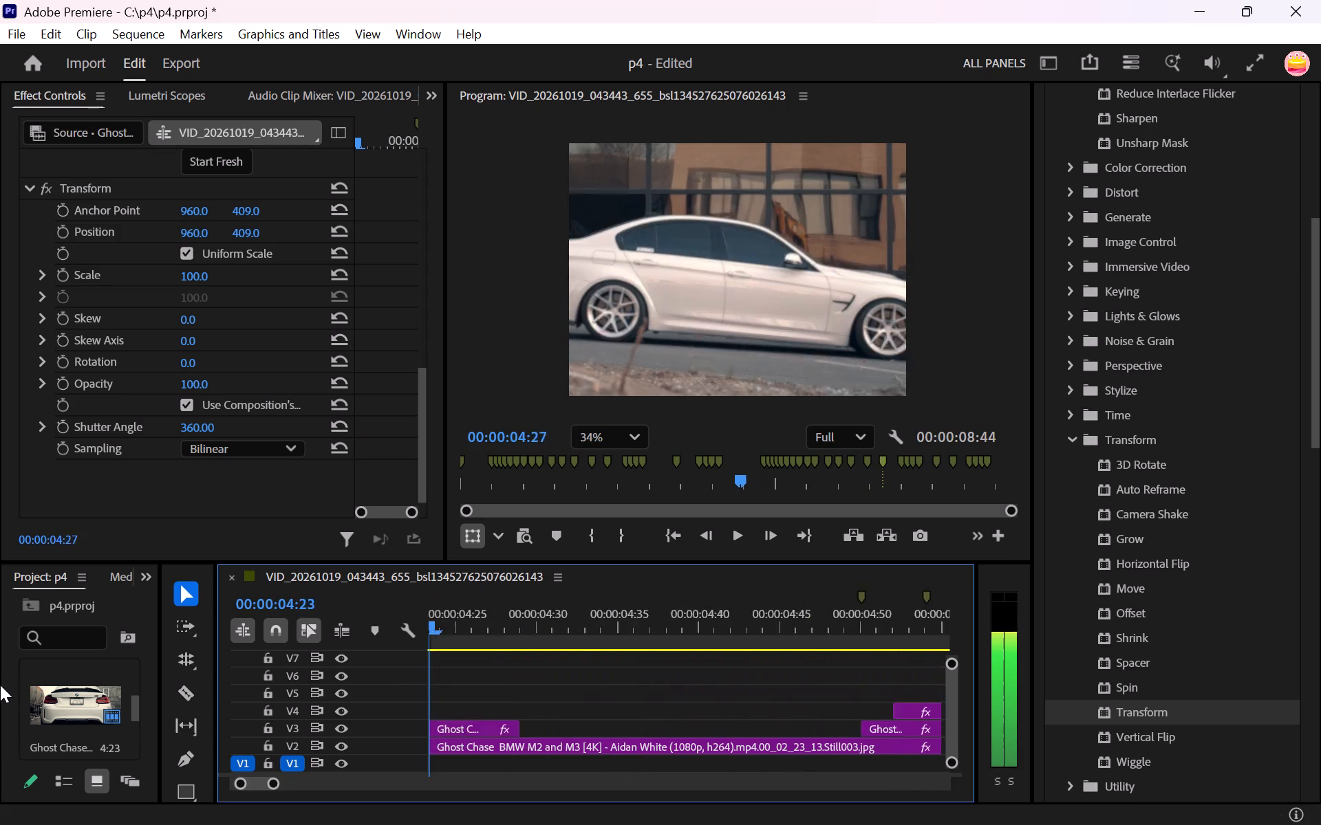
left_click_drag(0, 685, 0, 707)
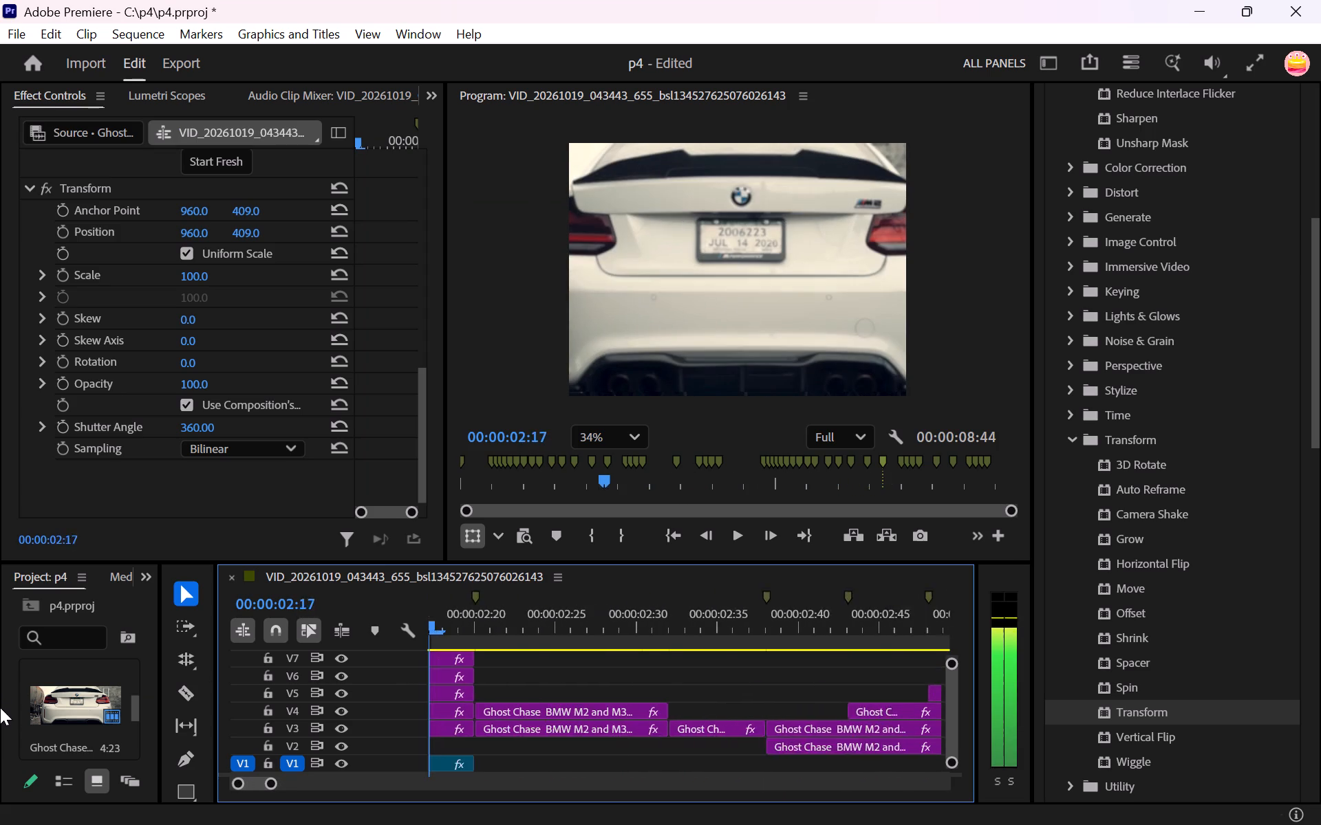
left_click_drag(0, 707, 2, 731)
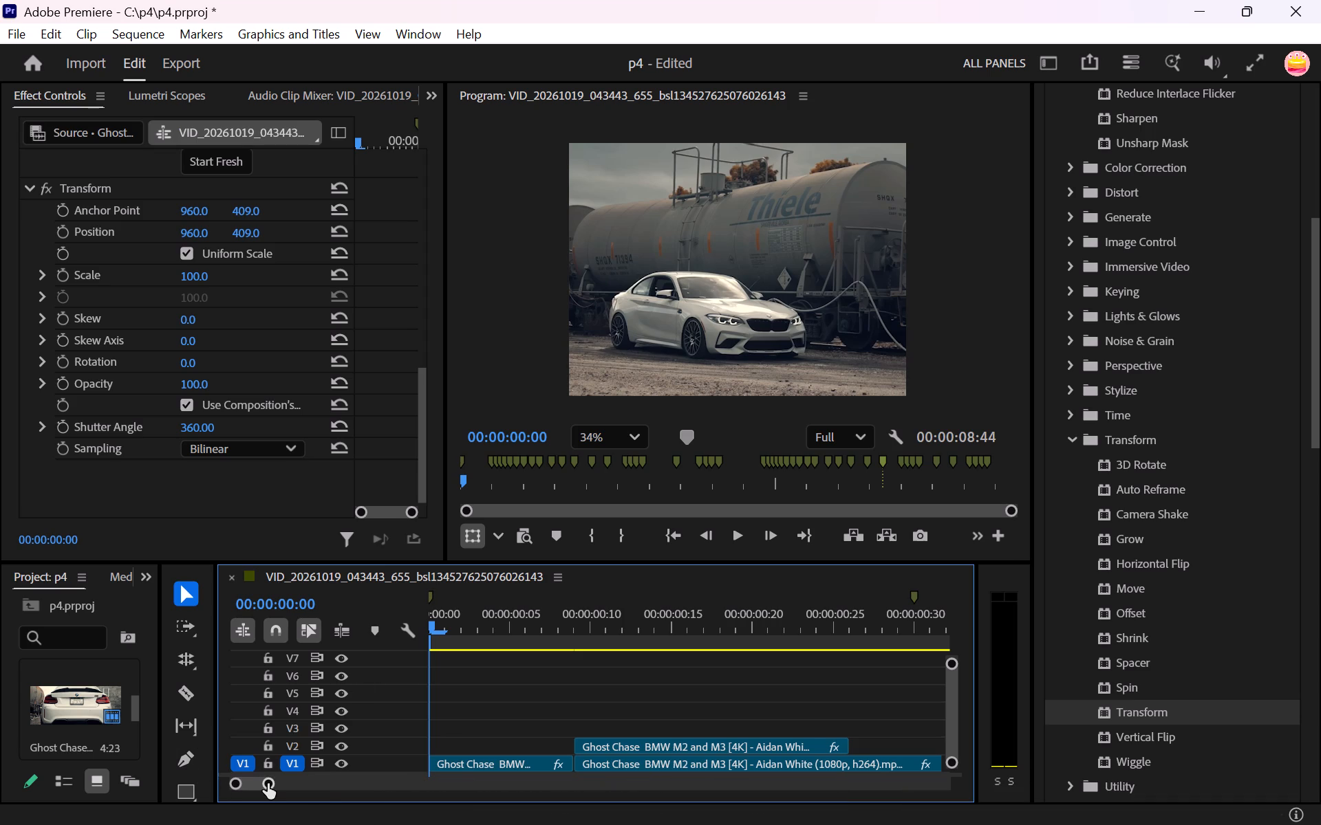
left_click_drag(268, 784, 387, 808)
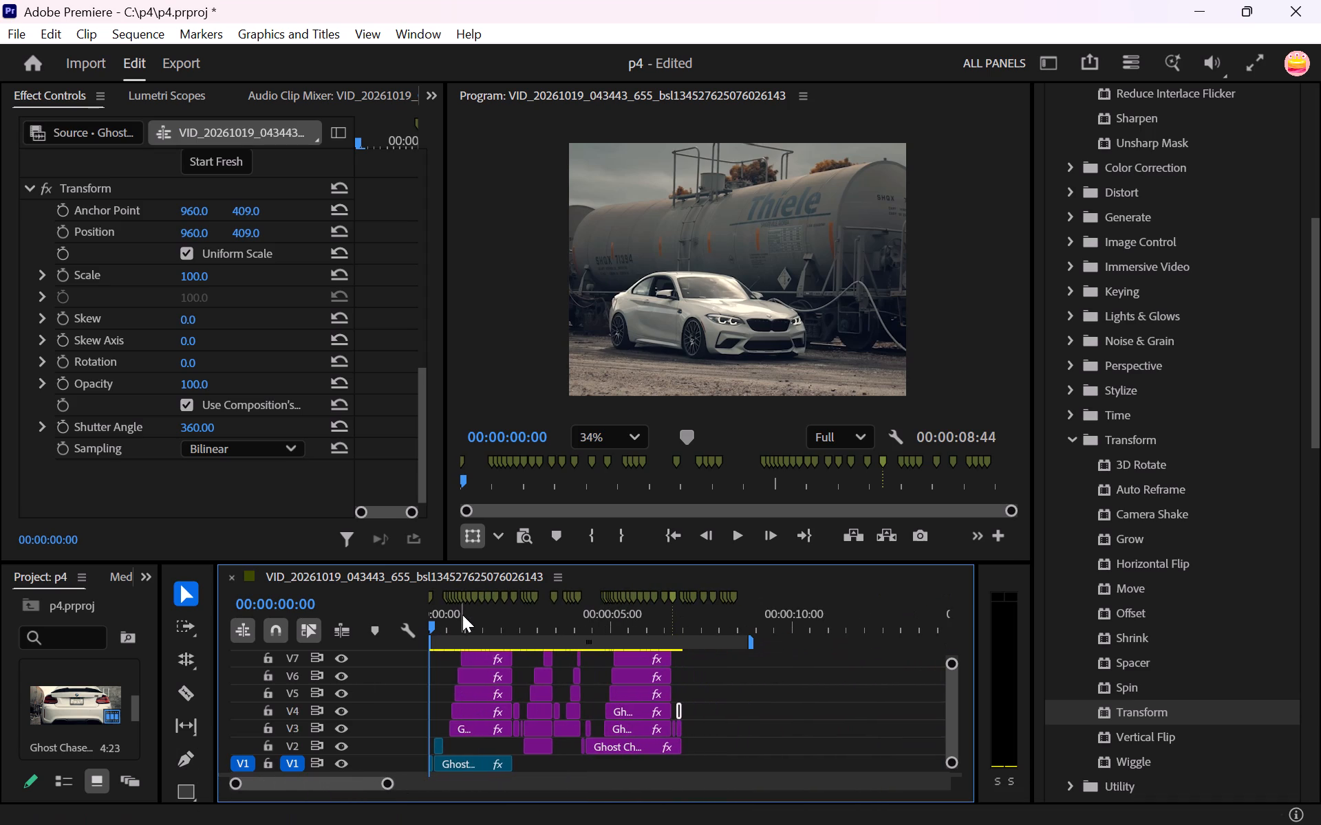
left_click_drag(462, 613, 384, 628)
key("space")
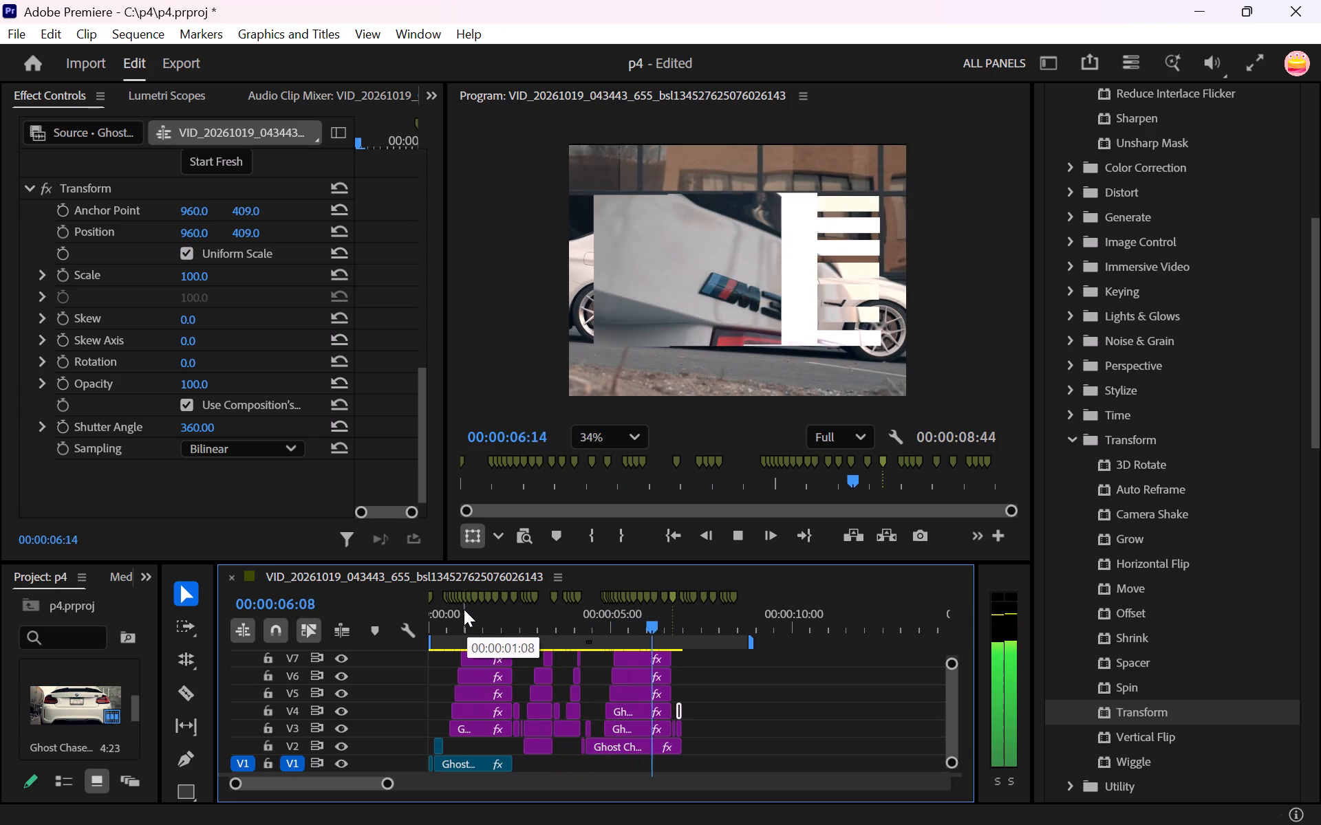
key("space")
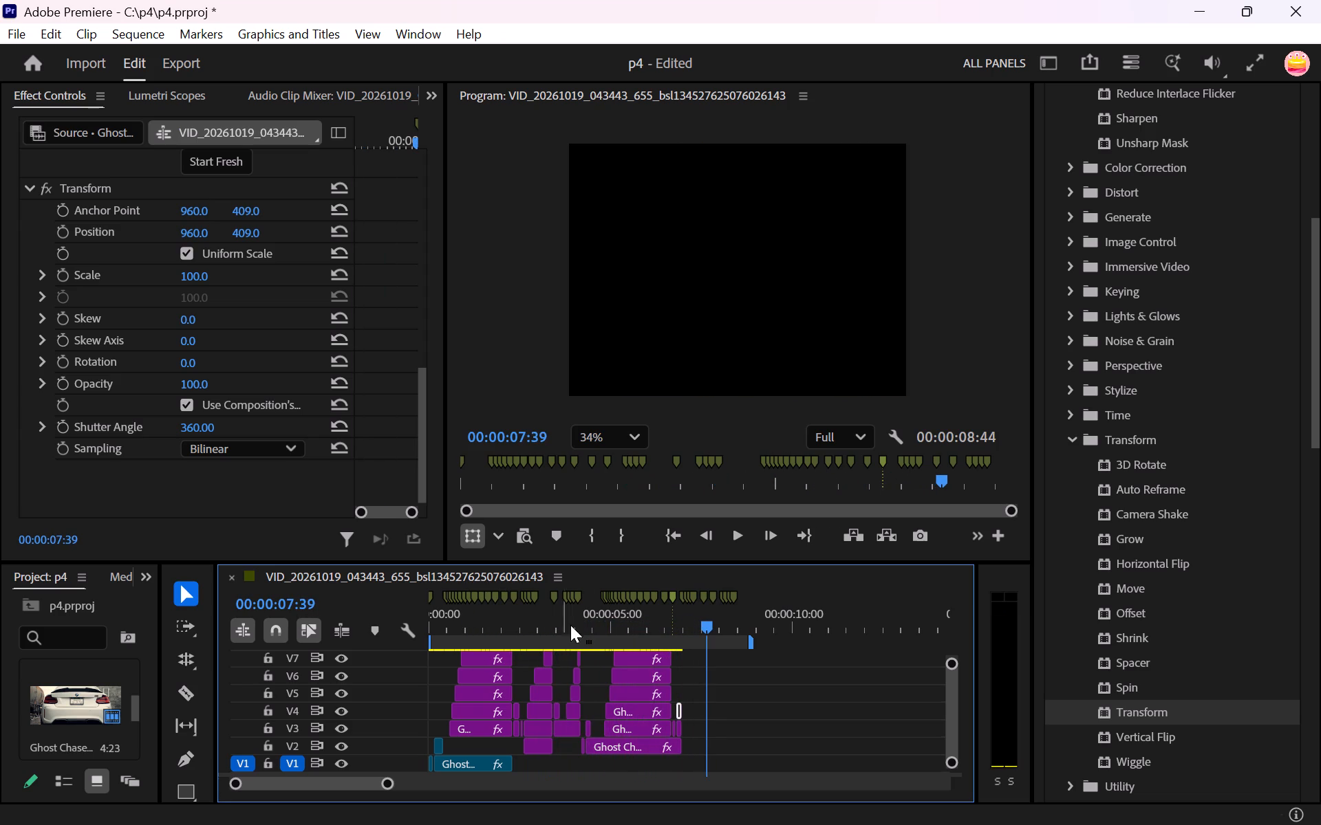
Widen the preview and timeline areas, and bring the playhead to the marker at 00:00:07:00.
left_click(672, 594)
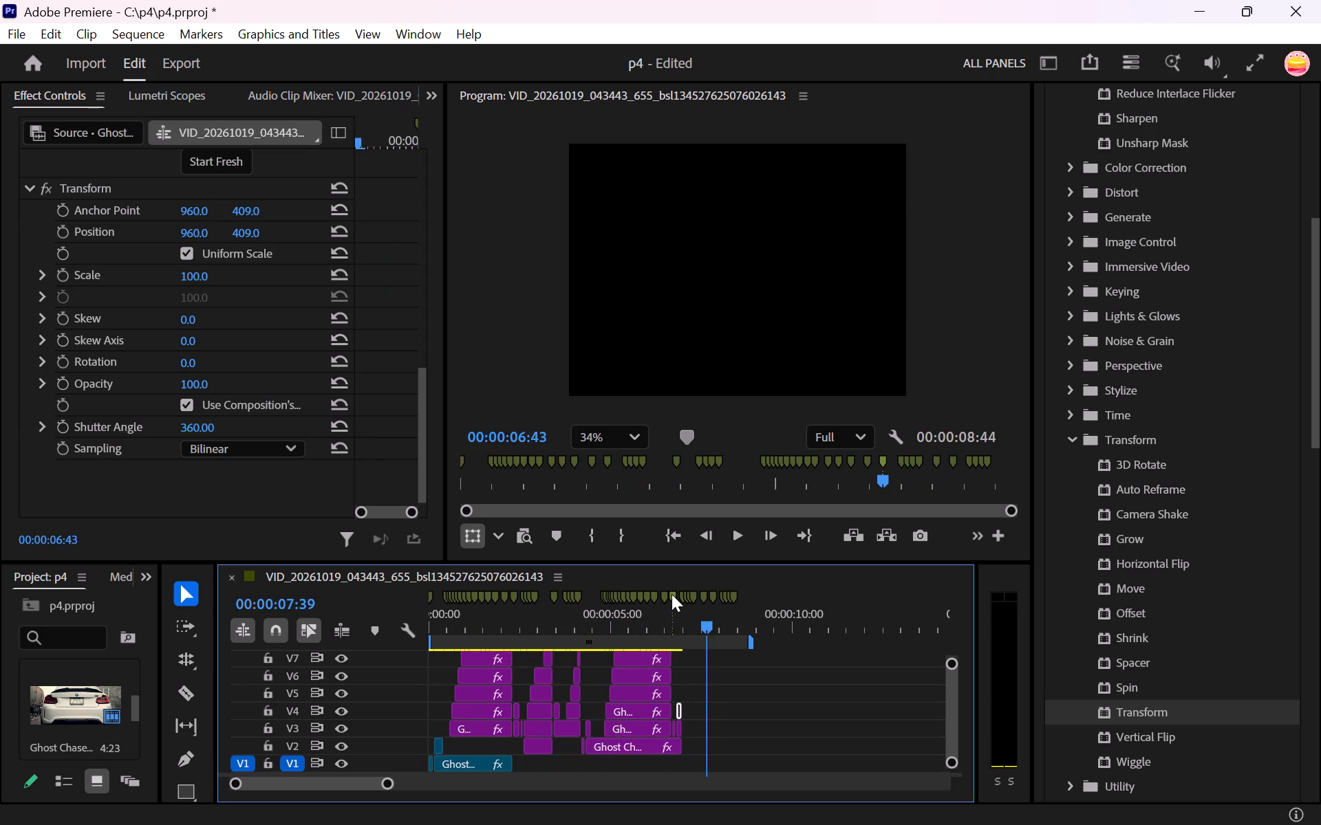
left_click_drag(672, 594, 678, 595)
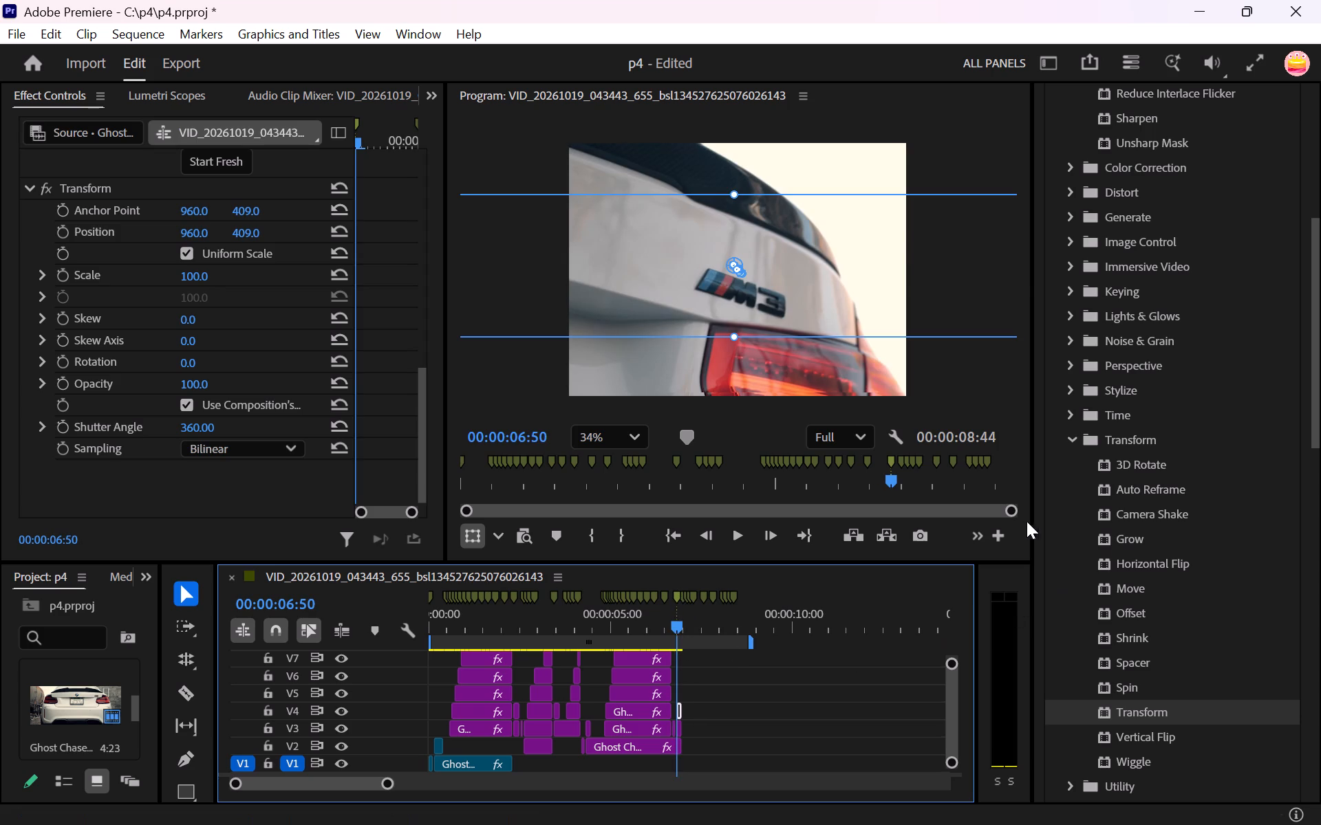
left_click_drag(1031, 518, 1124, 518)
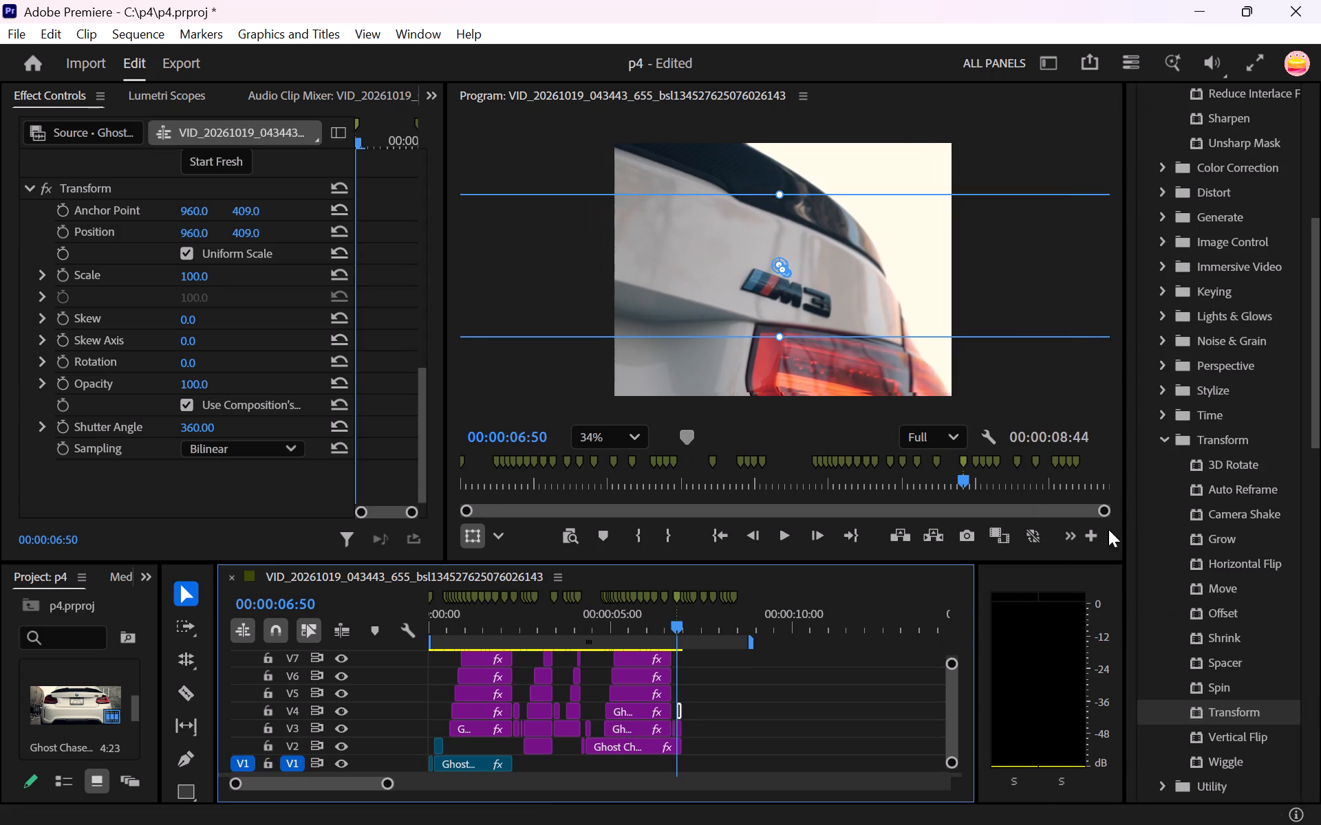
left_click_drag(971, 620, 983, 620)
left_click_drag(976, 620, 994, 620)
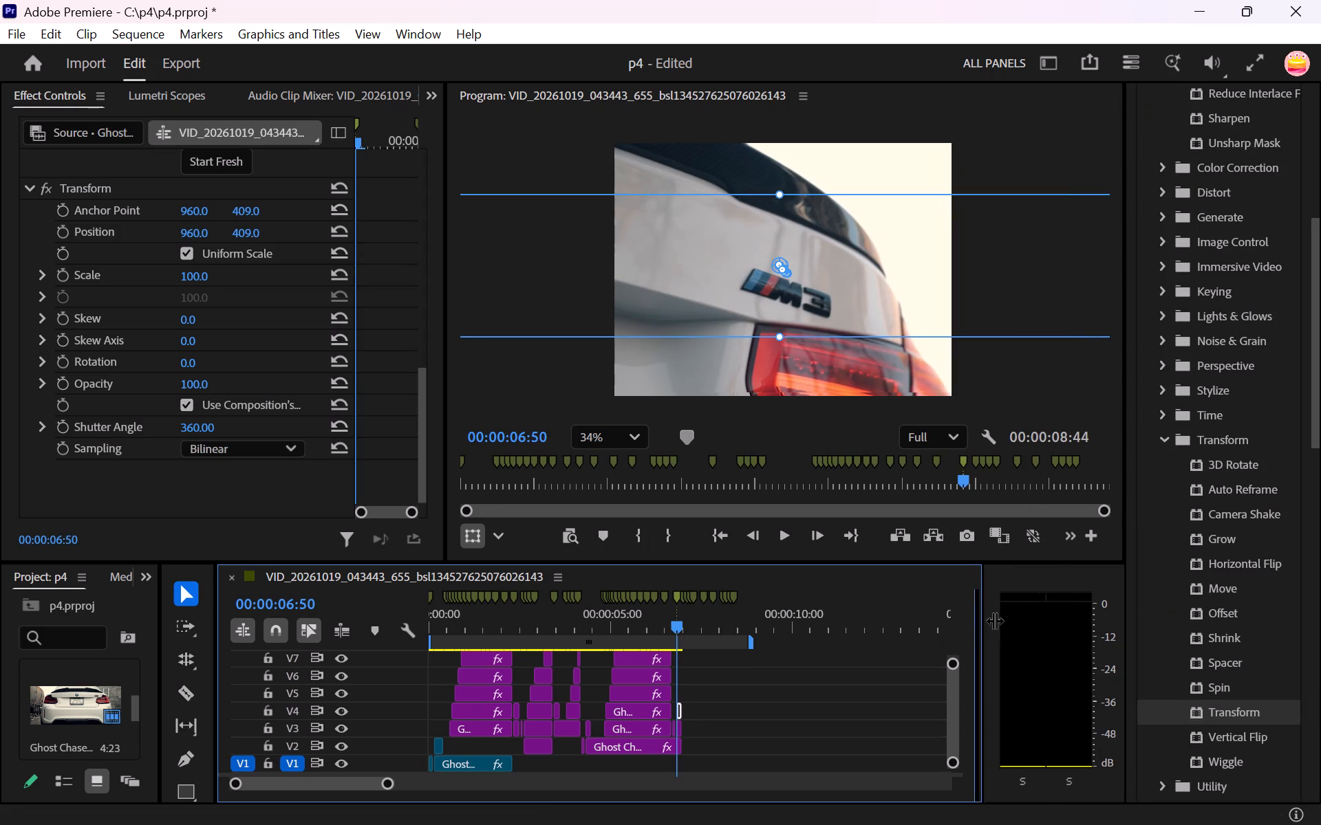
left_click_drag(994, 620, 1063, 613)
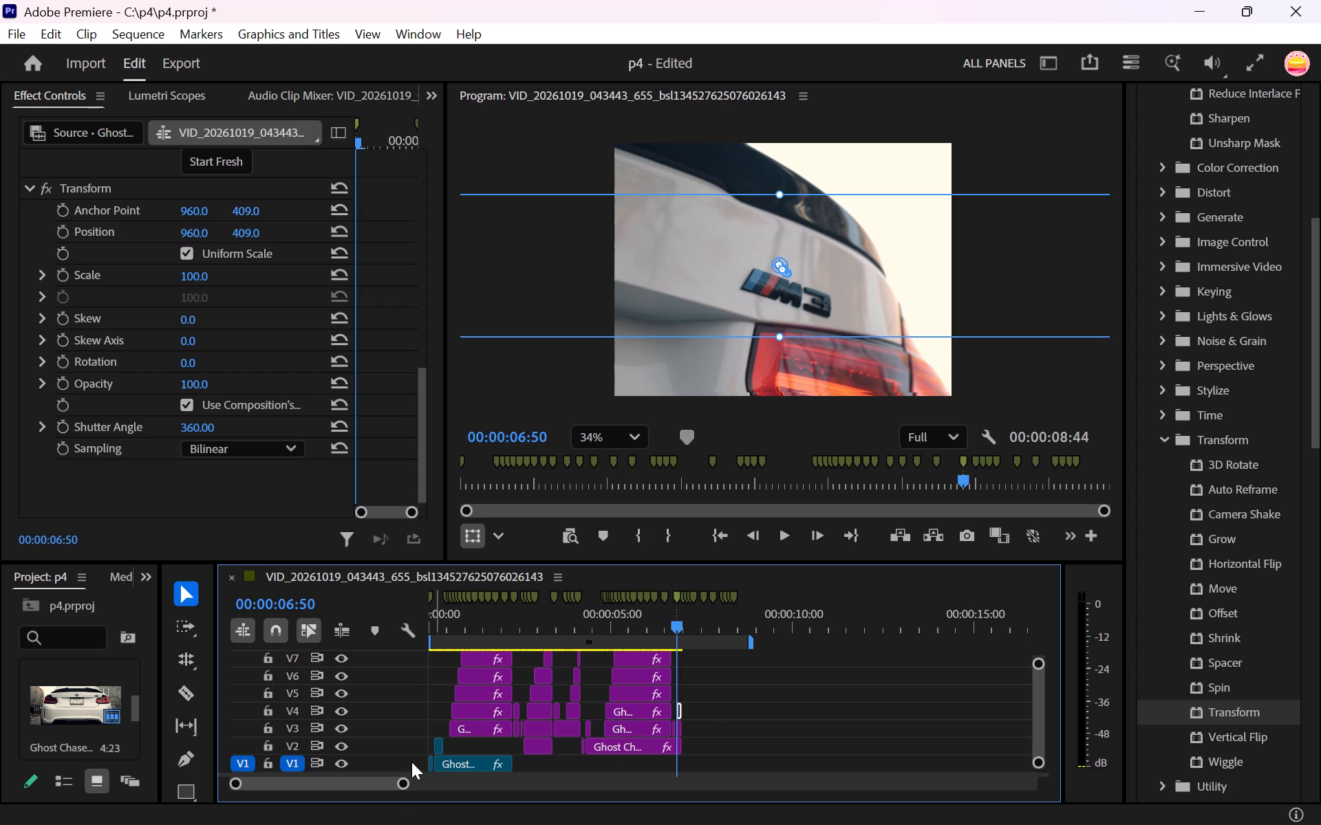
left_click_drag(239, 780, 339, 796)
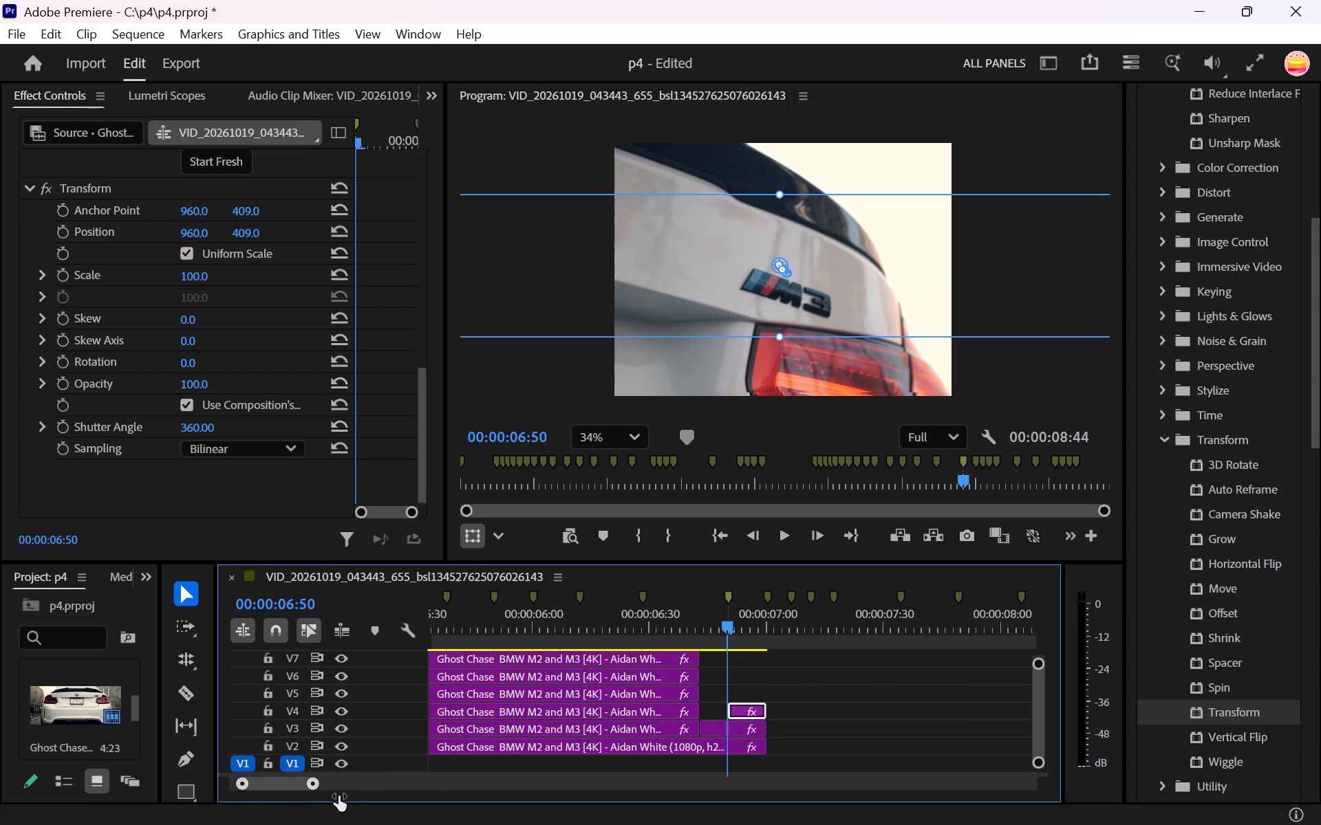
left_click_drag(339, 796, 351, 800)
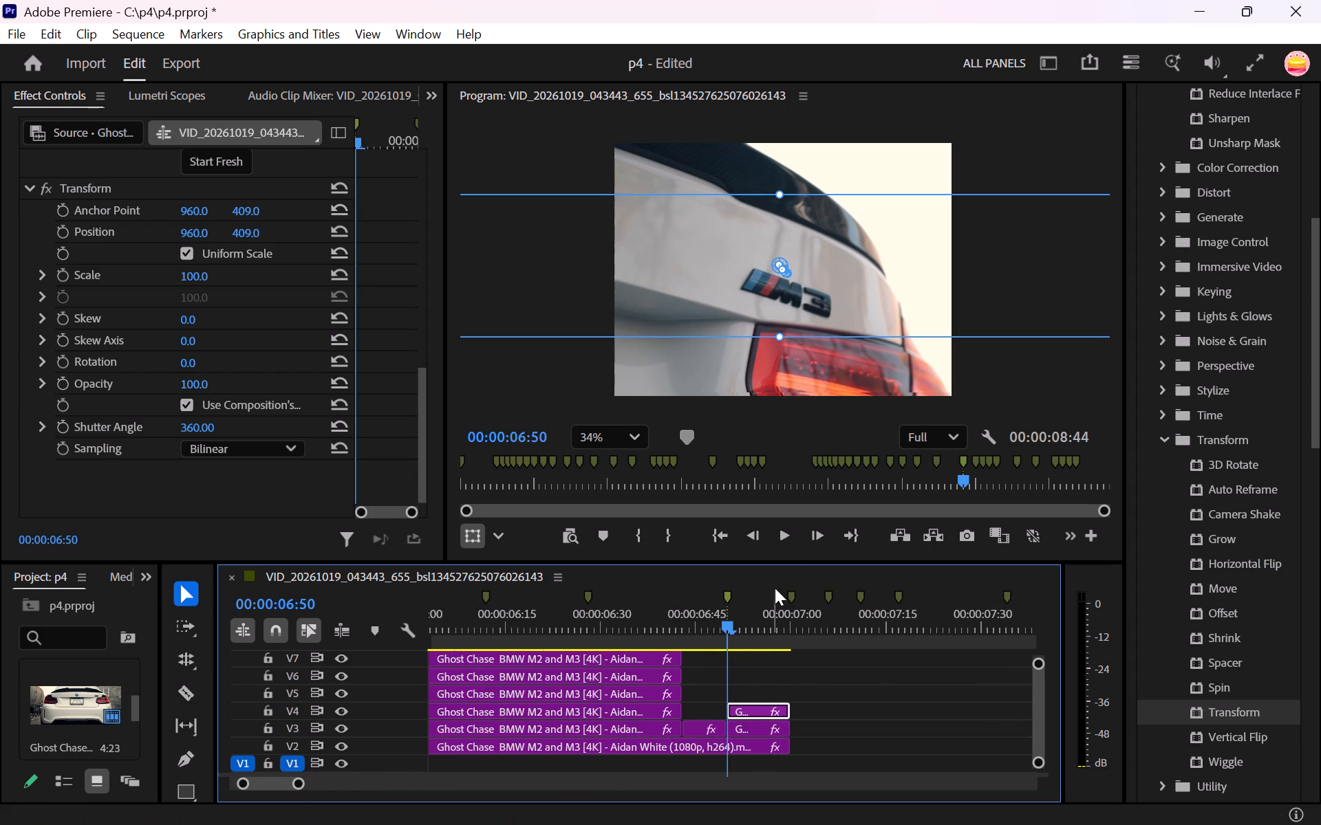
left_click(790, 593)
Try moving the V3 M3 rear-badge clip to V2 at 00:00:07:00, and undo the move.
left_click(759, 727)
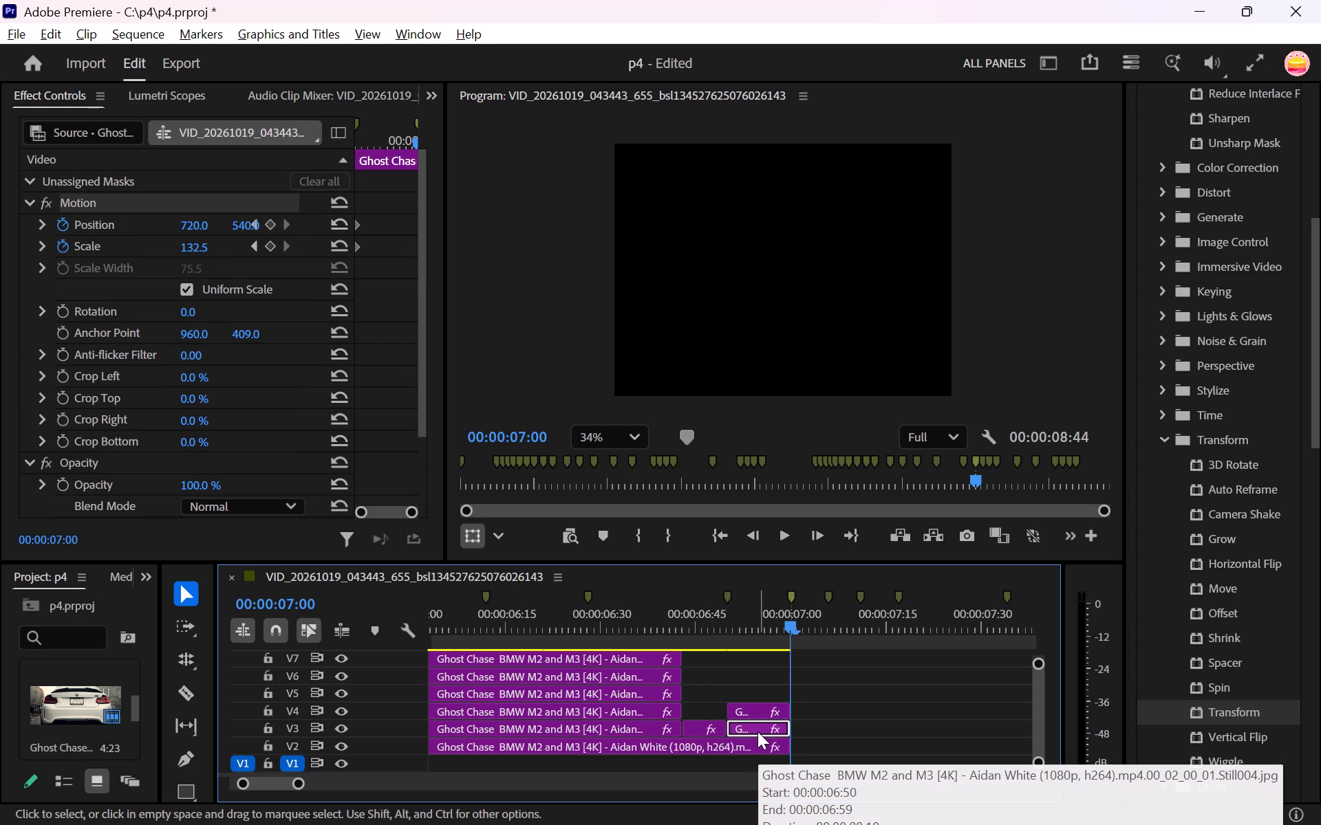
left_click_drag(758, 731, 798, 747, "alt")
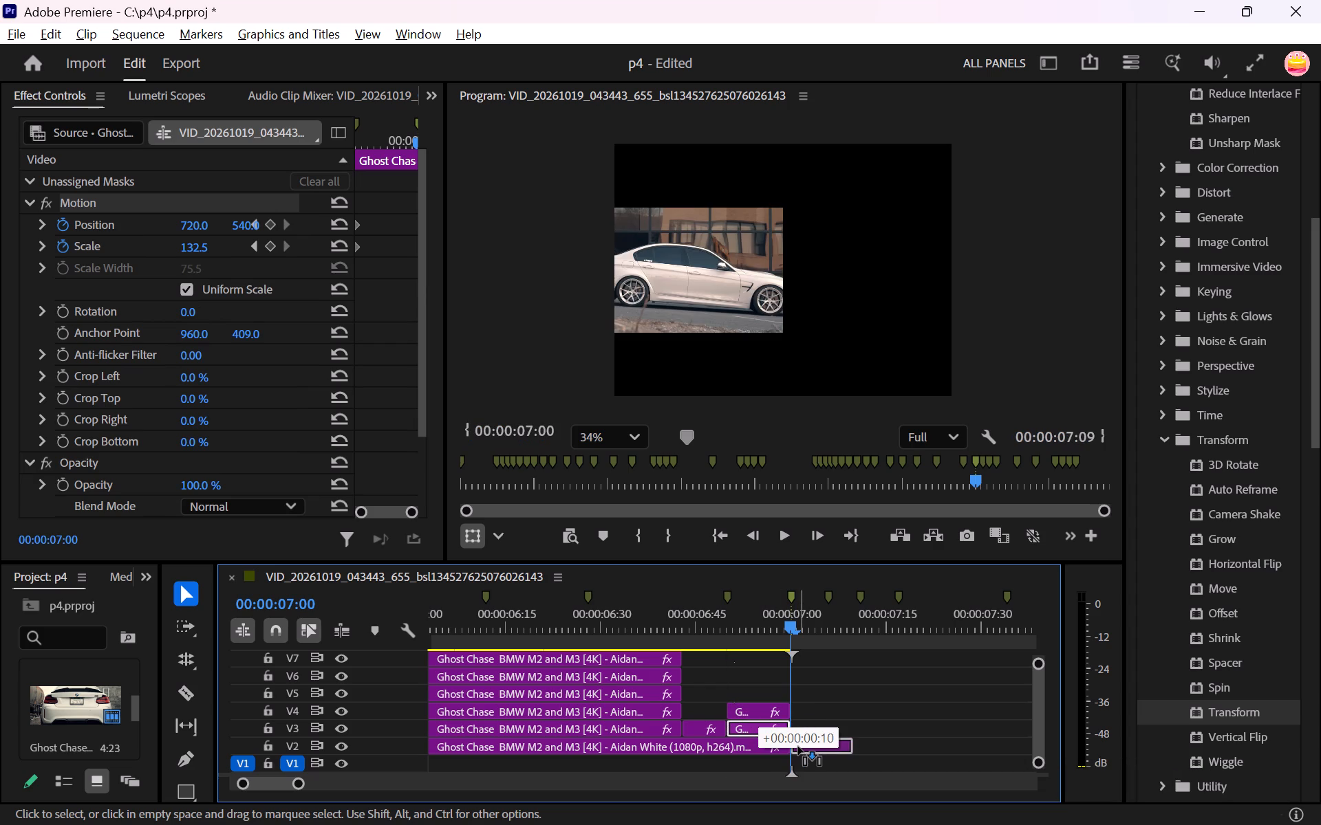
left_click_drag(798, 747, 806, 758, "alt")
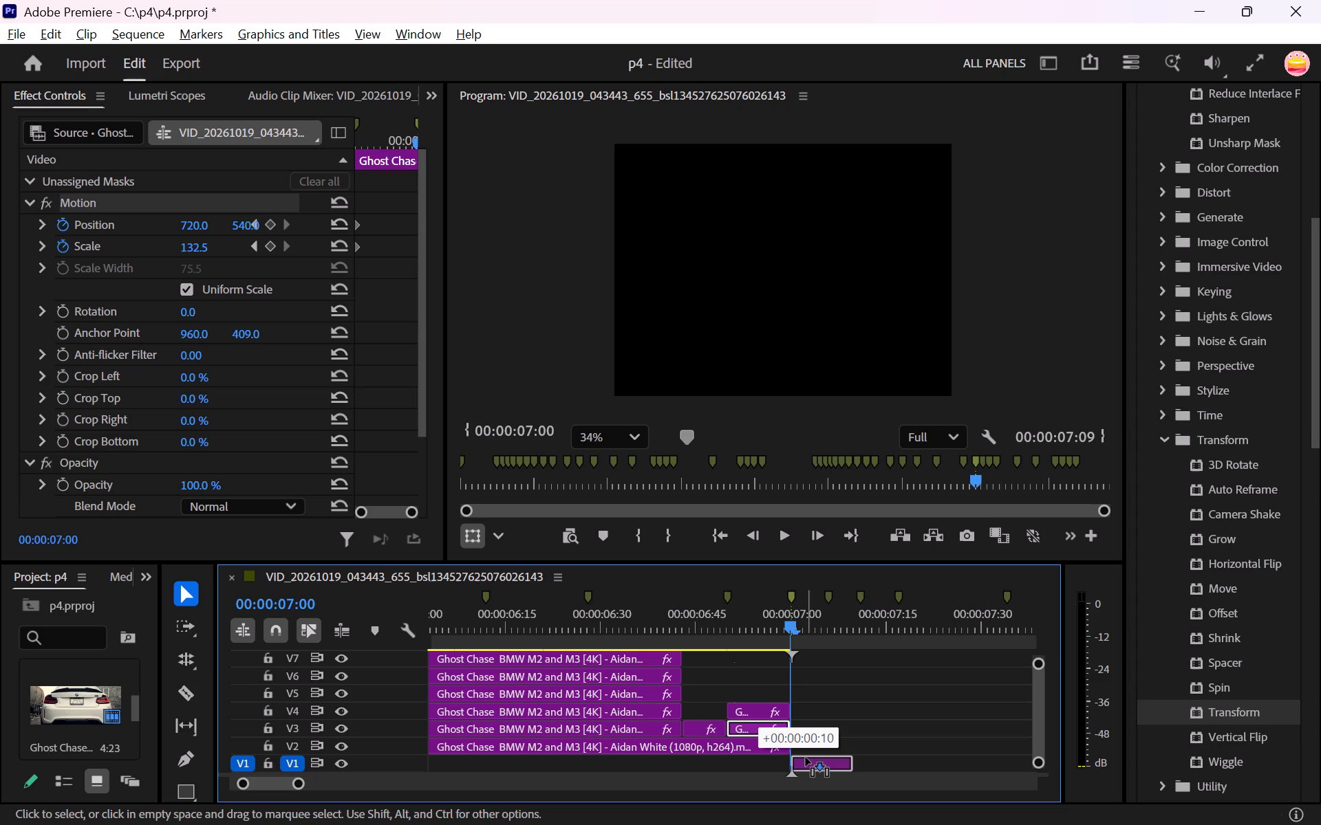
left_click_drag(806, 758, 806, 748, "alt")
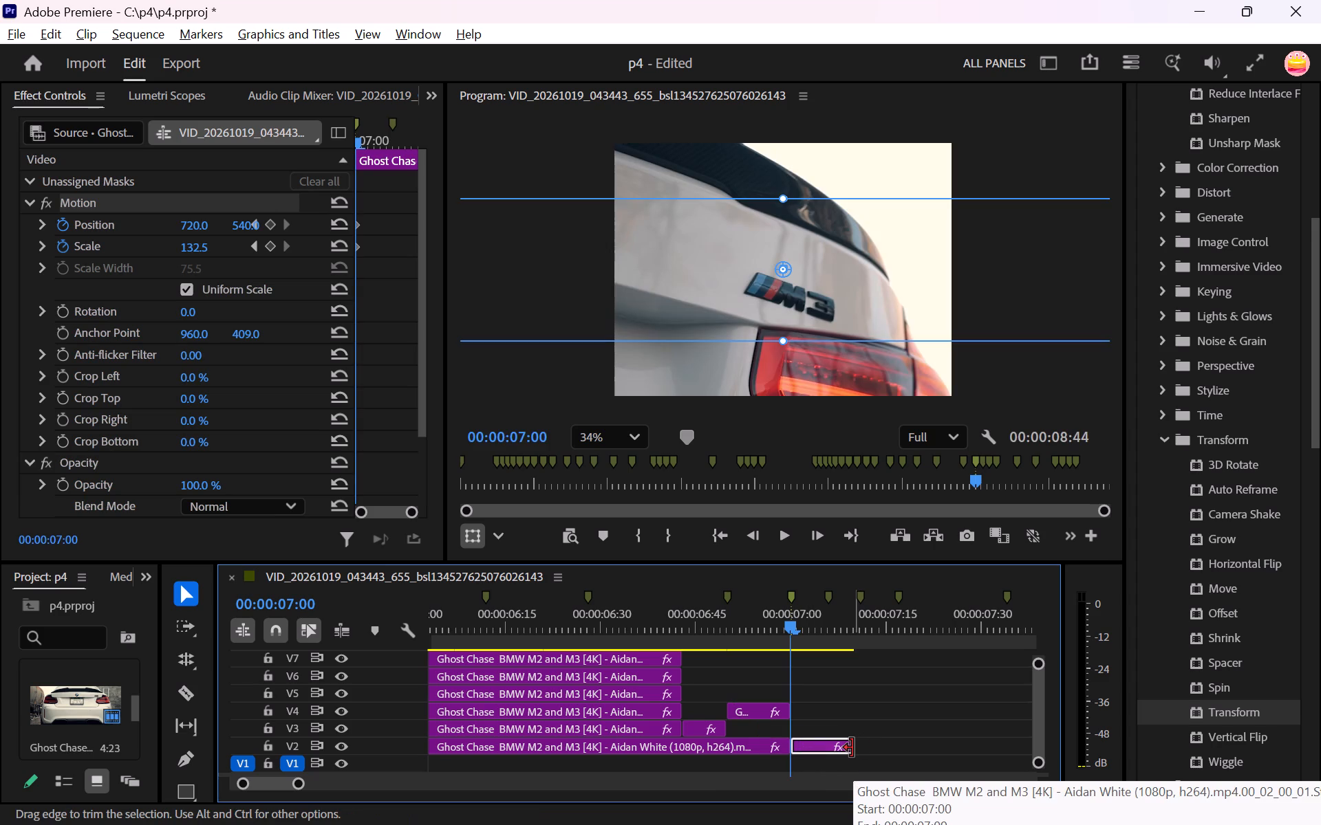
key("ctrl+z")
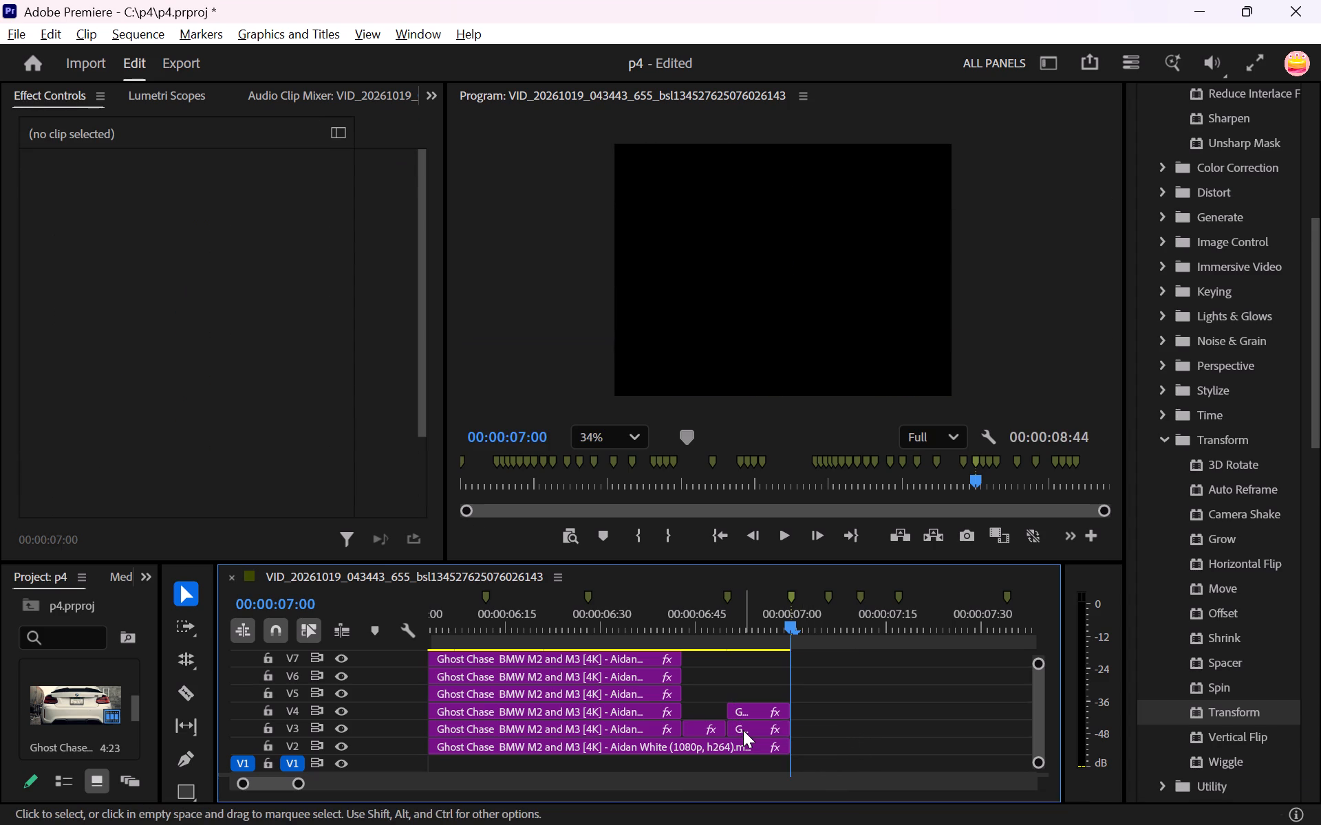
Duplicate the V3 M3 rear-badge clip that starts at 00:00:06:50 onto V2 at 00:00:07:00.
left_click(743, 730)
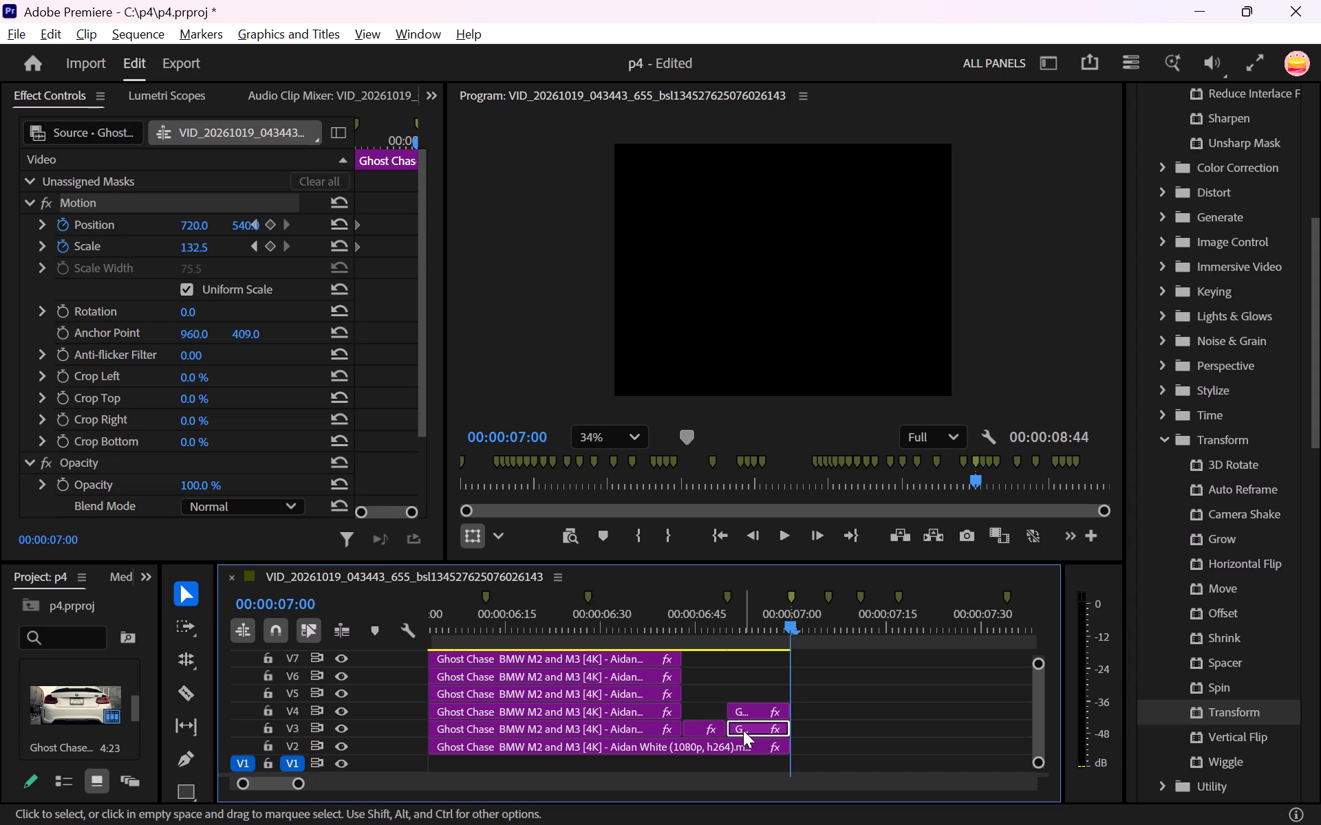
left_click_drag(743, 730, 804, 739, "alt")
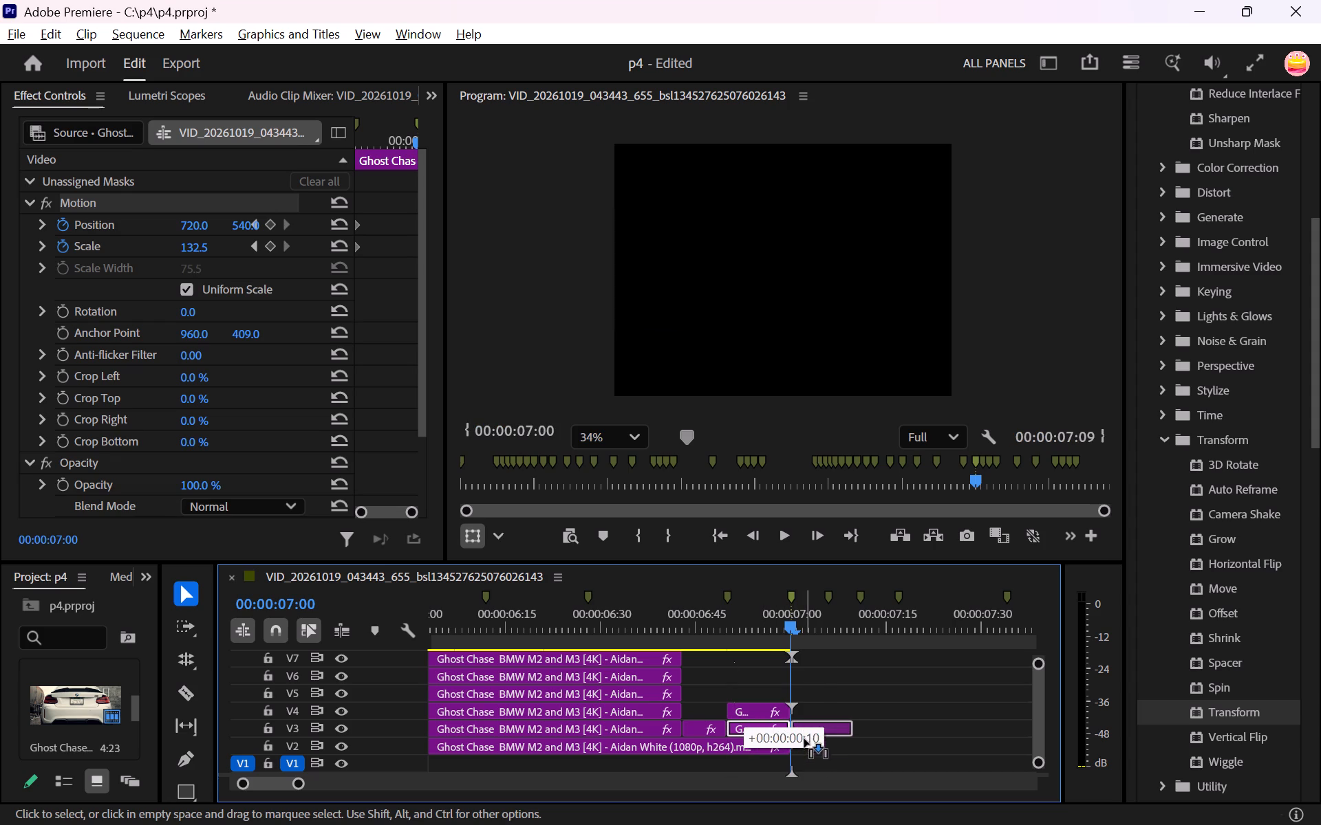
left_click_drag(804, 739, 804, 742, "alt")
left_click(820, 742)
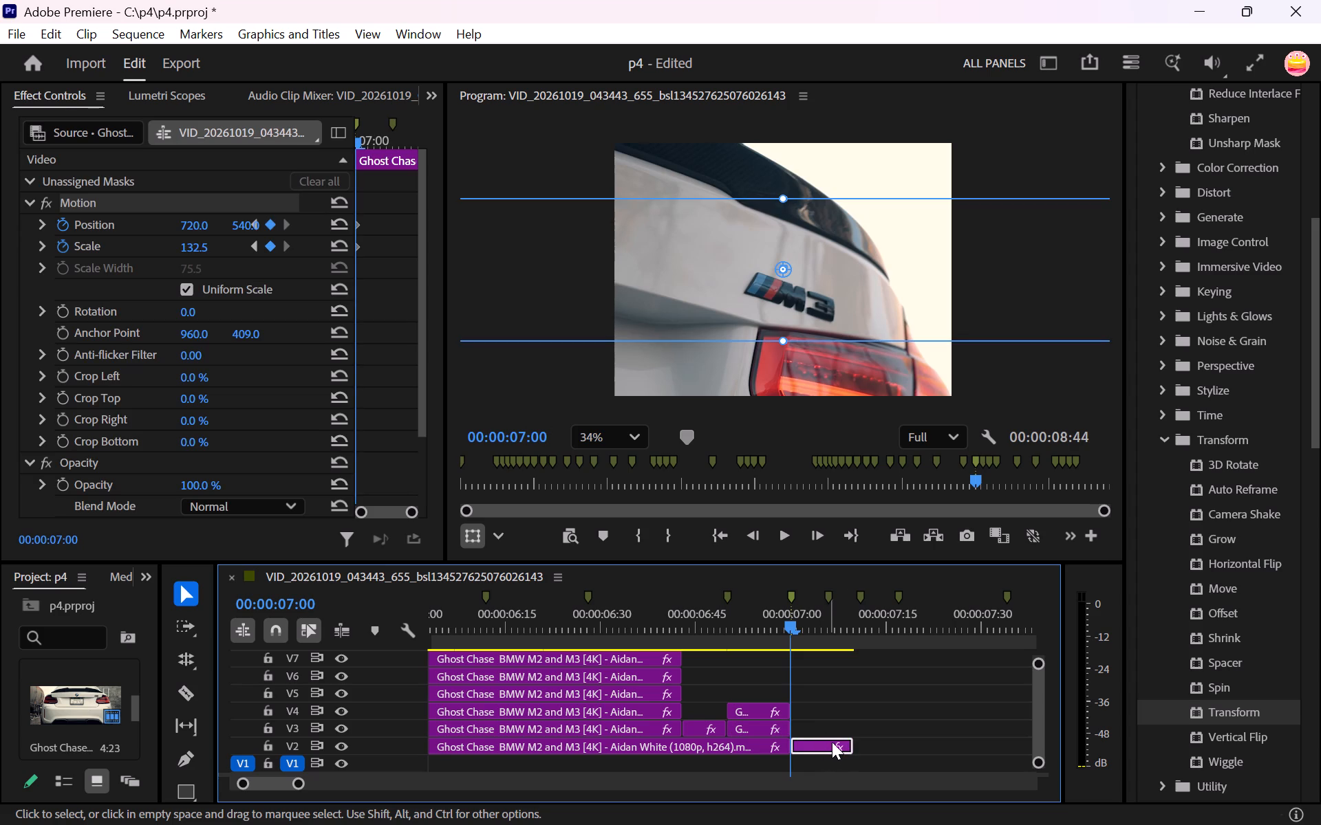
Extend the end of the new V2 clip to the marker near 00:00:07:49, for a duration of 00:00:00:49.
left_click_drag(852, 742, 1025, 758)
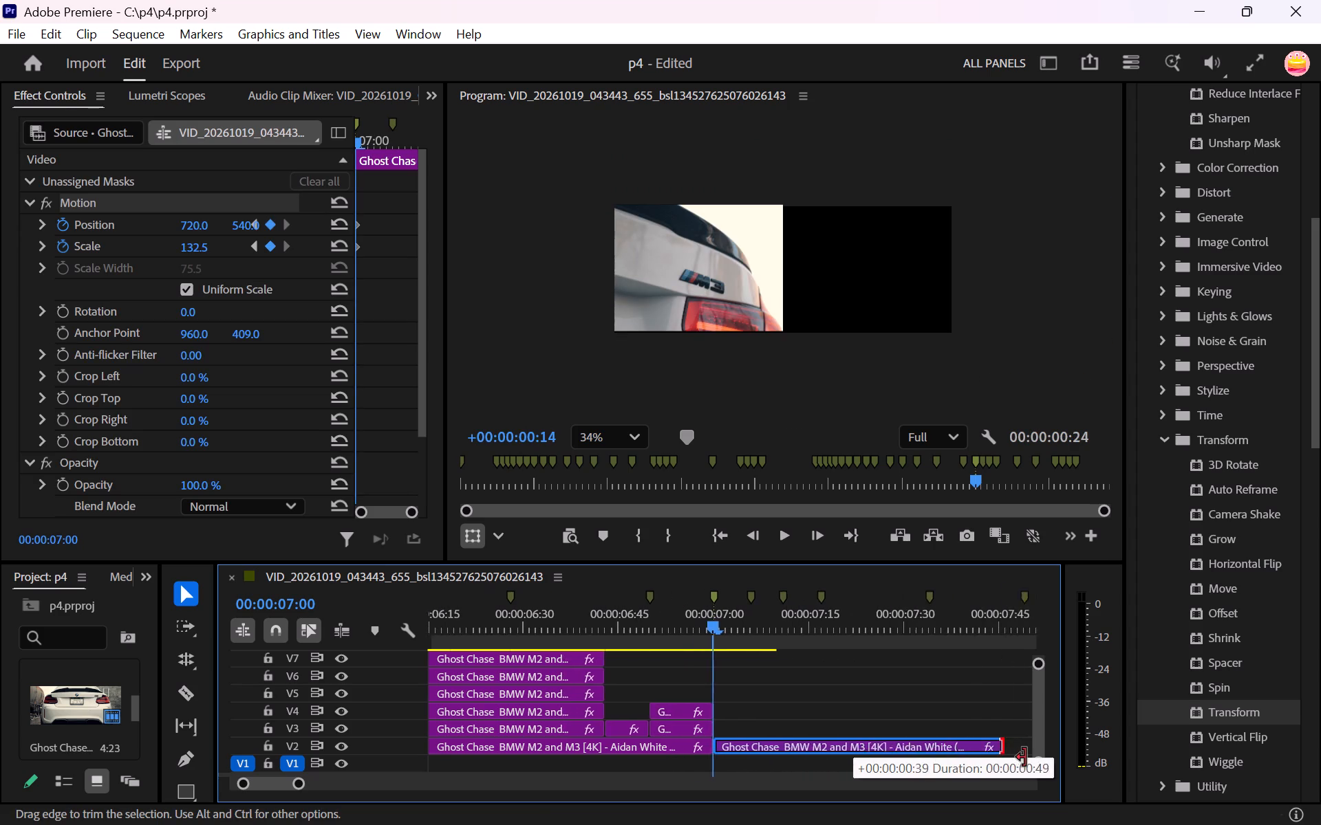
left_click_drag(1025, 758, 720, 747)
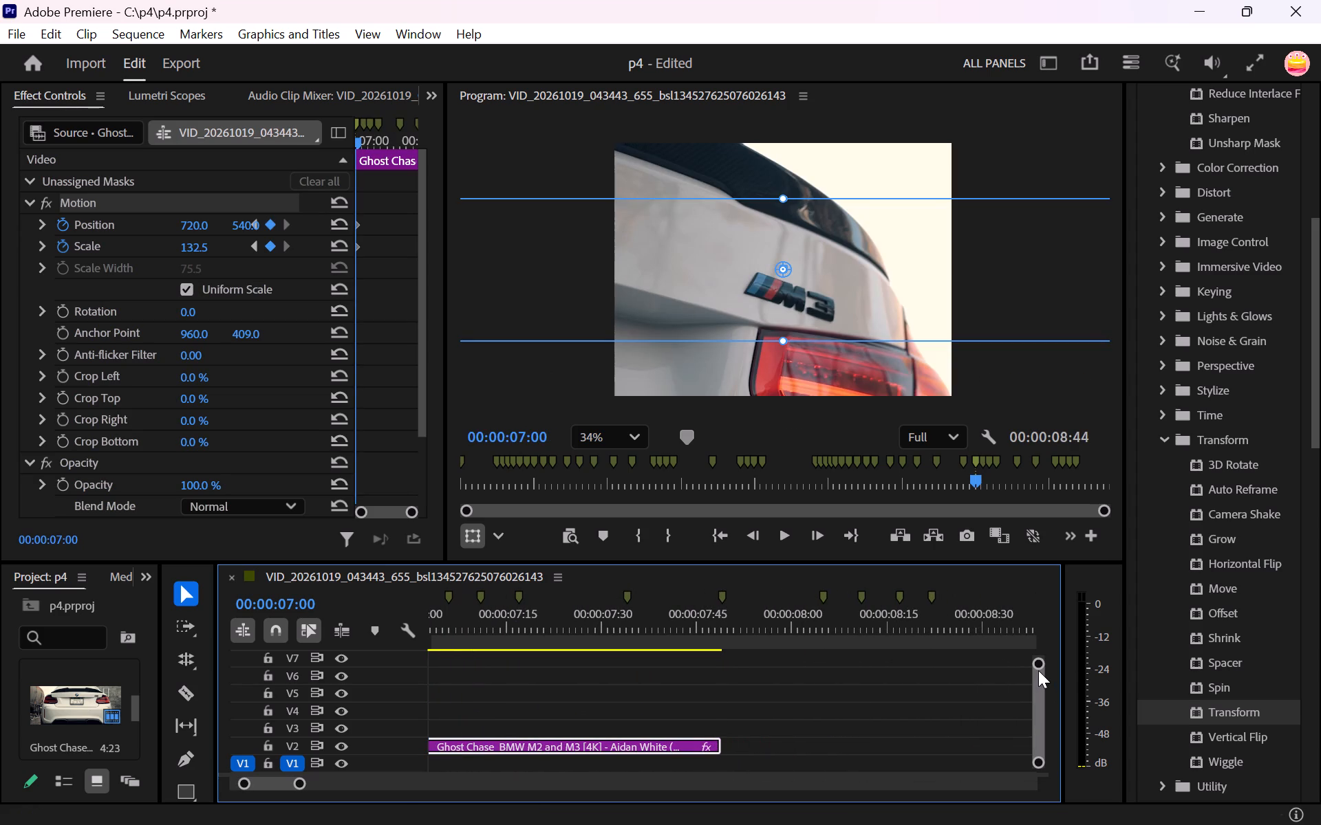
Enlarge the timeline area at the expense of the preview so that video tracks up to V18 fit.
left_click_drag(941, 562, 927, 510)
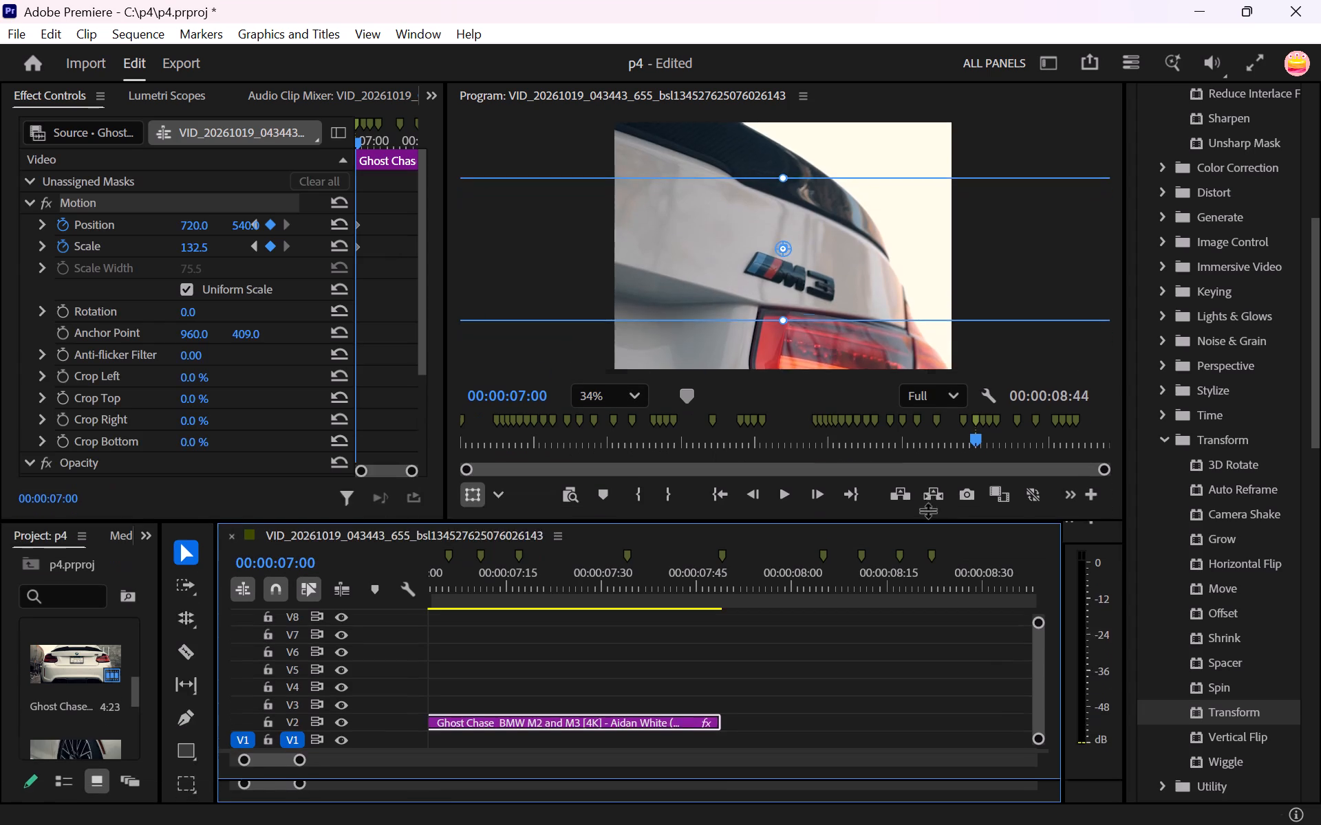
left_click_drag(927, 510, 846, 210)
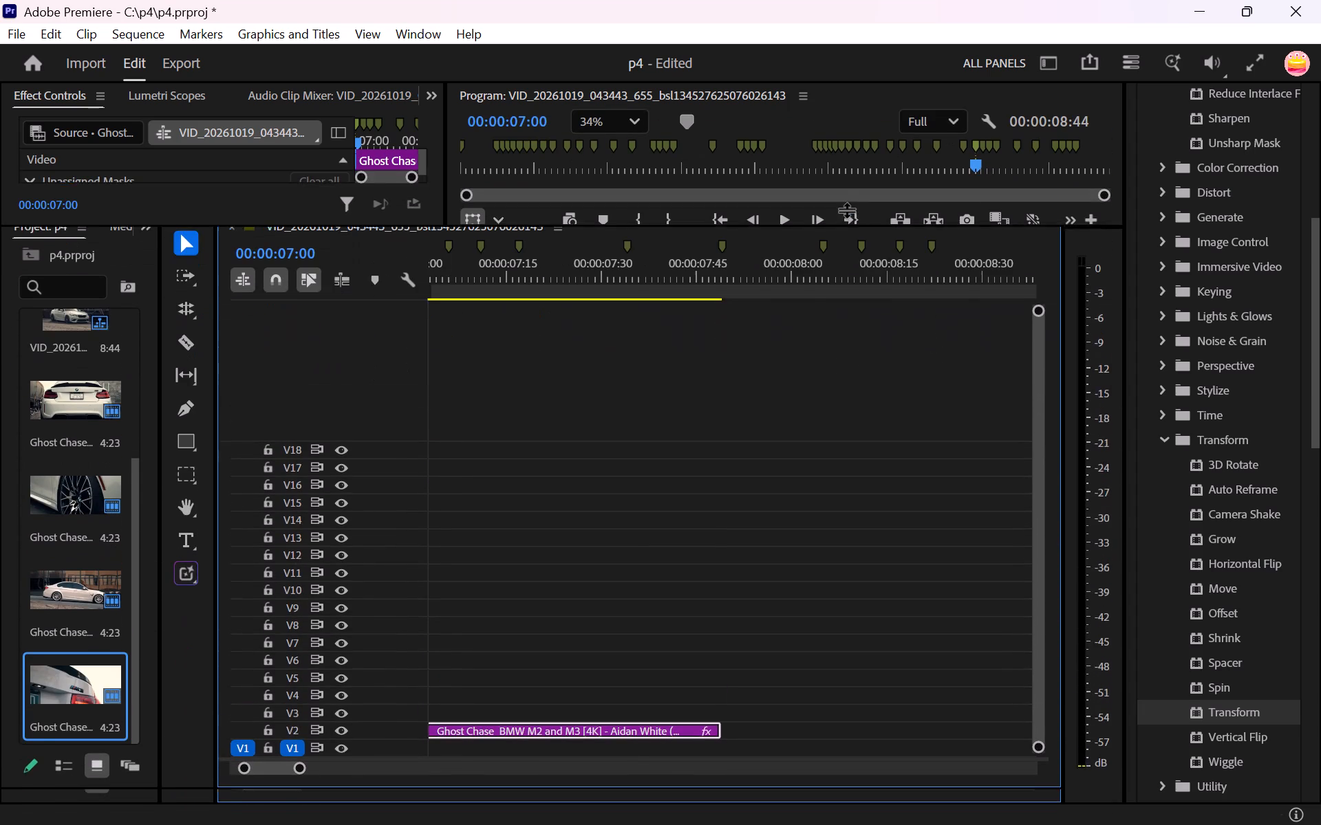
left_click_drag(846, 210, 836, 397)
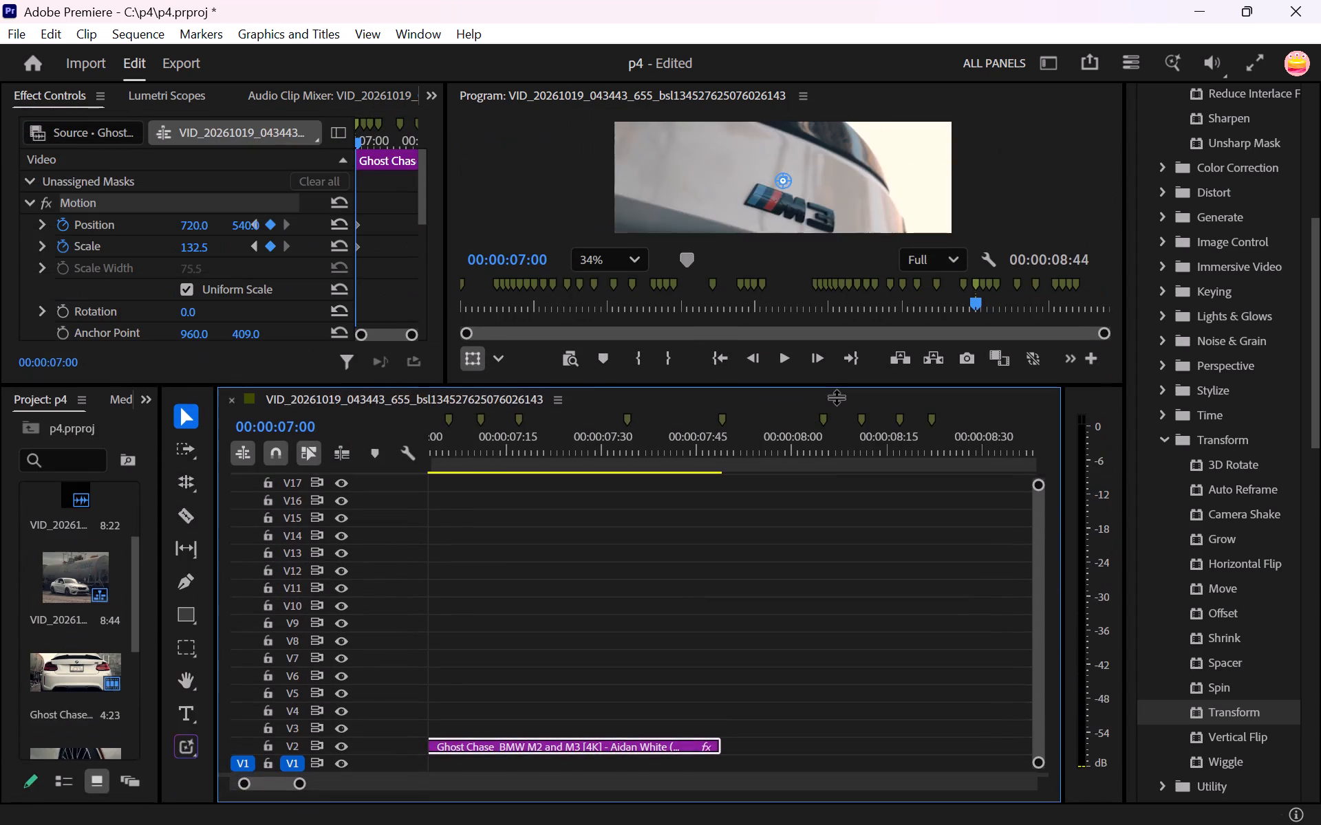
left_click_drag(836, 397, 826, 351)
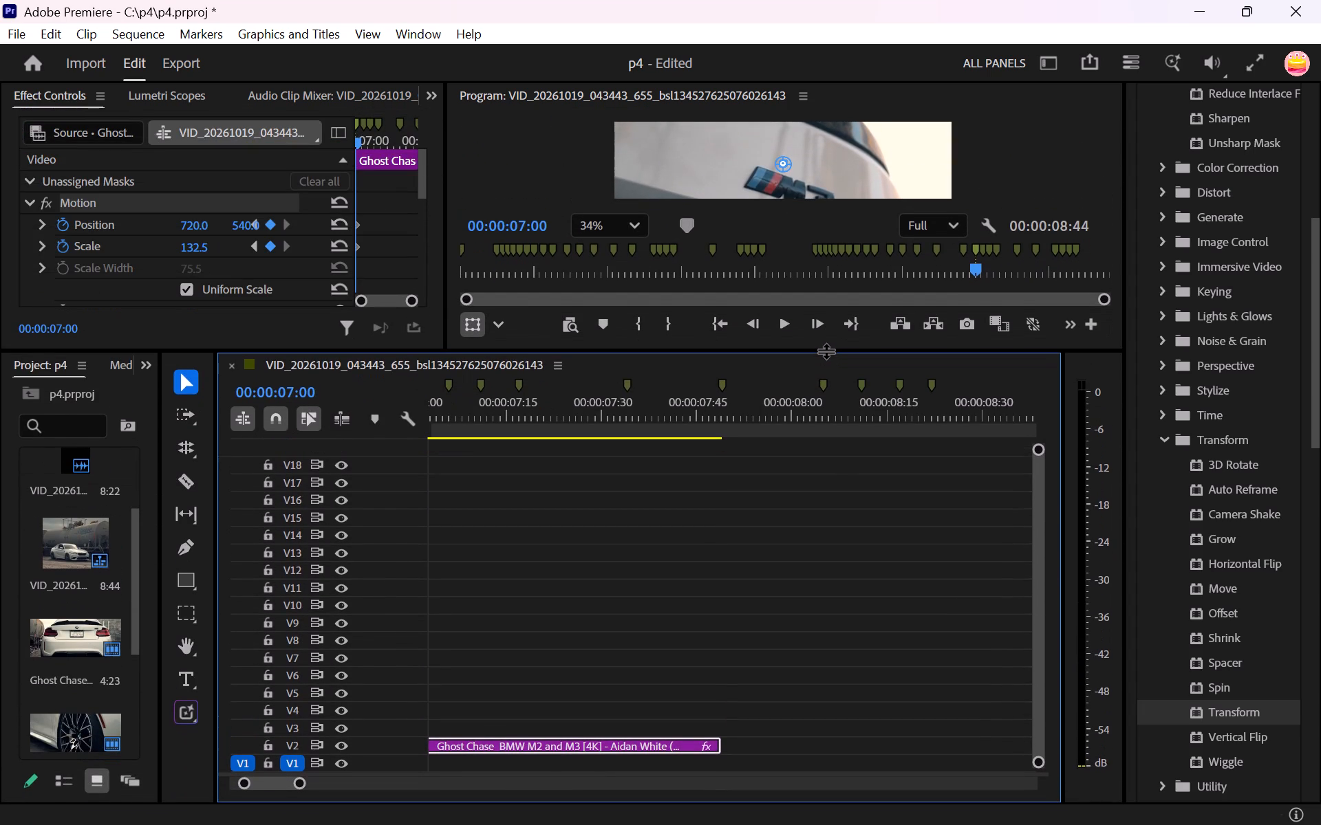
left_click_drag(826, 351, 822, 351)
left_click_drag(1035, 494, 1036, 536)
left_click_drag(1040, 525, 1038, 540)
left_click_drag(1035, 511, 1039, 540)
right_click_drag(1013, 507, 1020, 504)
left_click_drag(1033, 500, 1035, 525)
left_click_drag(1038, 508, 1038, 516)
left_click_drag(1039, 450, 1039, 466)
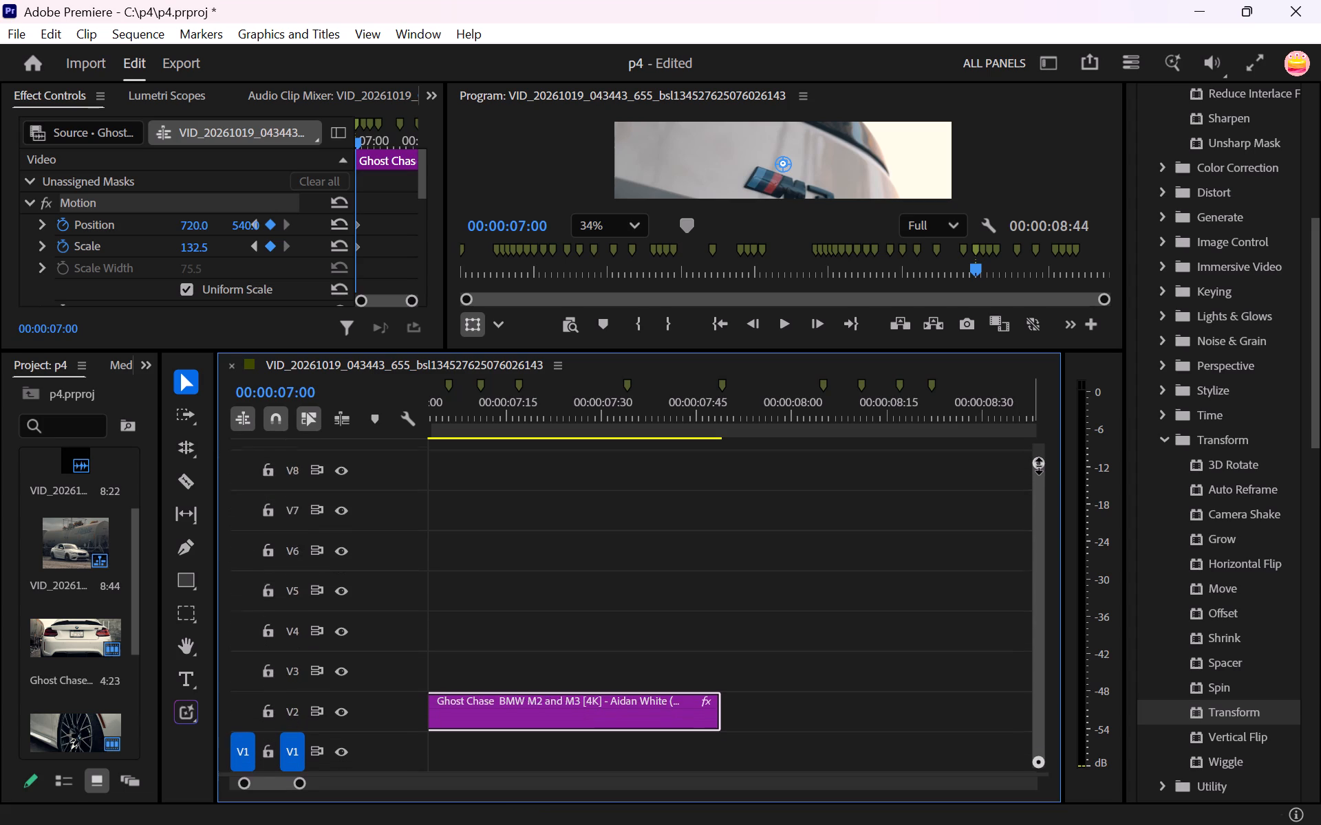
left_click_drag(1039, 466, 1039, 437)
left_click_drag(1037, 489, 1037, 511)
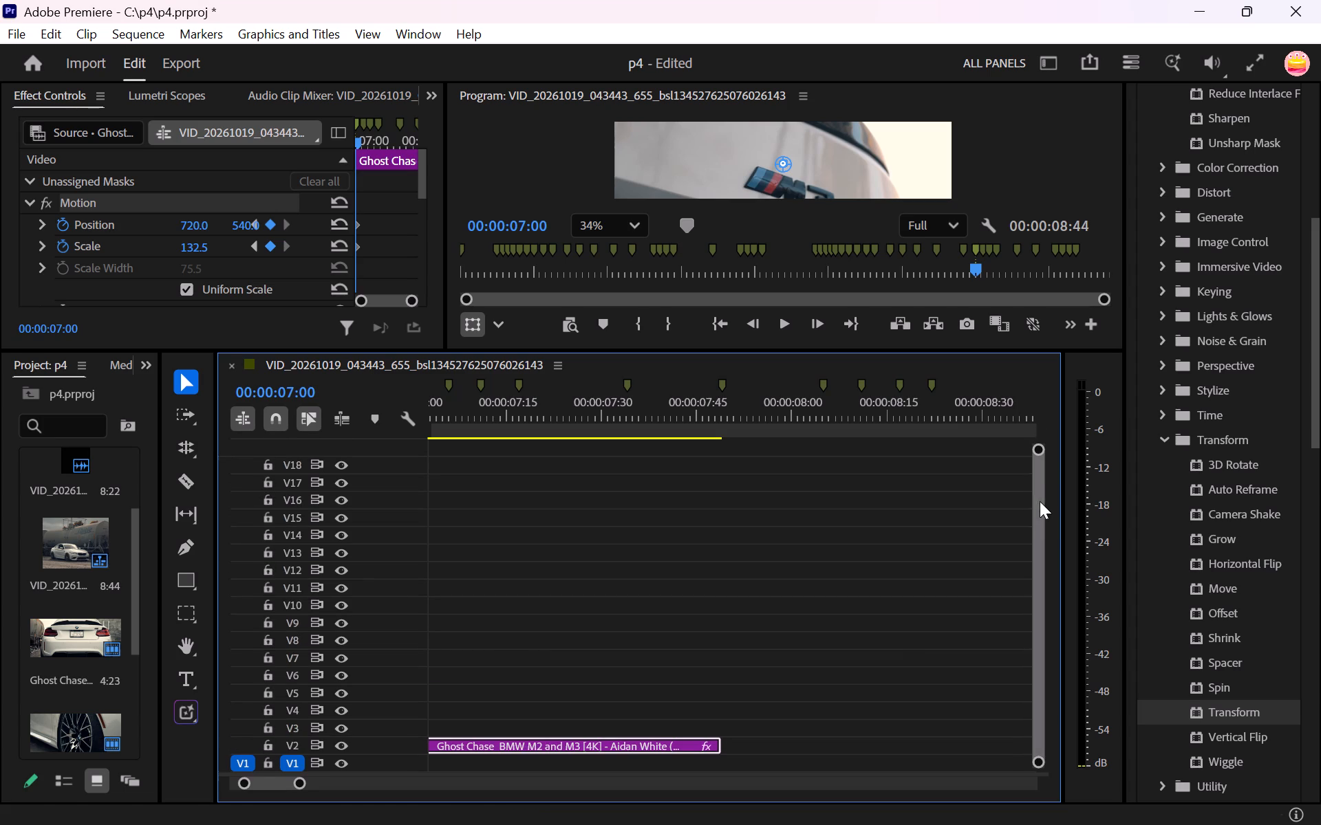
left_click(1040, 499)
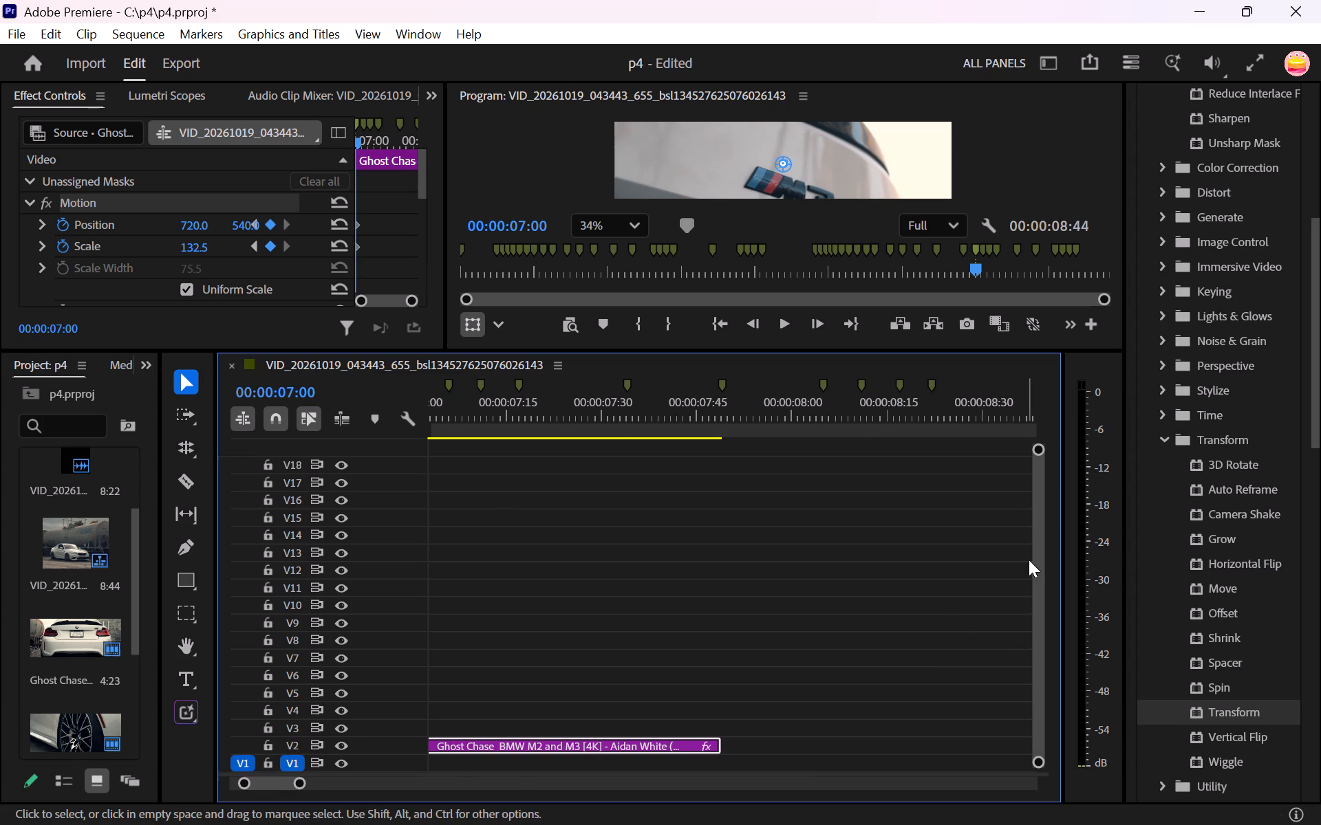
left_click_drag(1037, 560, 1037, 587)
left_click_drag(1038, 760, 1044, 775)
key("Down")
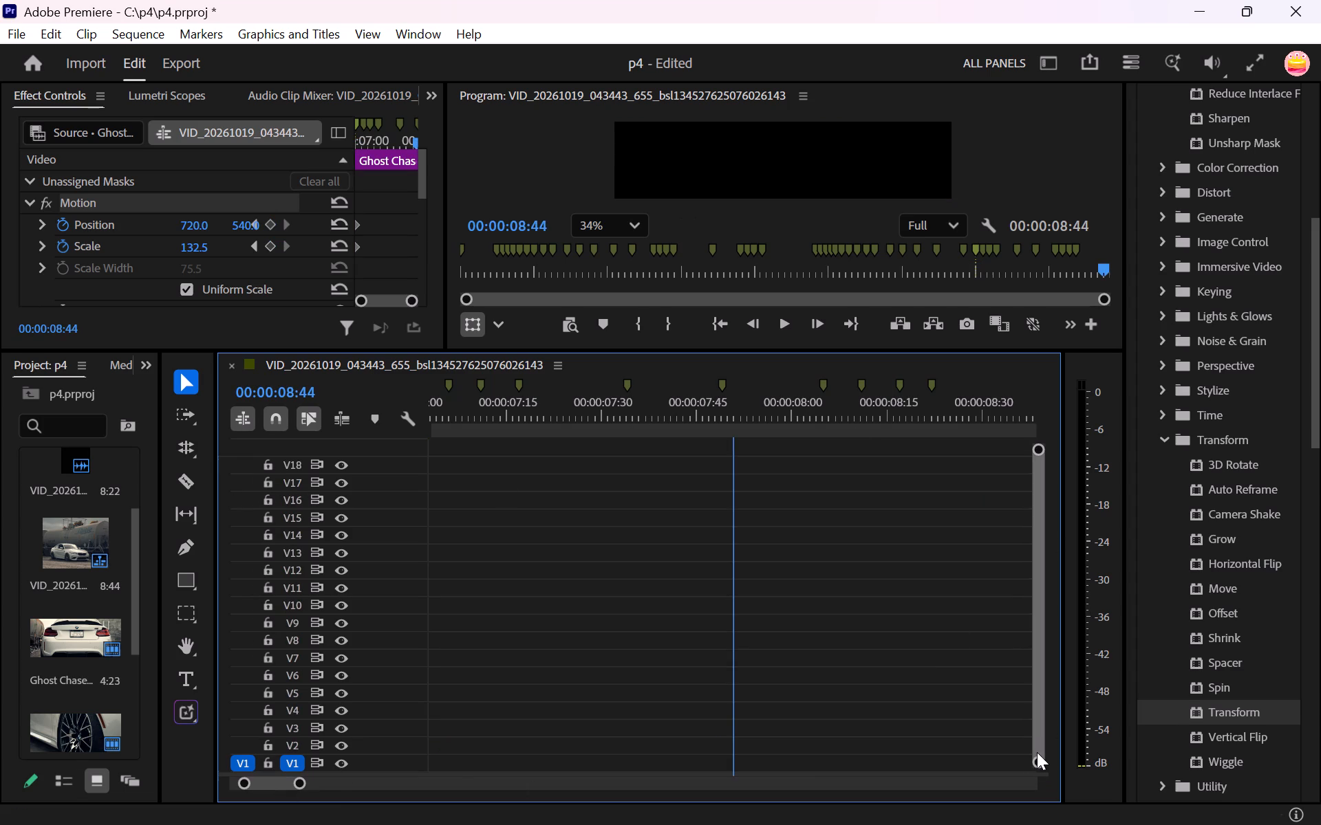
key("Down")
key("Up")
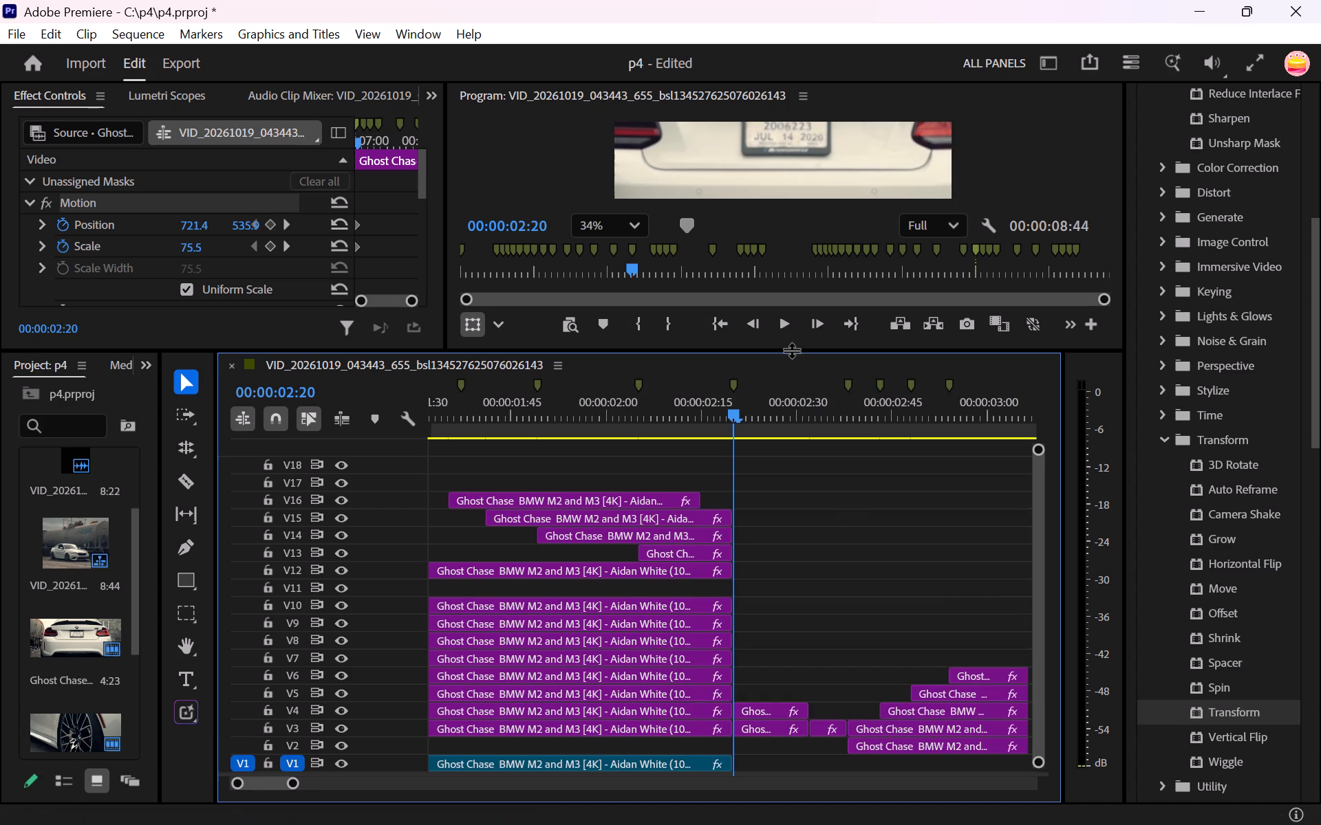
Enlarge the timeline area further, make the video tracks taller, and reveal the A1 audio track with a taller waveform.
left_click_drag(791, 349, 774, 209)
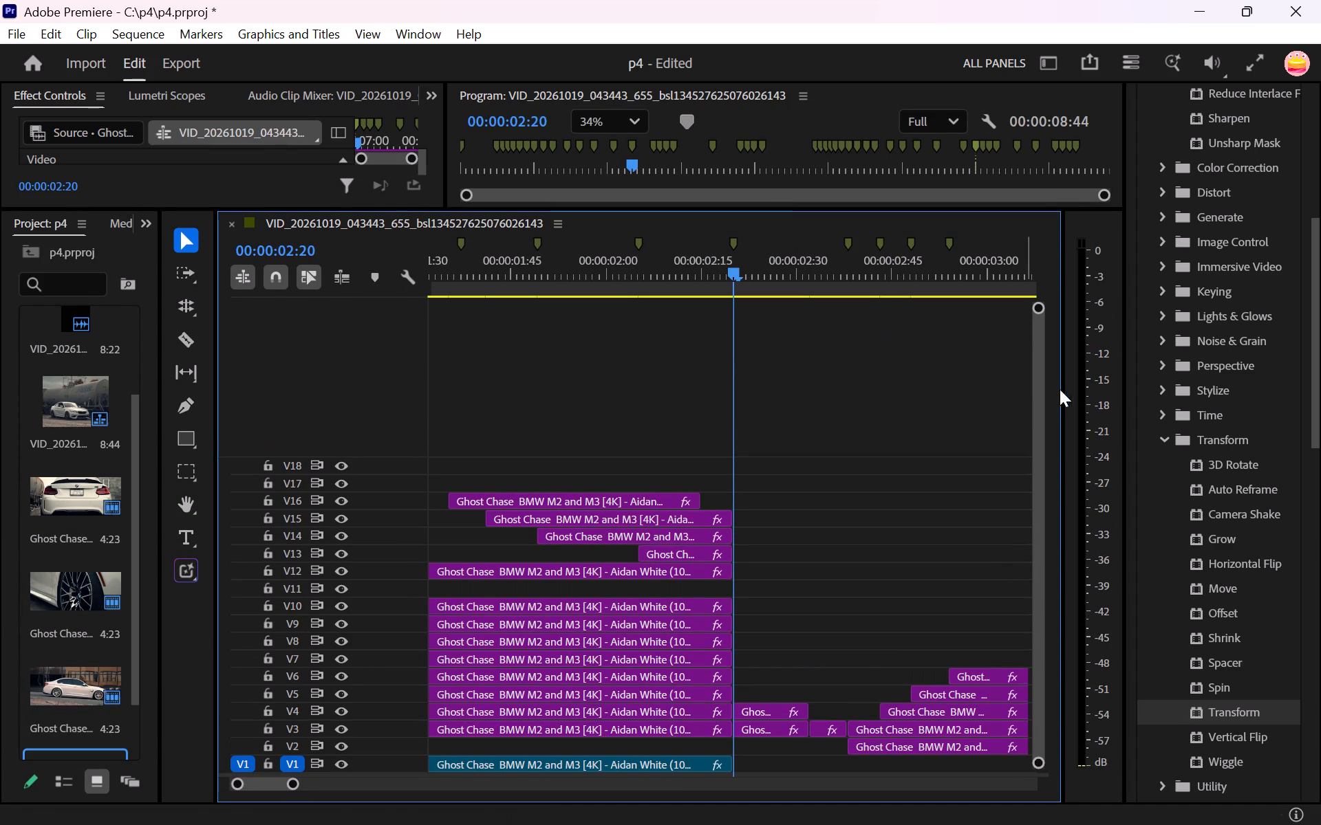
left_click_drag(1037, 410, 1042, 461)
left_click(1034, 400)
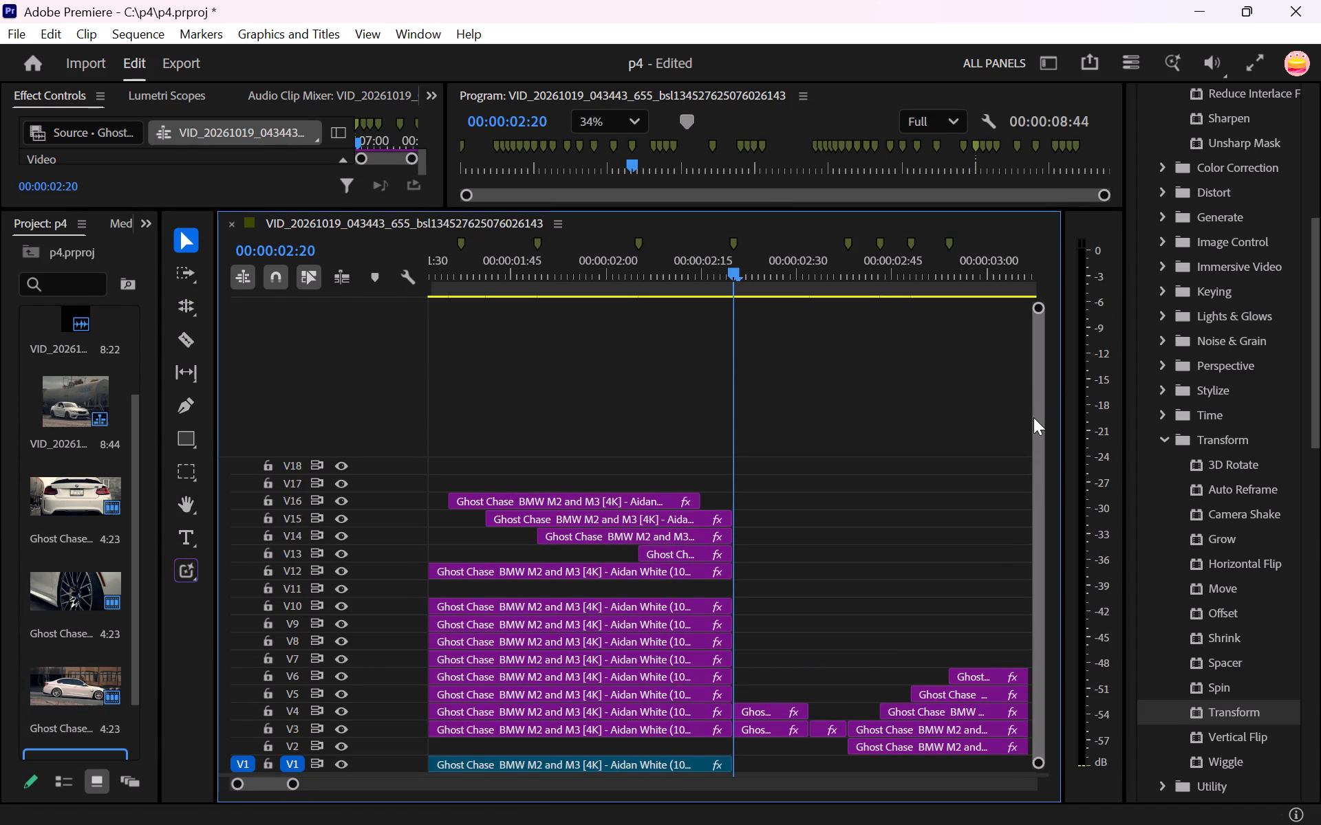
left_click_drag(1043, 304, 1042, 314)
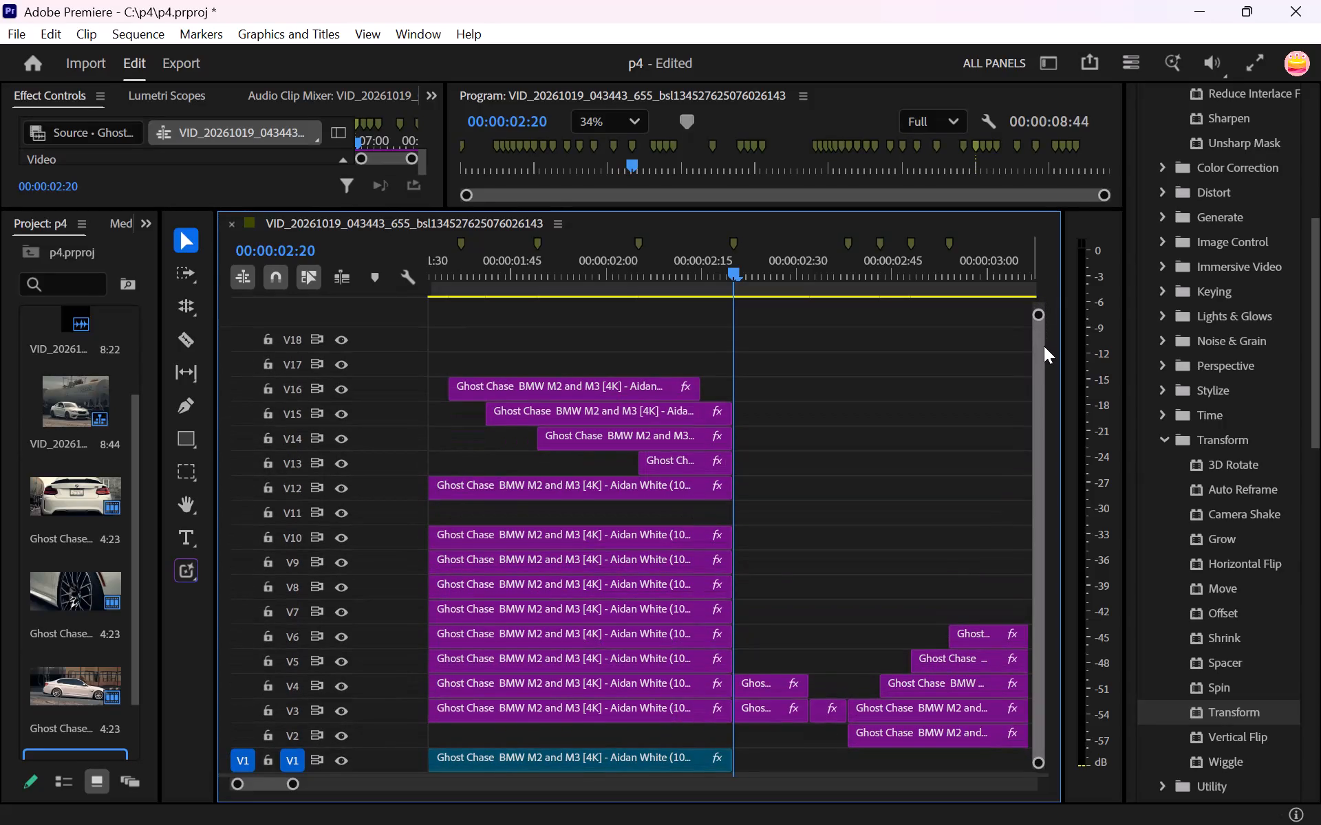
left_click_drag(1044, 346, 1041, 353)
left_click_drag(1039, 353, 1044, 446)
right_click(1044, 447)
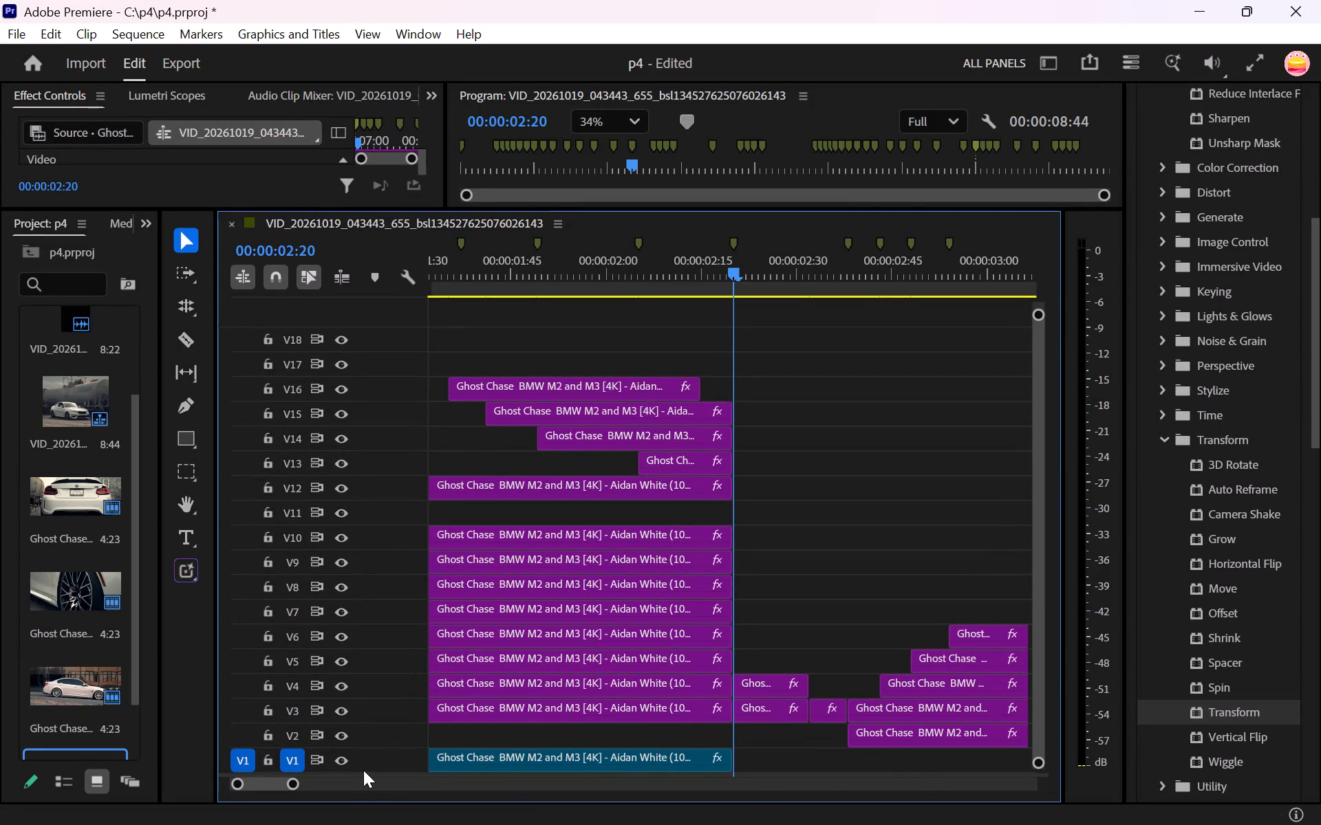
left_click_drag(363, 773, 365, 723)
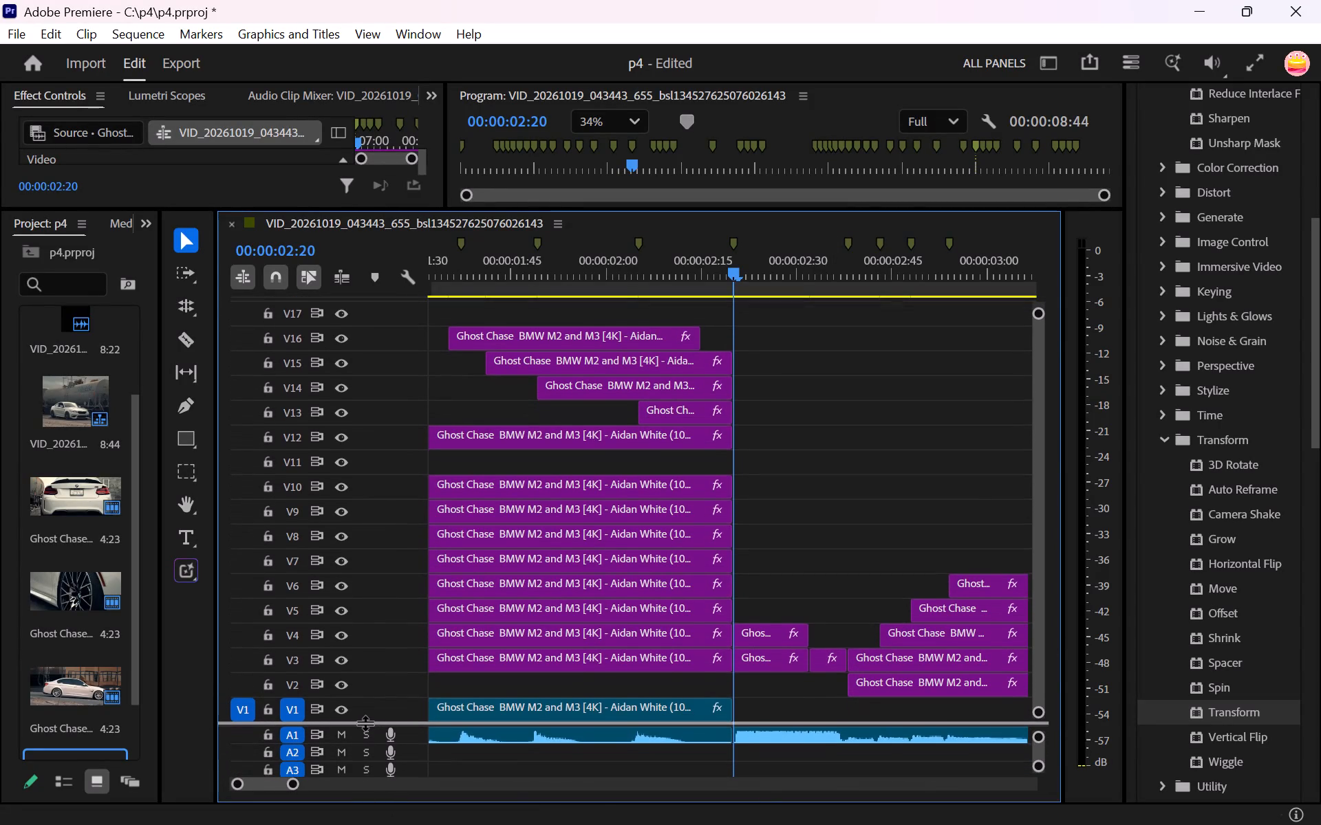
left_click_drag(365, 723, 364, 734)
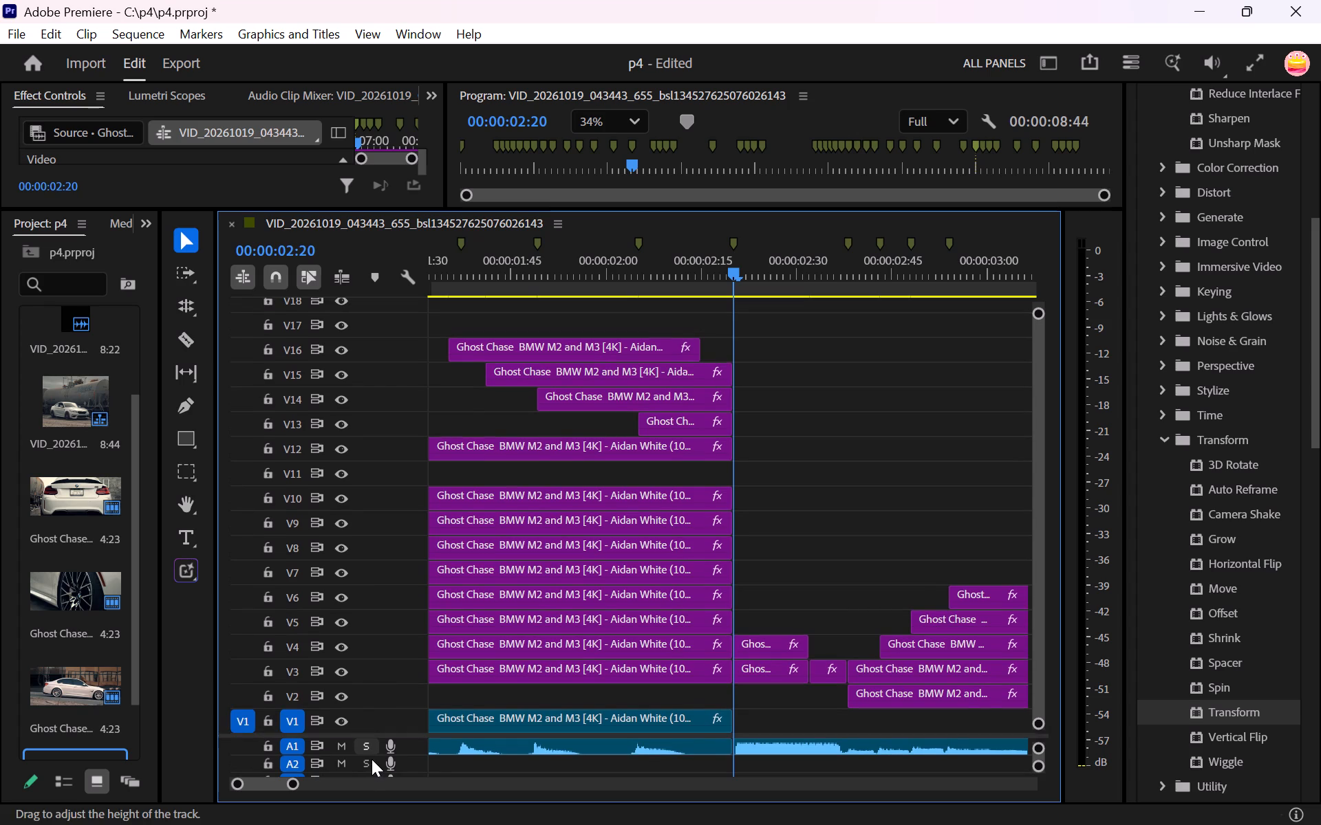
left_click_drag(405, 753, 405, 762)
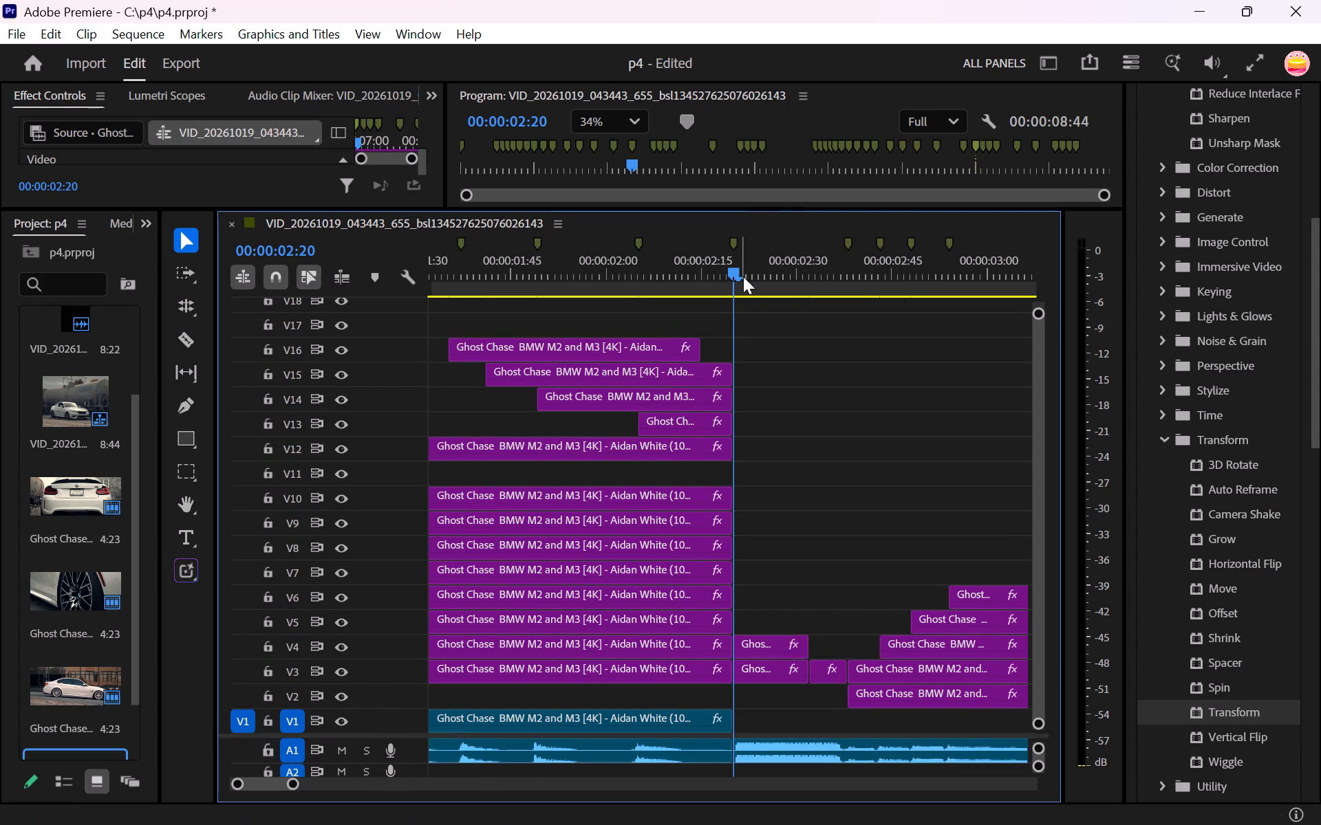
Scrub the A1 audio against the markers around the new V2 clip, ending with the playhead on the 00:00:07:00 marker.
left_click_drag(743, 276, 1065, 313)
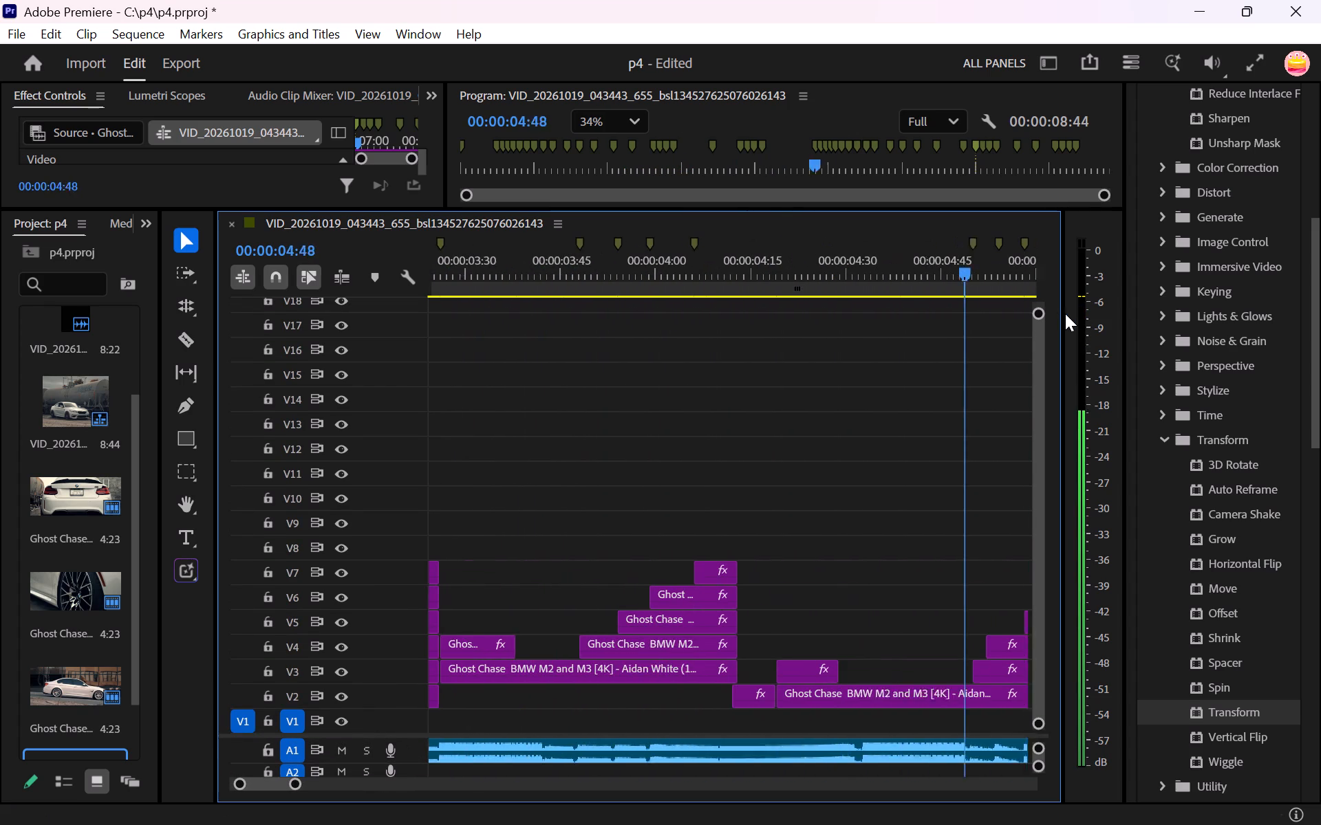
left_click_drag(1065, 313, 1173, 316)
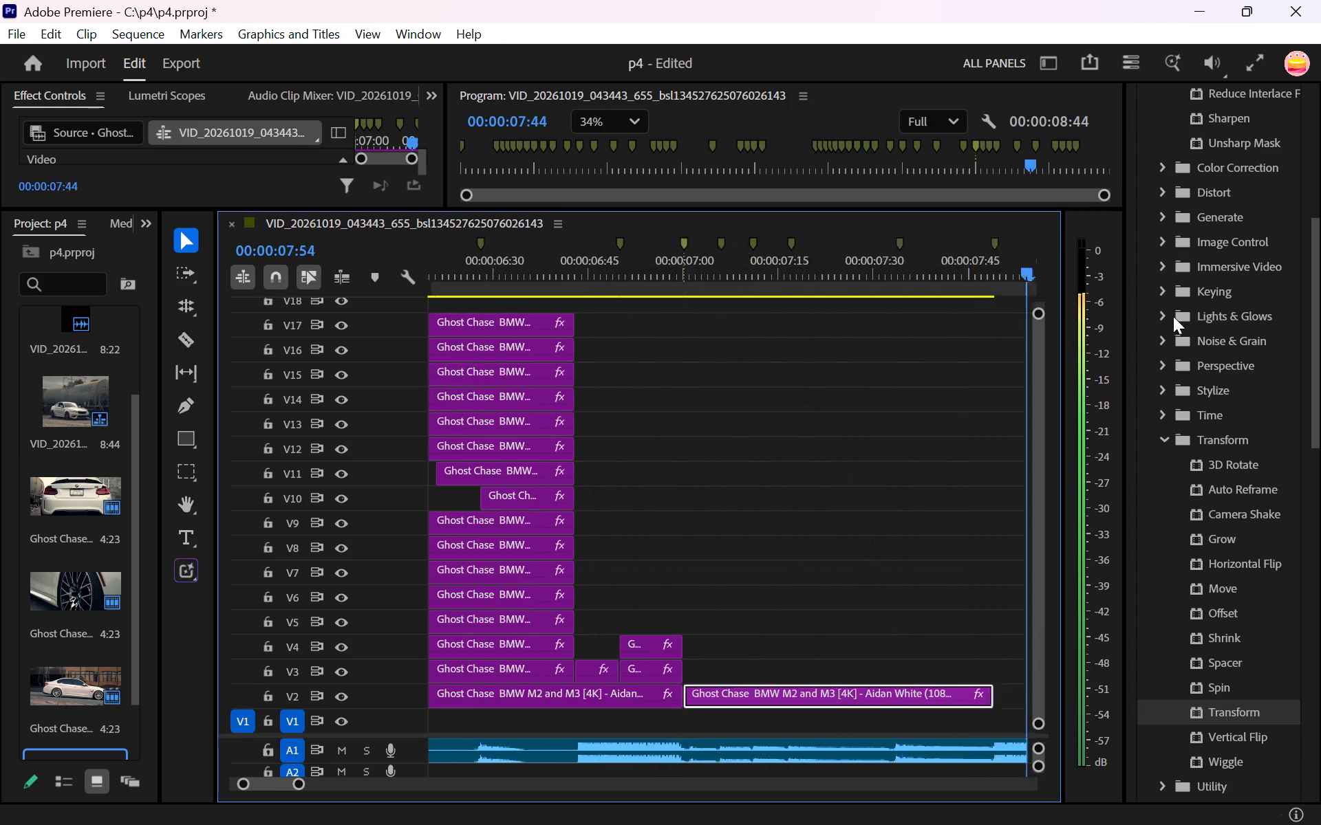
left_click_drag(1173, 316, 445, 338)
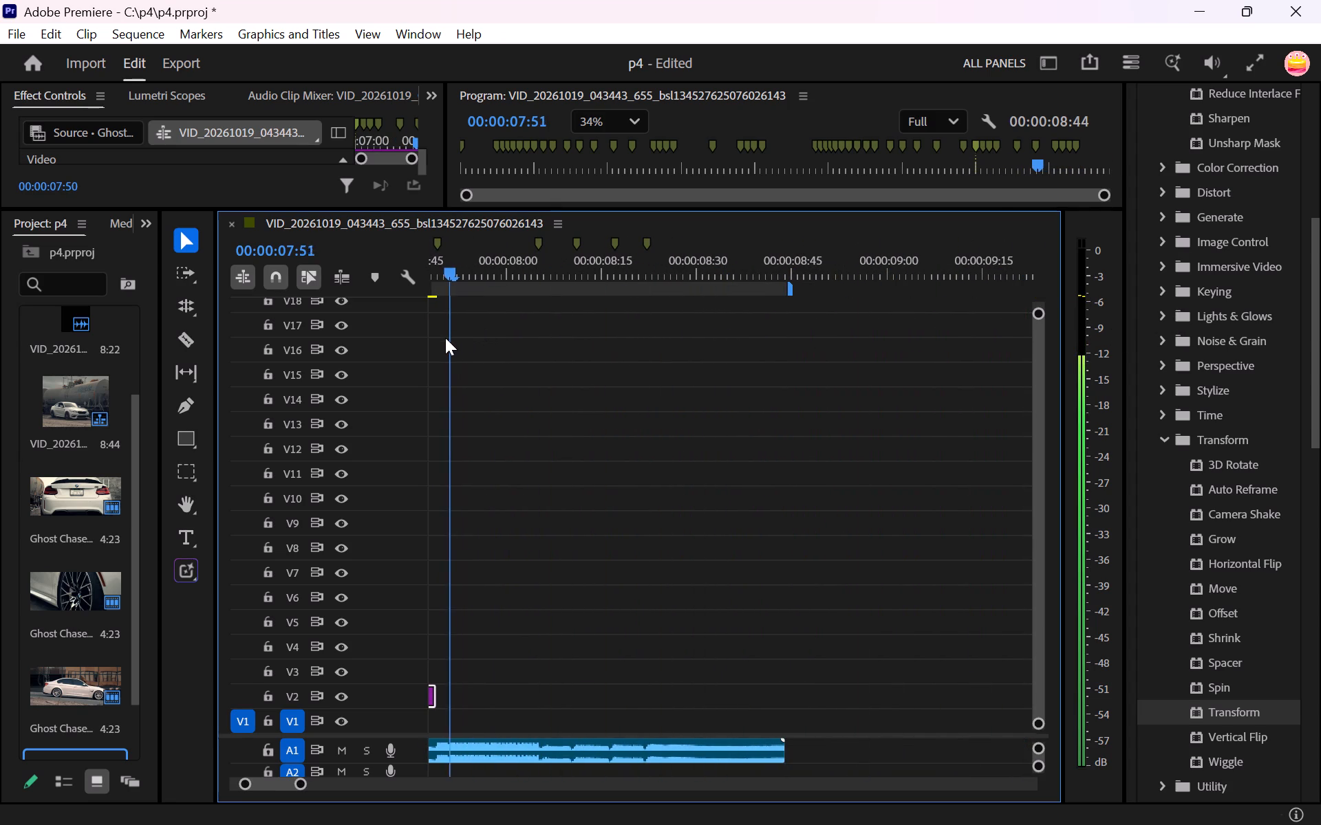
left_click_drag(445, 338, 439, 342)
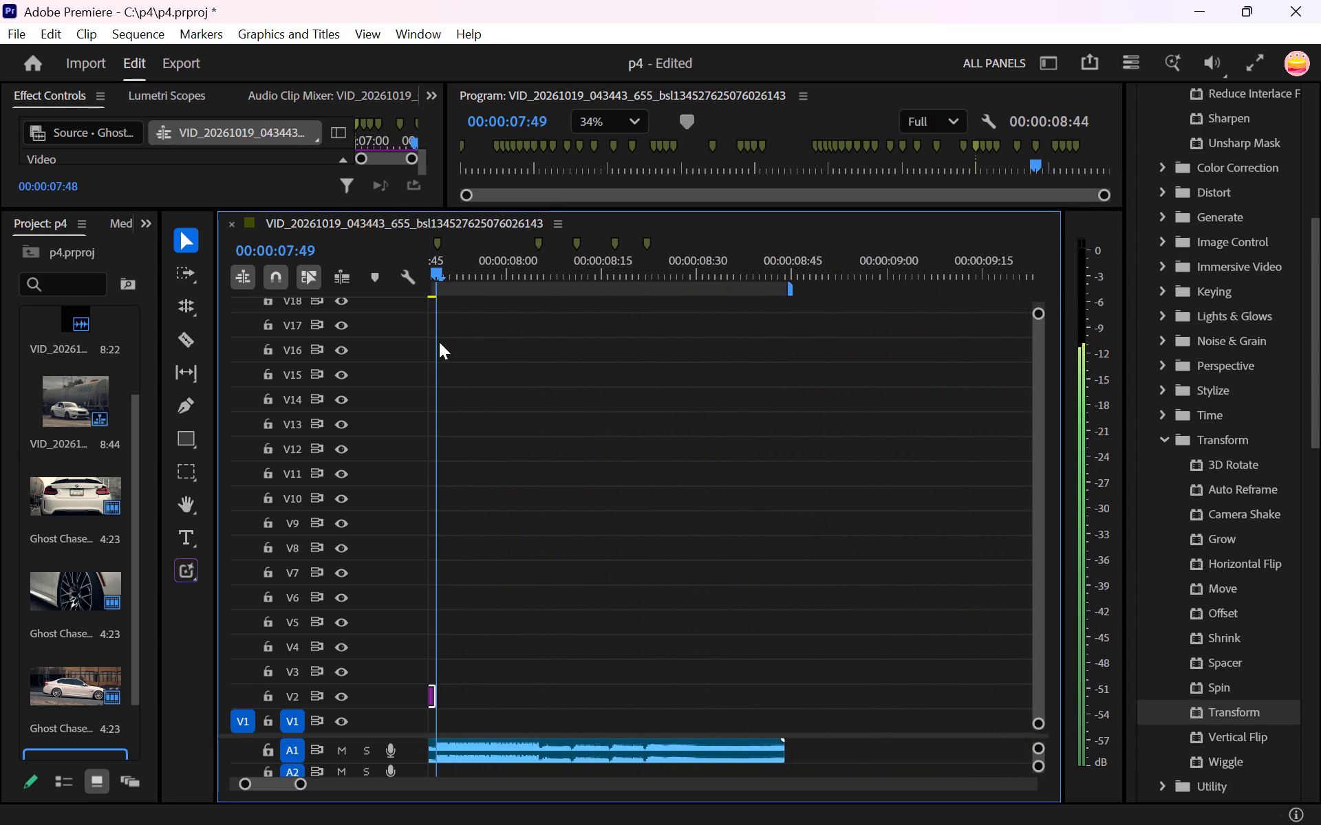
left_click_drag(439, 342, 354, 357)
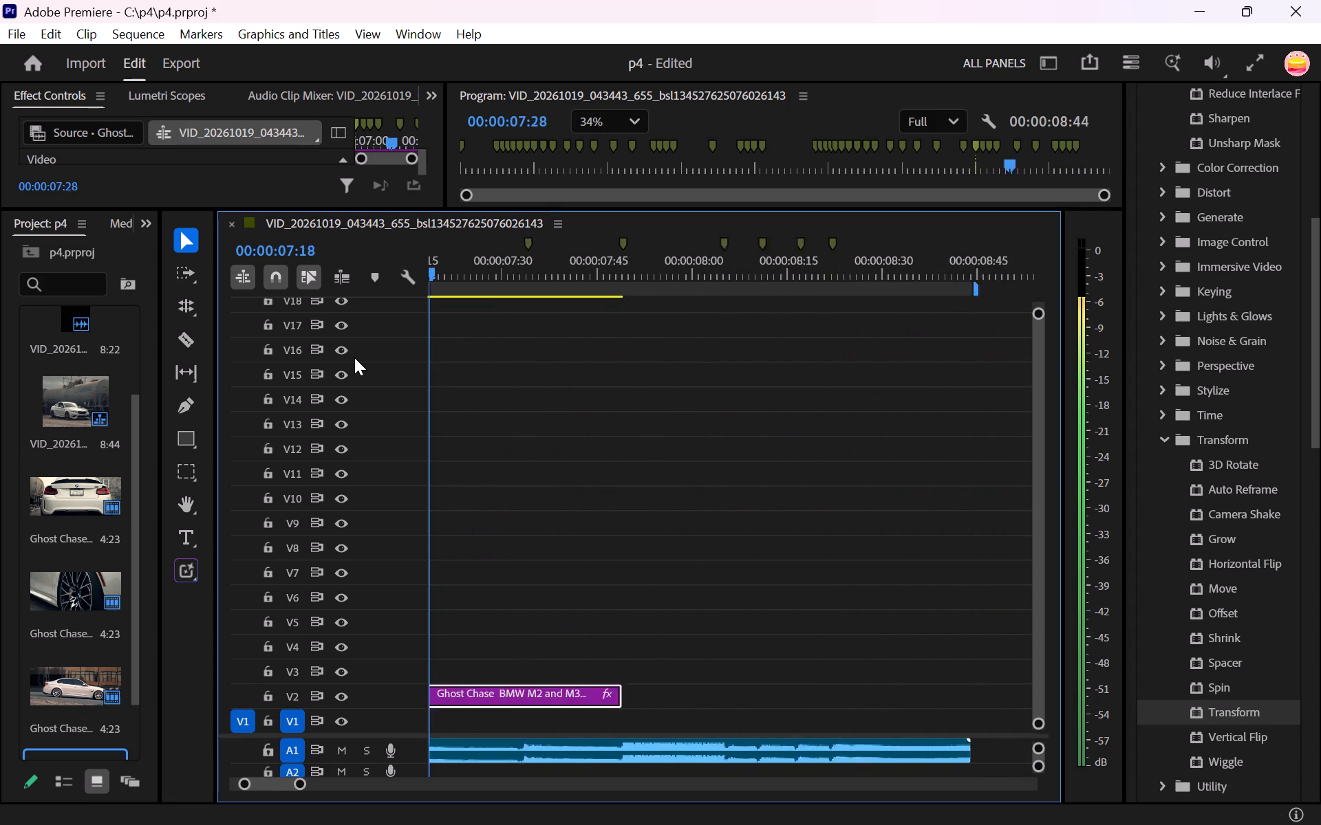
left_click_drag(354, 357, 689, 362)
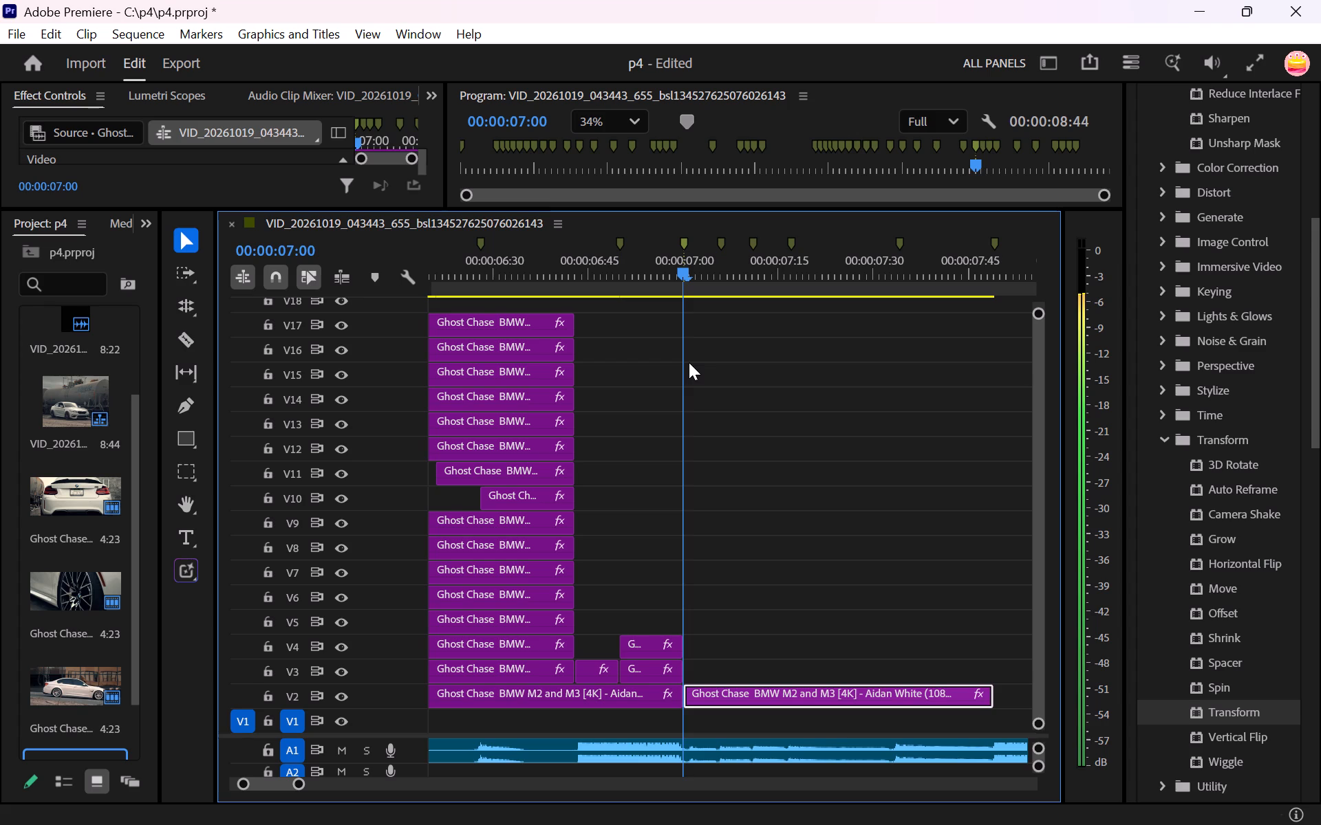
left_click_drag(689, 362, 775, 355)
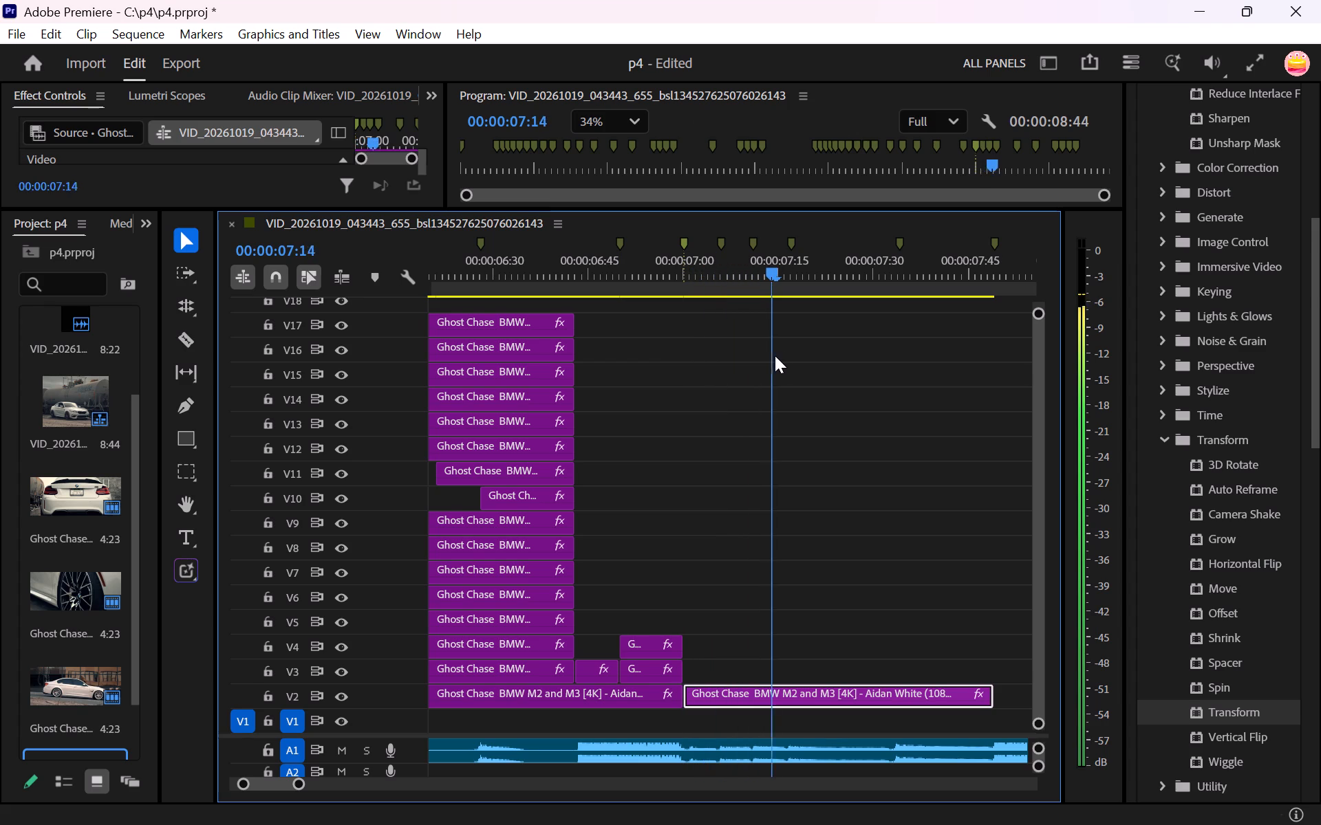
left_click_drag(775, 355, 791, 362)
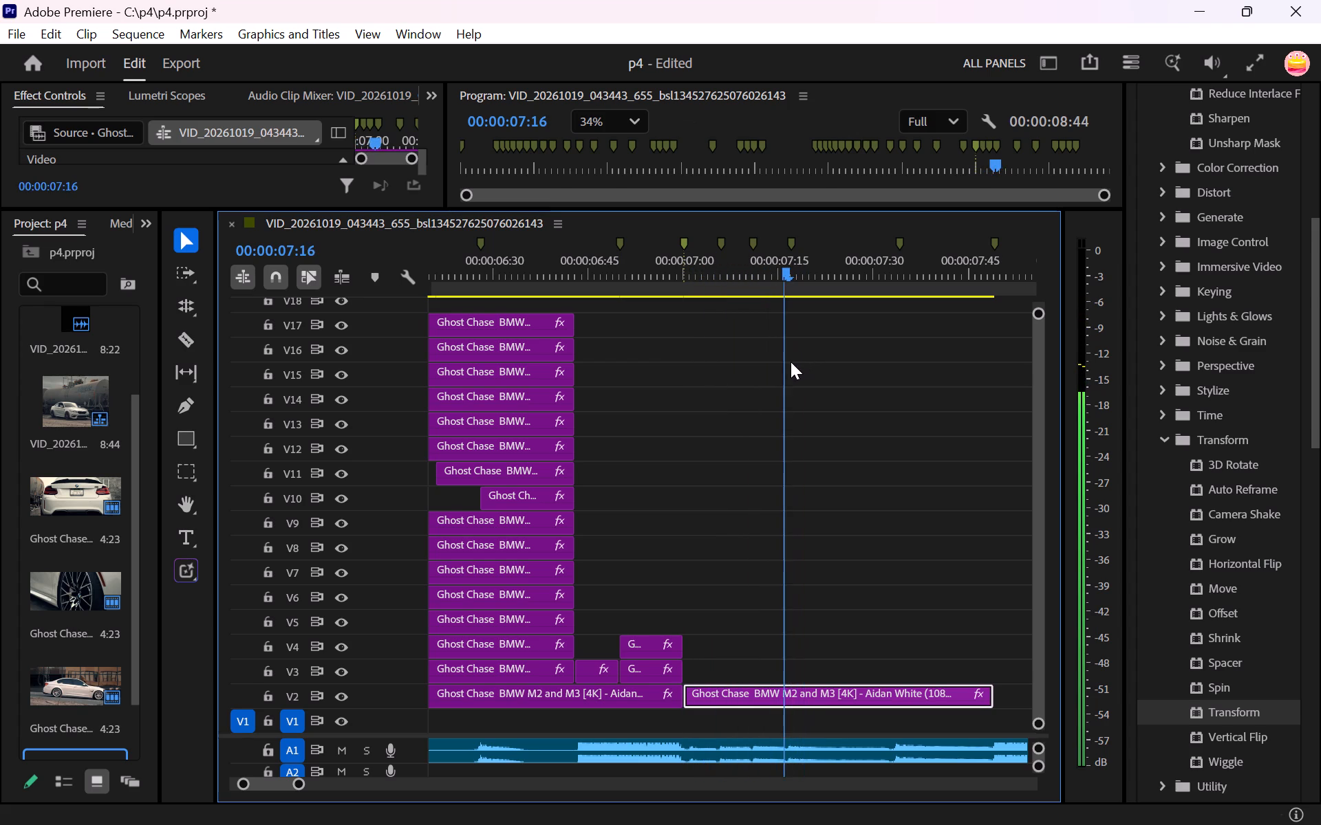
left_click_drag(791, 362, 900, 360)
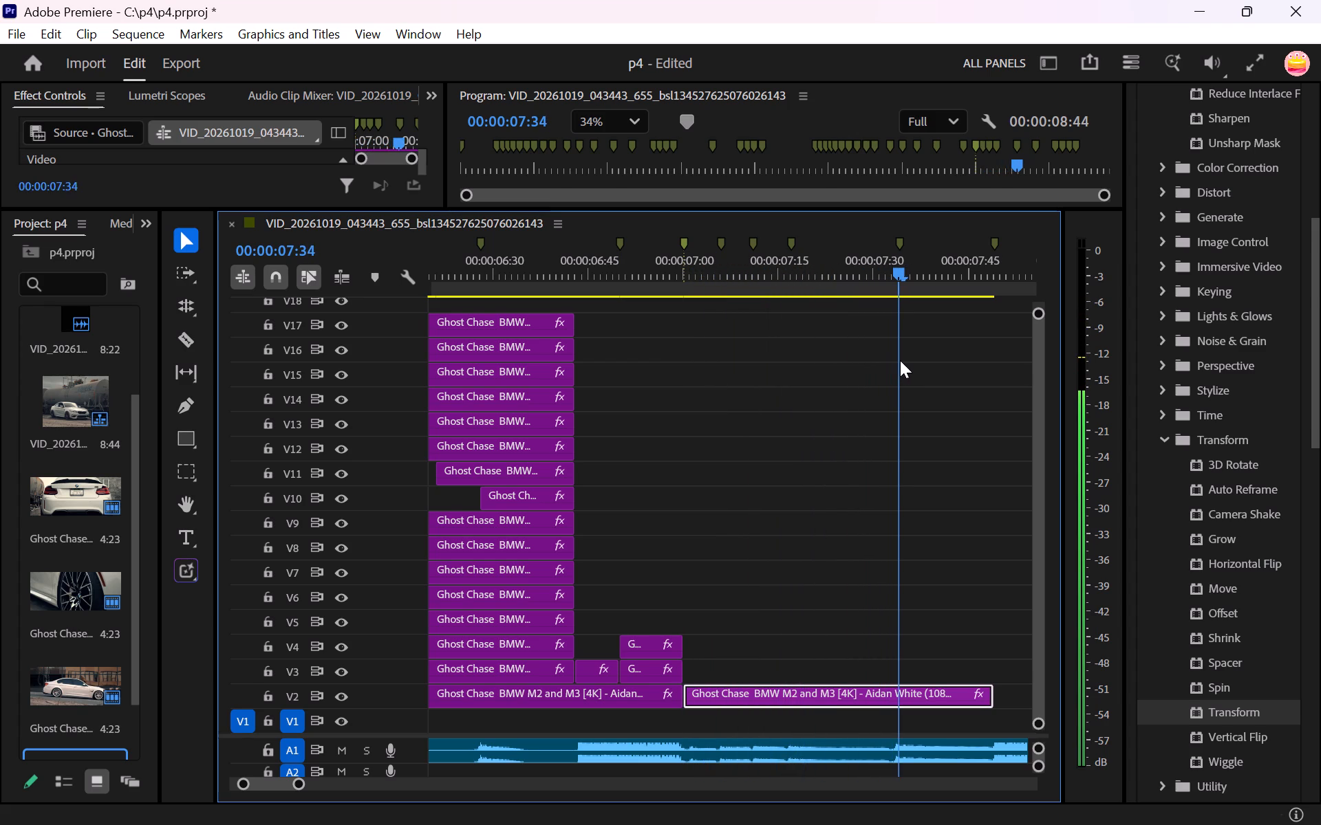
left_click_drag(900, 360, 983, 353)
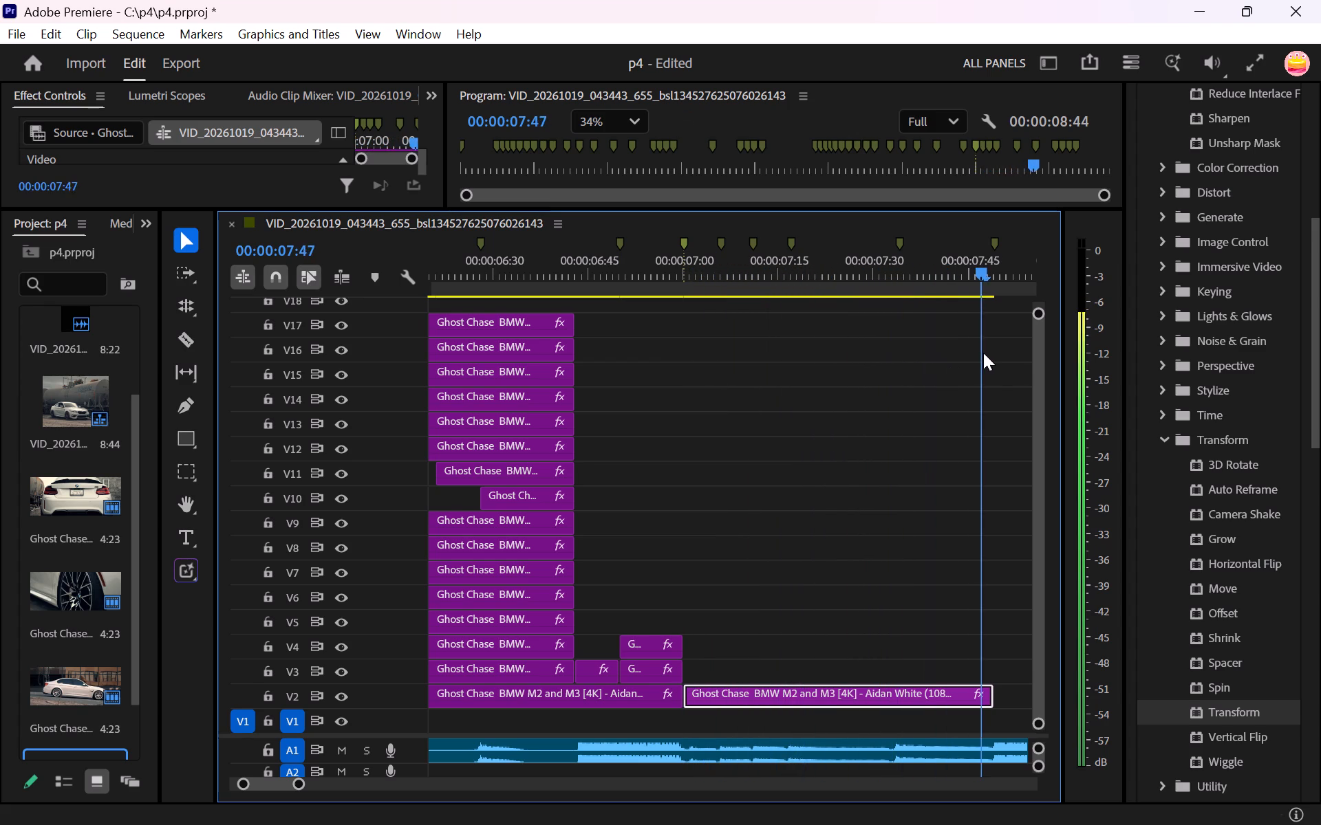
left_click_drag(983, 353, 788, 361)
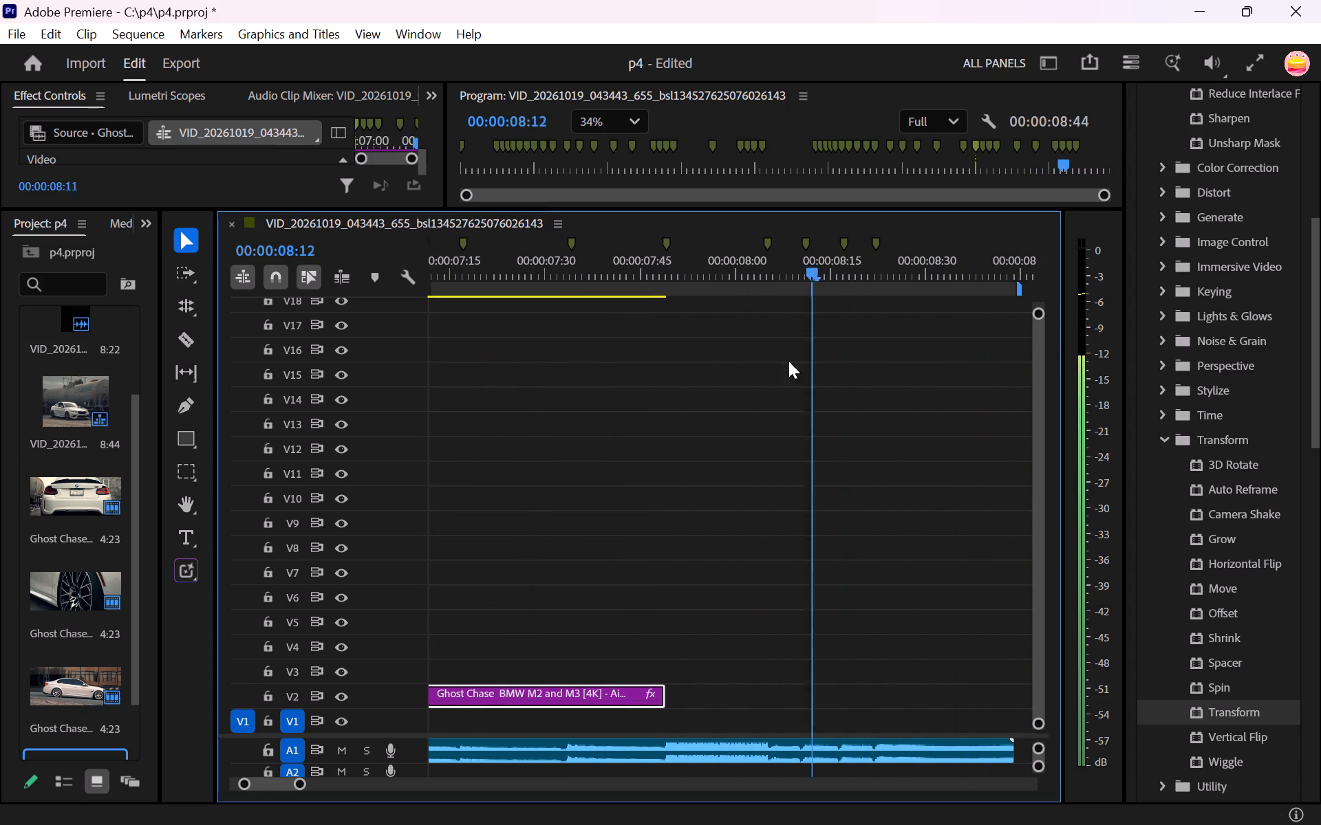
left_click_drag(788, 361, 672, 349)
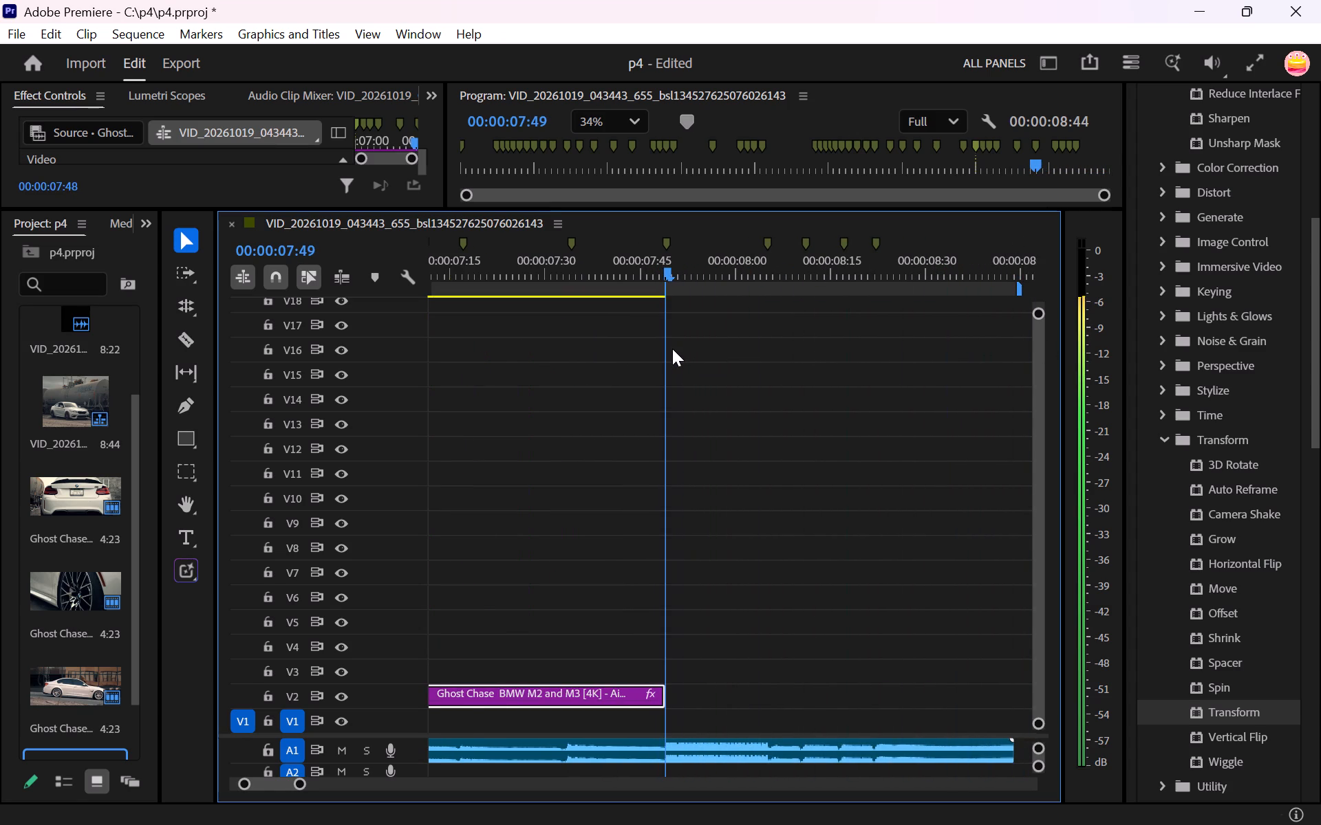
left_click_drag(672, 349, 537, 367)
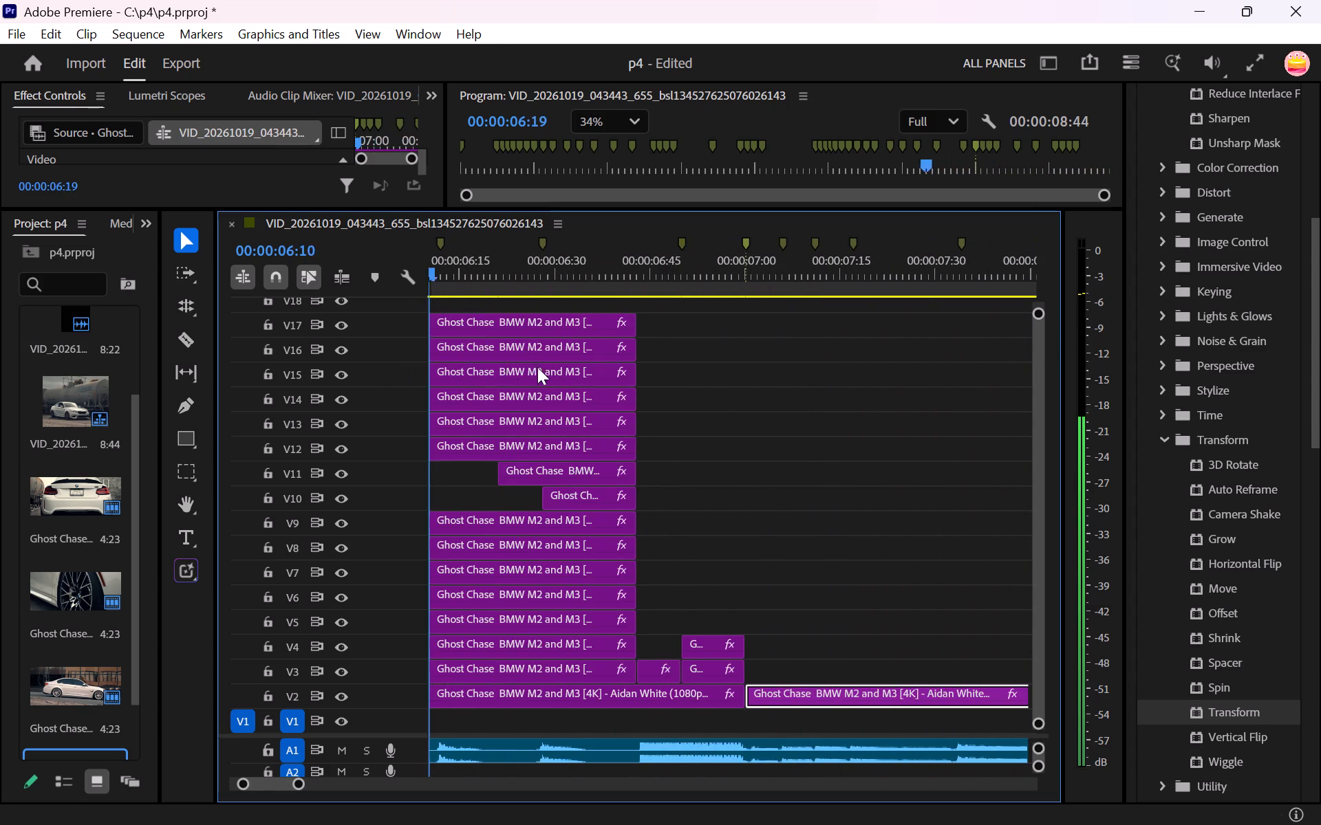
left_click_drag(537, 367, 745, 367)
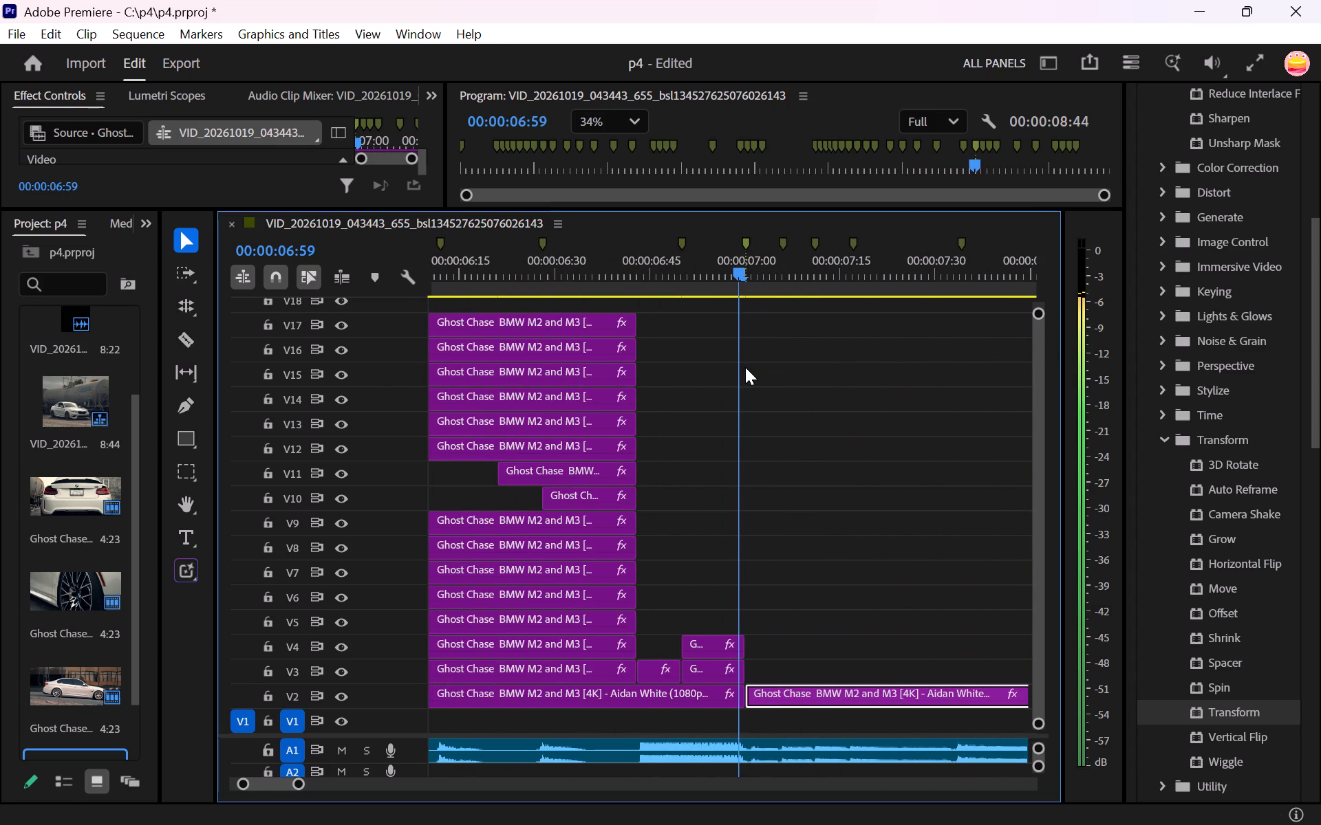
left_click_drag(745, 367, 747, 366)
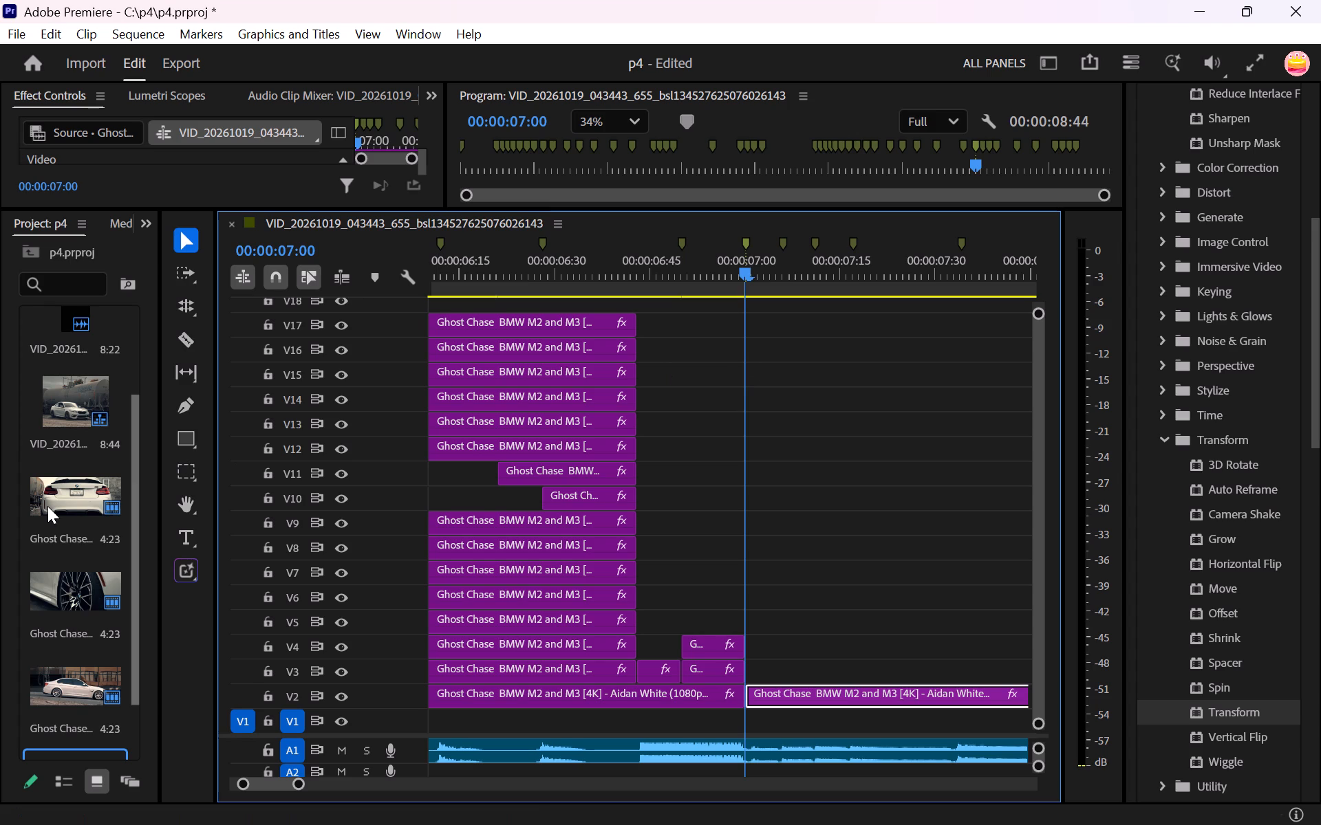
Make the preview area larger again and show the M3 rear-badge still in the Source monitor.
scroll(45, 504, "down", 2)
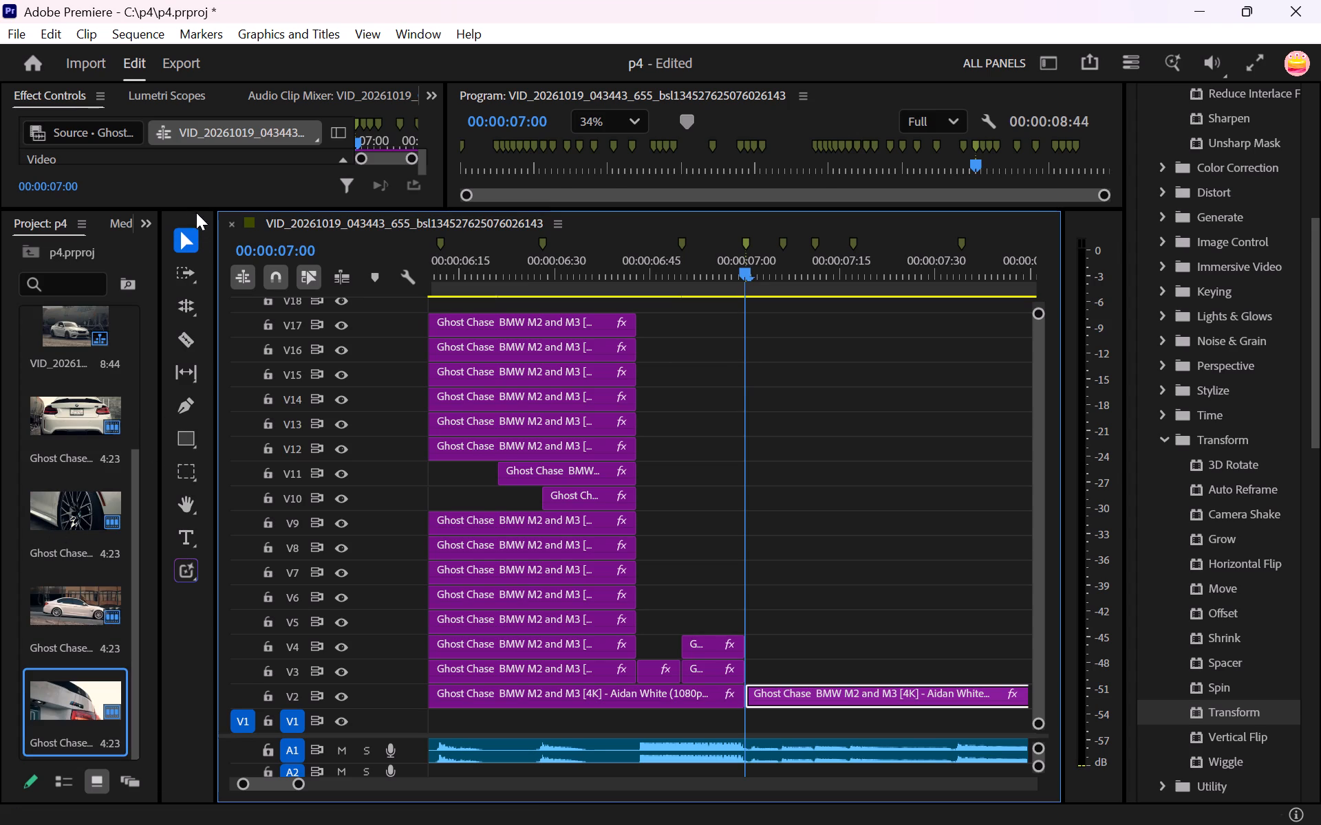
left_click_drag(196, 208, 155, 516)
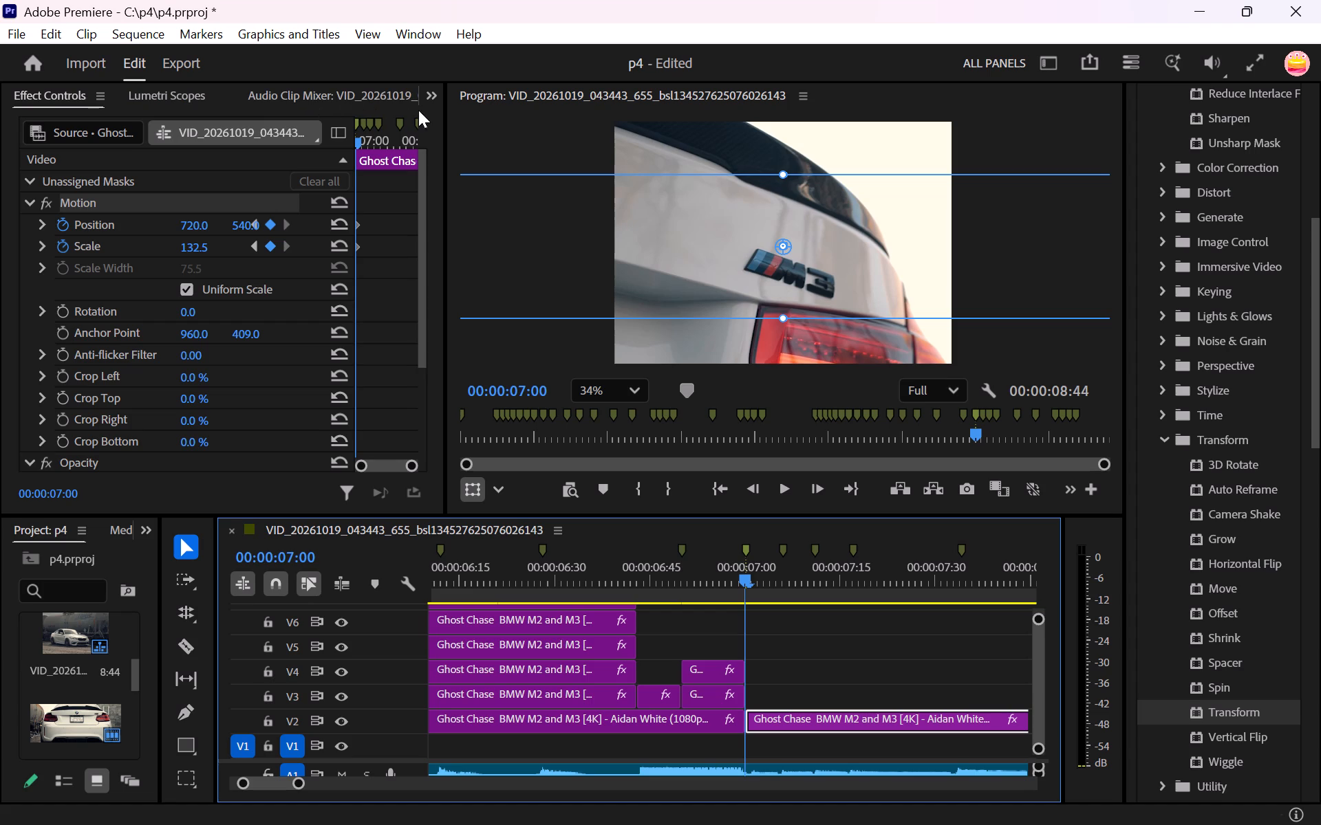
left_click(426, 92)
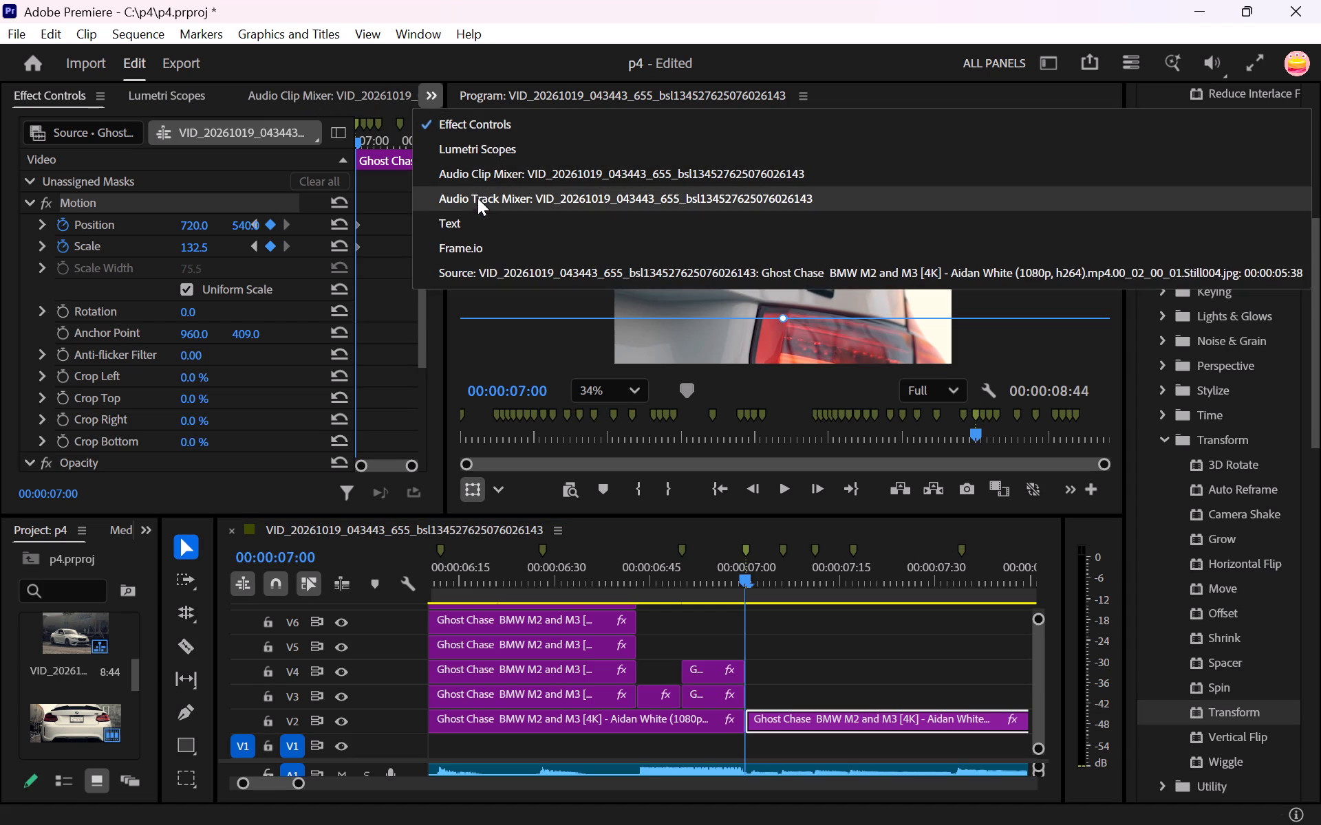
left_click(475, 261)
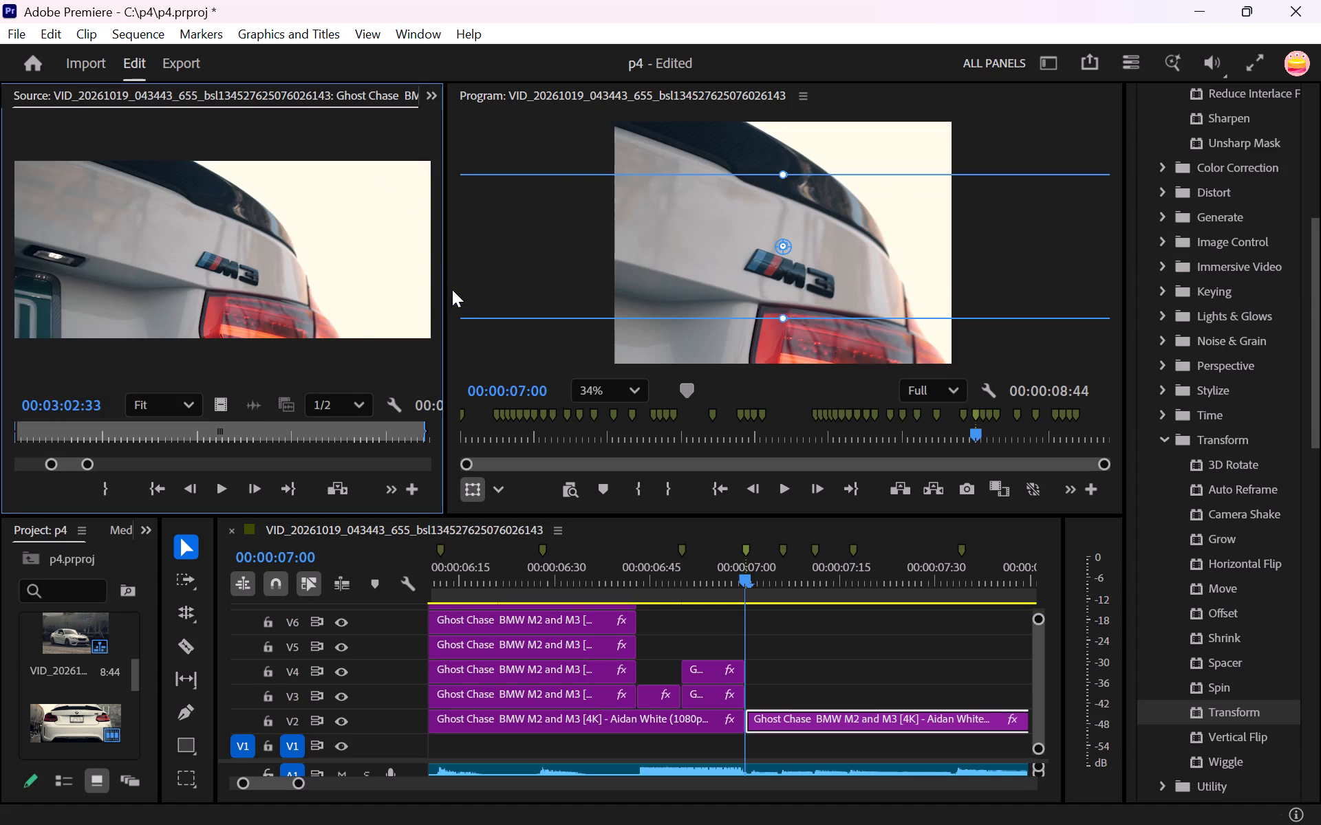
Widen and heighten the Source monitor and examine the M3 rear-badge clip by scrubbing and playing it.
left_click_drag(447, 286, 450, 286)
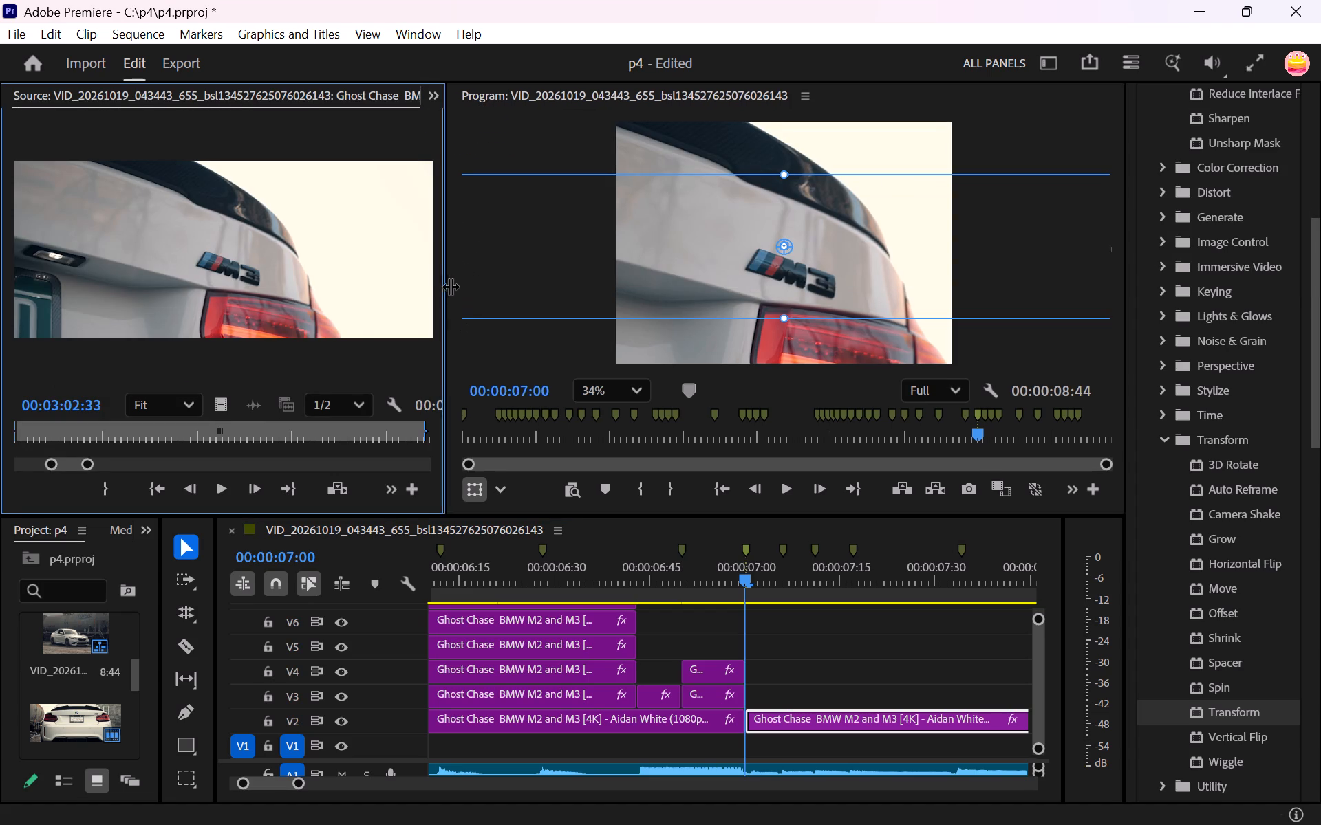
left_click_drag(450, 286, 572, 296)
left_click_drag(94, 434, 102, 433)
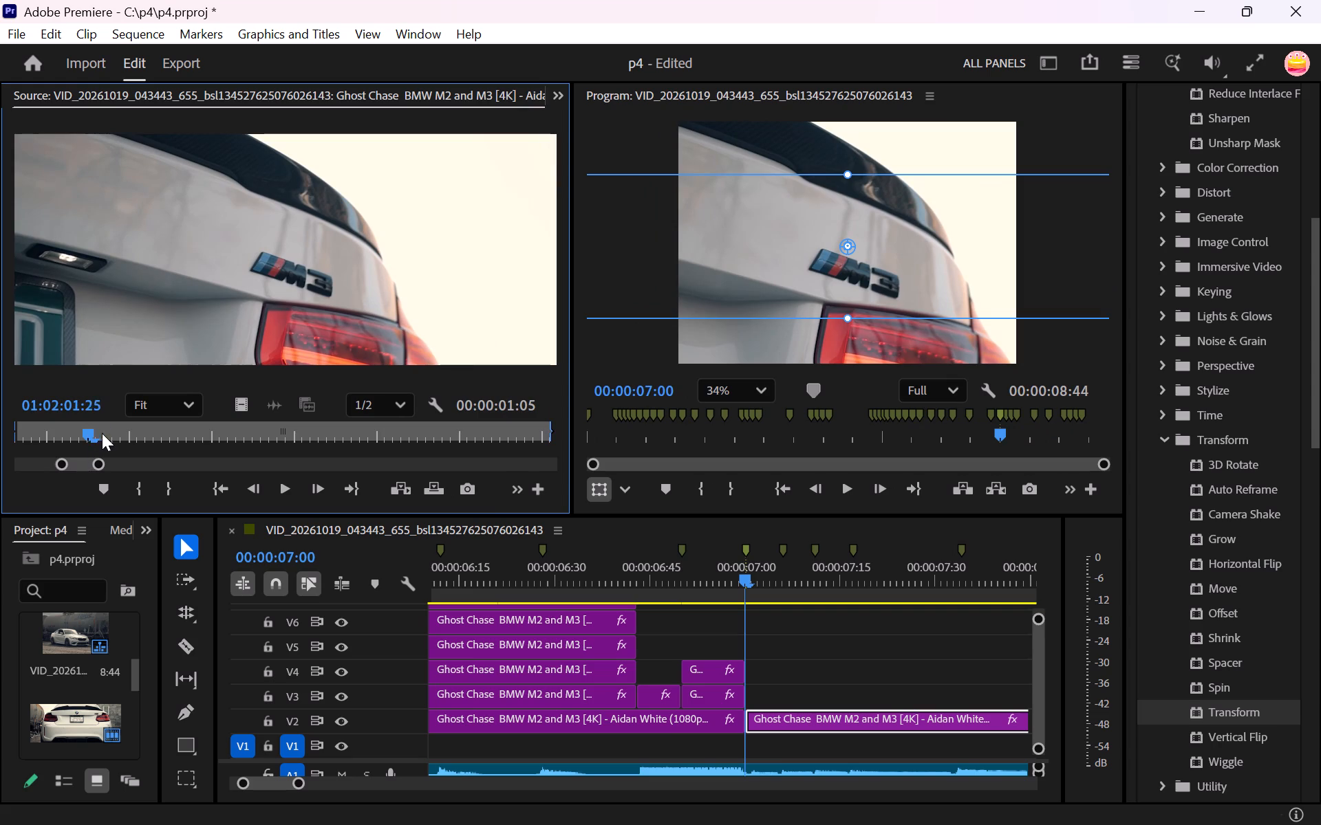
left_click_drag(102, 433, 462, 450)
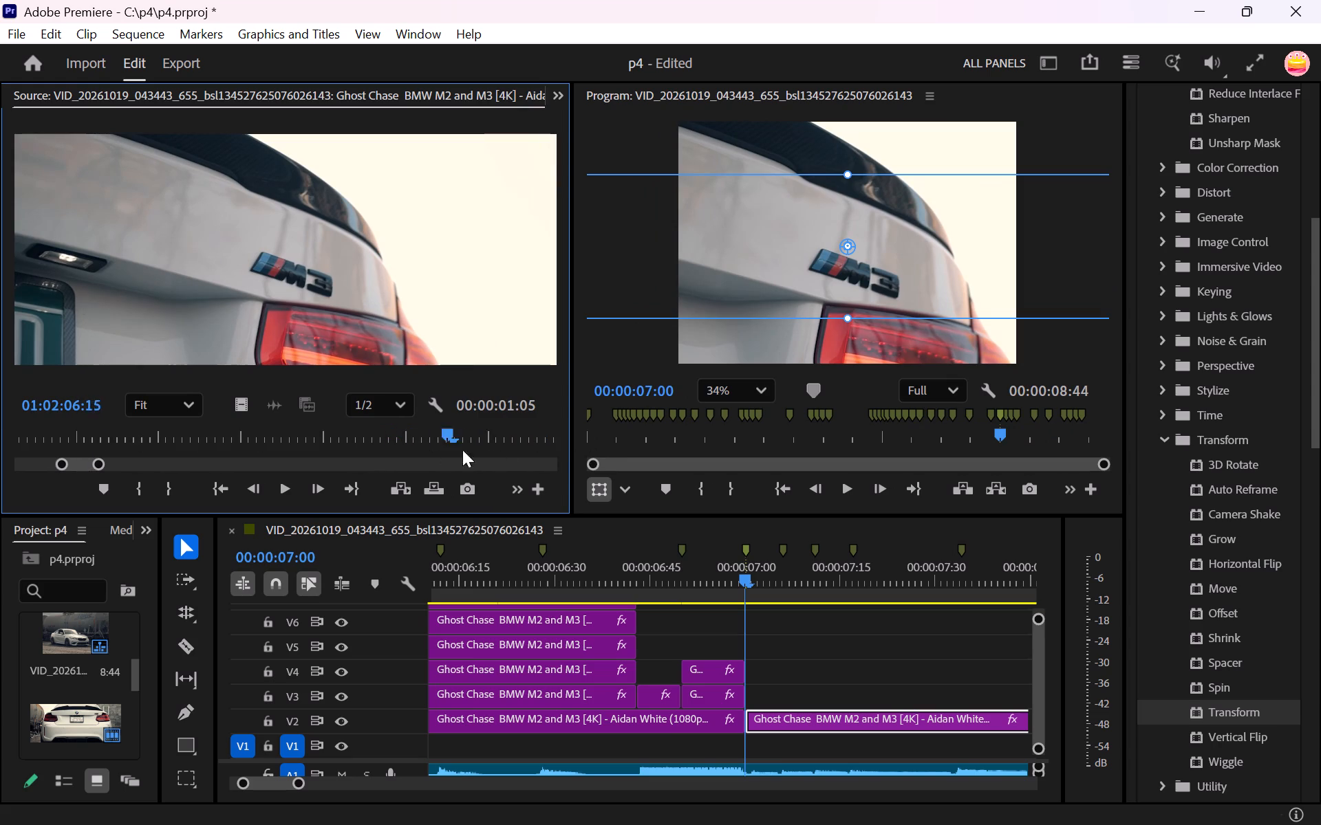
left_click_drag(462, 450, 459, 441)
left_click(277, 488)
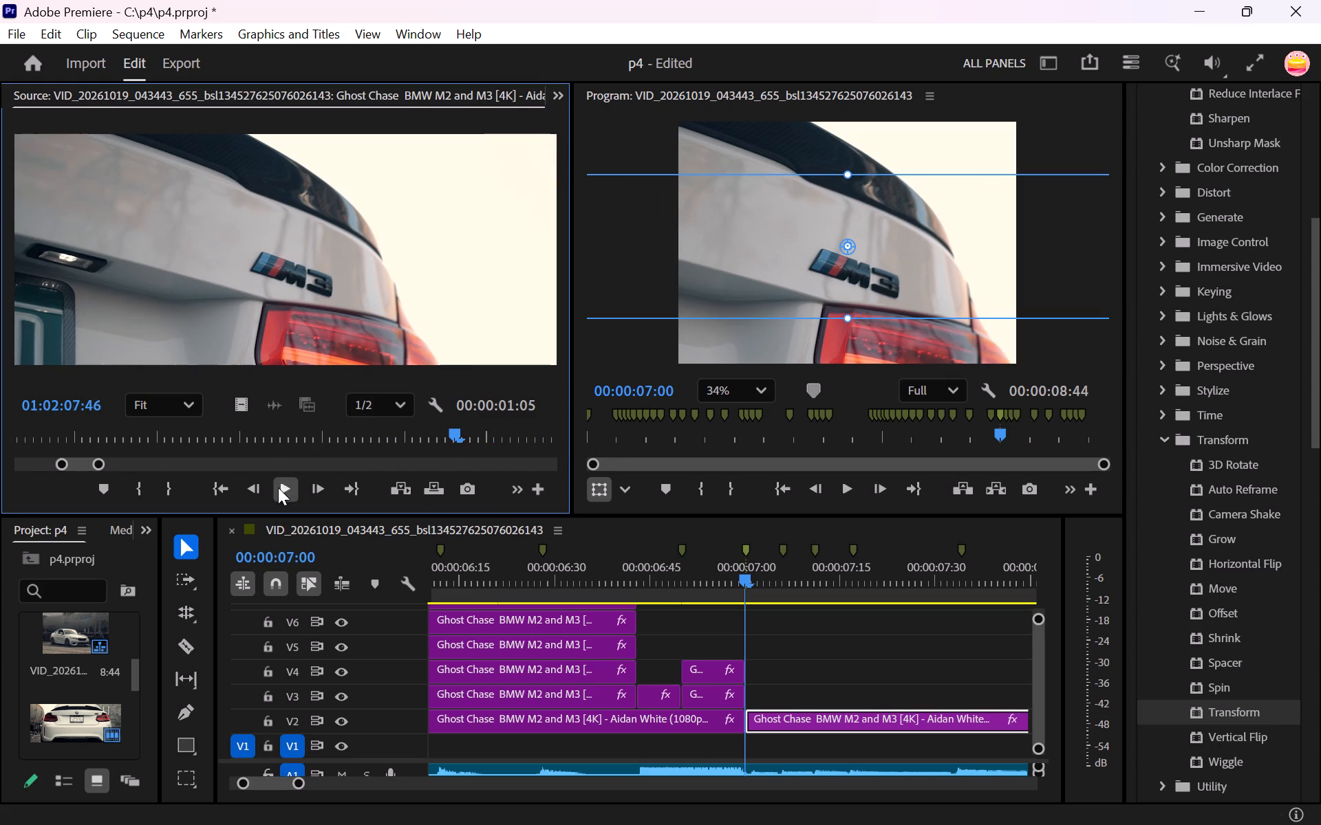
left_click(309, 433)
left_click_drag(113, 441, 544, 452)
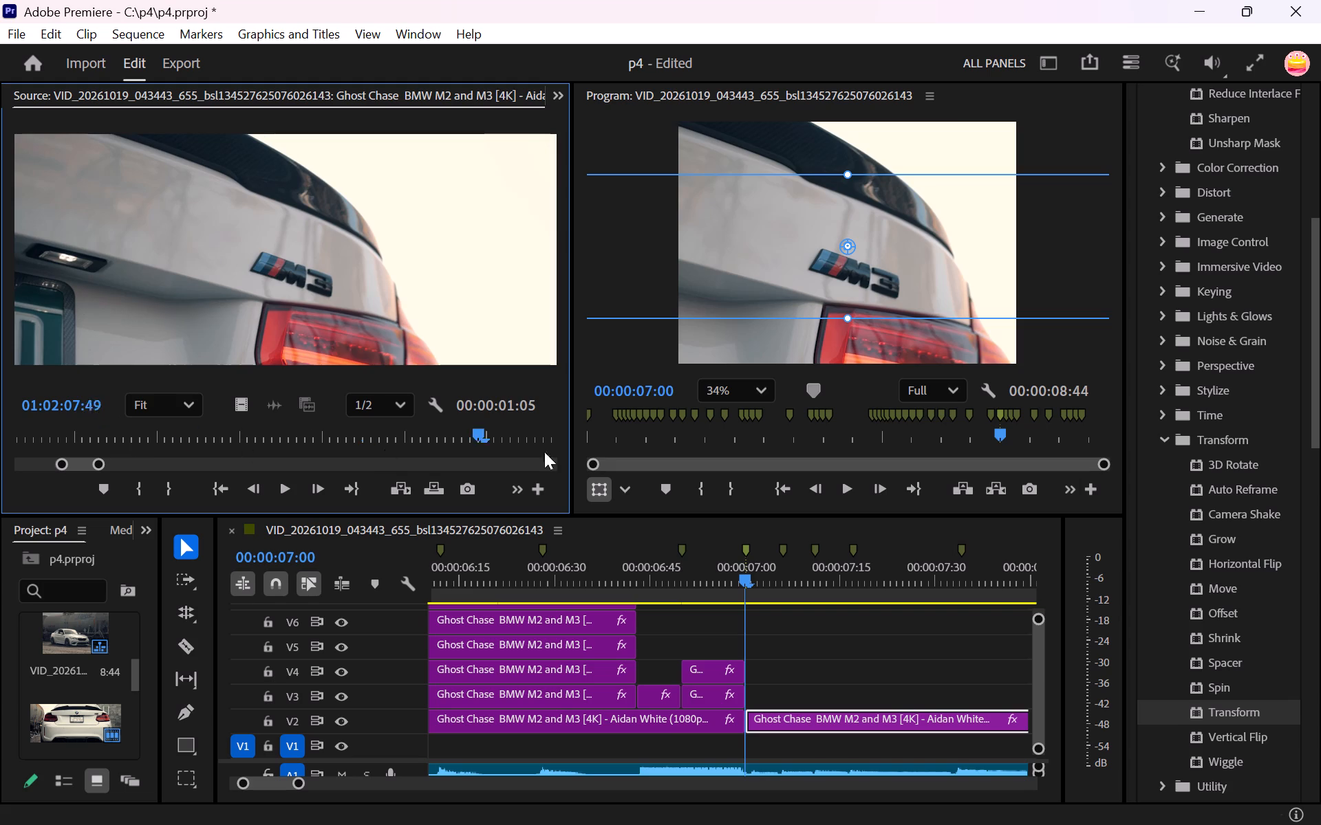
left_click_drag(544, 452, 658, 452)
left_click_drag(410, 517, 432, 615)
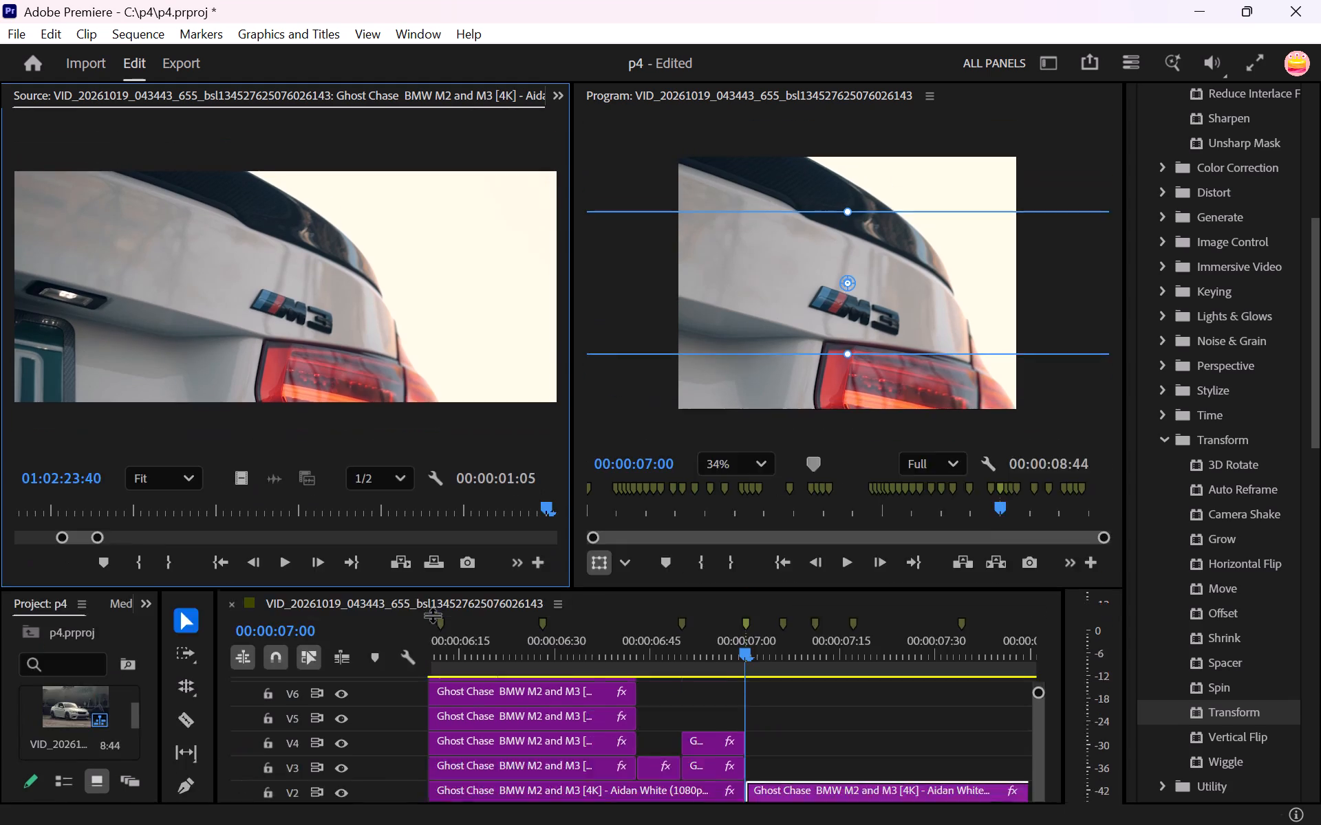
left_click_drag(432, 615, 454, 725)
left_click_drag(370, 635, 0, 744)
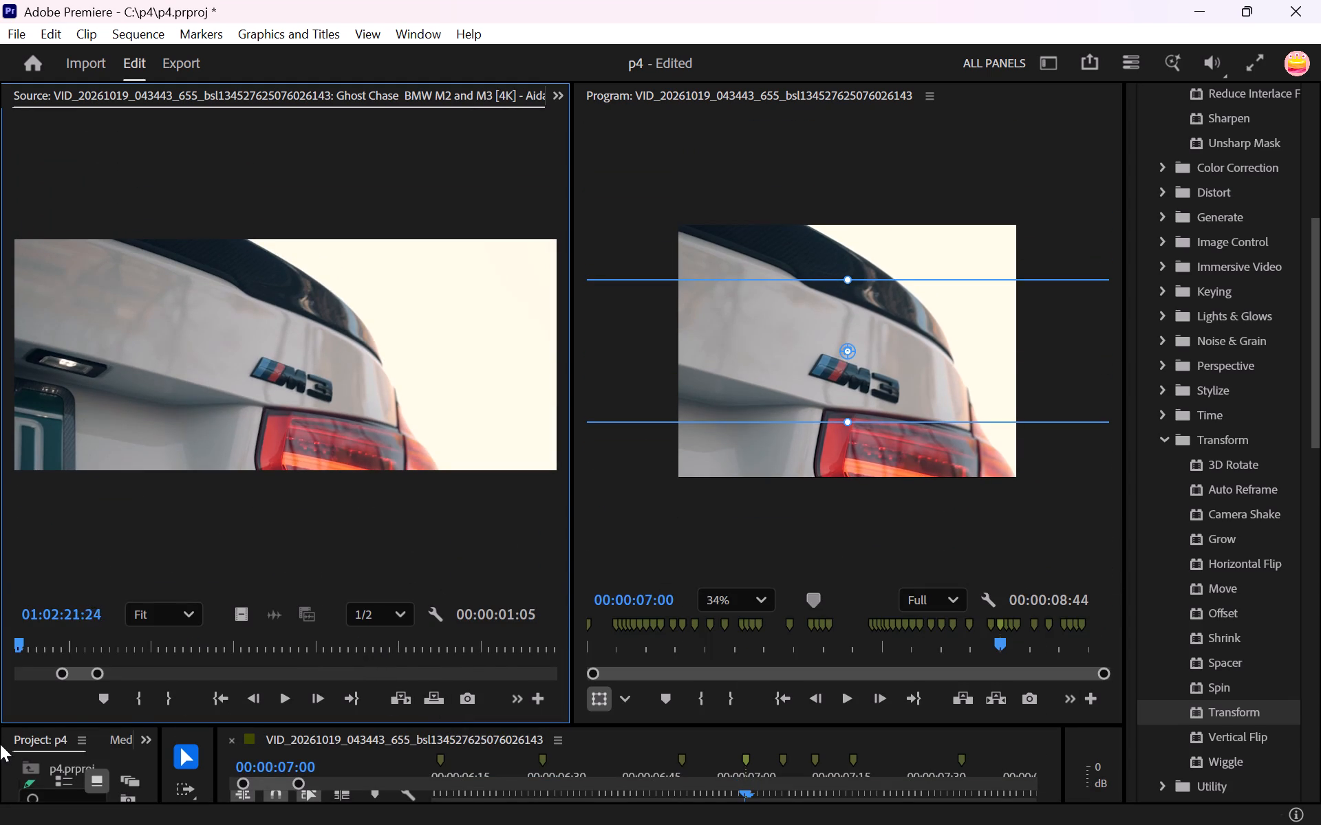
left_click_drag(0, 744, 0, 749)
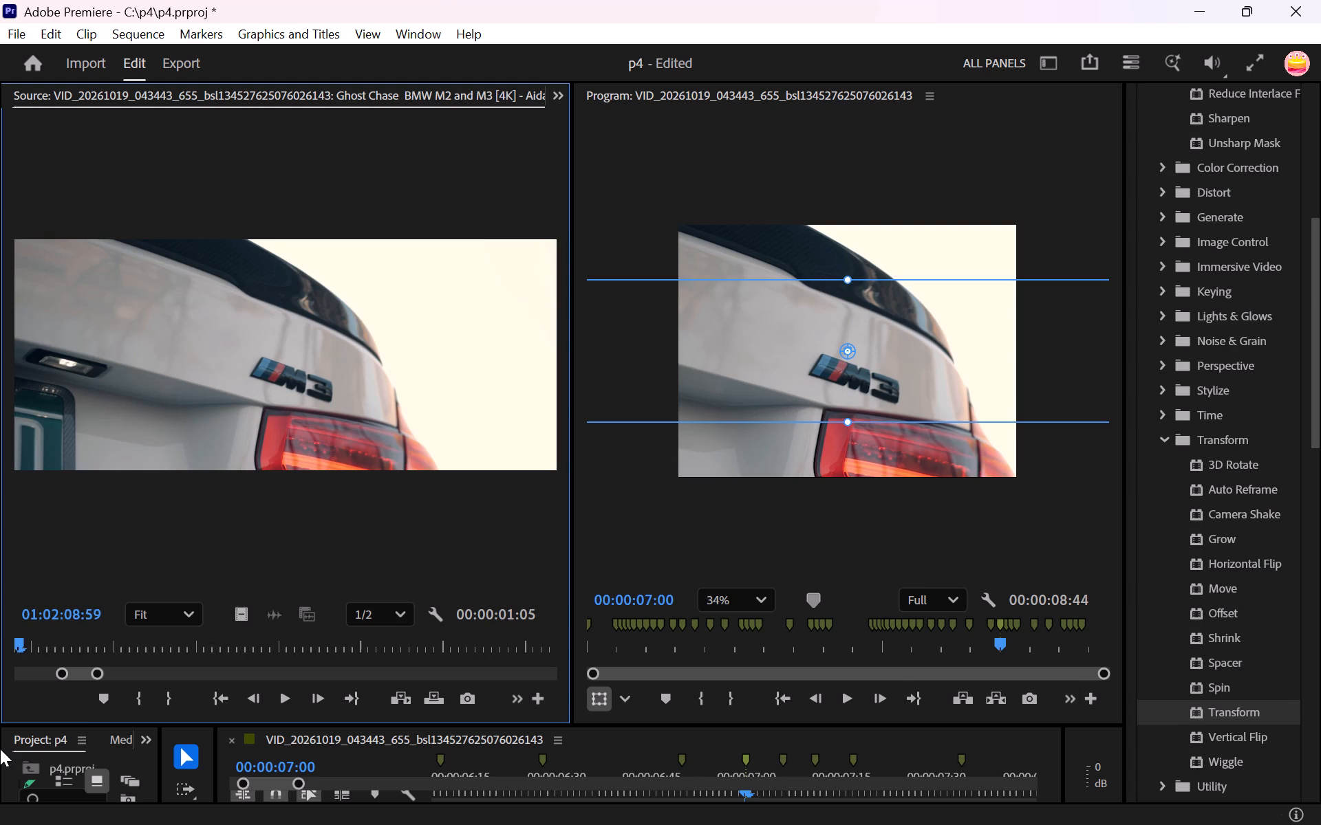
left_click_drag(69, 677, 0, 709)
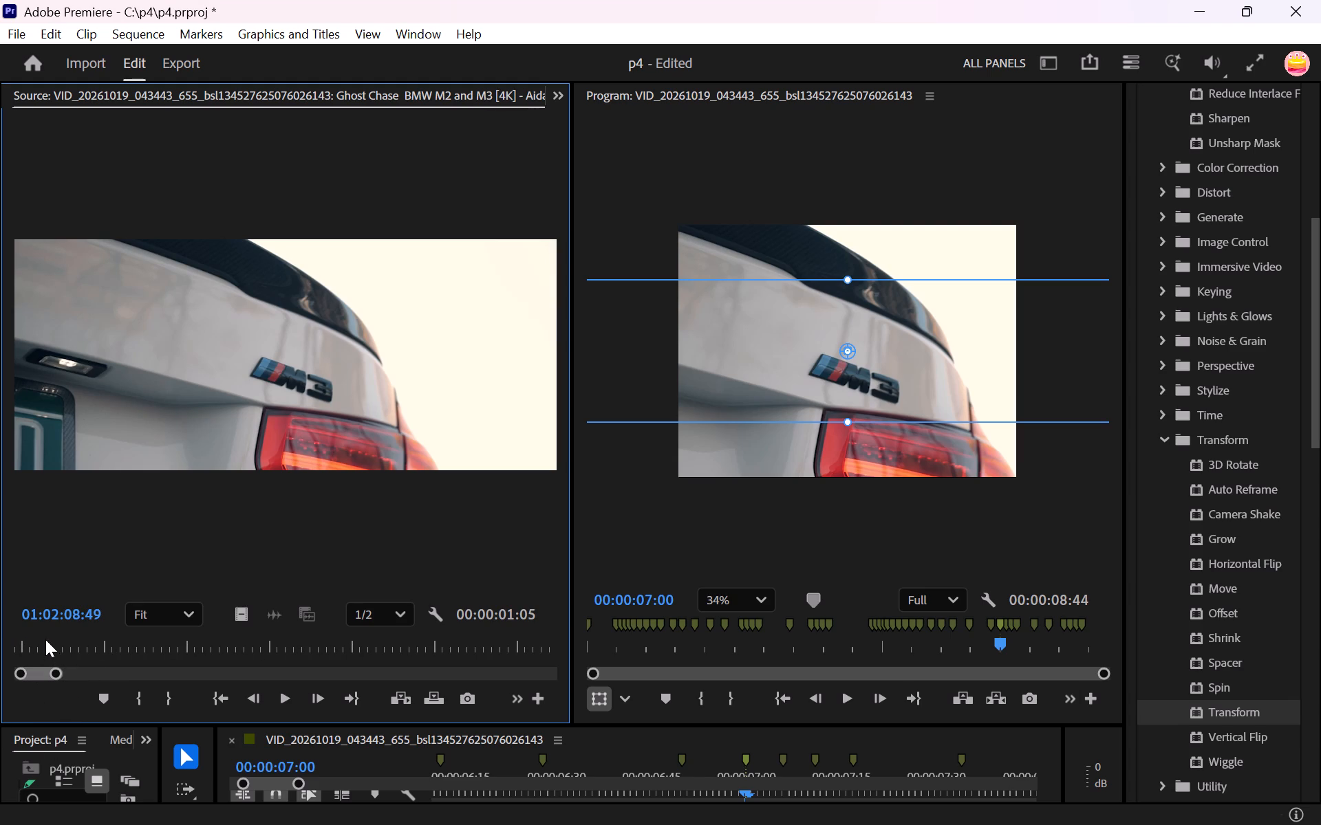
left_click(34, 644)
key("space")
key("space")
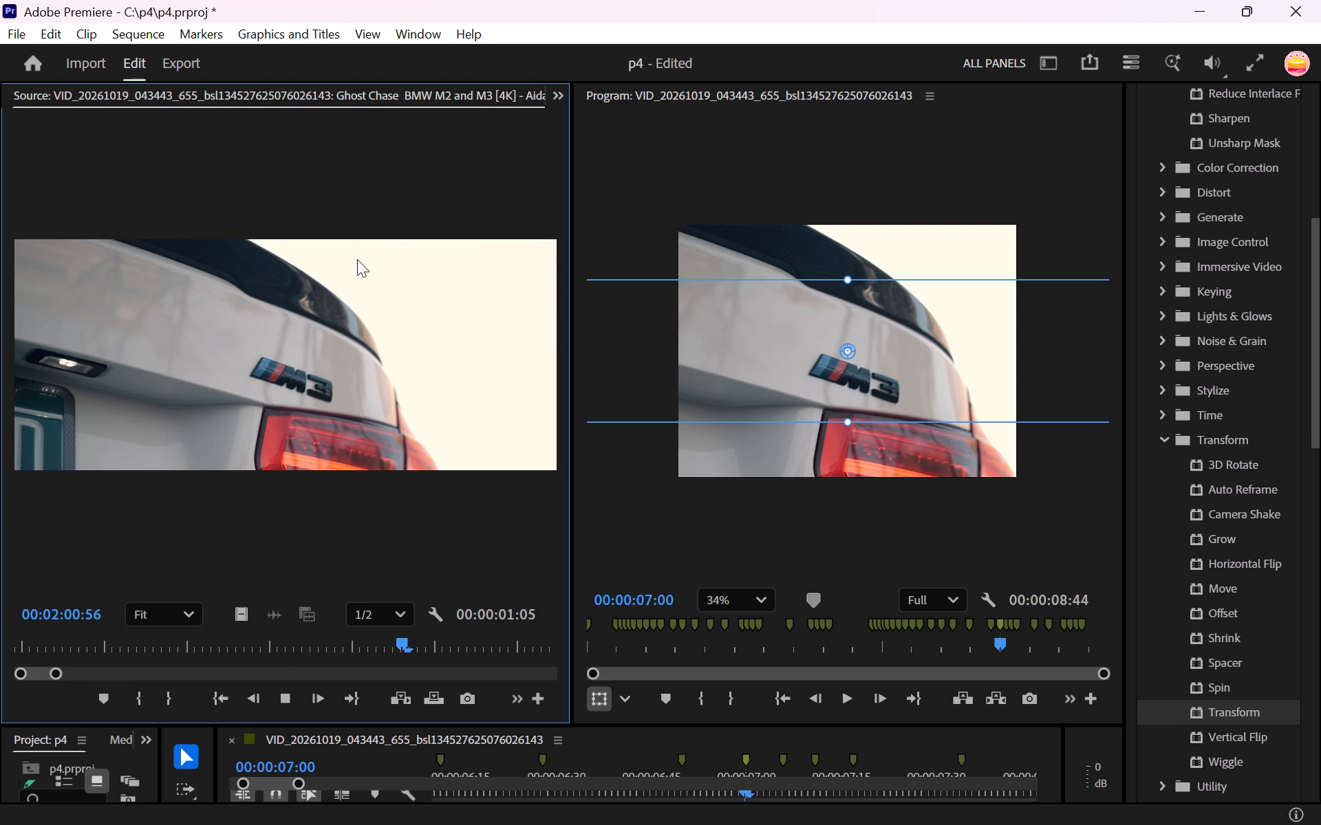
scroll(213, 569, "down", 4)
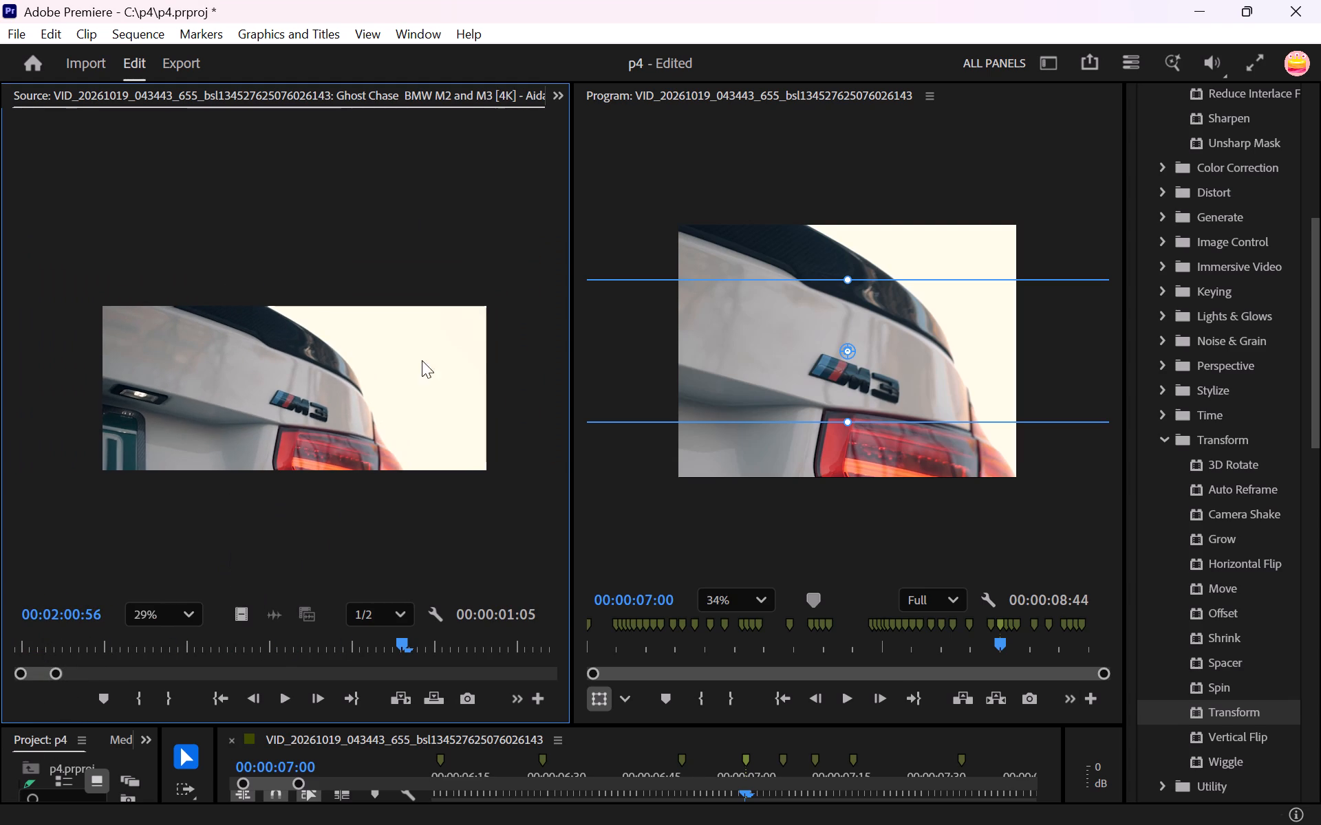
Load the full Ghost Chase BMW M2 and M3 source video from the project bin into the Source monitor.
left_click_drag(338, 725, 316, 536)
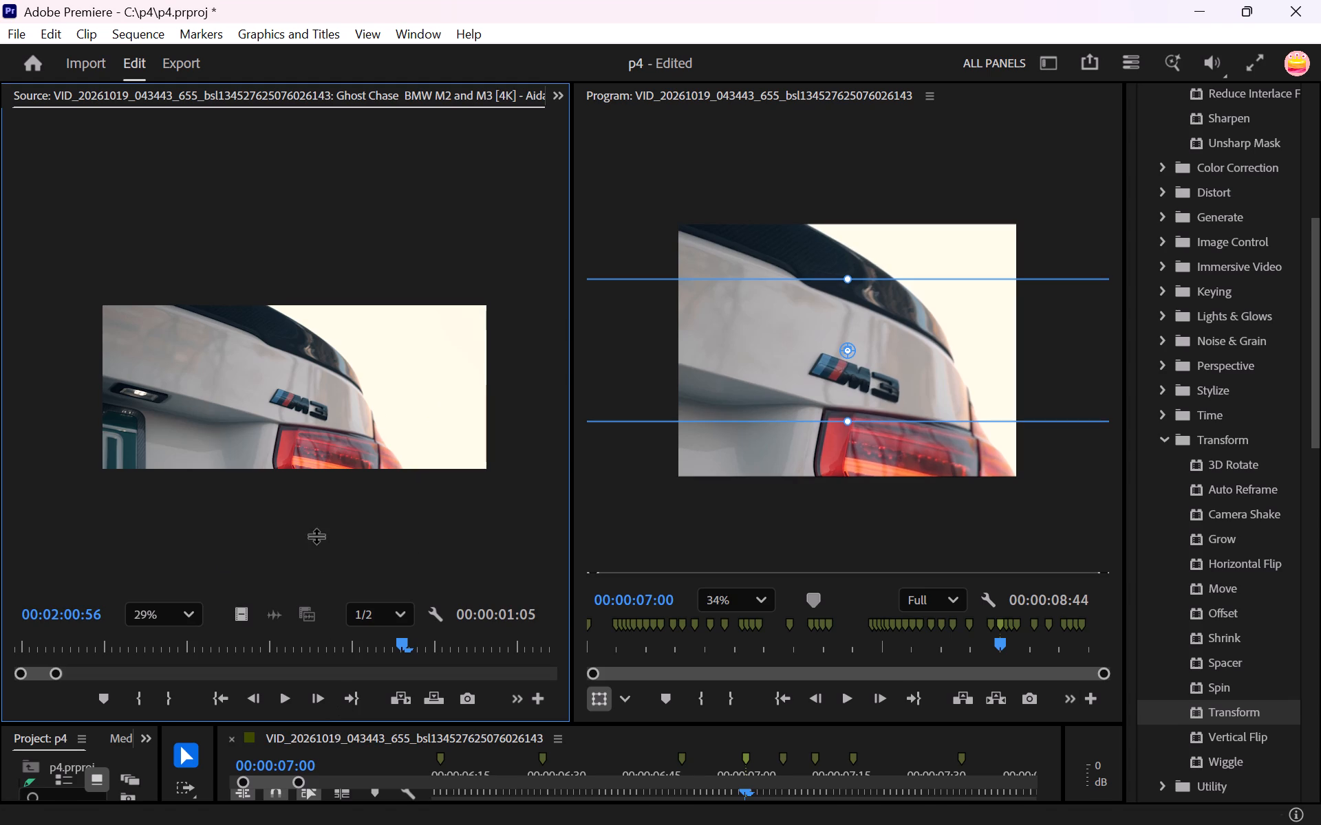
left_click_drag(316, 536, 301, 386)
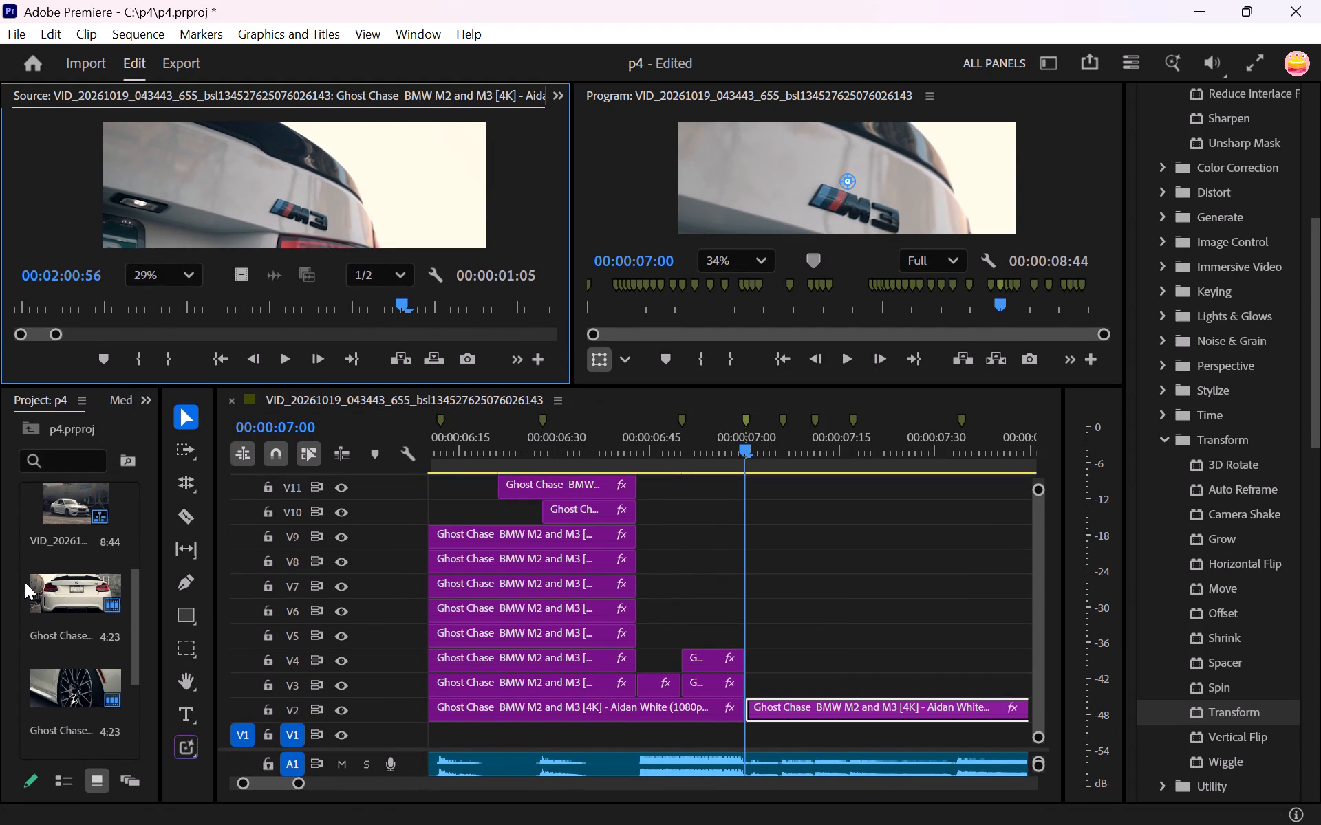
scroll(41, 569, "up", 5)
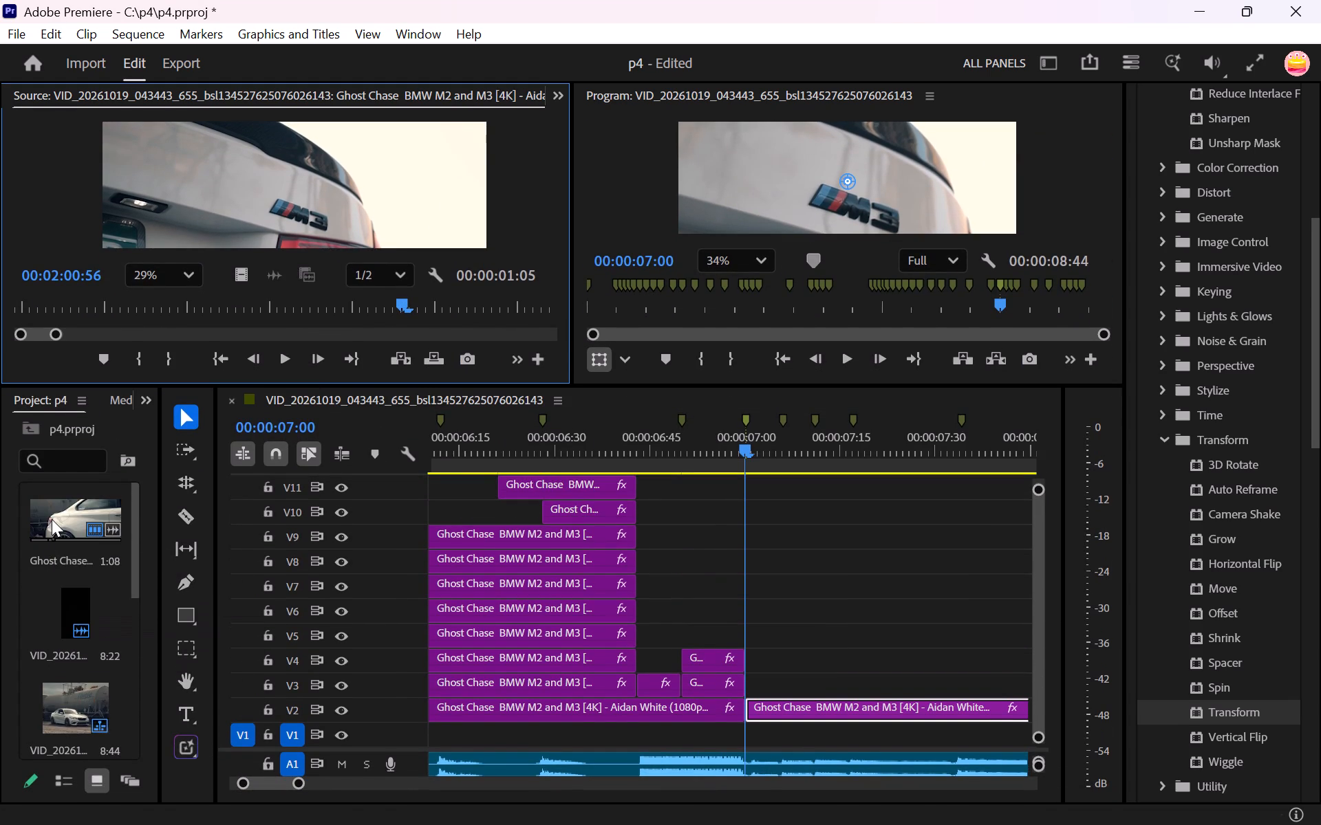
left_click_drag(52, 519, 138, 220)
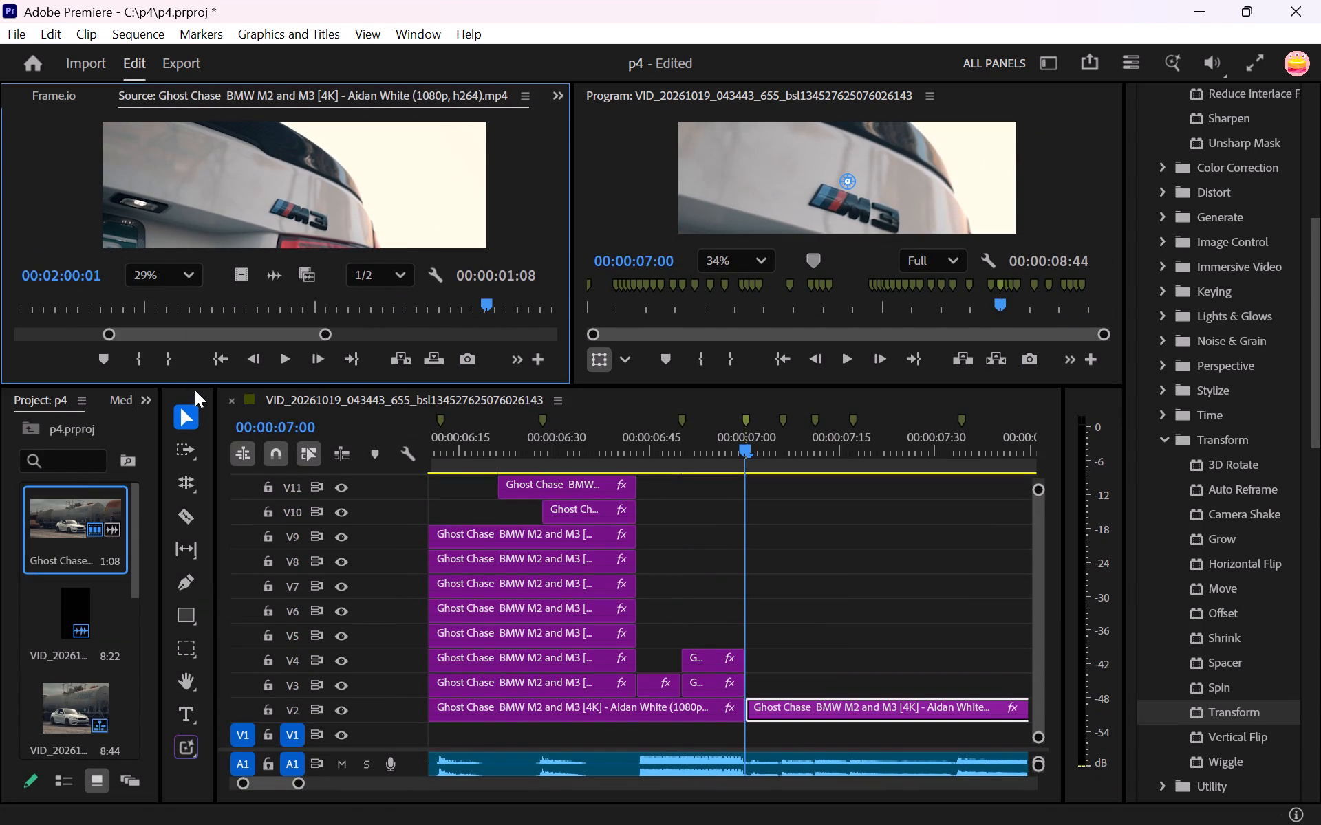
Enlarge the preview area and scrub through the Ghost Chase source video from its start to review the available M2 and M3 shots.
left_click_drag(197, 384, 181, 653)
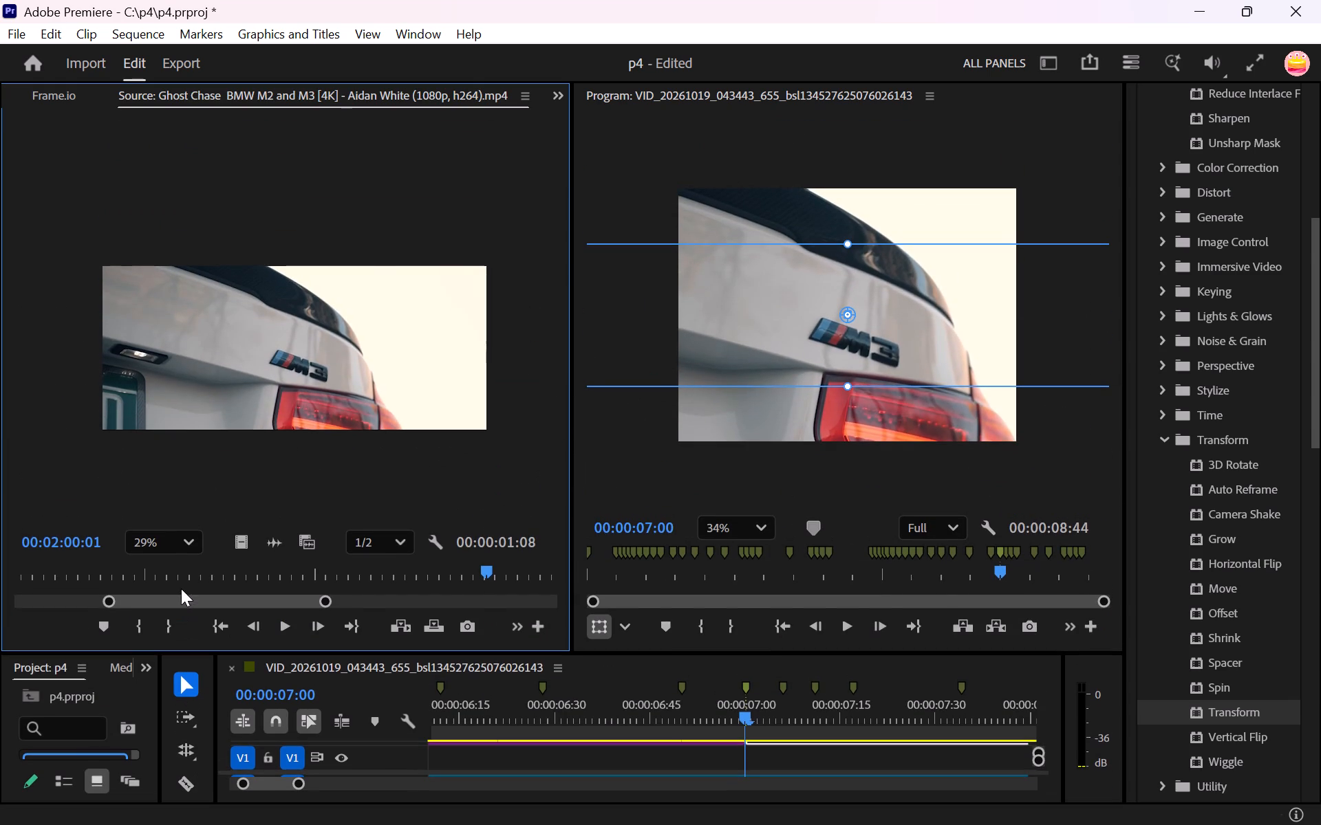
left_click(181, 577)
left_click_drag(181, 577, 105, 619)
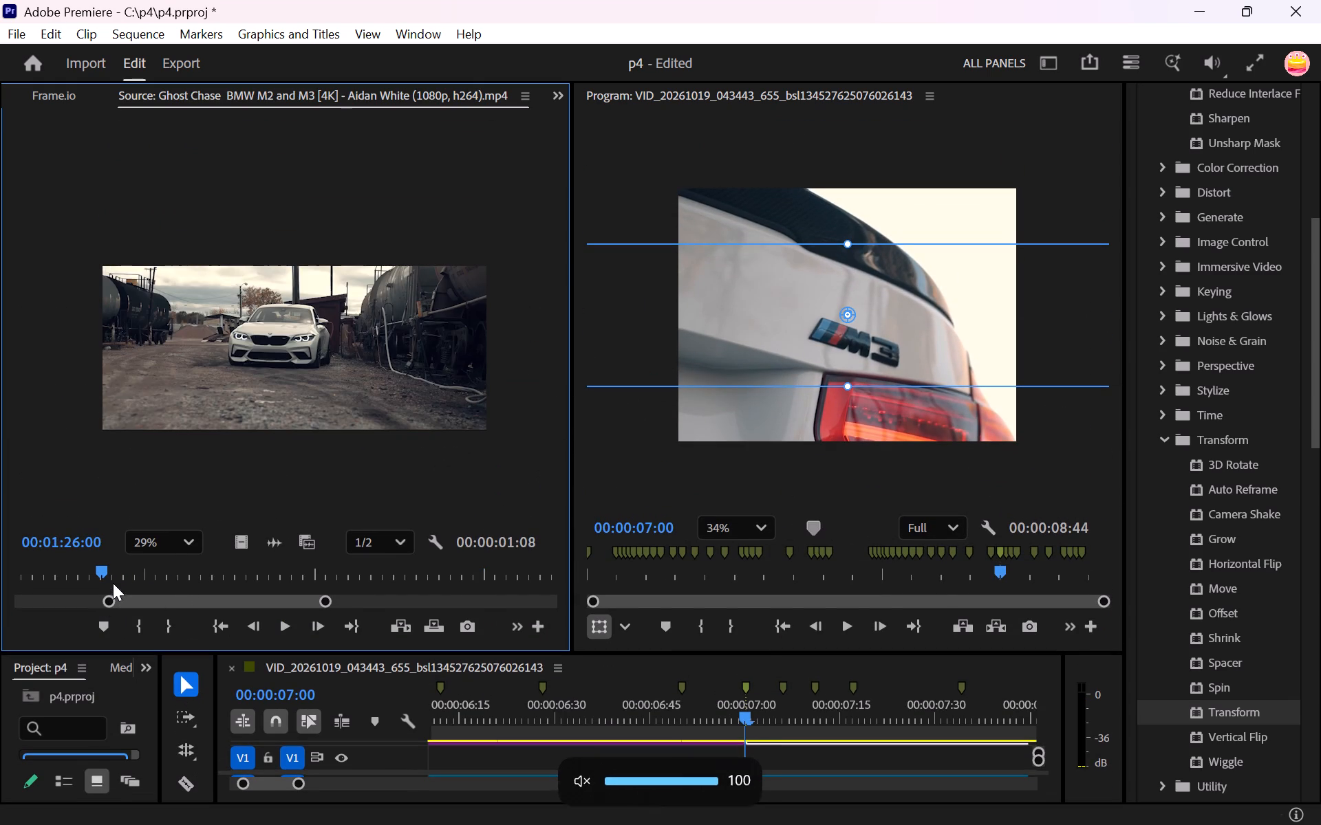
left_click_drag(109, 573, 17, 630)
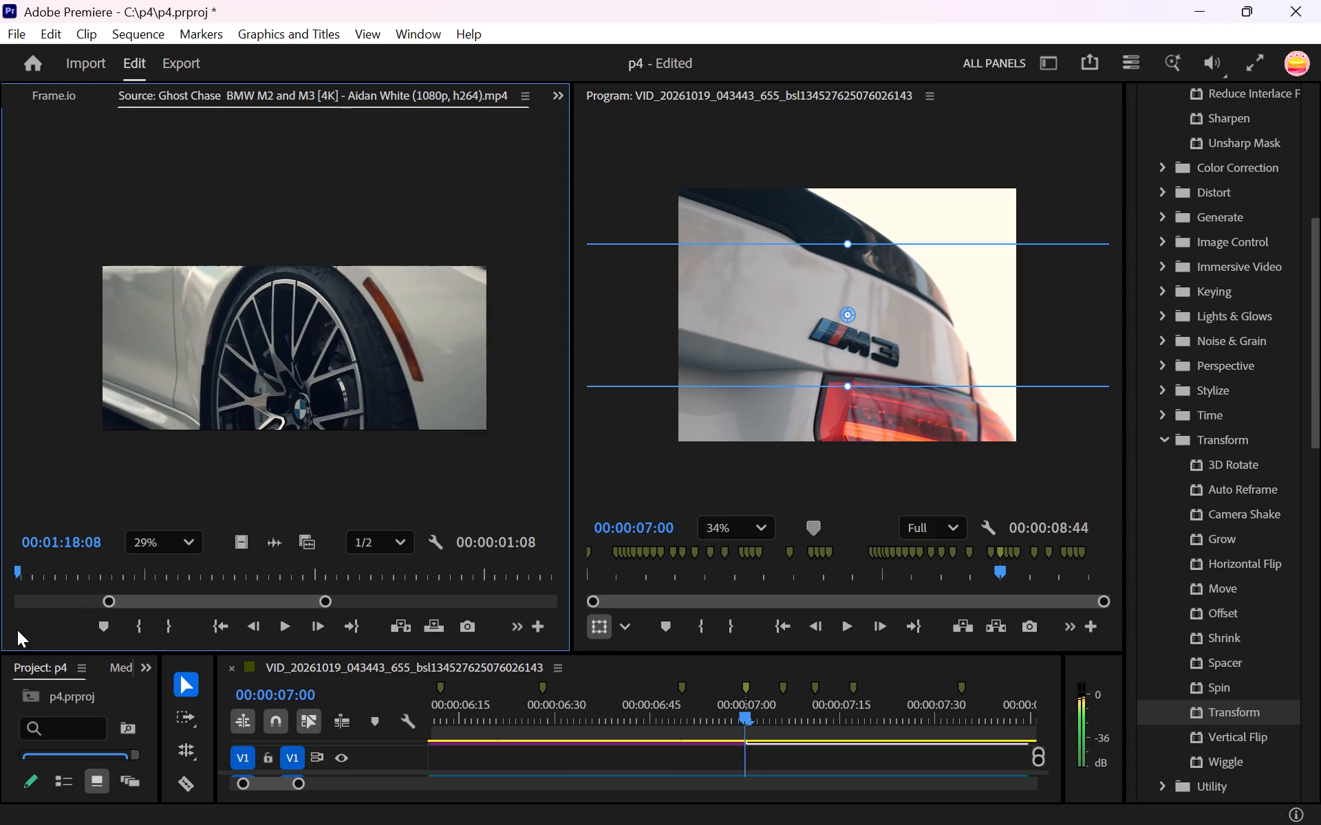
left_click_drag(17, 630, 71, 631)
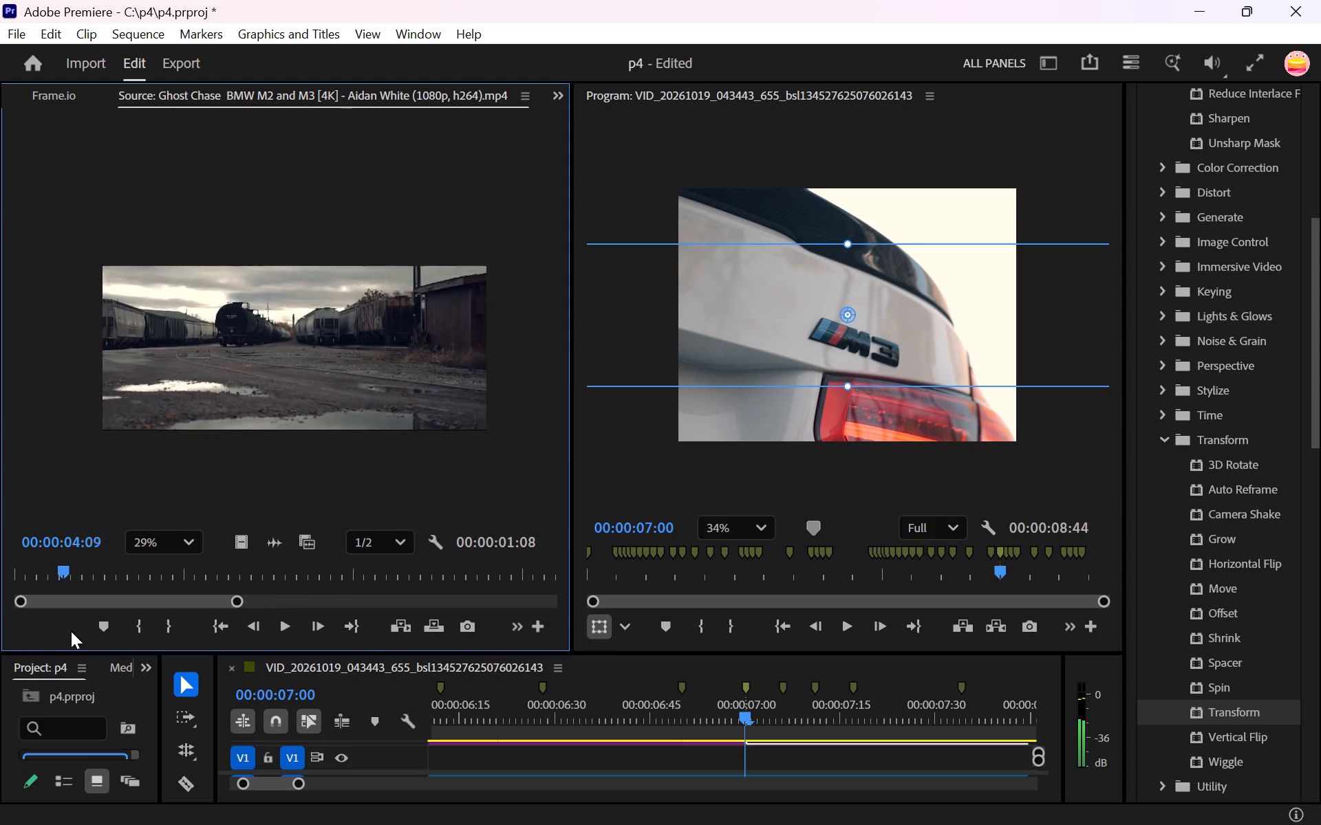
left_click_drag(71, 631, 182, 621)
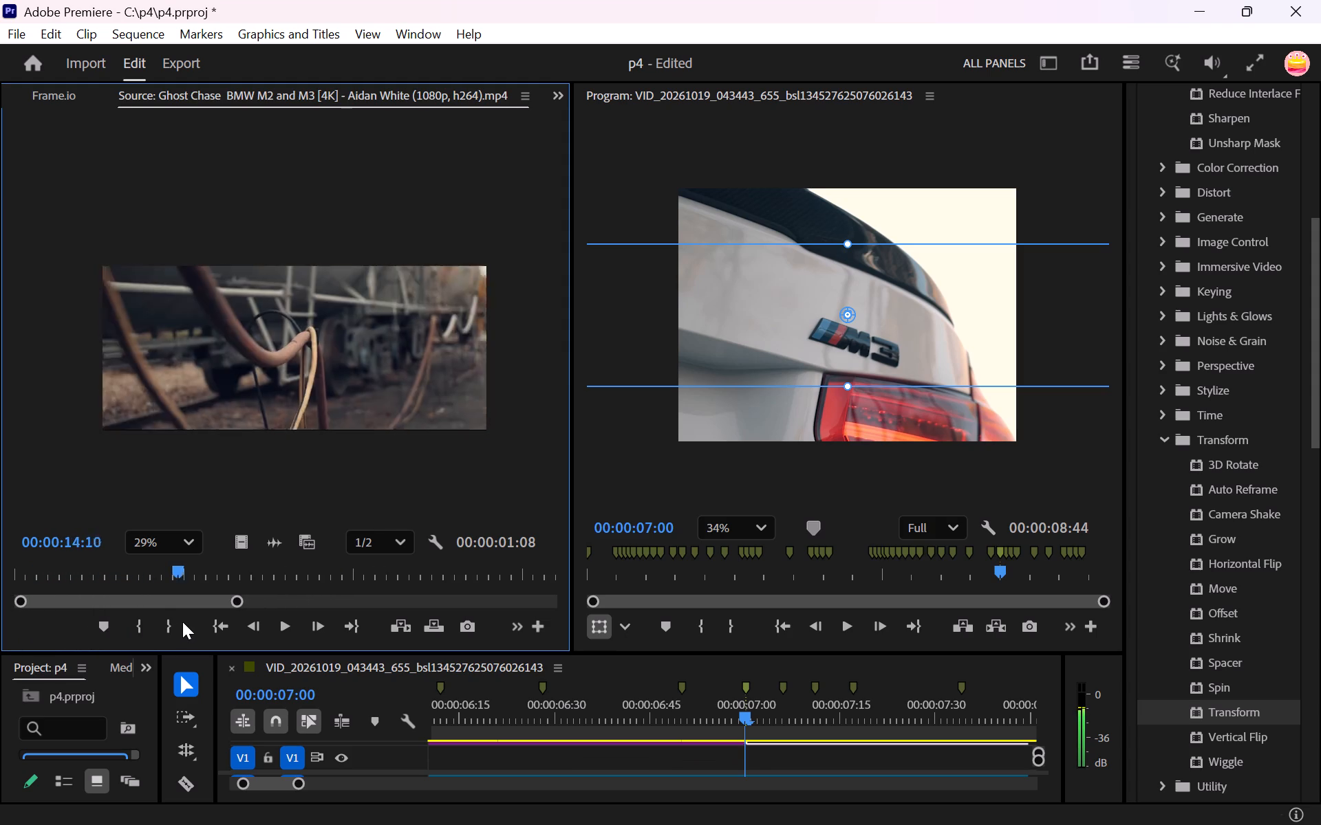
left_click_drag(182, 621, 369, 611)
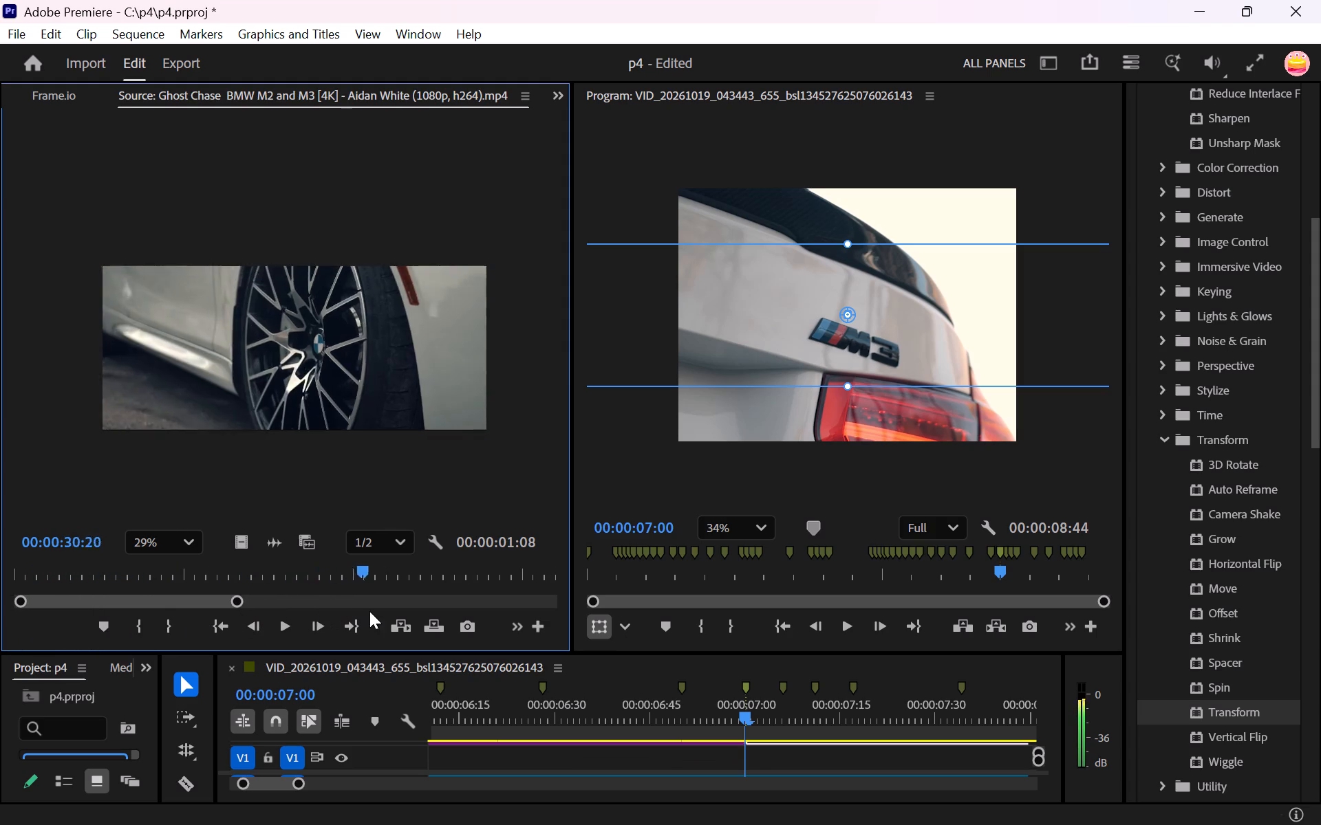
left_click_drag(369, 611, 523, 604)
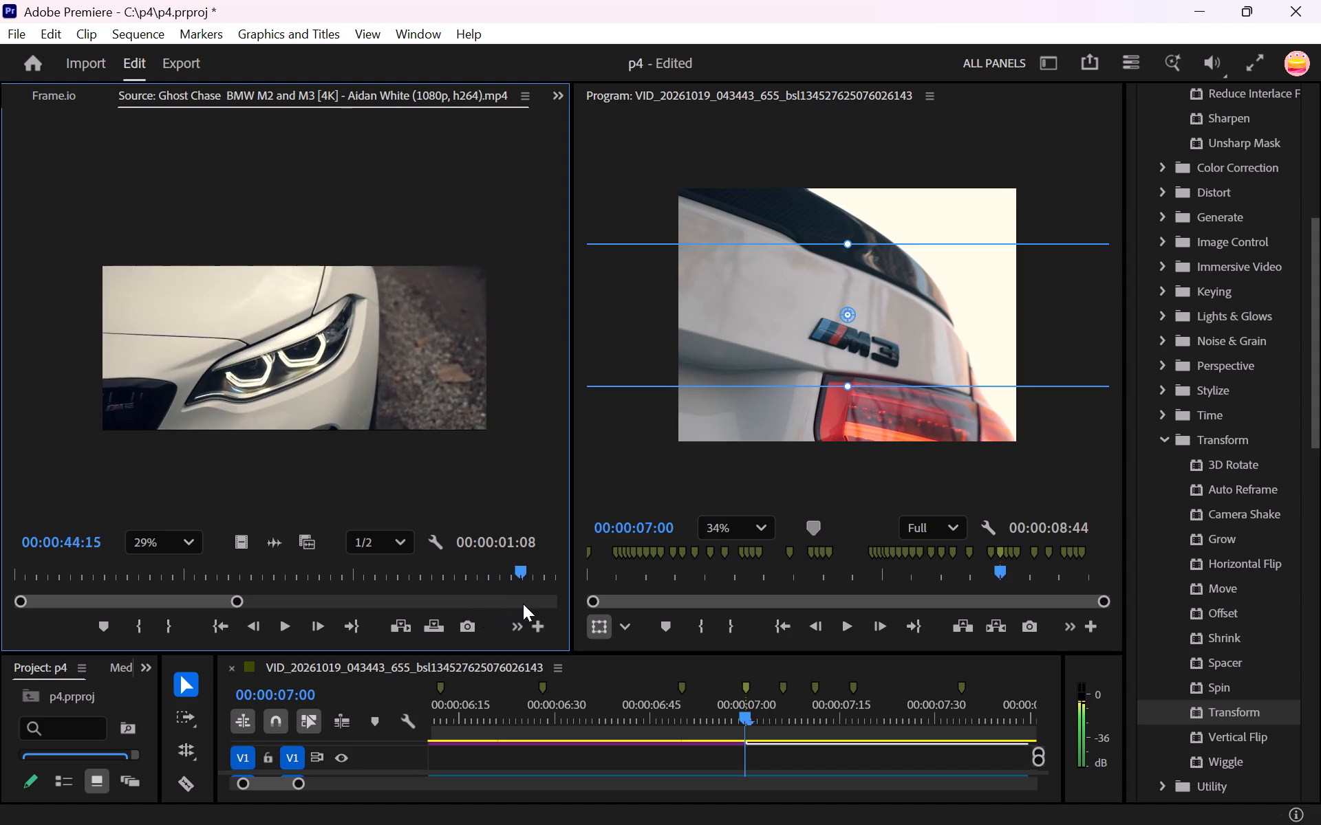
left_click_drag(523, 604, 524, 613)
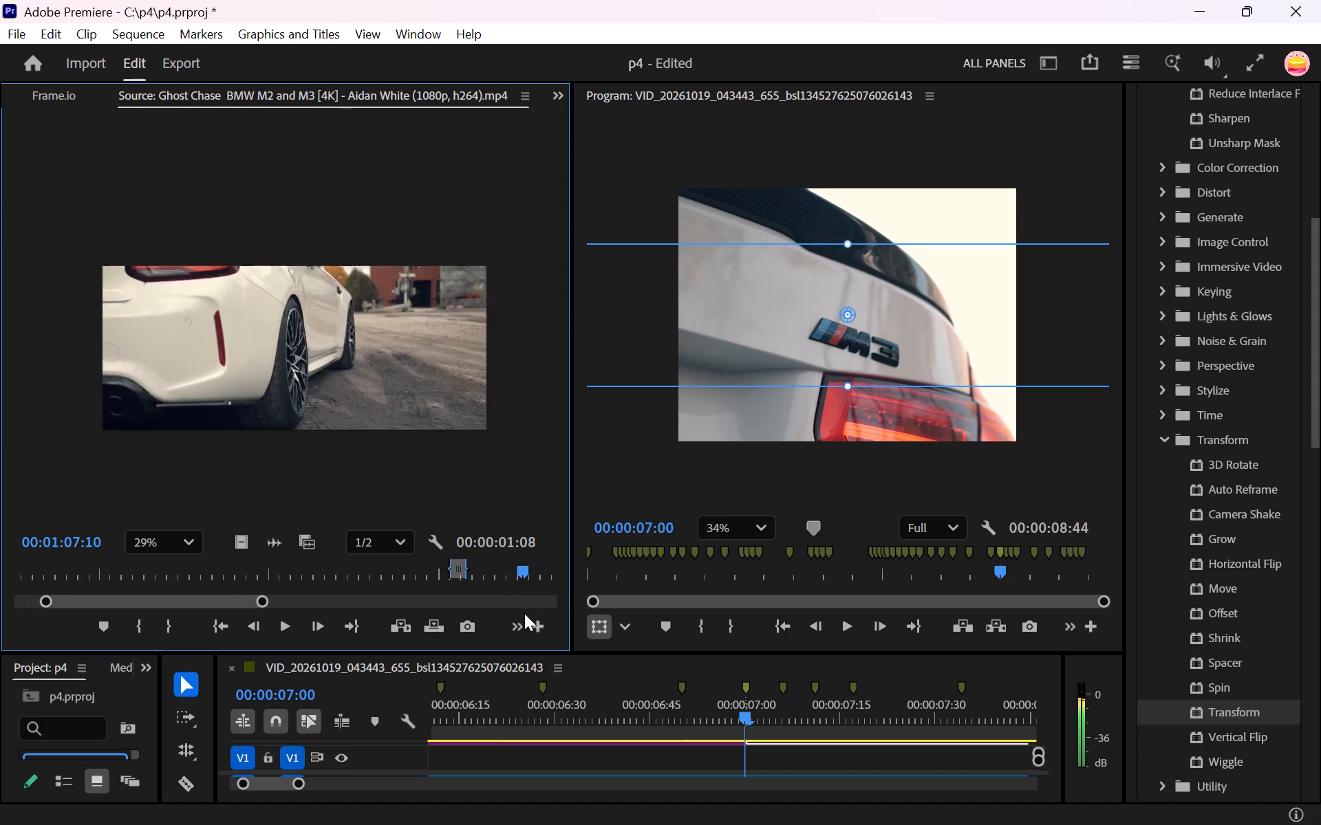
left_click_drag(524, 613, 479, 622)
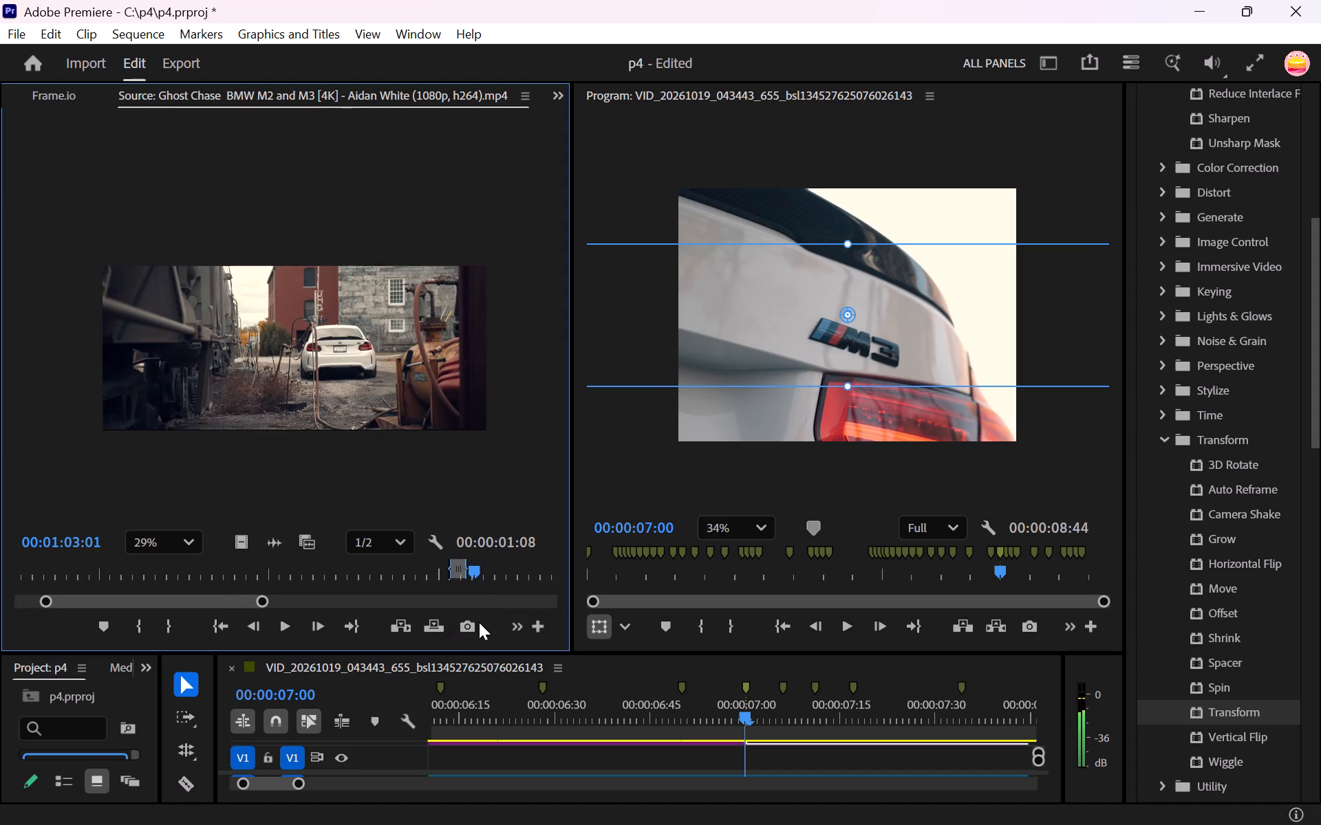
left_click_drag(479, 622, 557, 608)
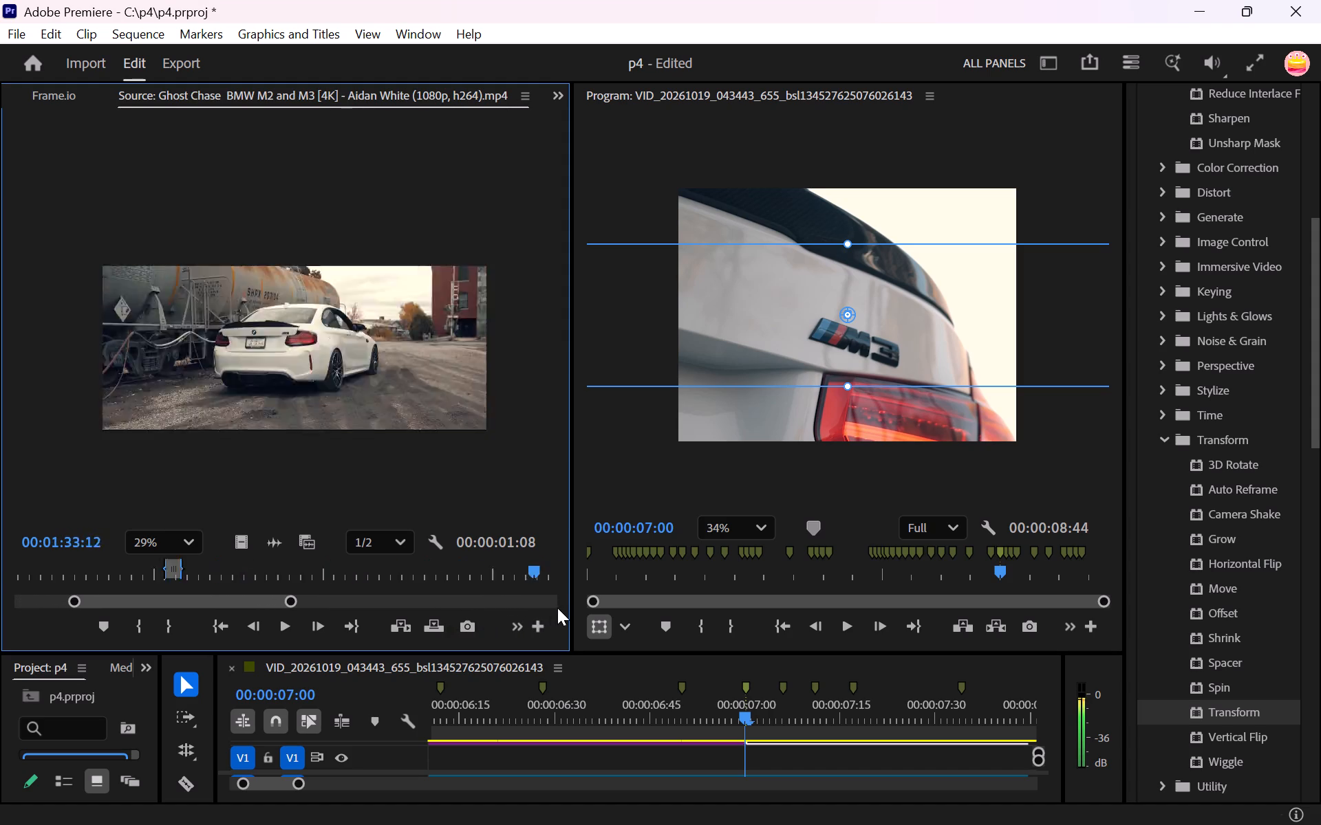
left_click_drag(557, 608, 559, 608)
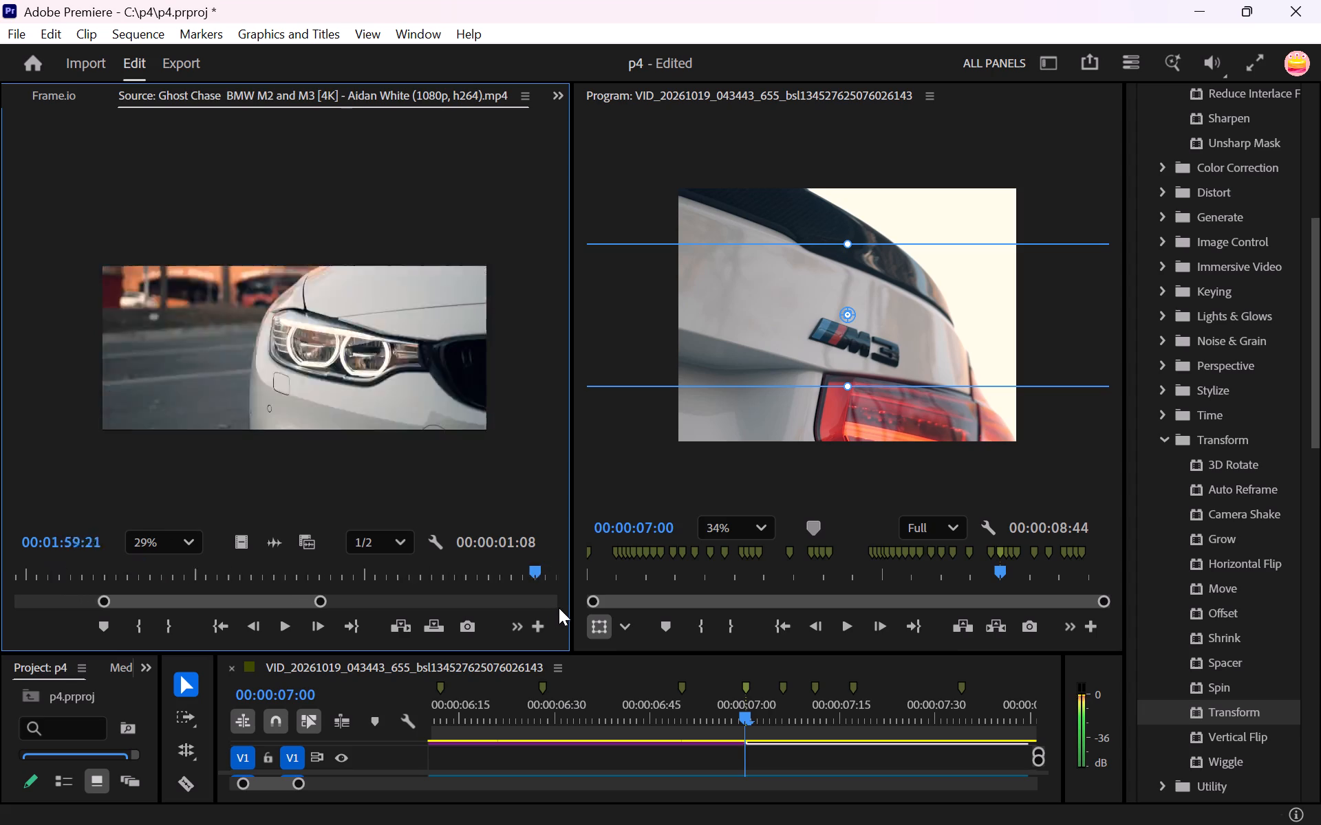
Scrub back and forth through the M3 detail shots between about 00:01:51 and 00:02:06 in the Ghost Chase source video to compare them.
left_click_drag(559, 608, 447, 630)
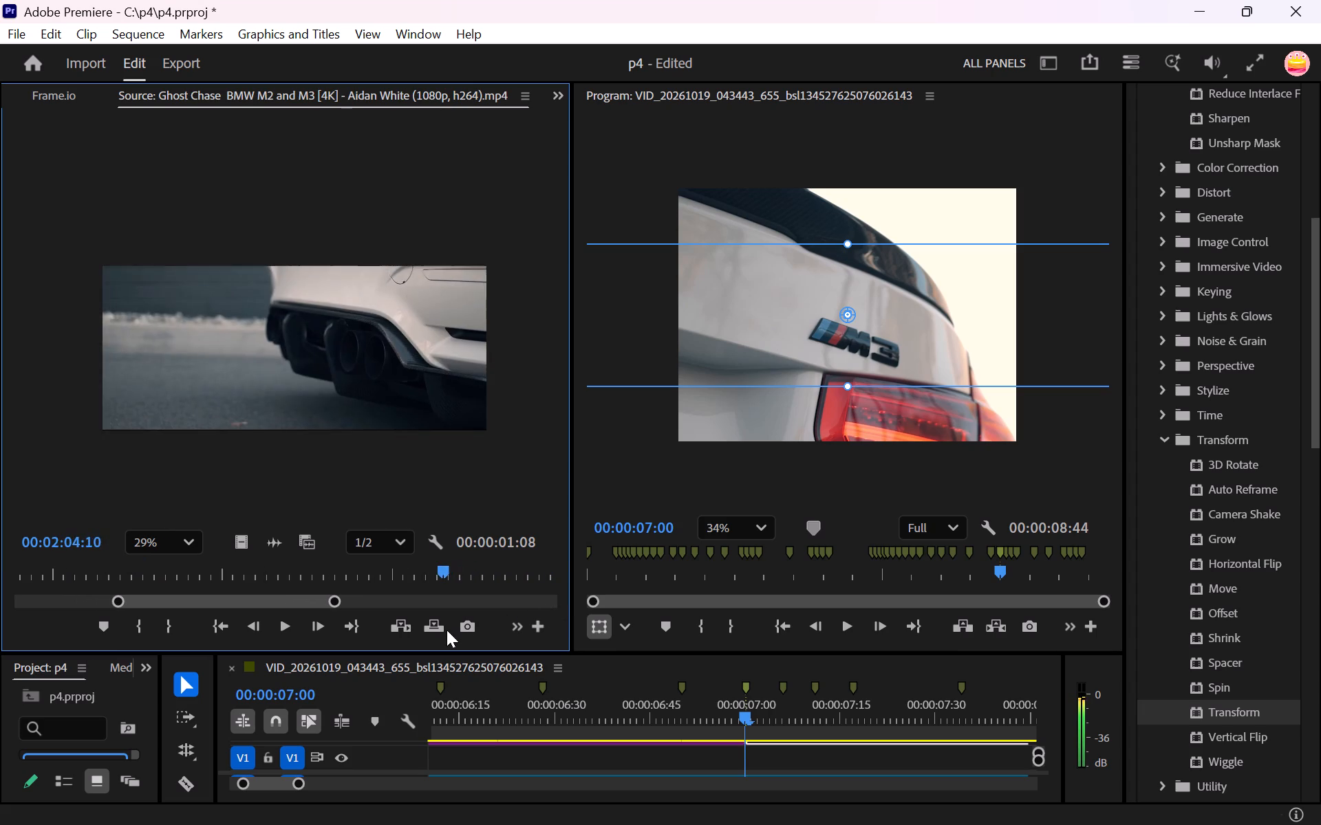
left_click_drag(447, 630, 351, 639)
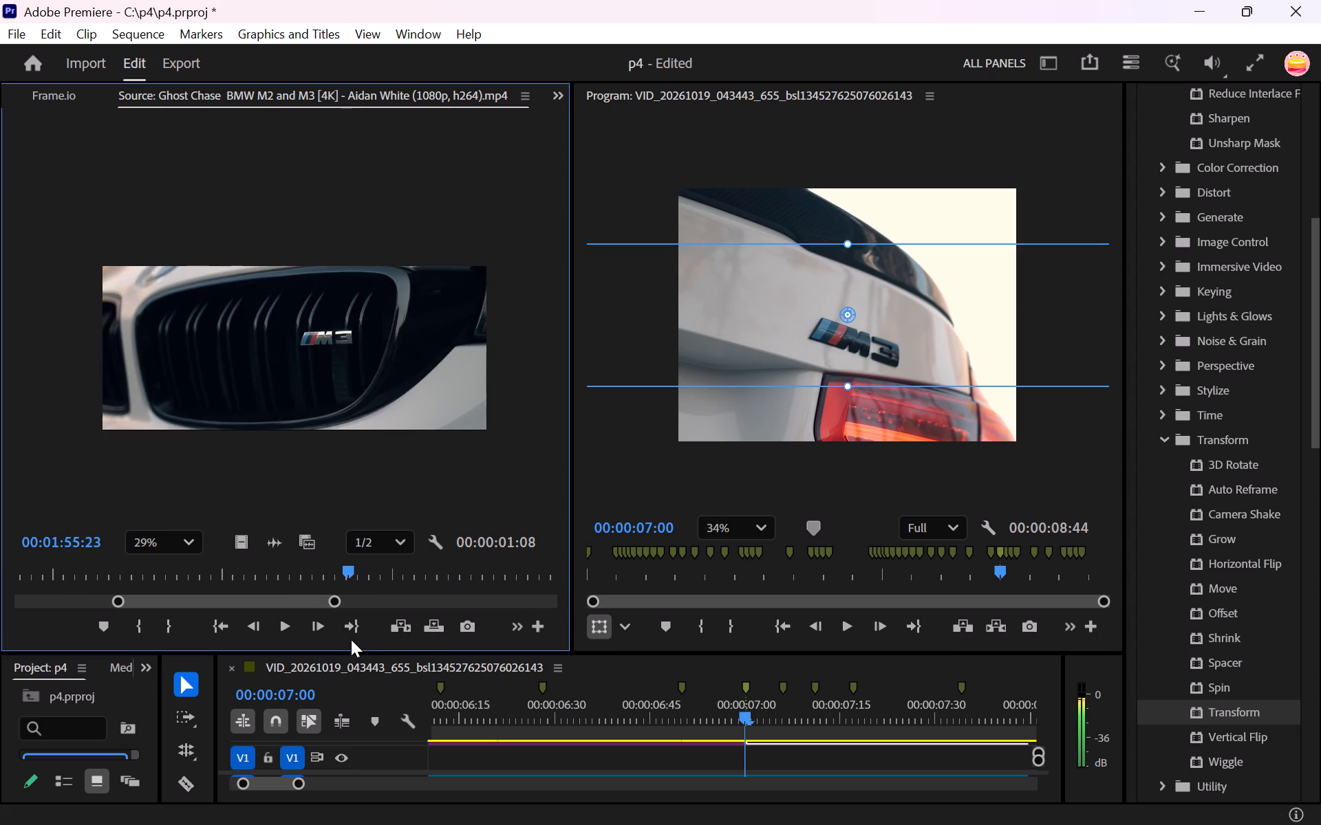
left_click_drag(351, 639, 376, 637)
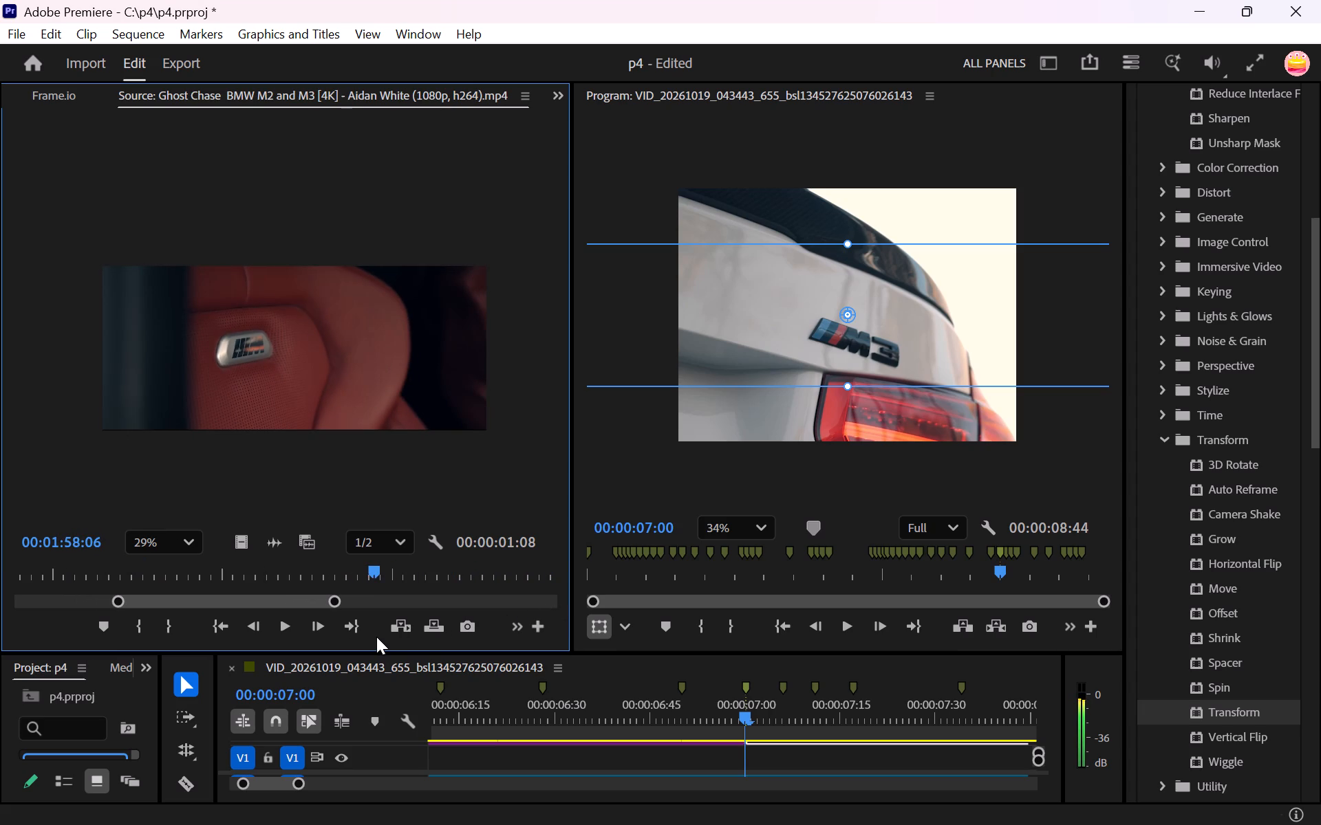
left_click_drag(376, 637, 362, 641)
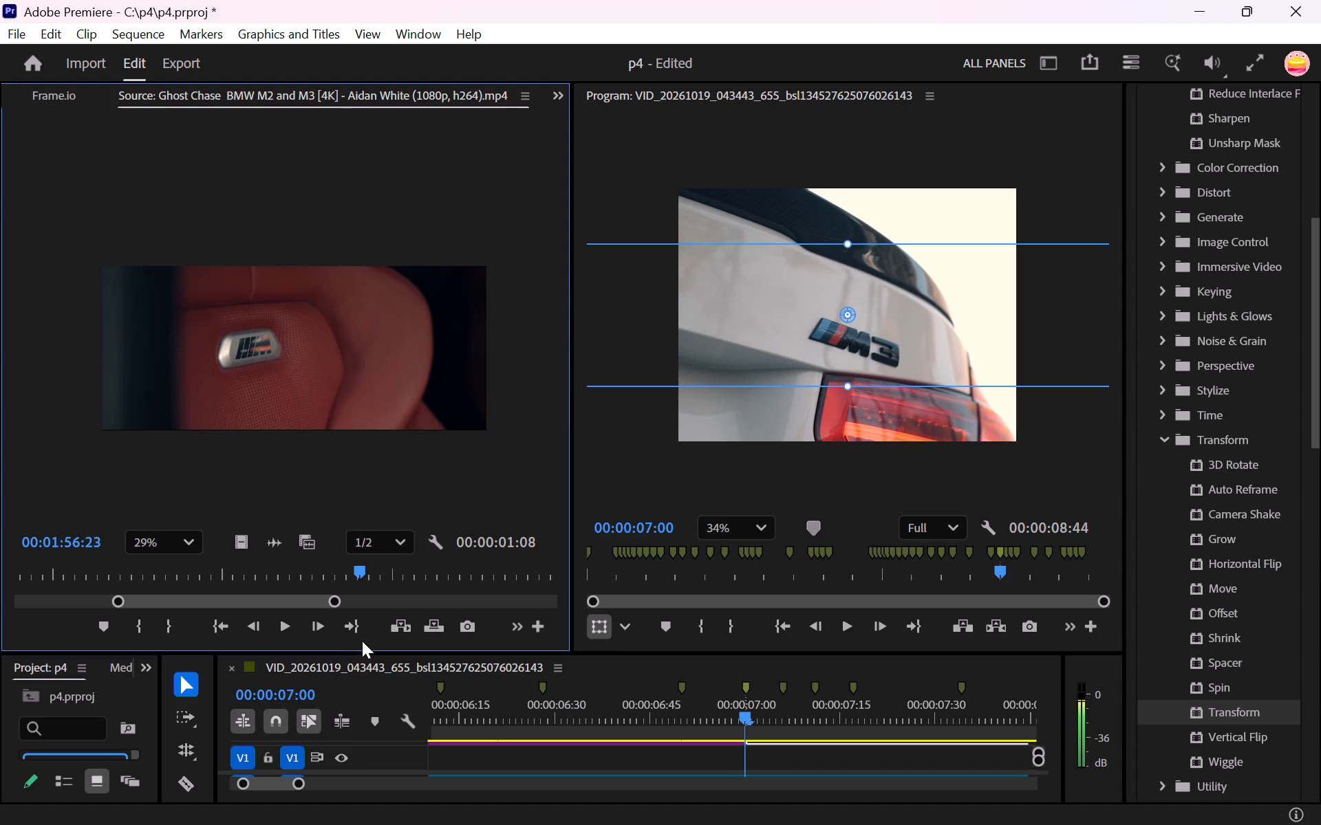
left_click_drag(362, 641, 378, 640)
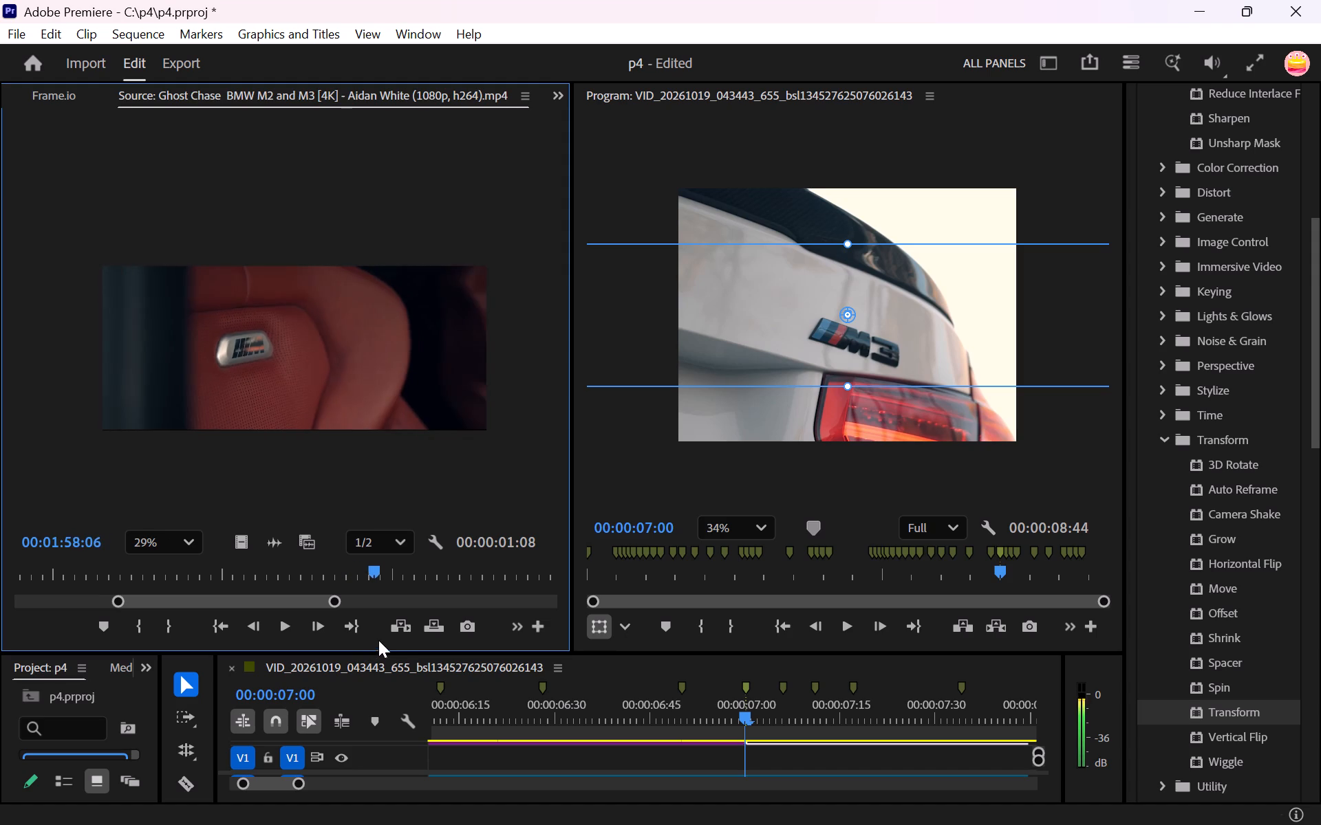
left_click_drag(378, 640, 435, 632)
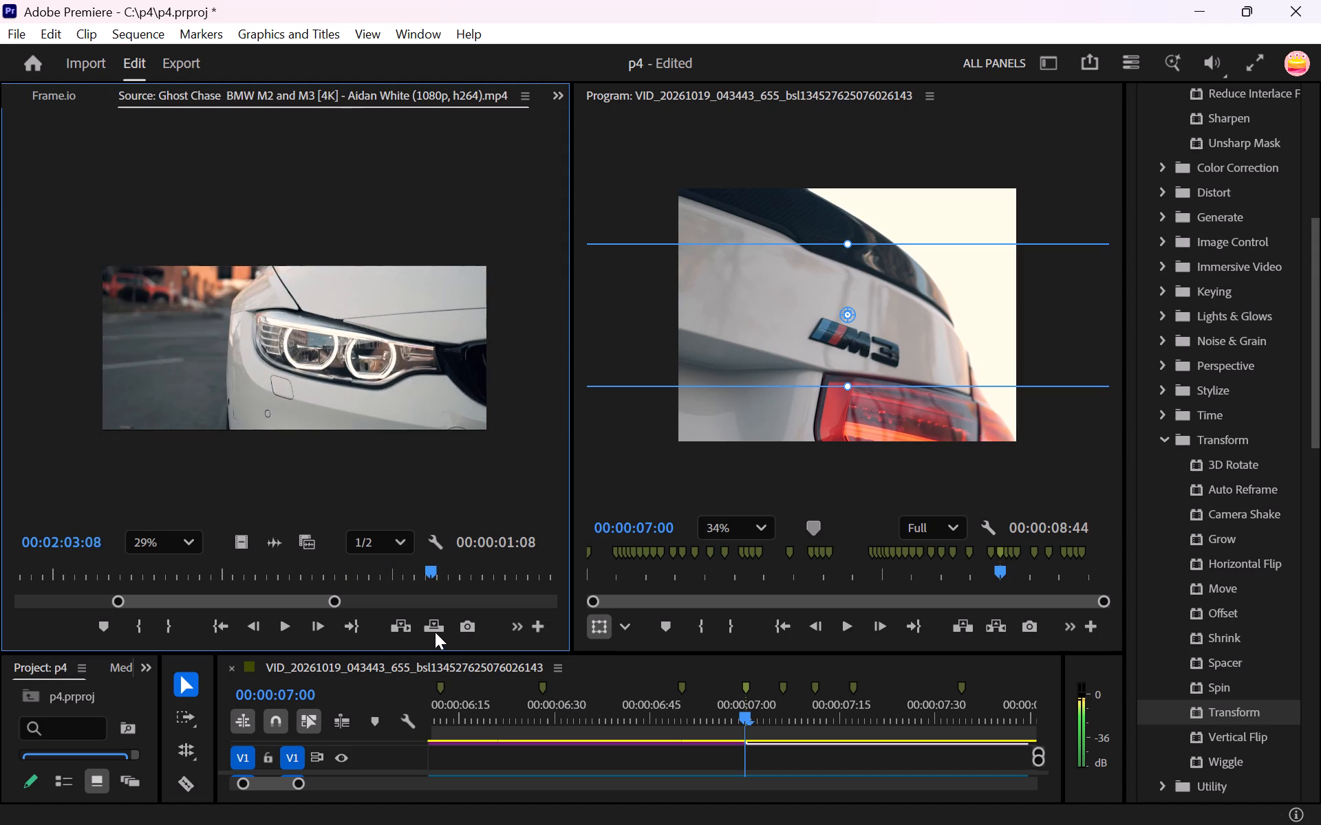
left_click_drag(435, 632, 438, 631)
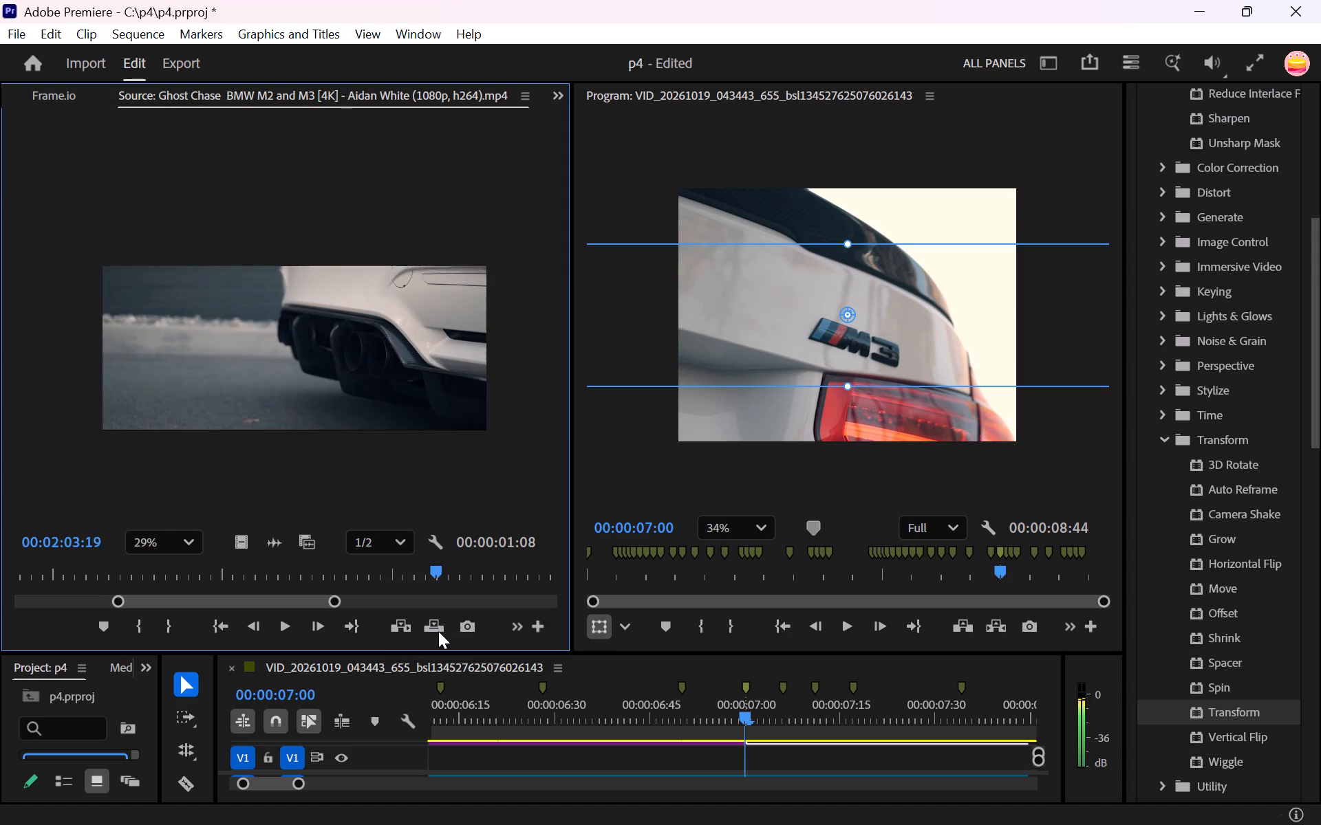
left_click_drag(438, 631, 469, 627)
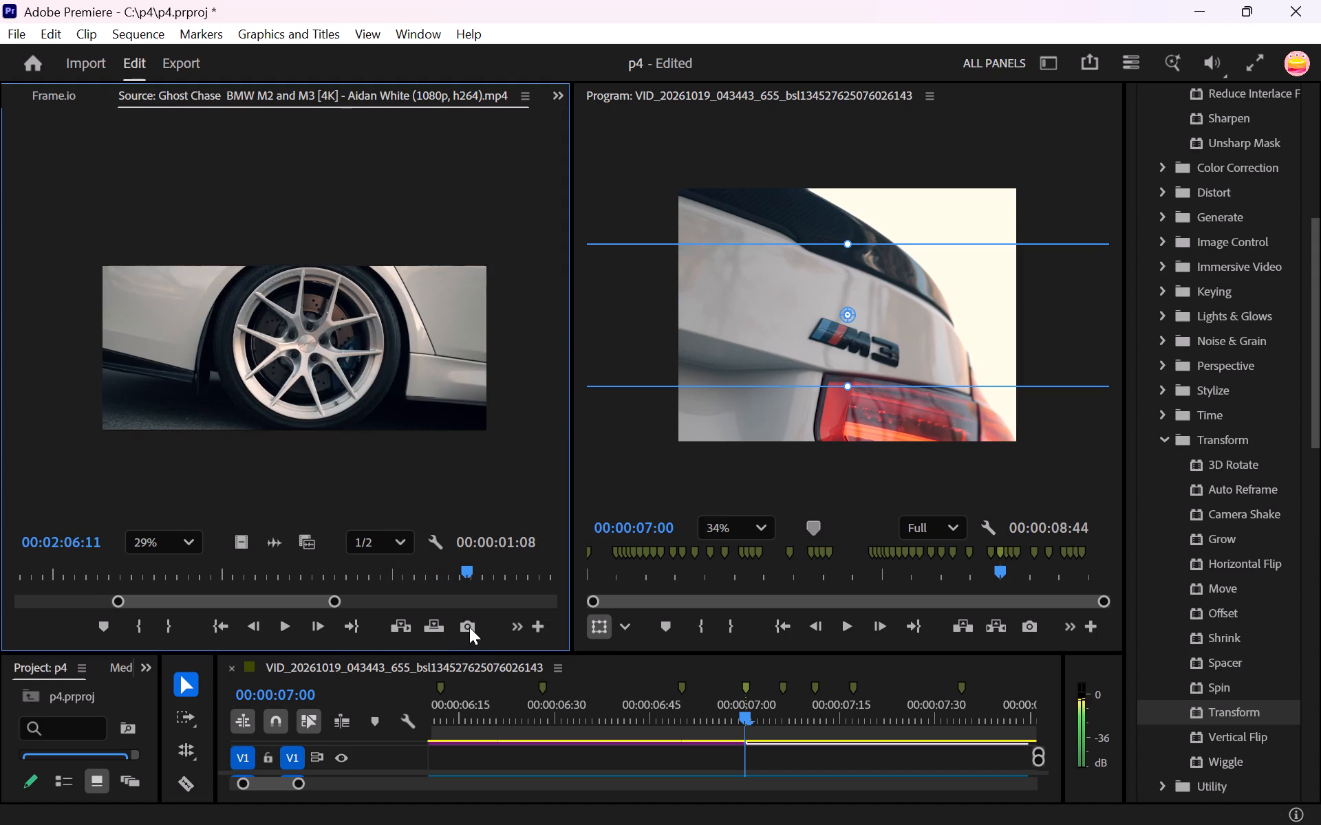
left_click_drag(469, 627, 442, 631)
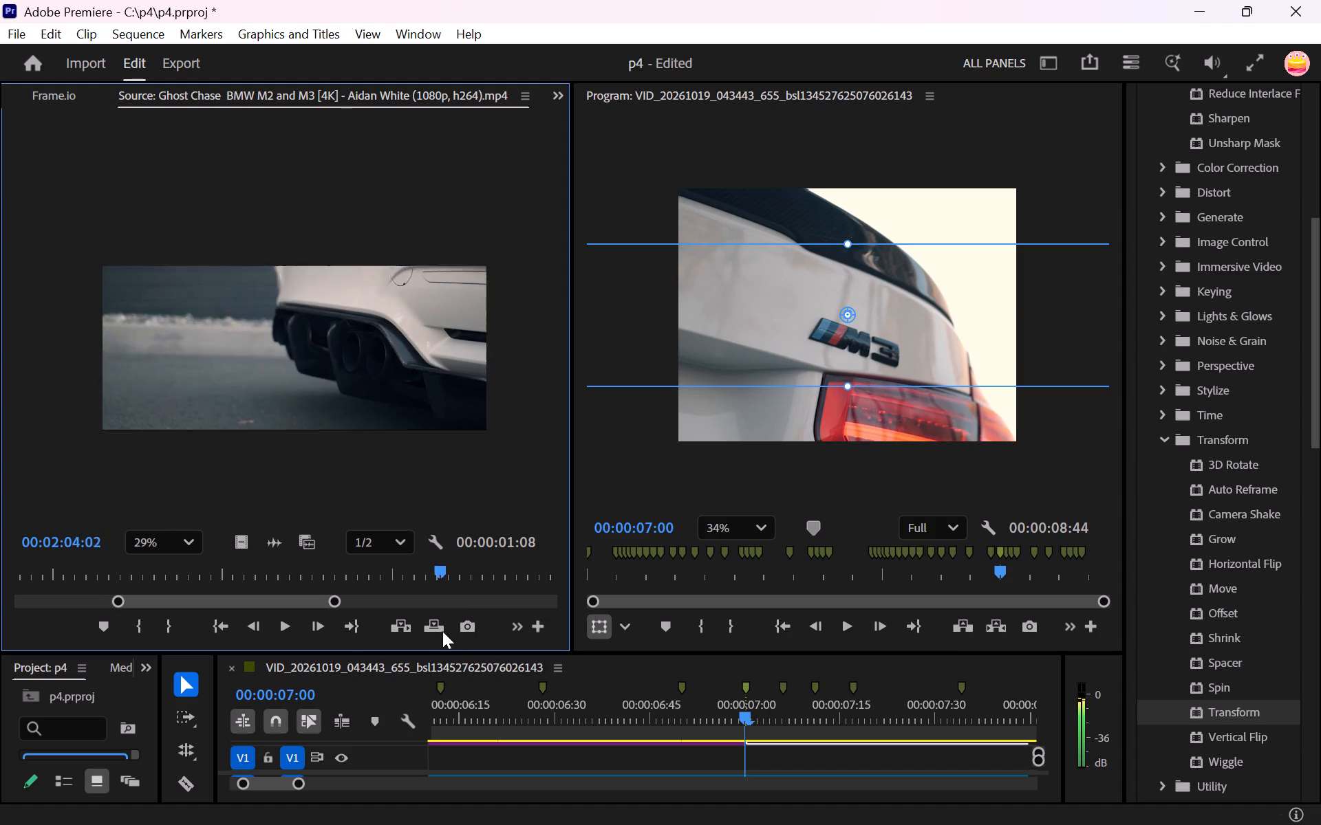
left_click_drag(442, 631, 354, 638)
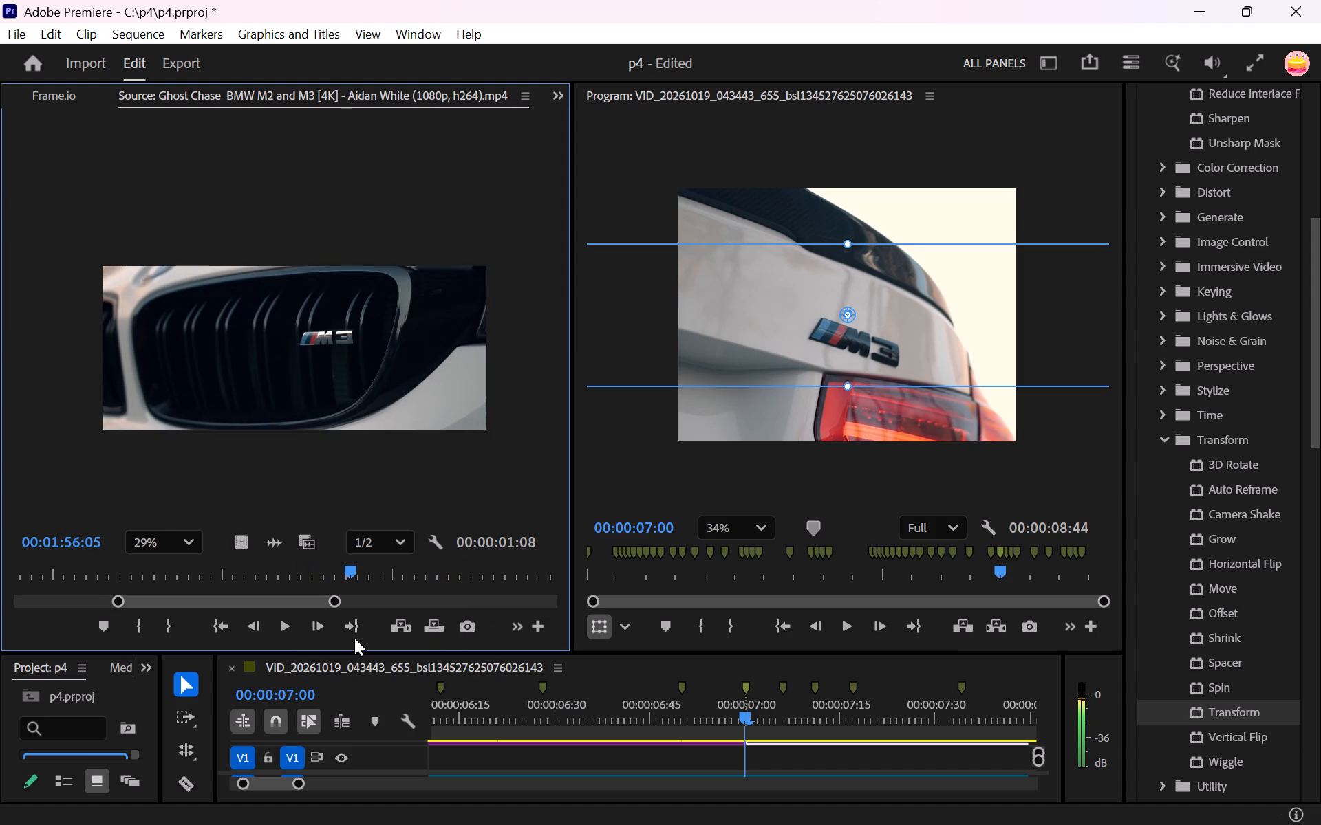
left_click_drag(354, 638, 324, 648)
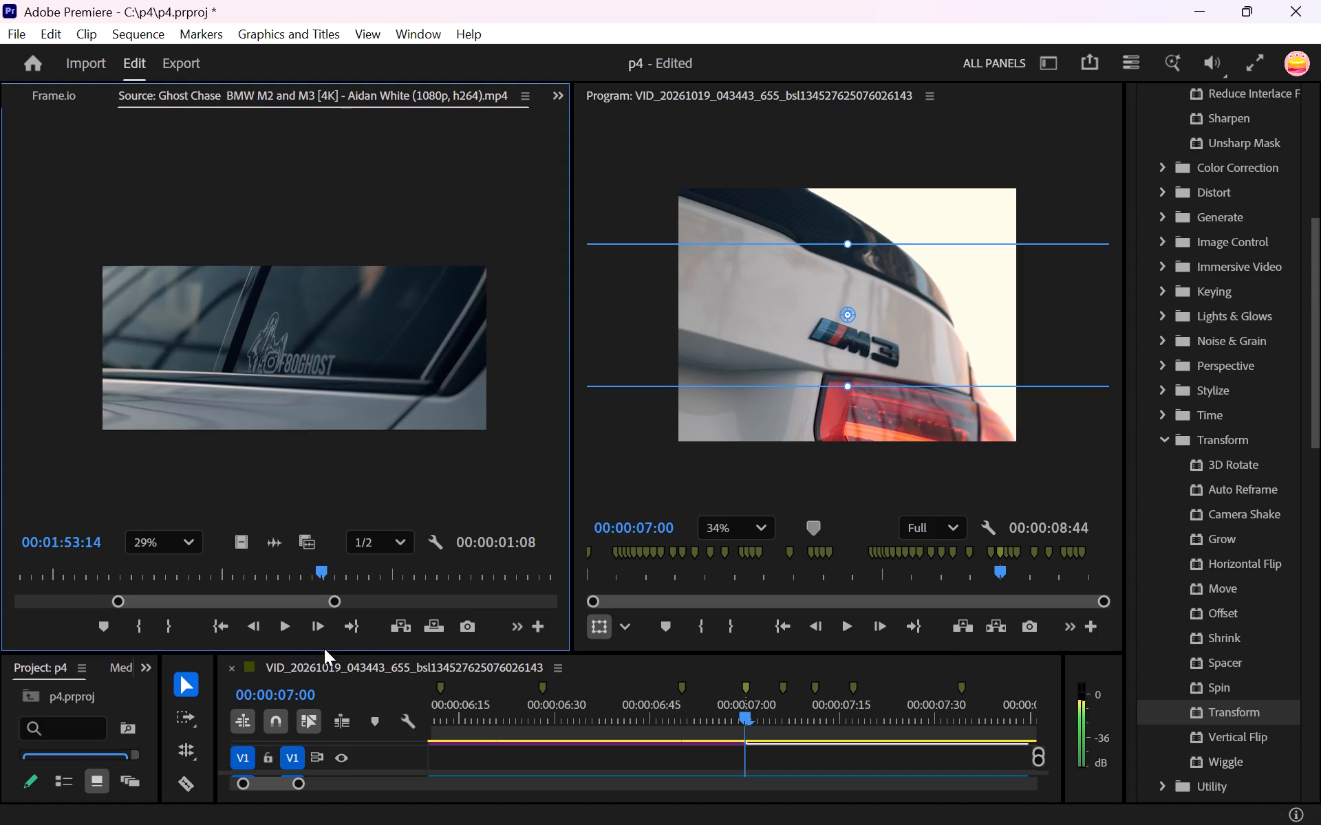
left_click_drag(324, 648, 303, 652)
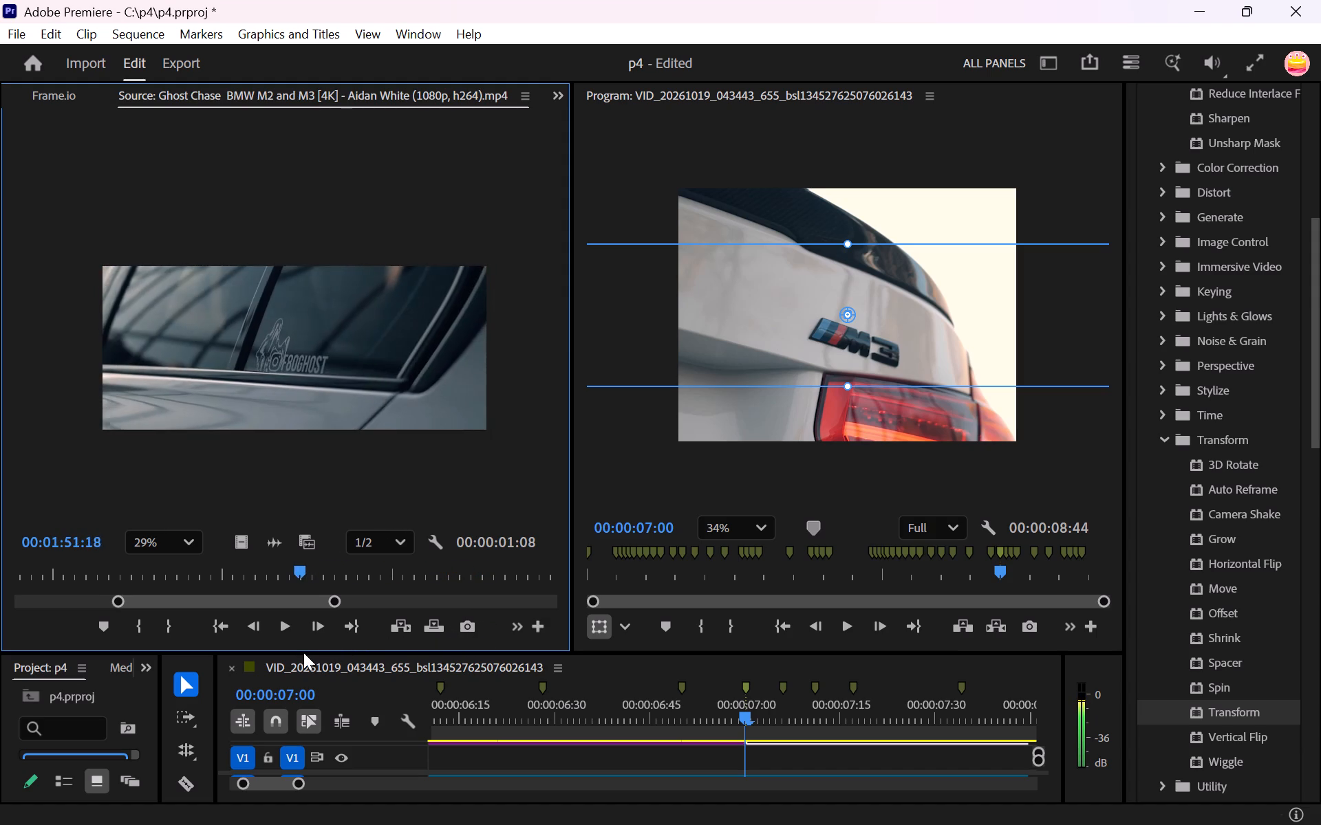
Review the earlier M2 shots from about 00:01:37 back to 00:01:08 in the source video, and check ahead to about 00:01:46.
left_click_drag(303, 652, 137, 687)
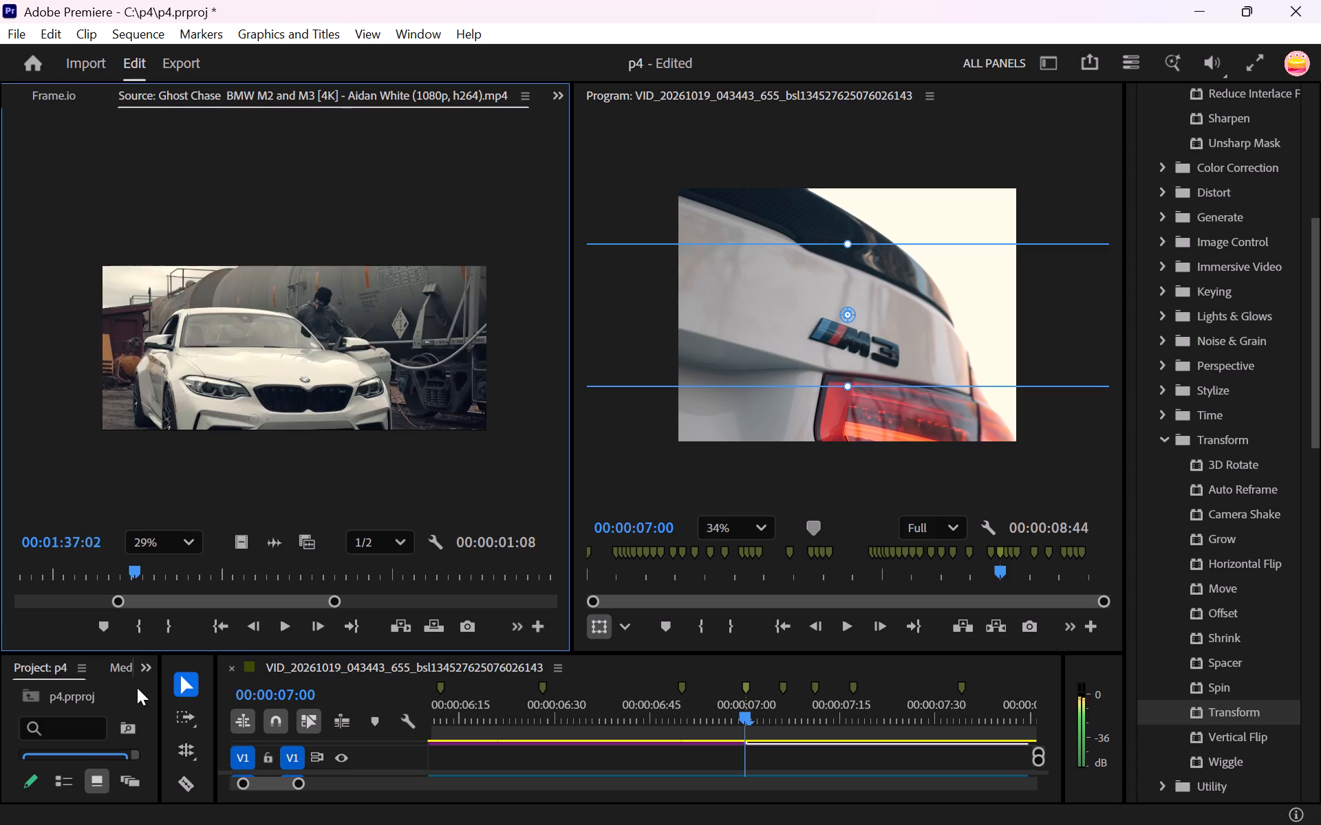
left_click_drag(137, 687, 15, 710)
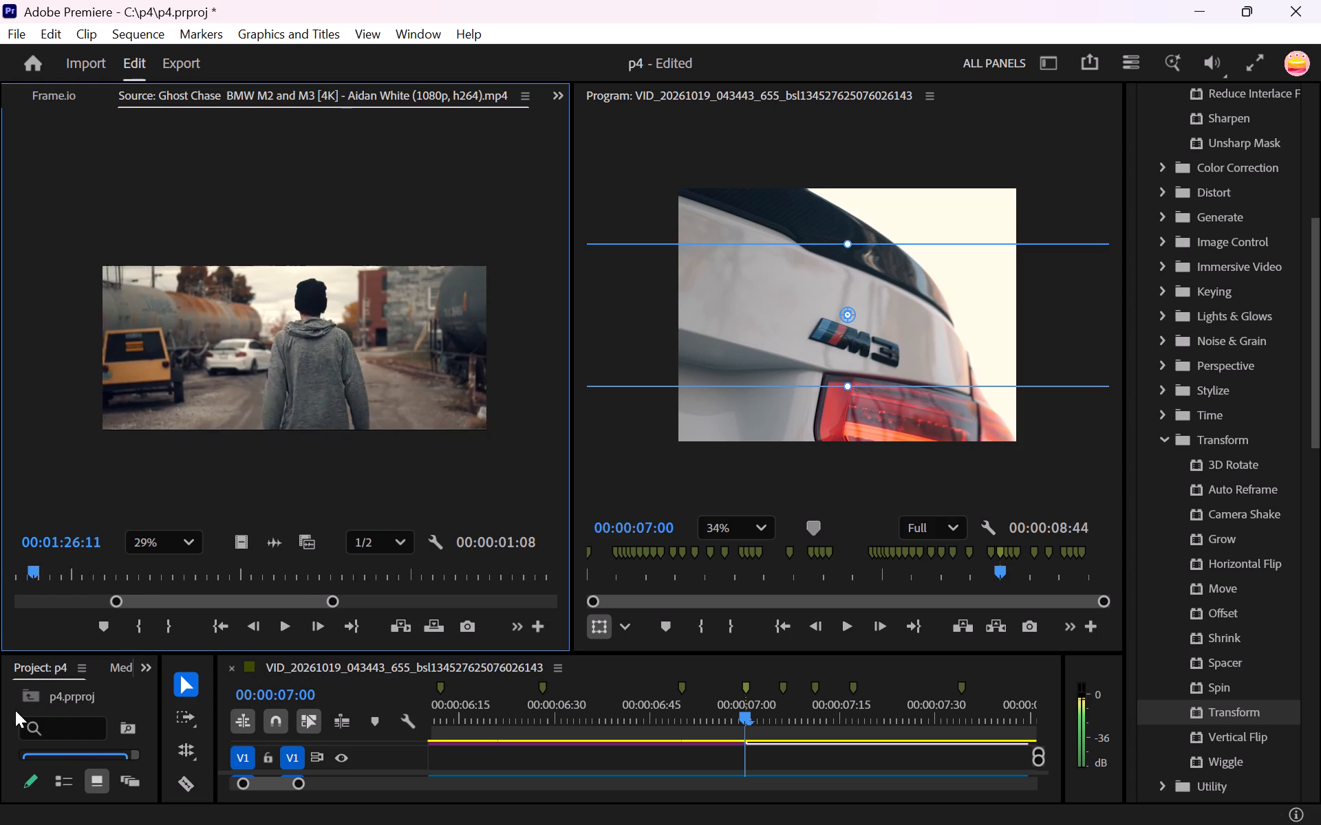
left_click_drag(15, 710, 126, 692)
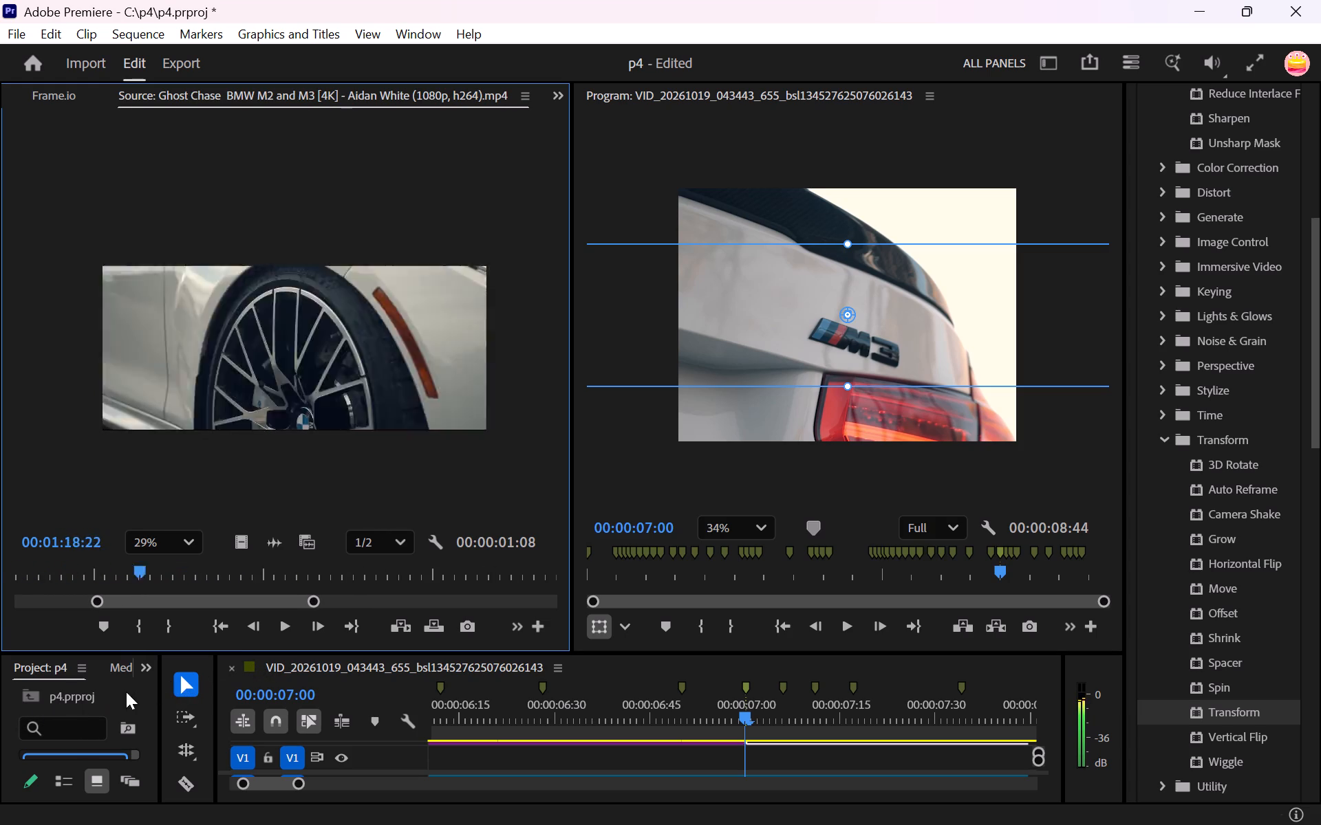
left_click_drag(126, 692, 21, 714)
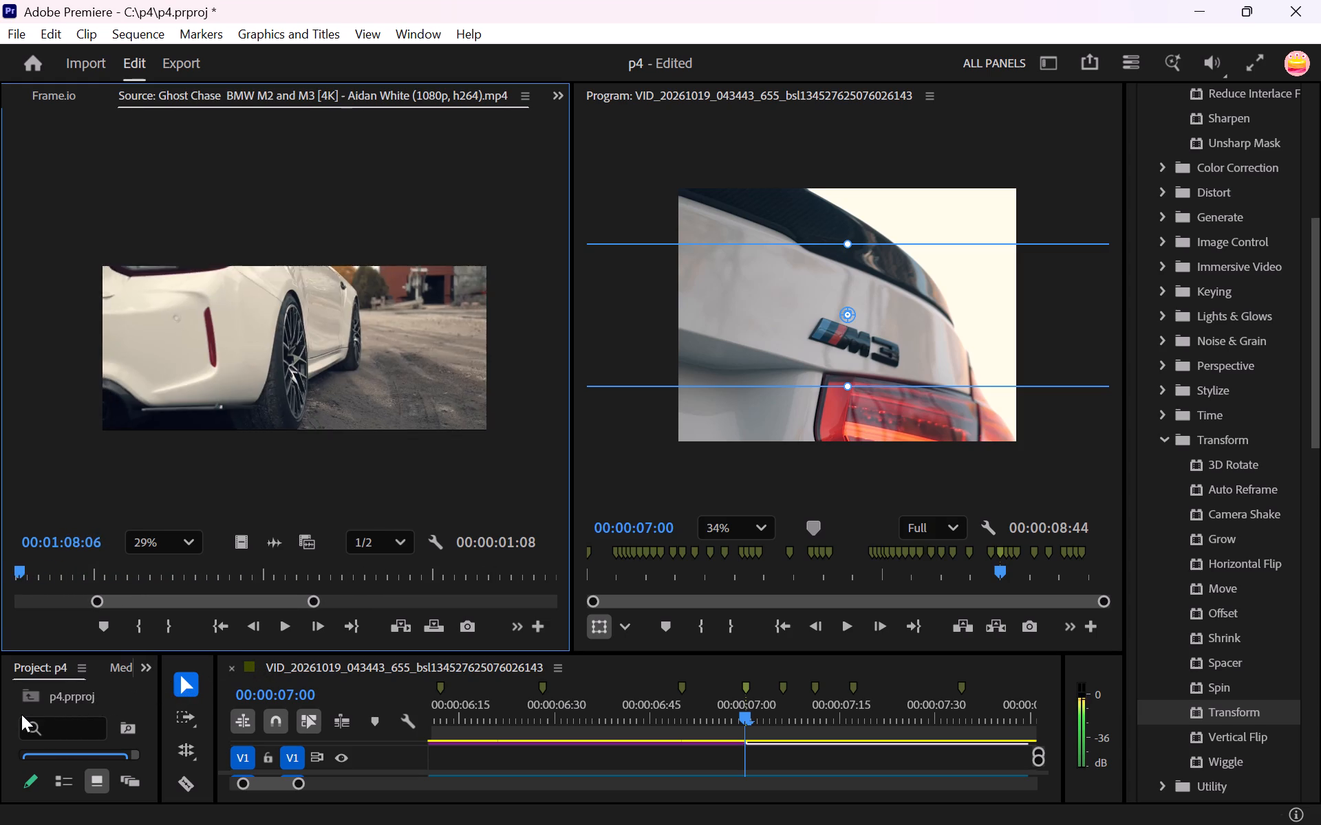
left_click_drag(21, 714, 87, 707)
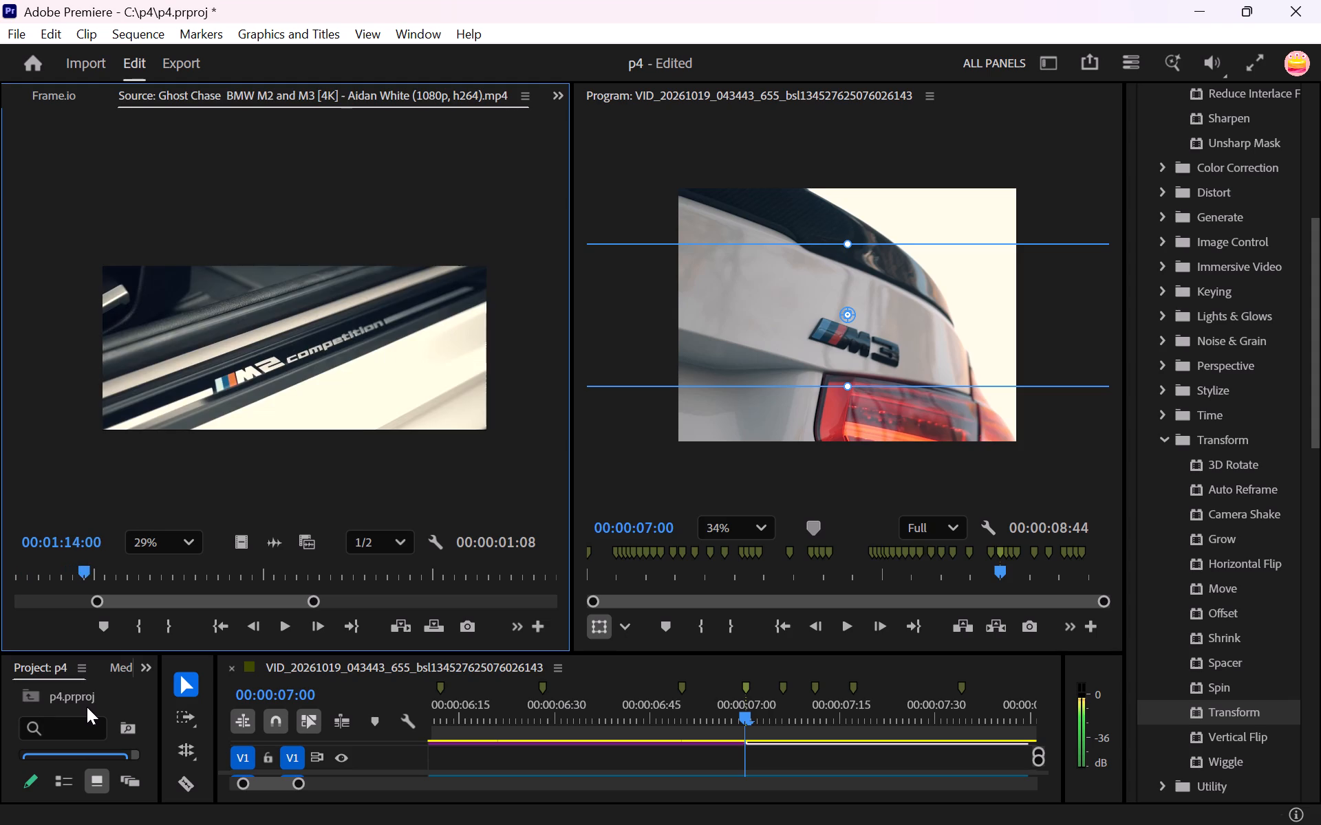
left_click_drag(87, 707, 457, 688)
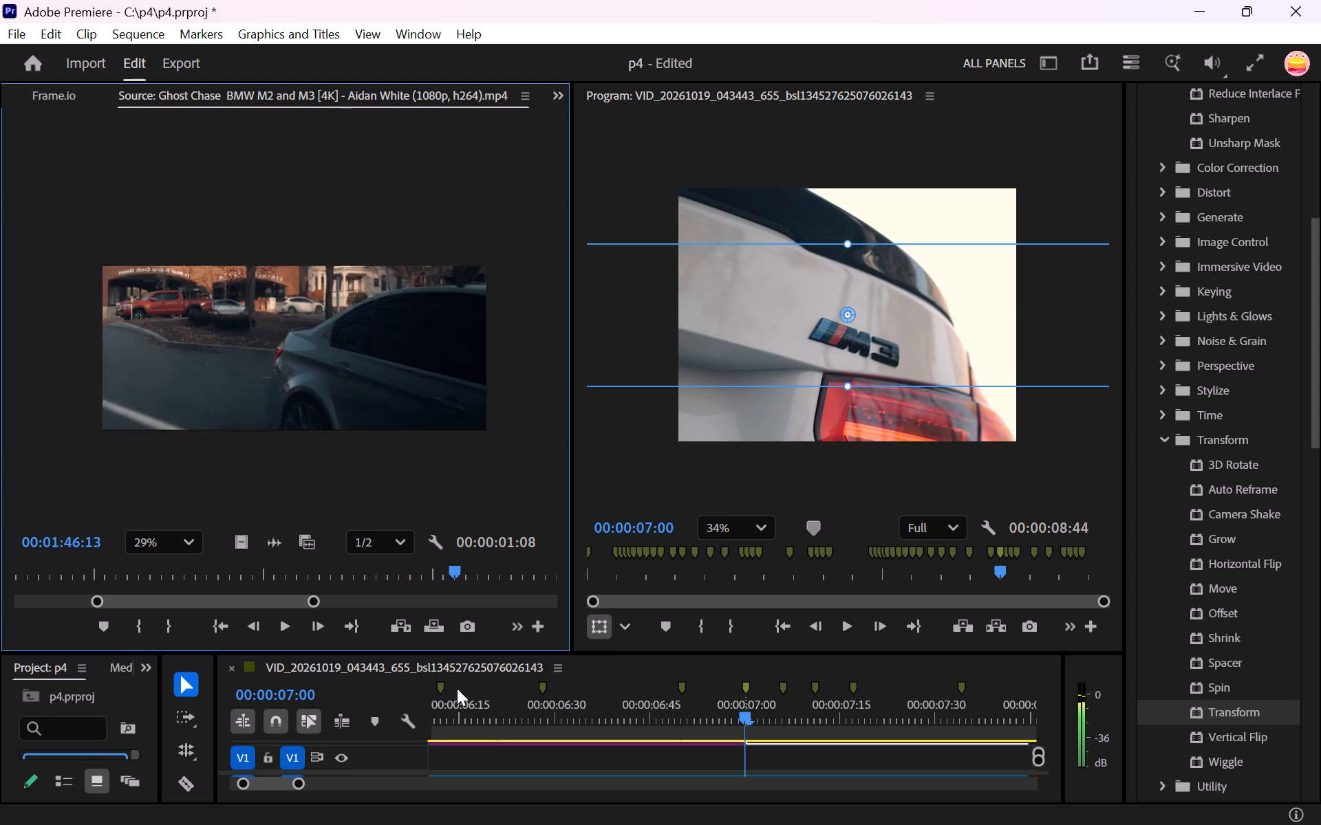
Find the M3 steering-wheel shot at 00:02:36:22 in the source video and export that frame as a still into the project.
left_click_drag(457, 688, 552, 680)
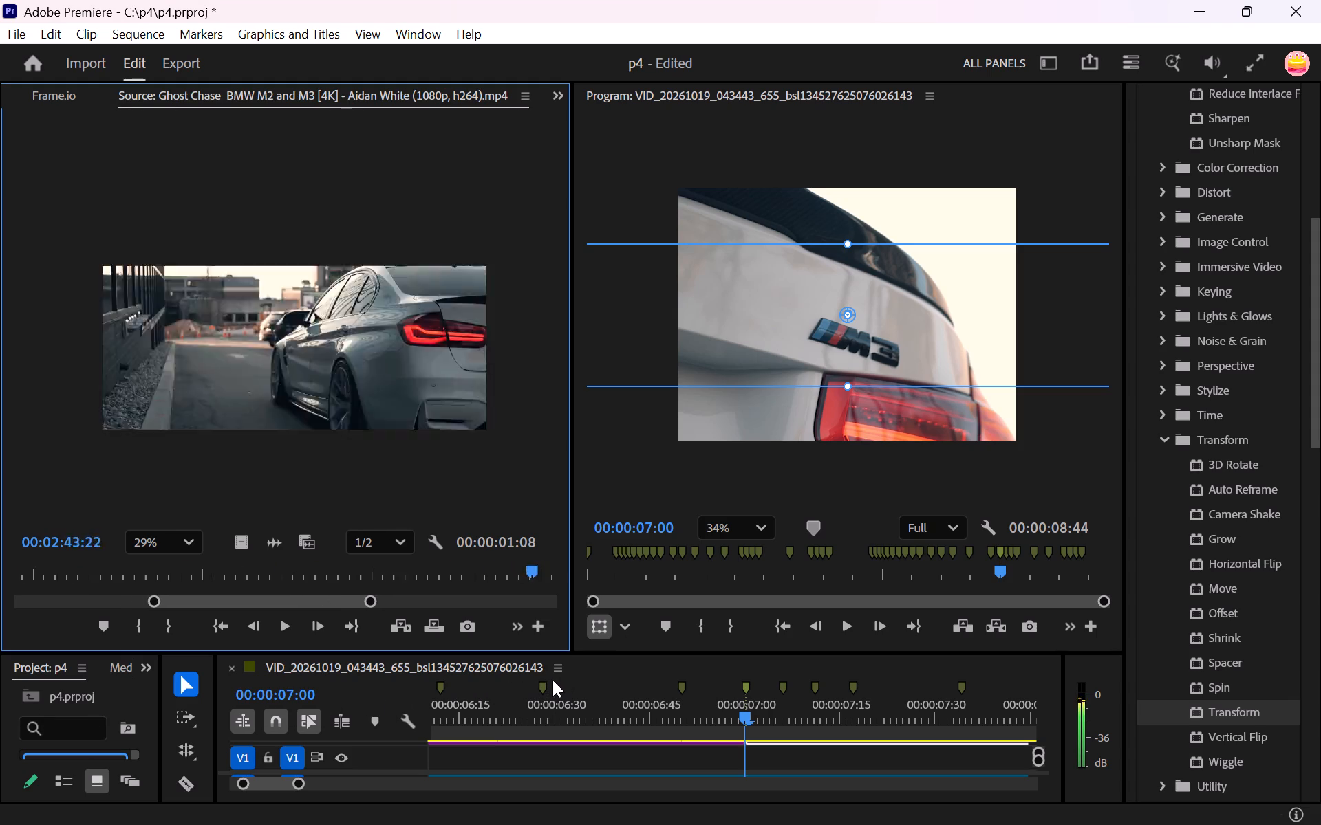
left_click_drag(552, 680, 452, 691)
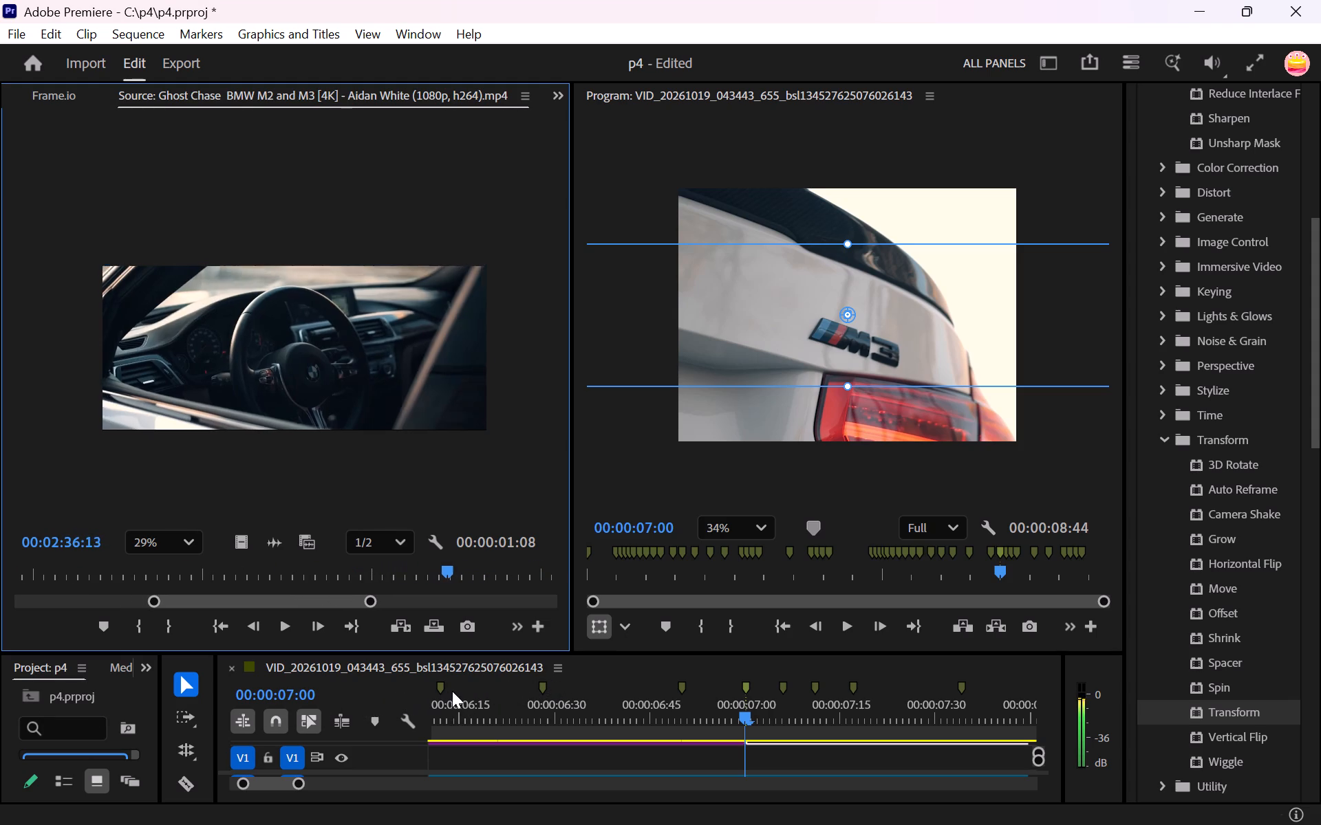
left_click_drag(452, 691, 455, 690)
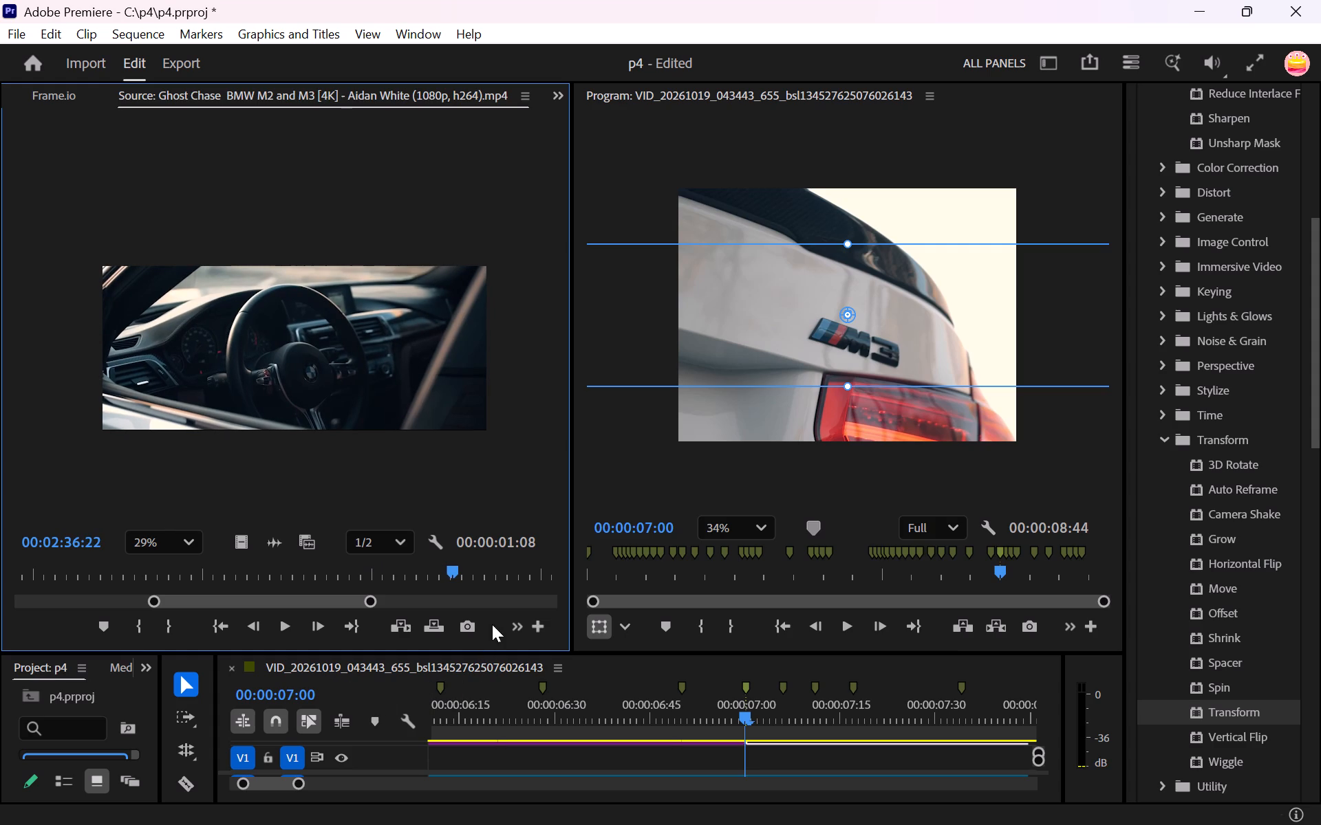
left_click(460, 631)
left_click(744, 516)
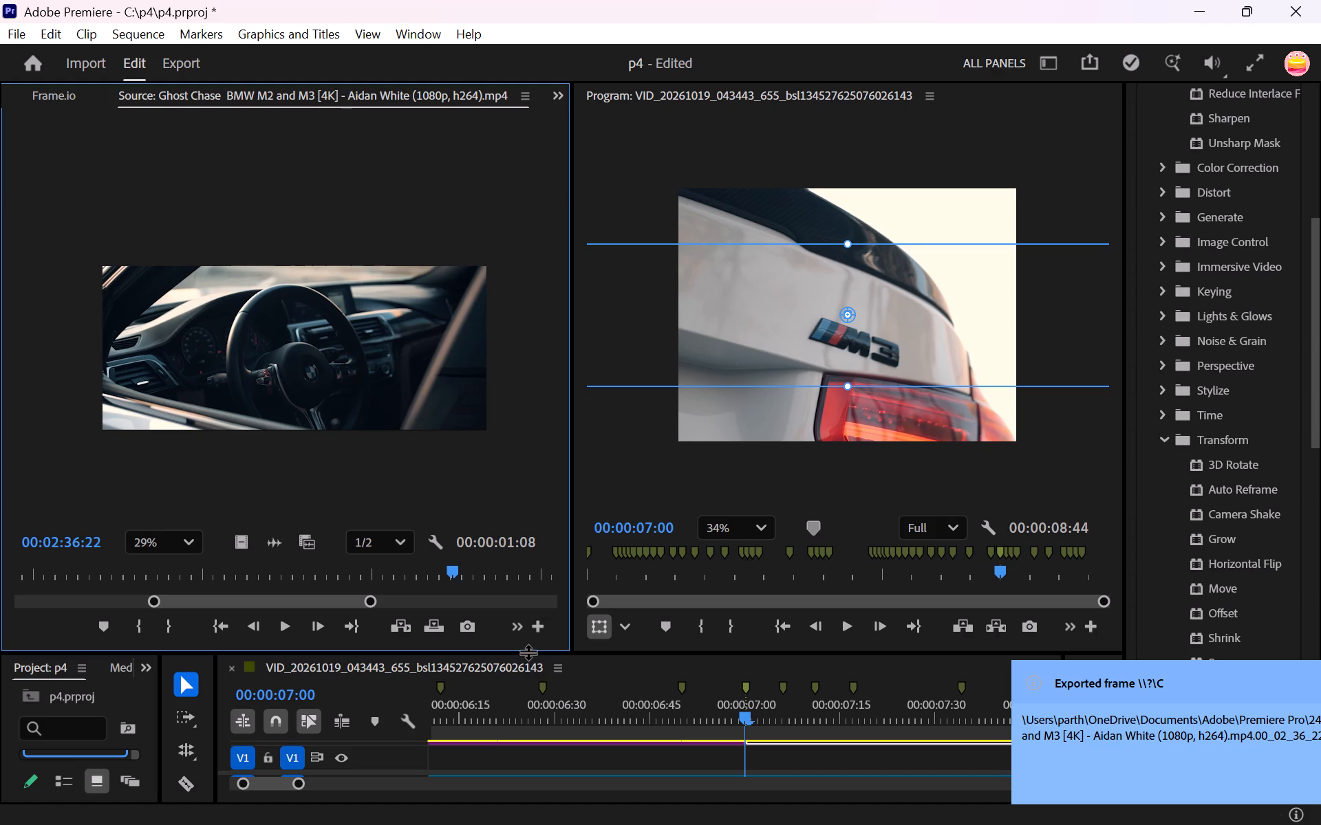
Enlarge the timeline area and place the new steering-wheel still on V3 starting at 00:00:07:00, above the M3 rear-badge clip.
left_click_drag(528, 652, 509, 362)
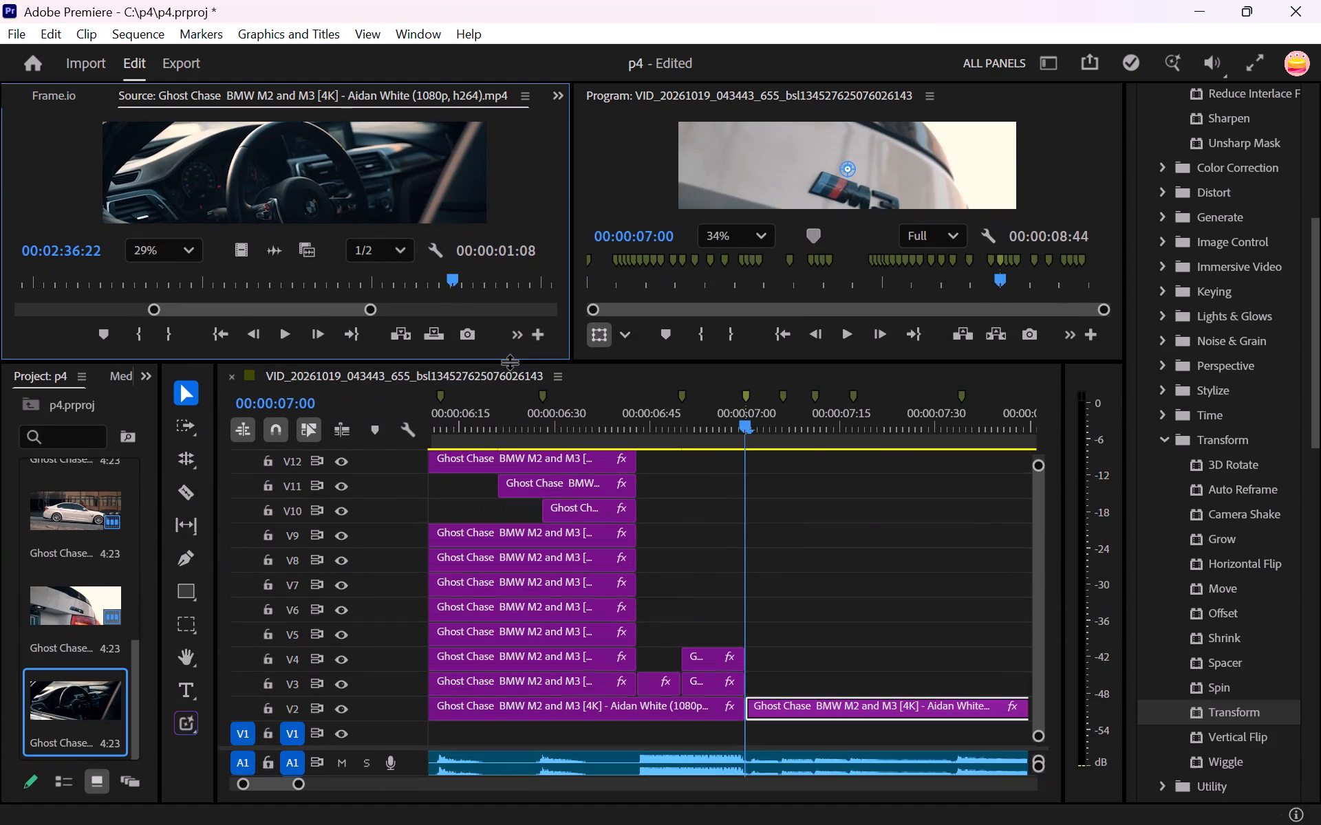
left_click_drag(90, 715, 671, 650)
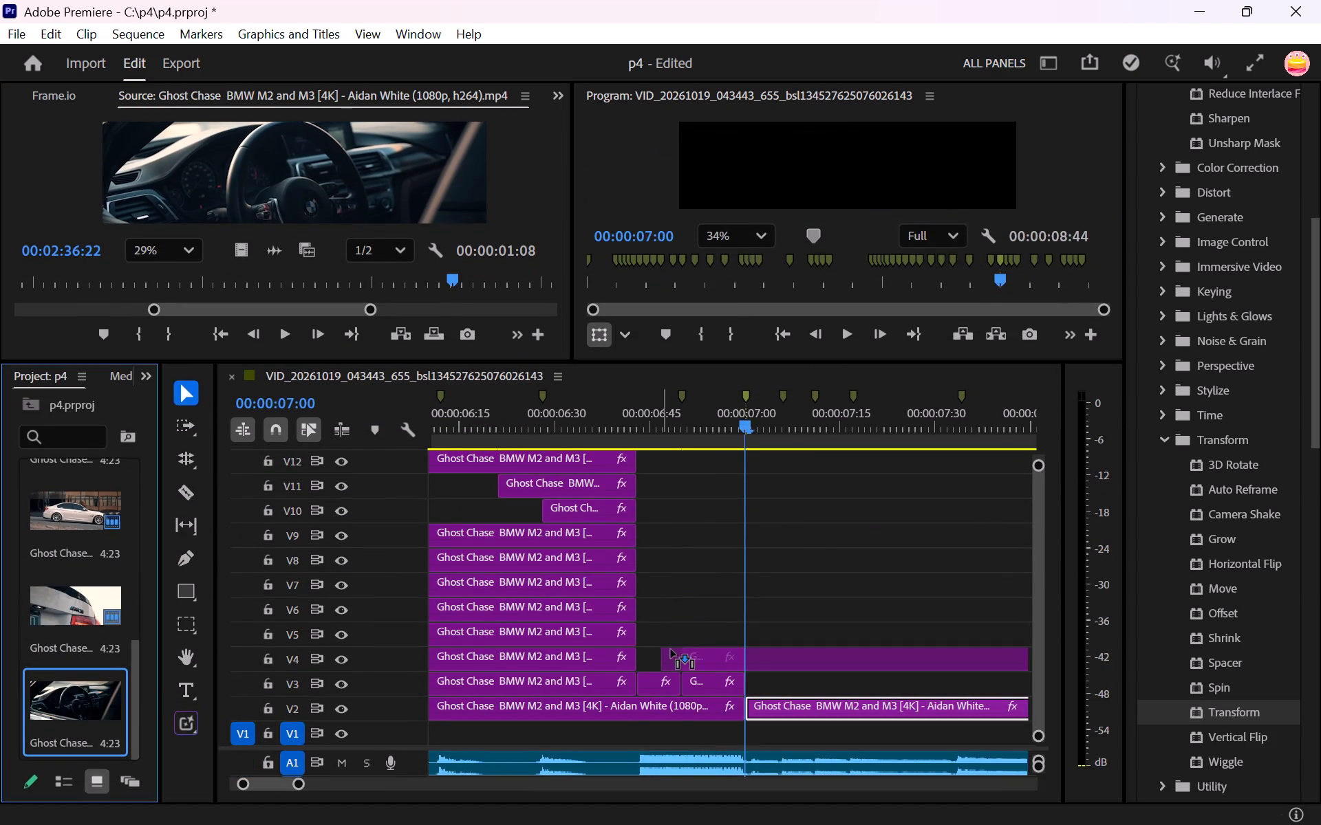
left_click_drag(671, 650, 753, 676)
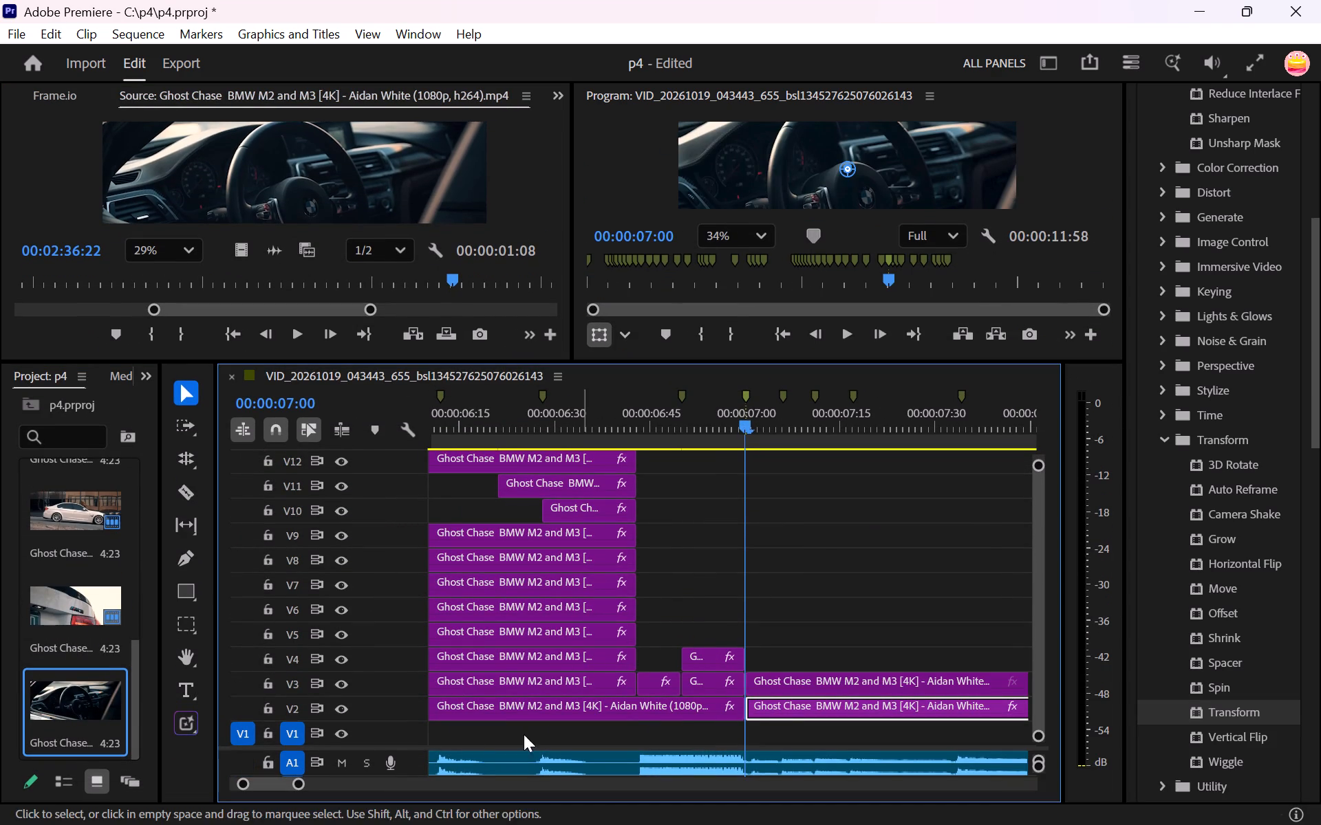
Trim the end of the steering-wheel still on V3 to match the end of the rear-badge clip on V2.
left_click_drag(272, 784, 281, 789)
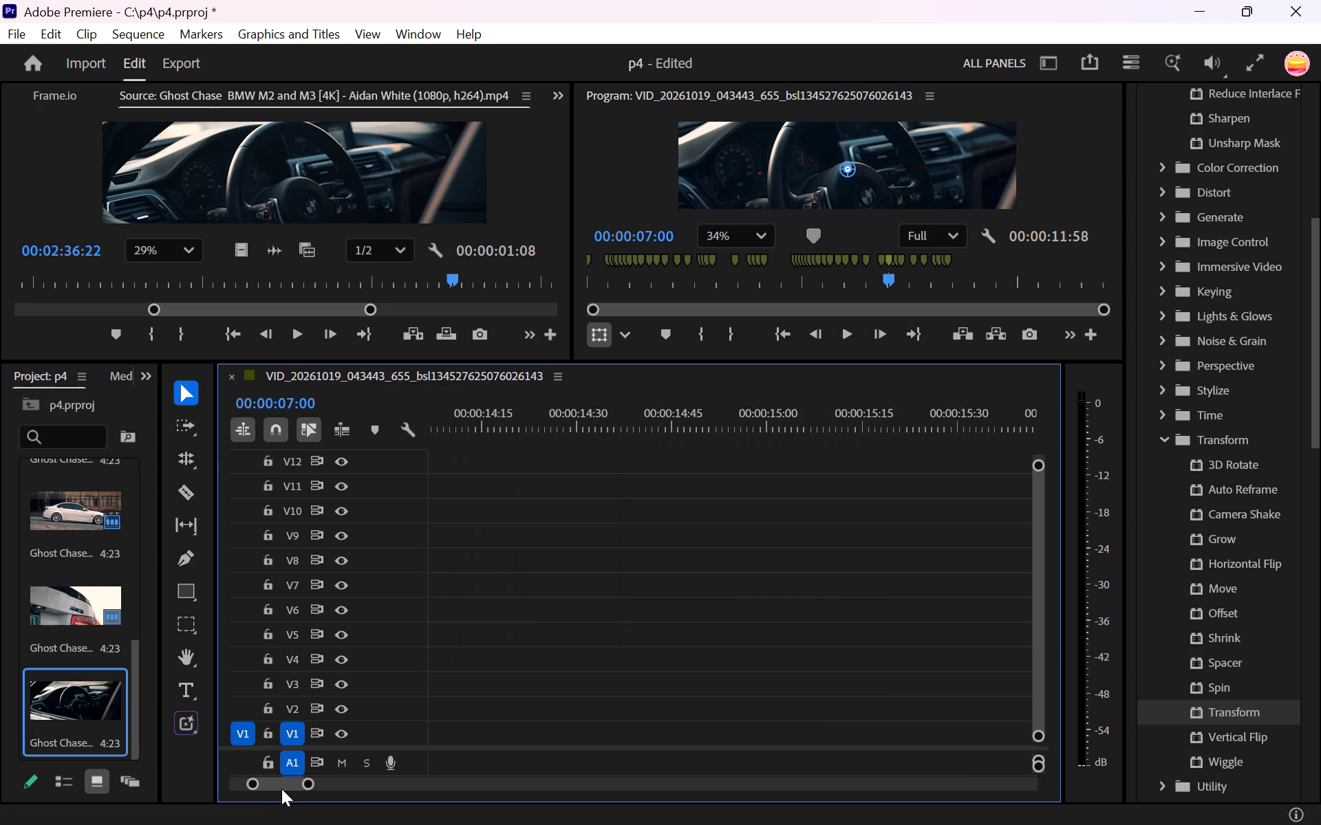
left_click_drag(281, 789, 276, 793)
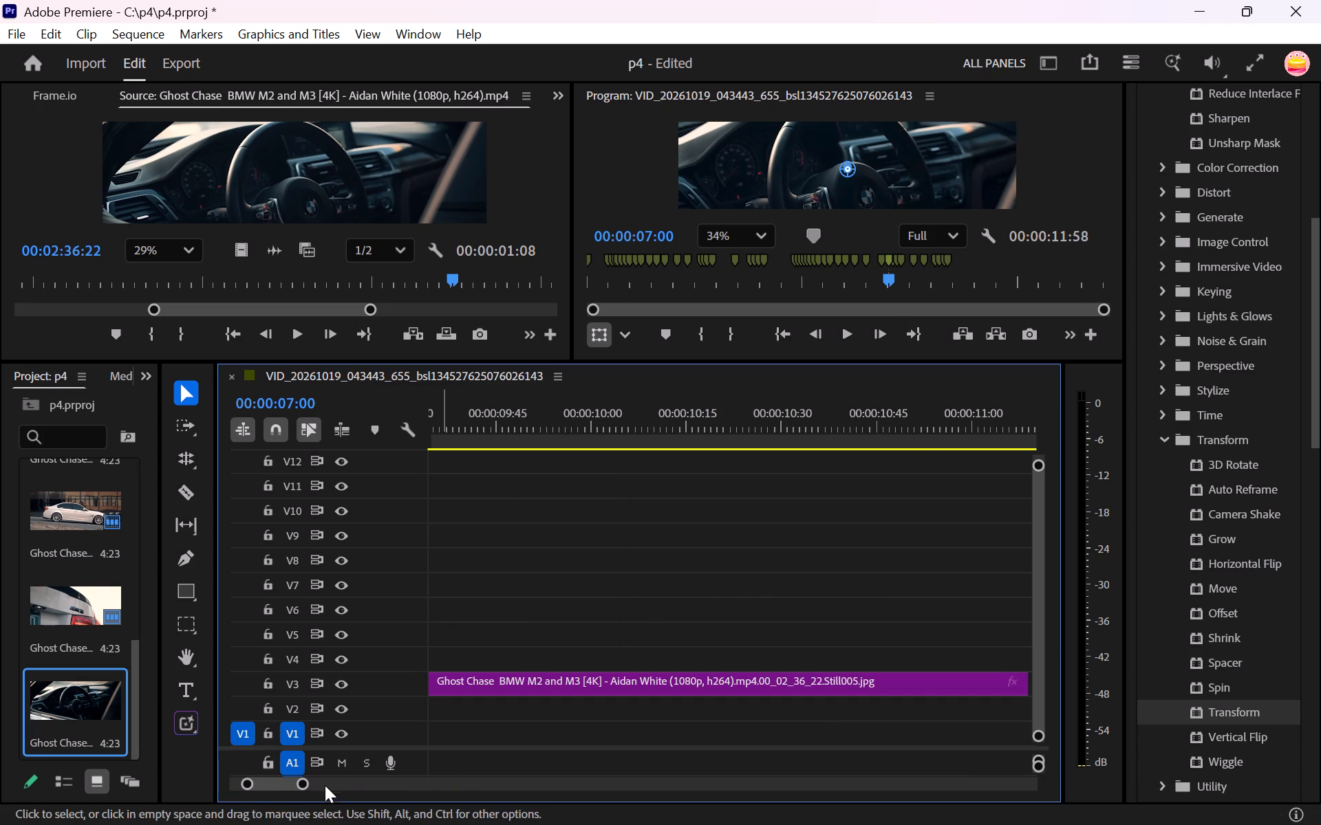
left_click_drag(308, 785, 362, 788)
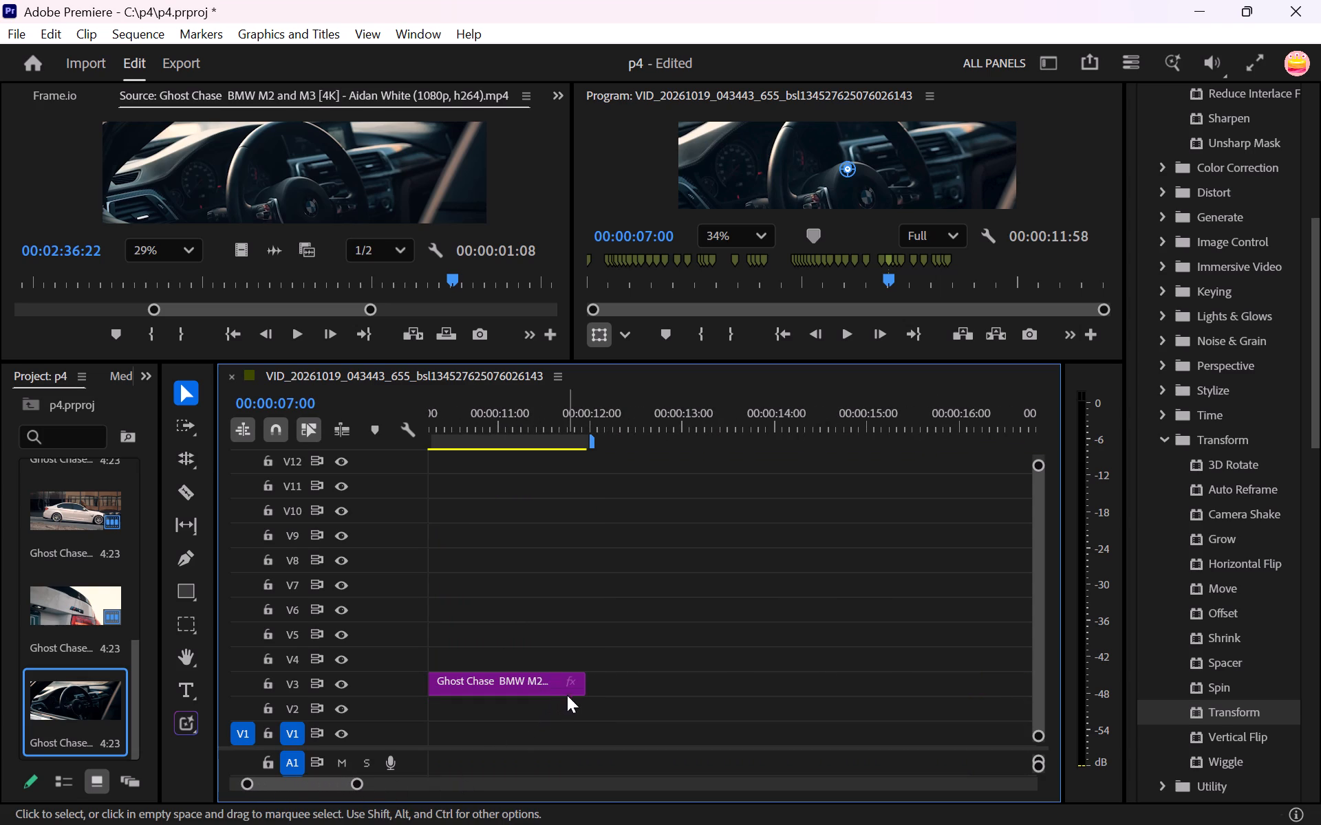
left_click_drag(582, 680, 394, 698)
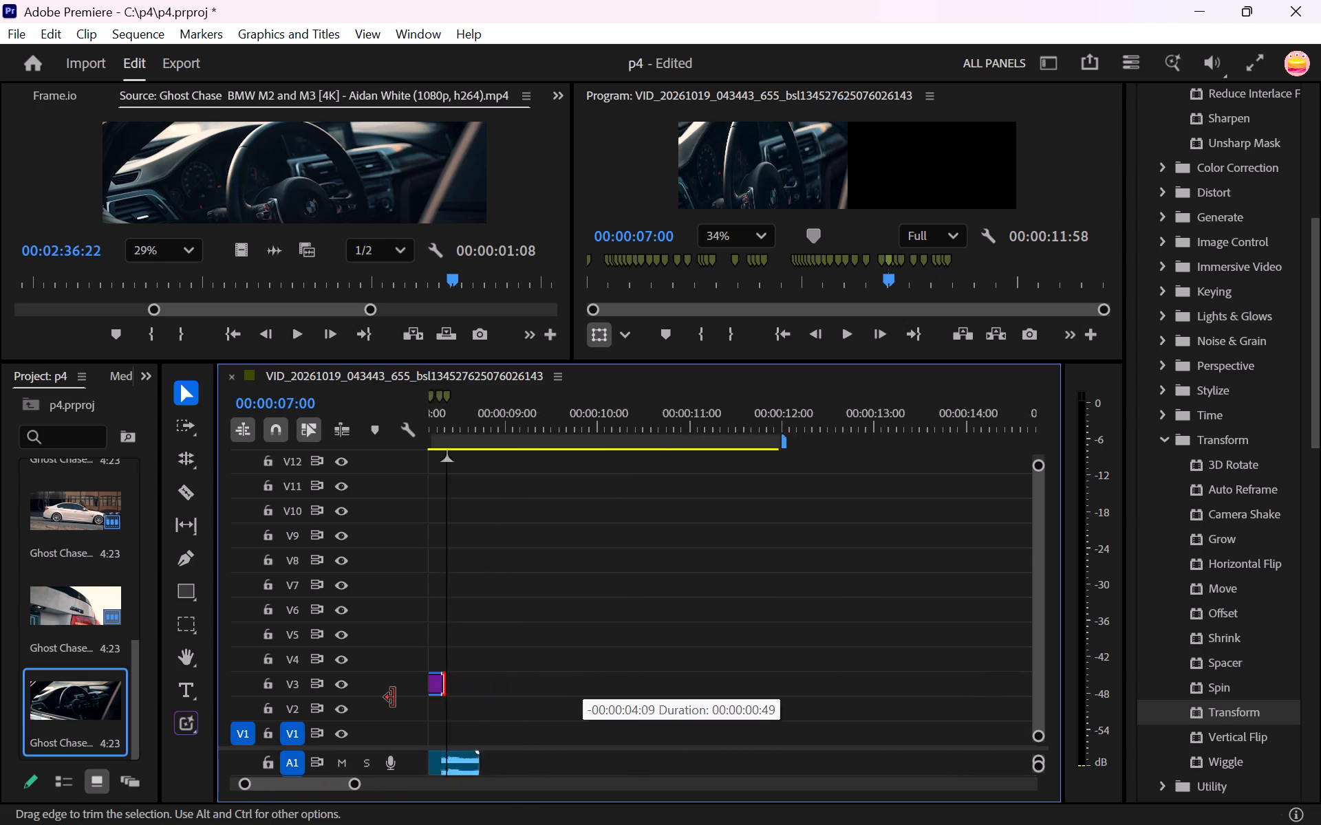
left_click_drag(394, 698, 661, 700)
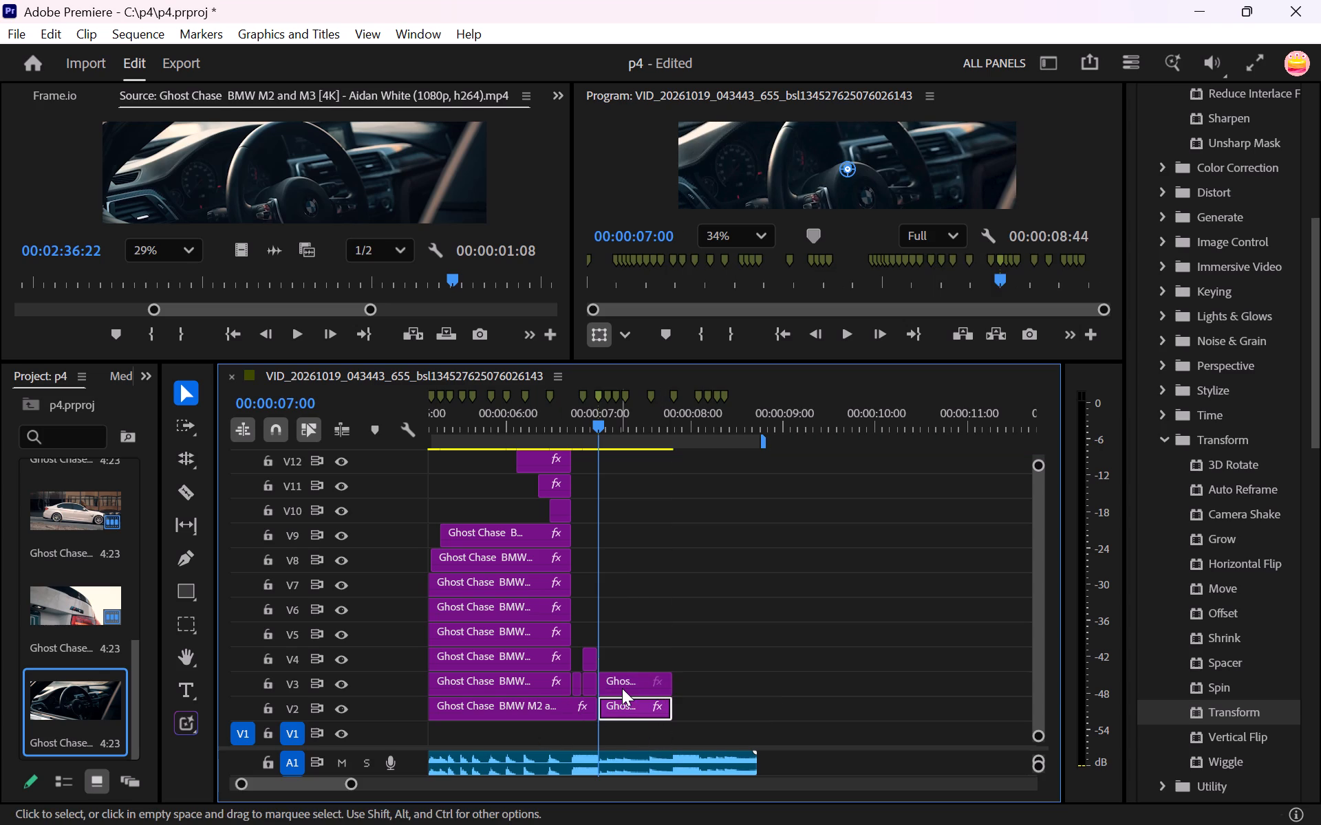
Select the steering-wheel still on V3 at 00:00:07:00, enlarge the monitor area, and bring up the effect settings.
left_click(622, 688)
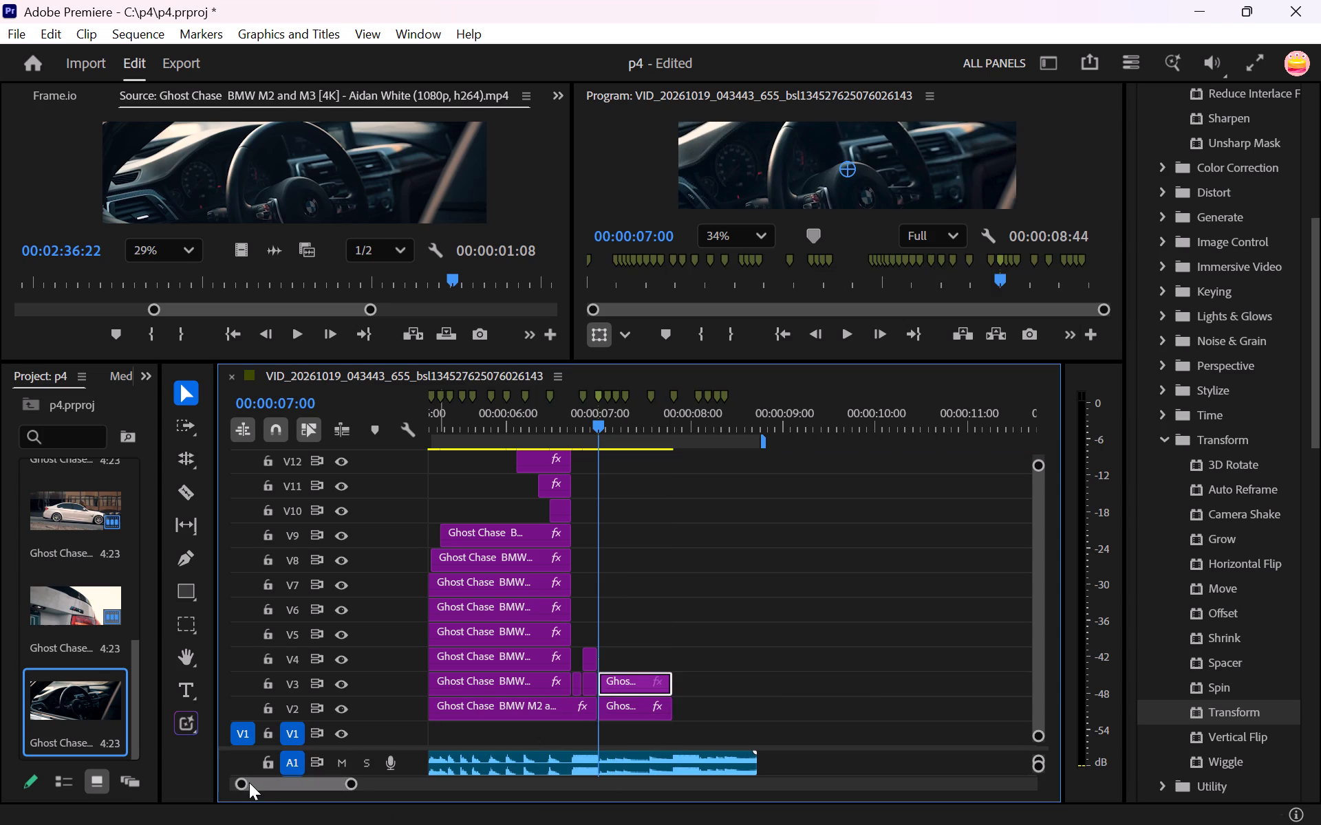
left_click_drag(245, 784, 301, 789)
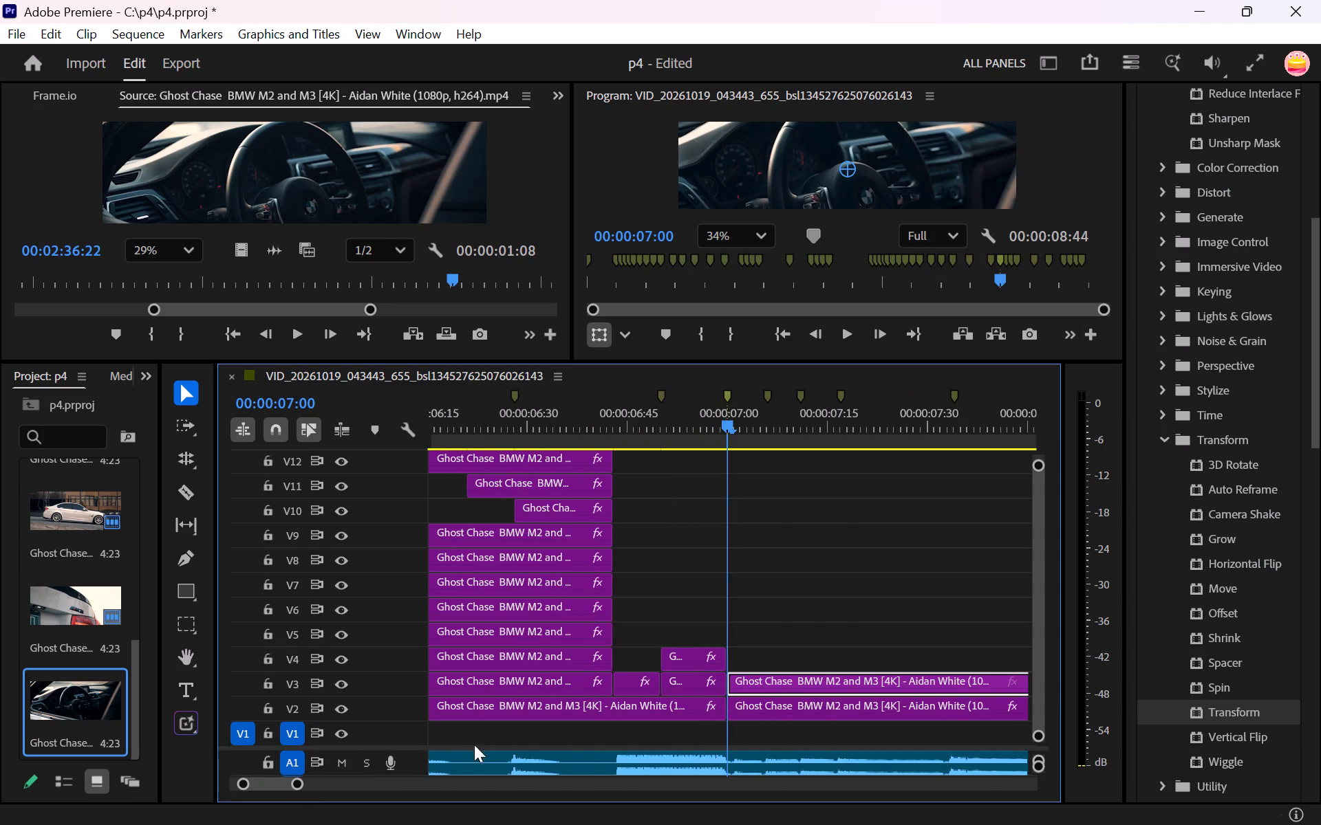
left_click(852, 431)
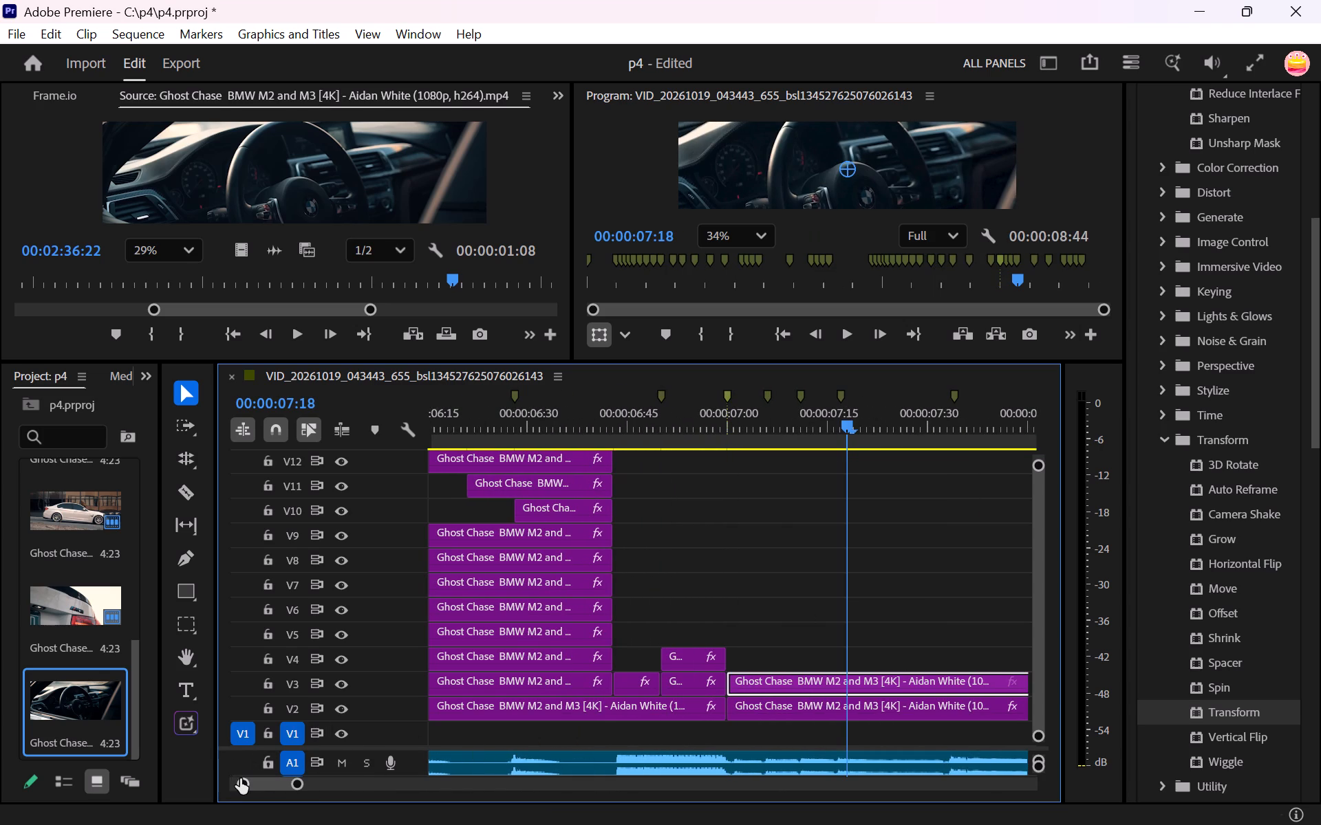
left_click_drag(244, 779, 246, 786)
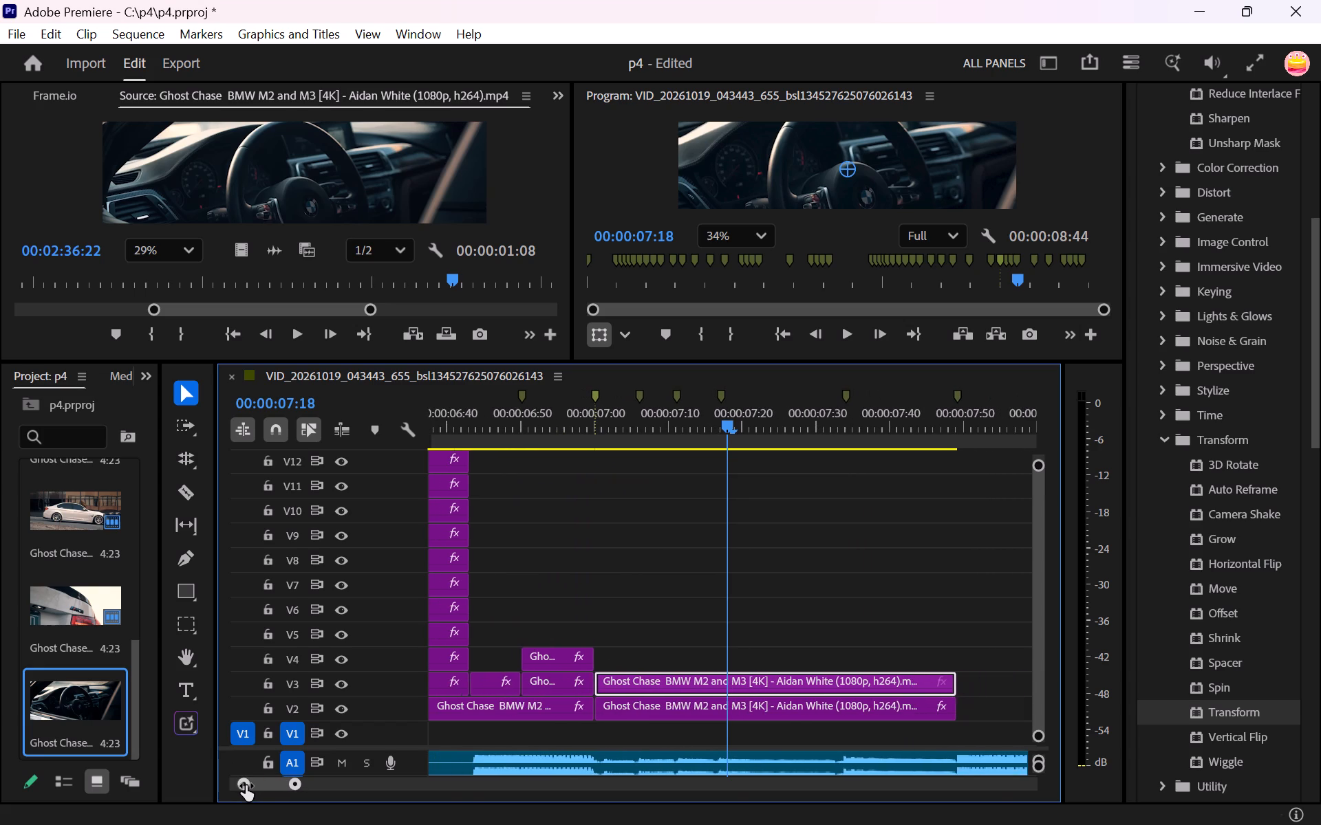
left_click_drag(246, 786, 244, 788)
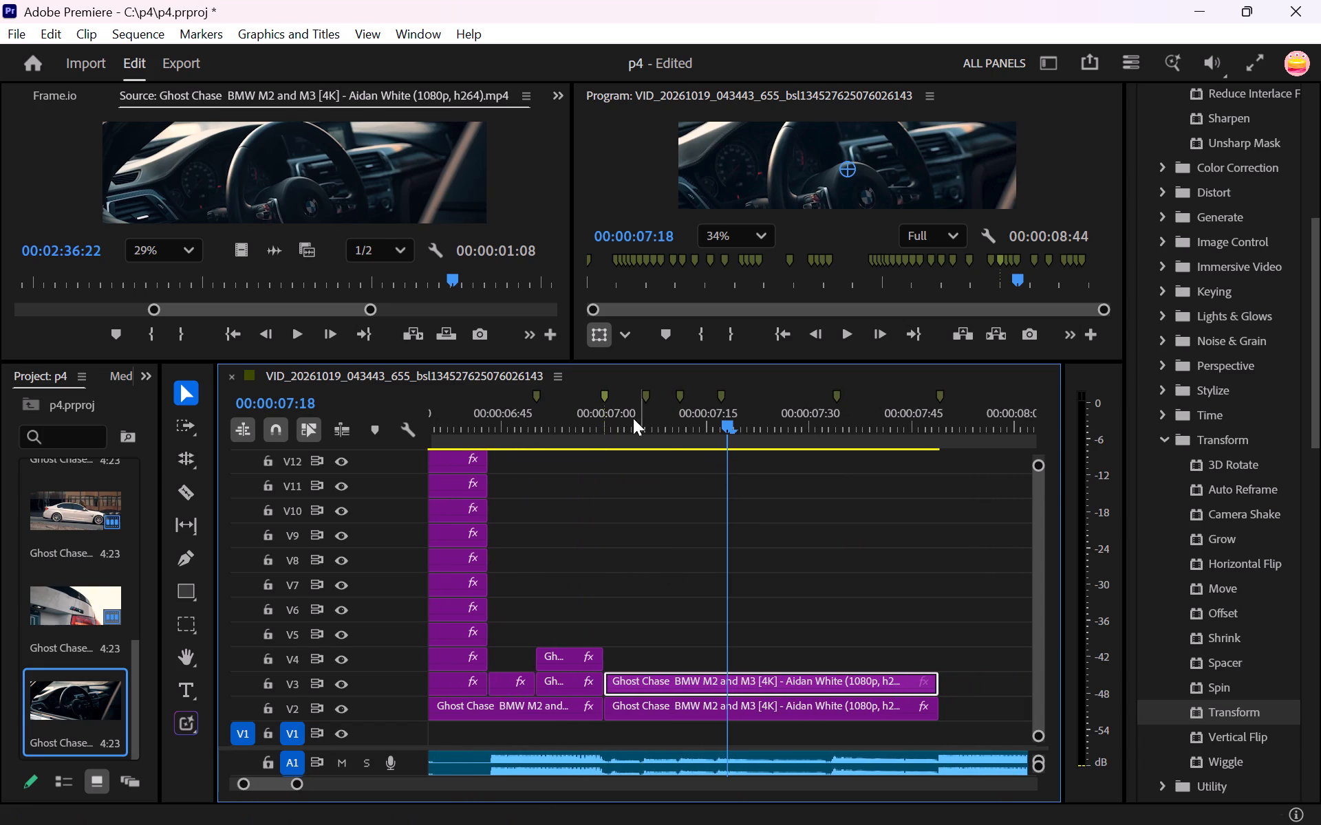
left_click(603, 395)
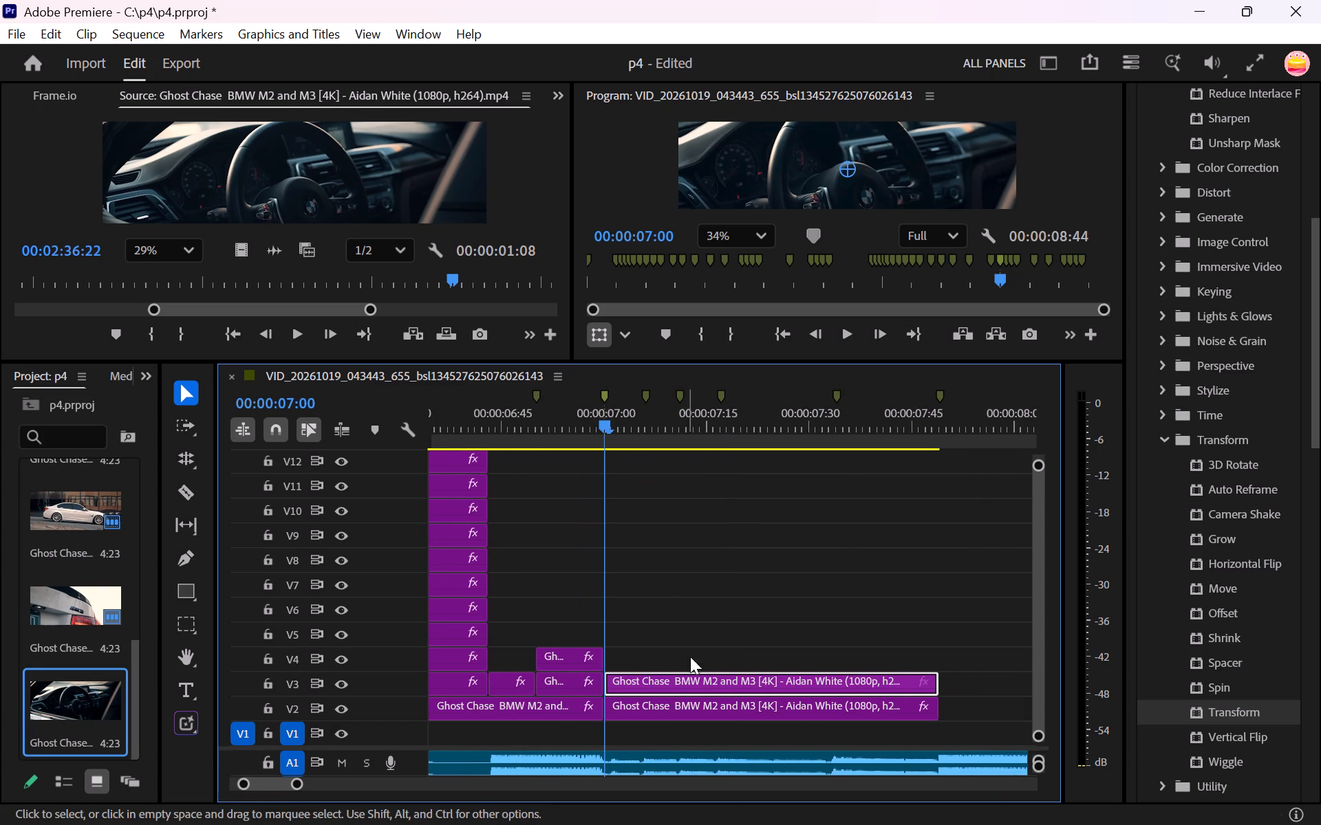
left_click(691, 674)
left_click_drag(668, 360, 668, 558)
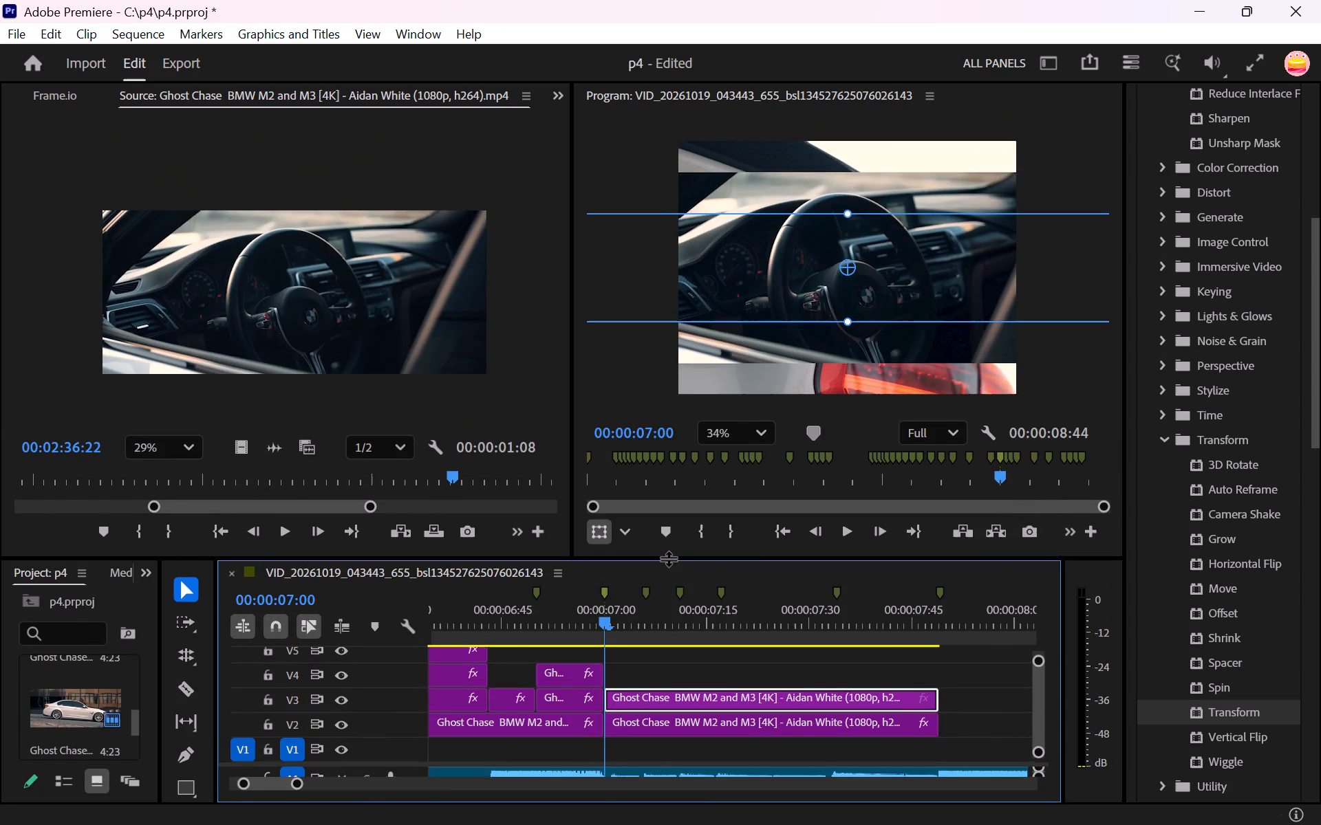
left_click_drag(668, 558, 667, 525)
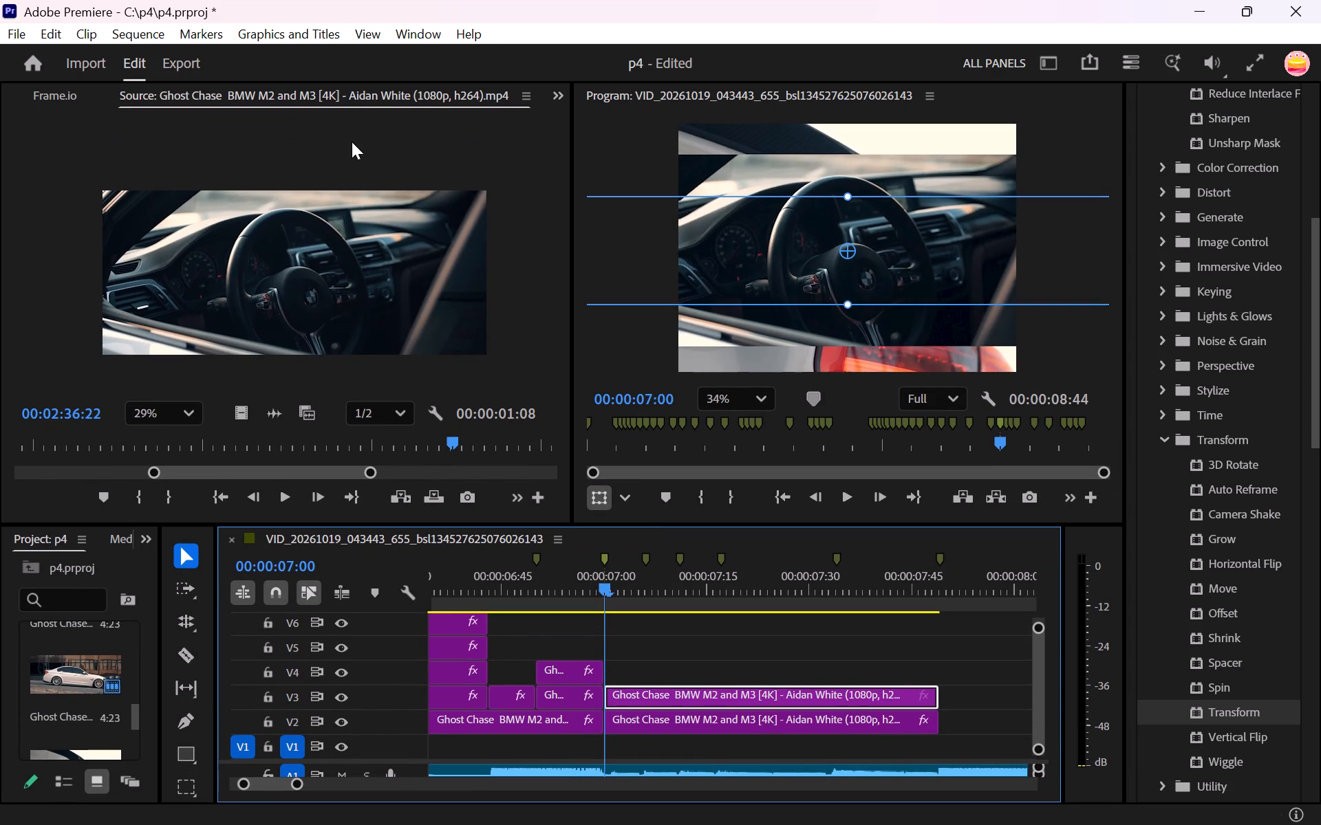
left_click(555, 96)
left_click(570, 132)
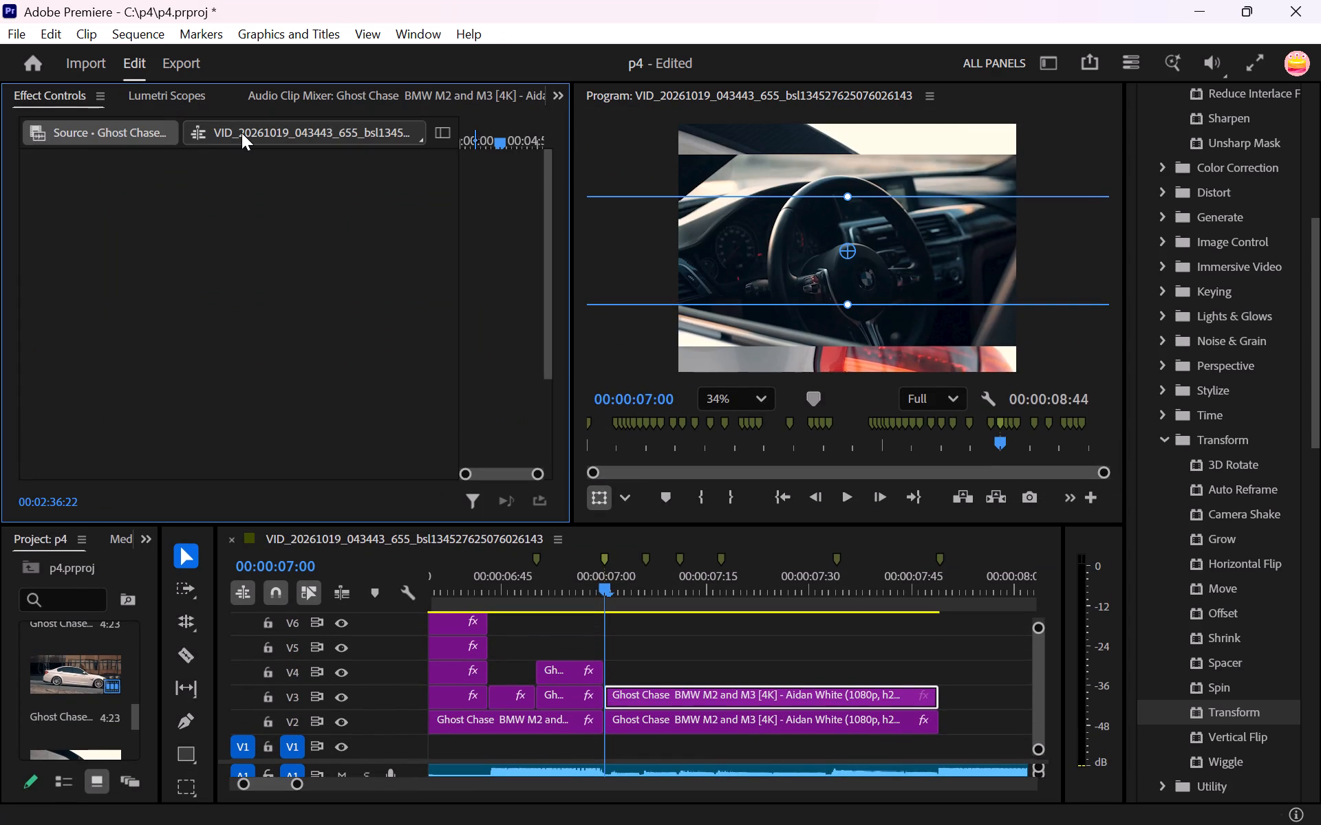
Set the scale of the steering-wheel still on V3 to 132, with the playhead at 00:00:07:02 for reference.
left_click(241, 133)
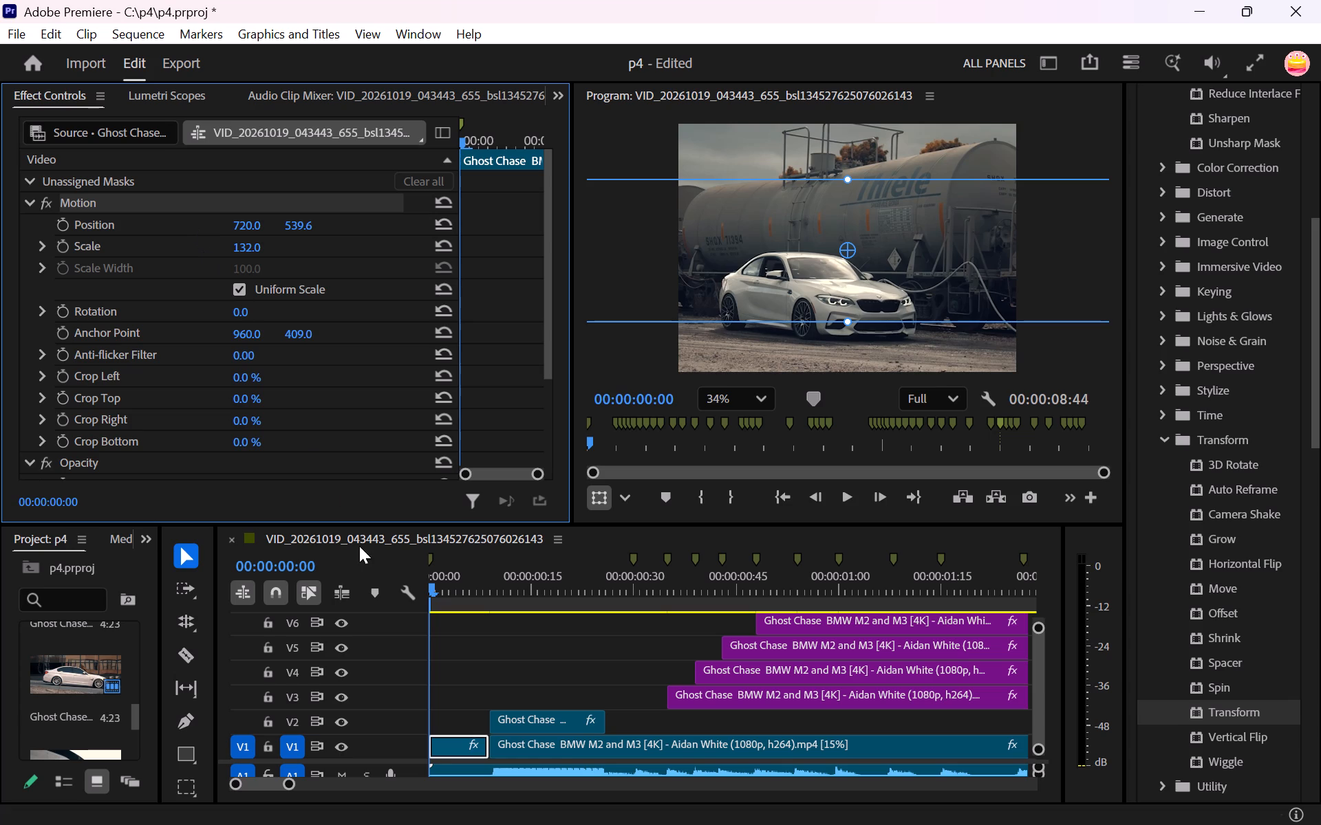
left_click_drag(455, 584, 804, 582)
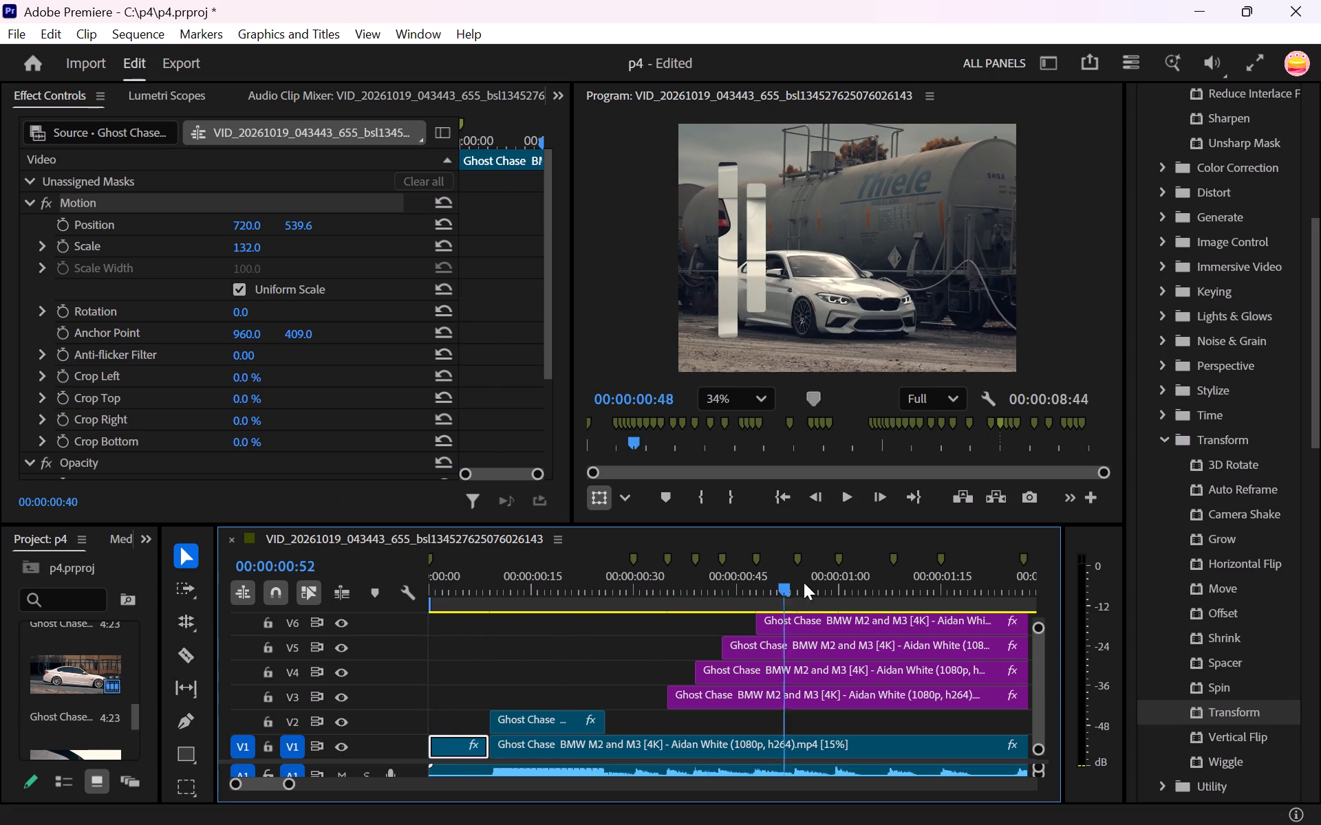
left_click_drag(804, 582, 1093, 576)
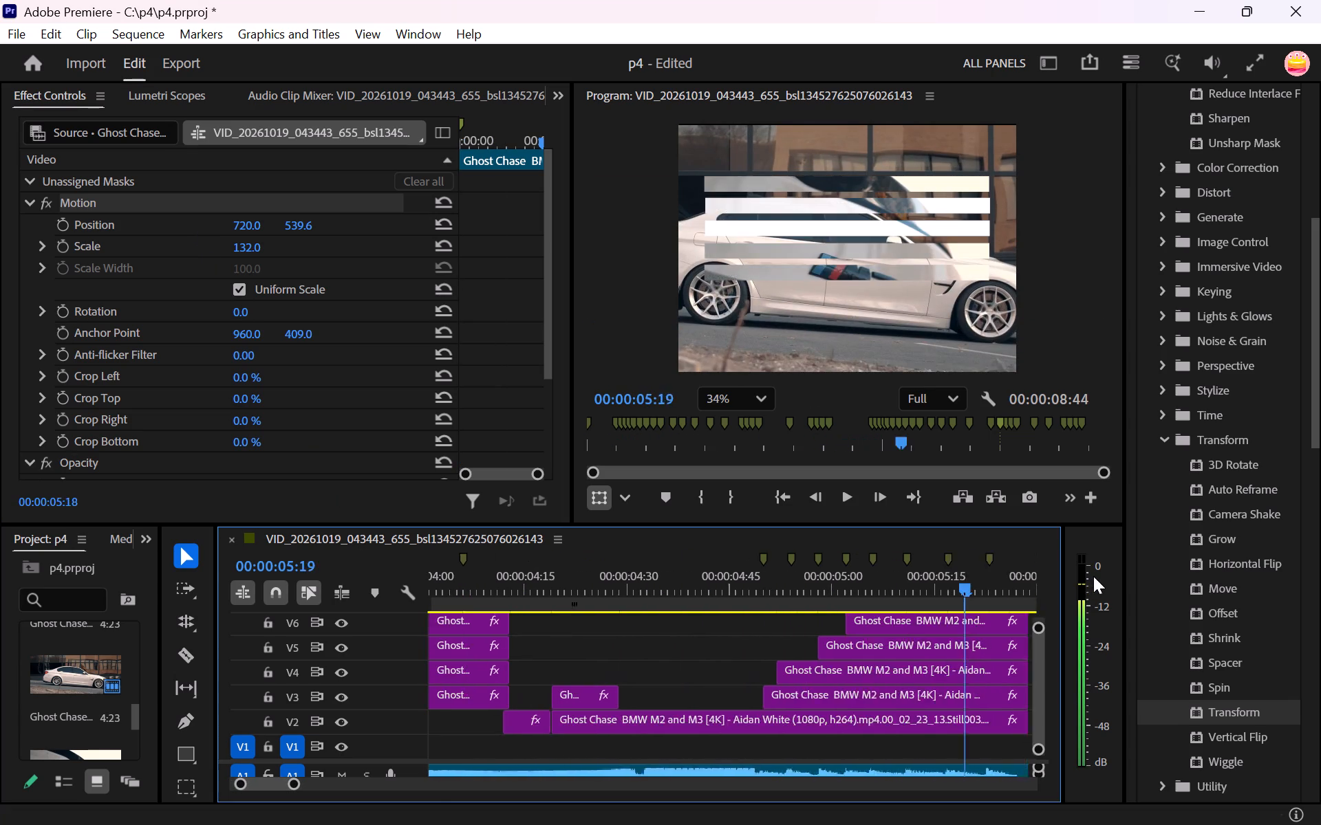
left_click_drag(1093, 576, 543, 643)
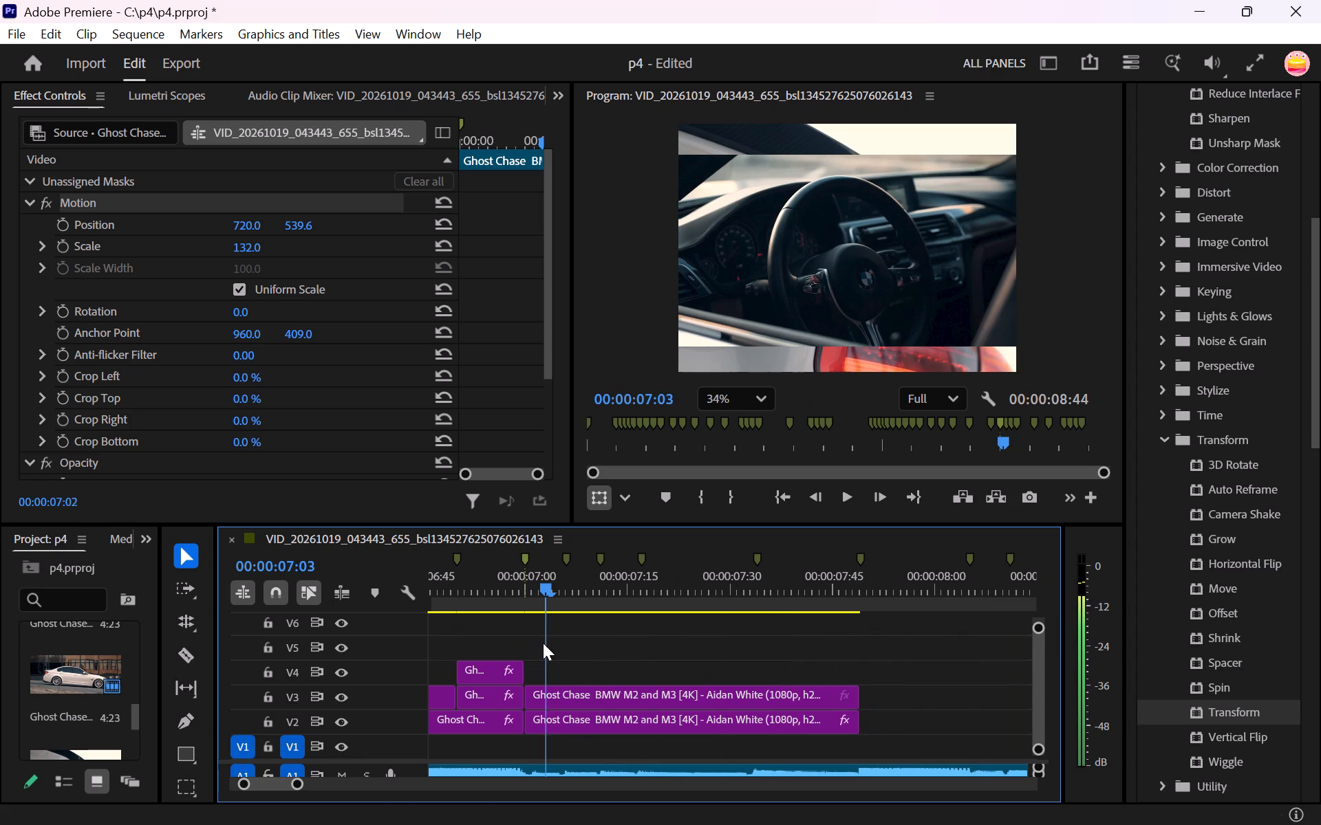
left_click_drag(543, 643, 536, 646)
left_click(604, 690)
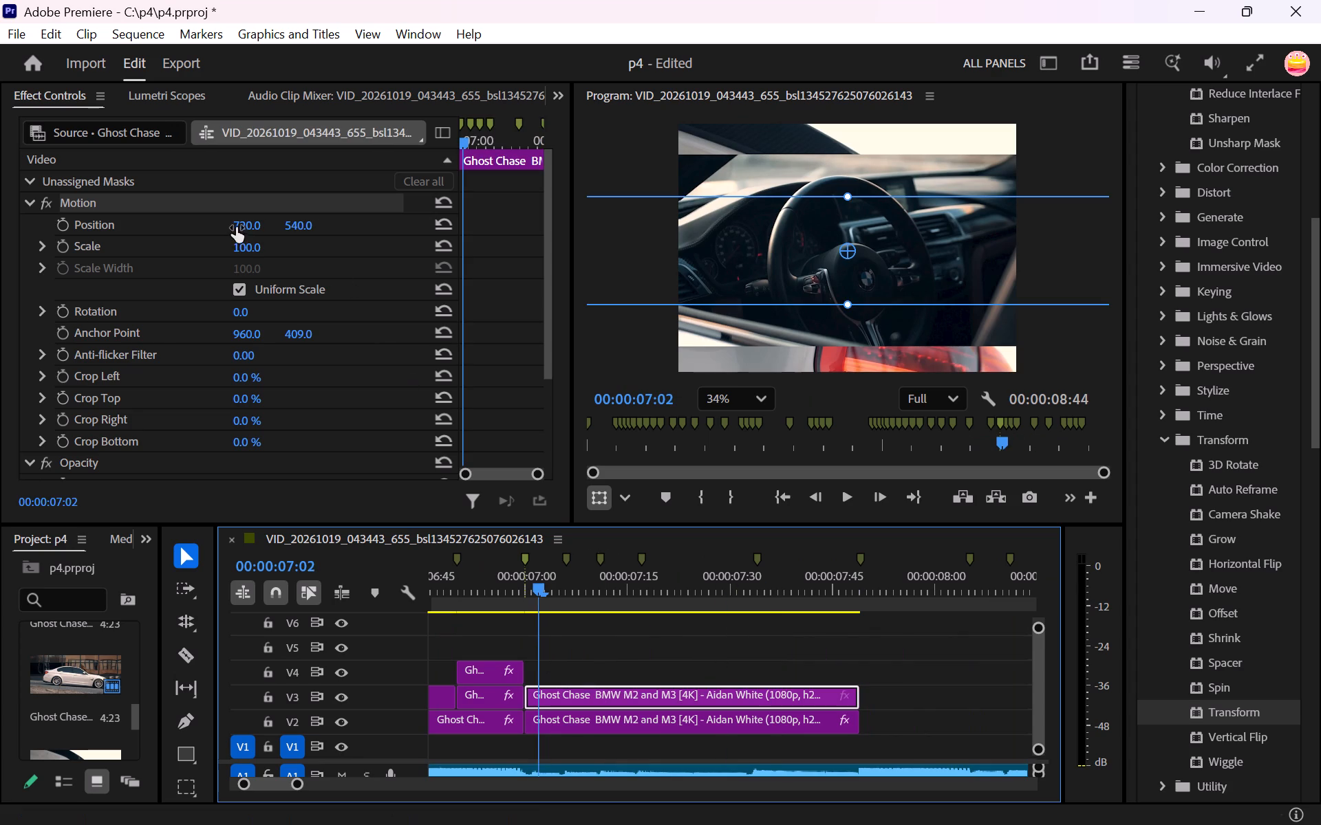
left_click_drag(246, 249, 303, 261)
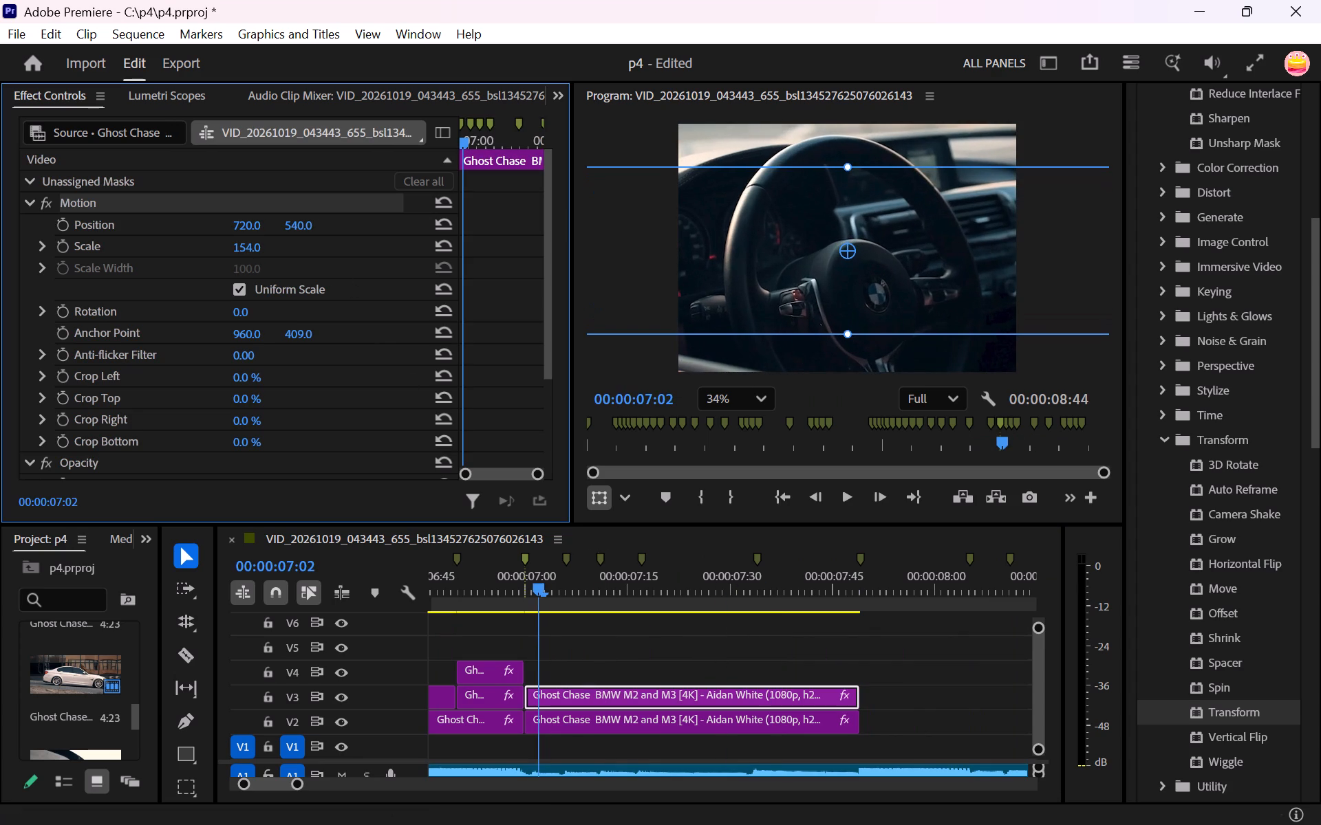
left_click_drag(303, 261, 287, 271)
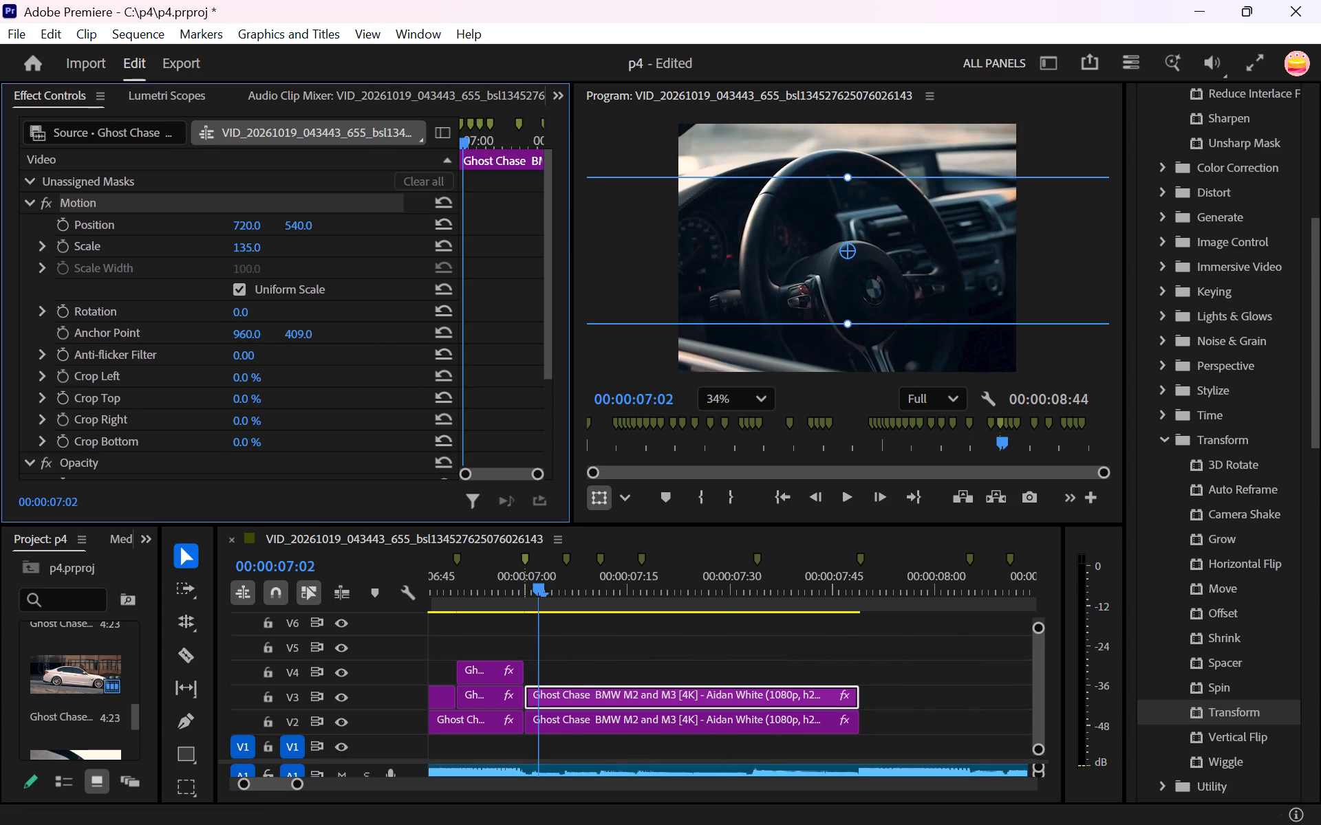
left_click_drag(287, 271, 281, 275)
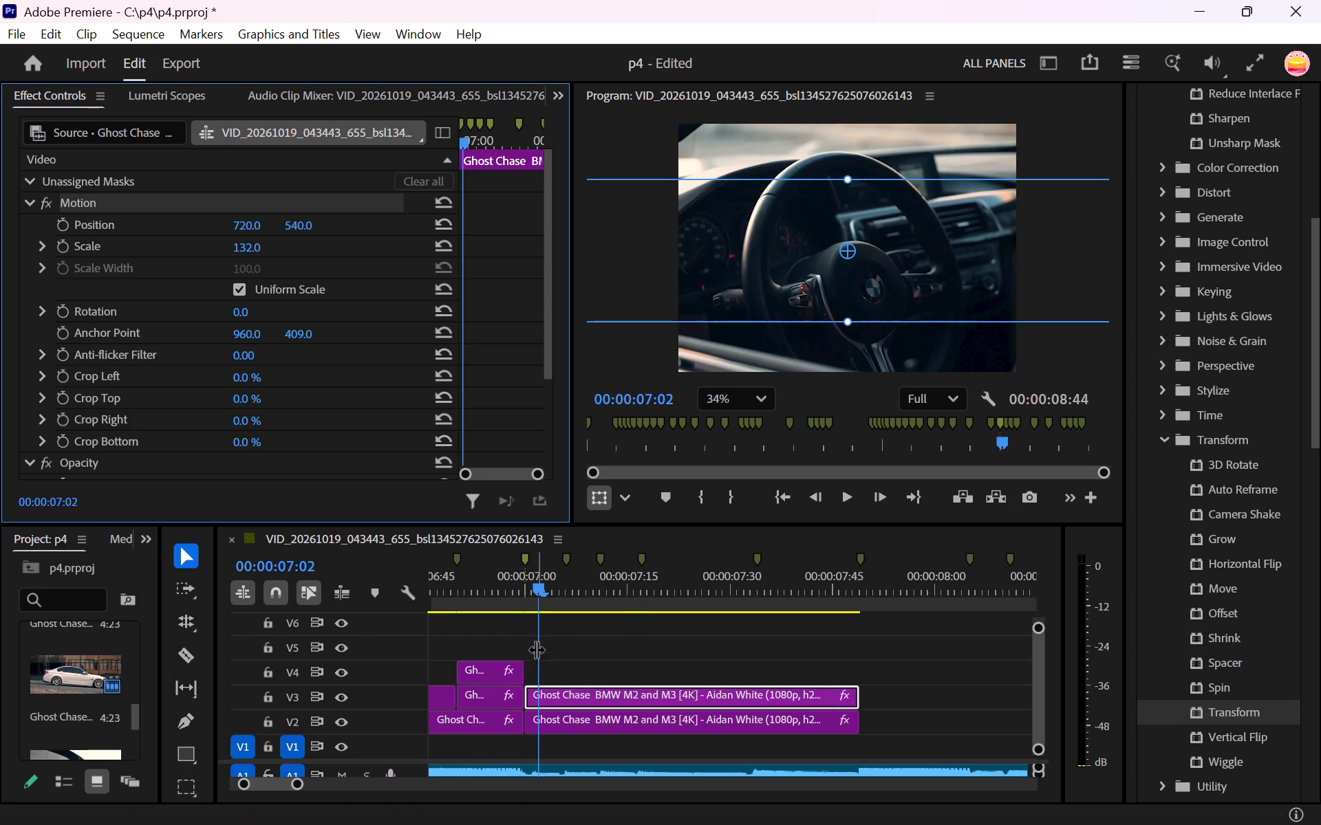
At 00:00:07:00, draw a narrow vertical rectangle mask on the V3 still, over the dashboard beside the steering wheel's outer rim.
left_click_drag(538, 592, 533, 595)
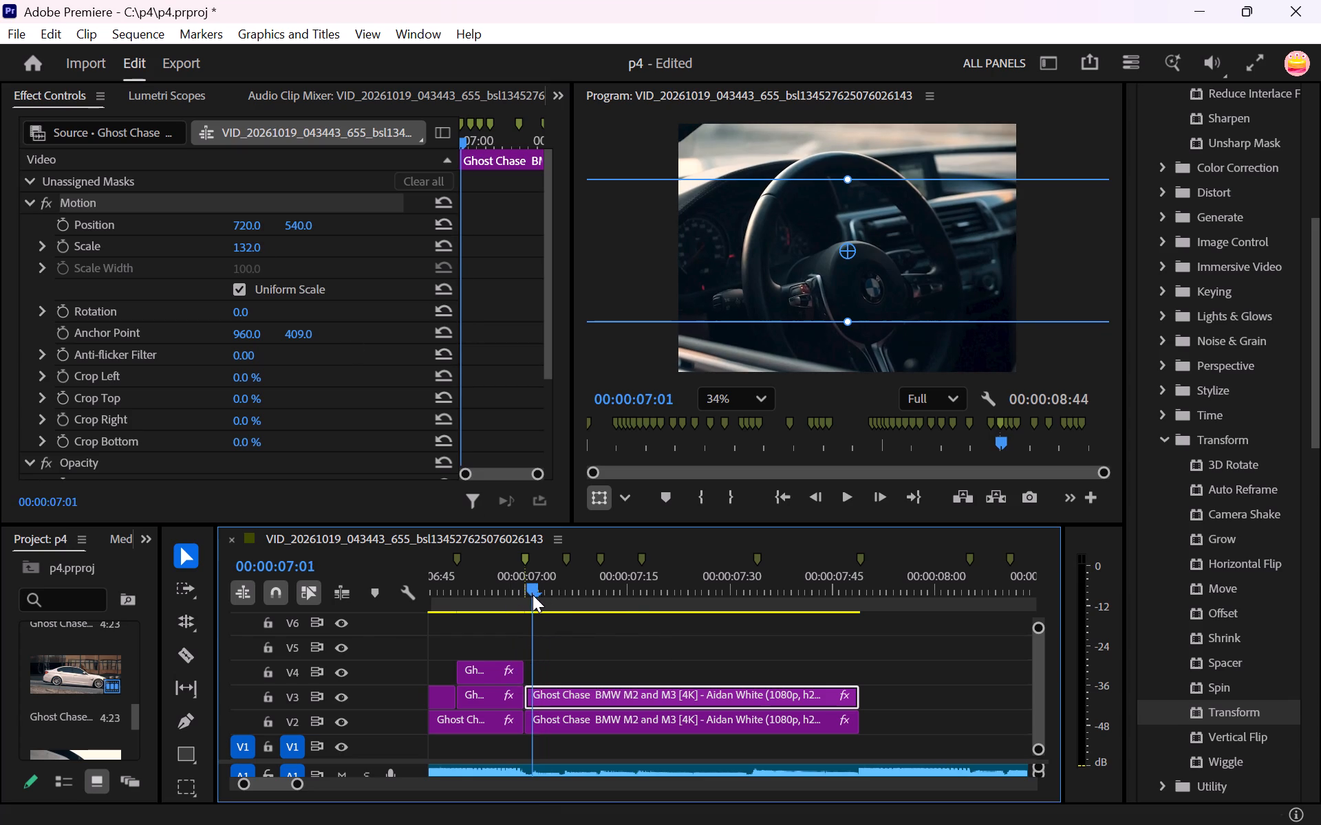
left_click_drag(533, 595, 528, 597)
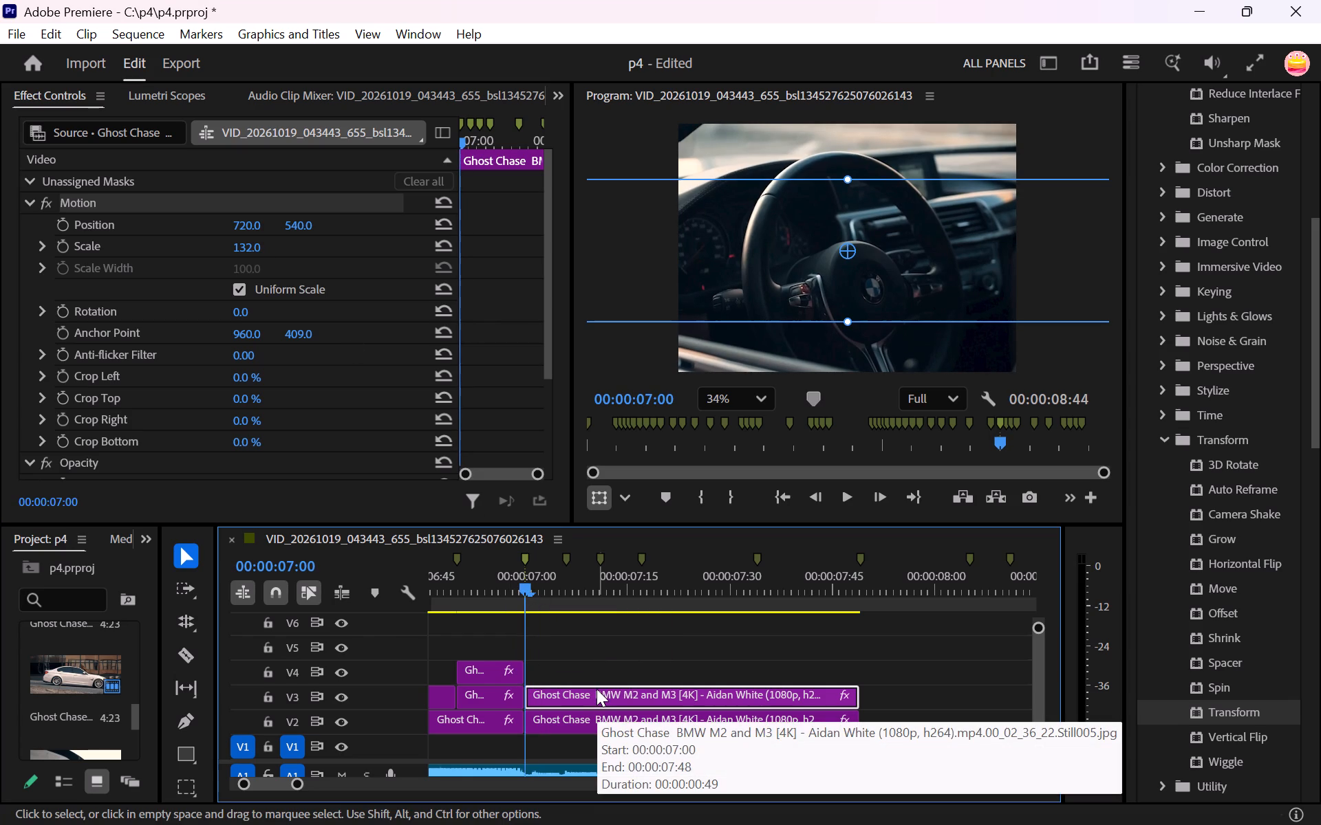
left_click(191, 779)
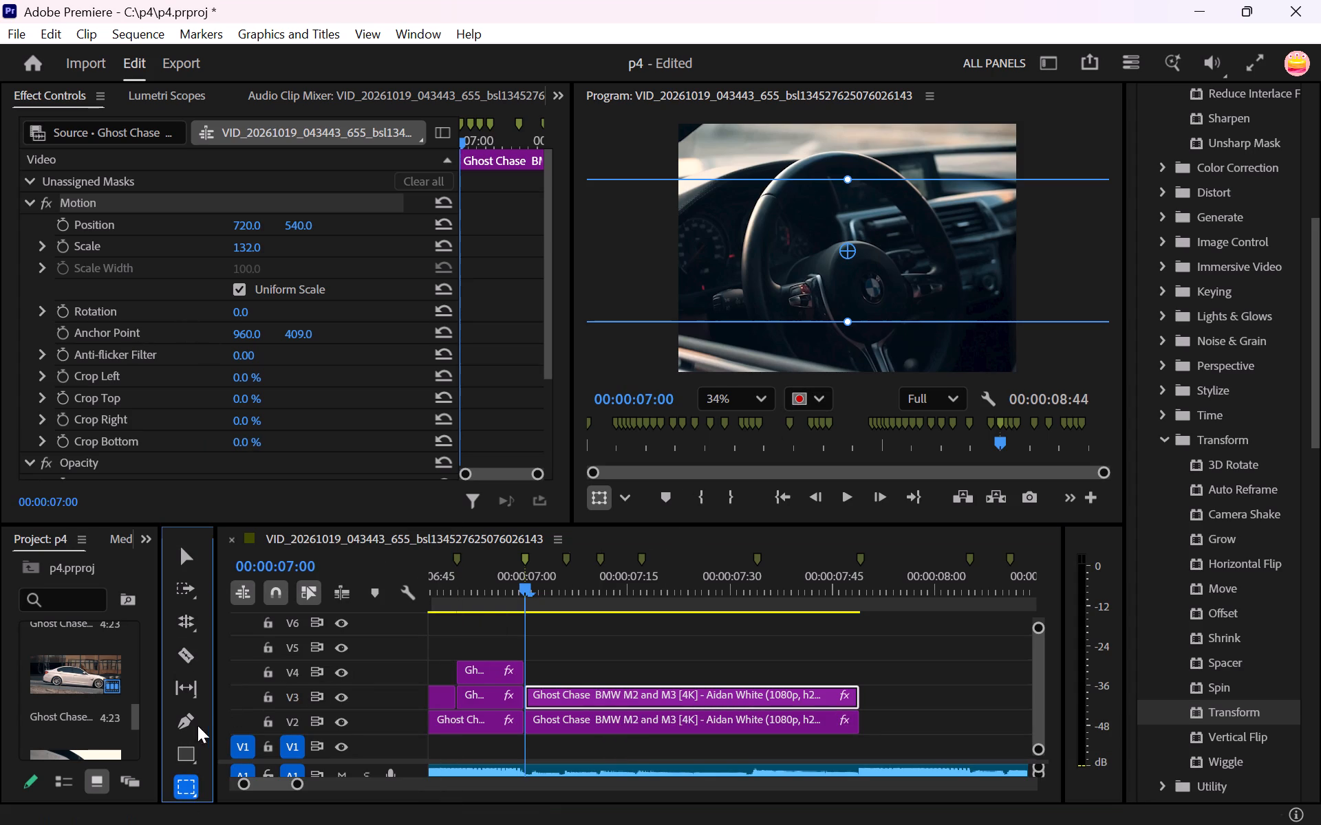
left_click(191, 782)
left_click(941, 214)
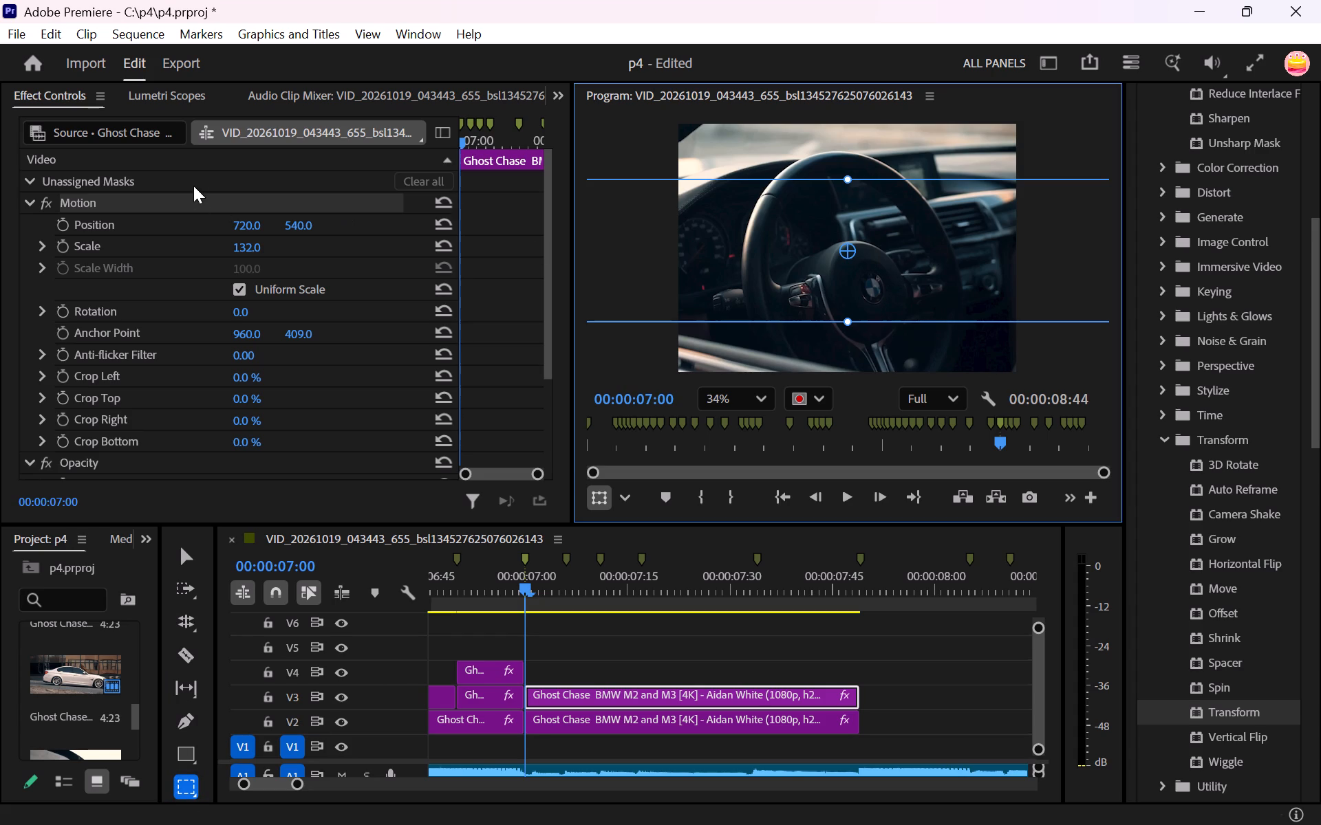
left_click(193, 177)
left_click(95, 155)
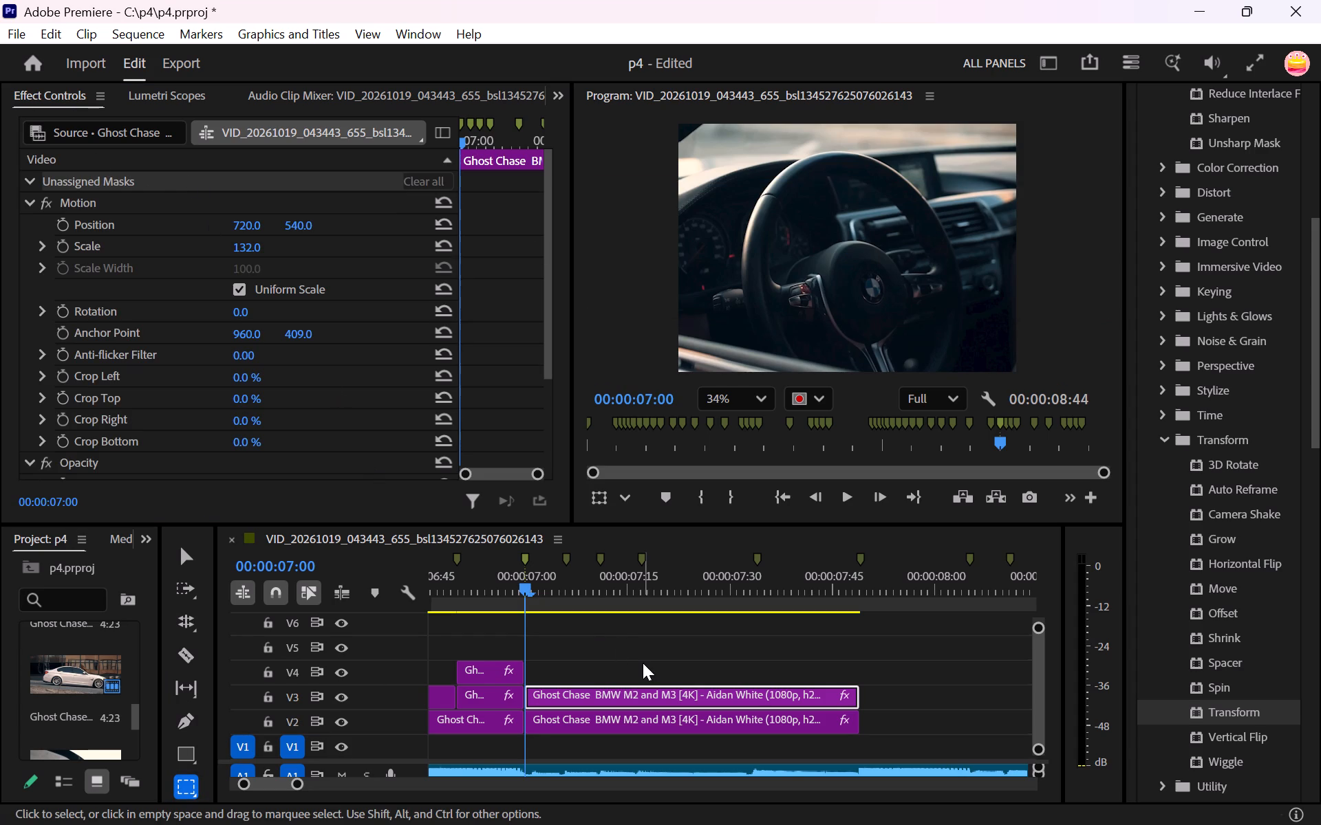
left_click(643, 663)
left_click(633, 698)
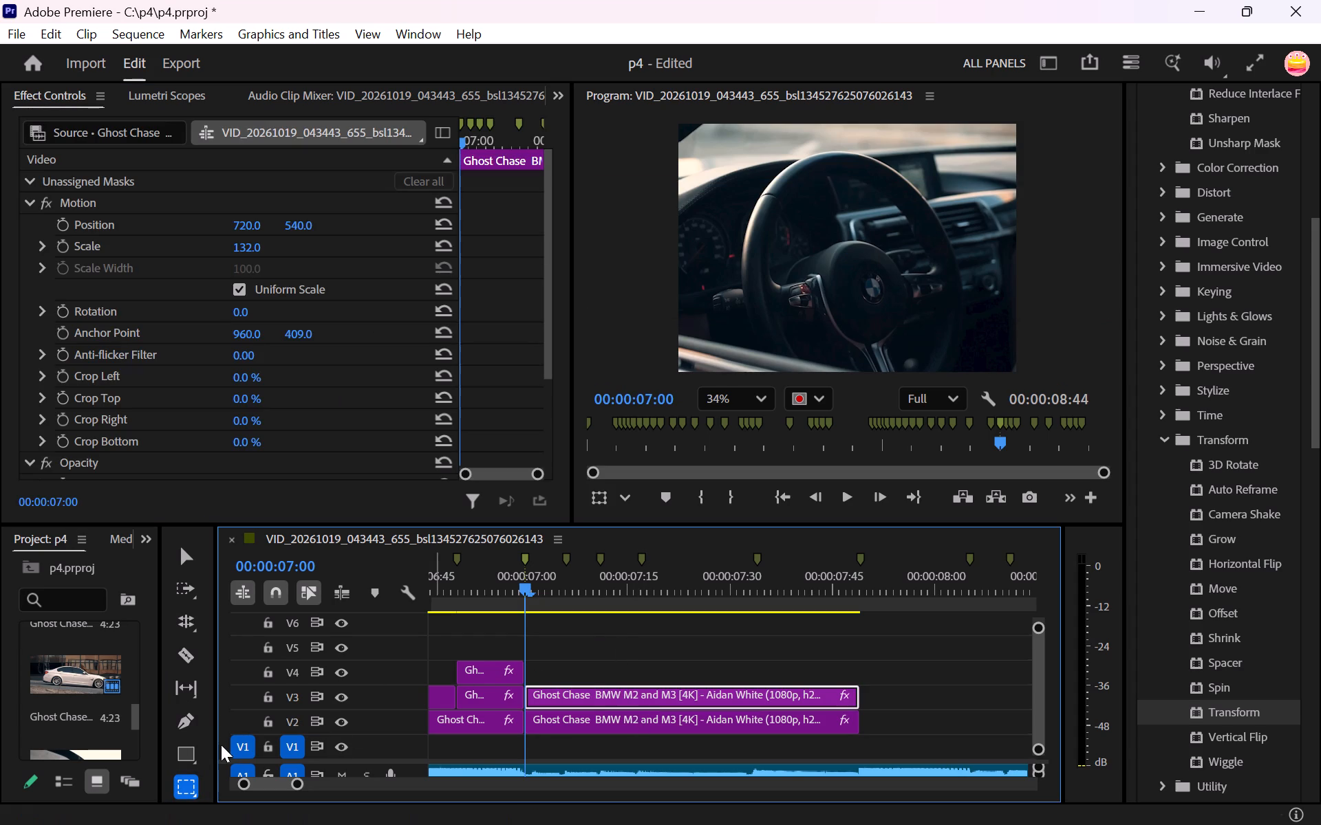
left_click(192, 784)
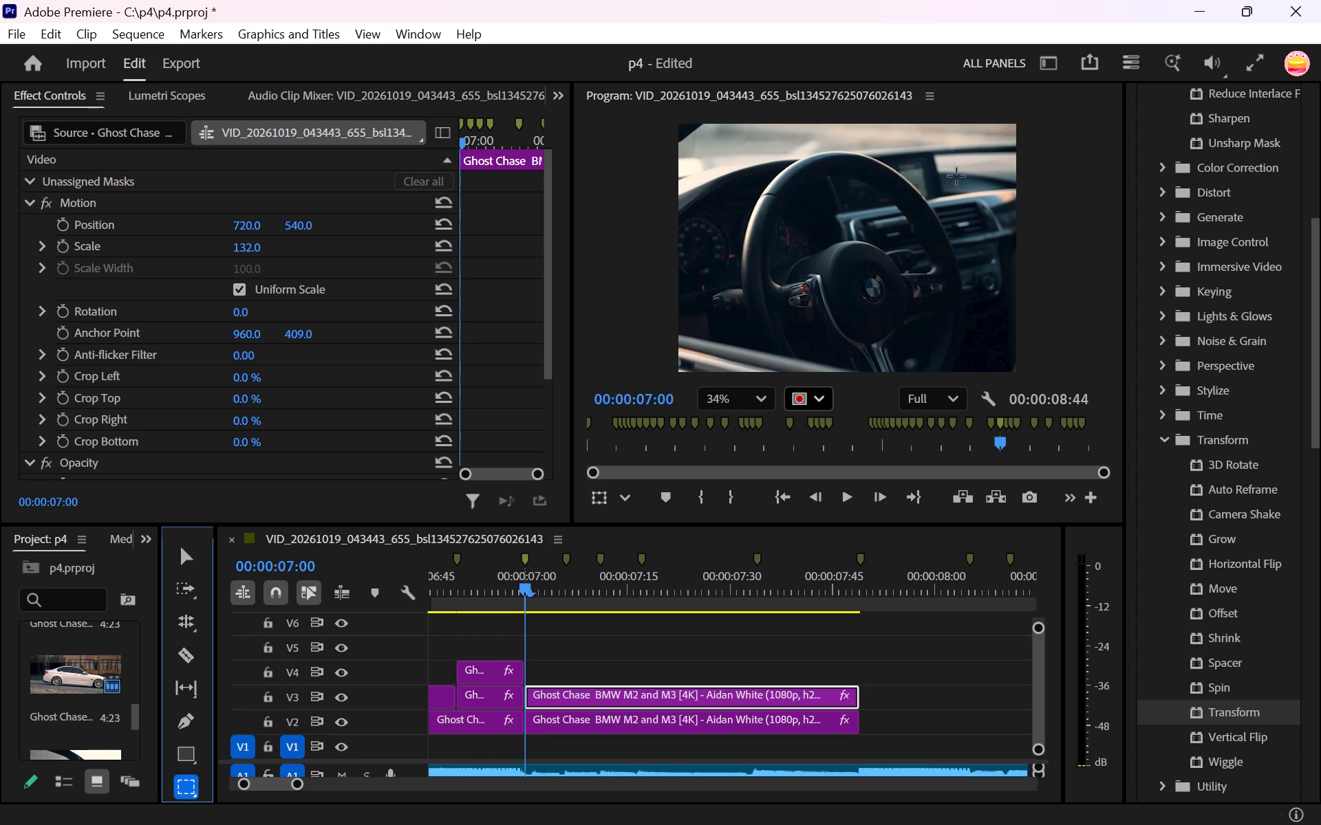
left_click_drag(956, 176, 978, 286)
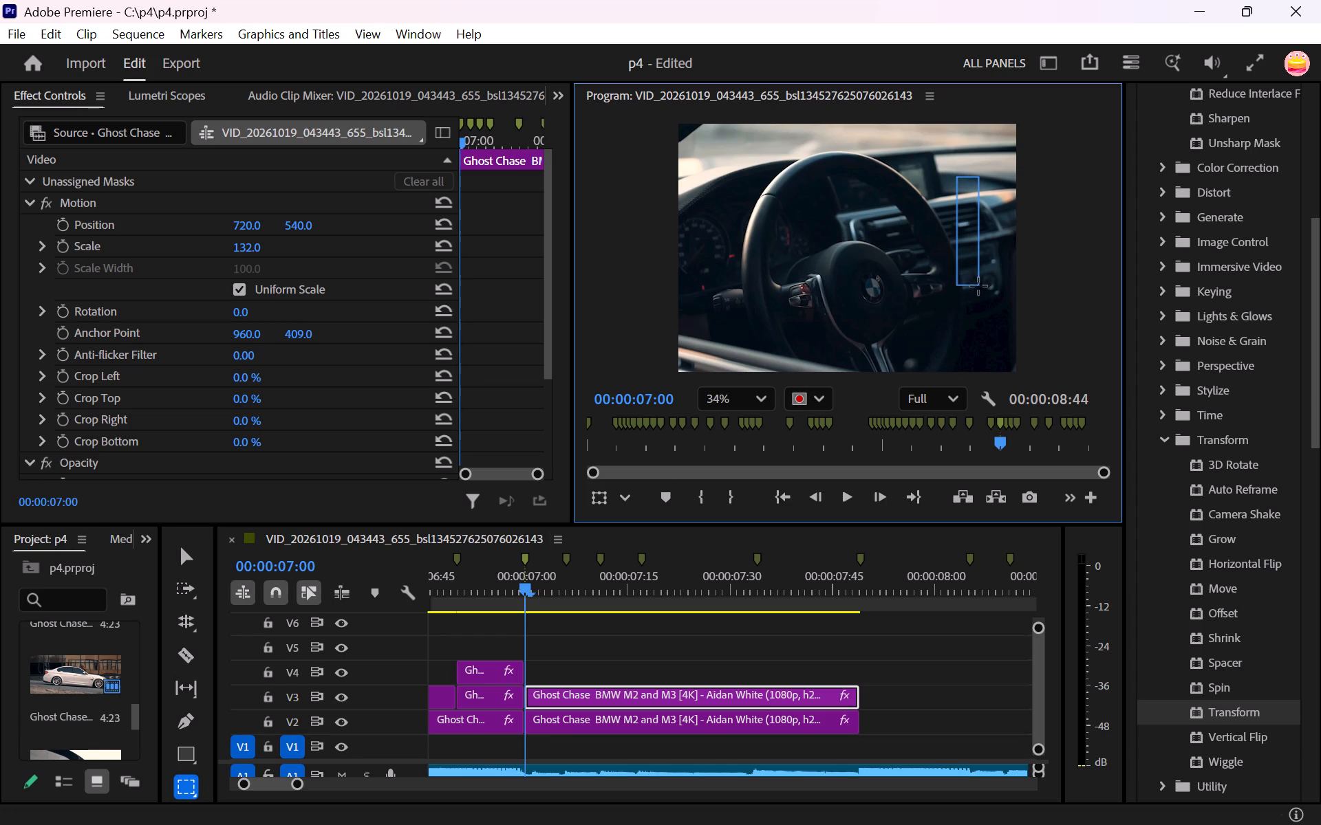
left_click_drag(978, 286, 976, 321)
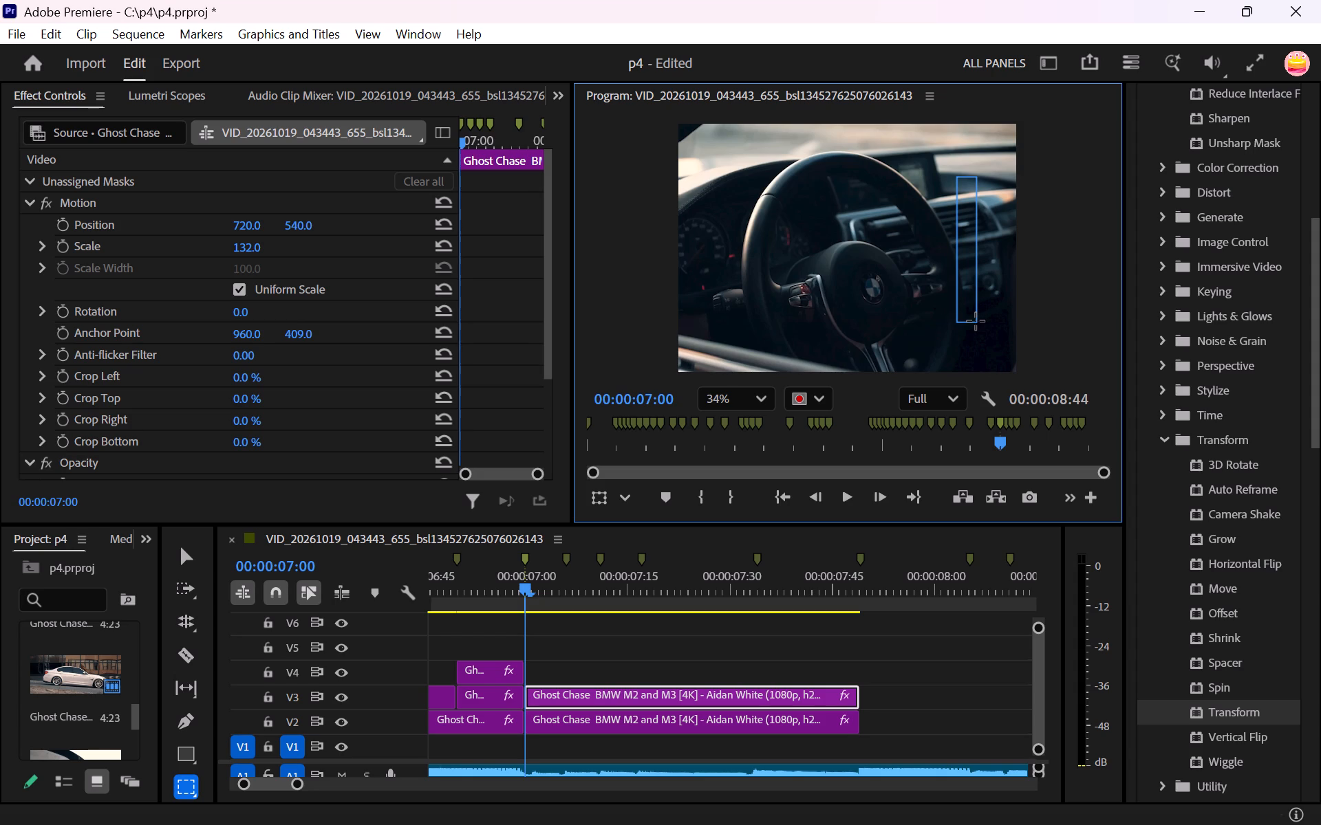
left_click_drag(976, 321, 976, 322)
left_click_drag(976, 322, 978, 322)
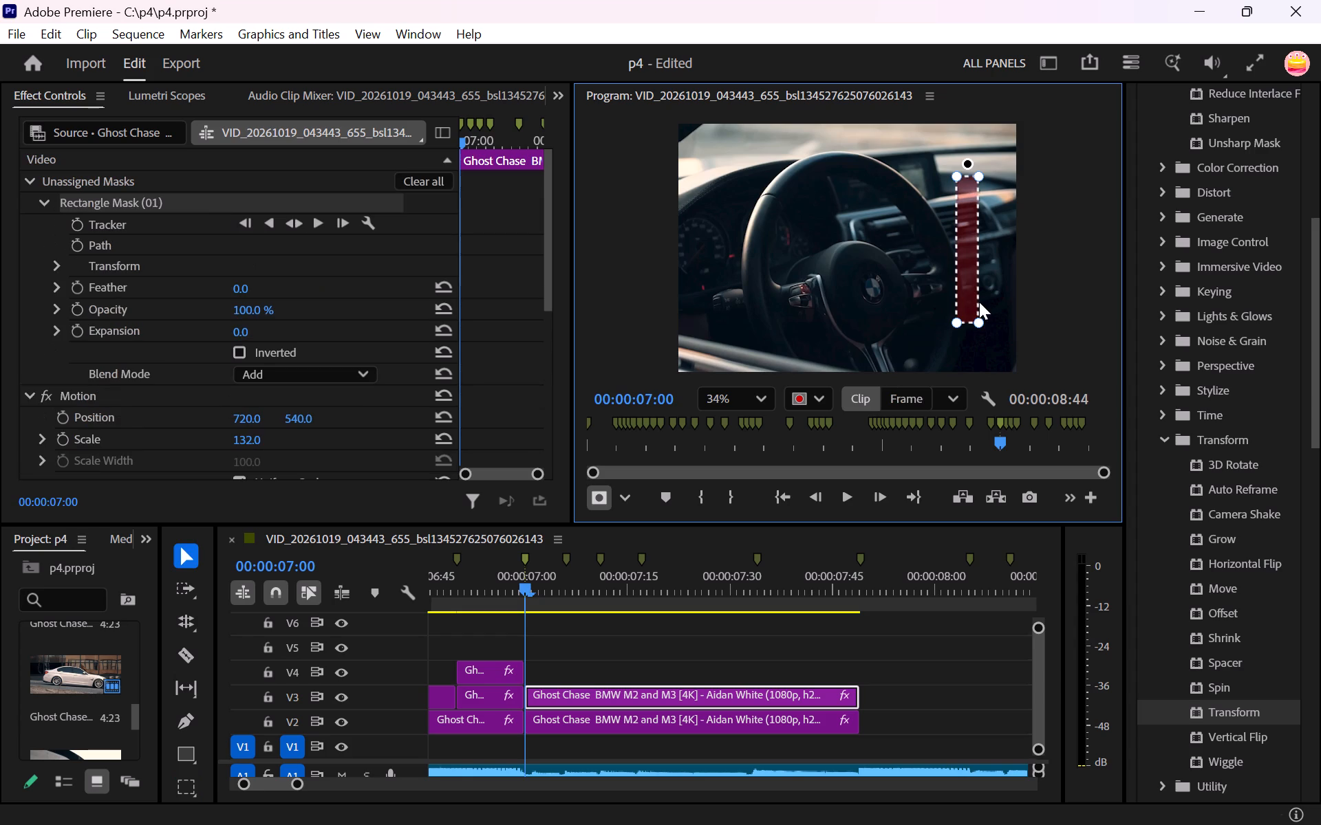
left_click(971, 279)
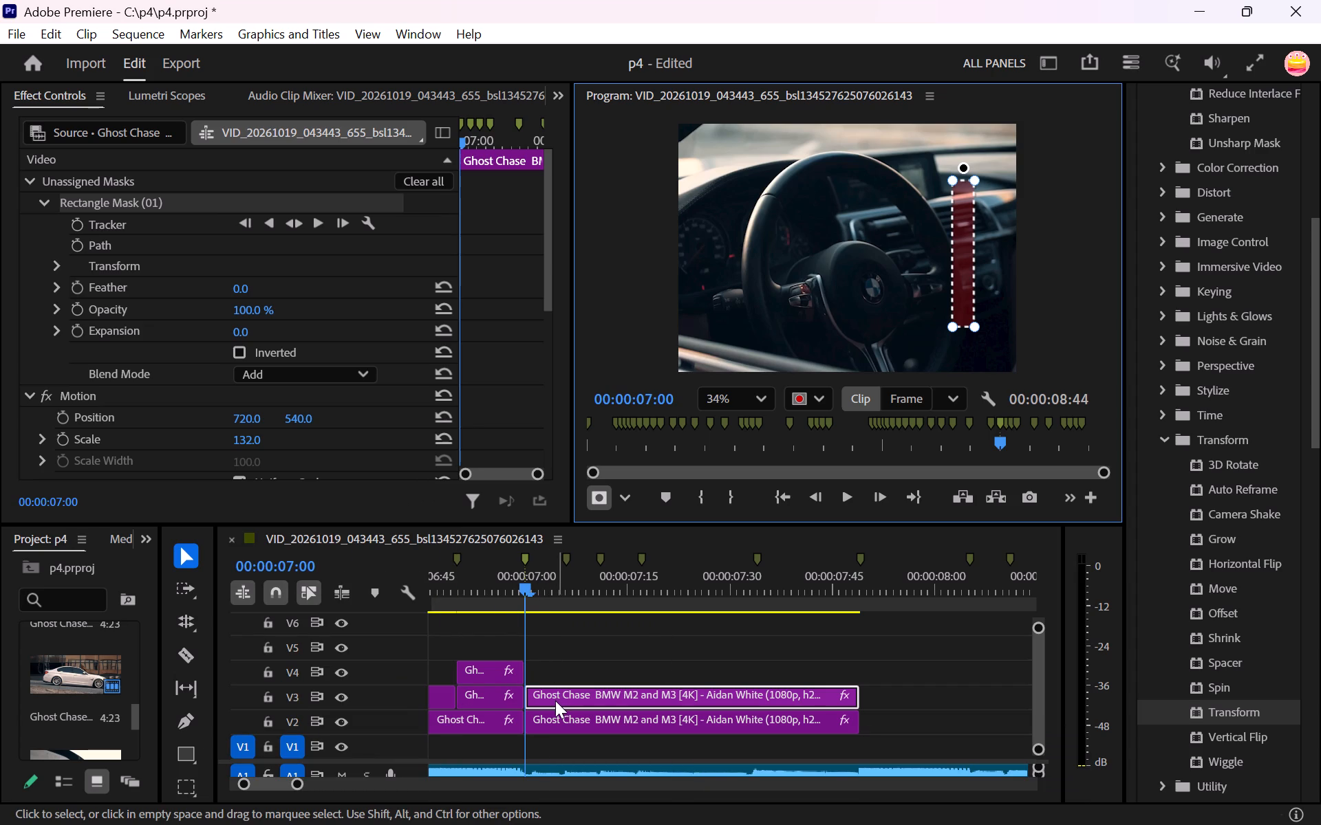
Duplicate the masked steering-wheel still from V3 onto V4, V5 and V6, each copy starting at 00:00:07:00.
left_click_drag(555, 702, 565, 676, "alt")
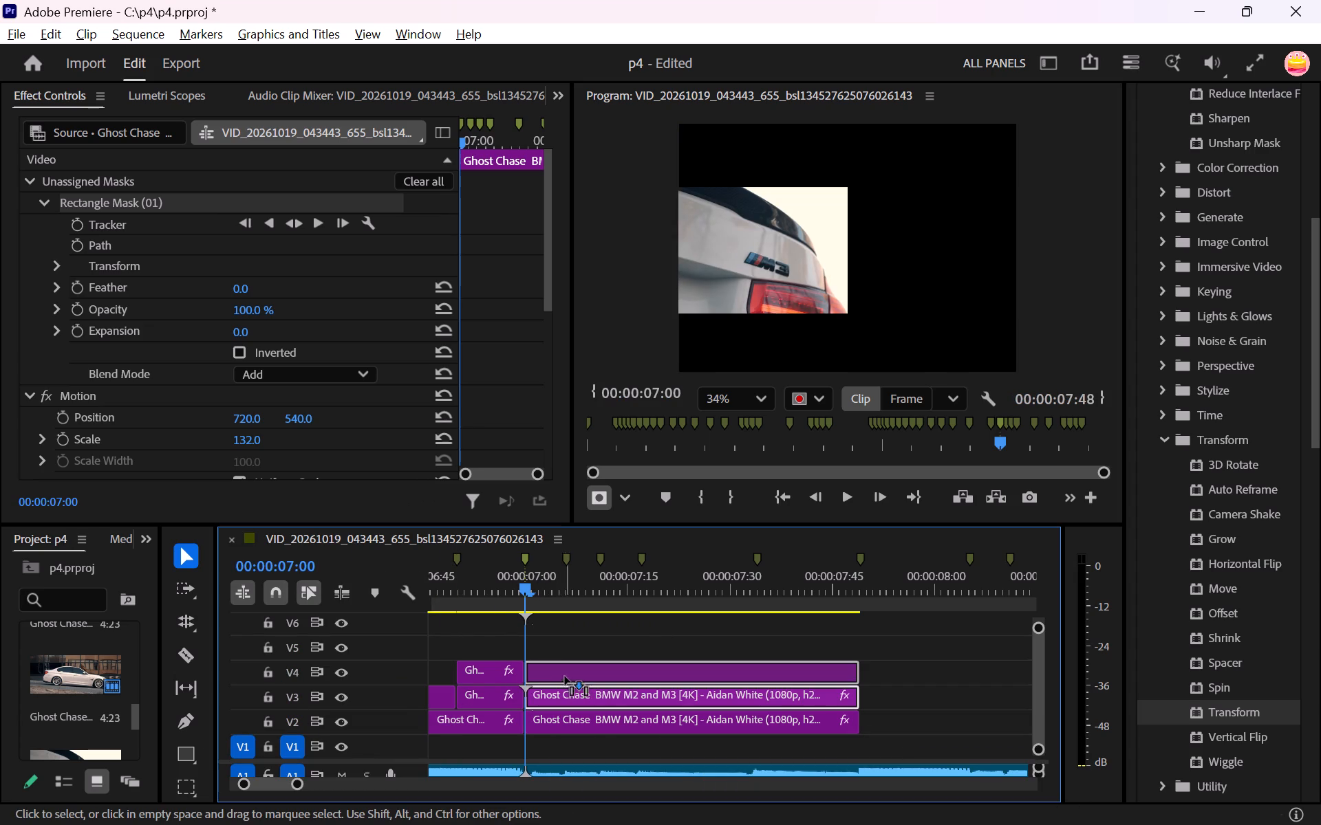
left_click_drag(565, 676, 568, 671, "alt")
left_click_drag(568, 671, 570, 650, "alt")
left_click_drag(578, 650, 579, 646, "alt")
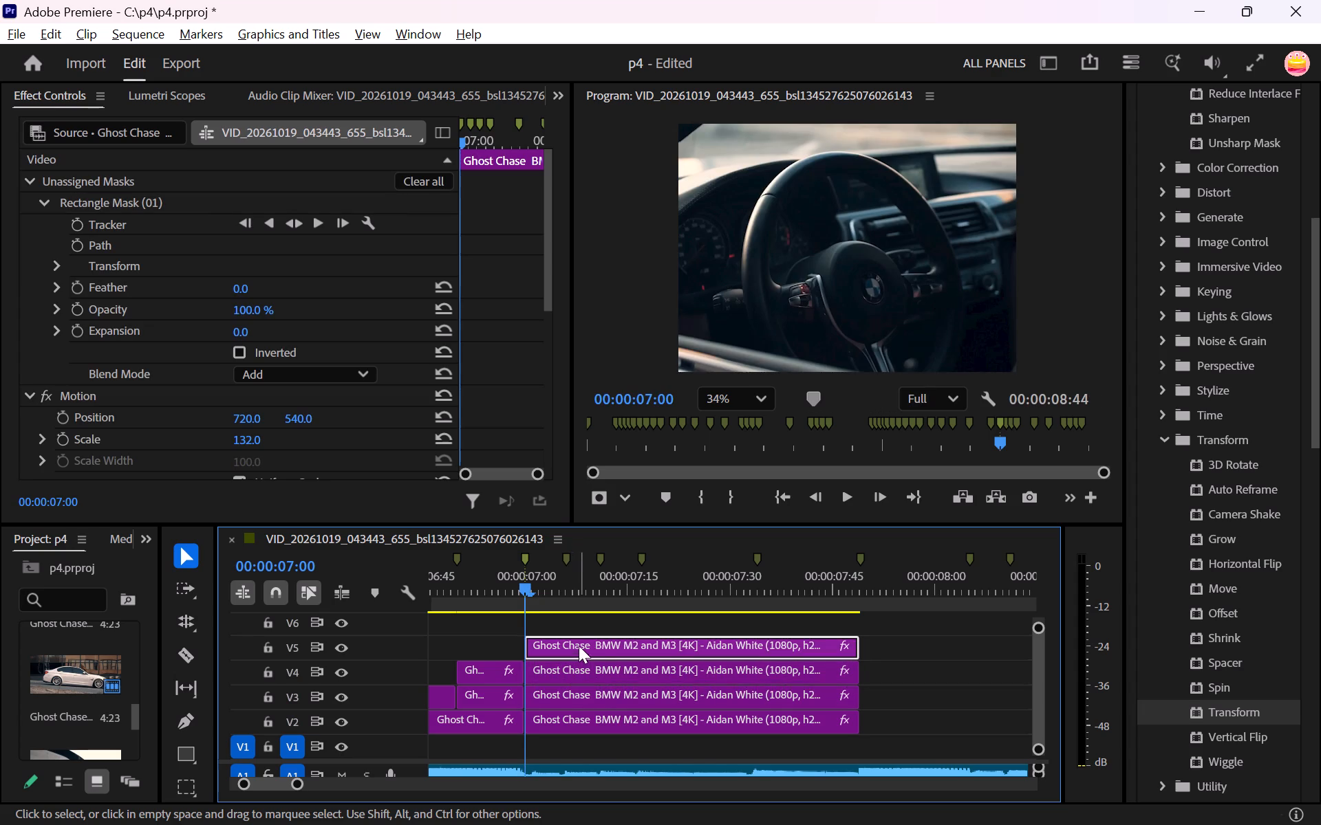
left_click_drag(579, 646, 581, 626, "alt")
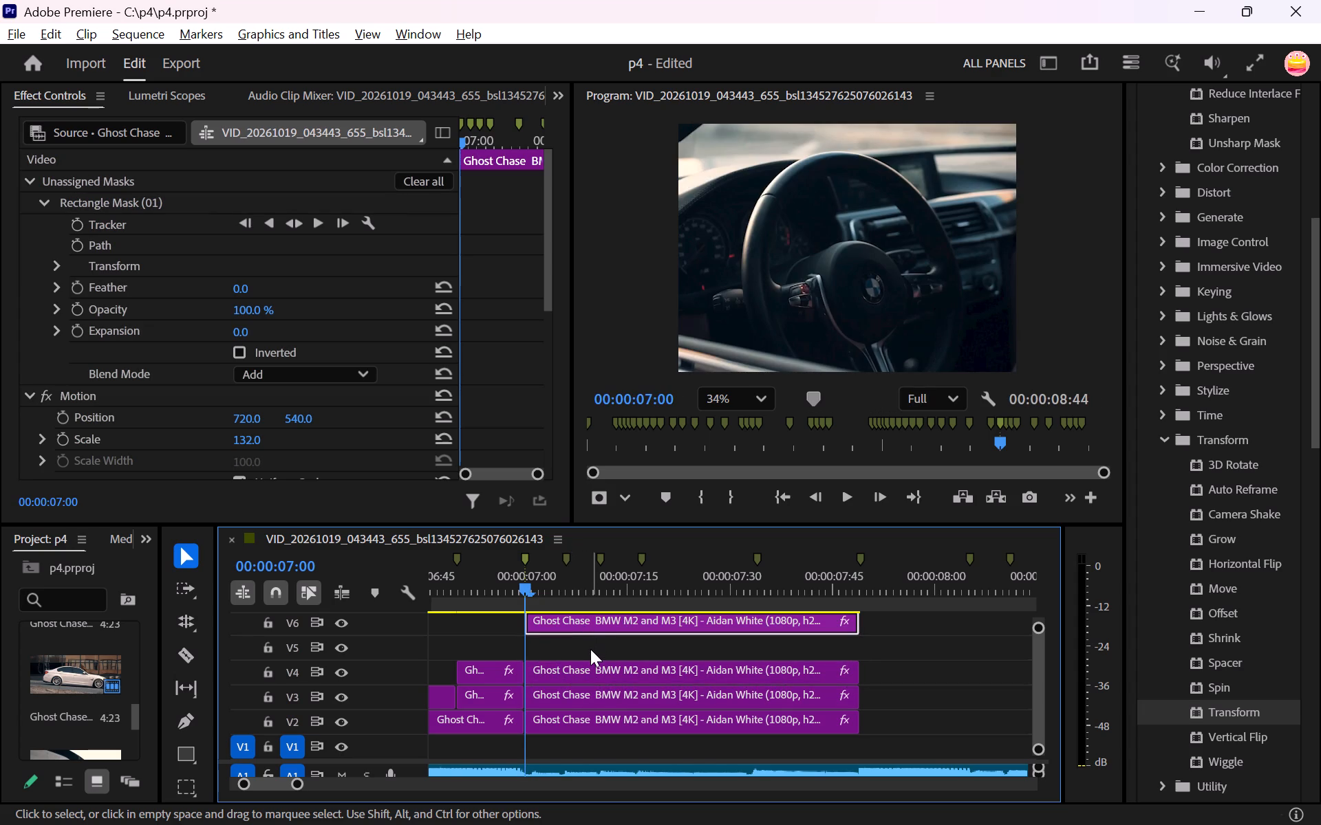
key("ctrl+z")
left_click_drag(592, 653, 592, 652, "alt")
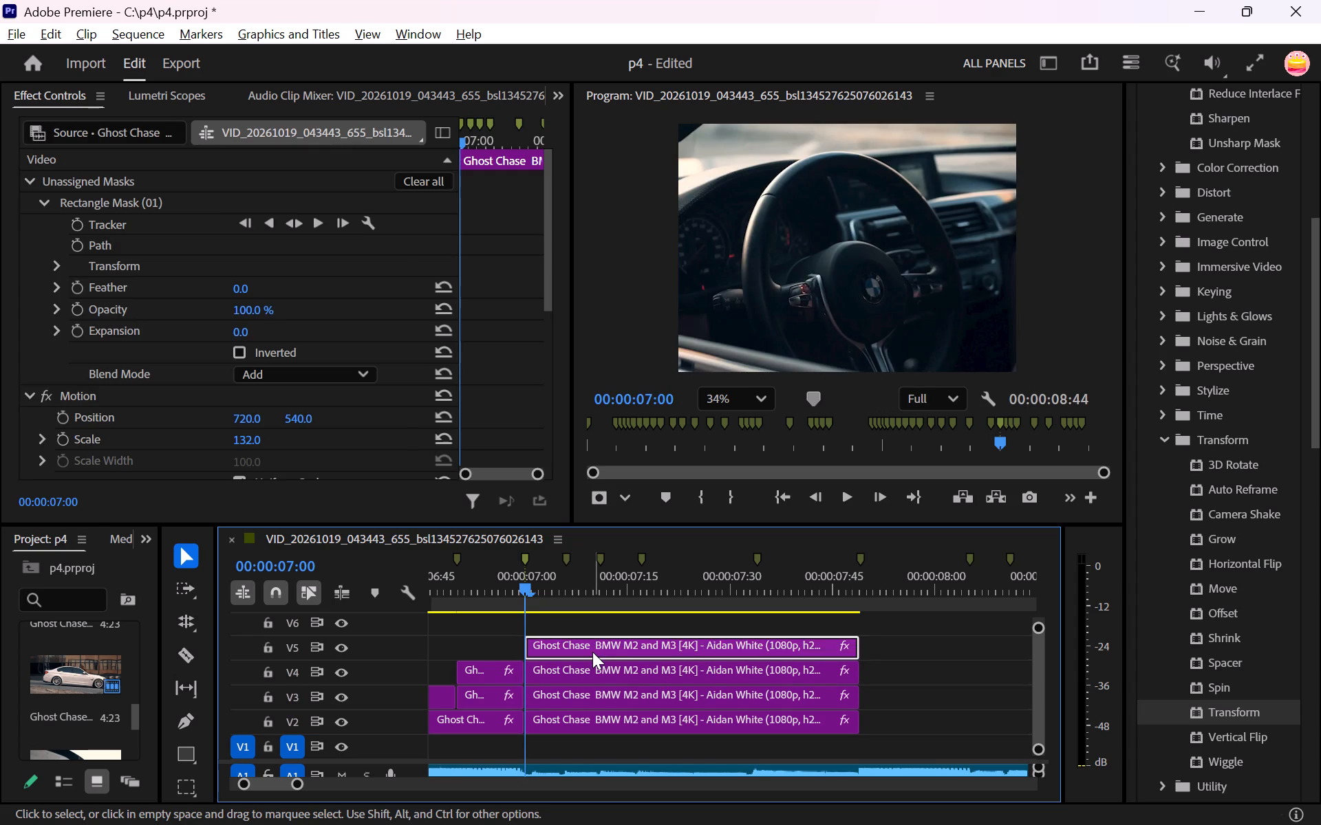
left_click_drag(592, 652, 594, 630, "alt")
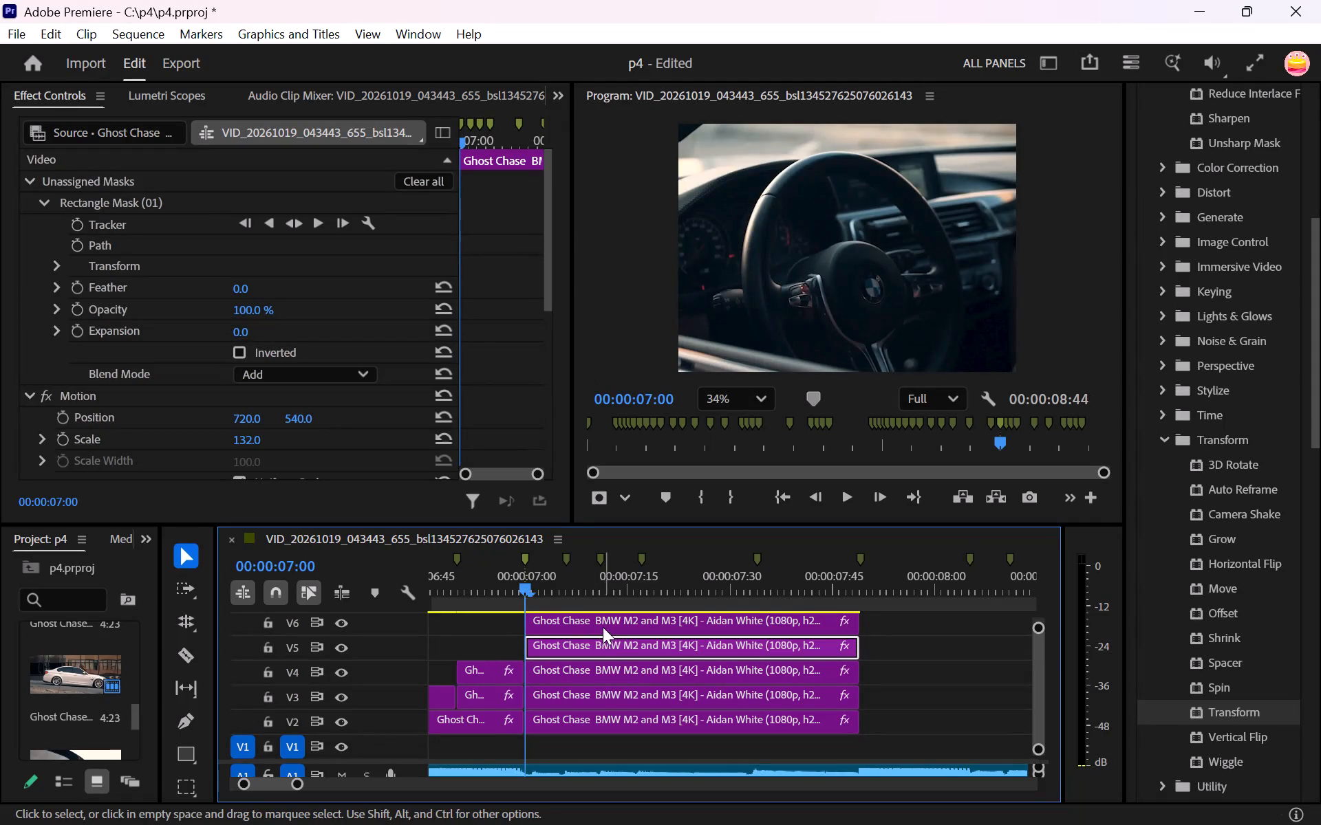
Duplicate the masked steering-wheel still once more onto V7, starting at 00:00:07:00, with the video tracks shortened so the whole stack fits.
left_click(1033, 648)
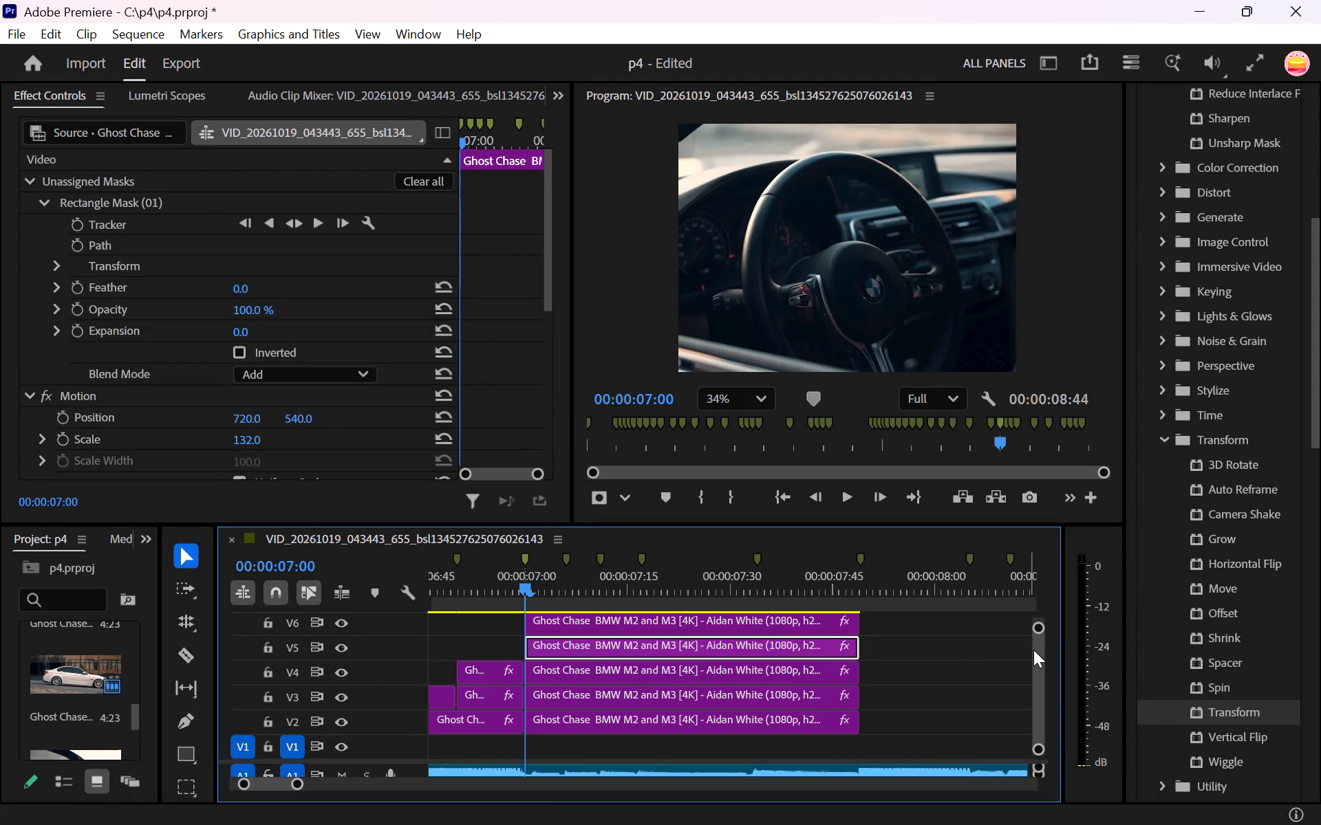
left_click(1035, 629)
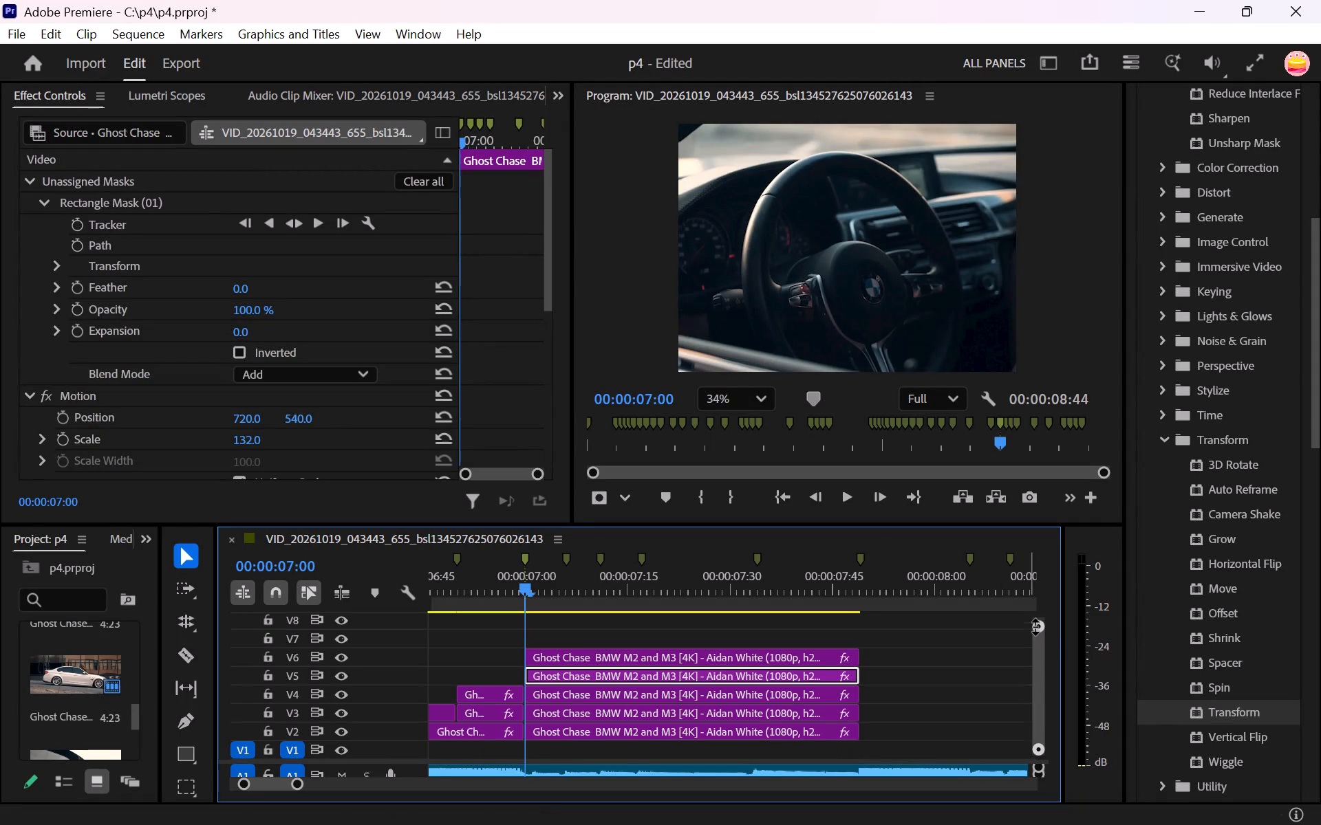
left_click_drag(795, 654, 795, 643)
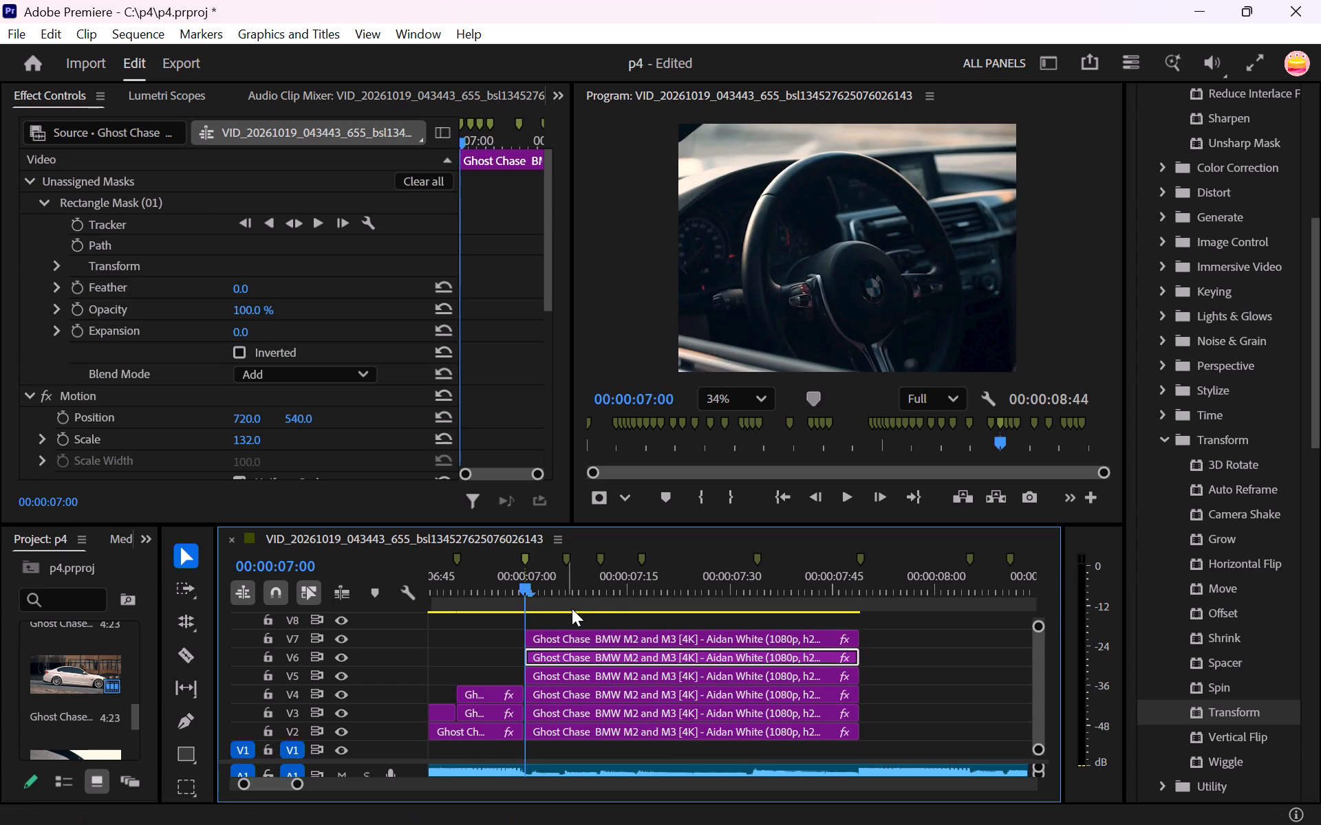
Trim the starts of the V4, V5, V6 and V7 stills to the first, second, third and fourth markers after 00:00:07:00, respectively.
left_click(525, 639)
left_click_drag(529, 639, 604, 648)
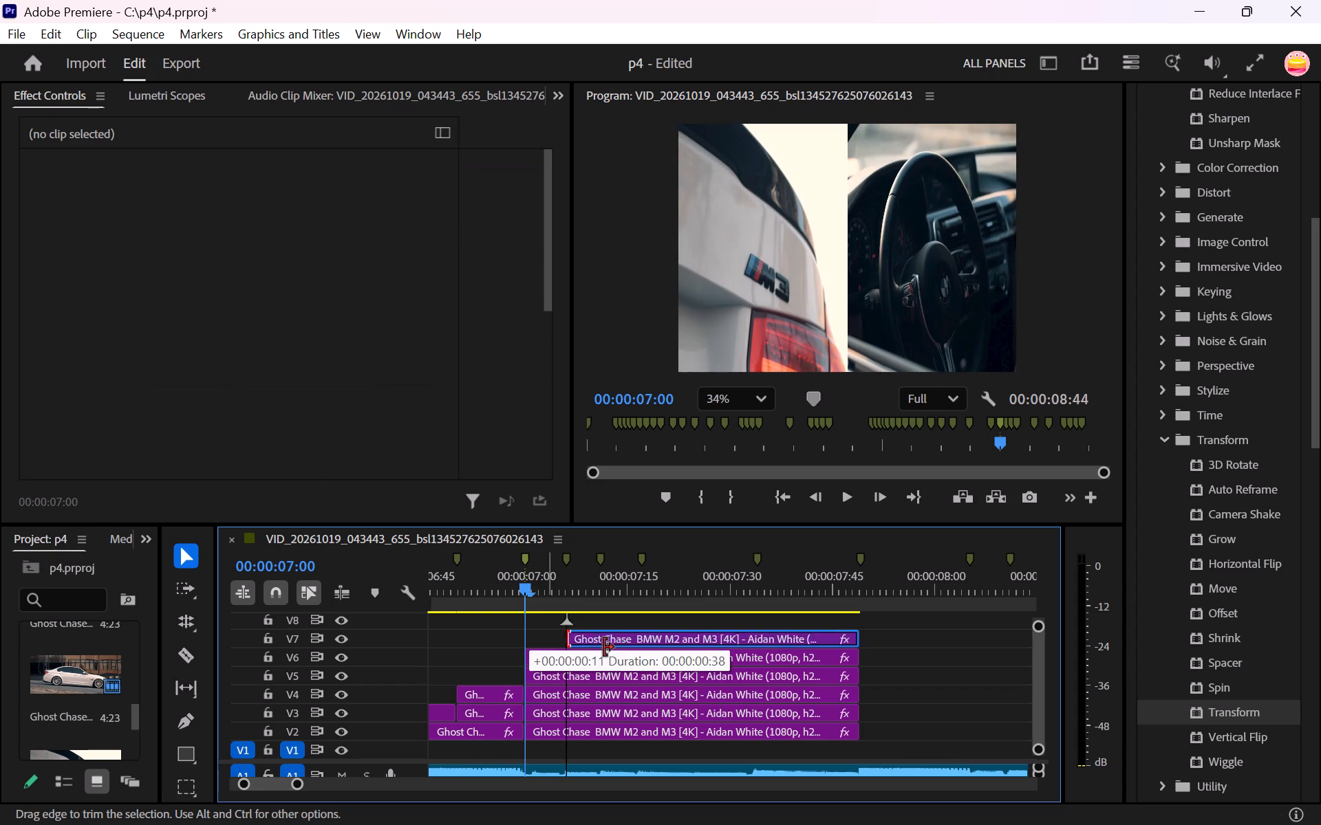
left_click_drag(604, 648, 768, 645)
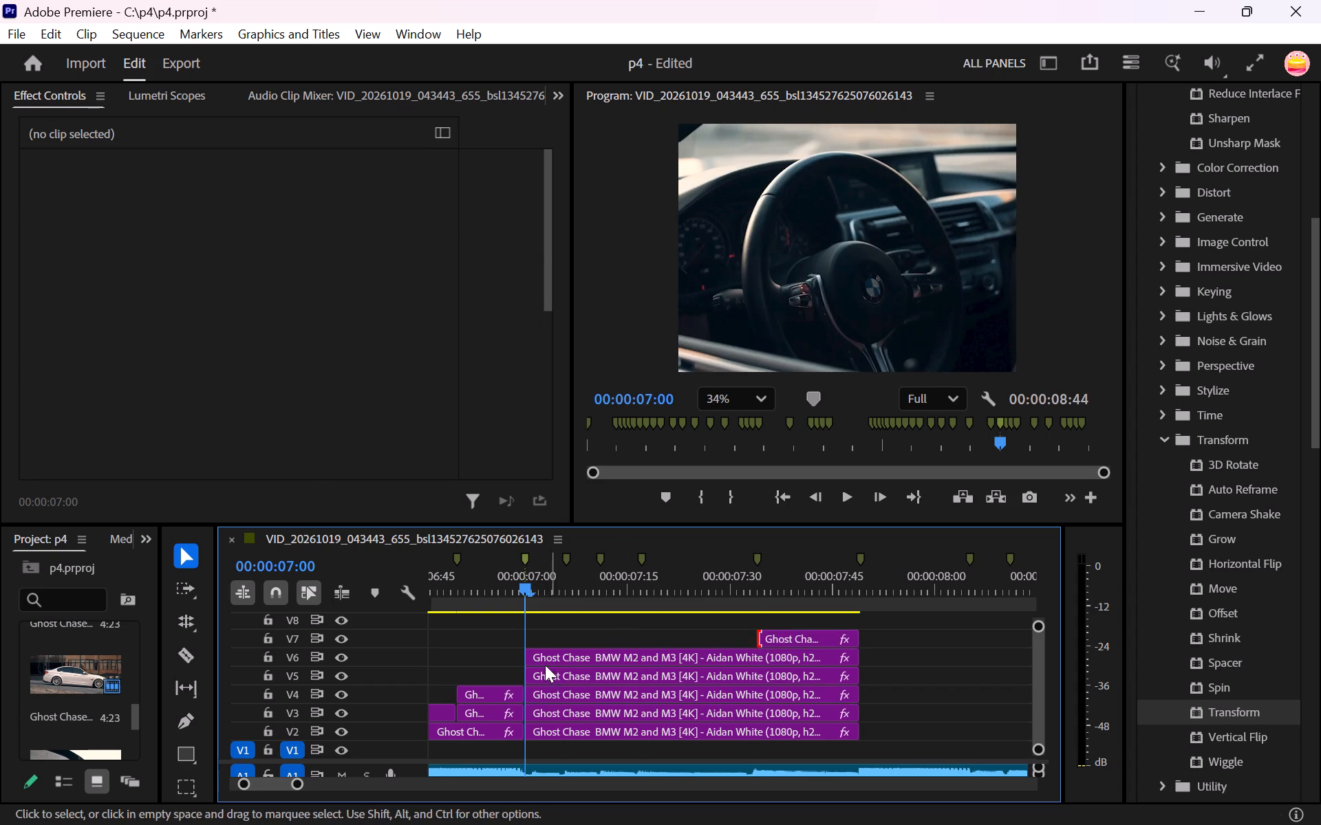
left_click_drag(526, 655, 643, 655)
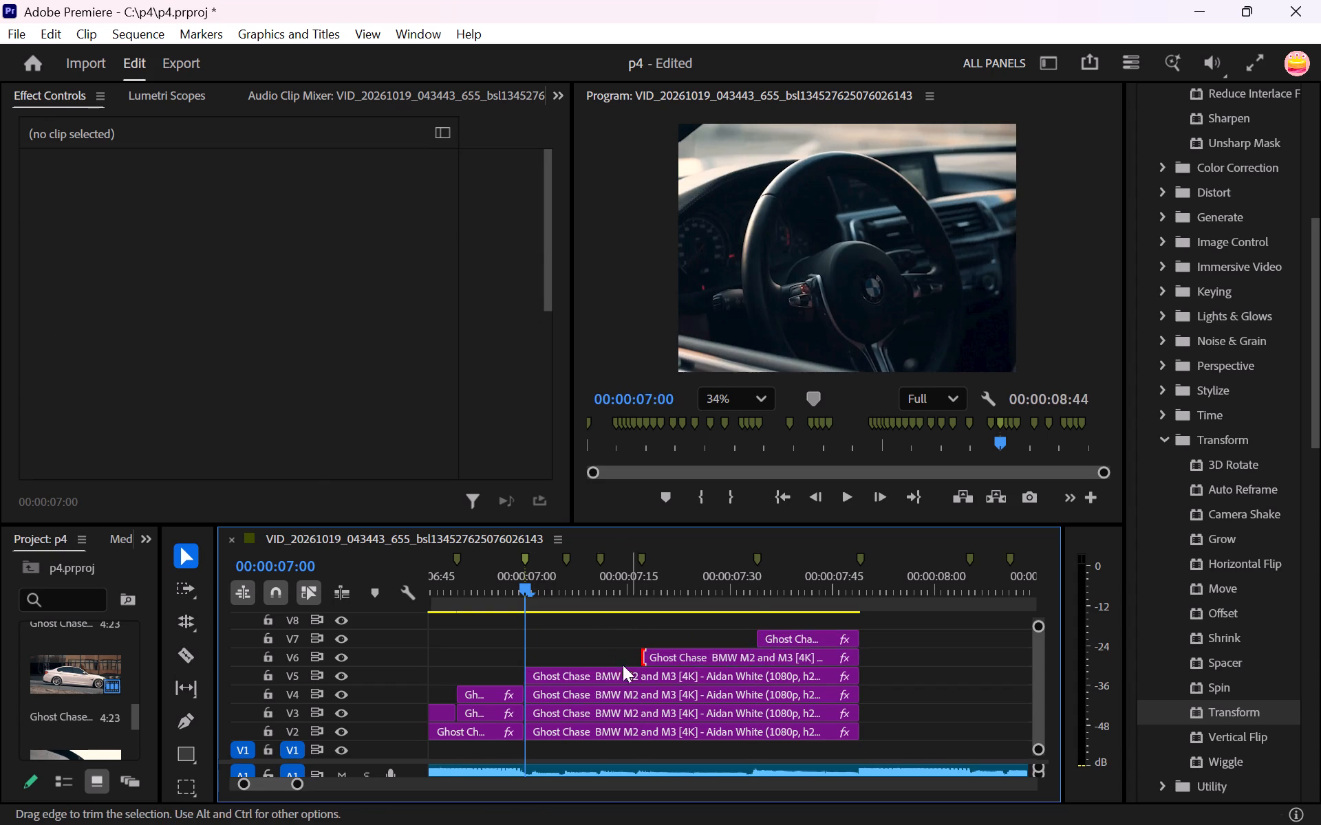
left_click_drag(528, 674, 598, 670)
left_click_drag(527, 690, 562, 696)
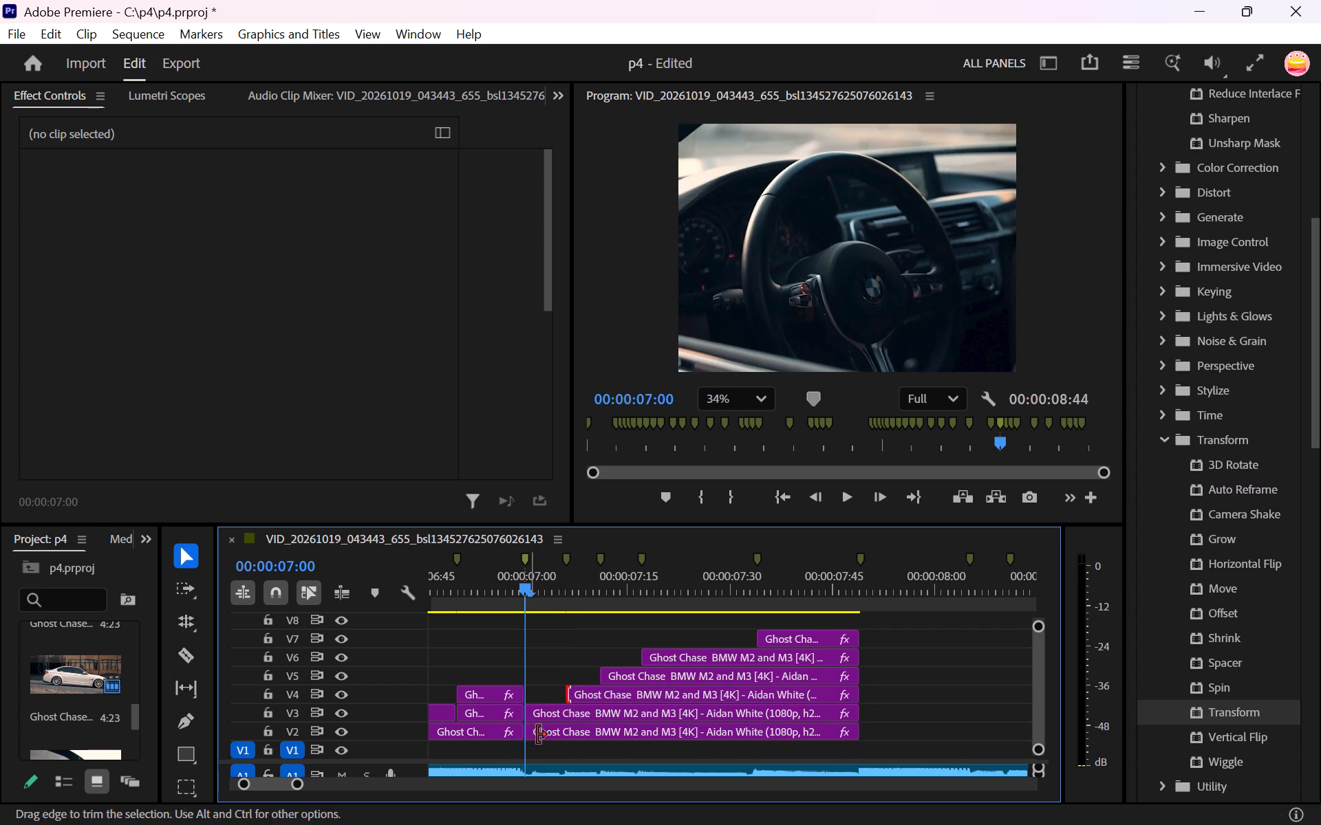
Change the rectangle mask on the V3 steering-wheel still to an opacity mask.
left_click(577, 710)
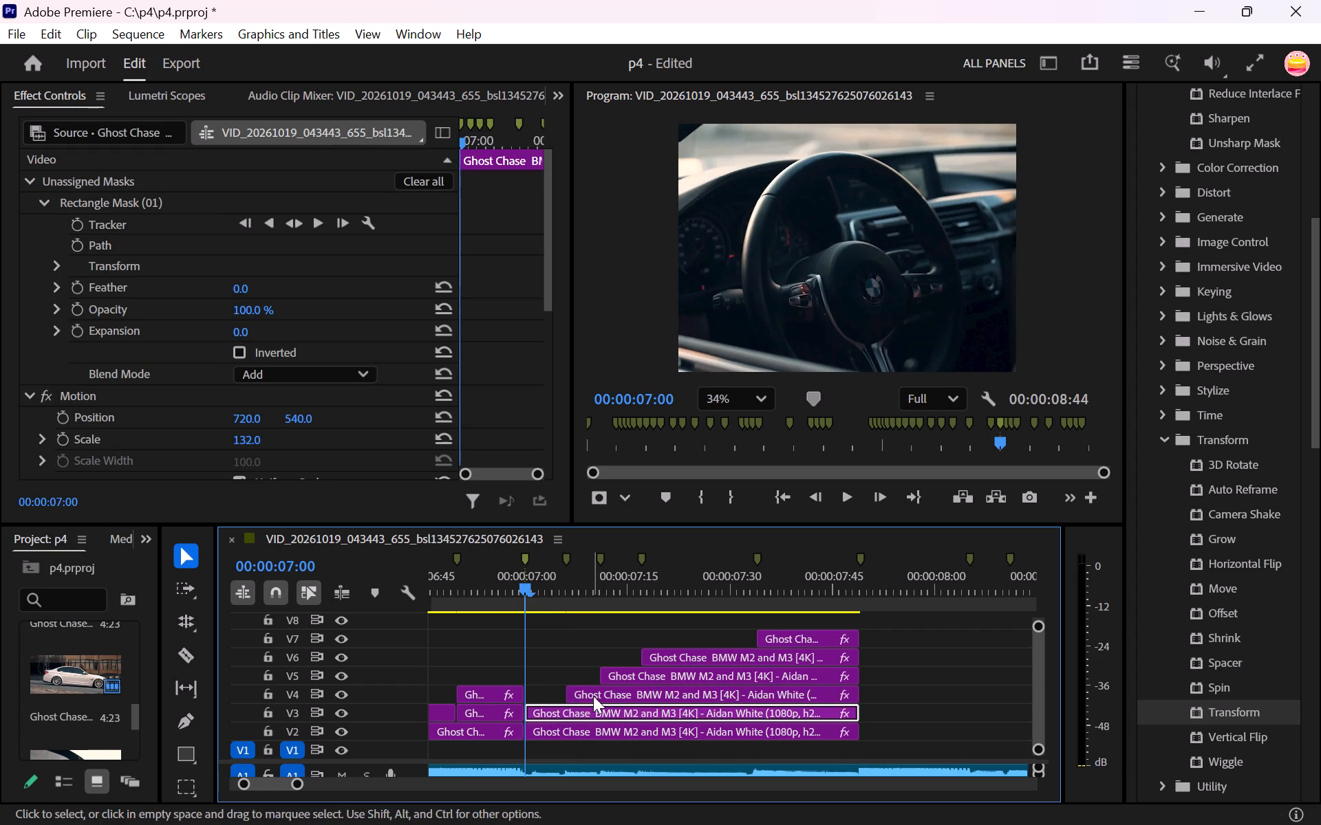
scroll(270, 392, "down", 2)
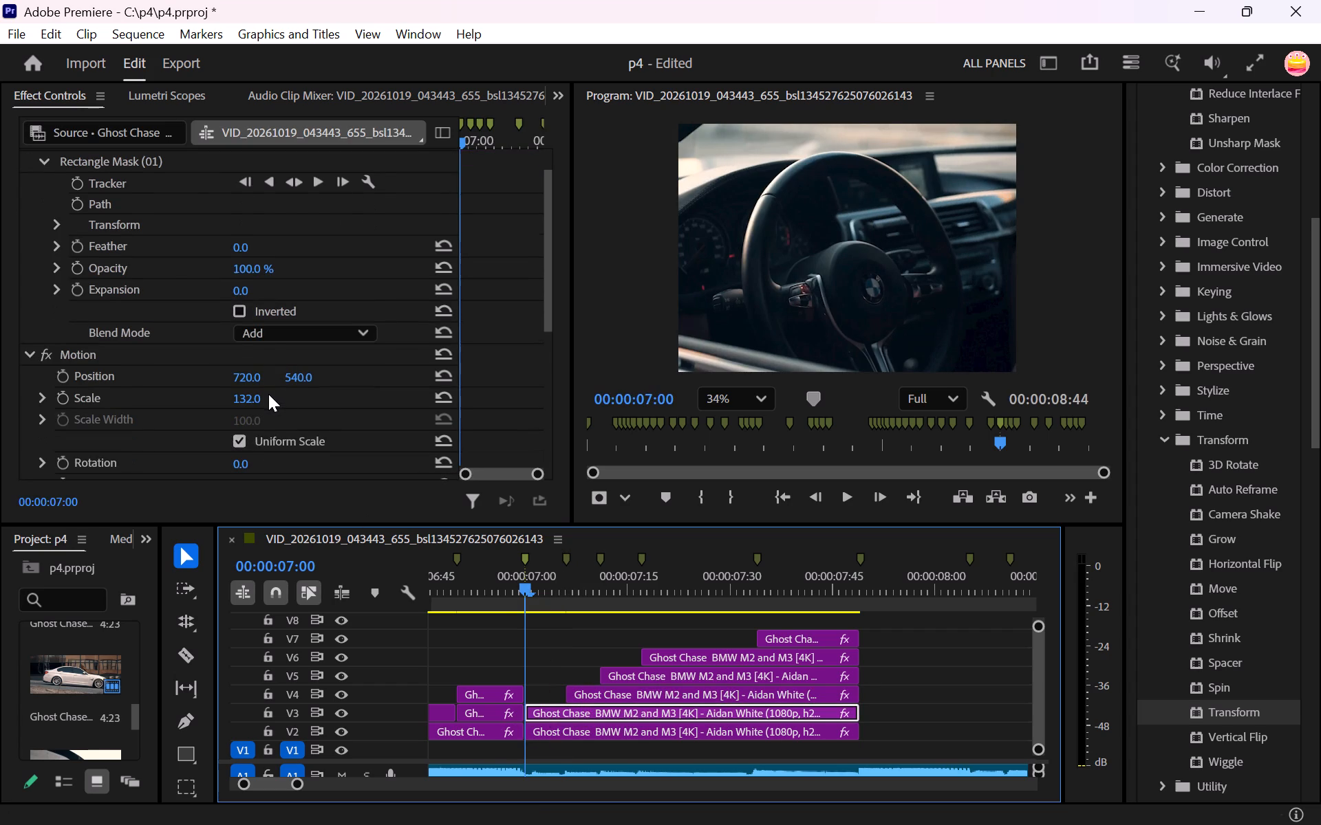
left_click(168, 165)
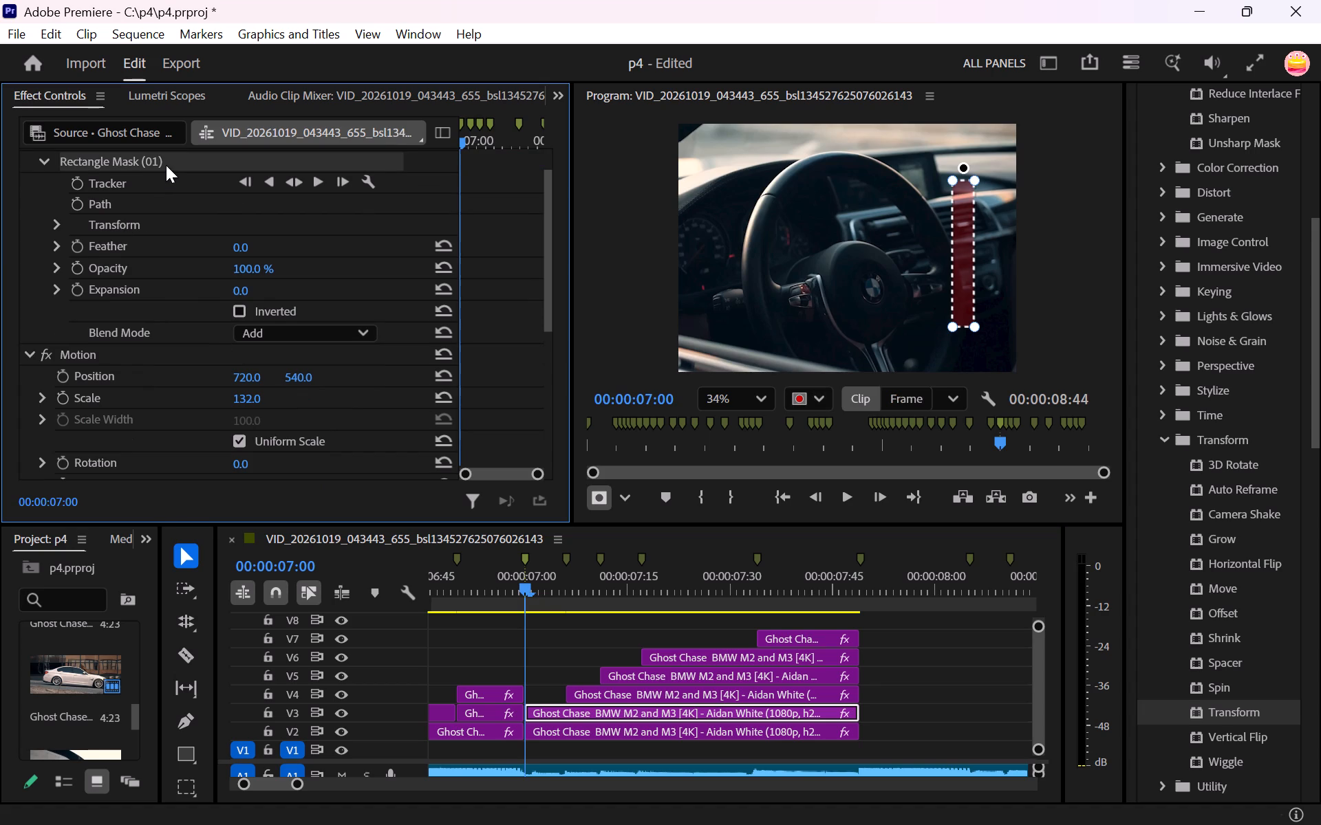
right_click(163, 165)
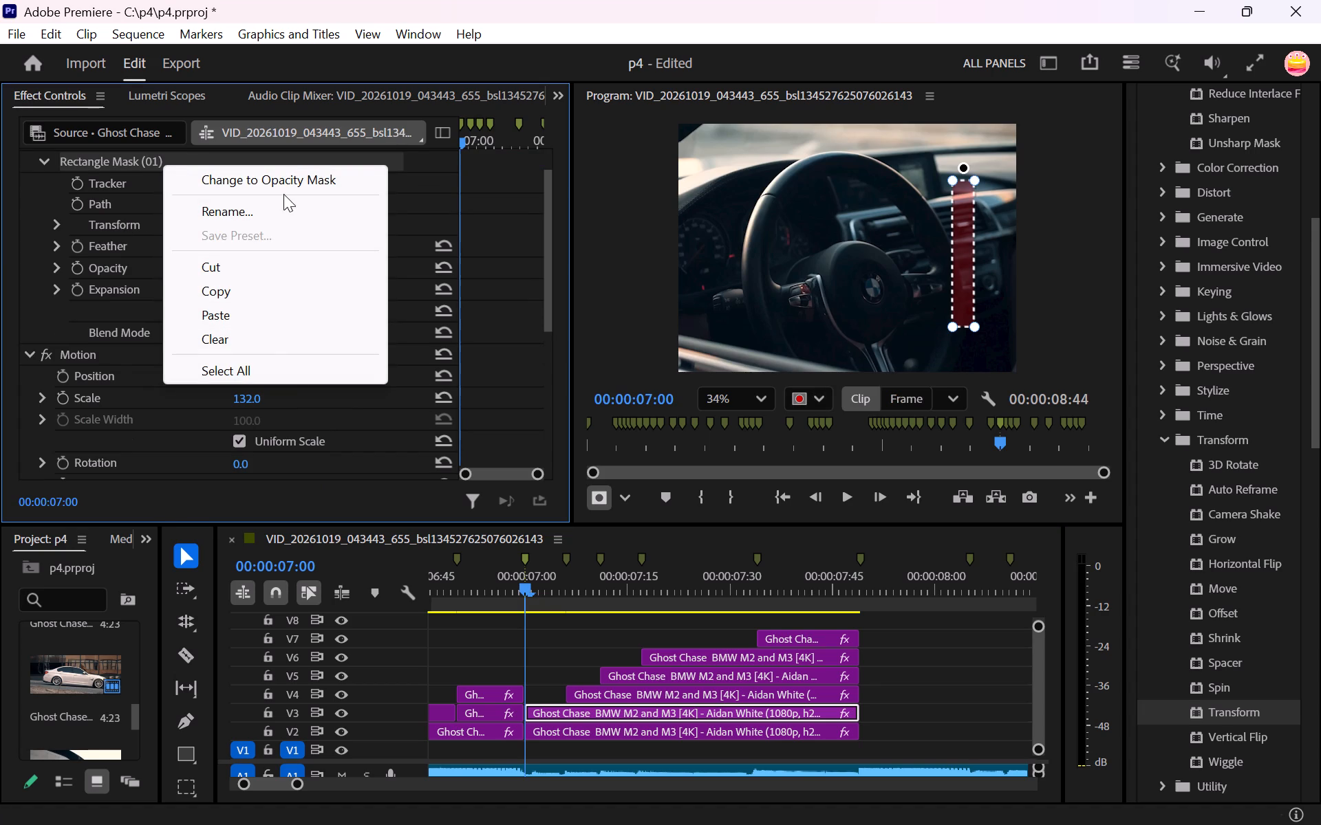
left_click(286, 186)
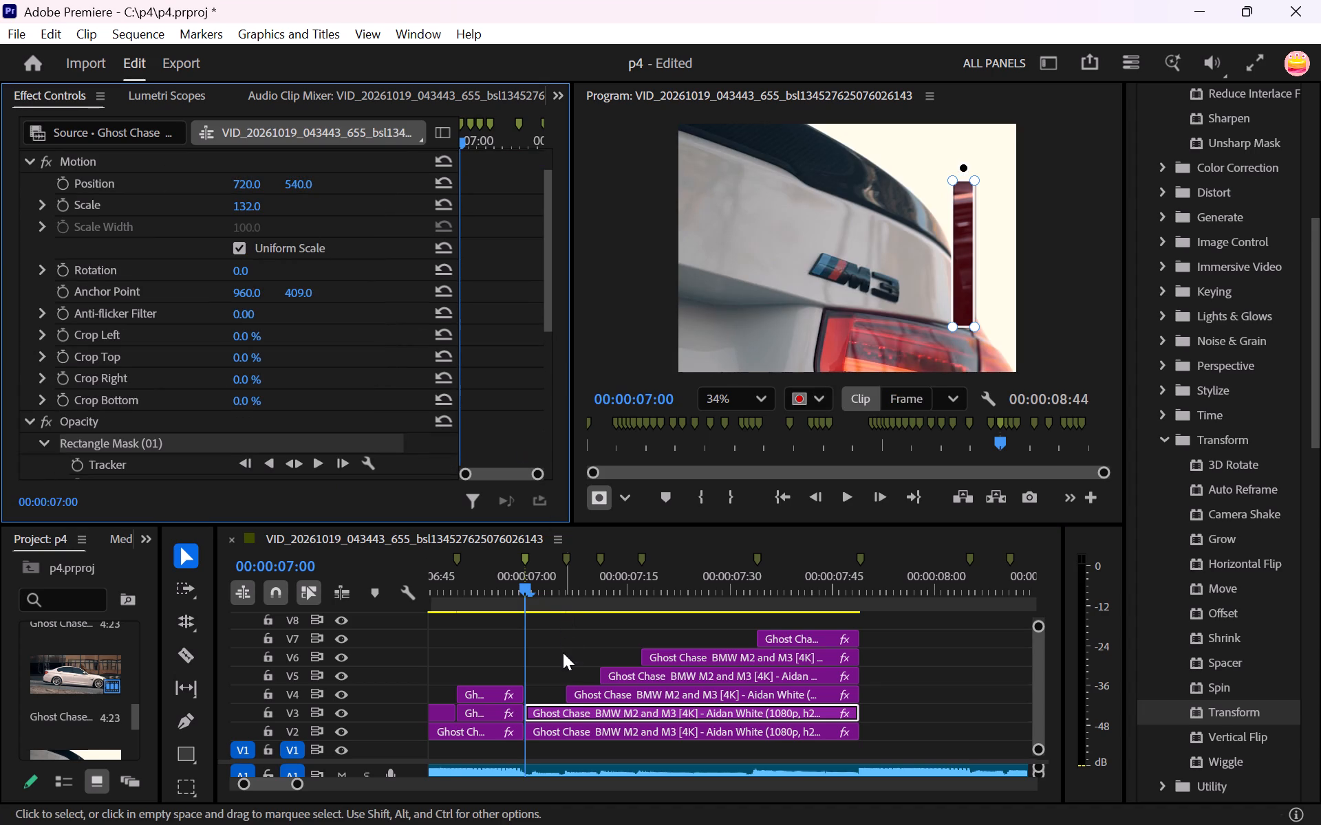
With the playhead at the 00:00:07:06 marker, change the V4 still's rectangle mask to an opacity mask.
left_click(564, 559)
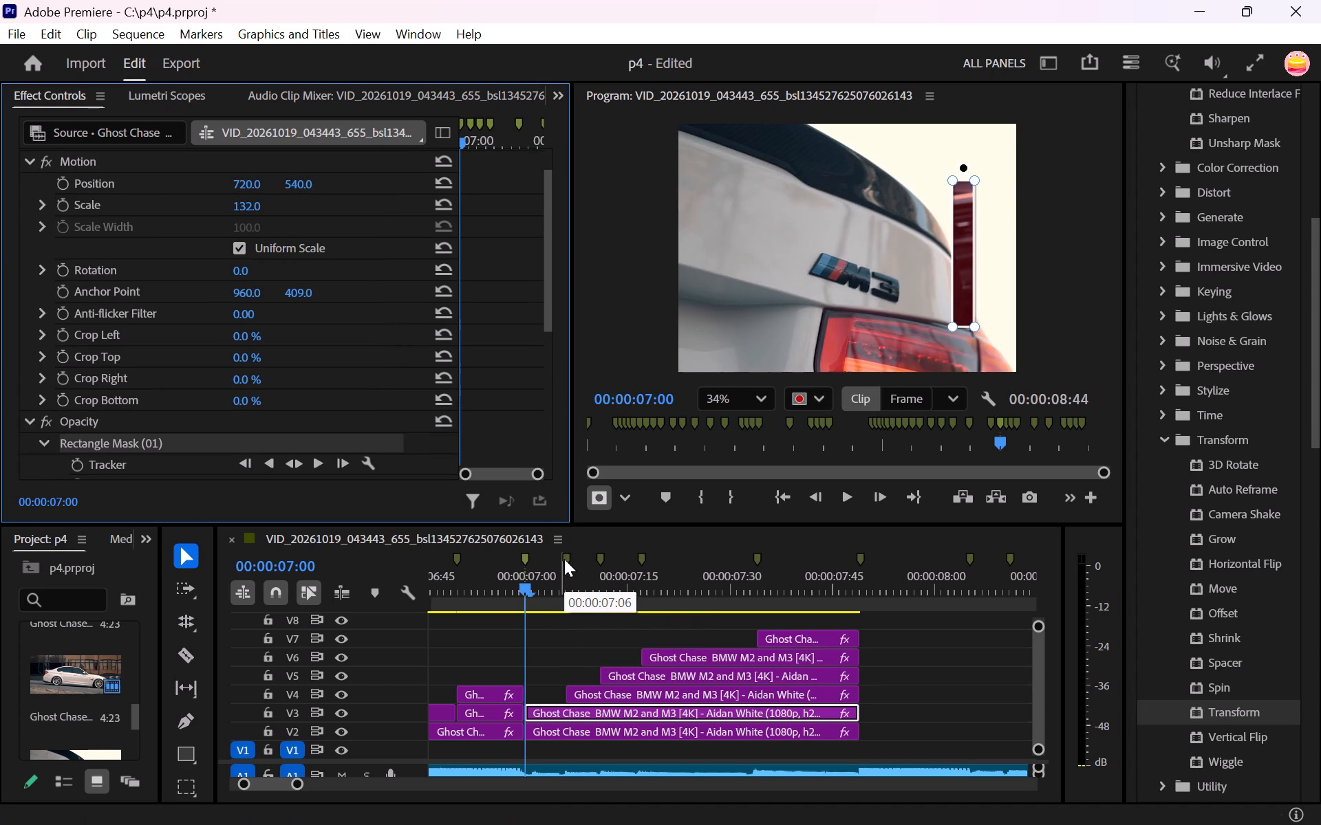
left_click(606, 692)
right_click(145, 193)
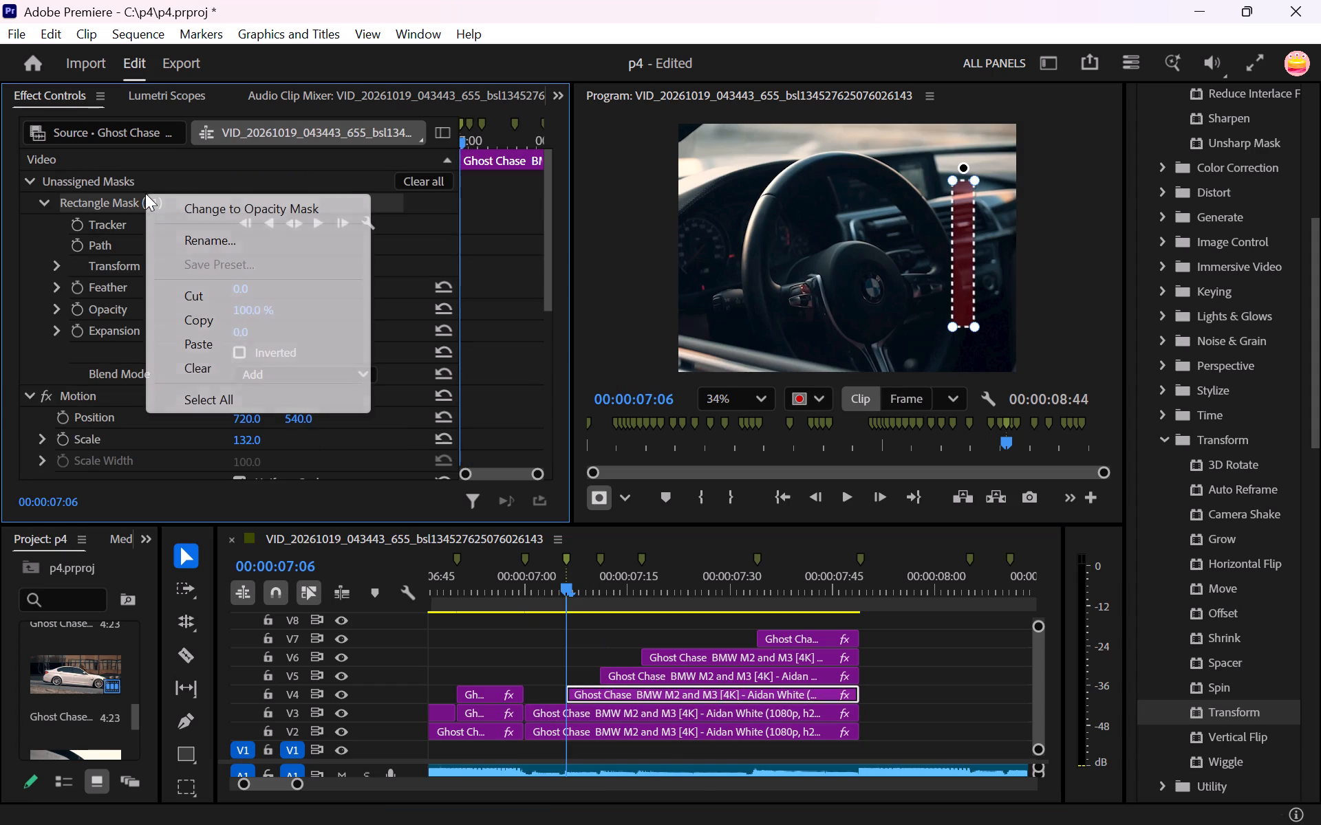
left_click(180, 207)
Move the V4 still's rectangle mask sideways toward the M3 badge, level with the V3 strip and leaving a gap between them.
scroll(206, 368, "down", 1)
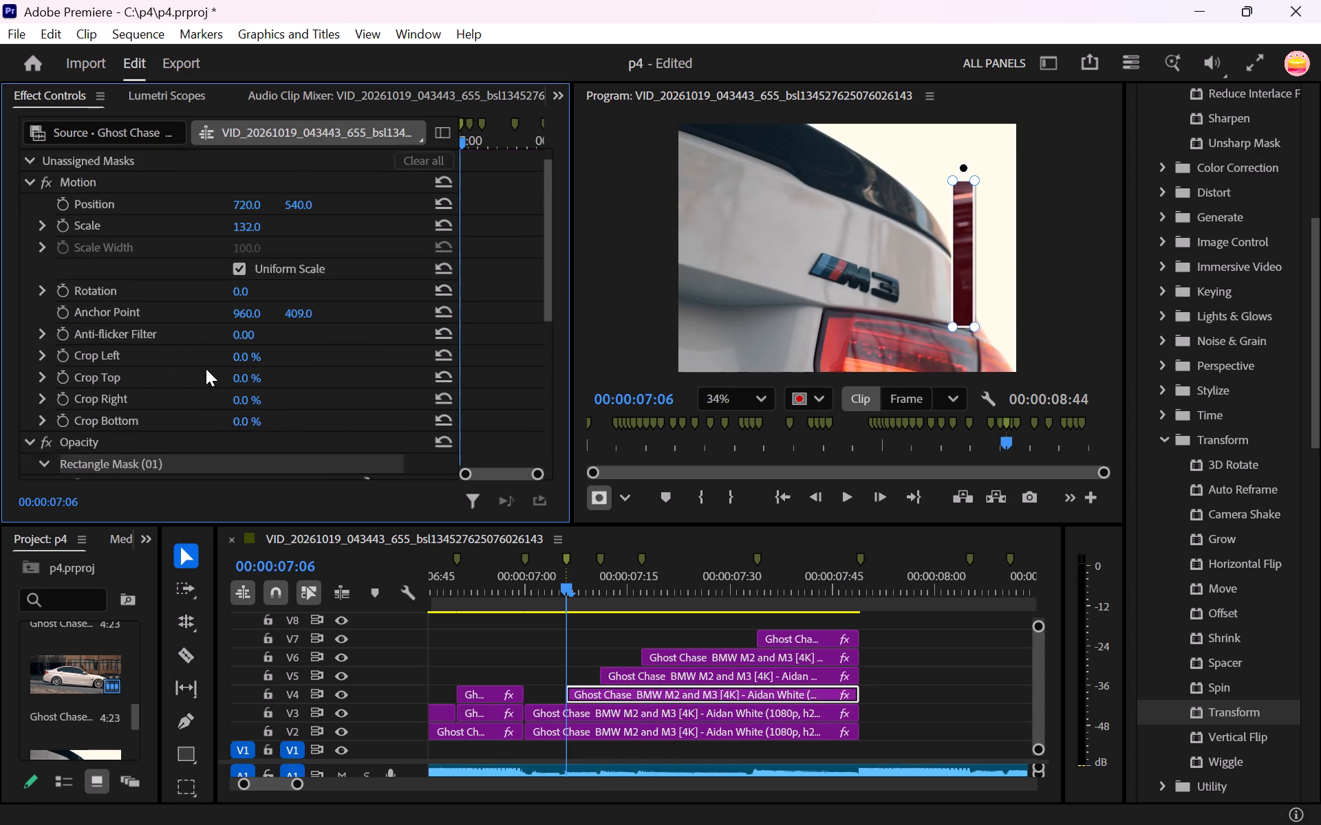
scroll(206, 368, "down", 3)
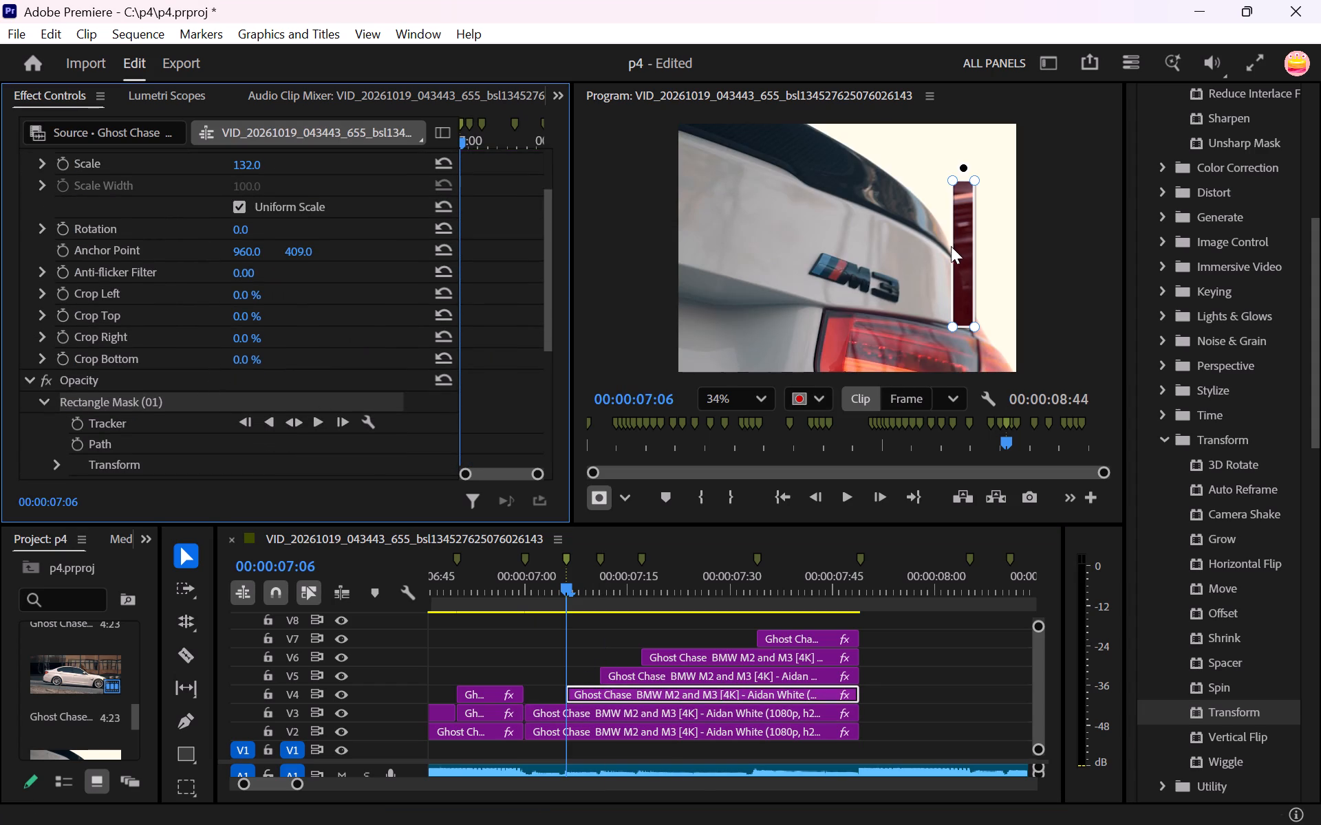
left_click_drag(957, 245, 925, 248)
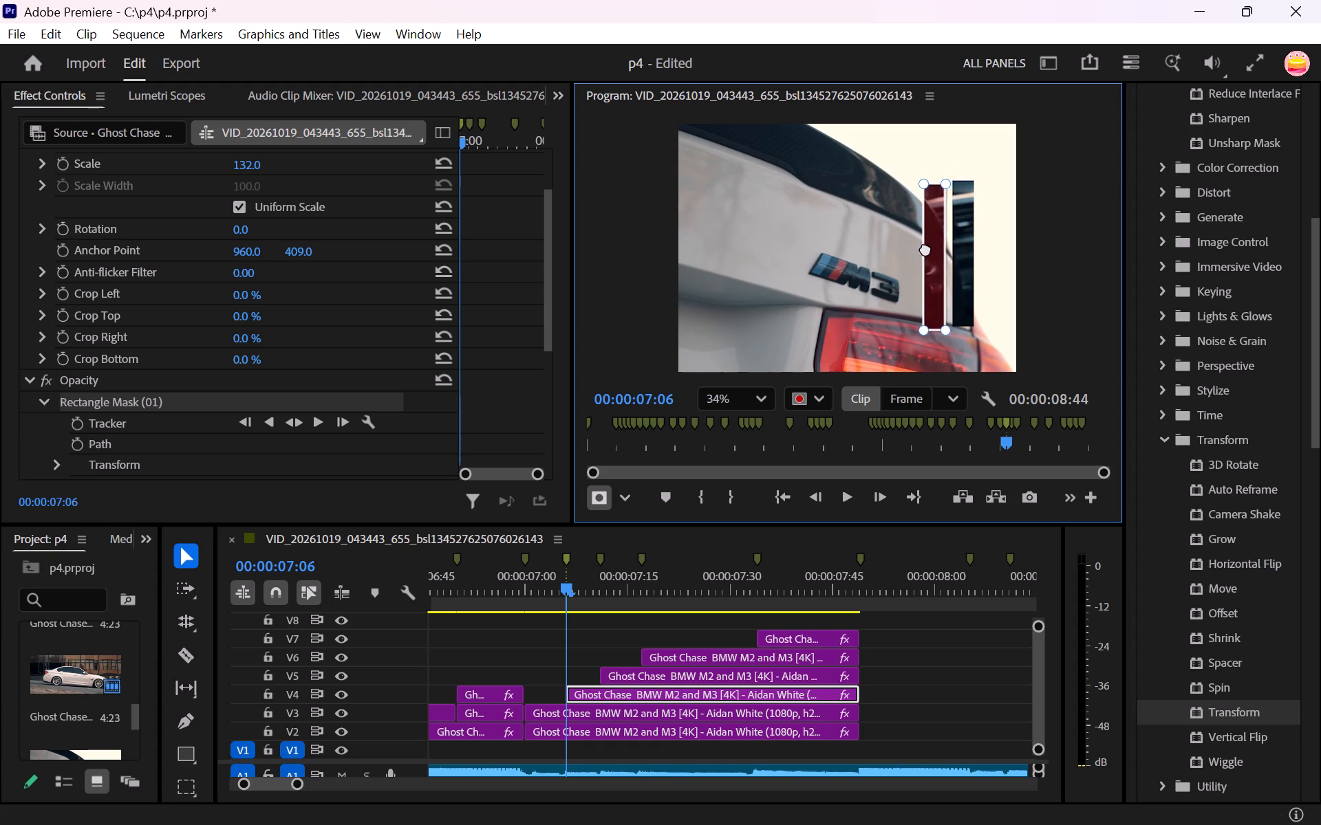
left_click_drag(925, 248, 917, 245)
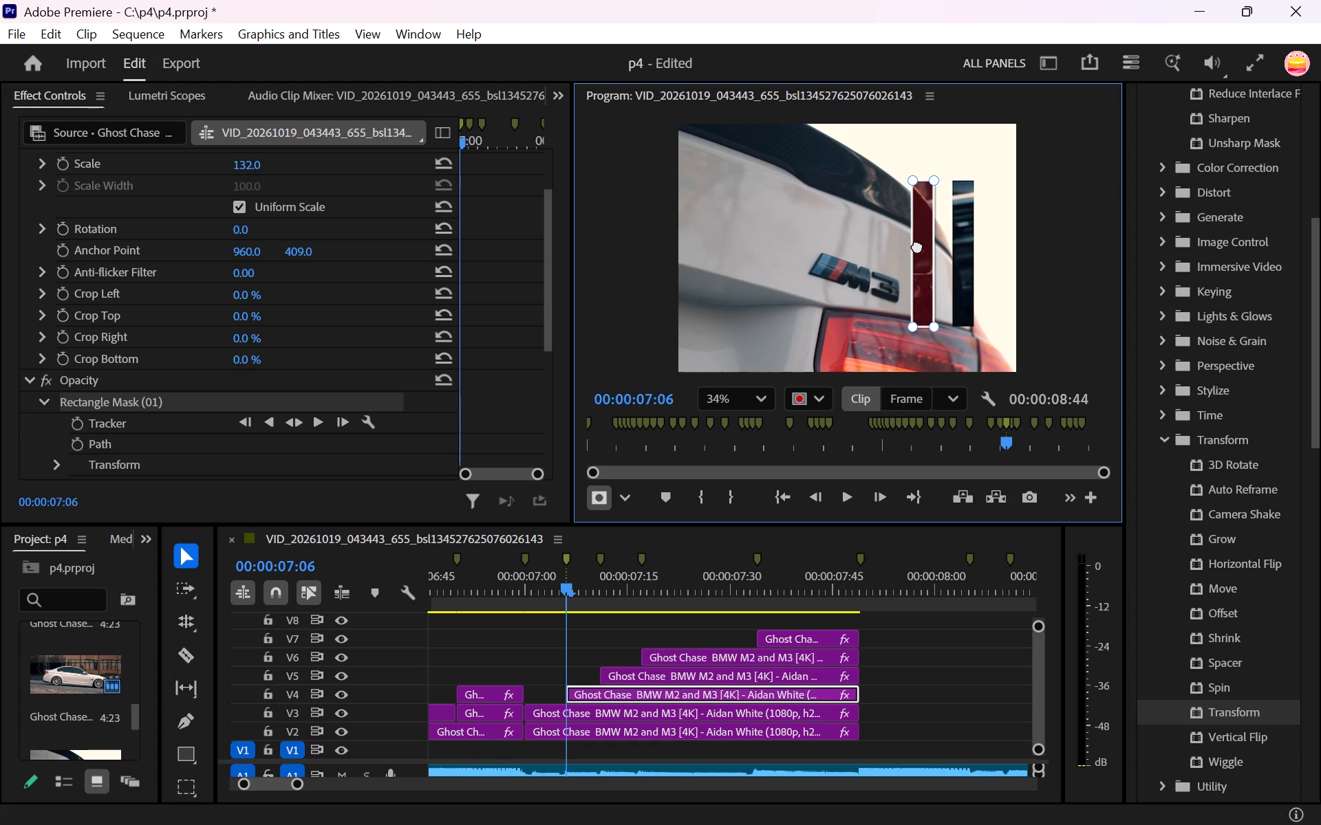
left_click_drag(917, 245, 914, 245)
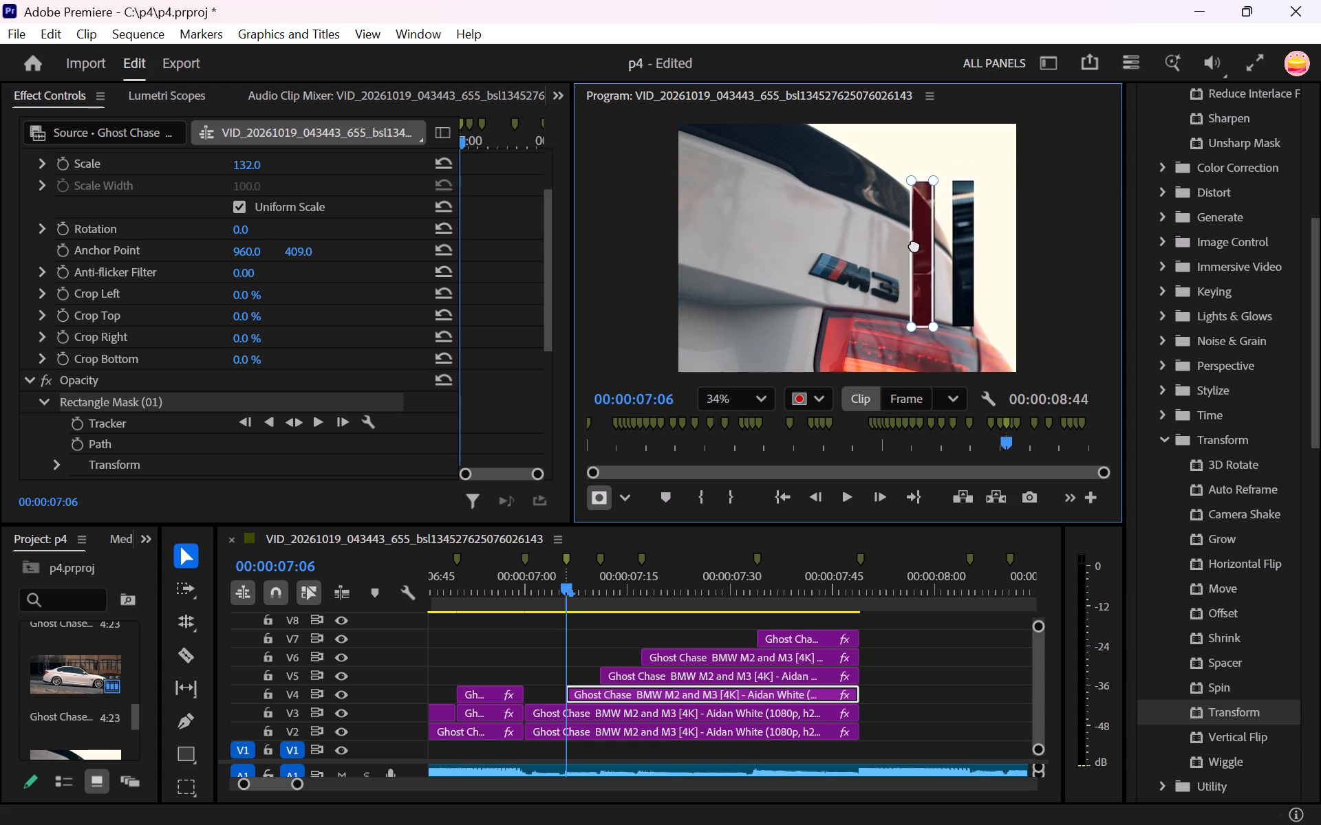
left_click_drag(914, 245, 910, 245)
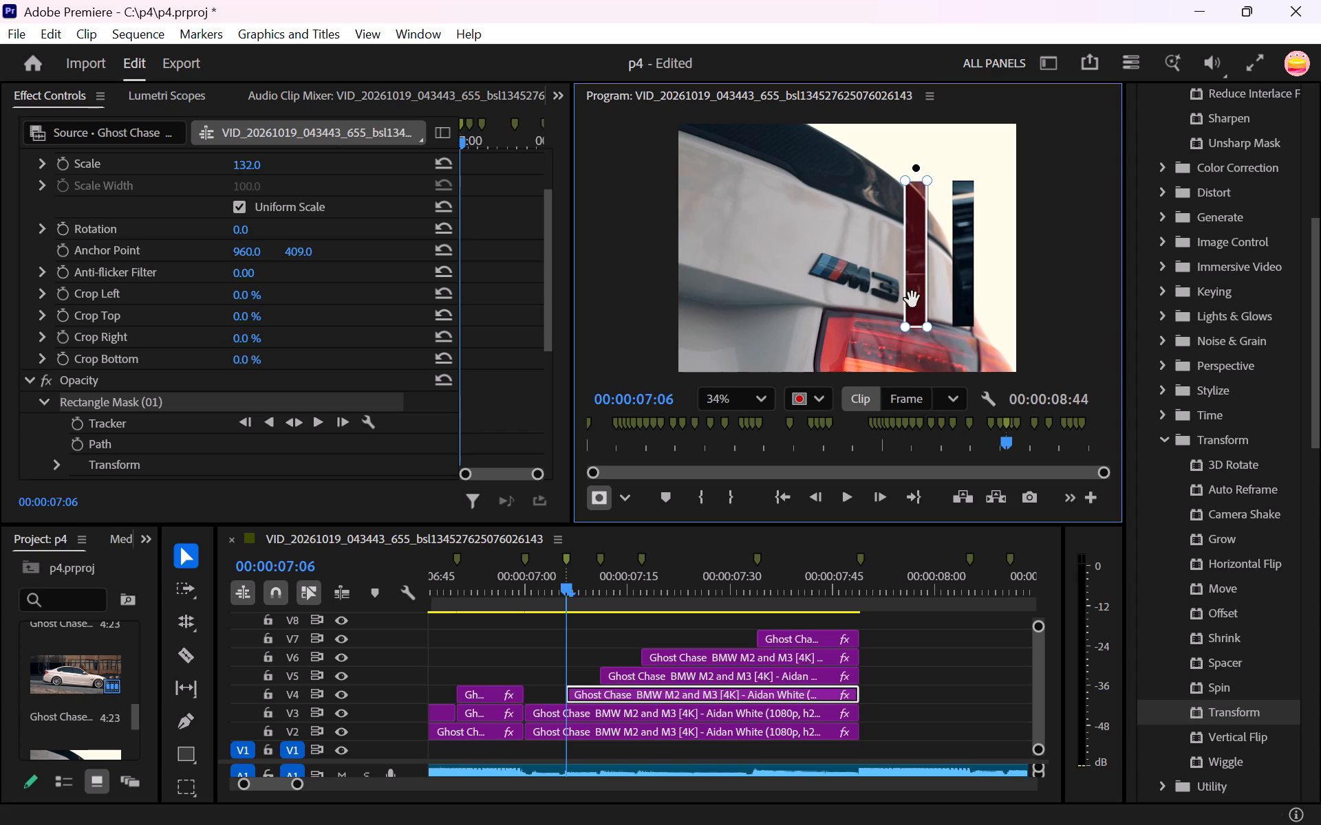
Set the mask expansion of the V3 still's rectangle mask to 24.
left_click(714, 710)
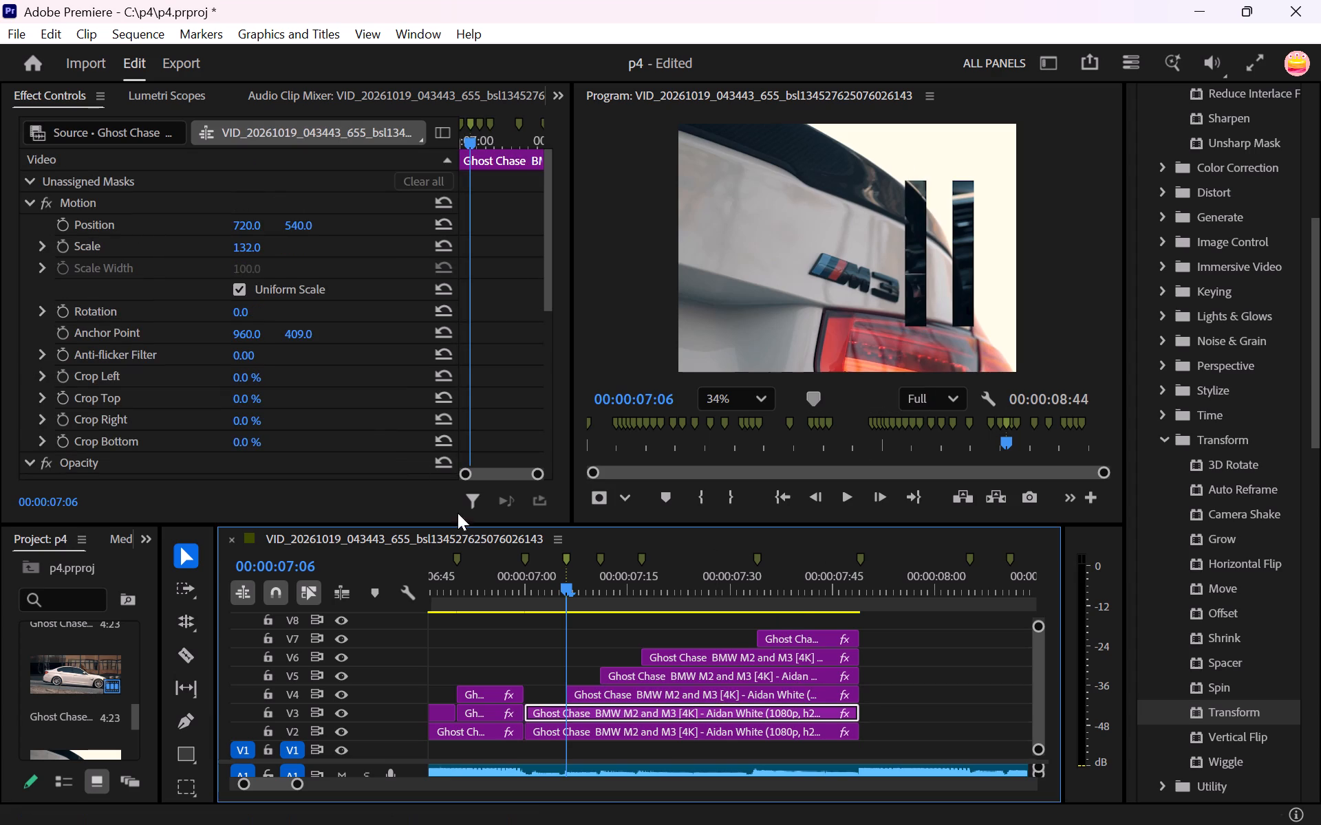
scroll(232, 316, "down", 6)
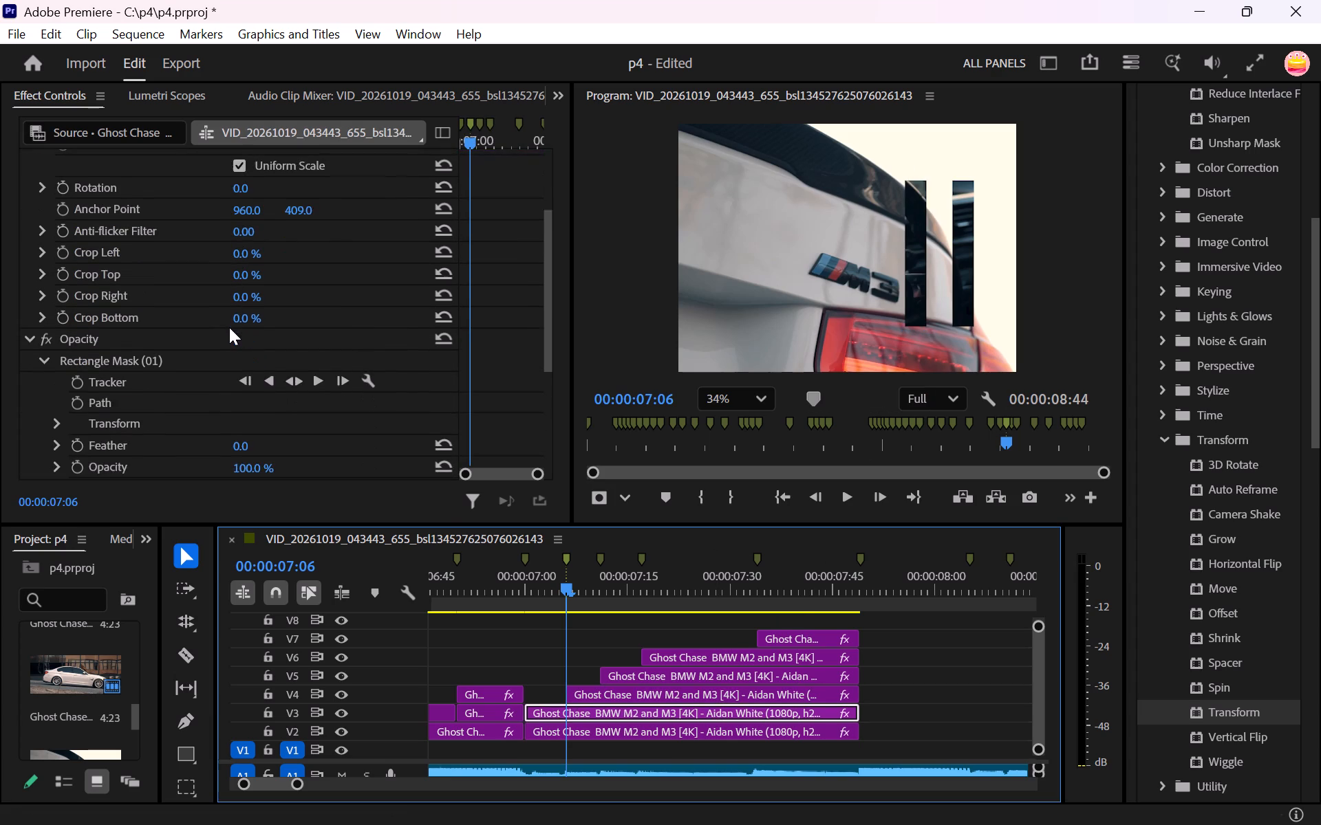
scroll(229, 327, "down", 6)
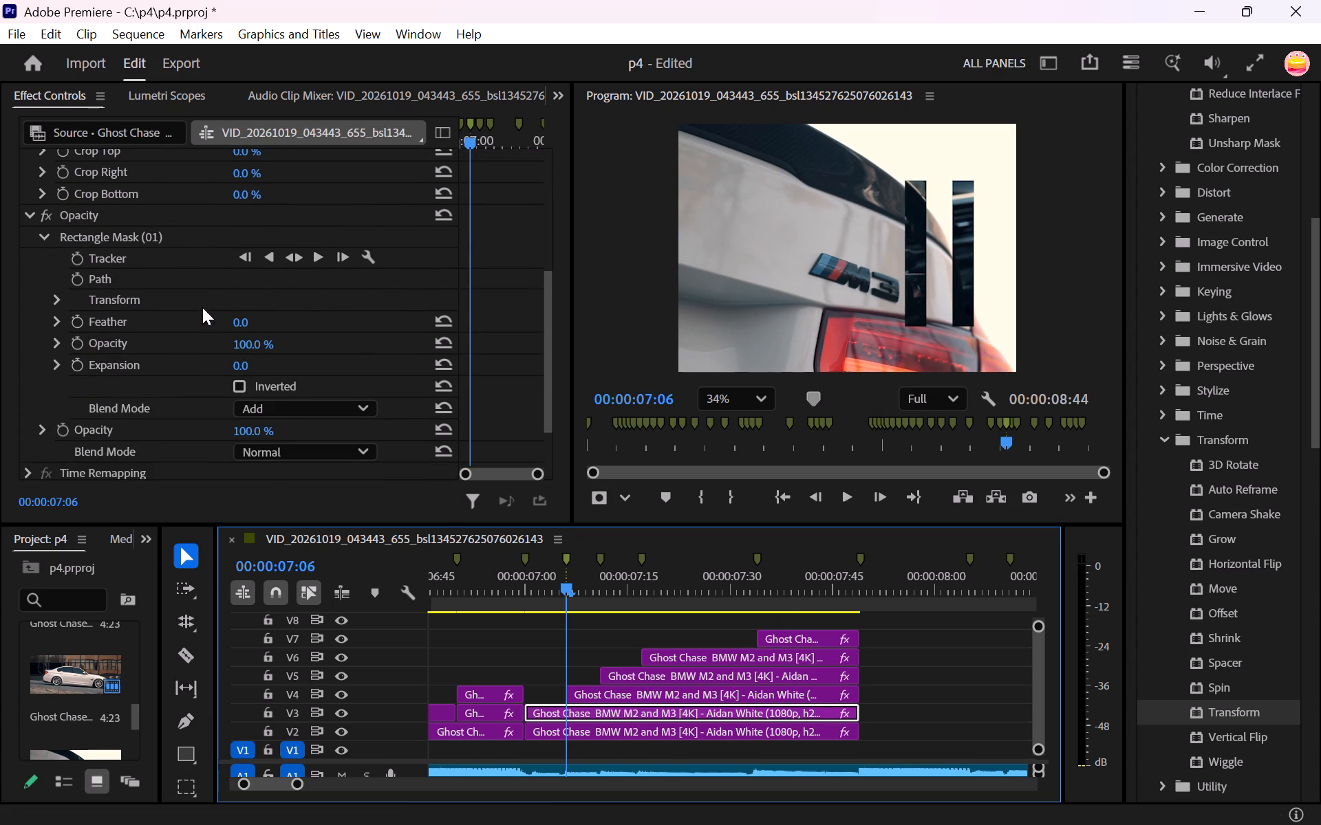
left_click_drag(244, 365, 275, 375)
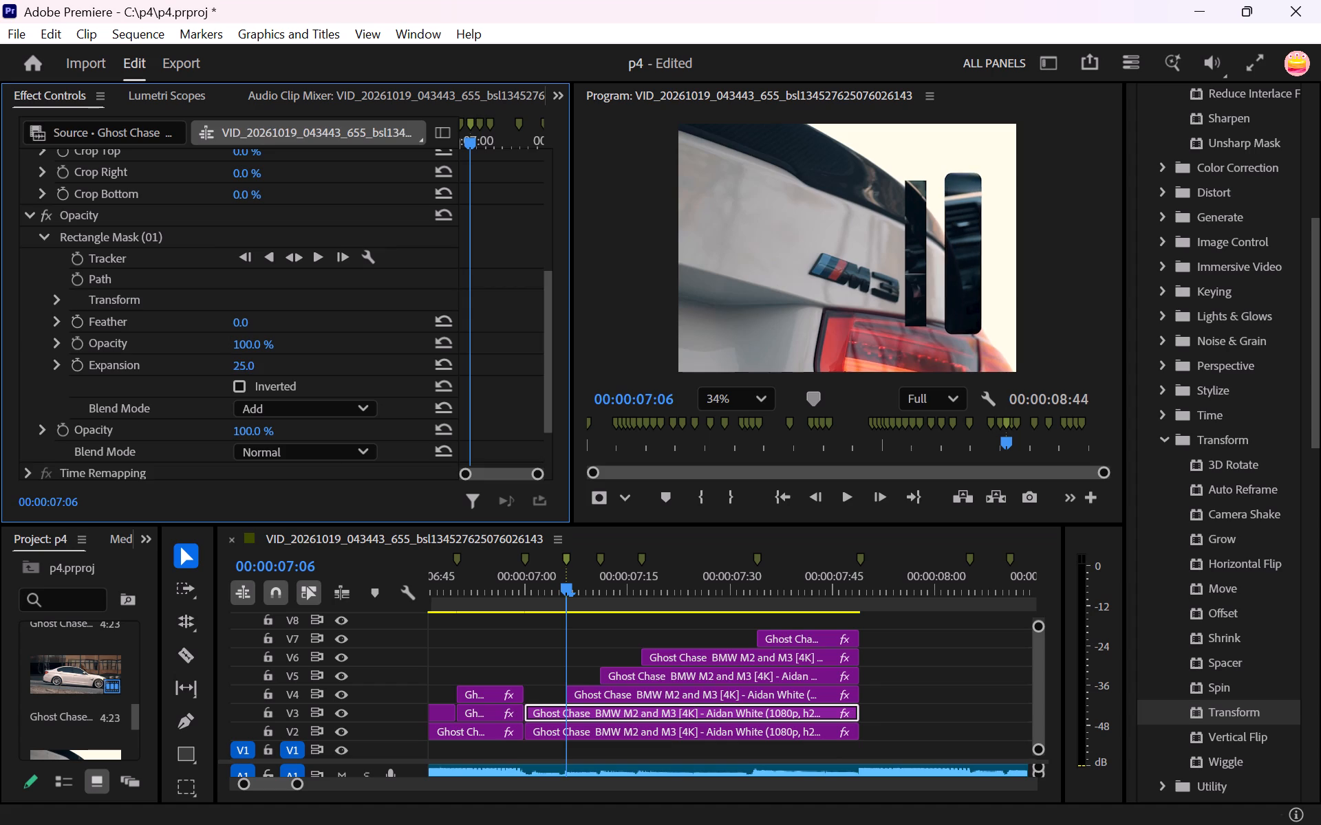
left_click_drag(275, 375, 264, 382)
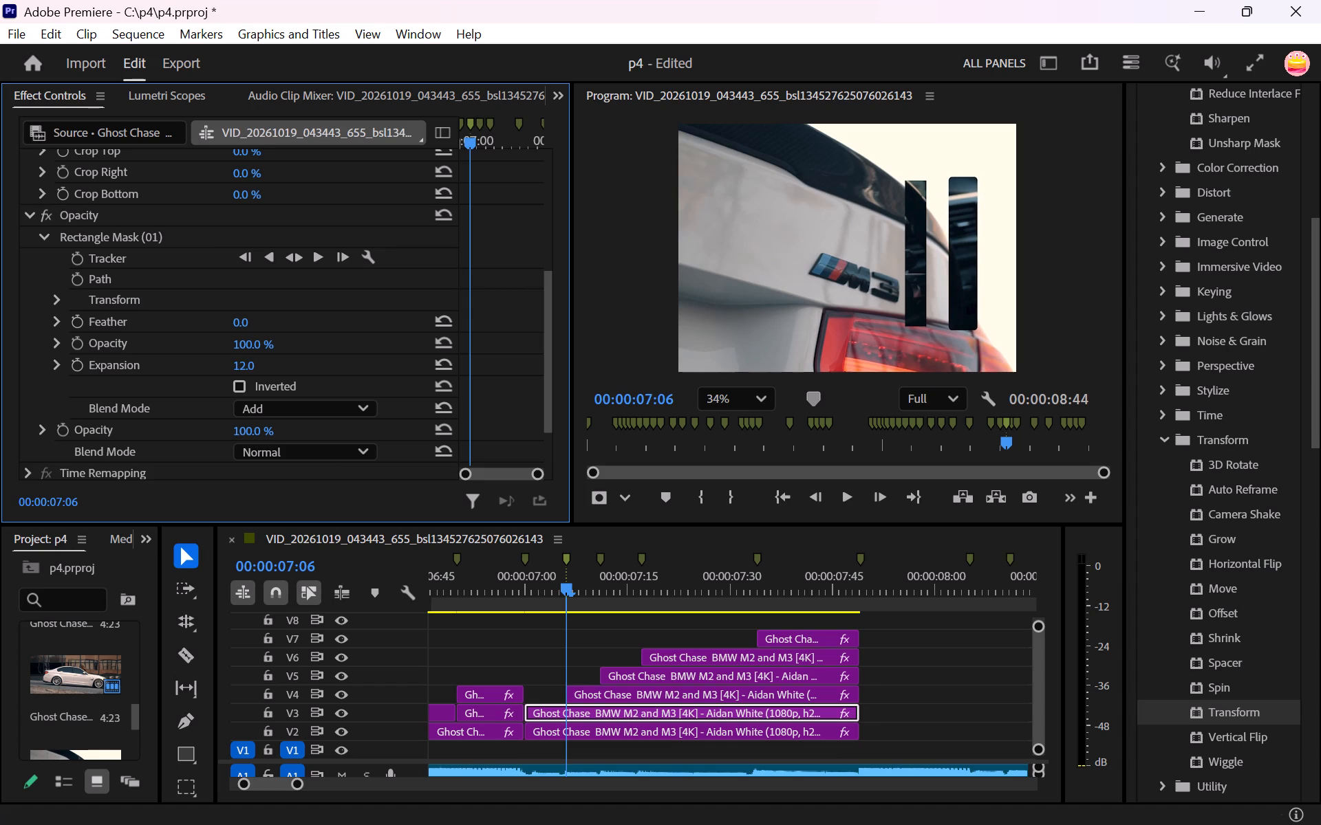
left_click_drag(264, 382, 283, 387)
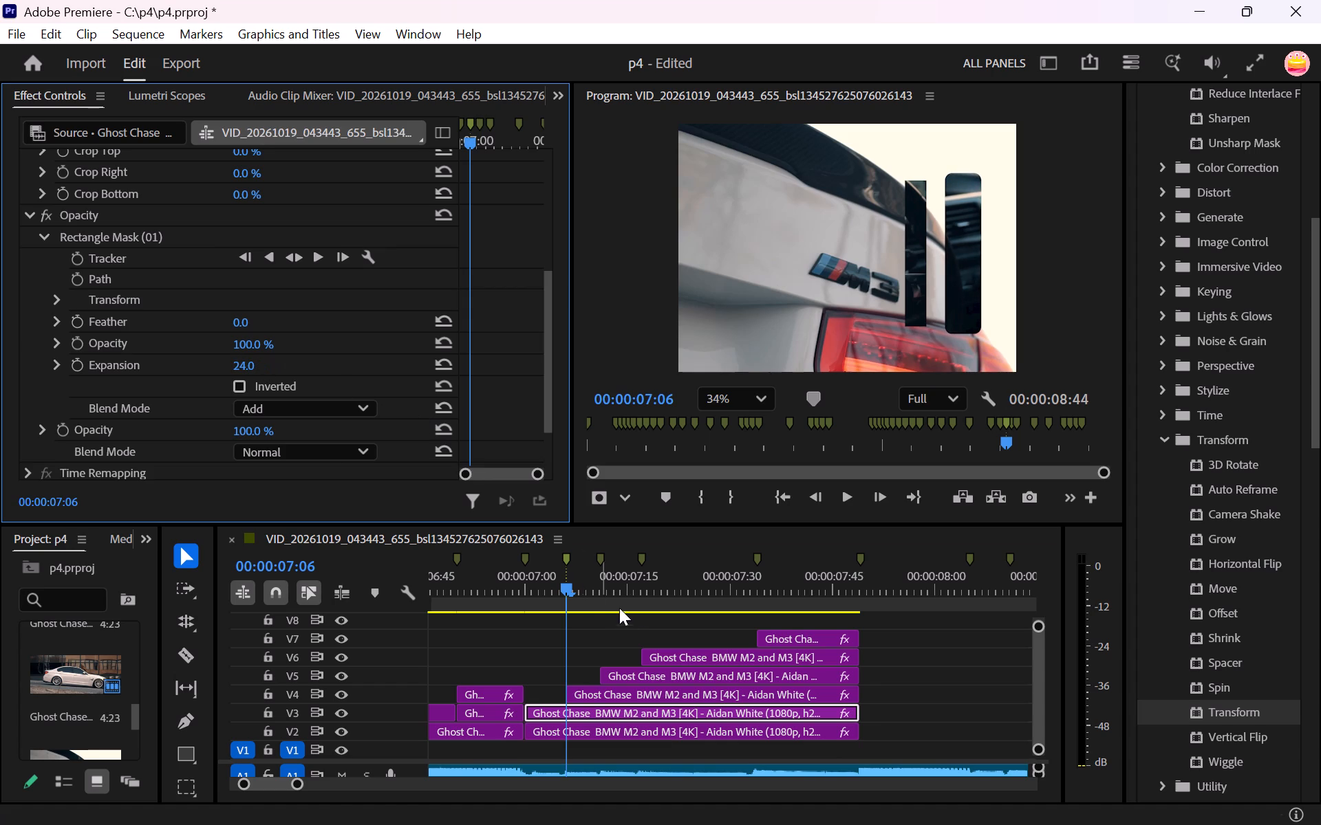
Set the mask expansion of the V4 still's rectangle mask to 10.
left_click(636, 694)
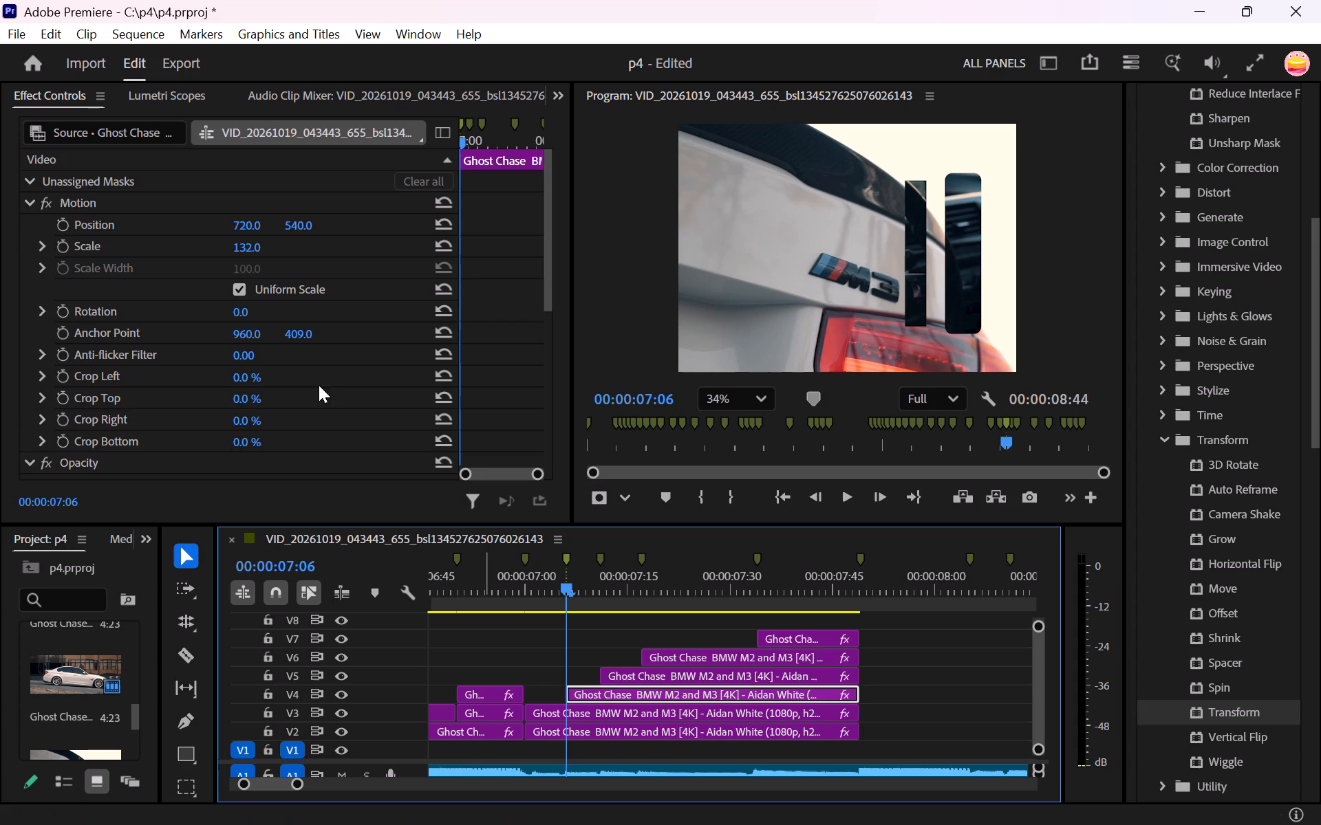
scroll(288, 370, "down", 16)
left_click_drag(252, 288, 252, 291)
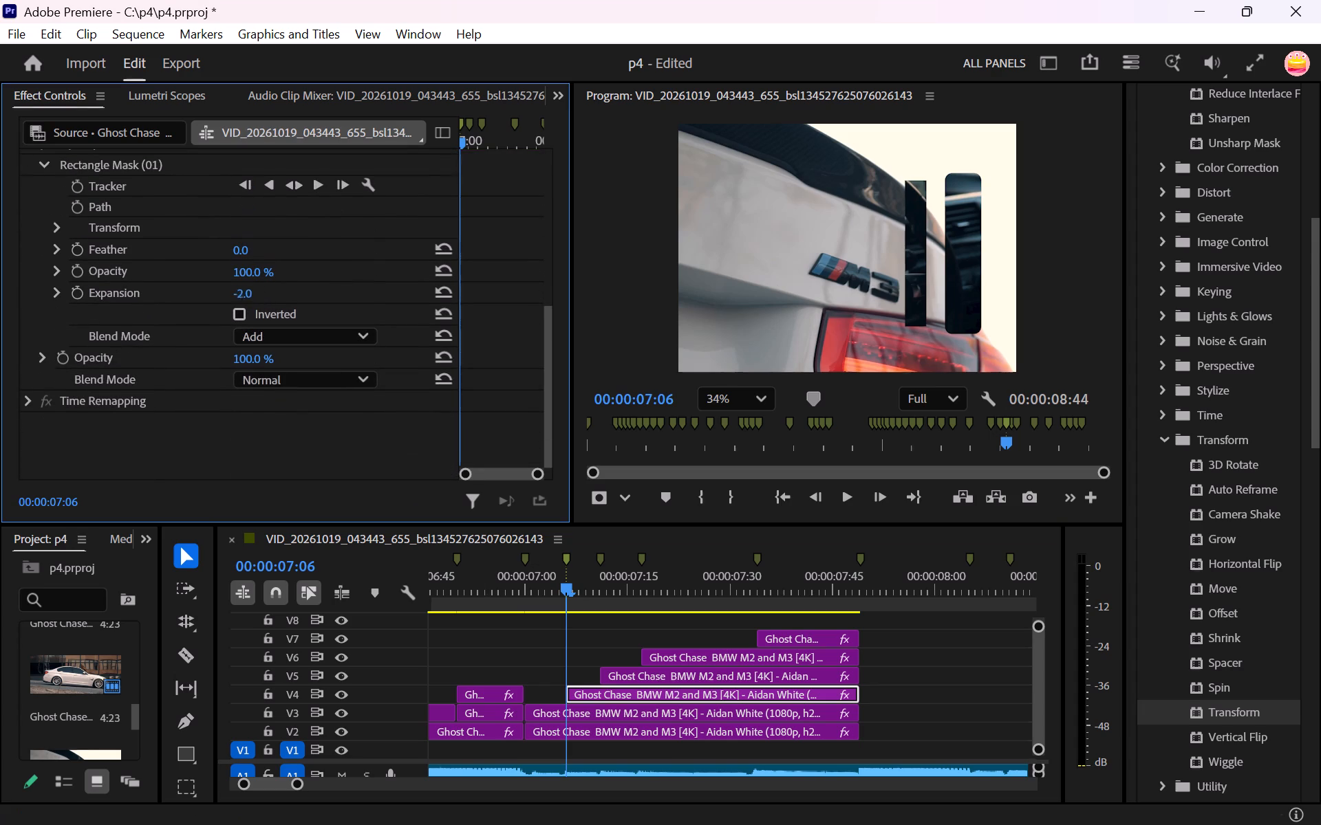
left_click_drag(252, 291, 275, 296)
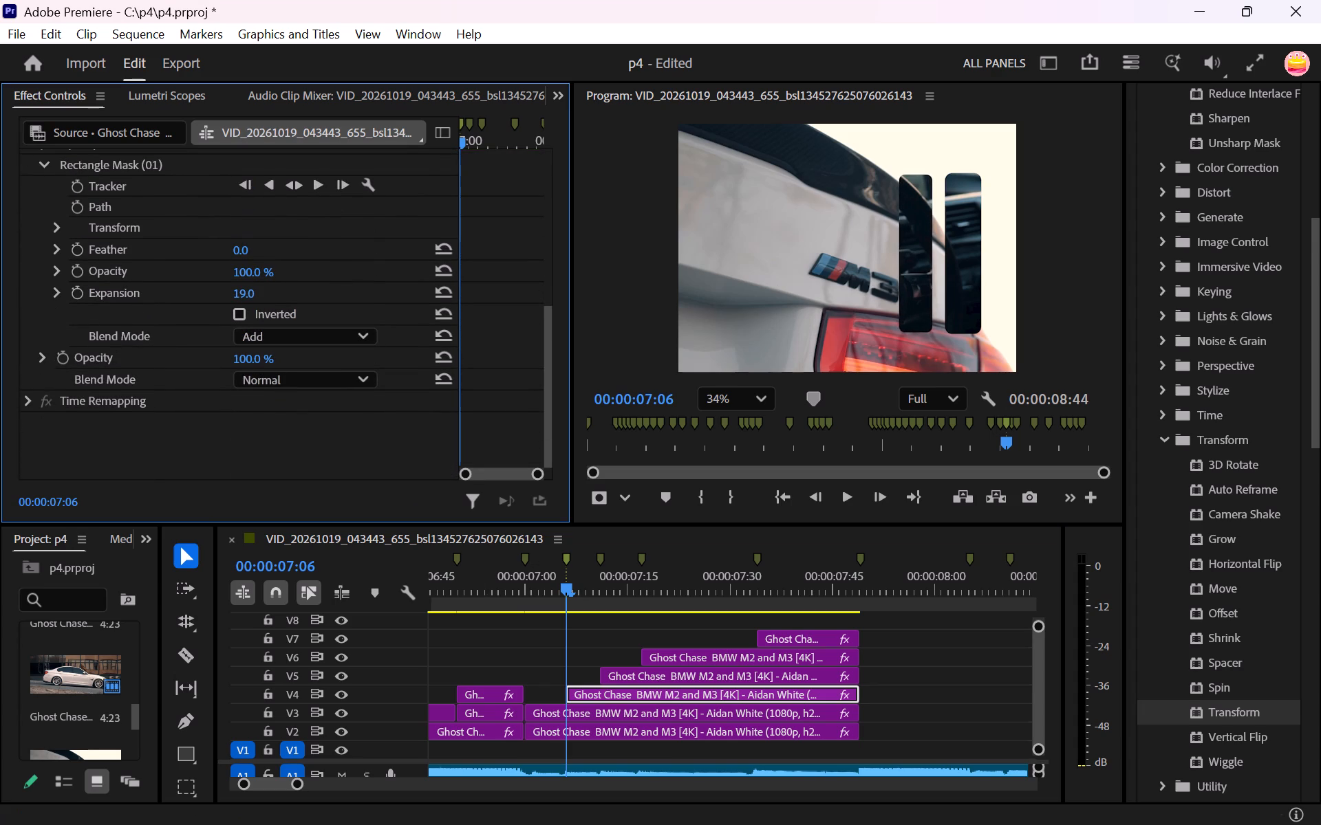
left_click_drag(275, 296, 284, 300)
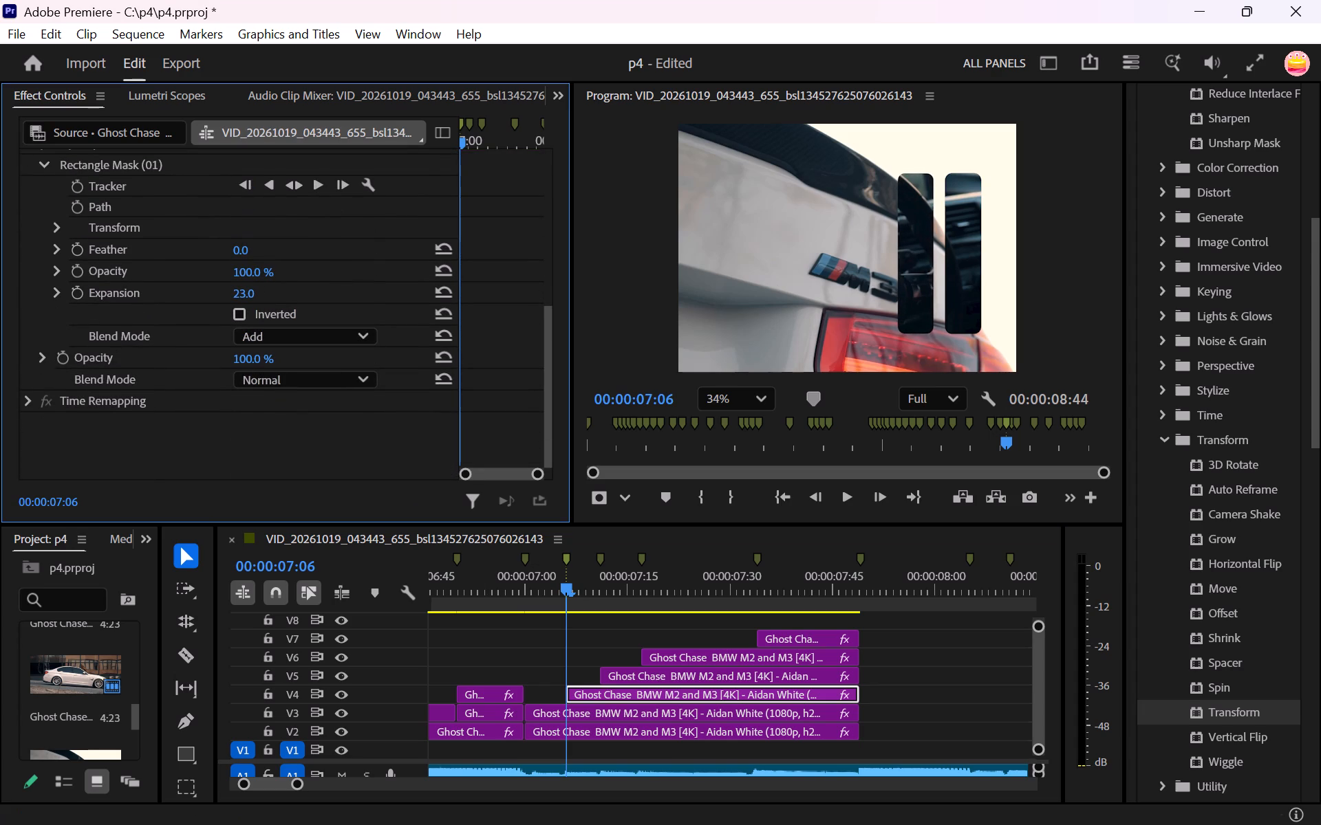
left_click_drag(284, 300, 264, 305)
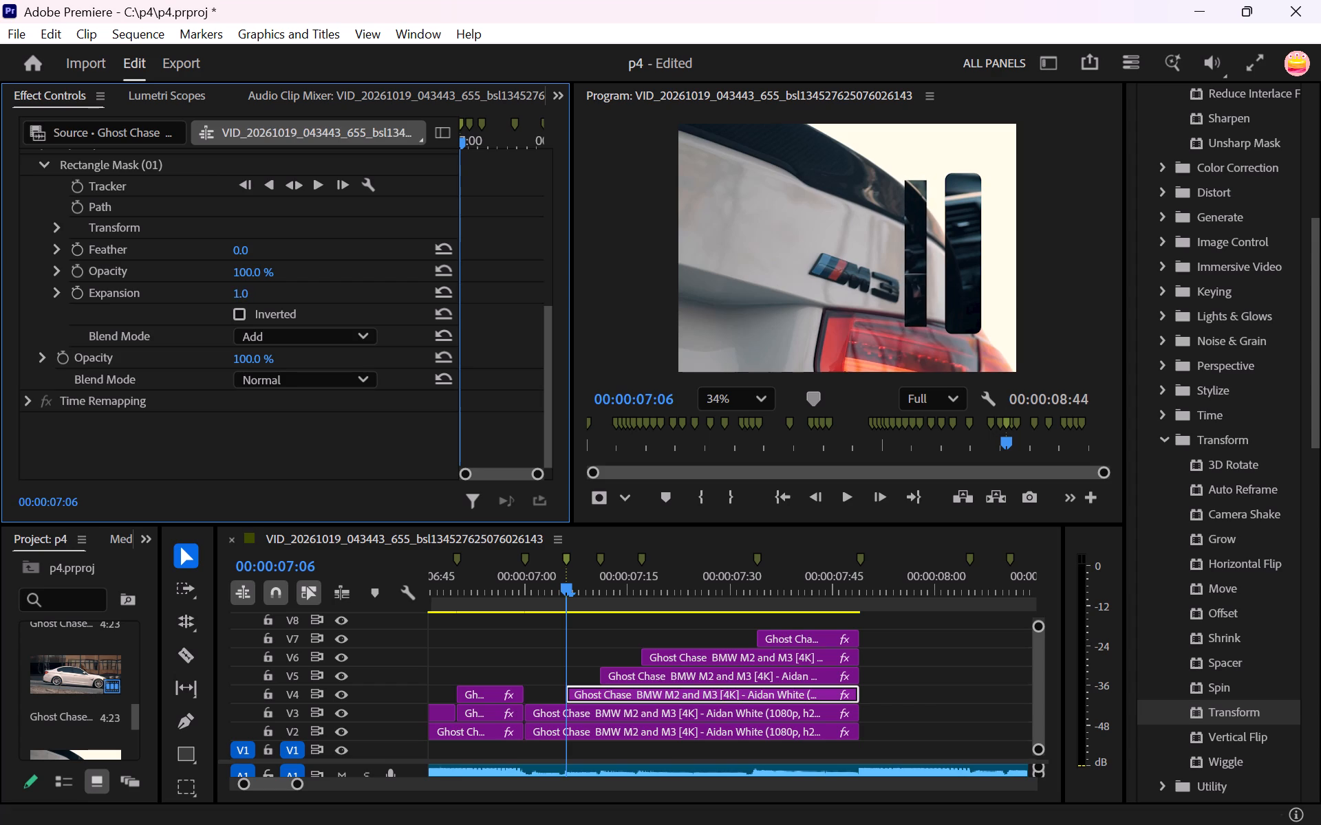
left_click_drag(264, 305, 273, 305)
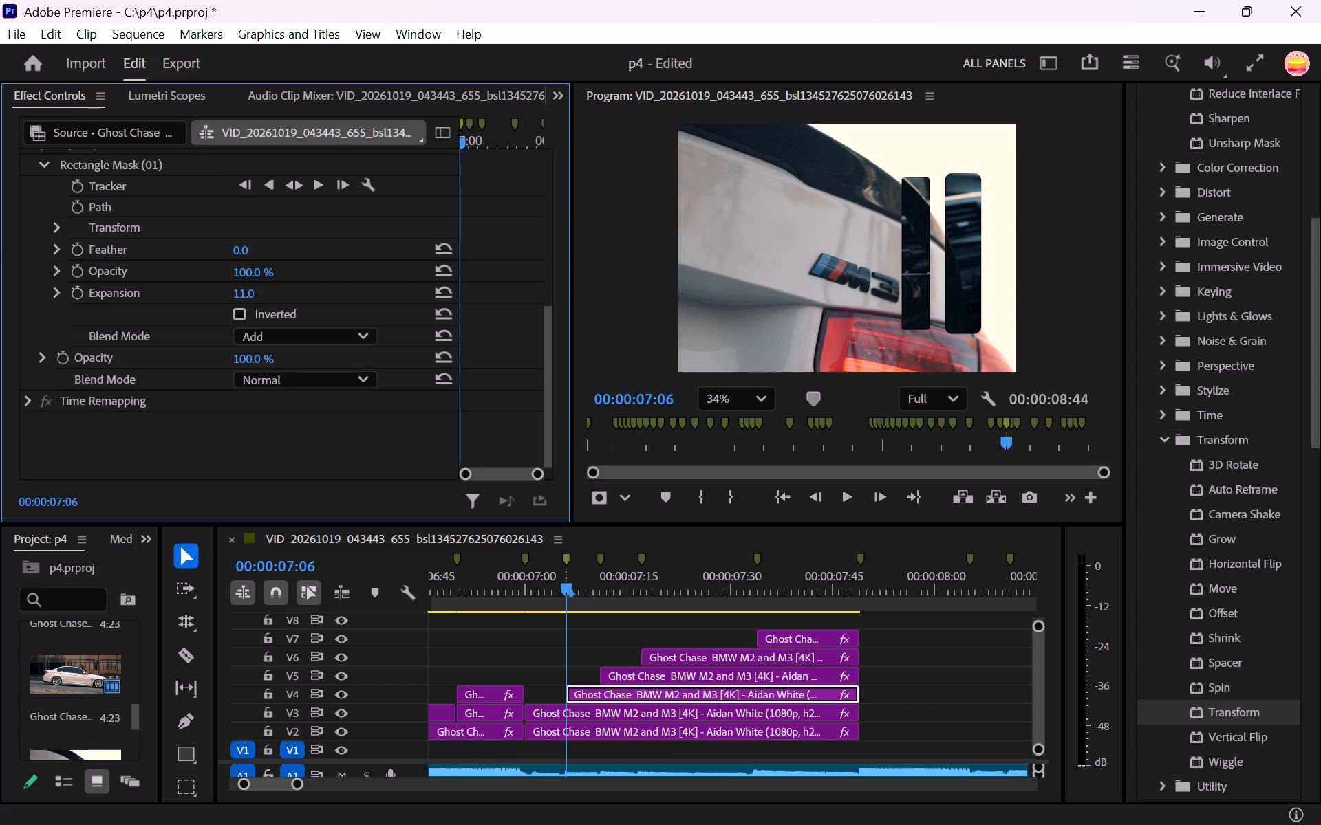
left_click_drag(273, 305, 275, 308)
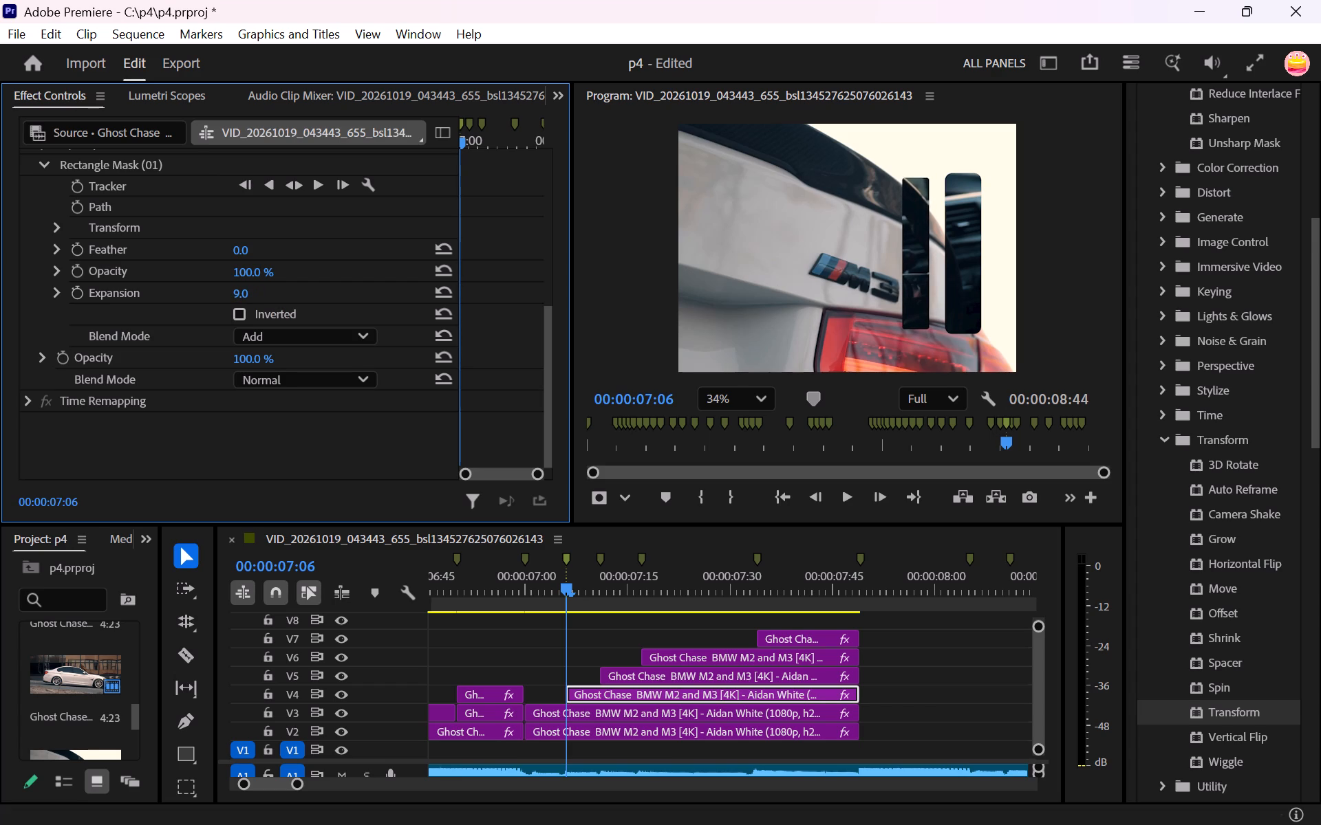
left_click_drag(275, 308, 277, 308)
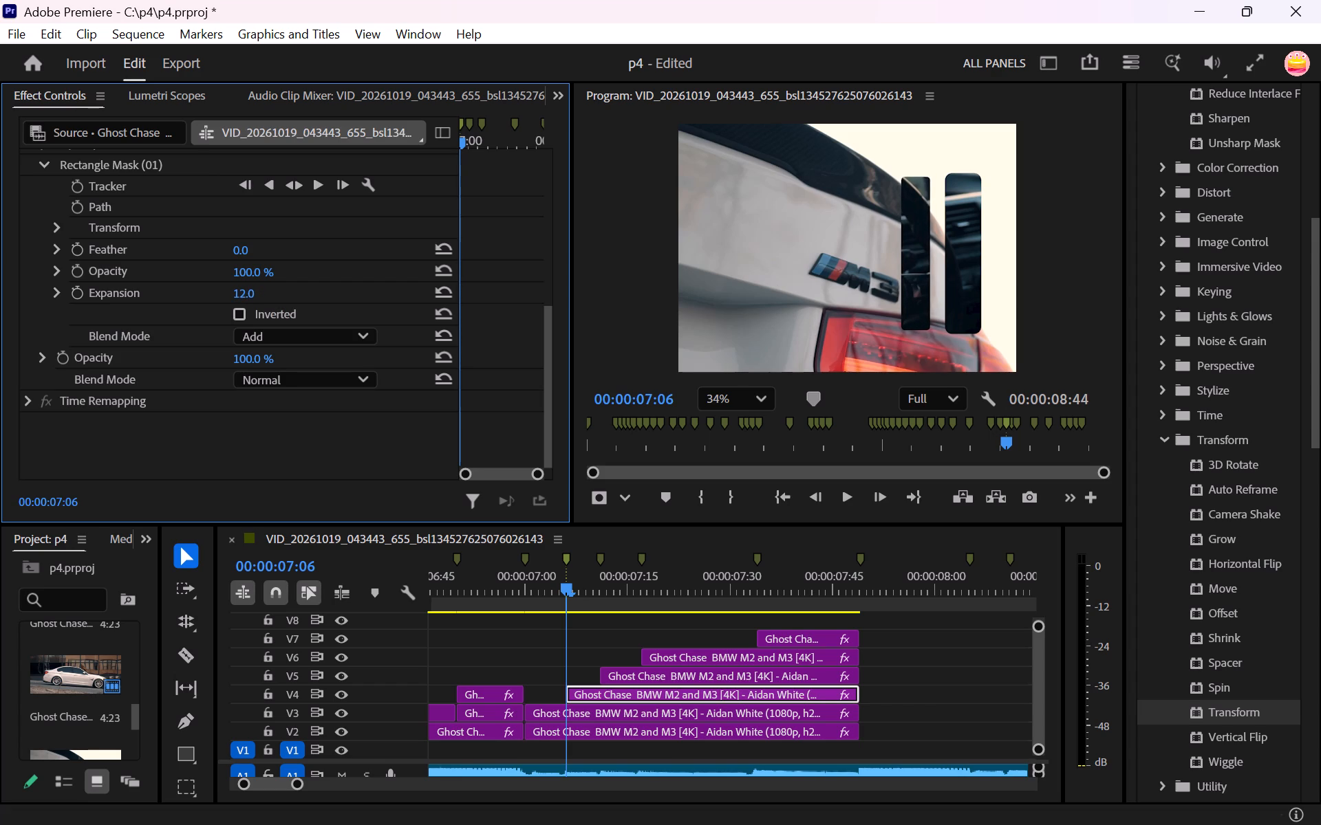
left_click_drag(277, 308, 276, 309)
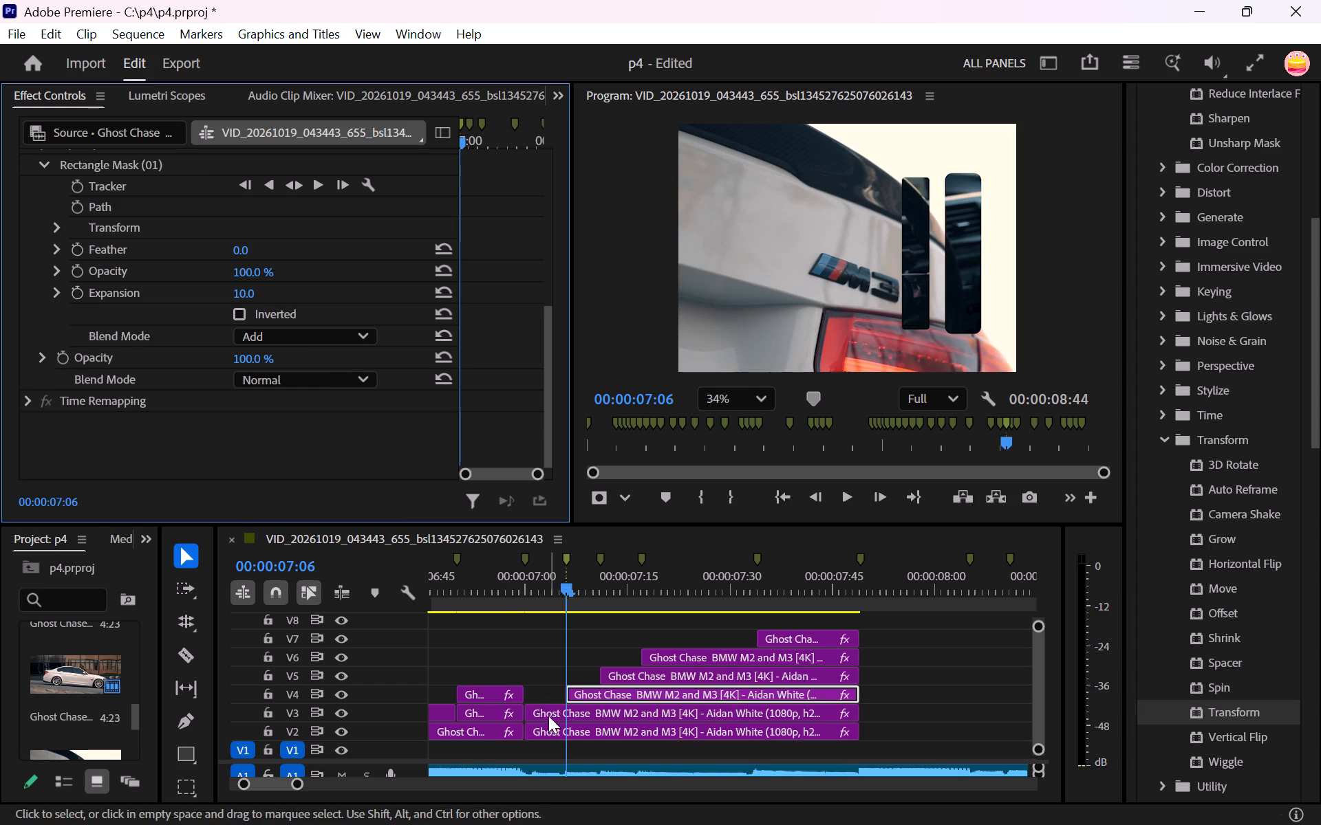
Set the mask expansion of the V3 still's rectangle mask to 9.
left_click(546, 709)
scroll(276, 370, "down", 6)
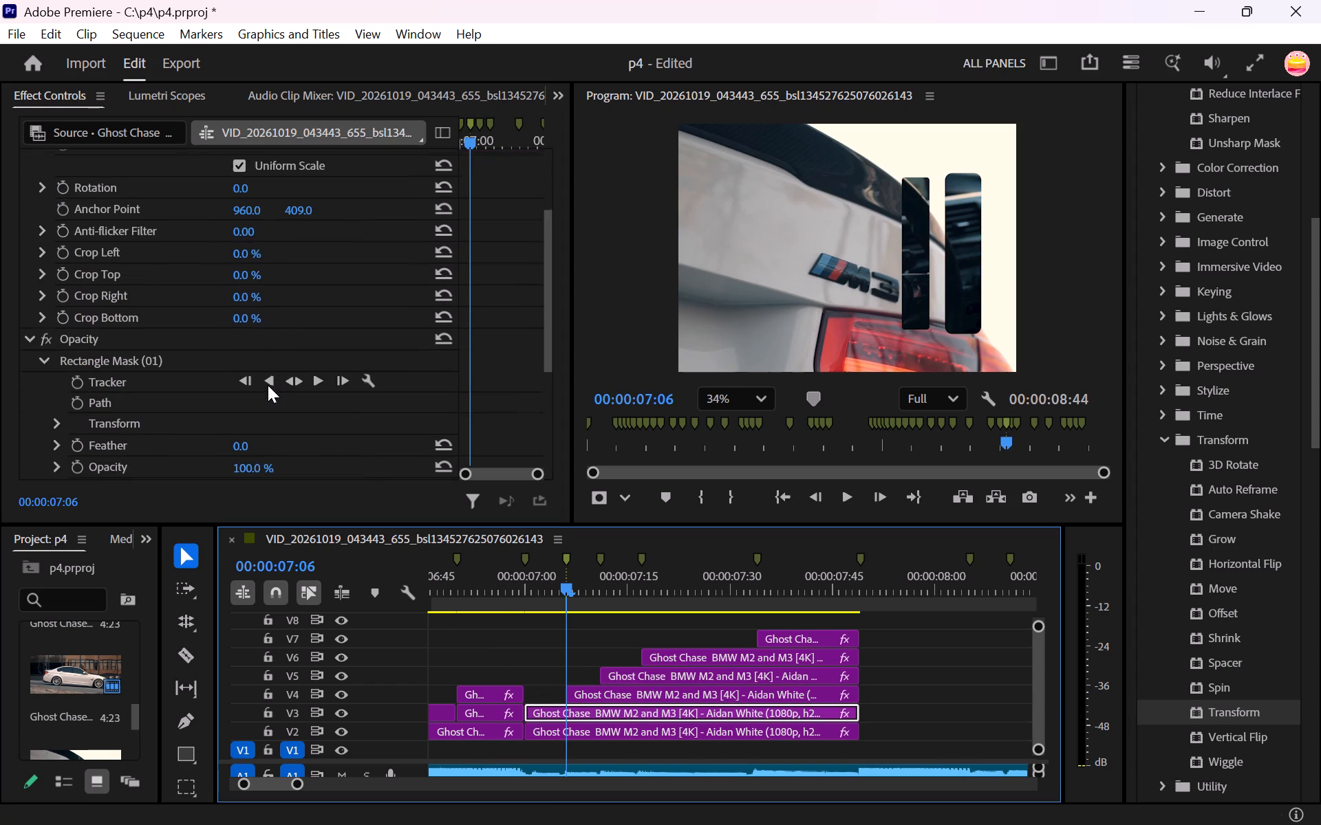
scroll(268, 386, "down", 9)
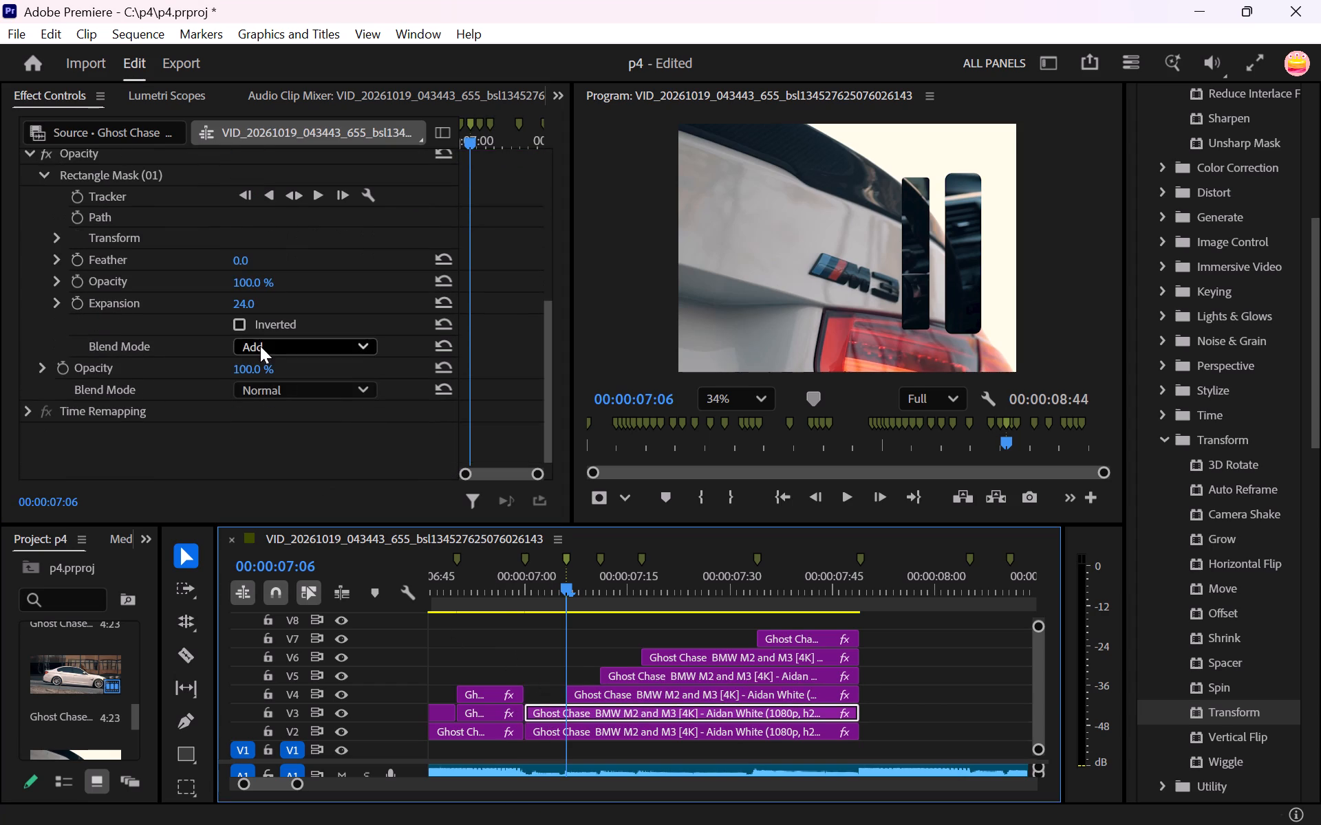
scroll(259, 344, "up", 4)
left_click_drag(250, 304, 246, 304)
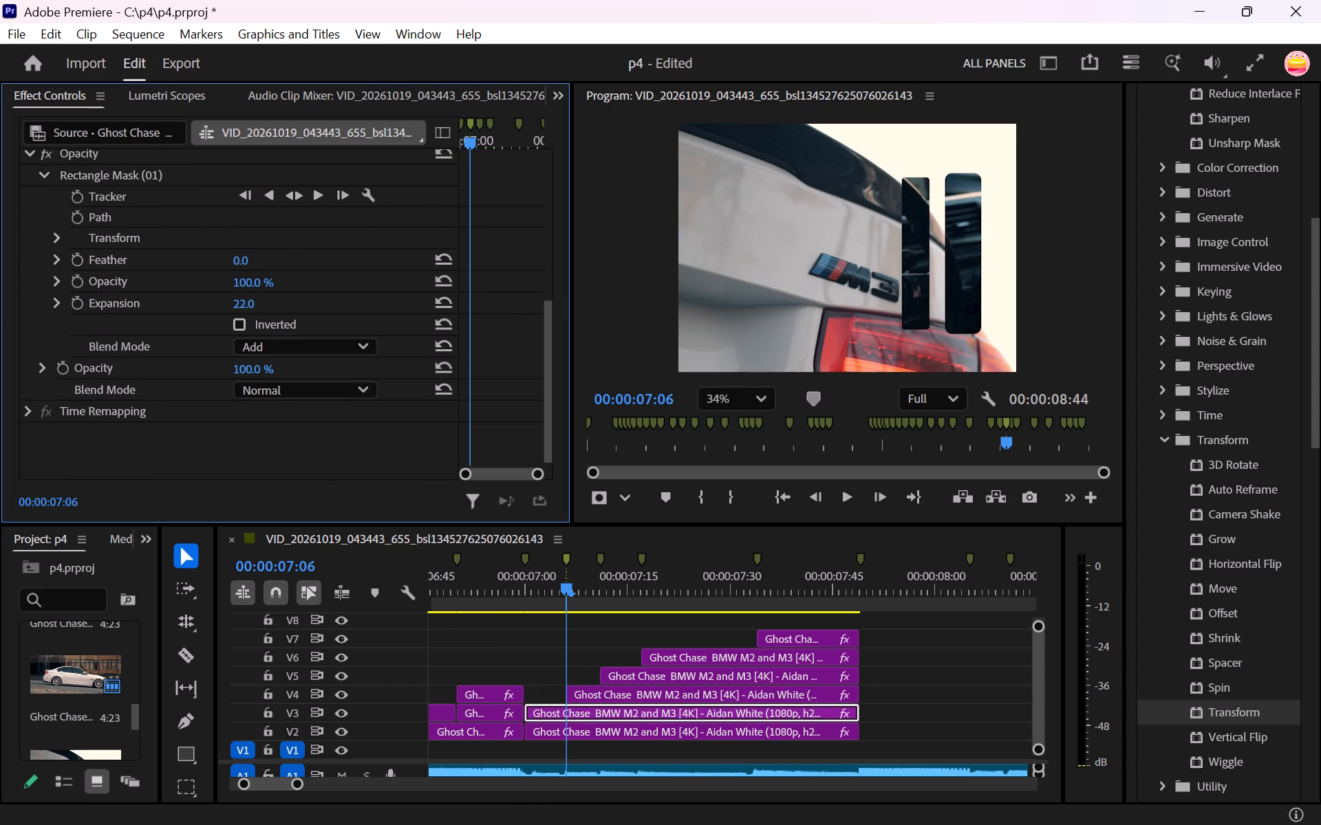
left_click_drag(246, 304, 237, 310)
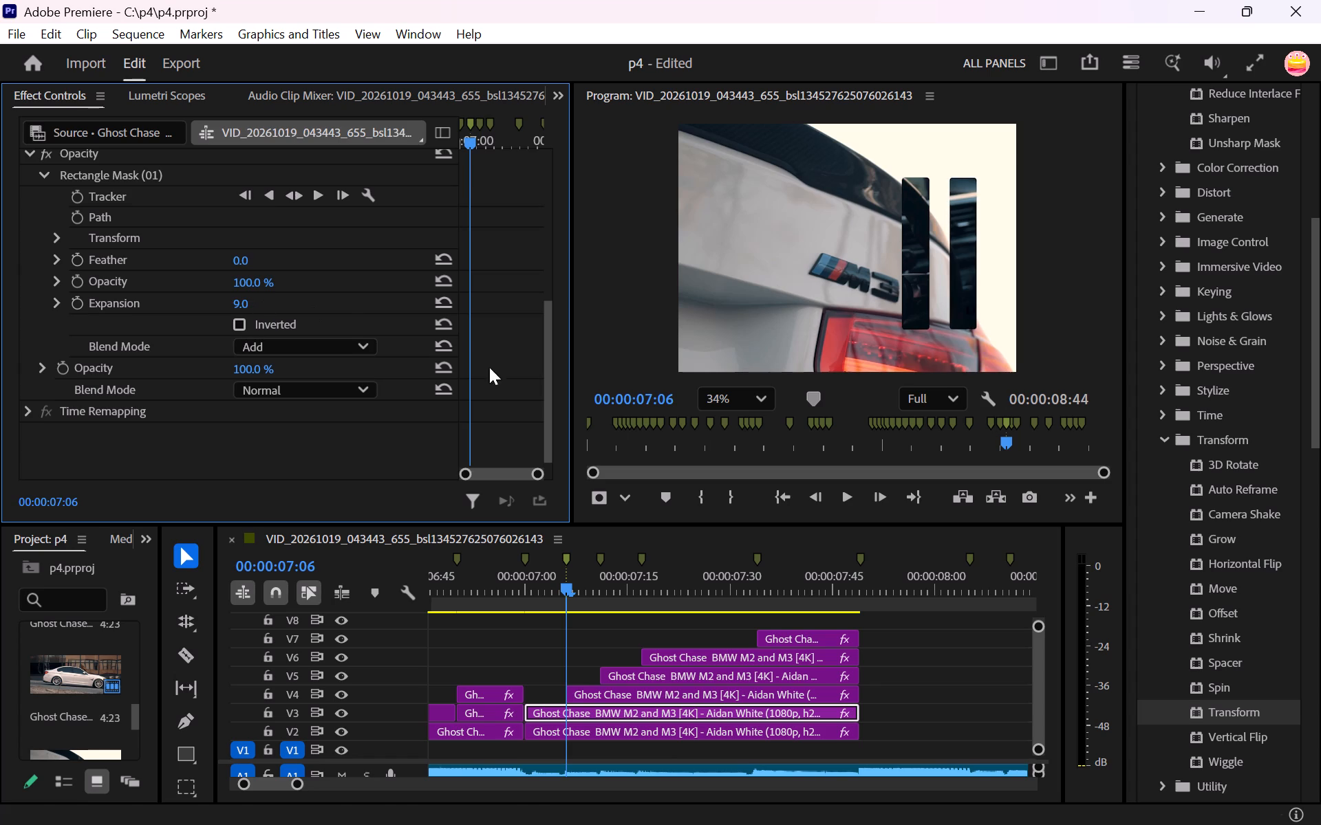
With the playhead at the 00:00:07:11 marker, change the V5 still's rectangle mask to an opacity mask.
left_click(658, 695)
left_click(653, 674)
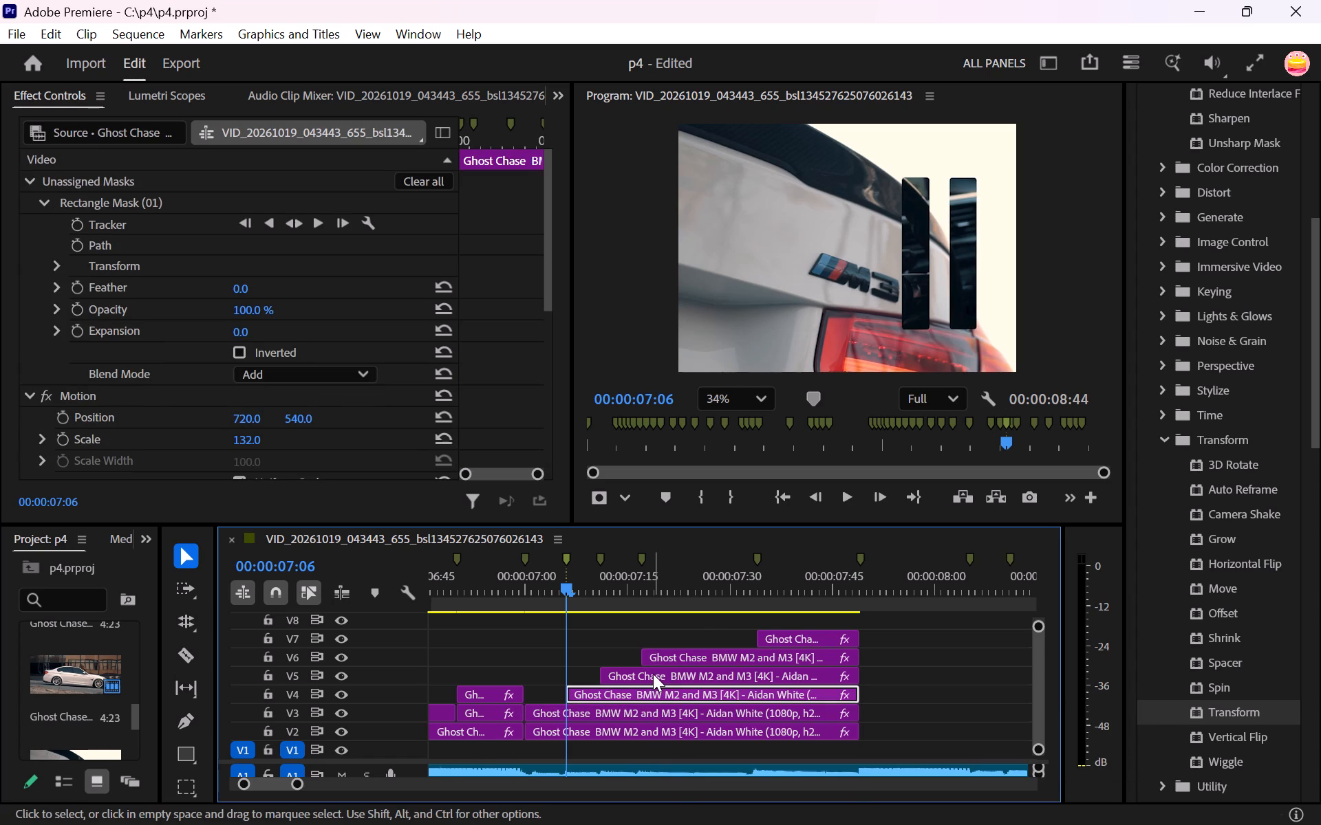
left_click(606, 558)
left_click(603, 554)
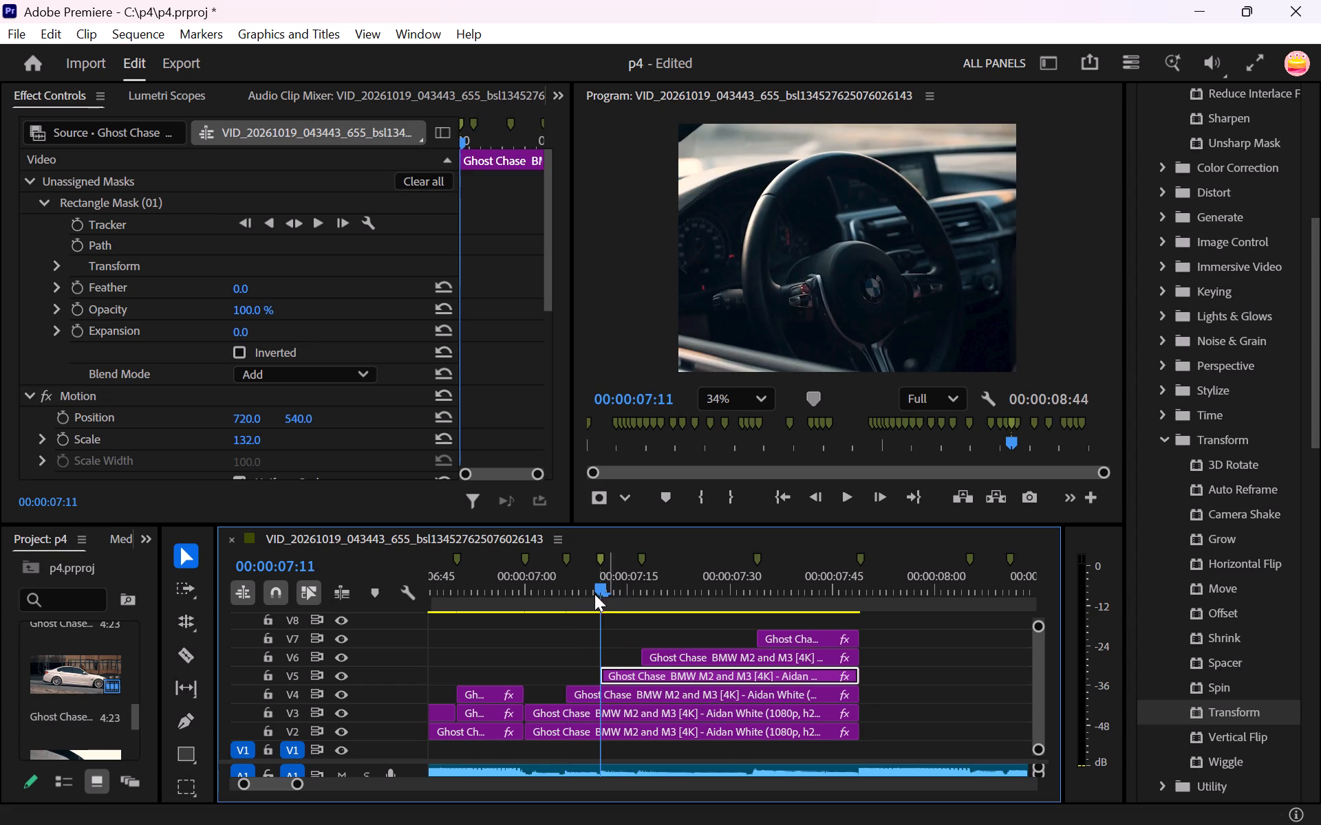
right_click(187, 199)
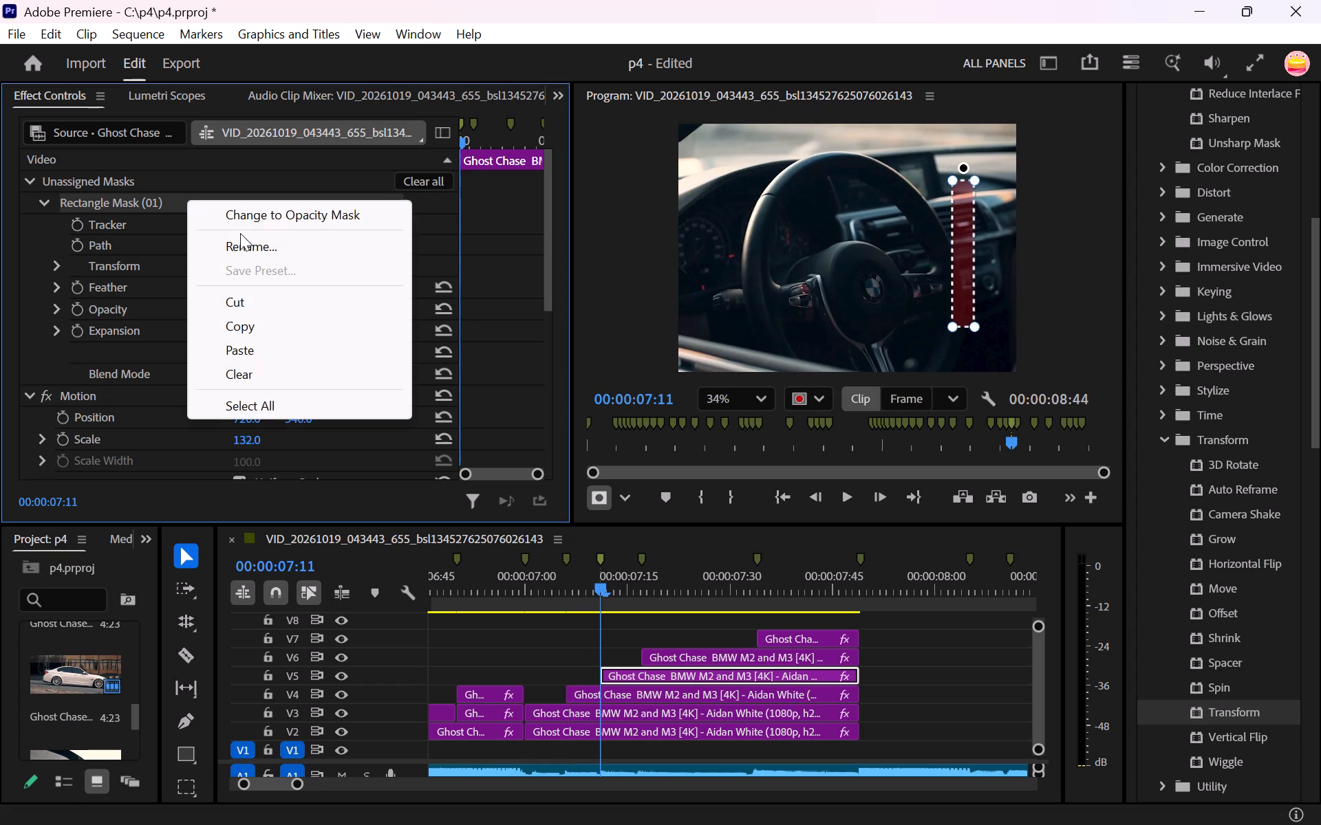
left_click(244, 221)
Set the mask expansion of the V5 still's rectangle mask to 10.
scroll(197, 402, "down", 6)
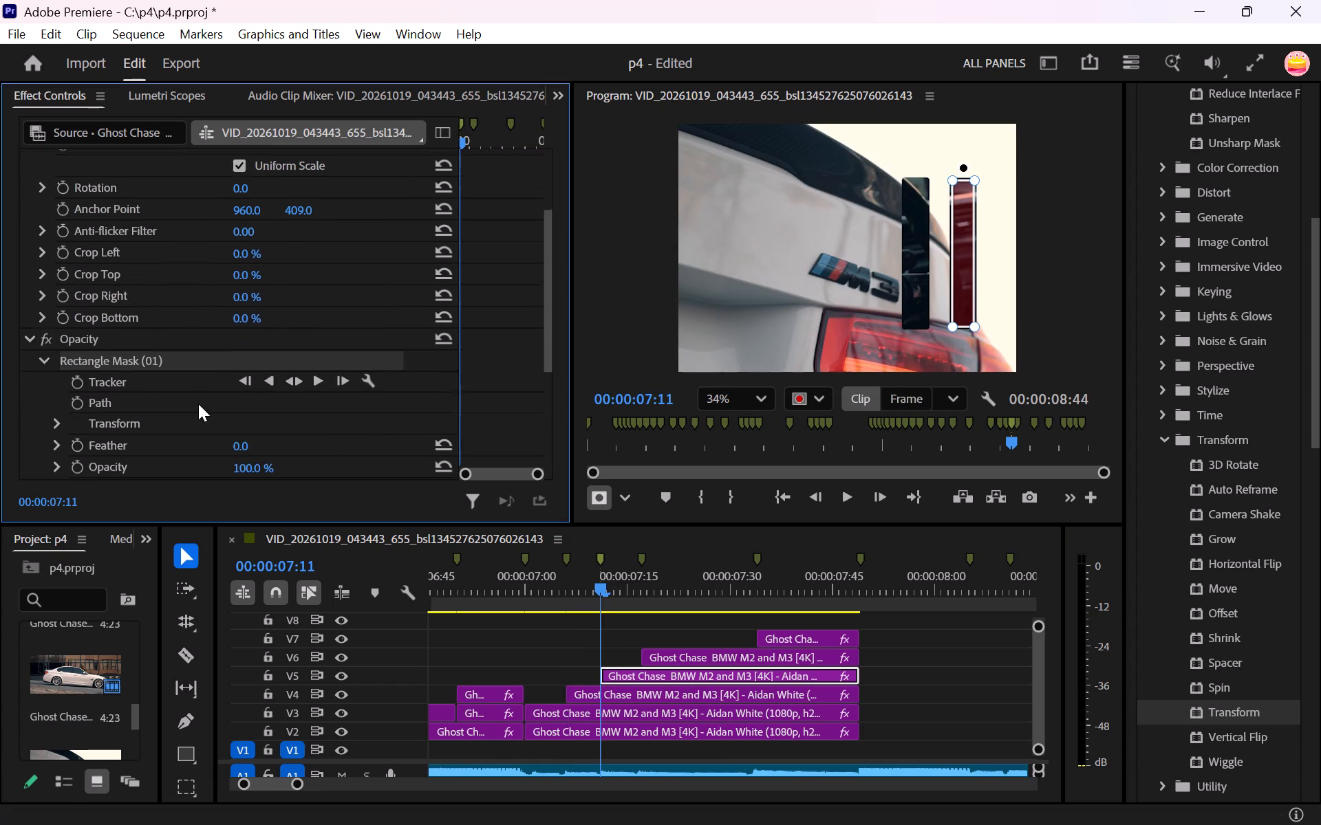
scroll(198, 404, "down", 5)
left_click_drag(237, 381, 246, 381)
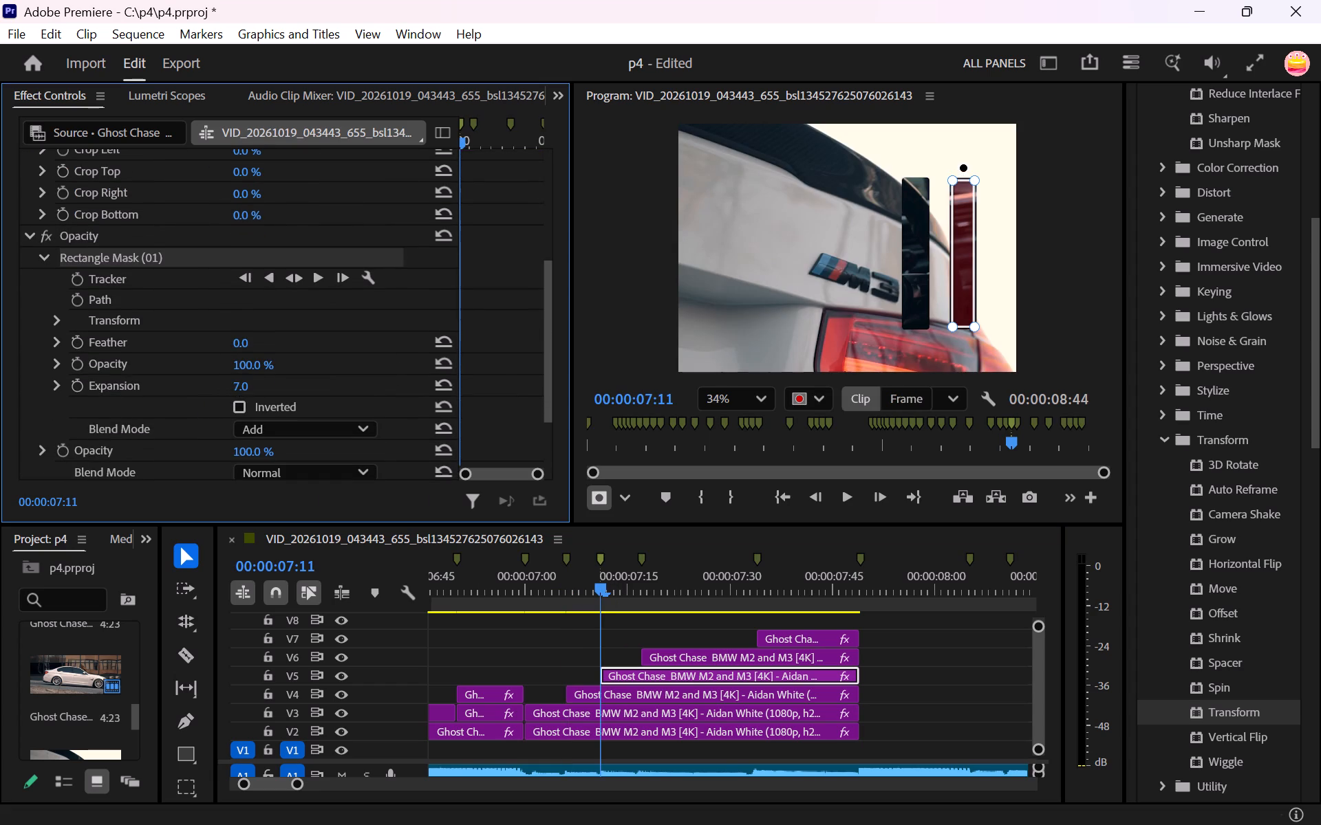
left_click_drag(246, 381, 250, 384)
Move the V5 still's rectangle mask sideways over the M3 badge, level with the V3 and V4 strips and evenly spaced from them.
left_click_drag(961, 236, 863, 238)
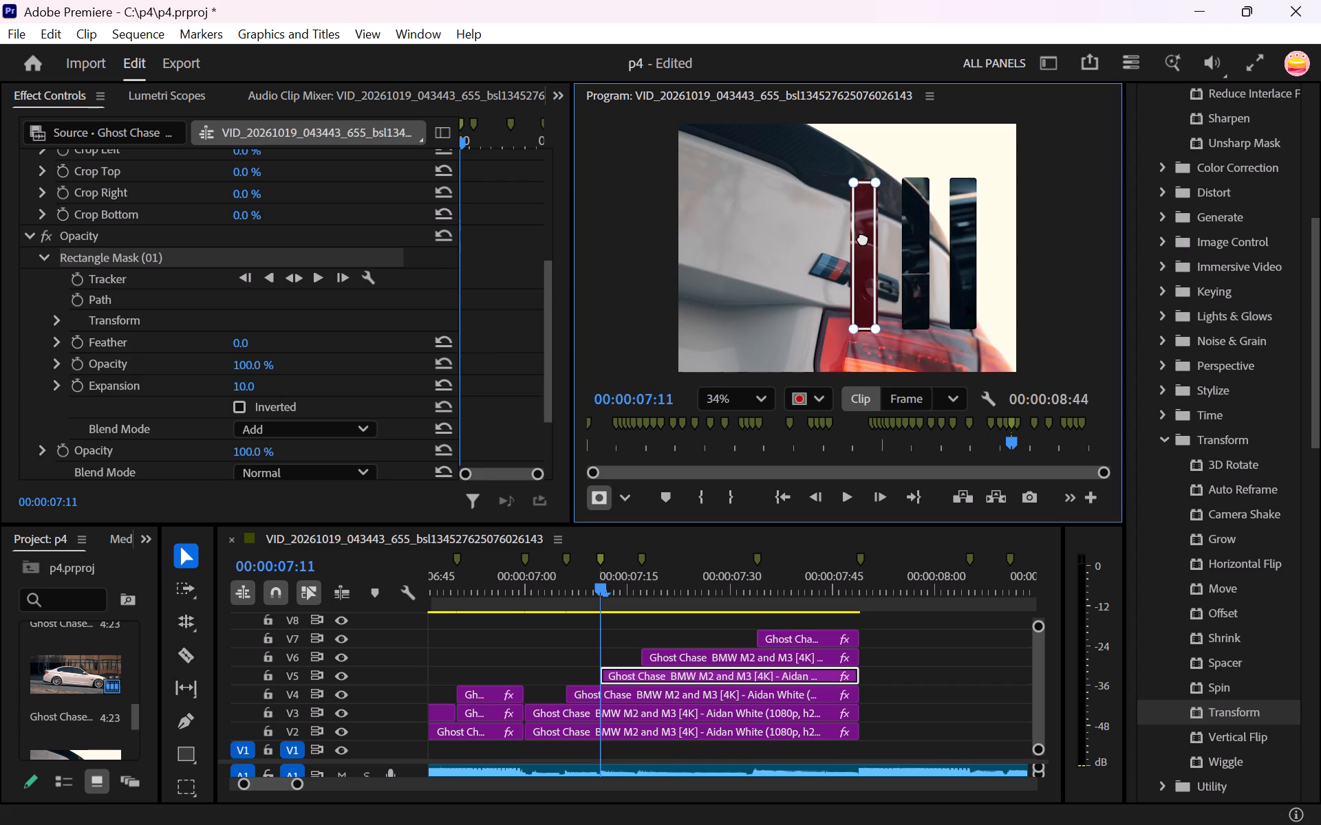
left_click_drag(863, 238, 859, 236)
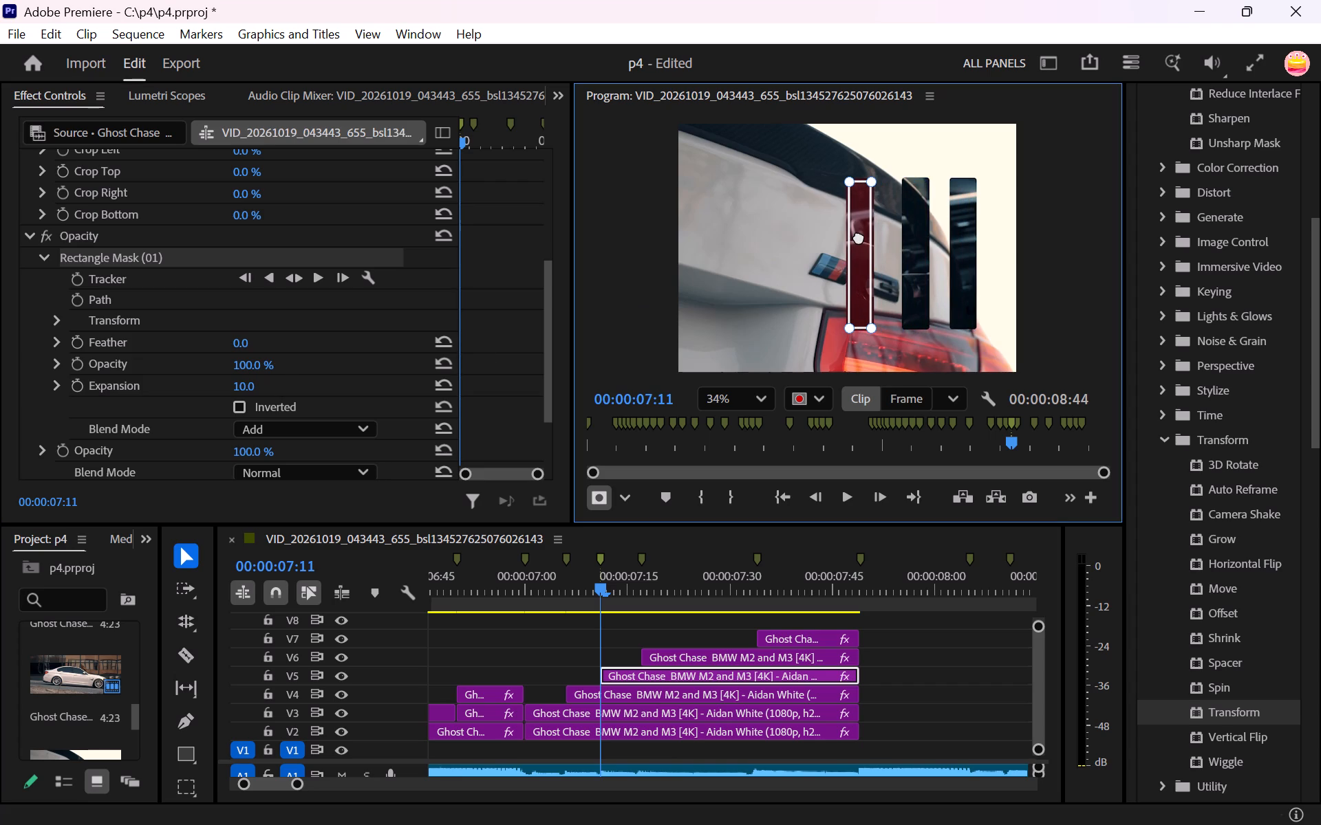
left_click_drag(859, 236, 859, 236)
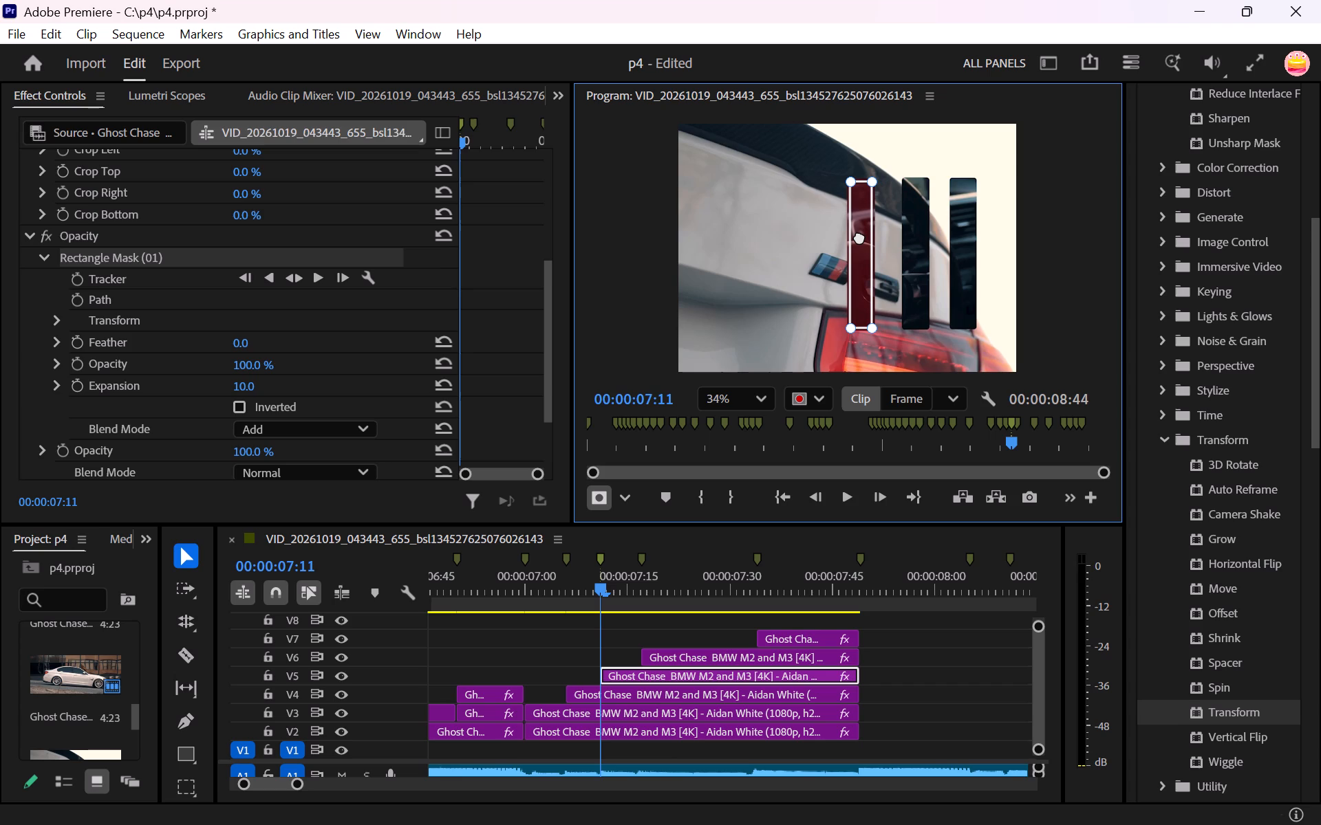
left_click_drag(859, 236, 859, 234)
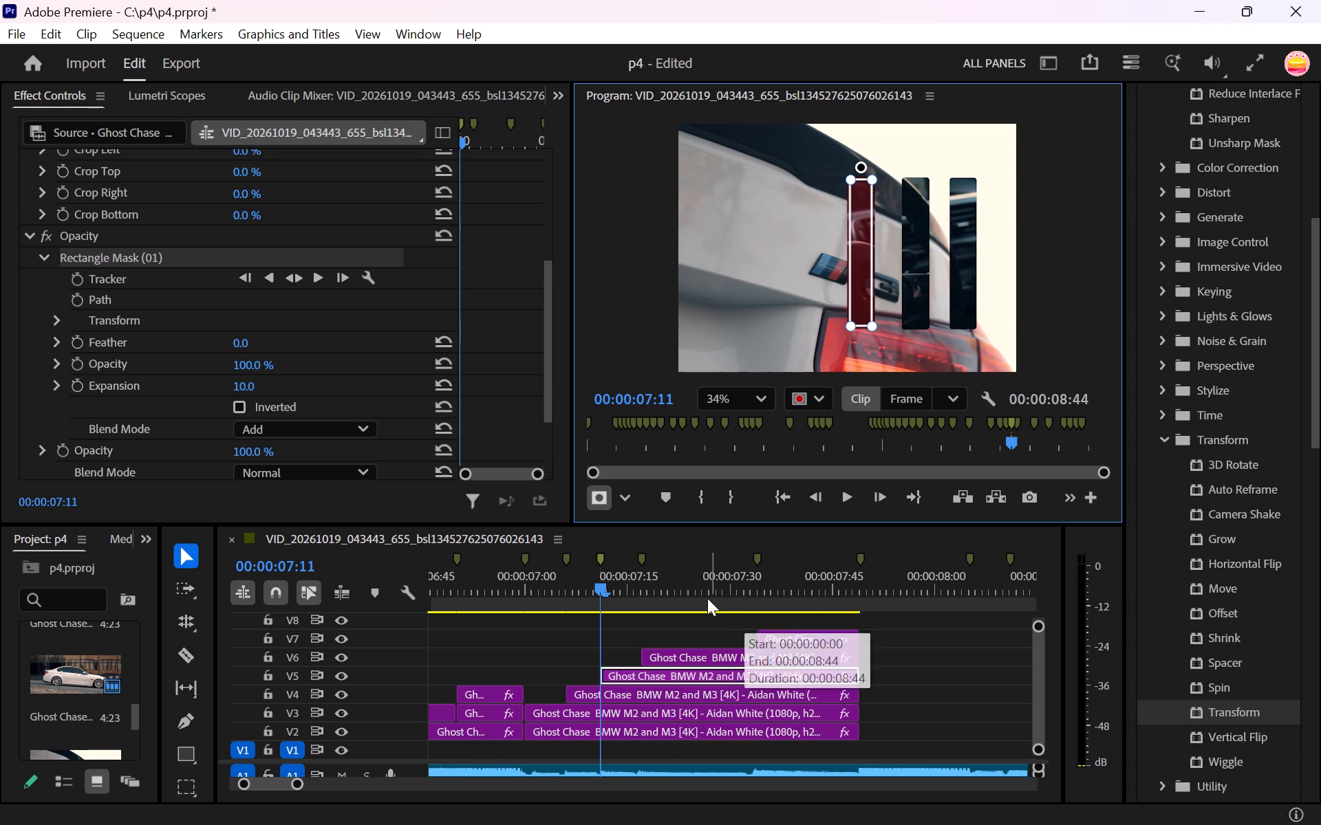
With the playhead at the 00:00:07:17 marker, select the V6 still and bring up its rectangle mask settings.
left_click(639, 558)
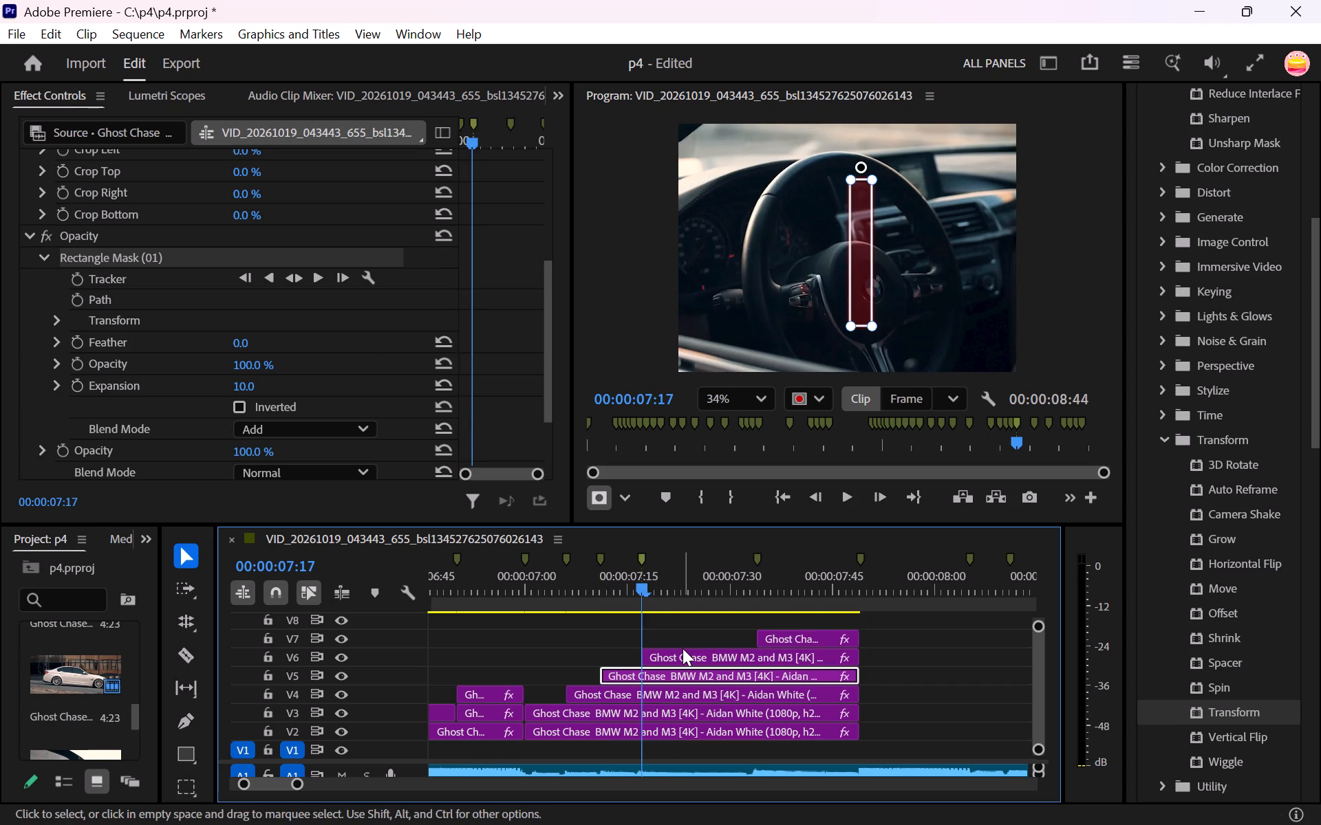
left_click(683, 648)
scroll(349, 437, "down", 3)
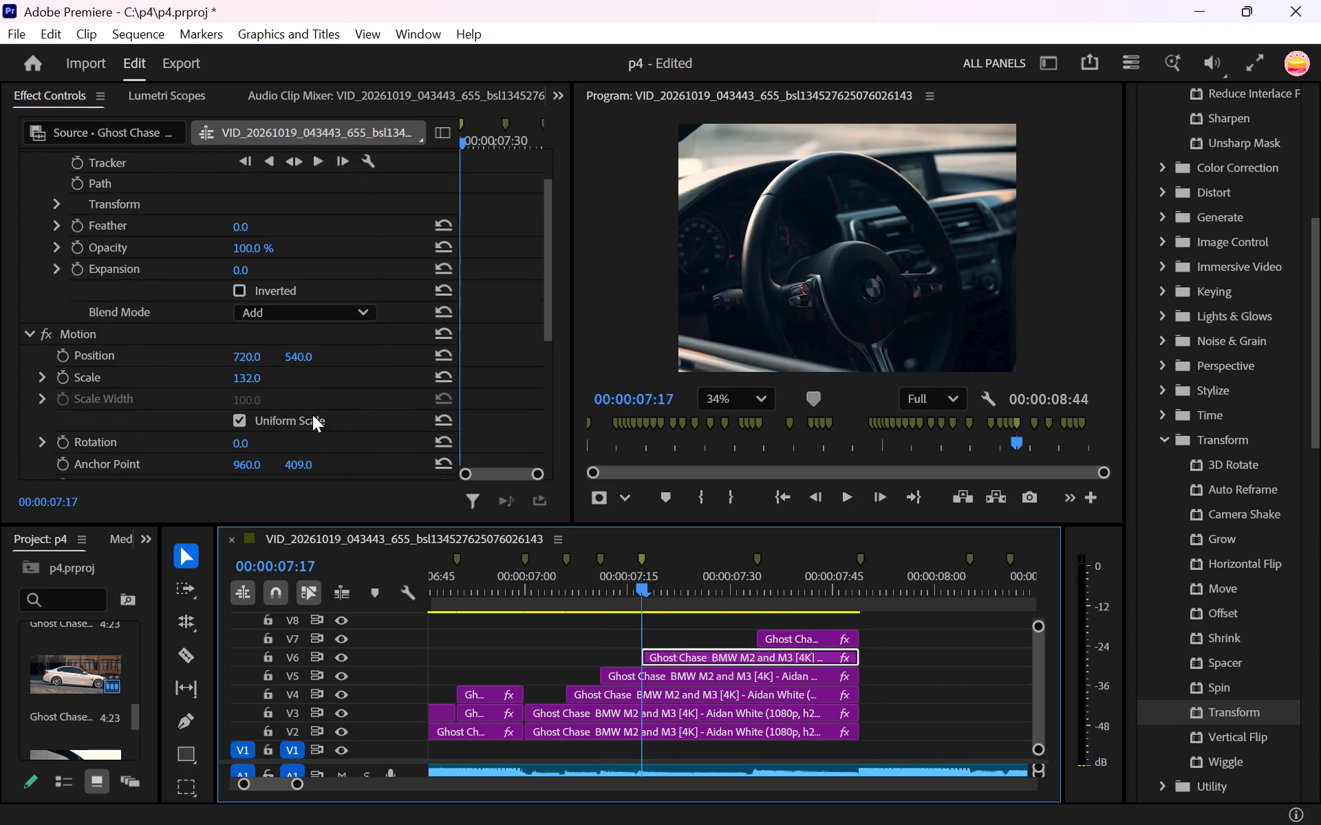
Change the V6 still's rectangle mask to an opacity mask and set its mask expansion to 10.
scroll(189, 334, "up", 3)
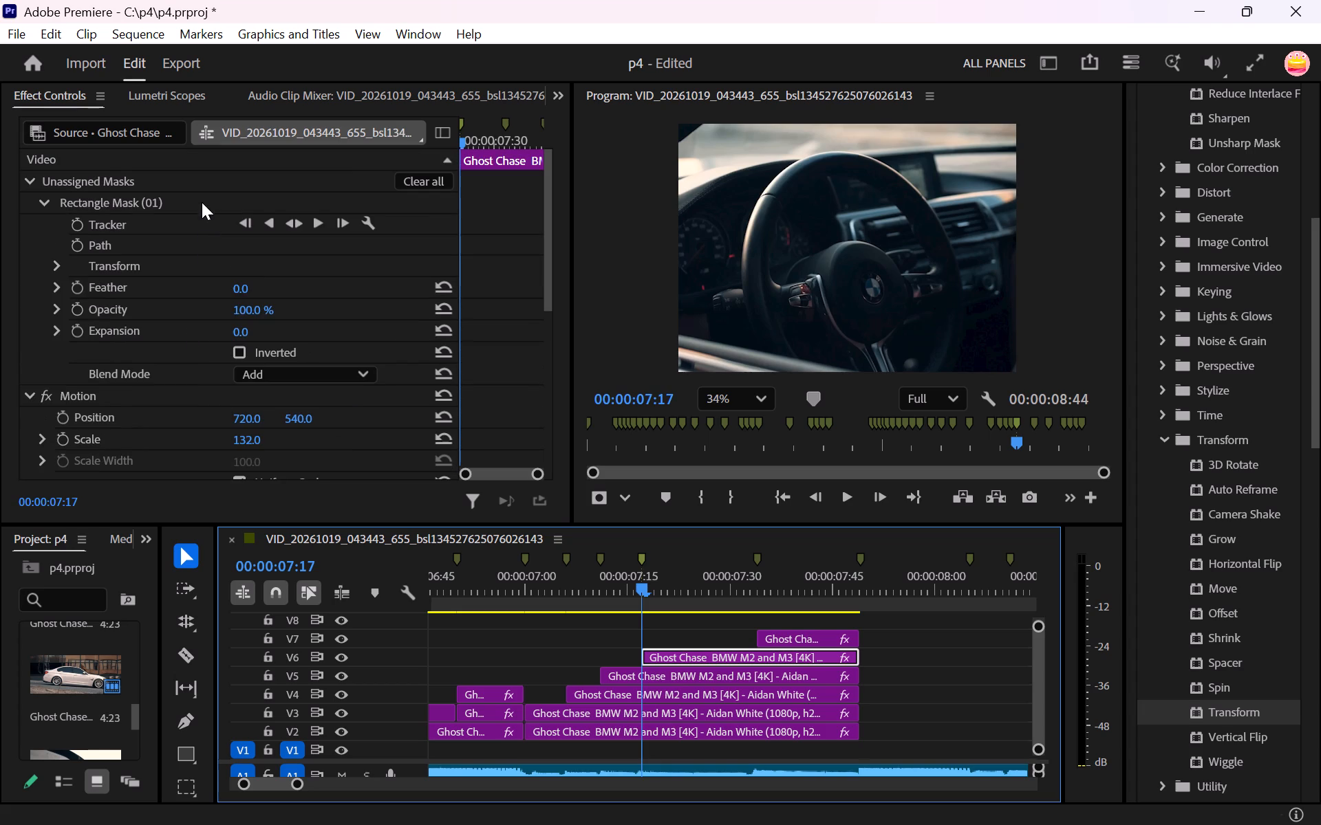
right_click(202, 202)
left_click(226, 209)
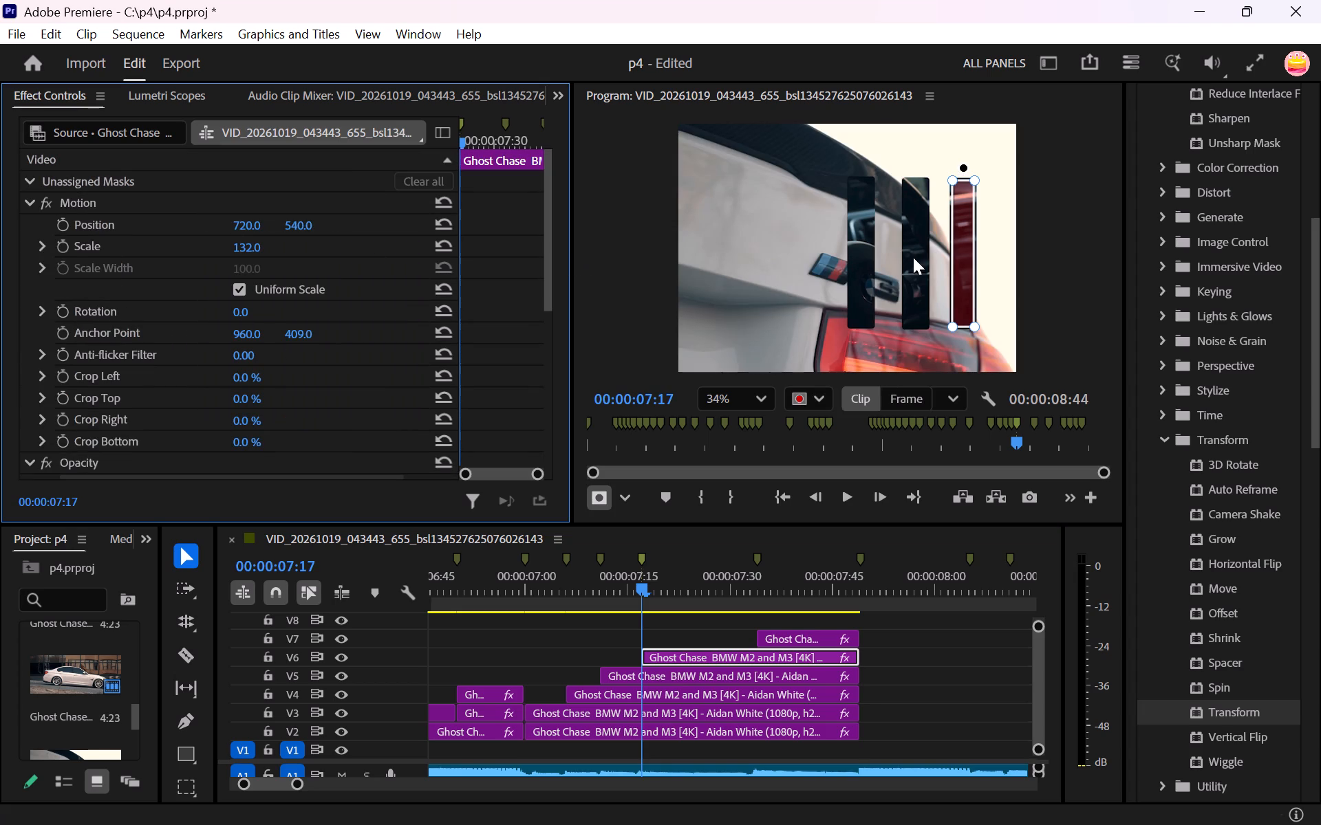
scroll(214, 321, "down", 10)
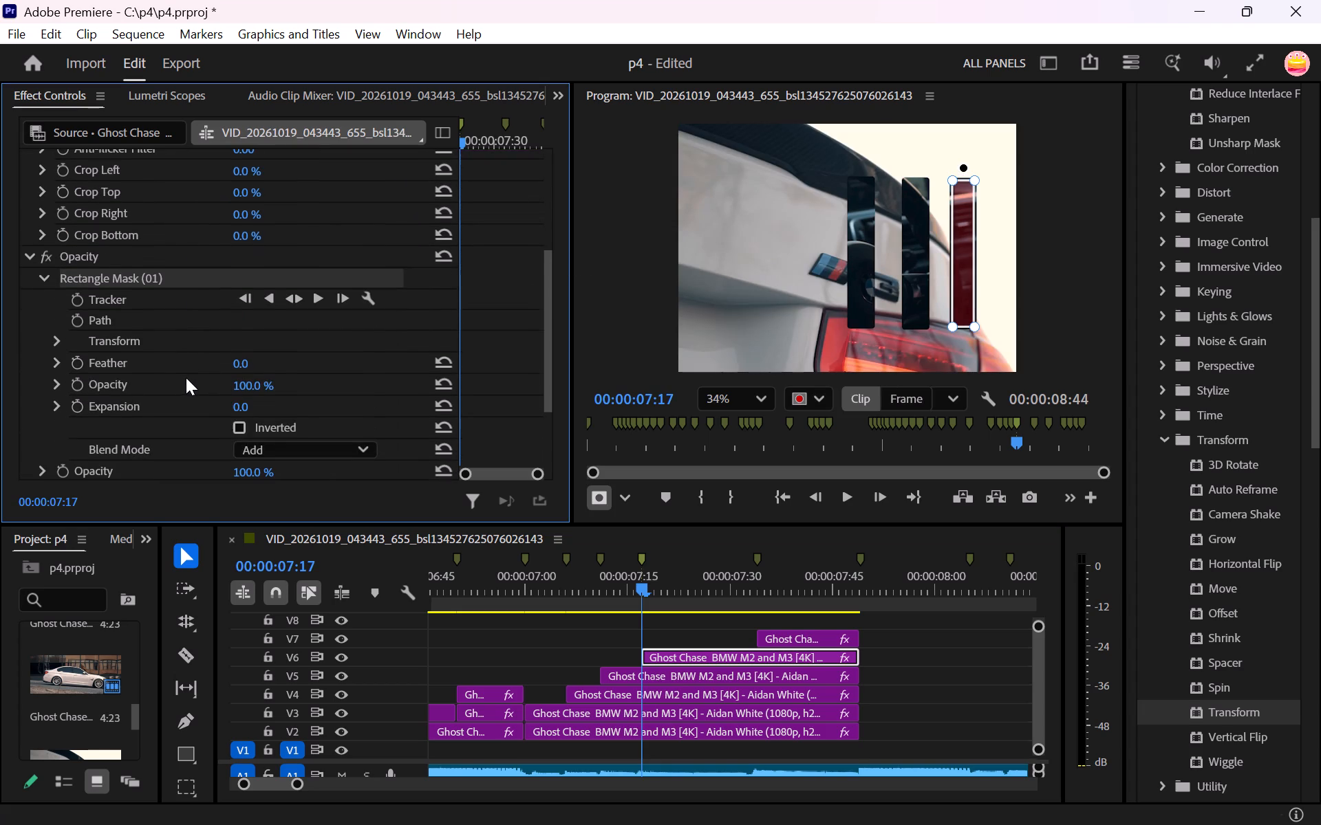
left_click_drag(245, 404, 260, 406)
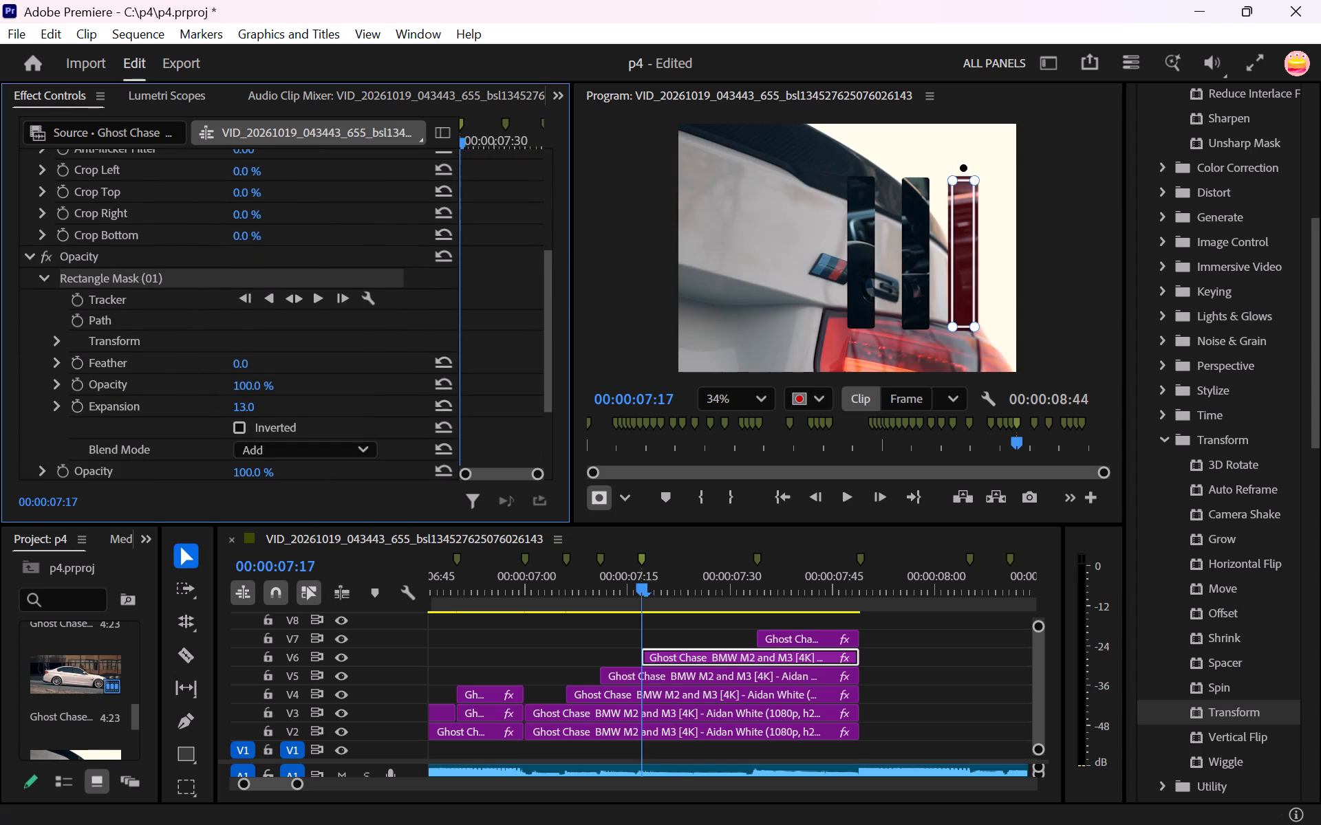
left_click_drag(260, 406, 258, 408)
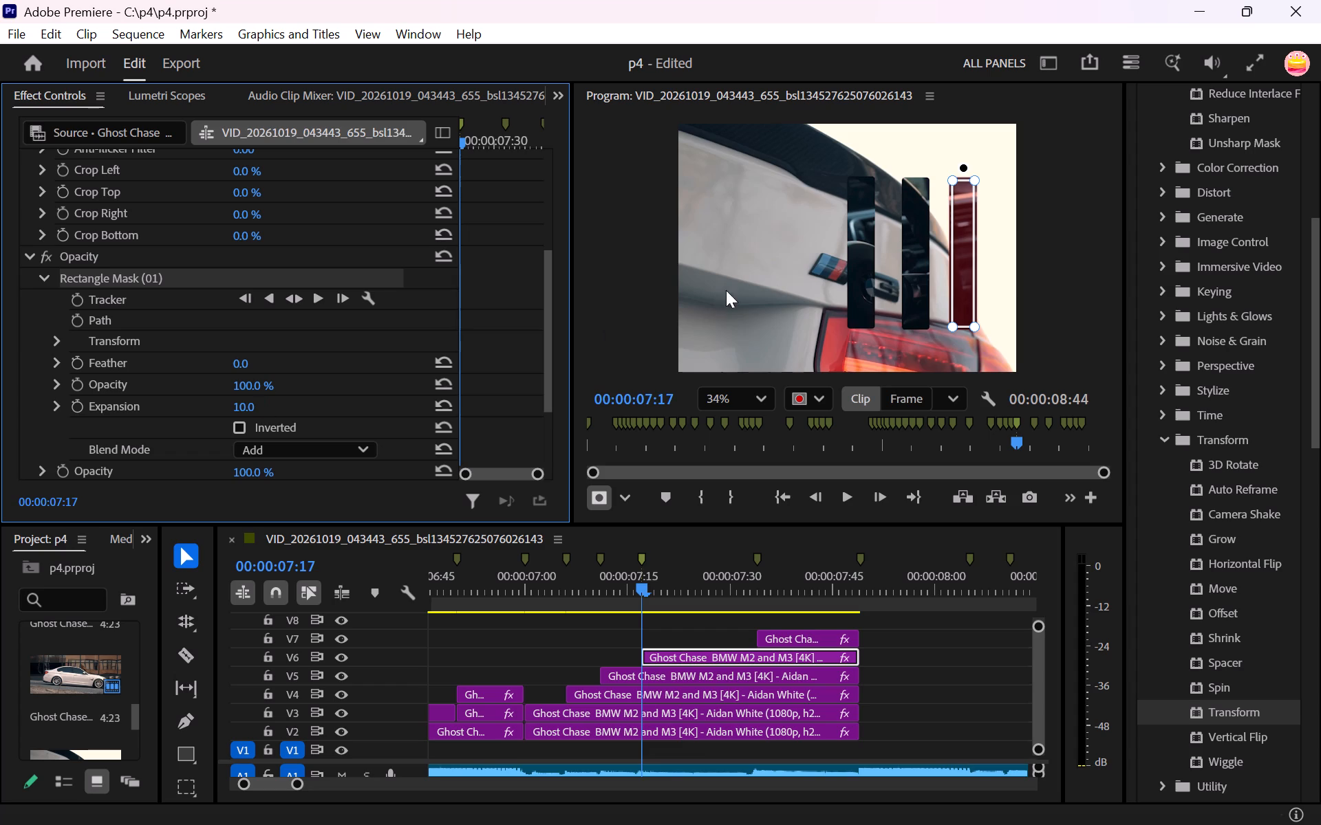
Move the V6 still's rectangle mask sideways to just left of the V5 strip, level with the existing strips.
left_click_drag(960, 231, 830, 235)
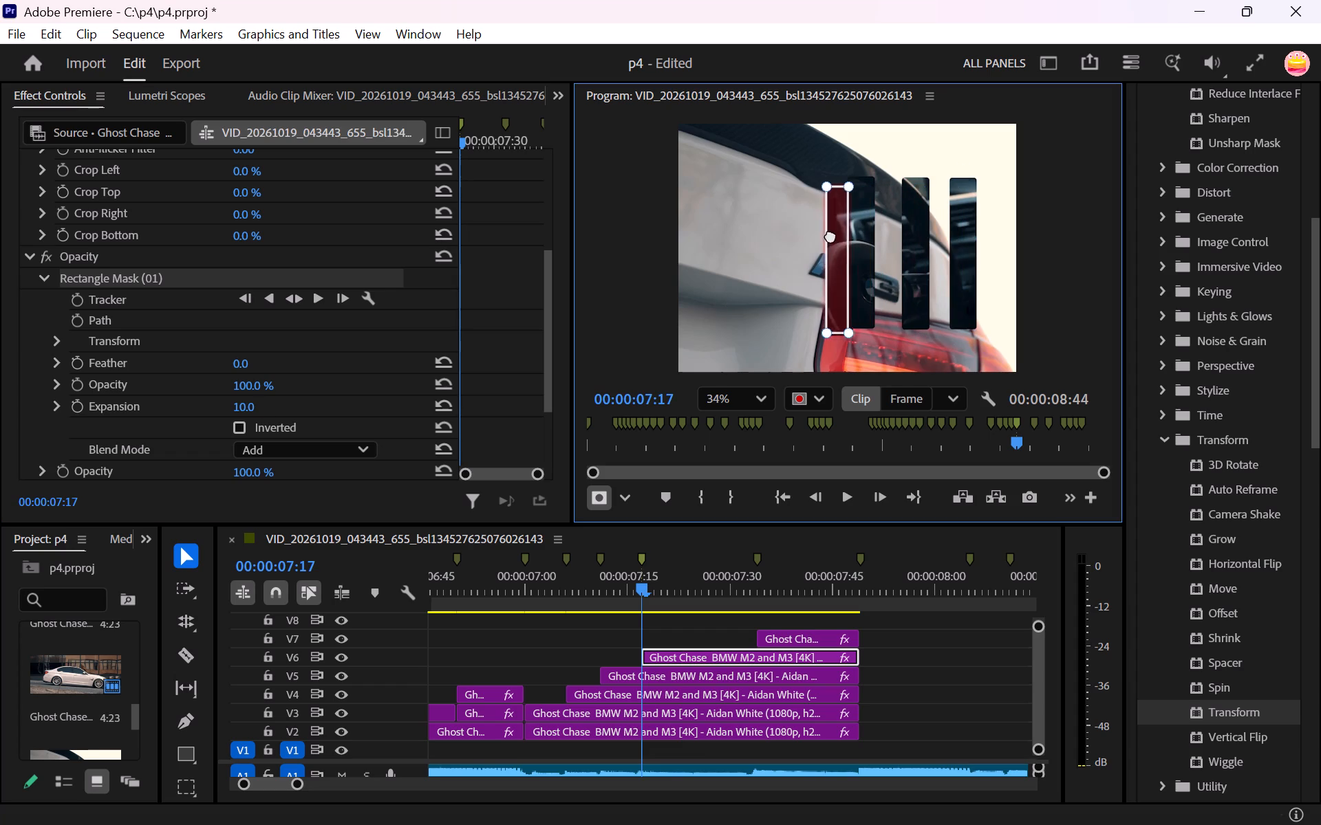
left_click_drag(830, 235, 801, 232)
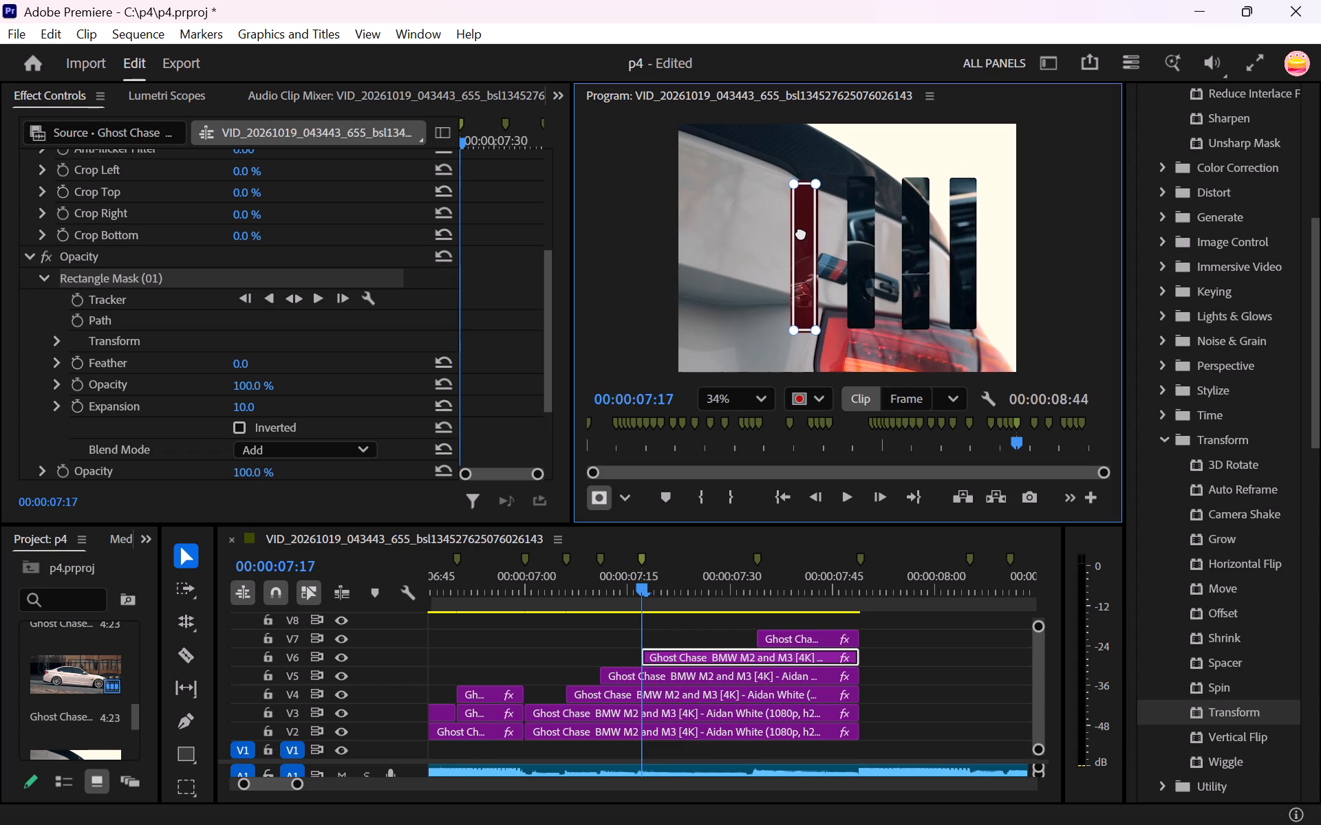
left_click_drag(801, 232, 801, 229)
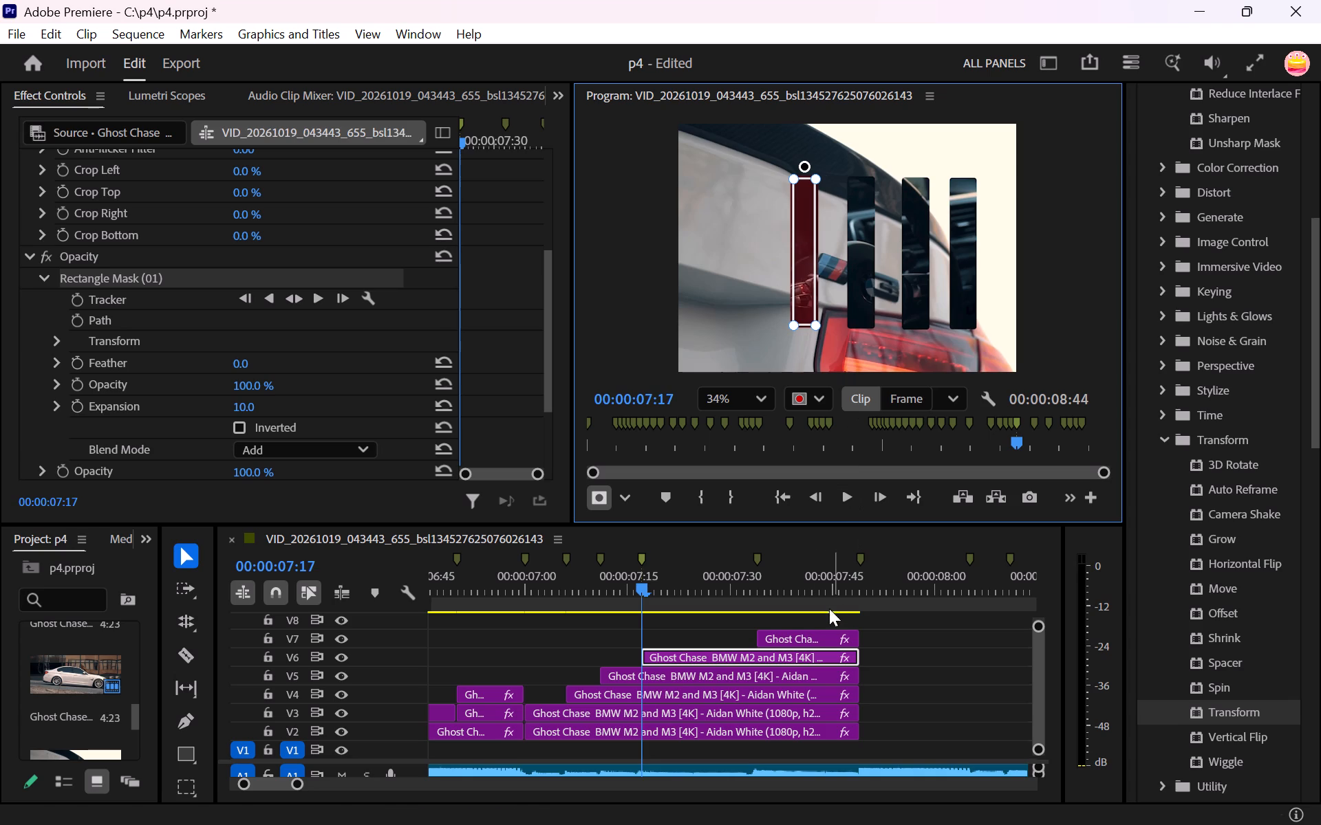
At the 00:00:07:34 marker, change the V7 still's rectangle mask to an opacity mask with an expansion of 10.
left_click(758, 558)
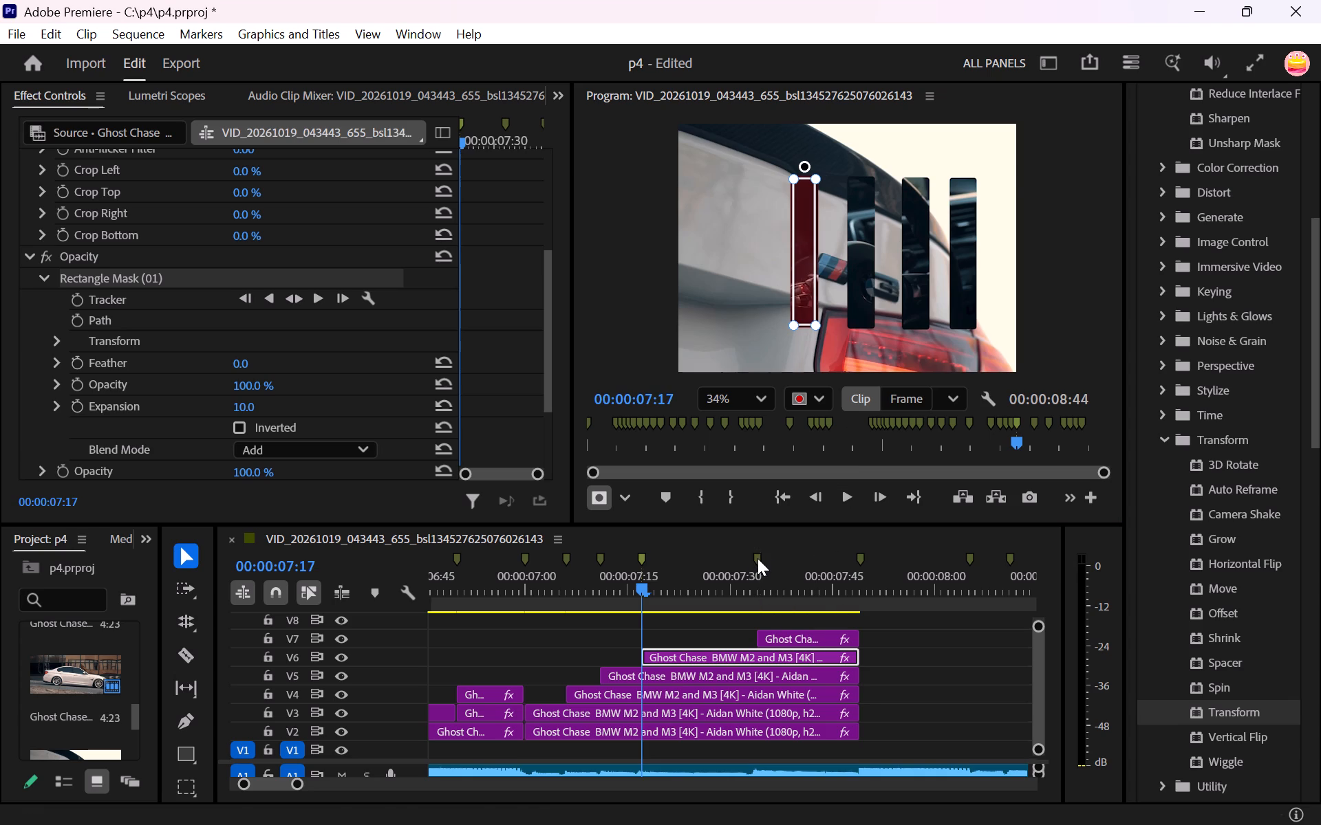
left_click(773, 633)
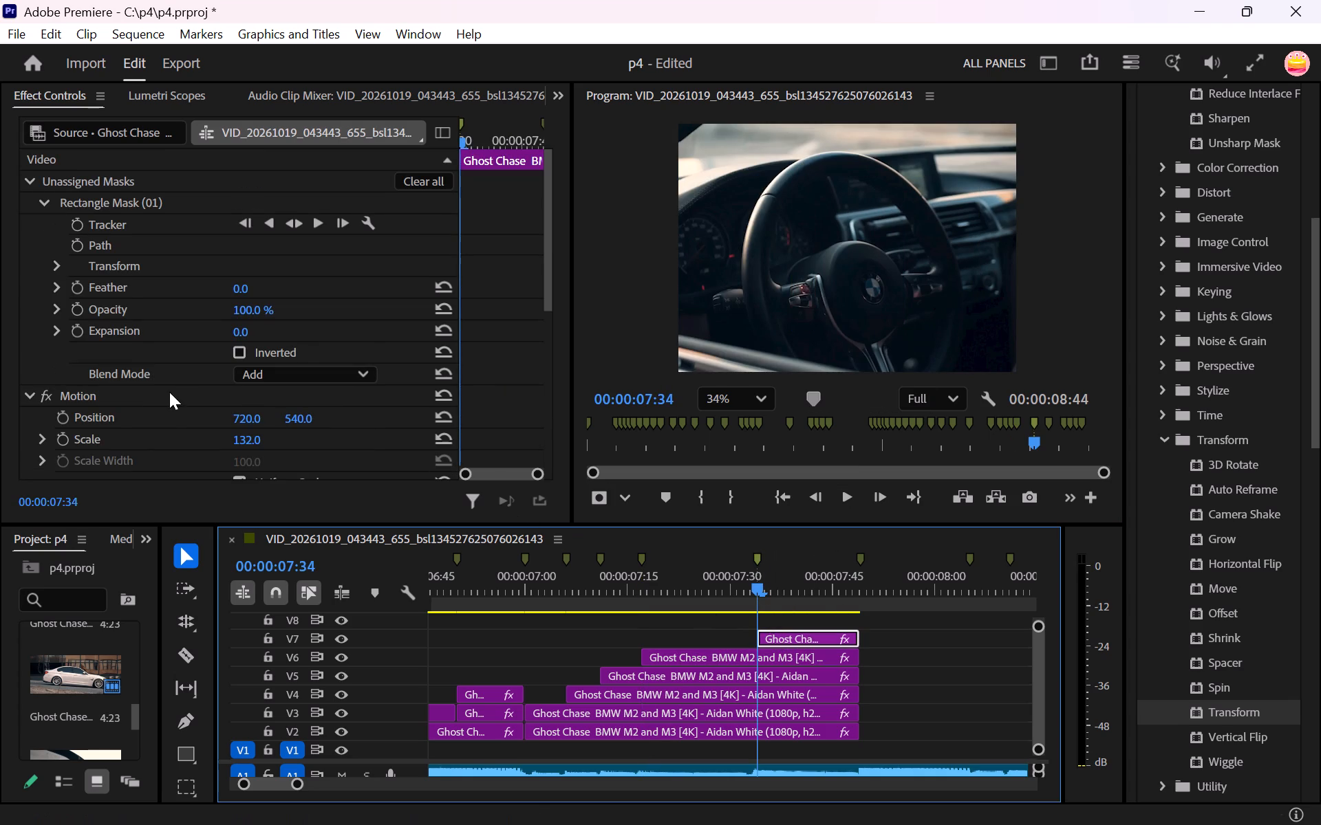
scroll(166, 391, "down", 1)
scroll(166, 391, "up", 2)
right_click(207, 194)
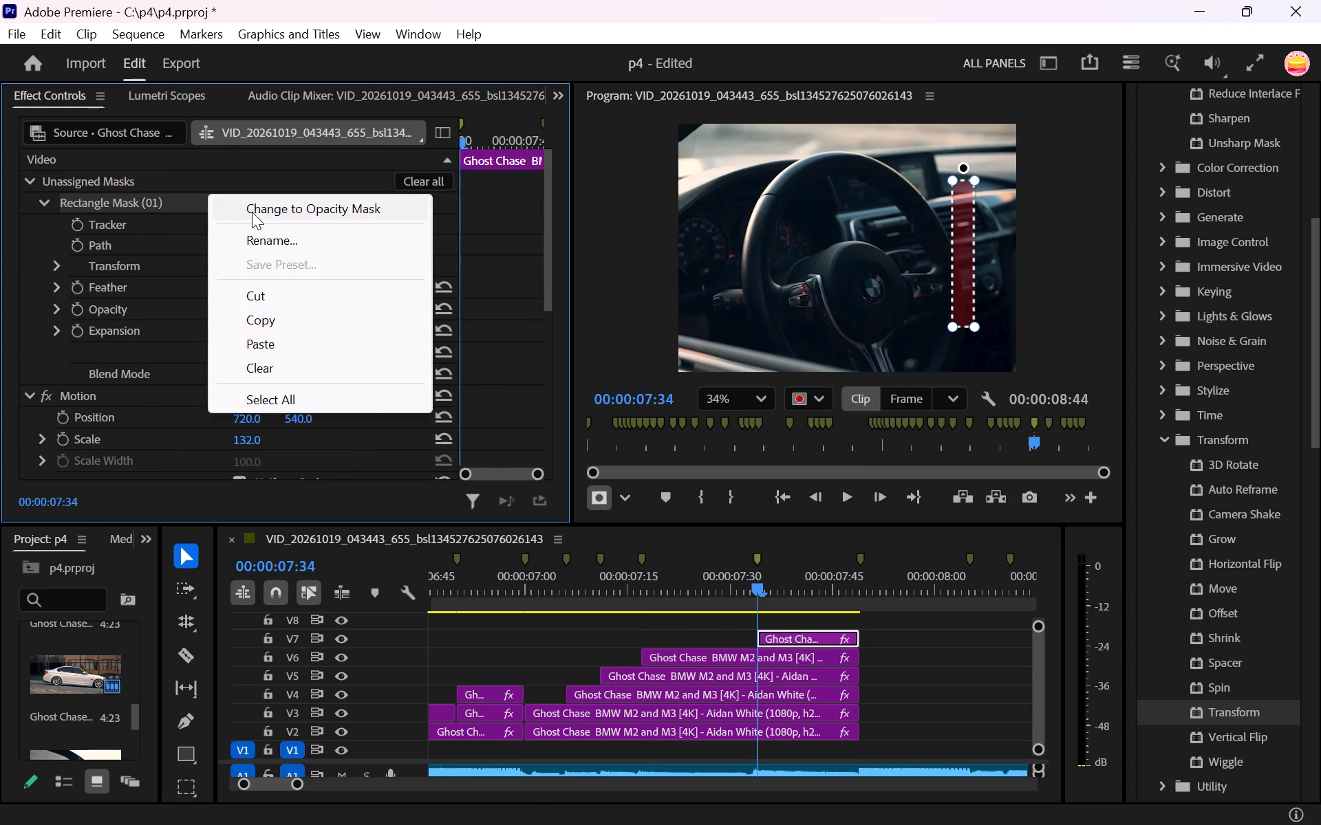
left_click(255, 211)
scroll(186, 289, "down", 10)
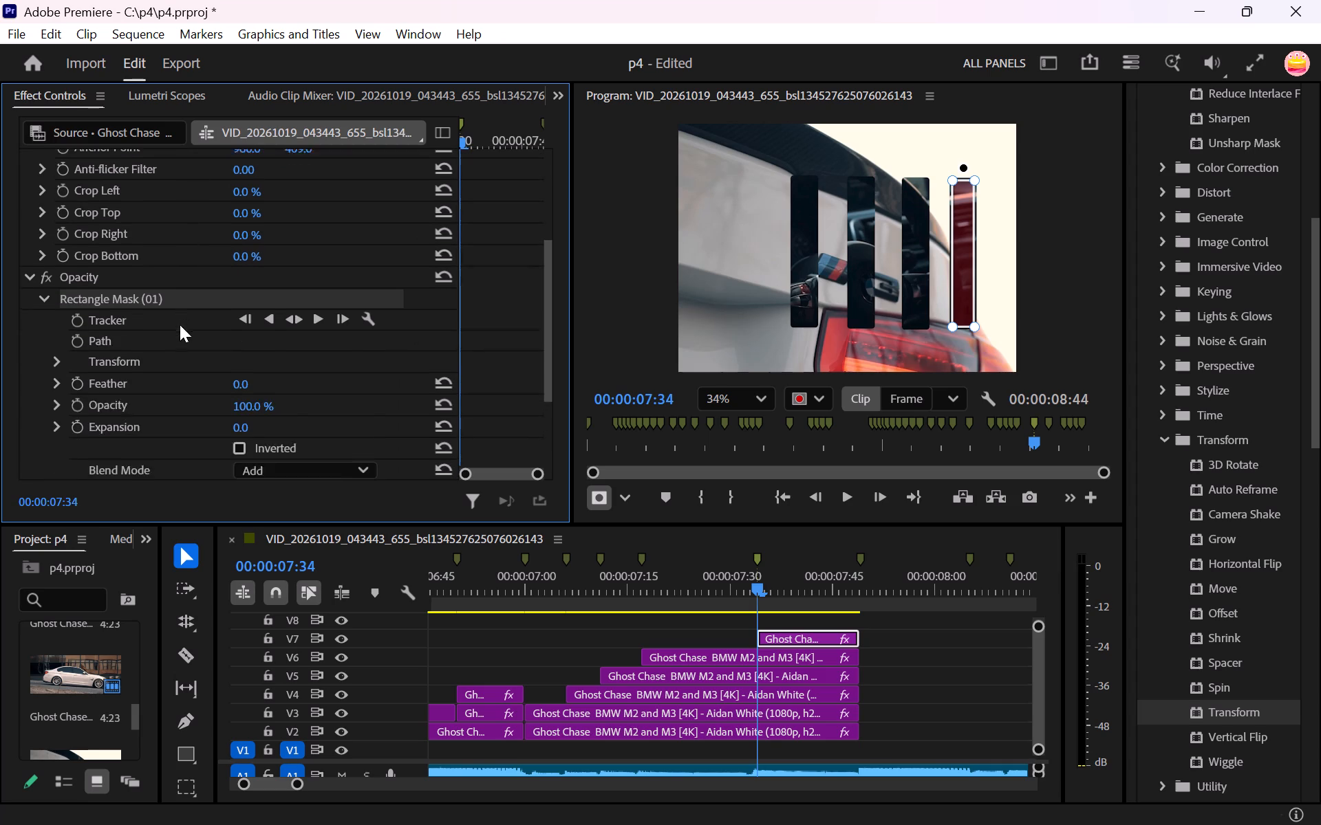
scroll(180, 324, "down", 1)
left_click_drag(247, 378, 259, 378)
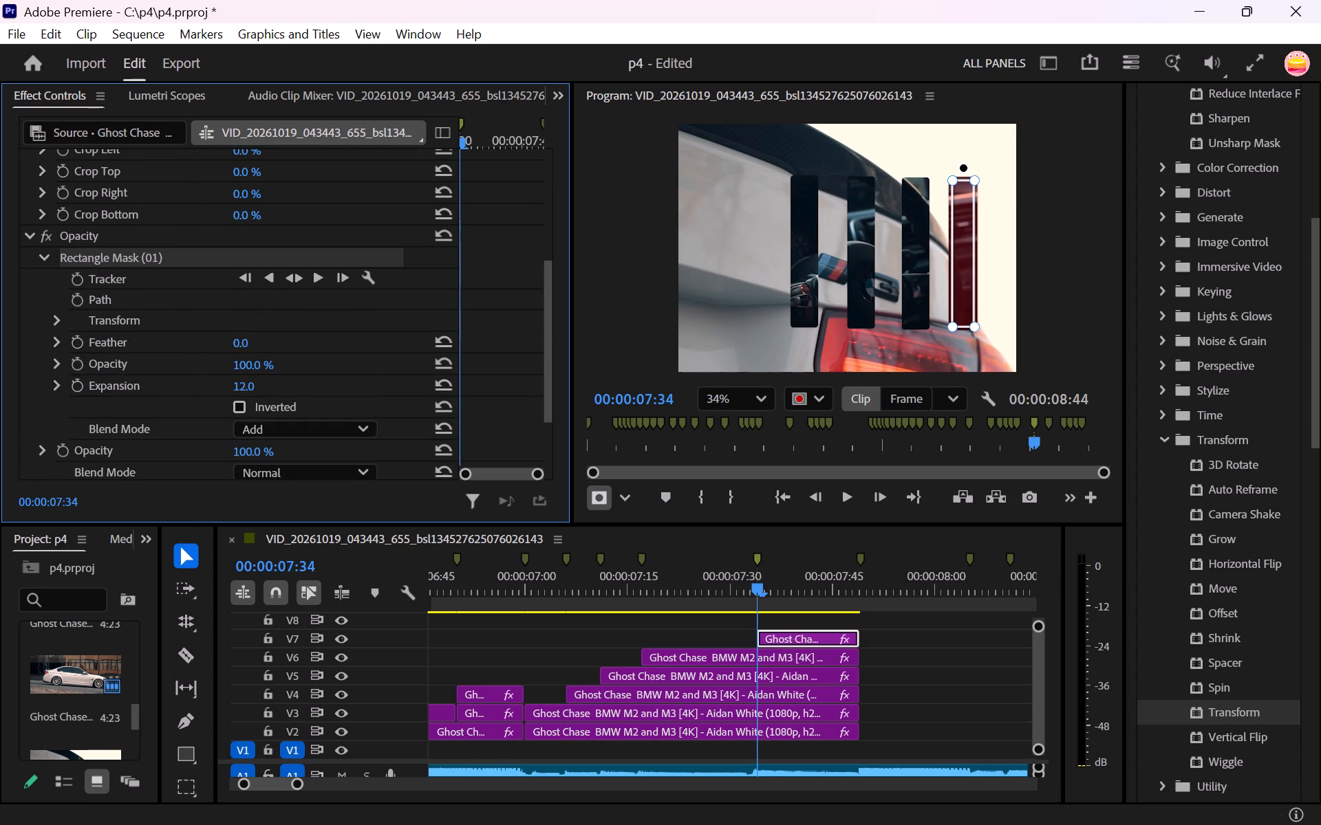
left_click_drag(259, 378, 259, 386)
left_click_drag(259, 386, 261, 386)
left_click_drag(261, 386, 261, 388)
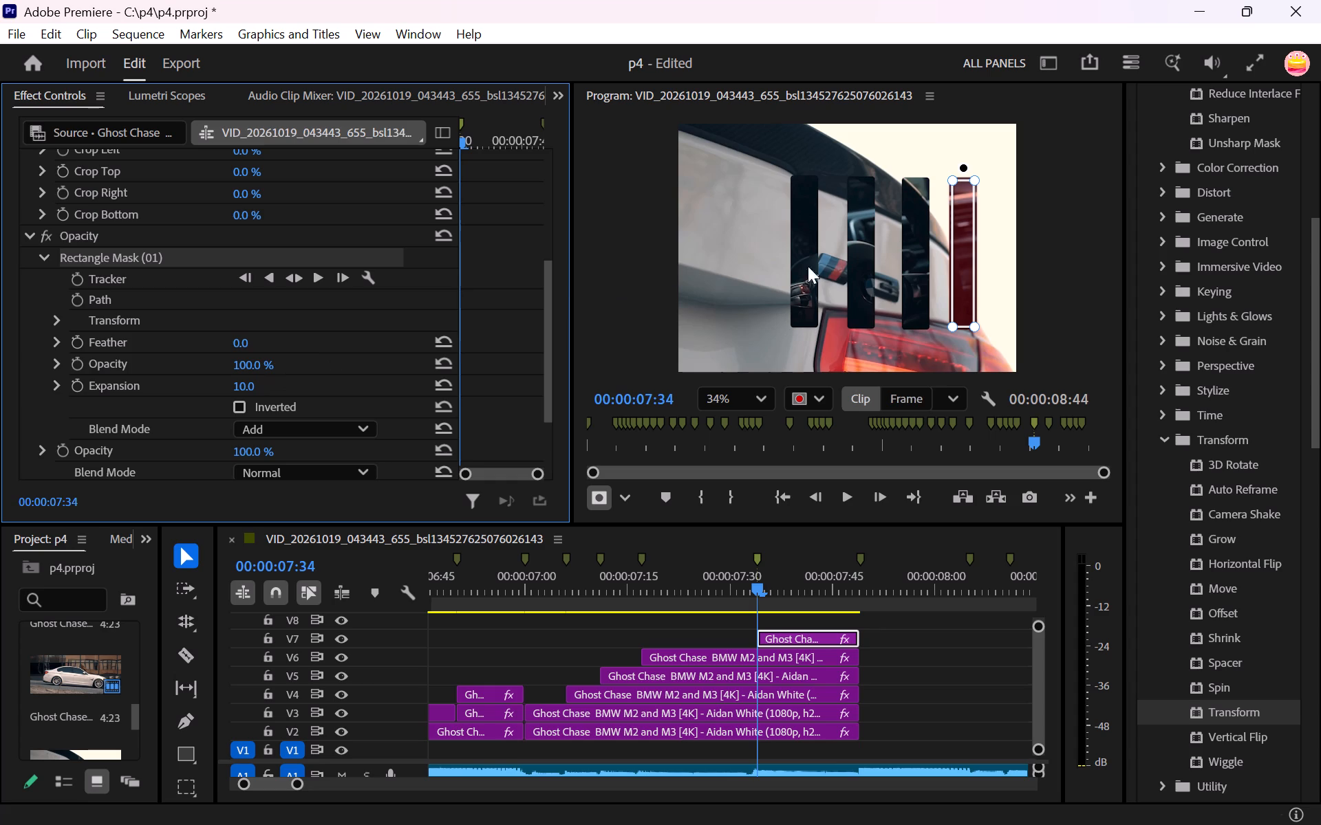
Move the V7 still's rectangle mask sideways to left of the V6 strip, level with the other strips.
left_click_drag(959, 236, 758, 234)
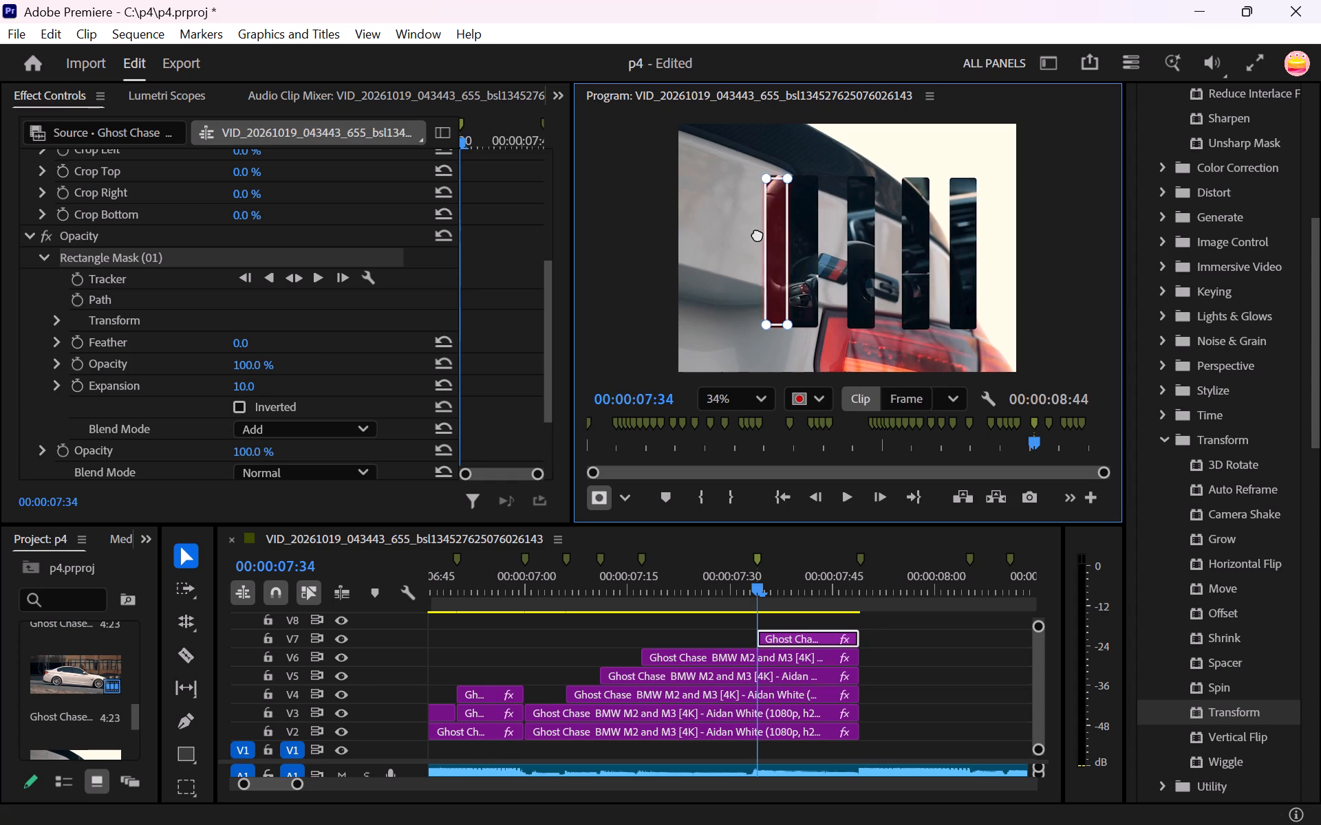
left_click_drag(758, 234, 738, 234)
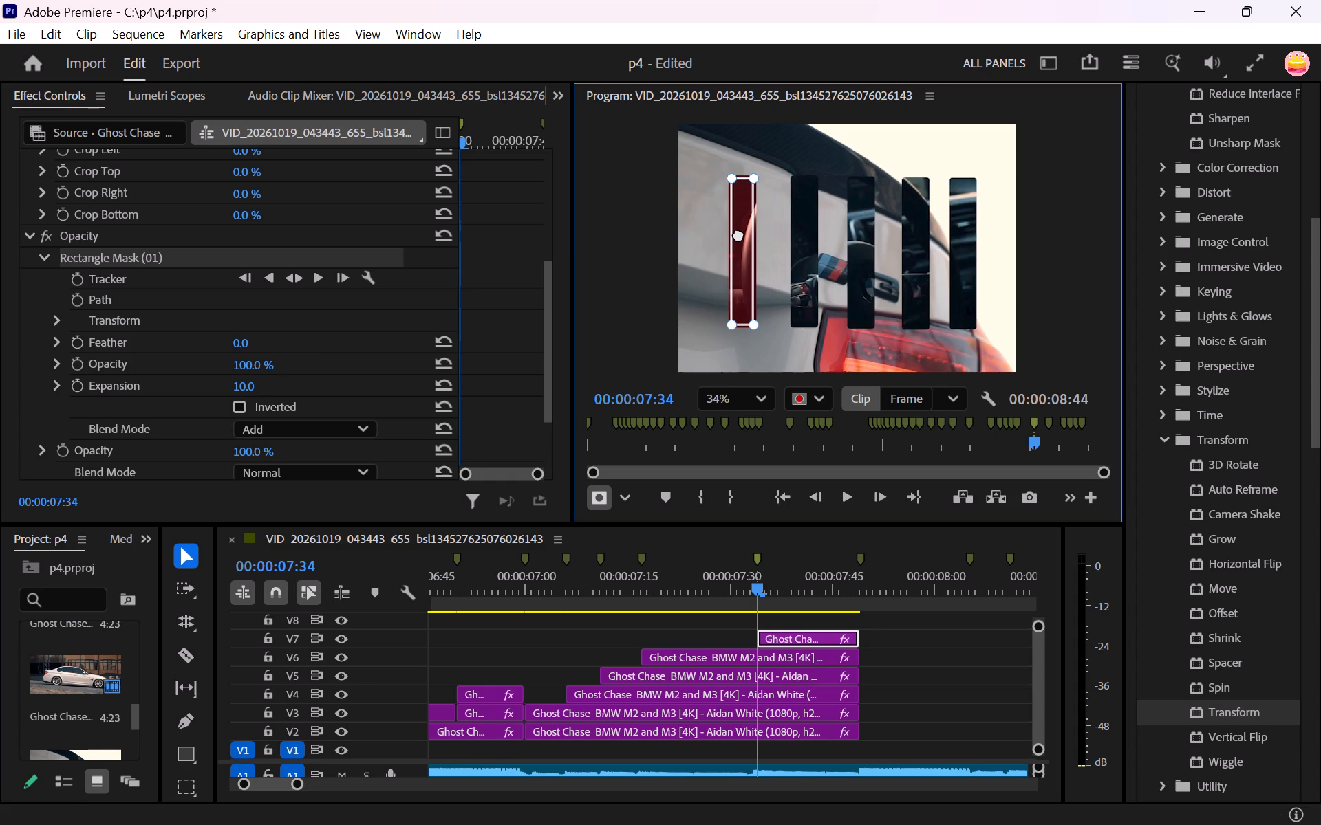
left_click_drag(738, 234, 734, 234)
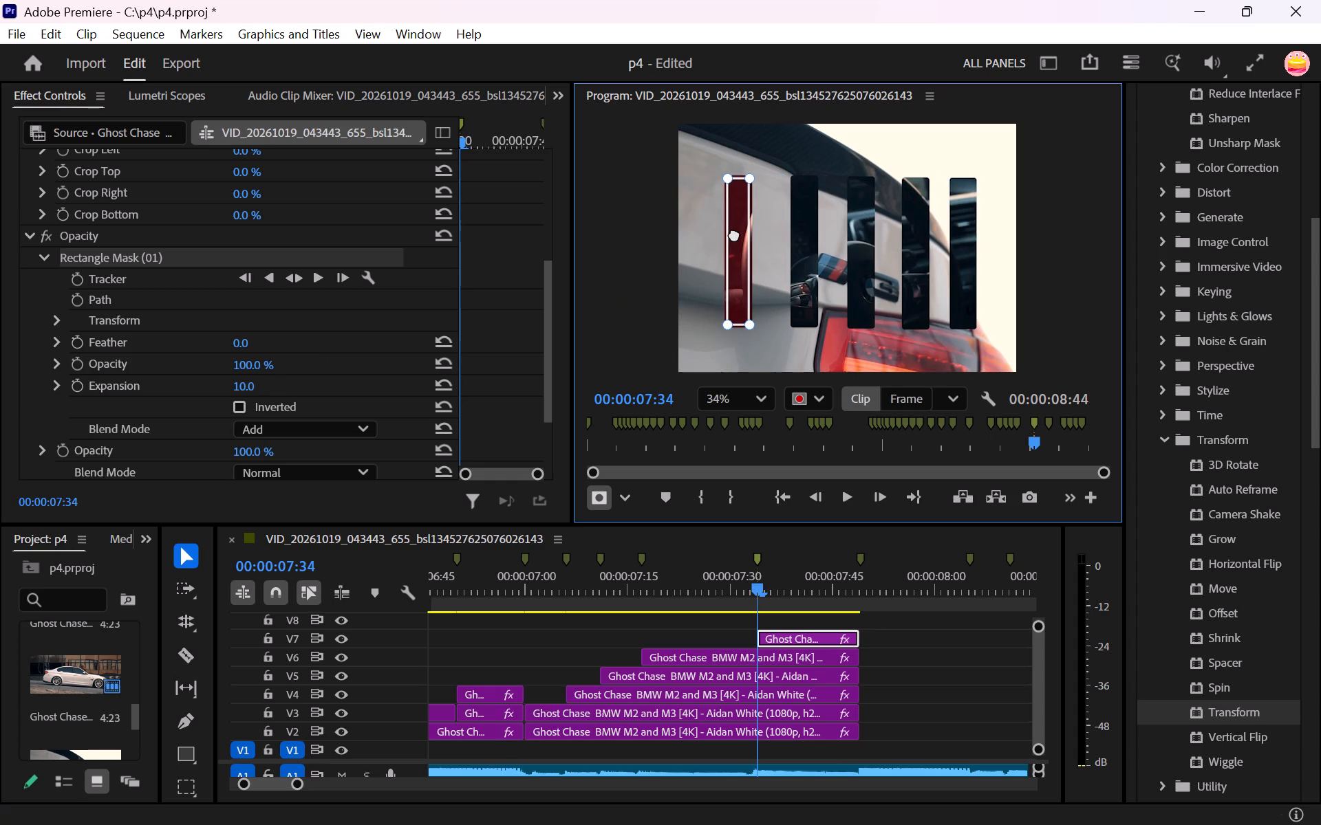
left_click_drag(734, 234, 734, 233)
left_click_drag(734, 233, 735, 233)
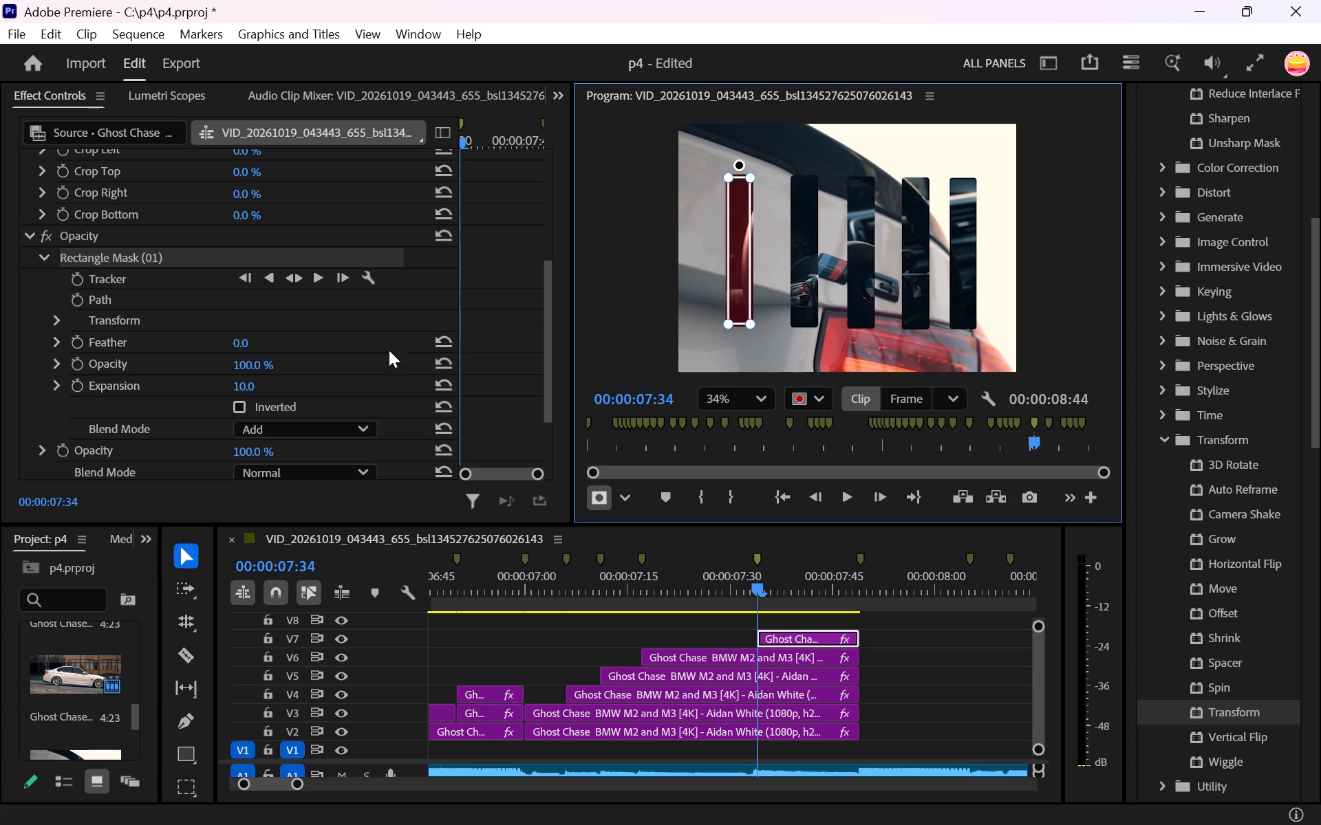
Set the mask expansion of the V7 still's rectangle mask to 15.
left_click_drag(255, 385, 266, 388)
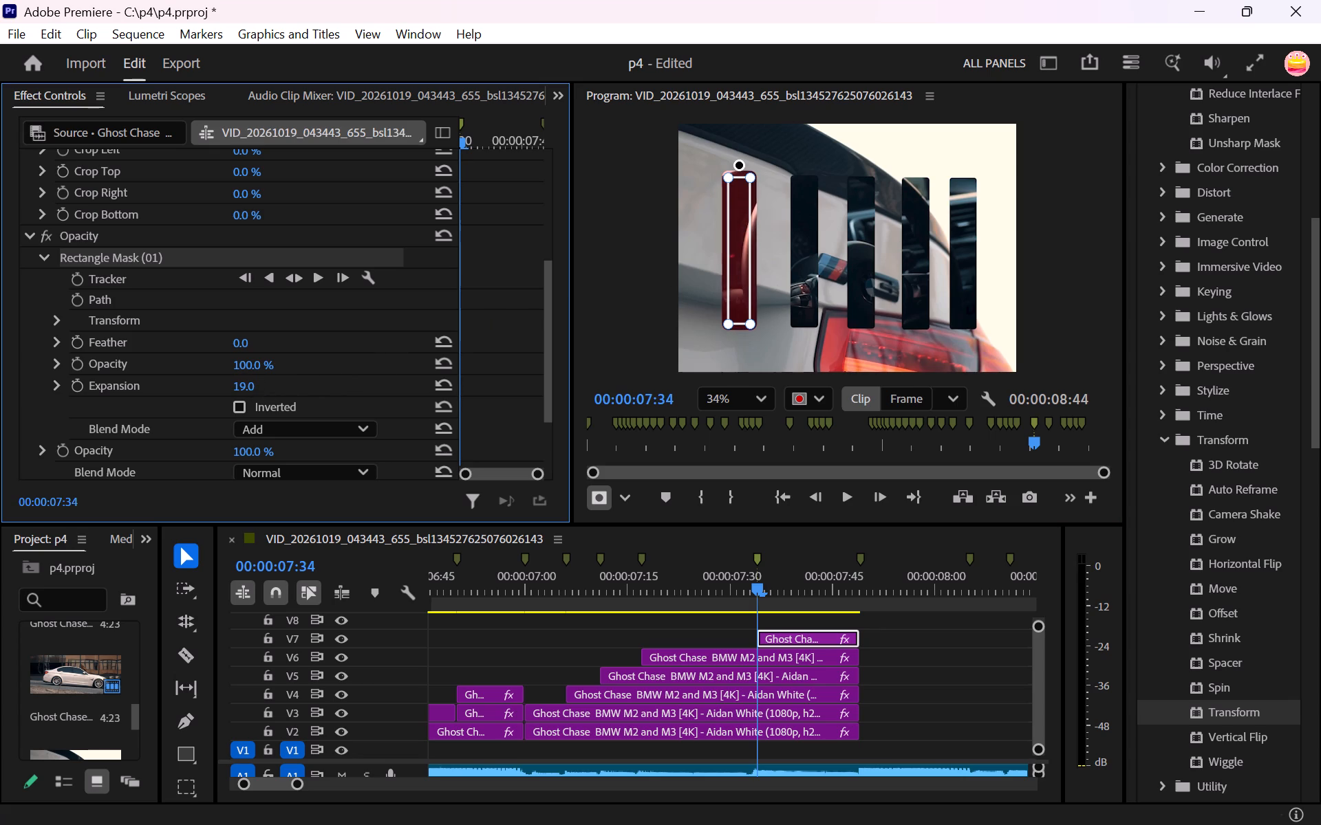
left_click_drag(266, 388, 261, 390)
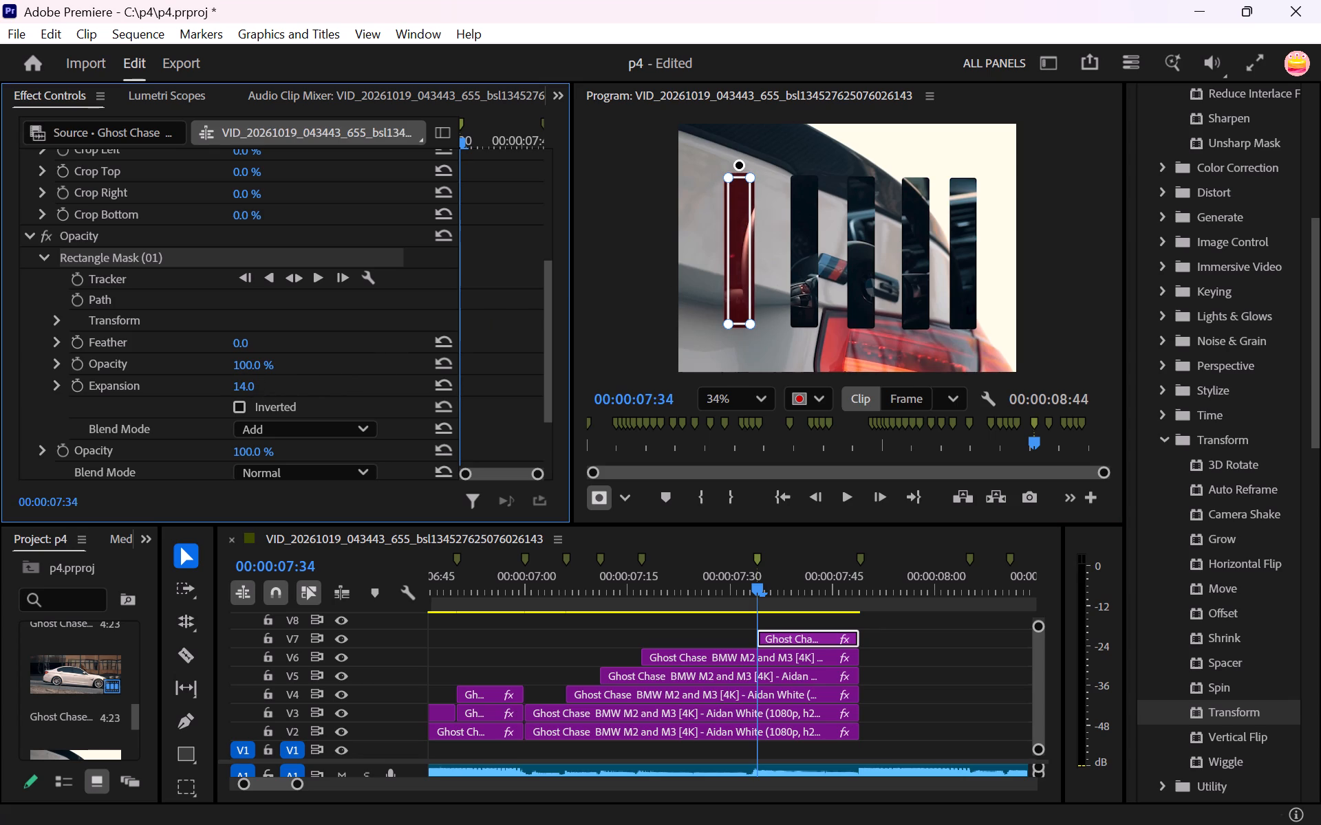
left_click_drag(261, 390, 263, 392)
Set the mask expansion of the V6 still's rectangle mask to 15.
left_click(660, 664)
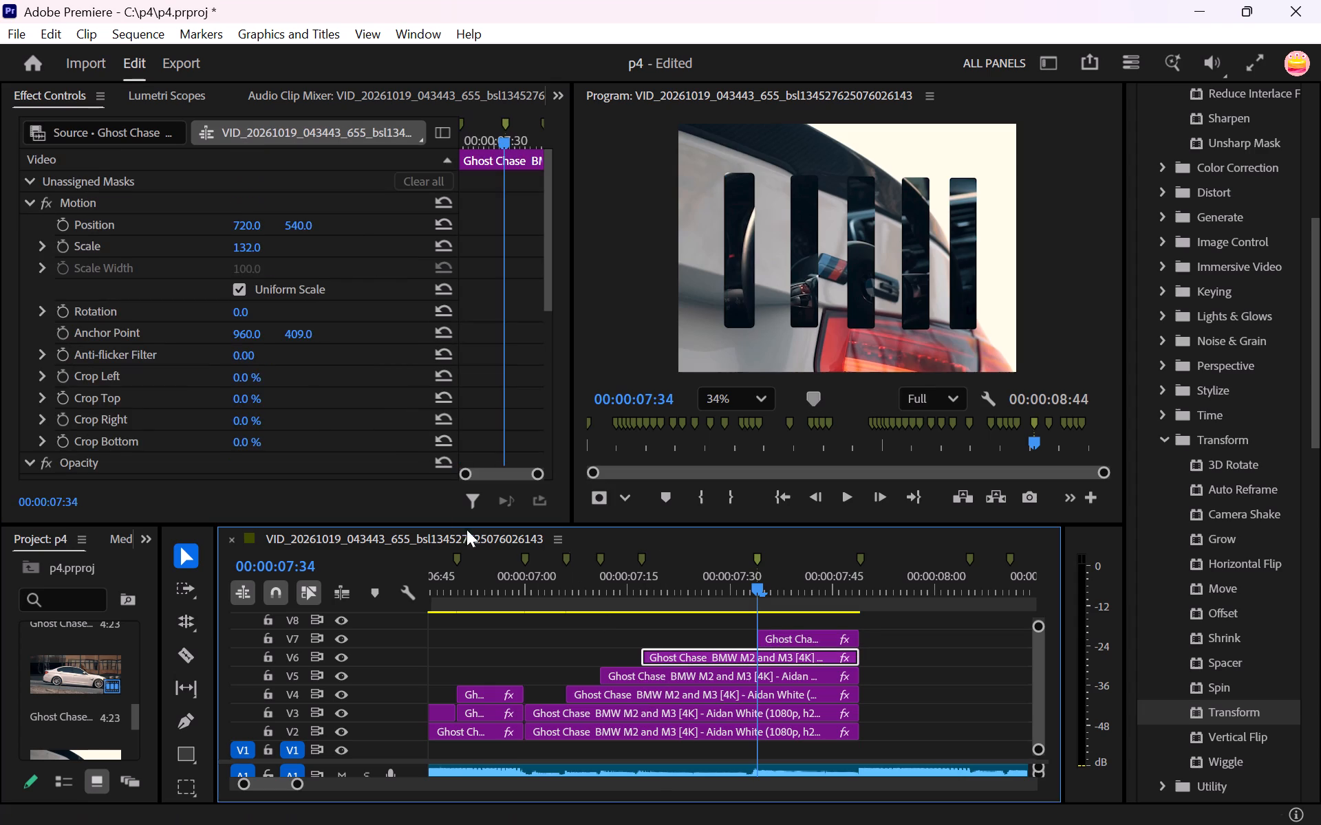
scroll(303, 432, "down", 11)
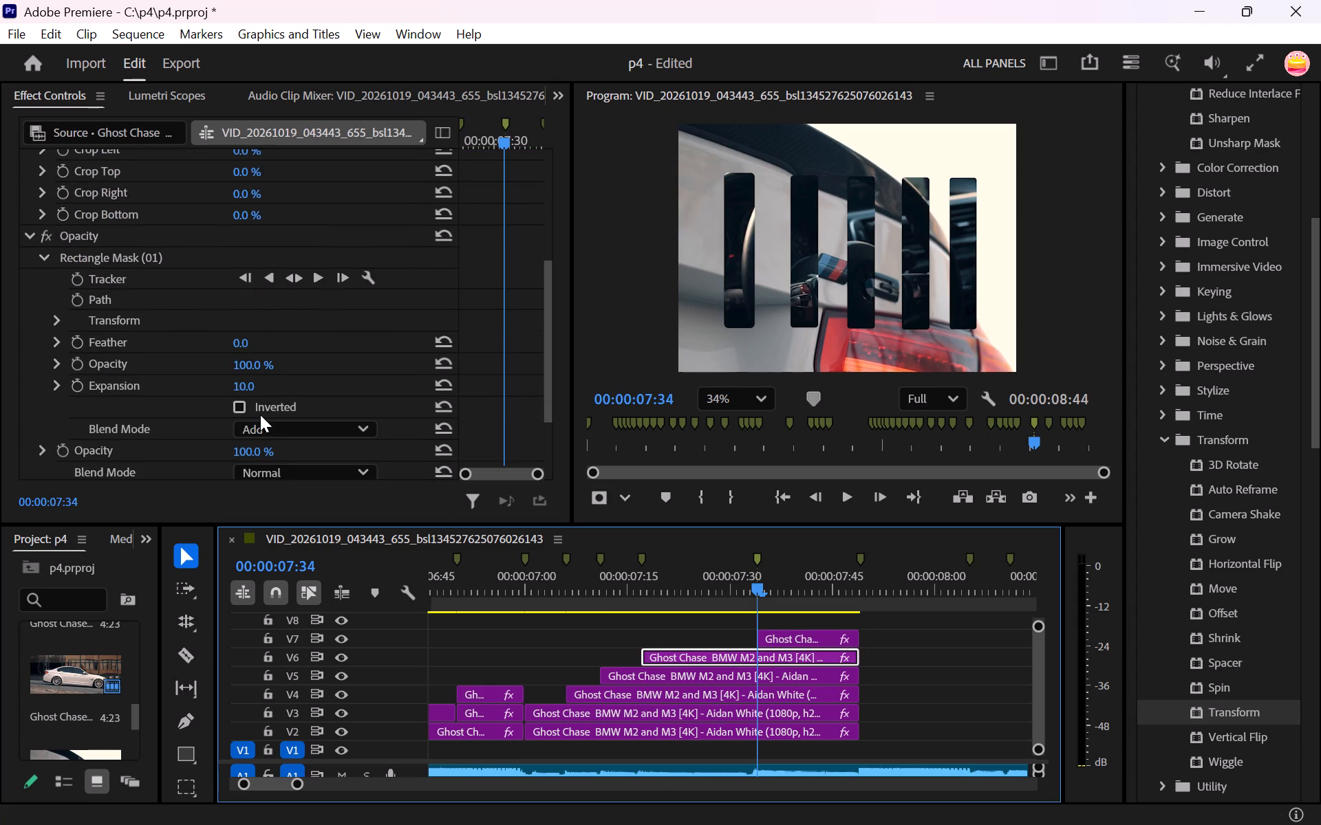
scroll(260, 415, "down", 4)
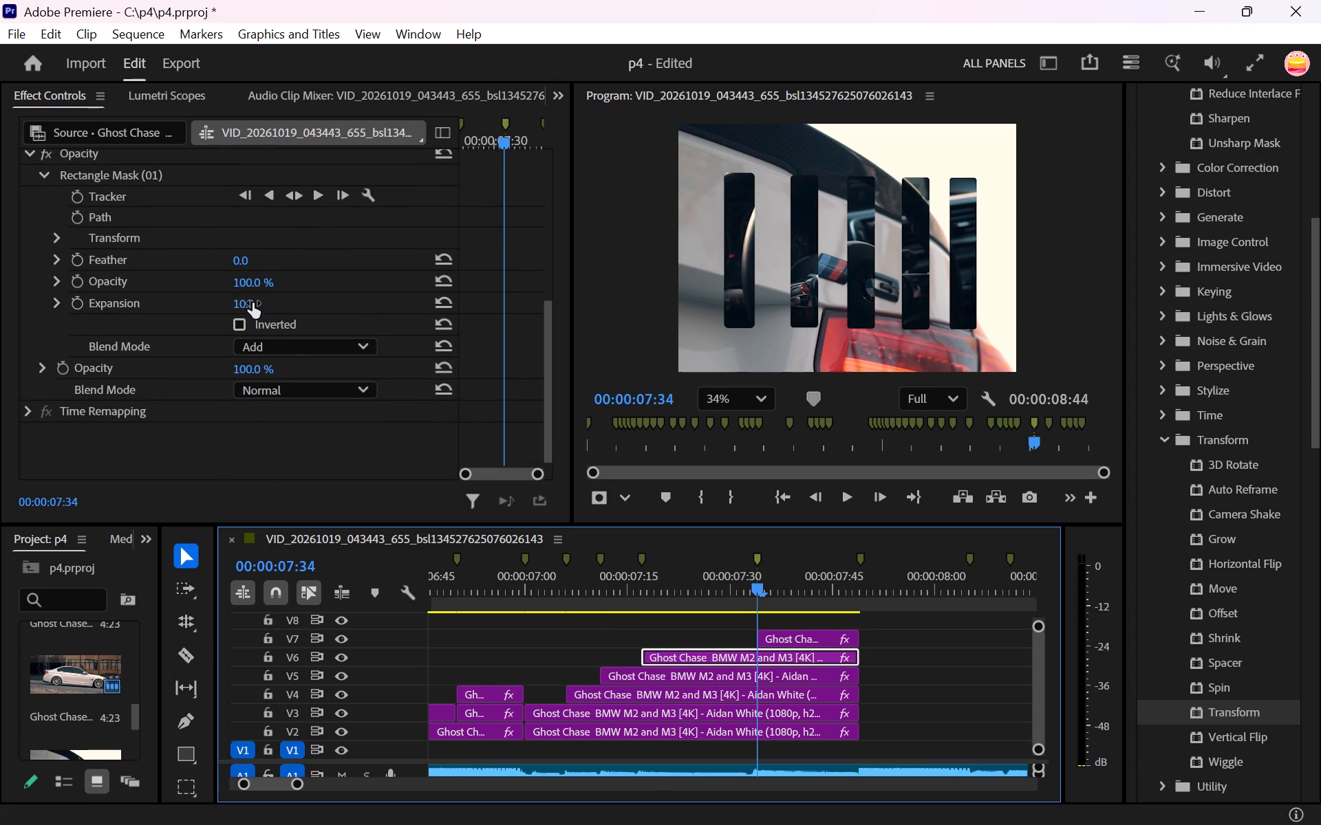
left_click_drag(253, 302, 259, 304)
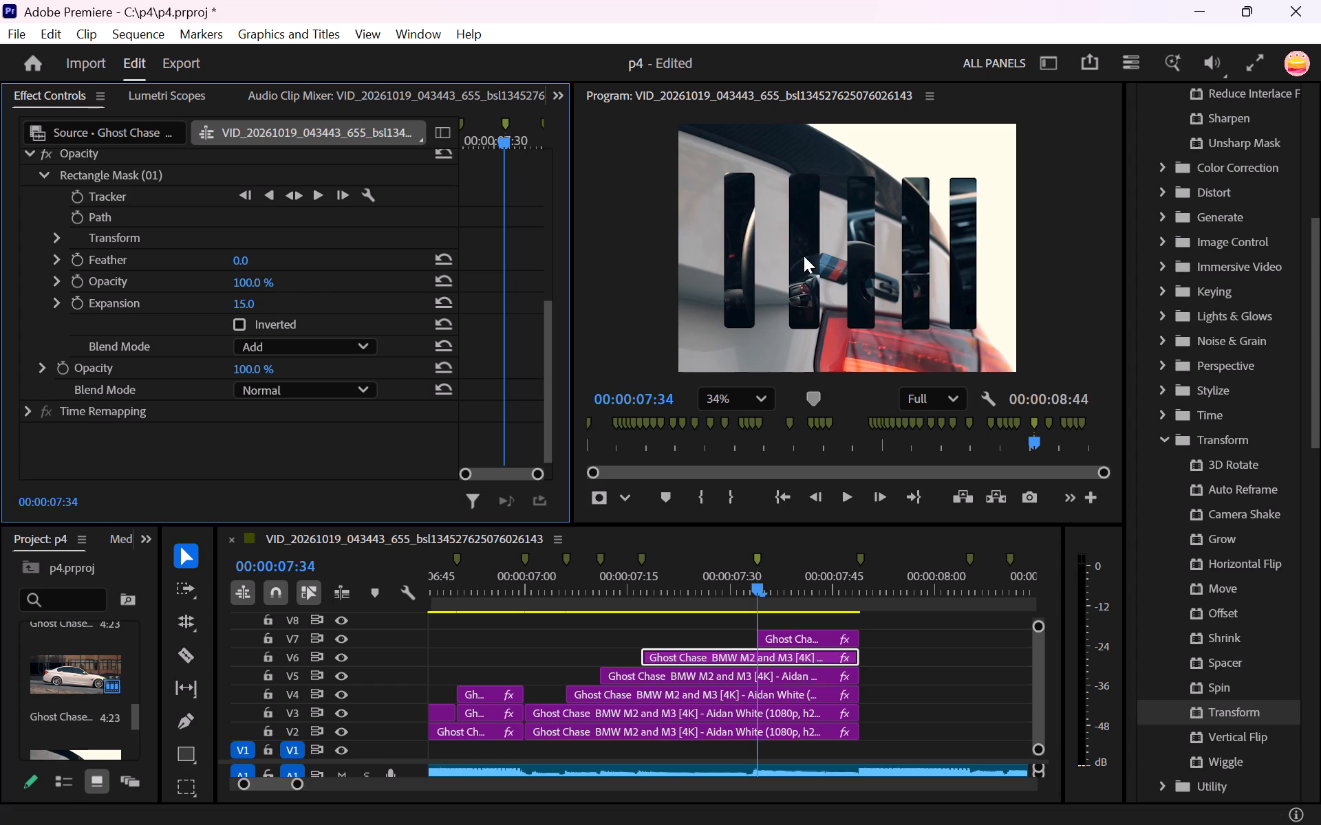
Move the V6 still's rectangle mask sideways, closer to the V7 strip, keeping it level with the other strips.
scroll(179, 262, "up", 1)
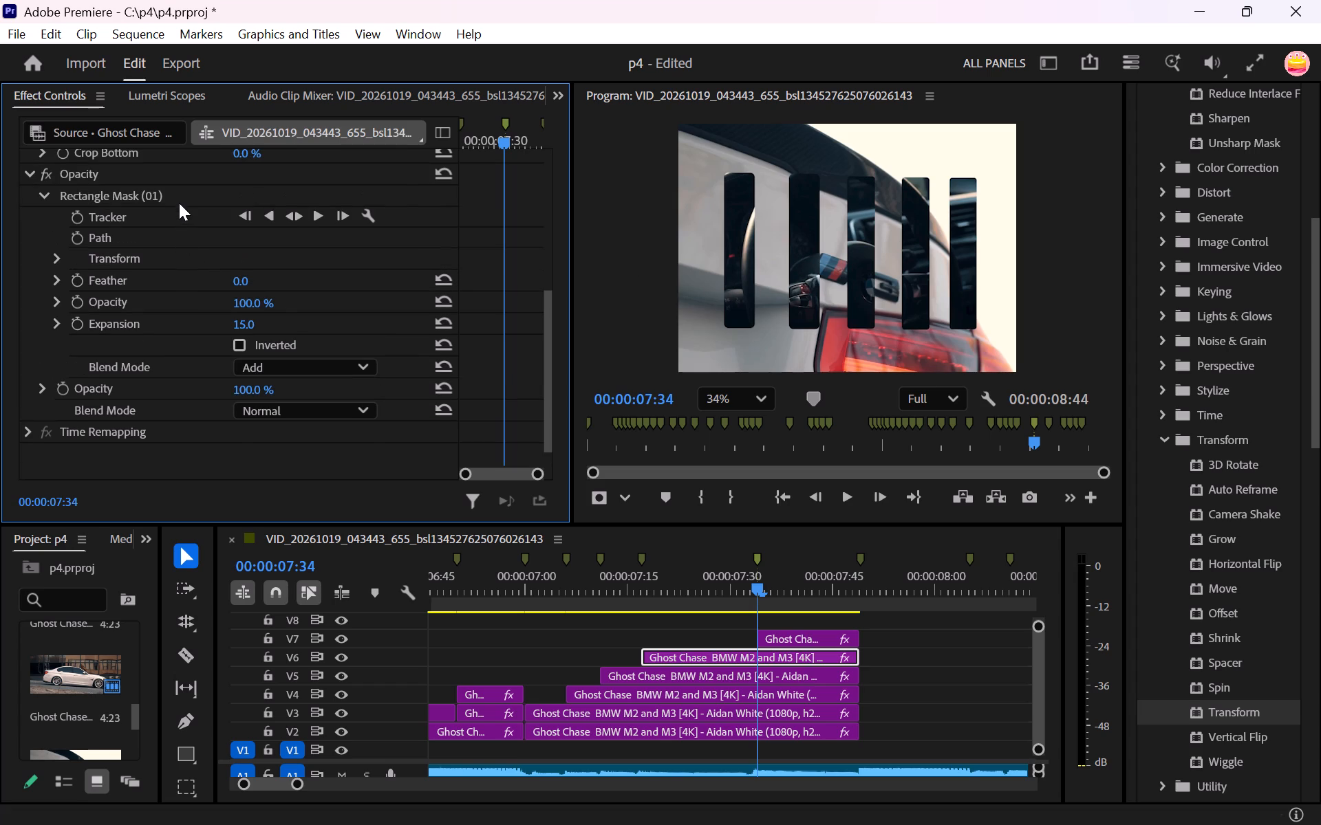
left_click(180, 194)
left_click_drag(802, 256, 798, 255)
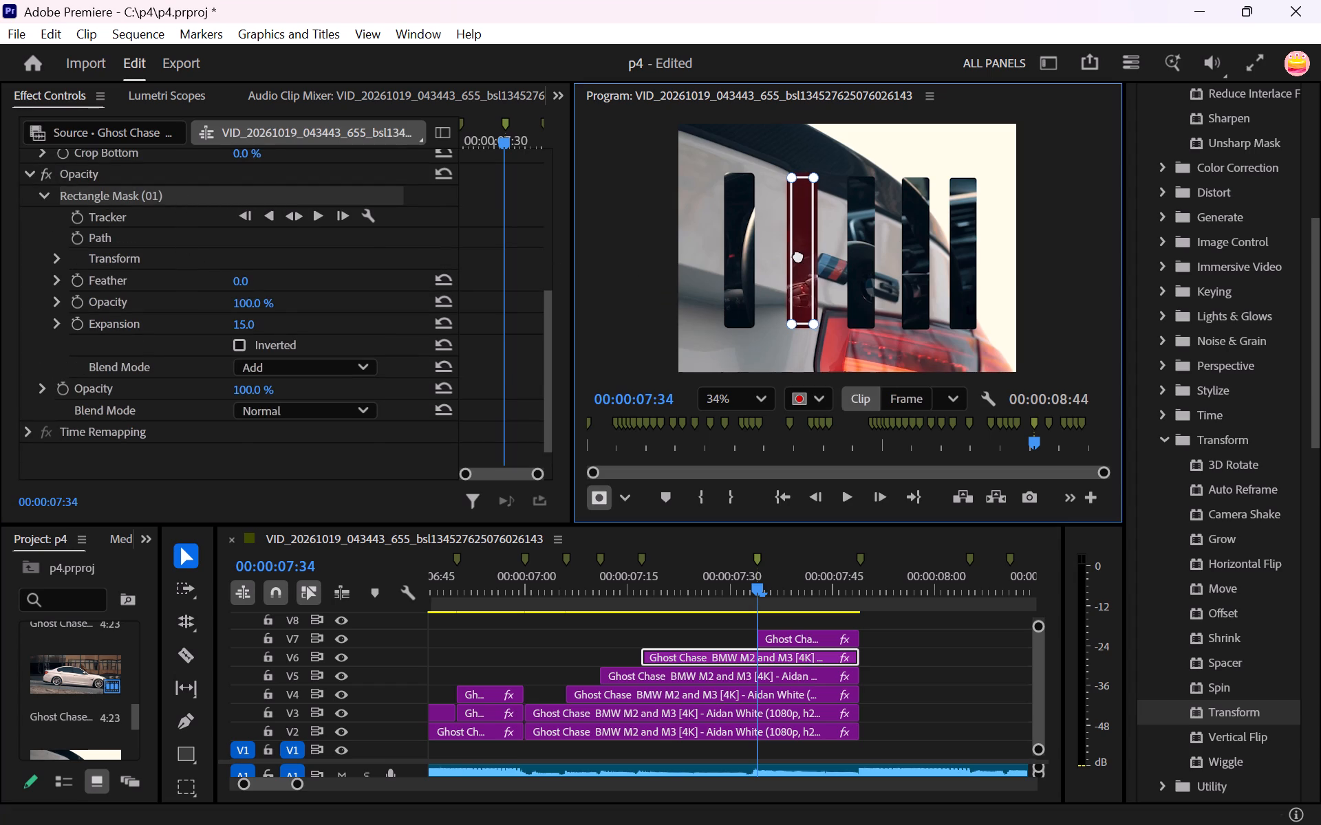
left_click_drag(798, 255, 790, 255)
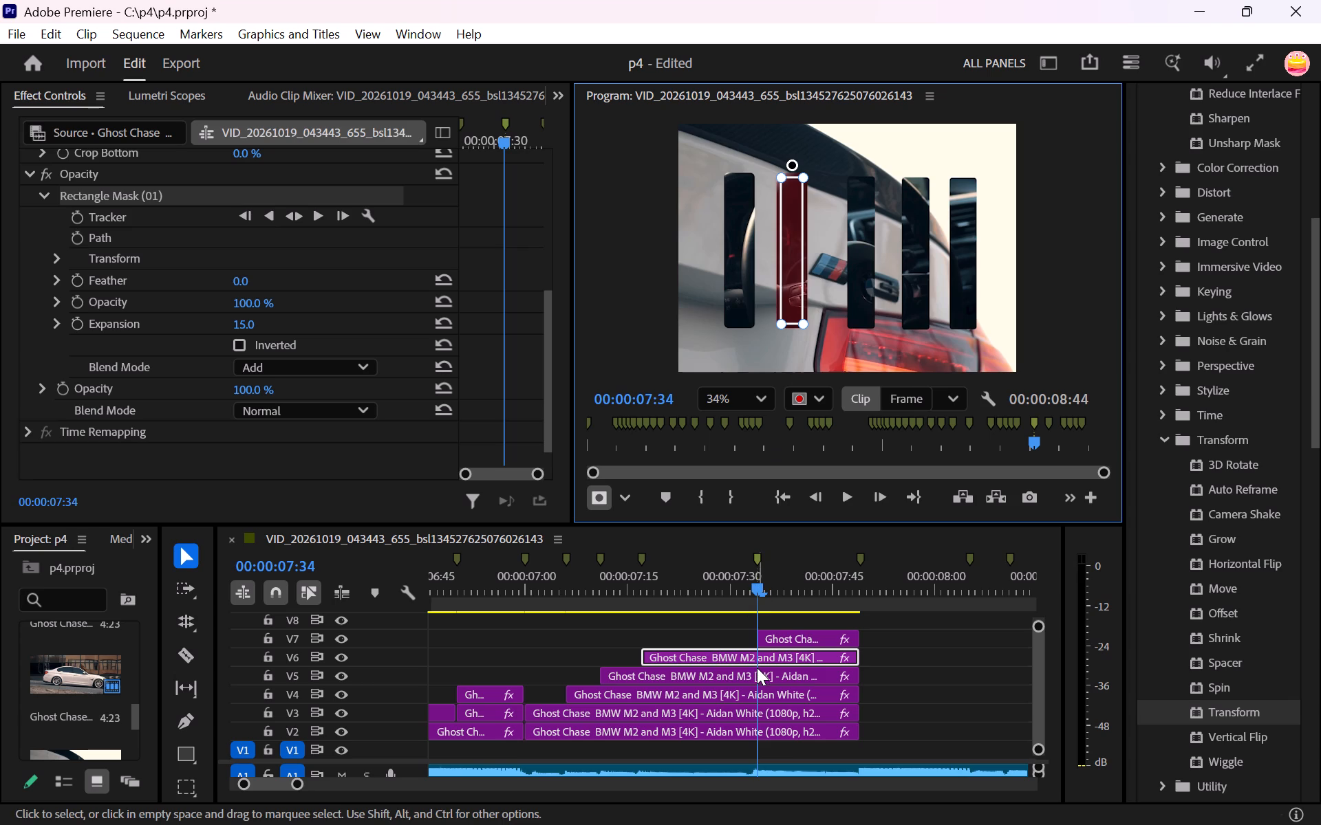
Set the mask expansion of the V5 still's rectangle mask to 15.
left_click(757, 668)
scroll(234, 359, "down", 3)
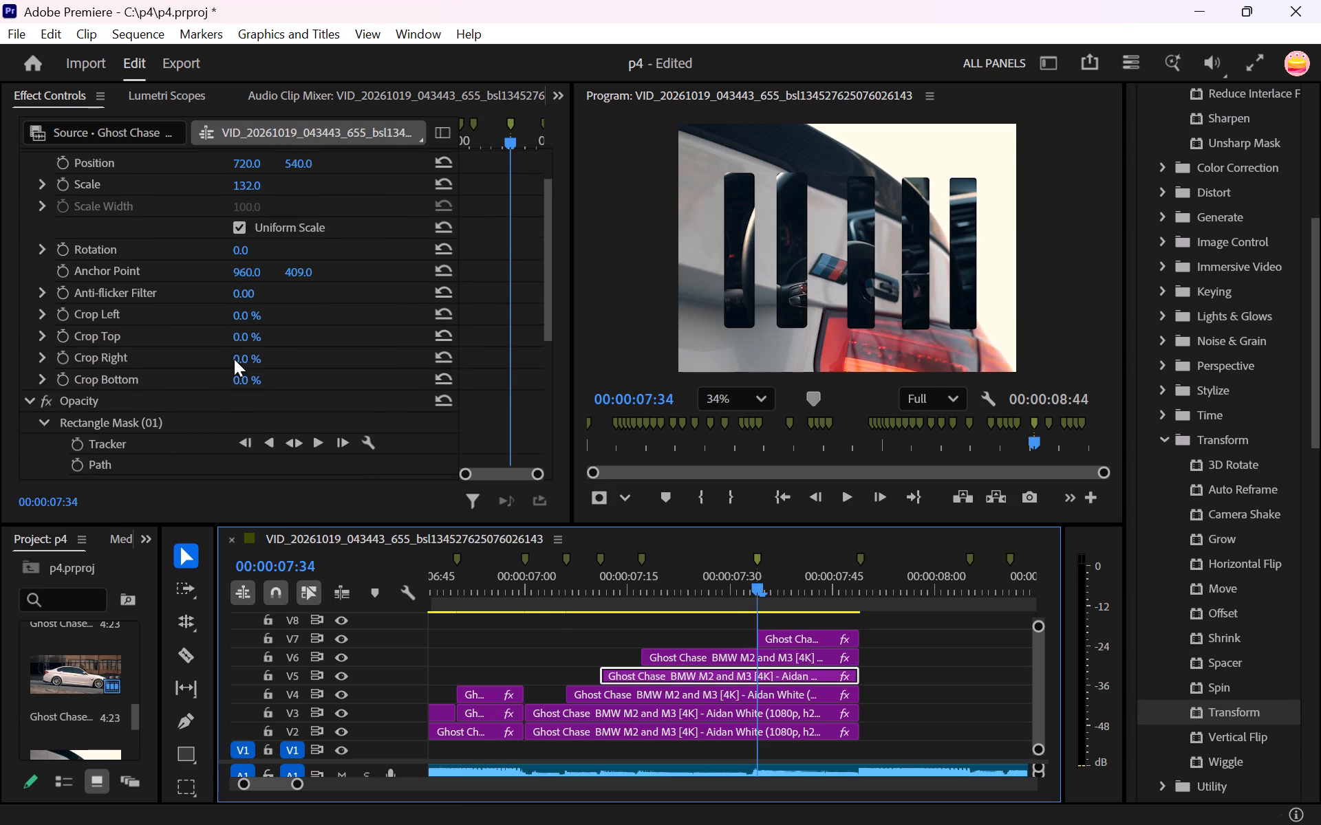
scroll(231, 373, "down", 4)
left_click(222, 338)
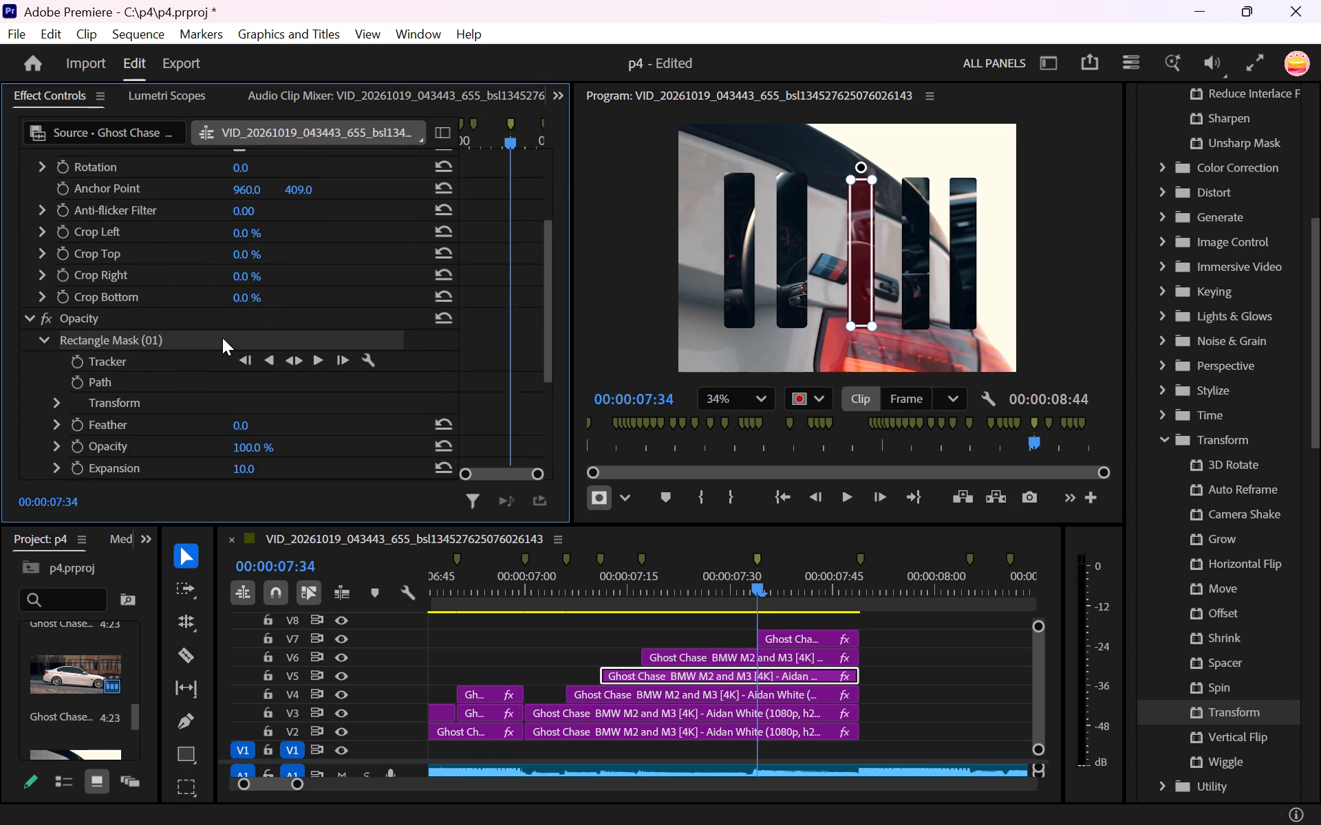
scroll(222, 338, "down", 8)
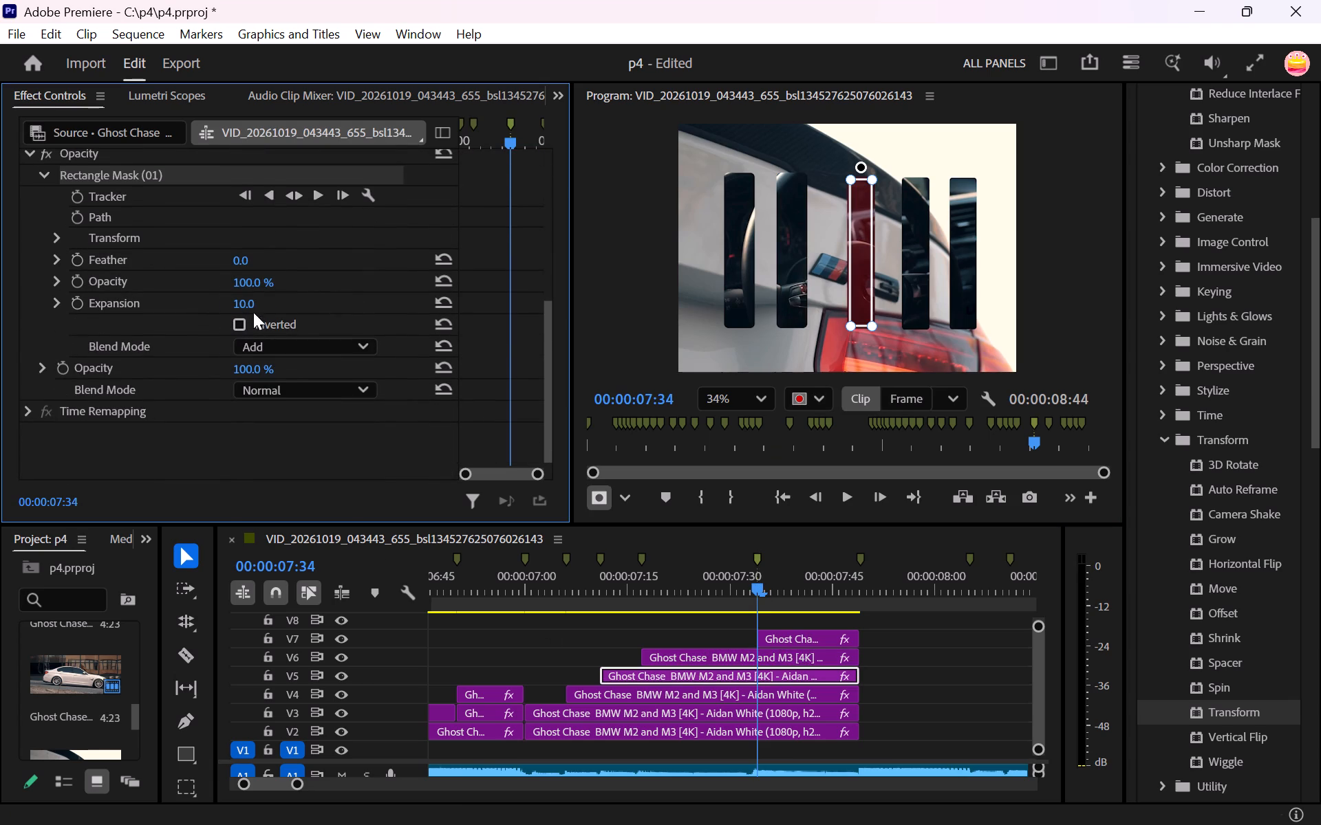
left_click(253, 307)
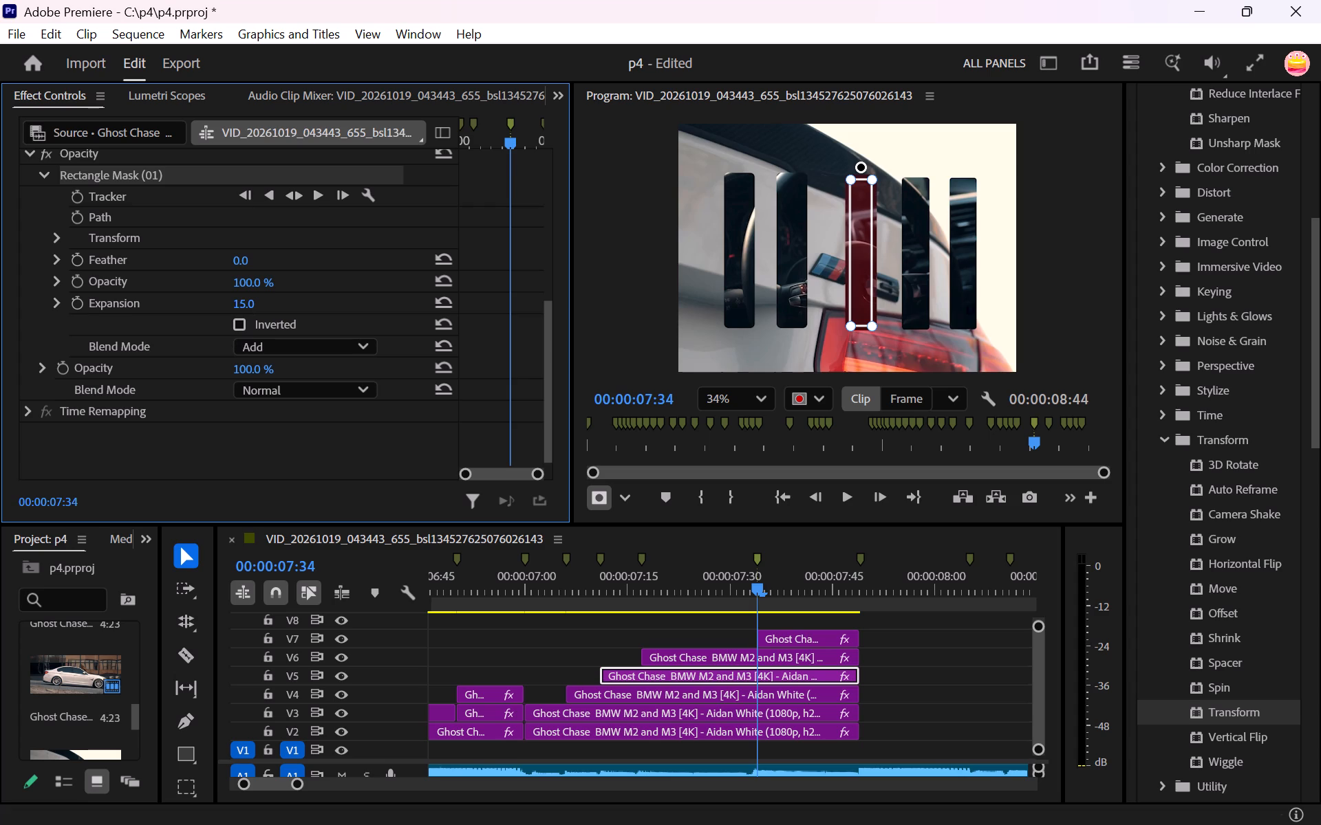
Move the V5 still's rectangle mask sideways, closer to the V6 strip, keeping it level and evenly spaced with the other strips.
left_click_drag(859, 252, 851, 250)
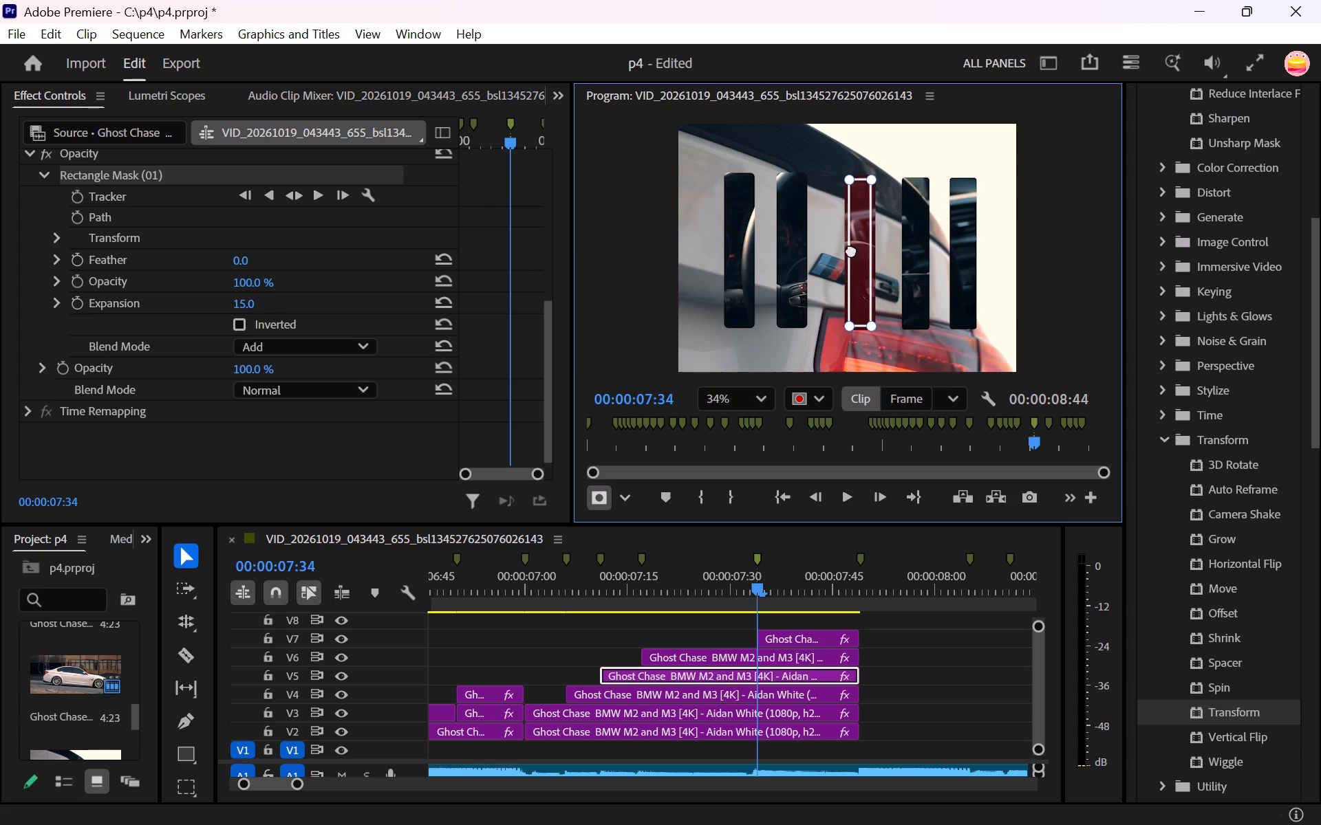
left_click_drag(851, 250, 839, 249)
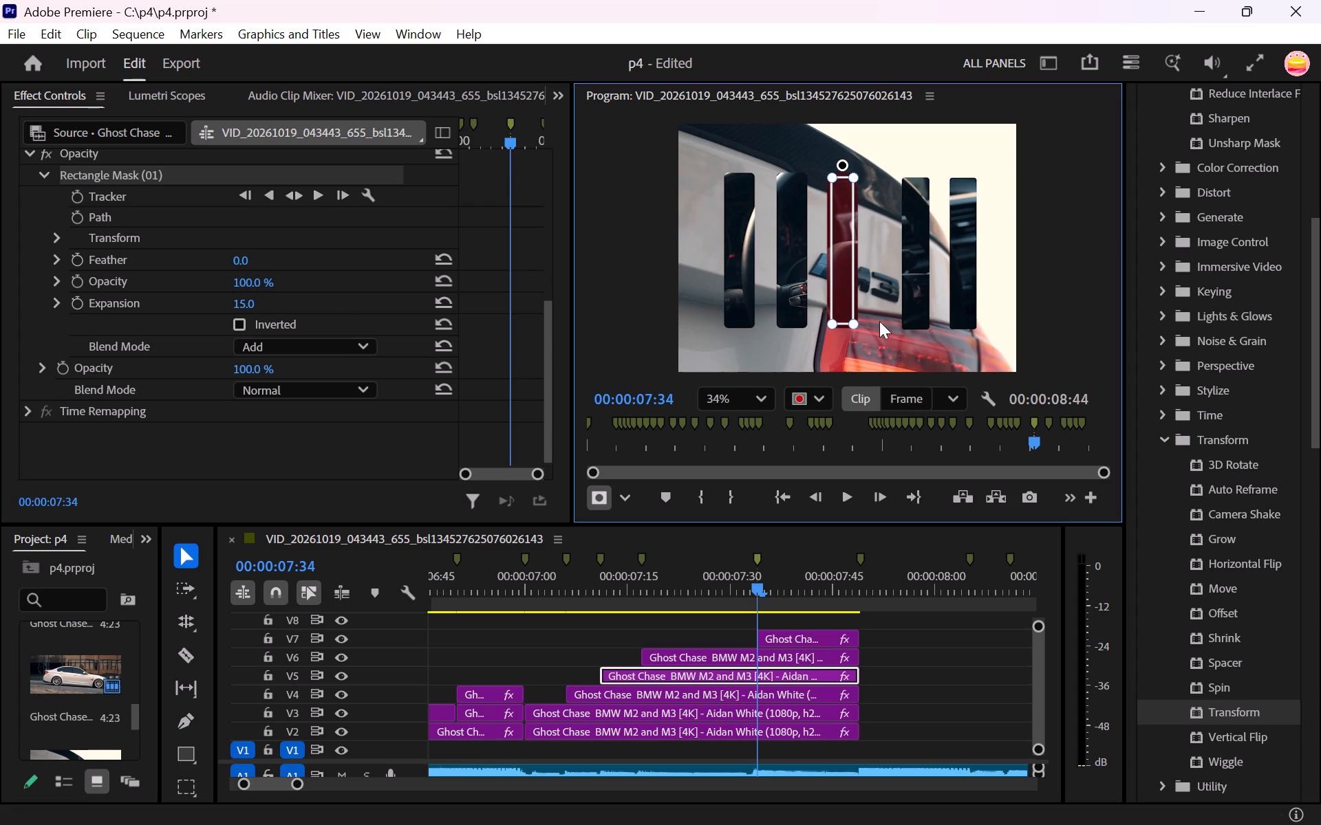
left_click(844, 278)
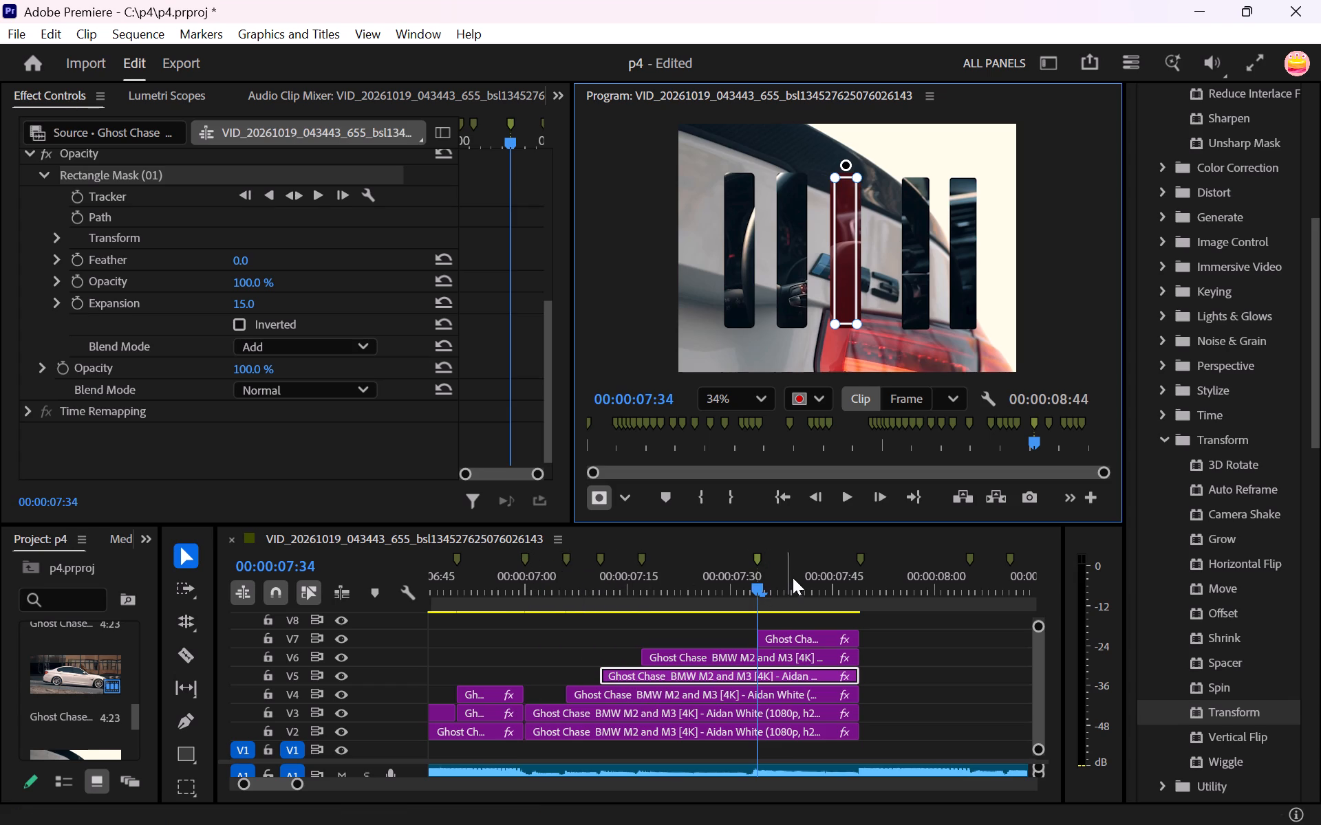
Inspect the rectangle masks of the V6, V5 and V4 stills to compare their strips' size, spacing and alignment.
left_click(782, 650)
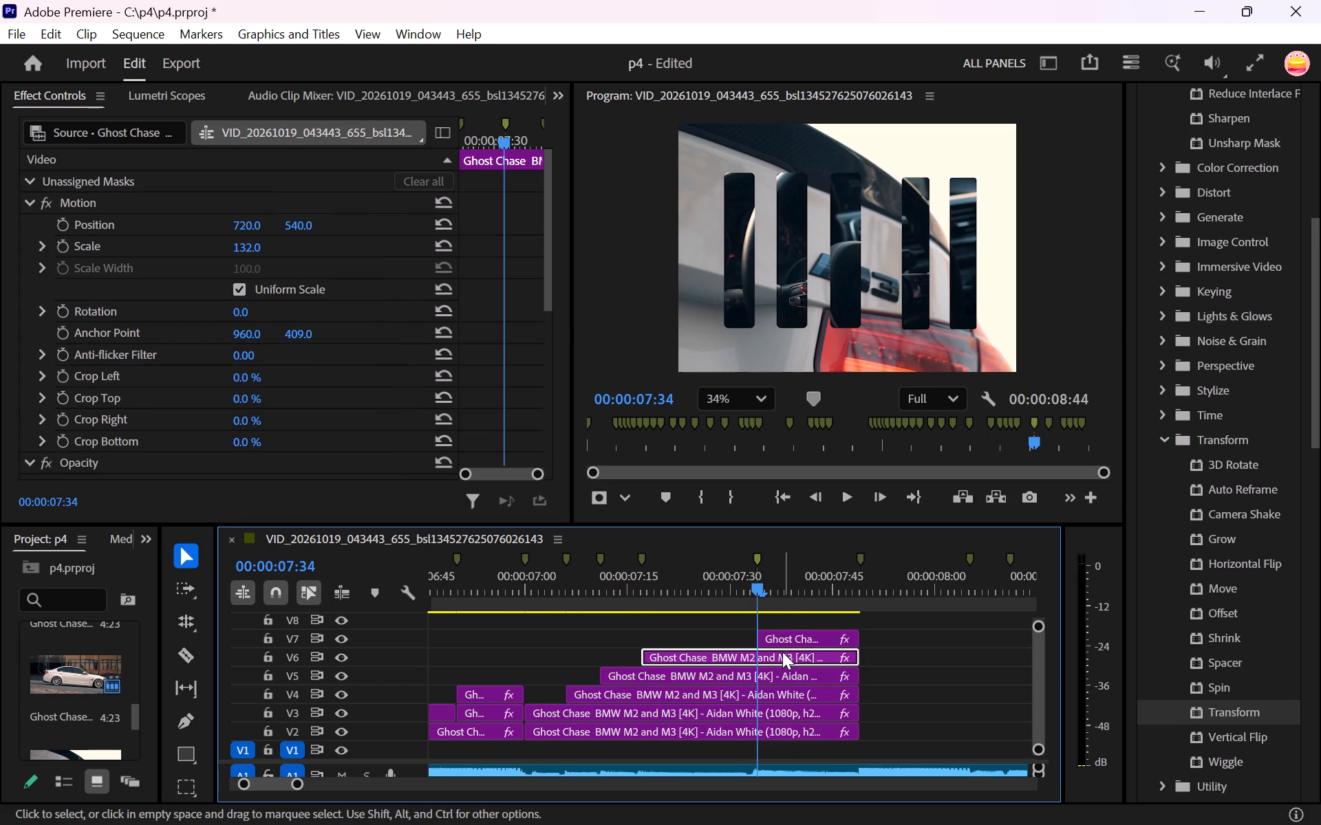
scroll(215, 361, "down", 5)
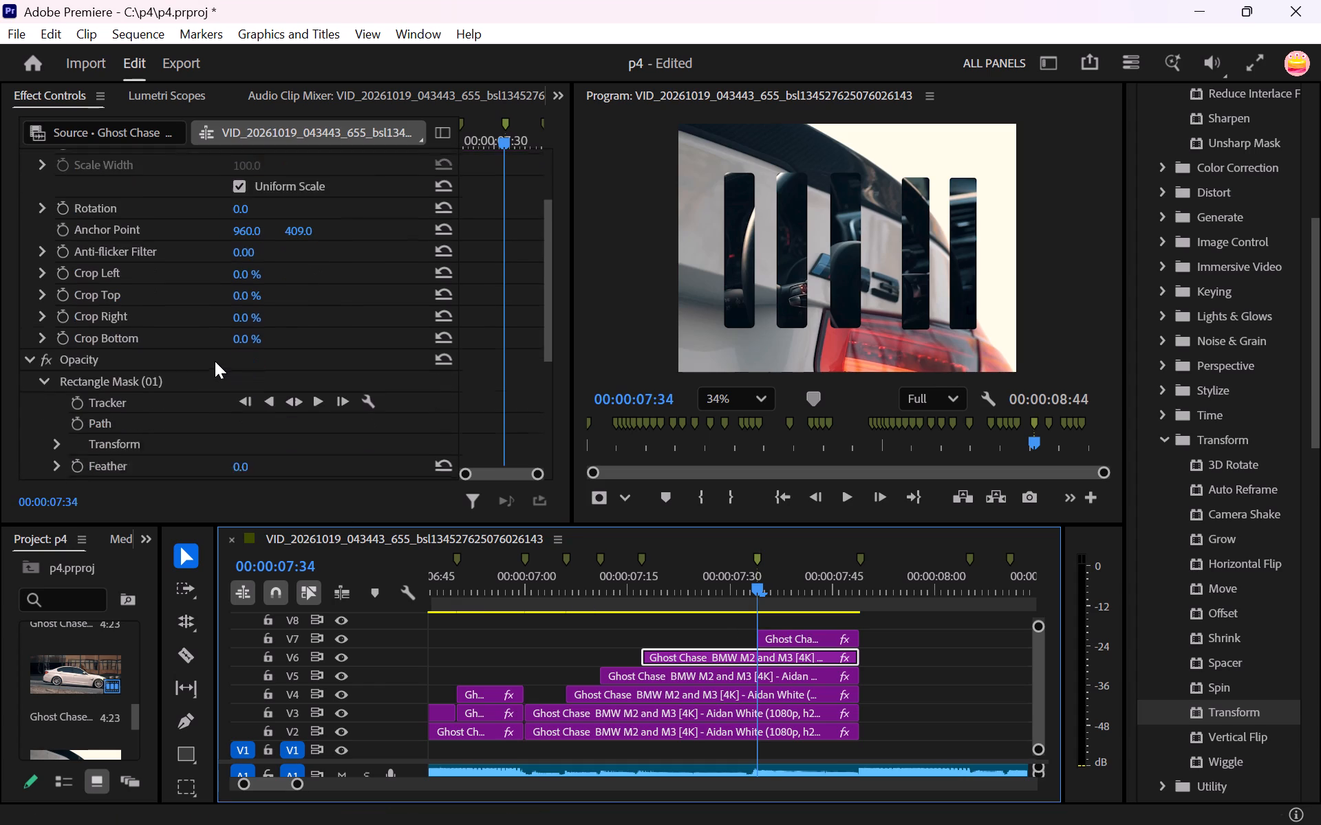
scroll(215, 361, "down", 1)
left_click(215, 361)
left_click(211, 360)
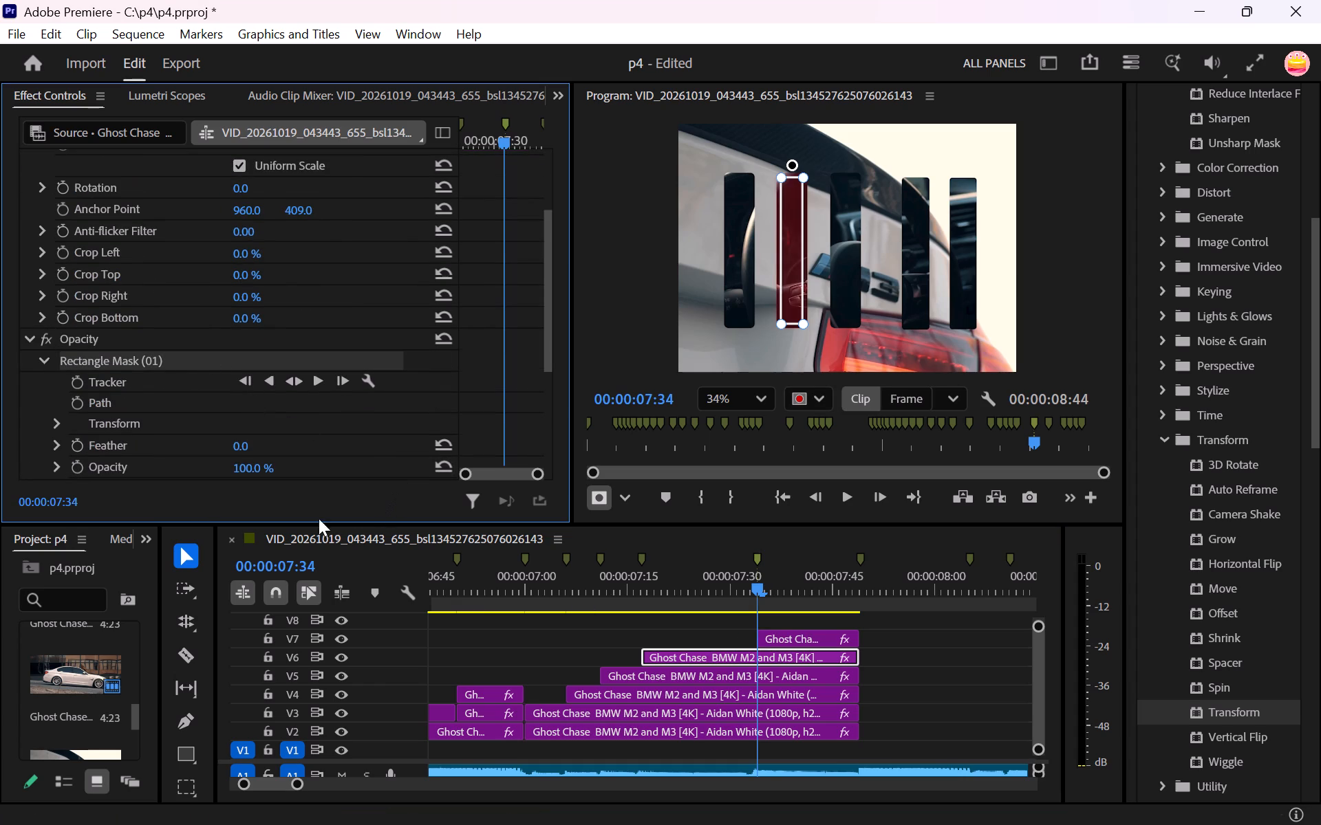
left_click(629, 670)
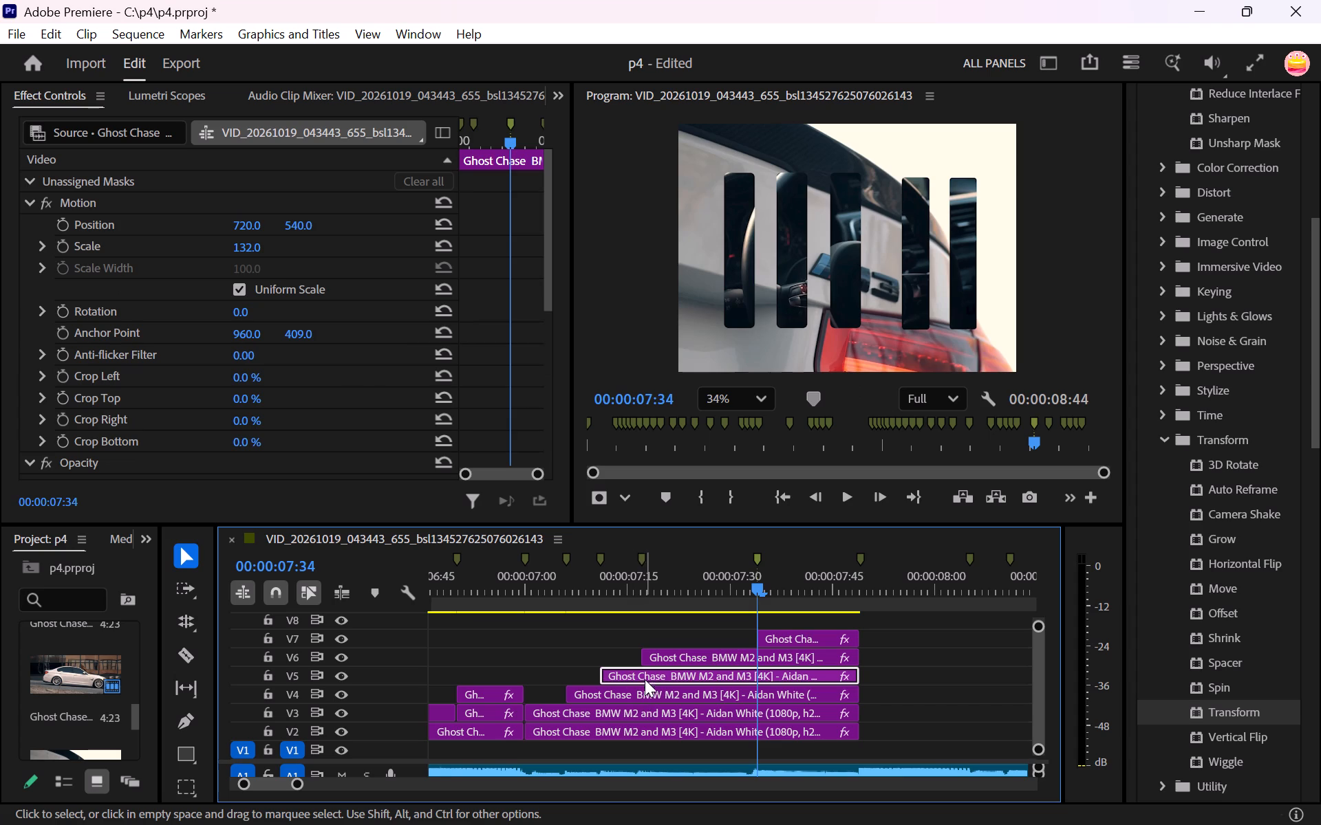
scroll(120, 305, "down", 2)
left_click(145, 445)
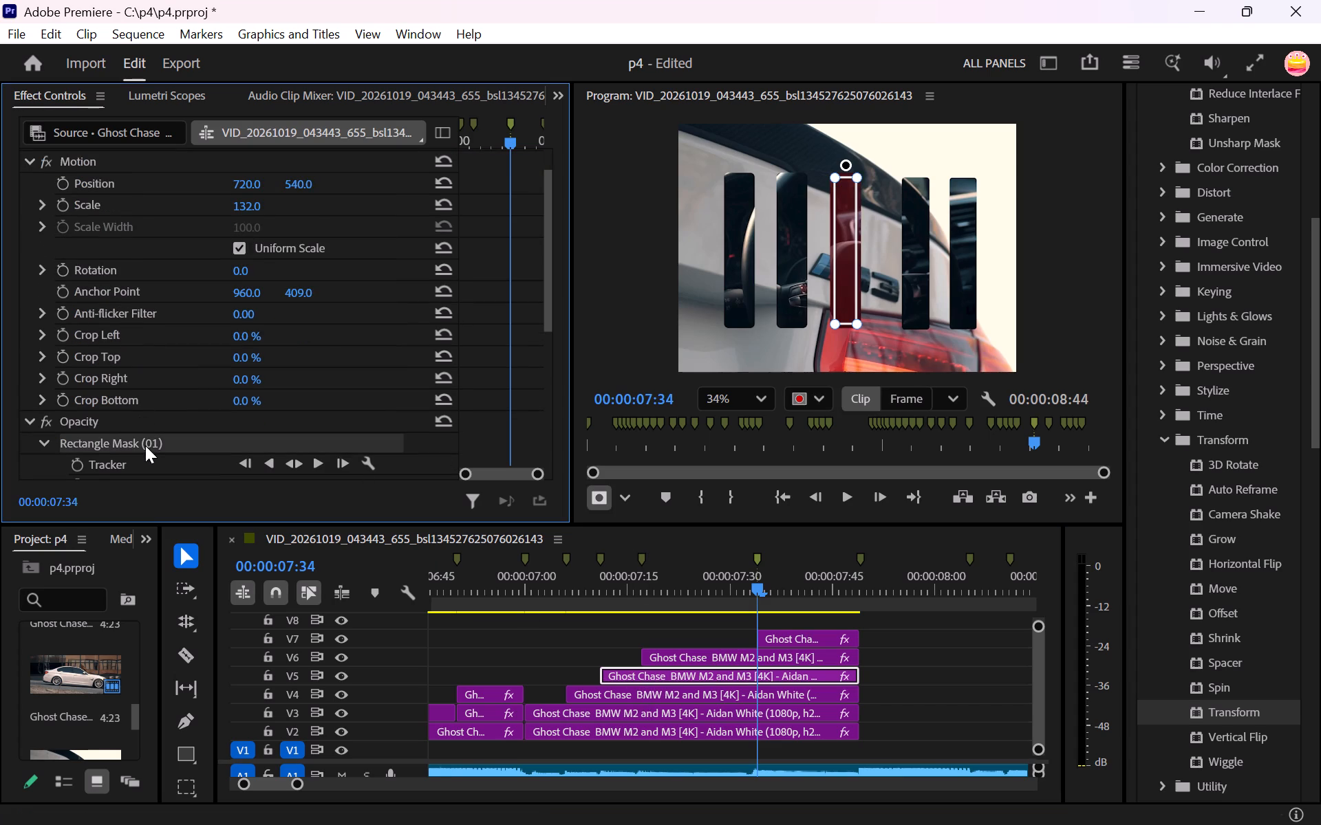
left_click(633, 692)
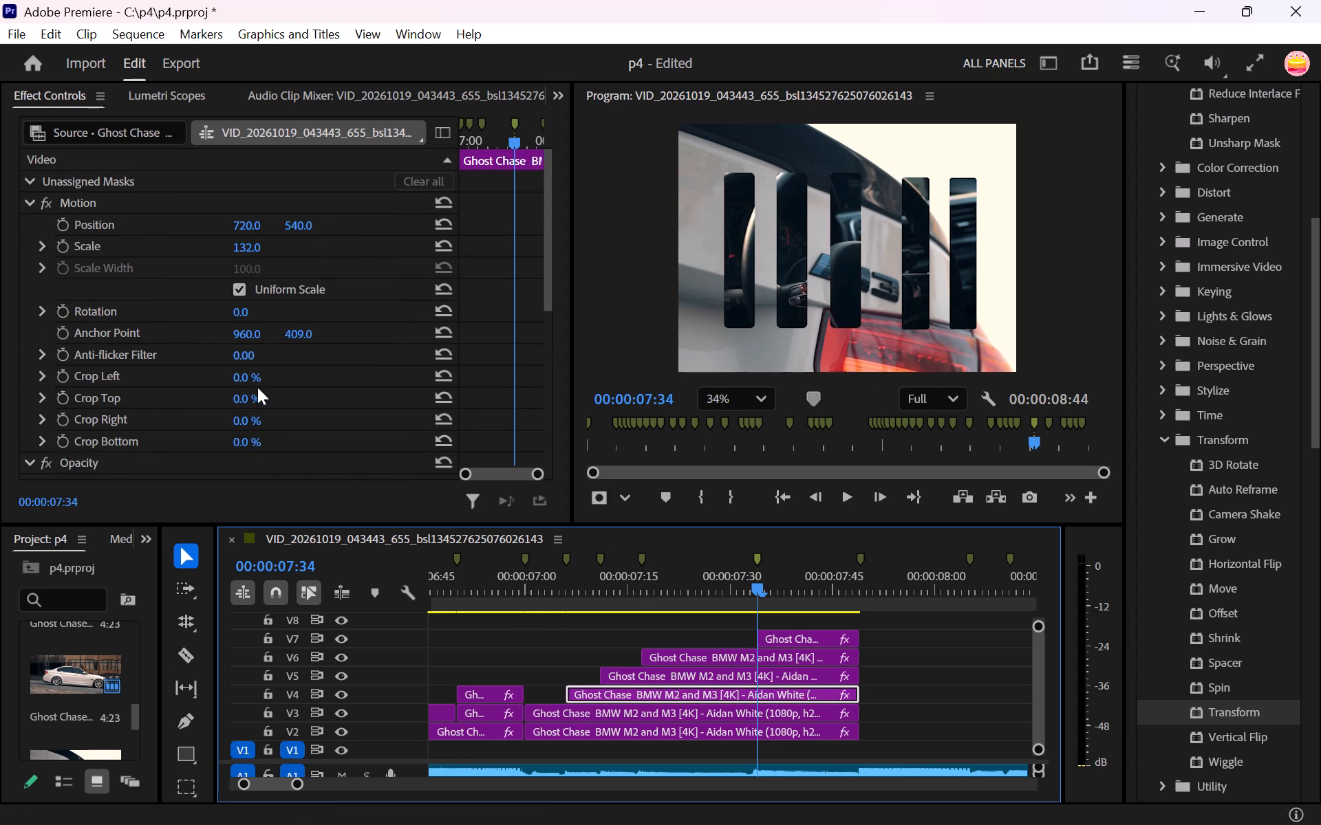
scroll(257, 385, "down", 4)
left_click(184, 391)
scroll(186, 386, "down", 3)
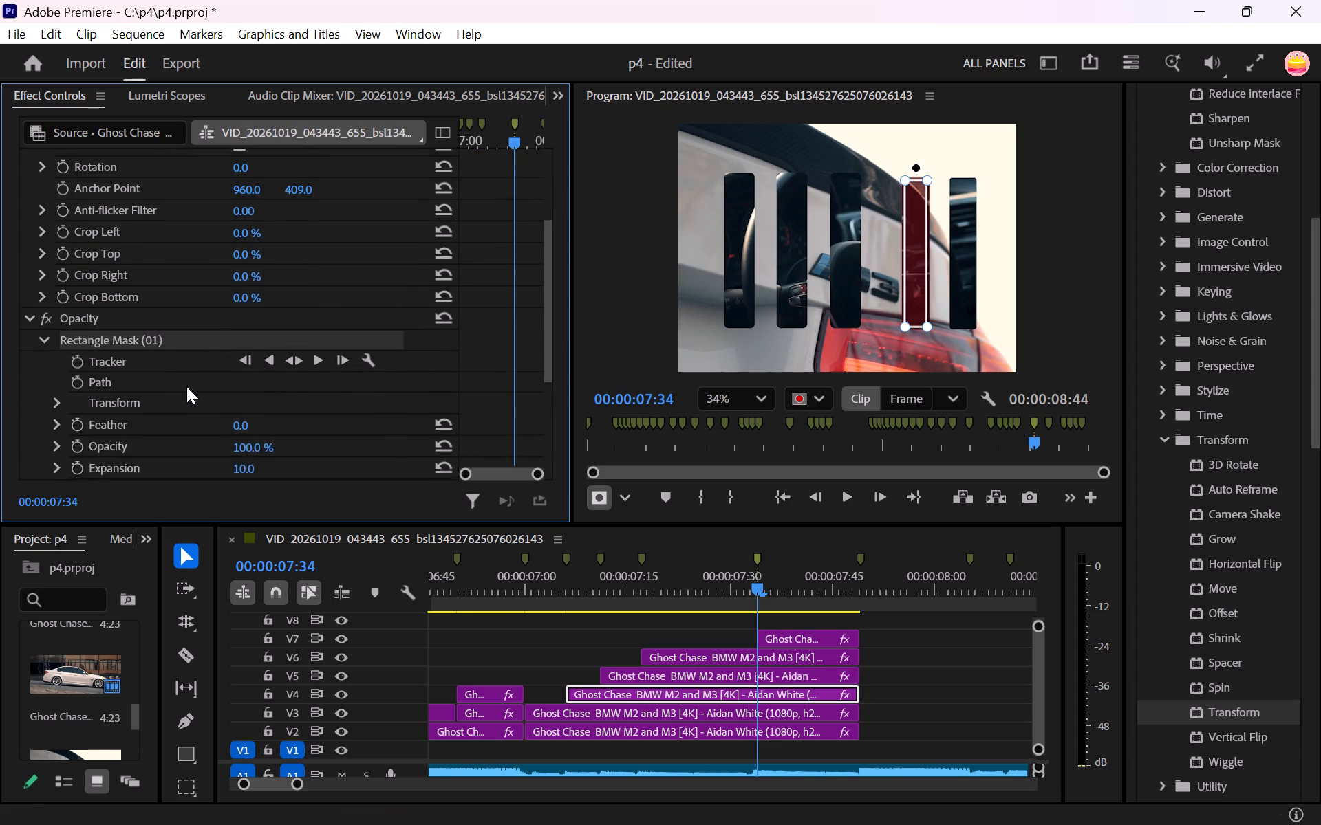
scroll(186, 386, "down", 6)
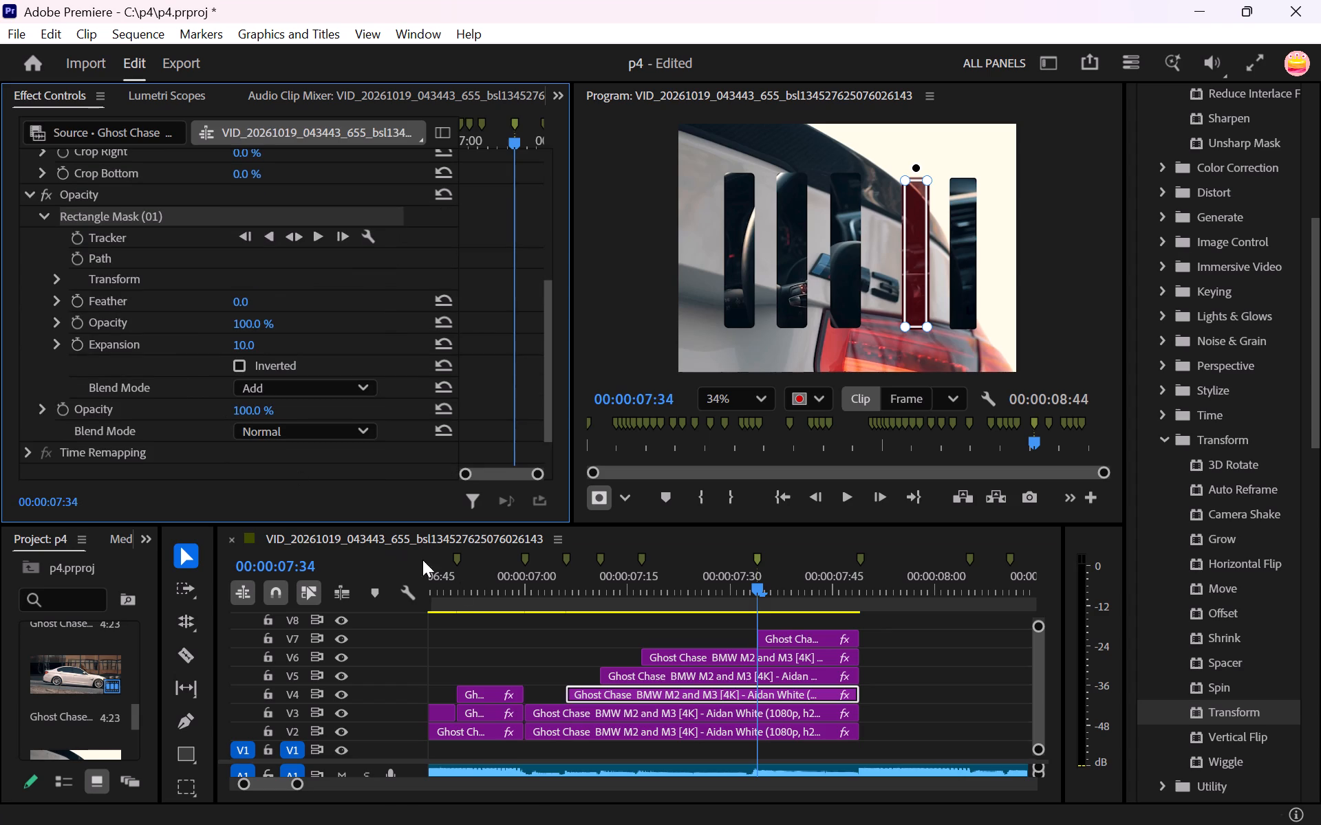
With the playhead at the 00:00:07:11 marker, set the mask expansion of the V4 still's rectangle mask to 15.
left_click(524, 554)
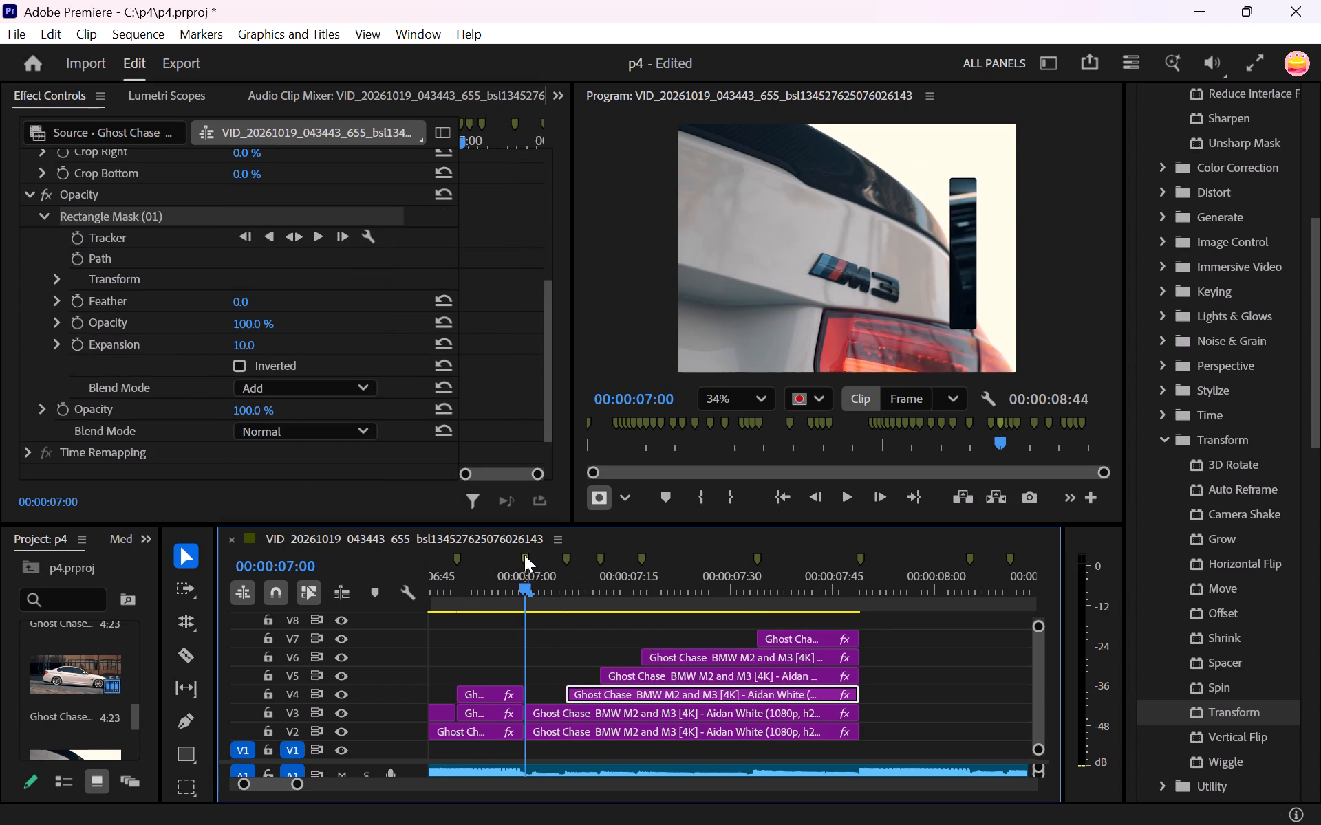
left_click(594, 711)
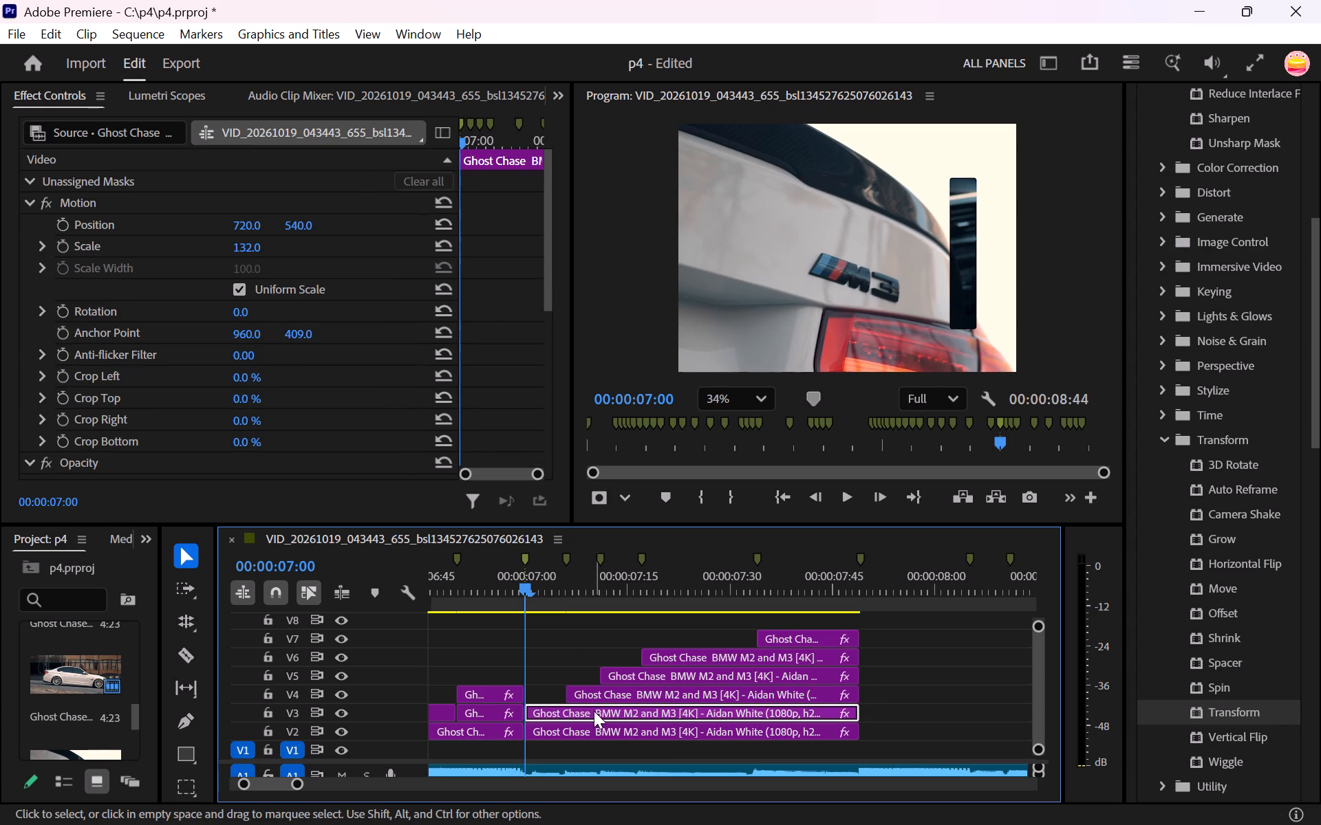
left_click(565, 558)
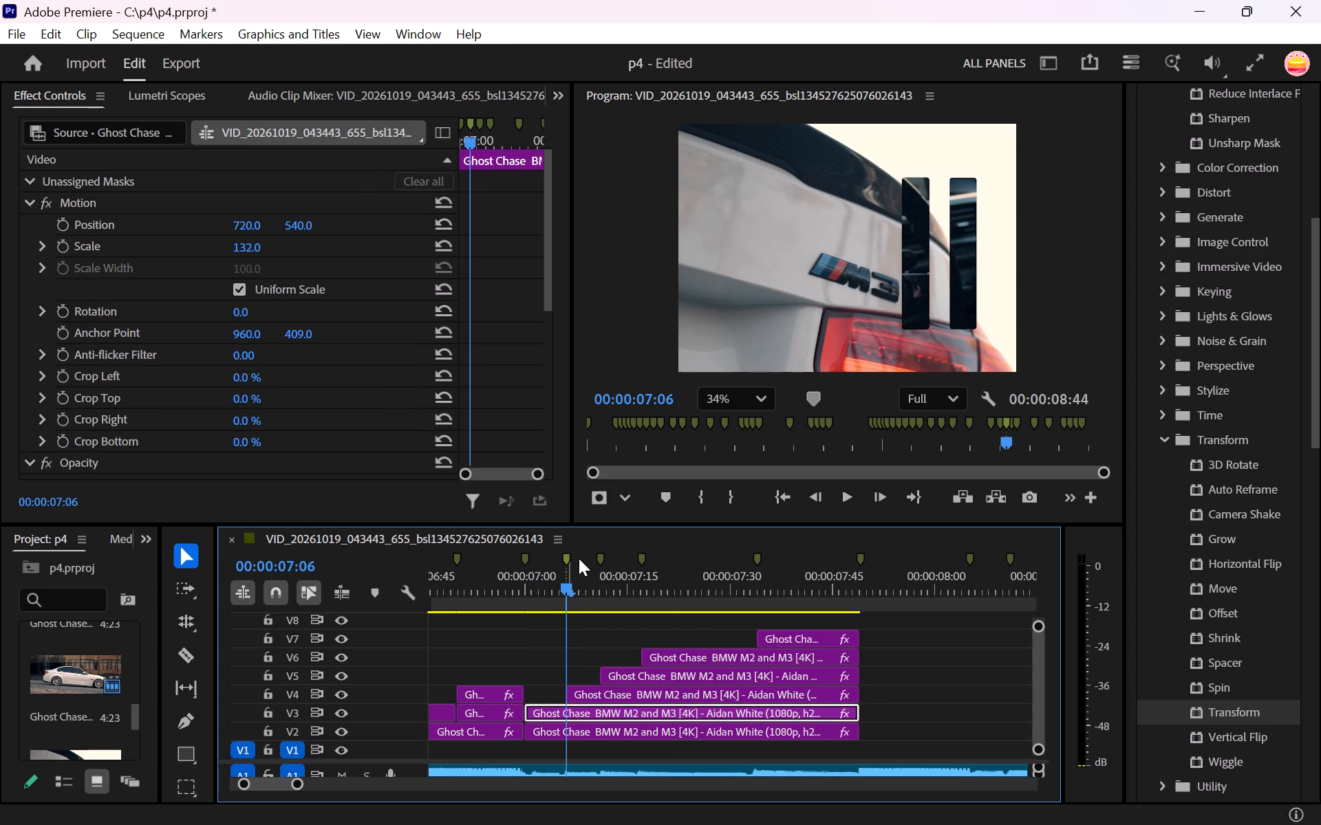
left_click(603, 562)
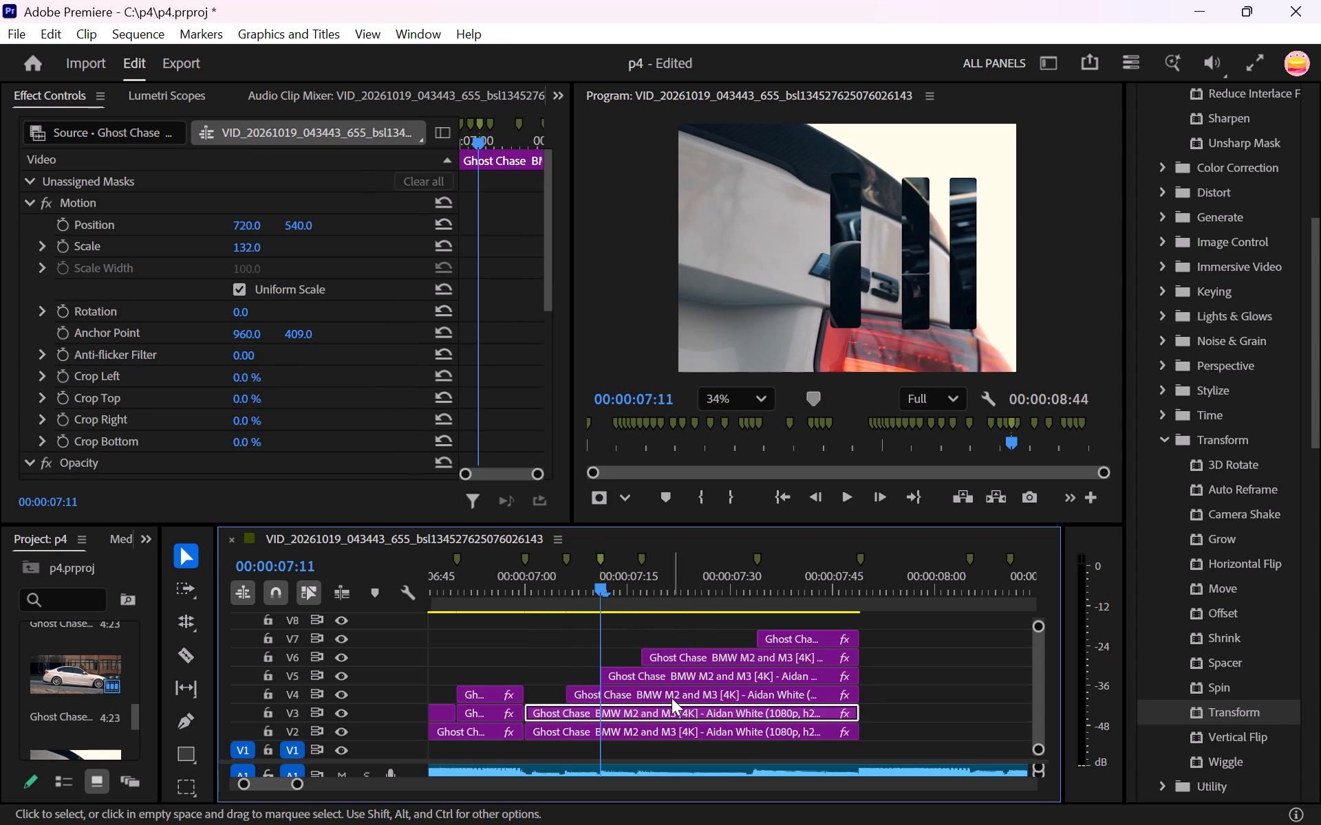
left_click(672, 696)
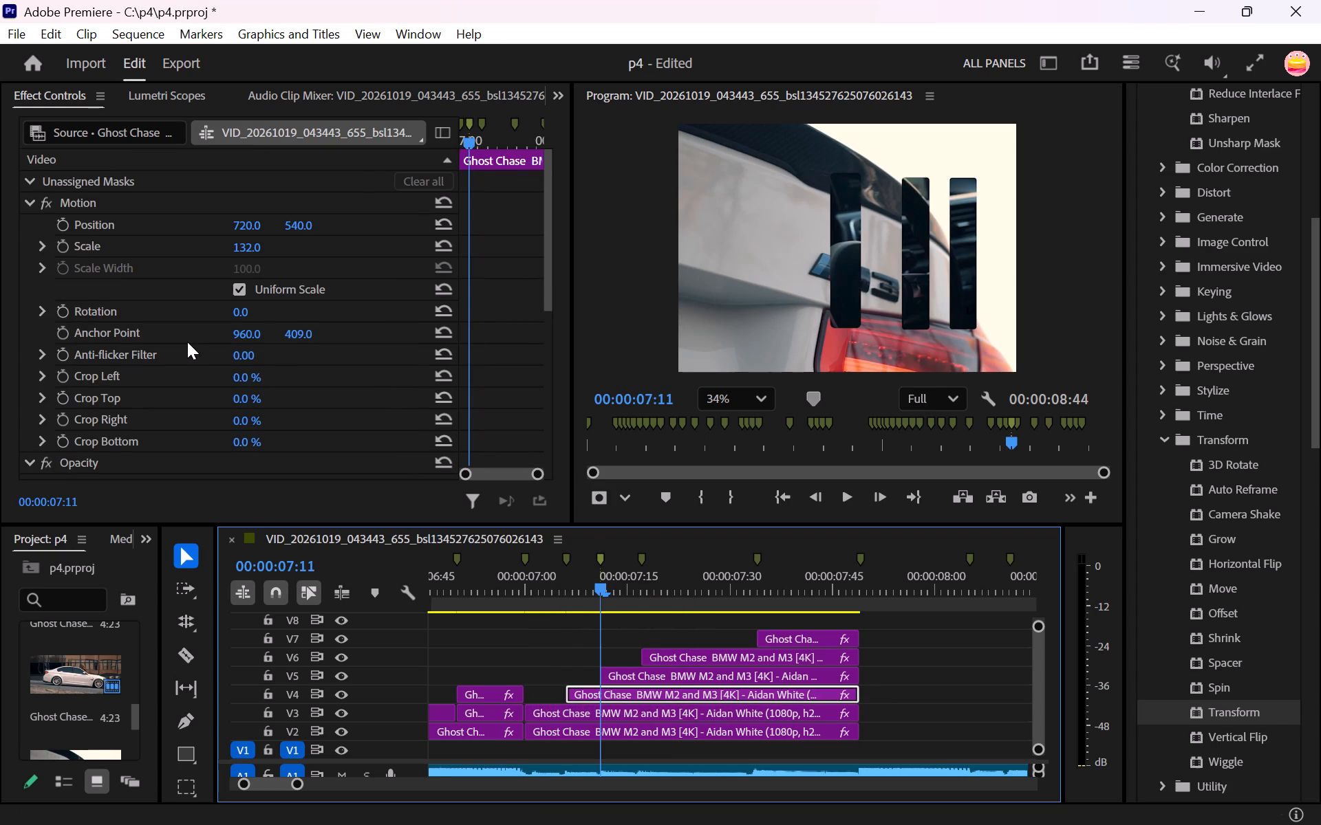
scroll(187, 341, "down", 8)
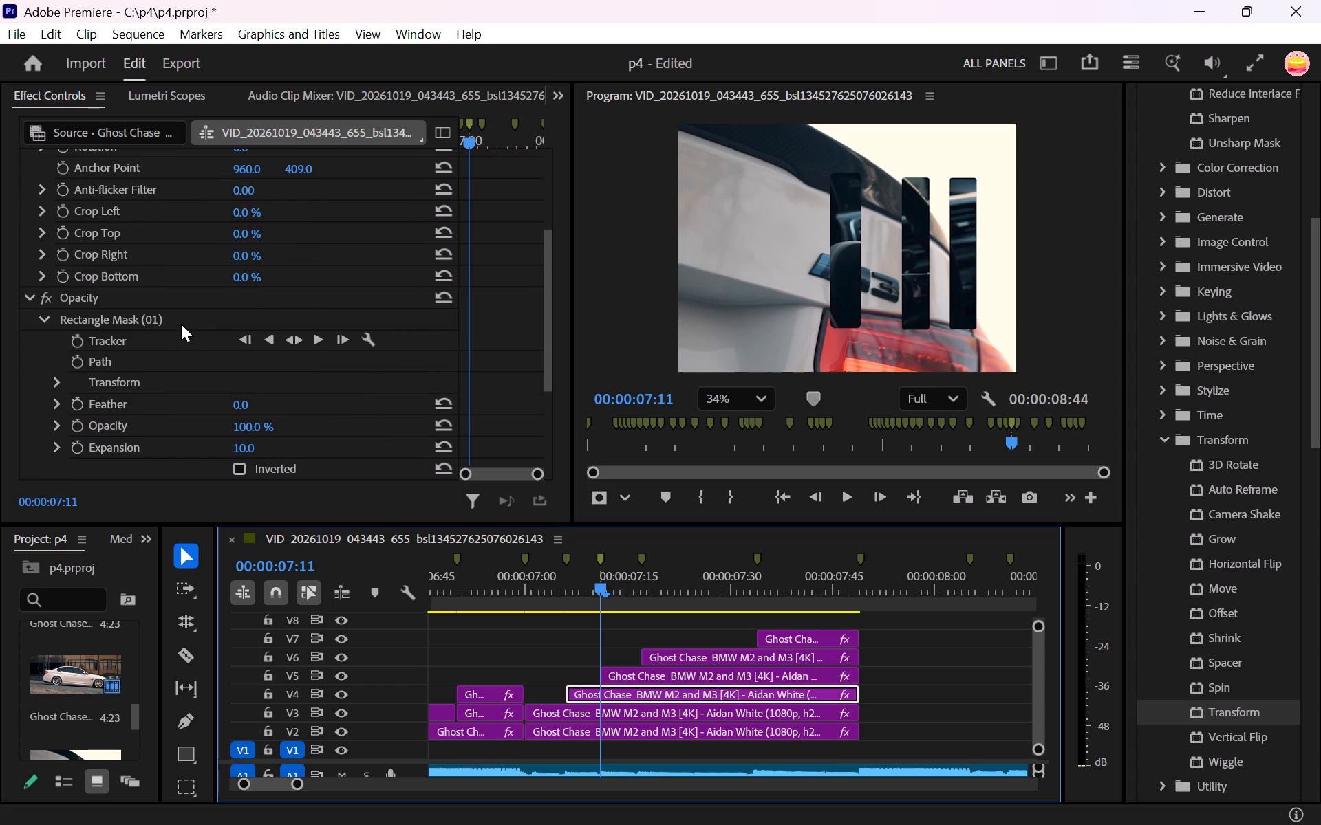
left_click(181, 323)
scroll(234, 417, "down", 3)
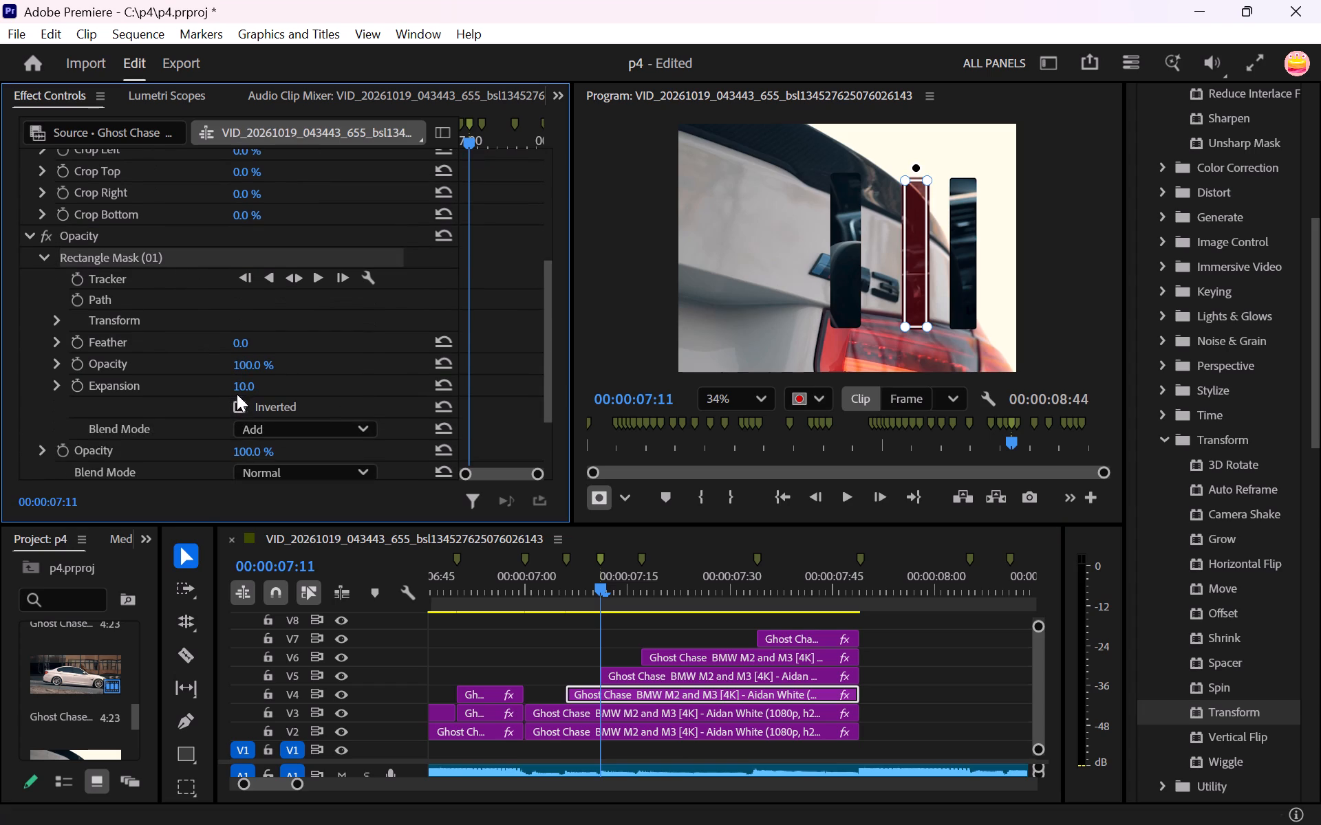
left_click_drag(240, 388, 248, 390)
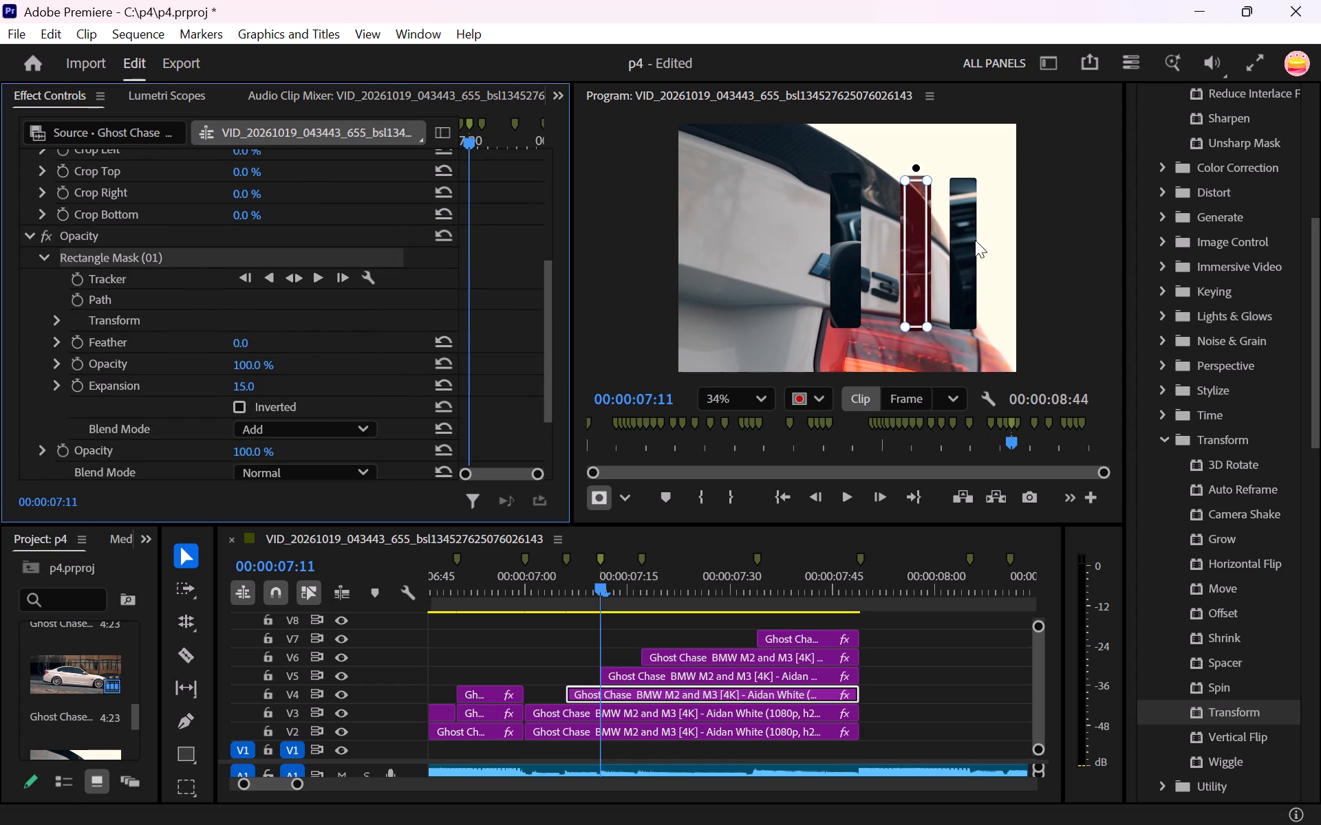
Move the V4 still's rectangle mask sideways, closer to the V5 strip, matching the other strips' spacing and height.
left_click_drag(914, 247, 899, 245)
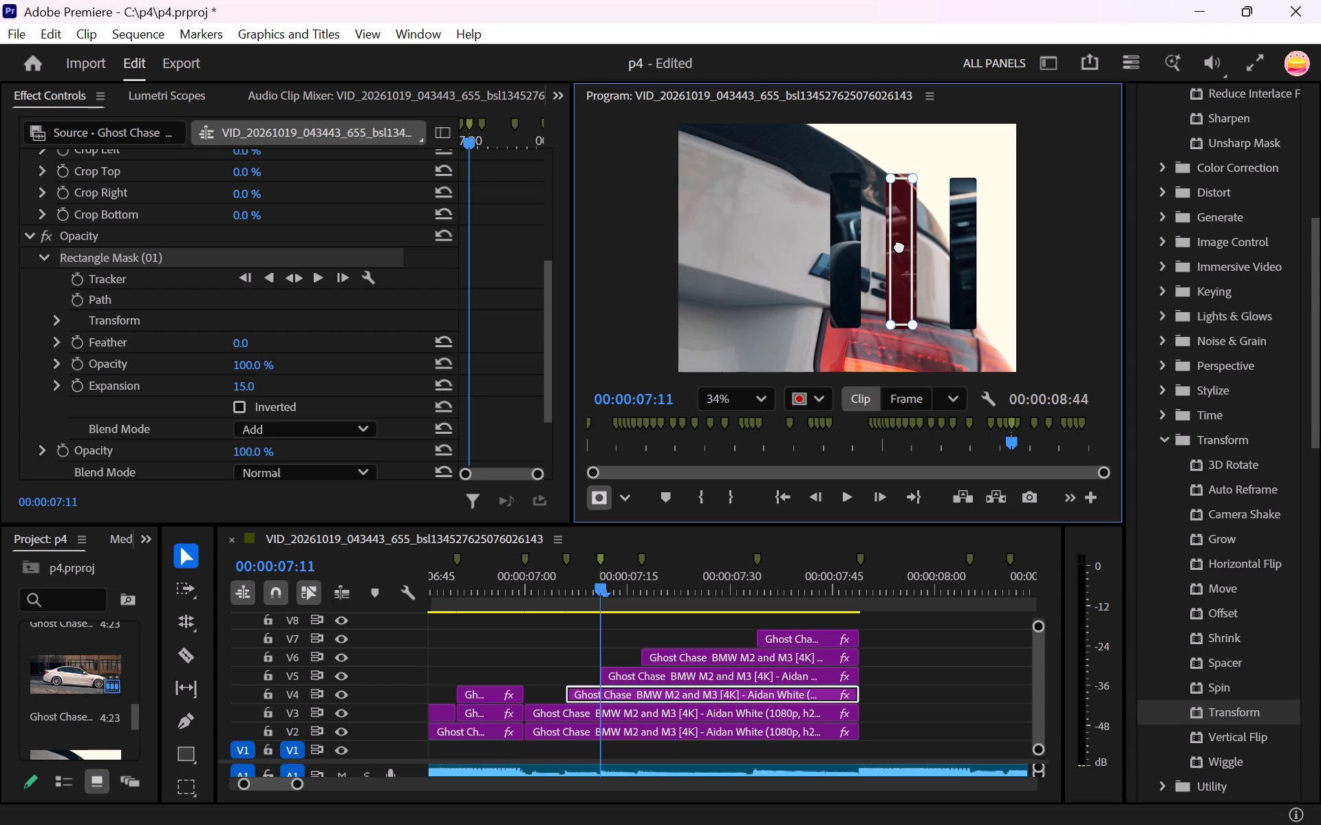
left_click_drag(899, 245, 898, 245)
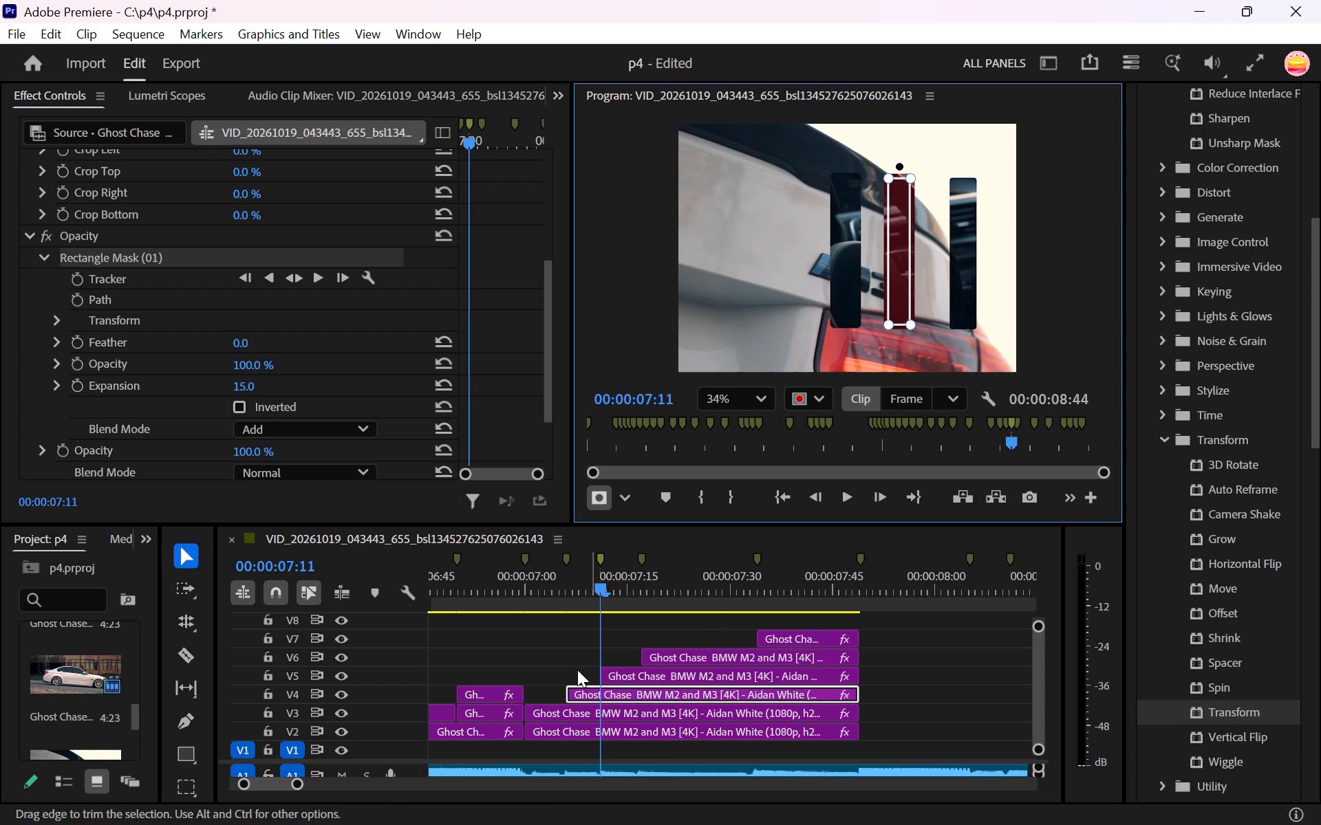
Set the mask expansion of the V3 still's rectangle mask to 16.
left_click(571, 714)
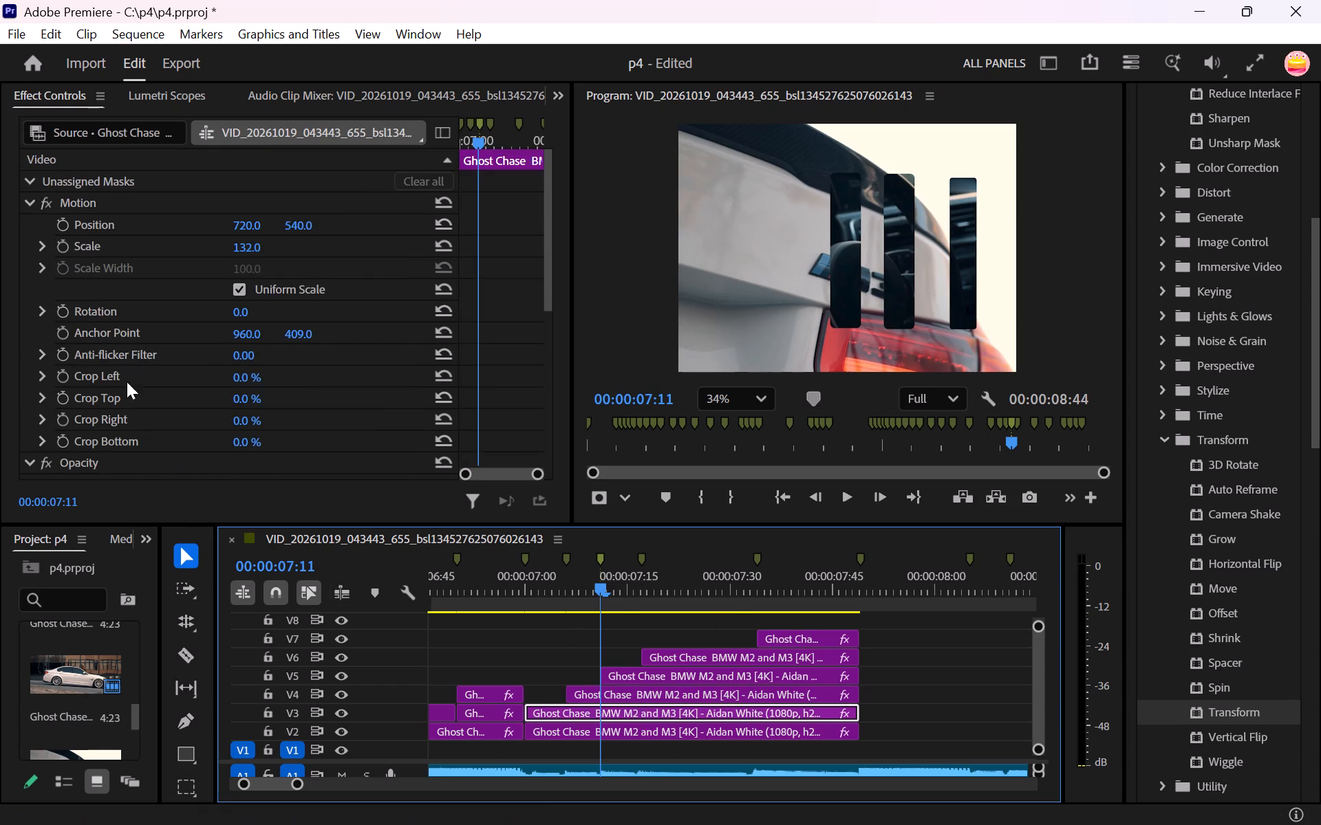
scroll(120, 357, "down", 4)
left_click(118, 399)
scroll(125, 395, "down", 6)
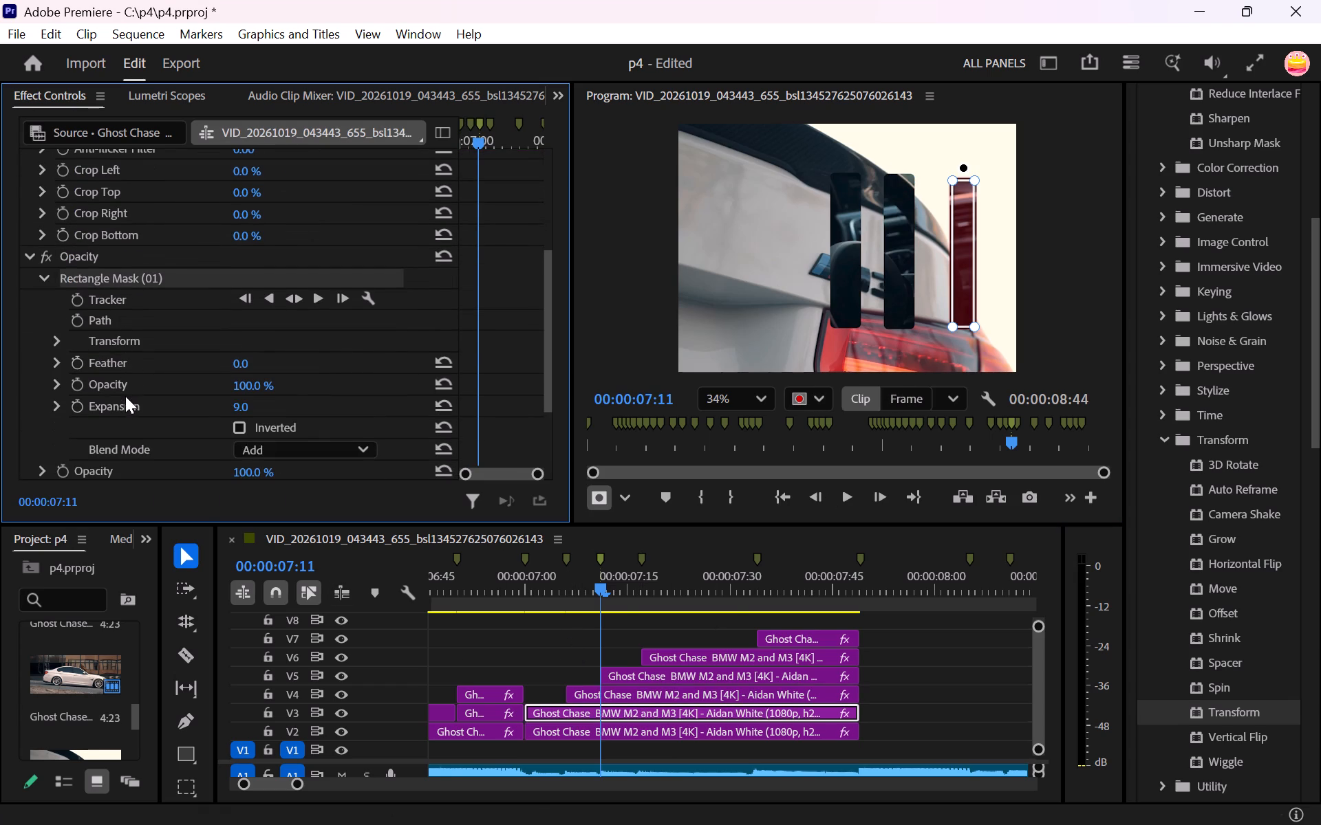
left_click_drag(234, 402, 246, 406)
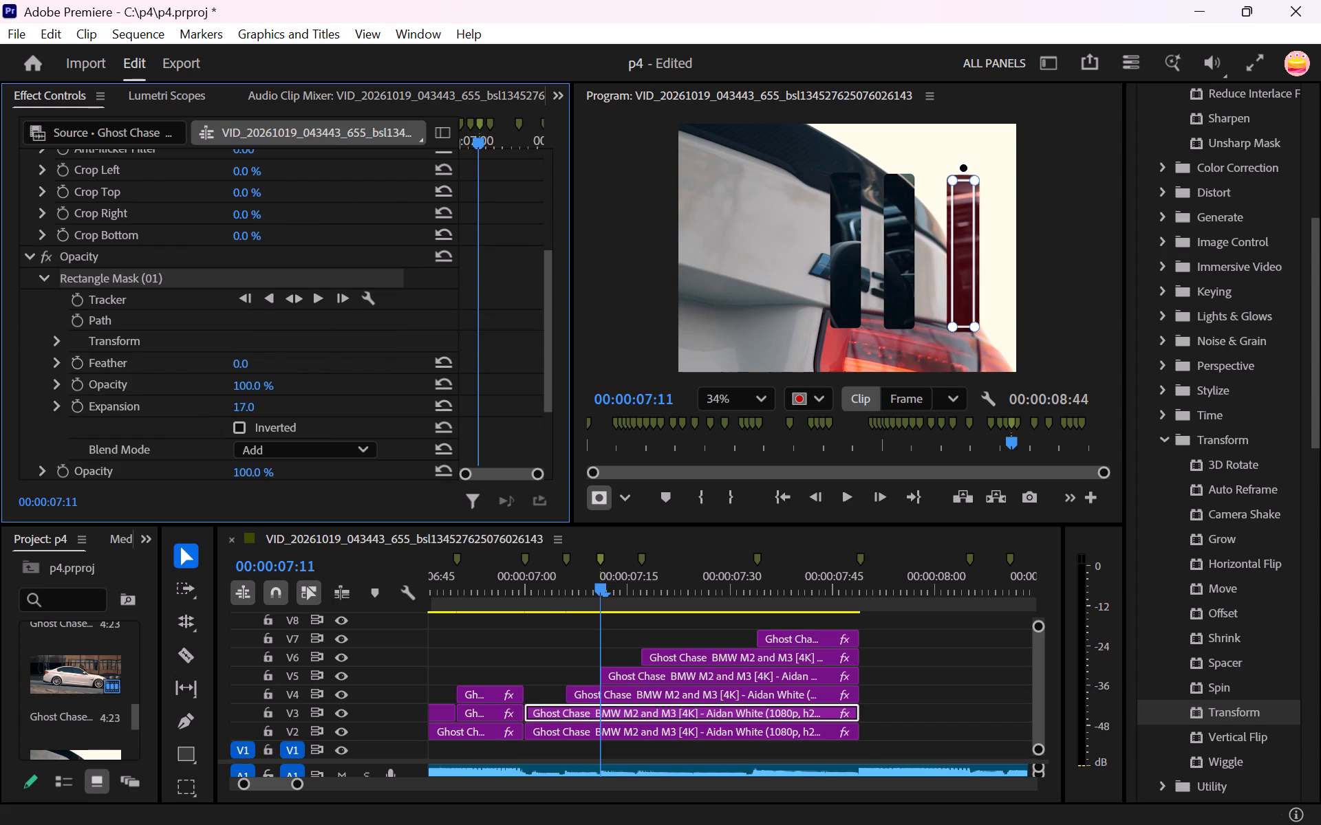
left_click_drag(246, 406, 246, 410)
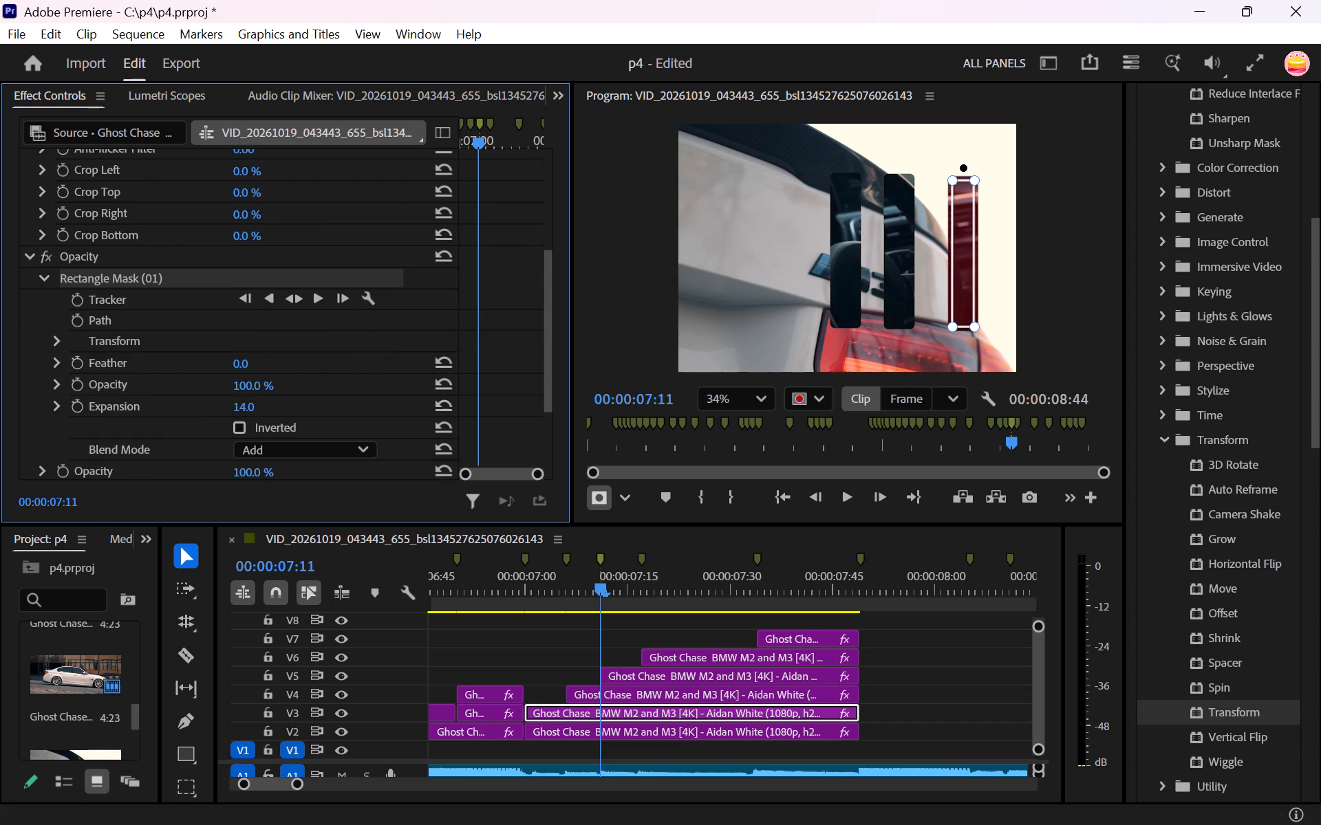
left_click_drag(246, 410, 247, 412)
left_click_drag(247, 412, 249, 412)
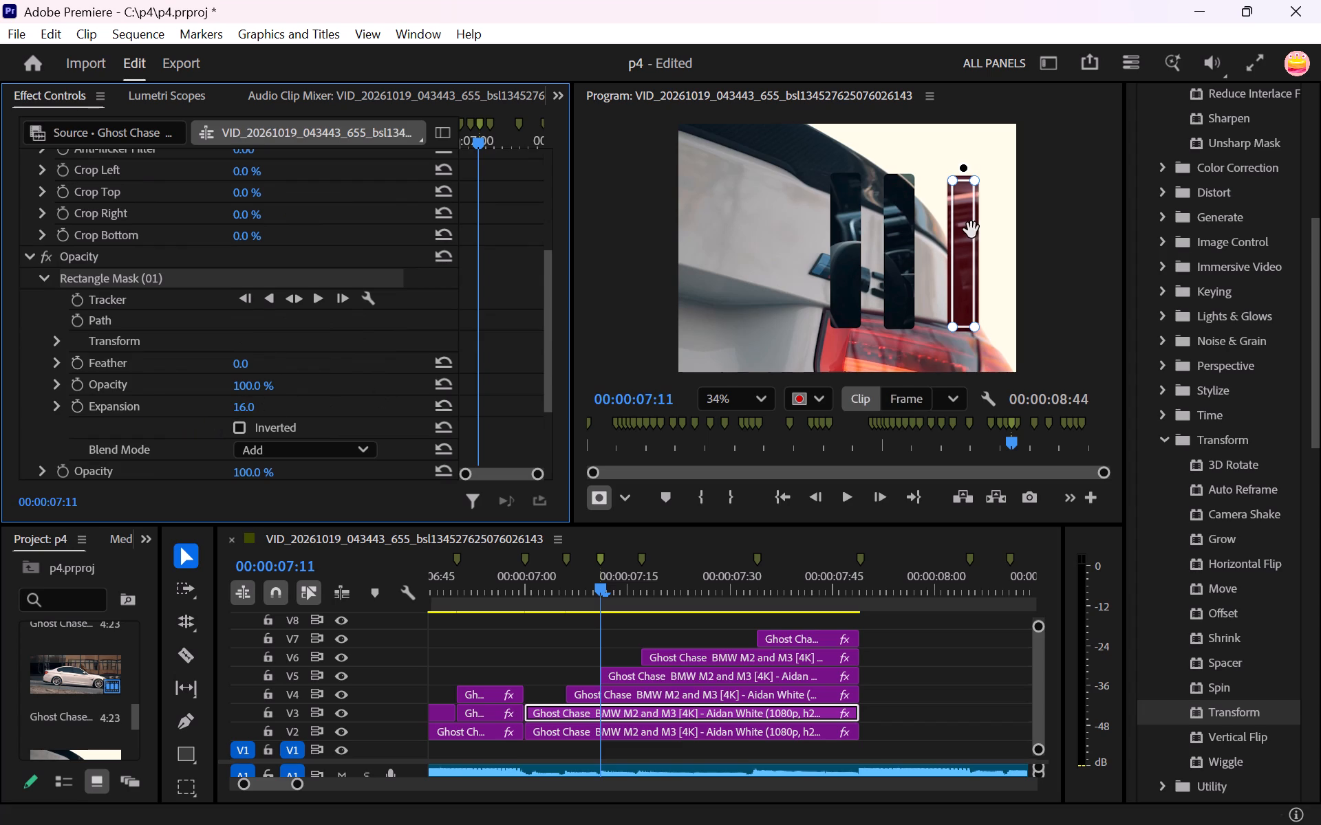
Move the V3 still's rectangle mask sideways, closer to the V4 strip, and check all five strips together at 00:00:07:46.
left_click_drag(968, 234, 953, 234)
left_click(839, 576)
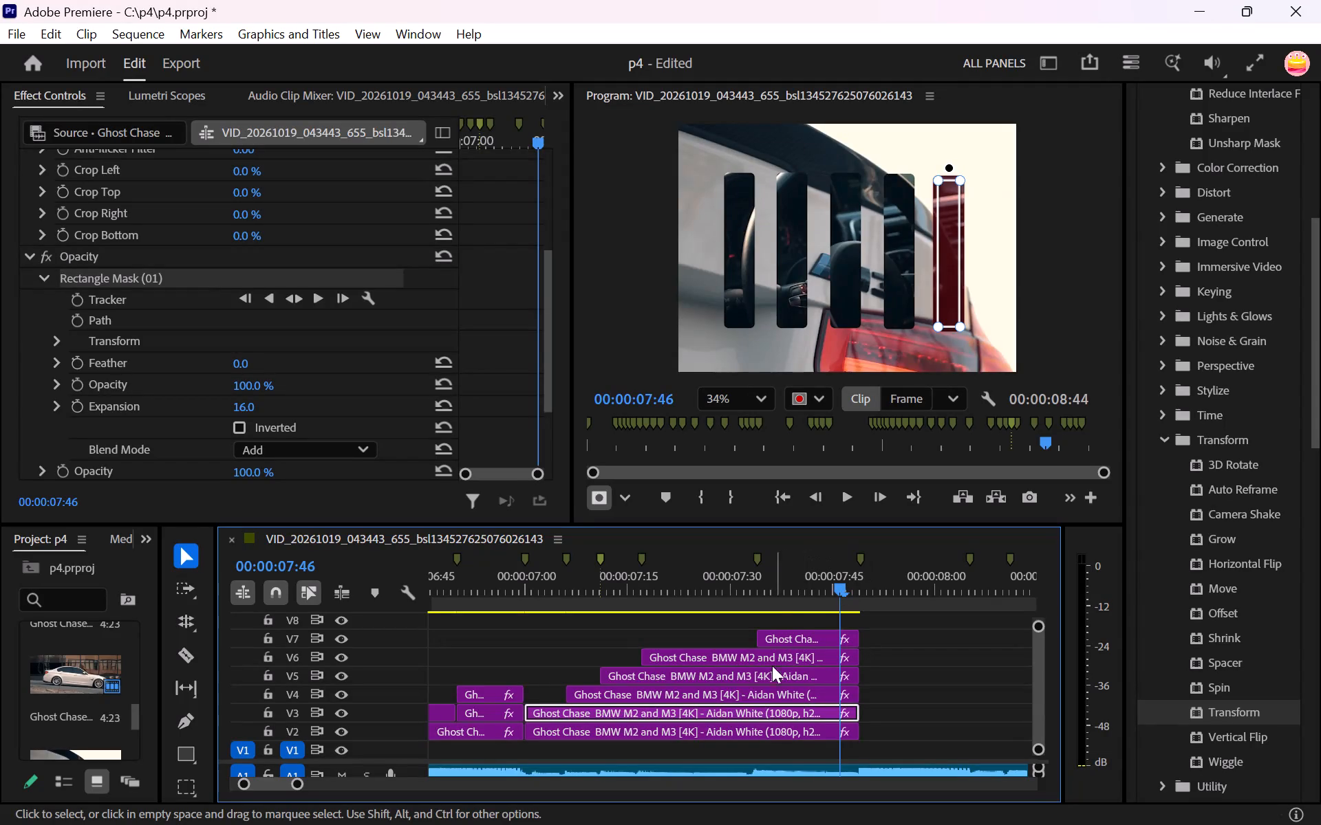
At the 00:00:07:00 marker, raise the V3 still's Lumetri Color exposure to 7.0.
left_click(526, 557)
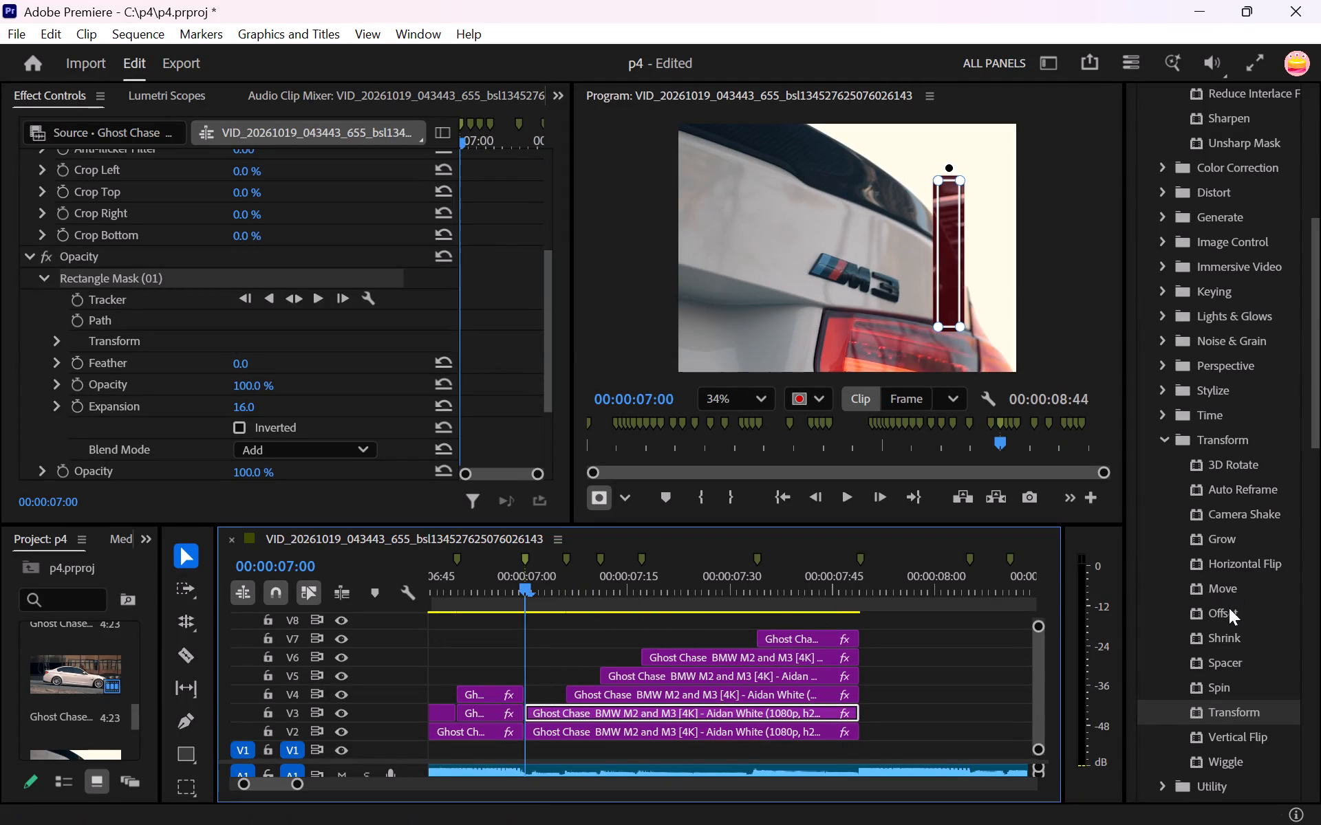
left_click_drag(1313, 261, 1298, 182)
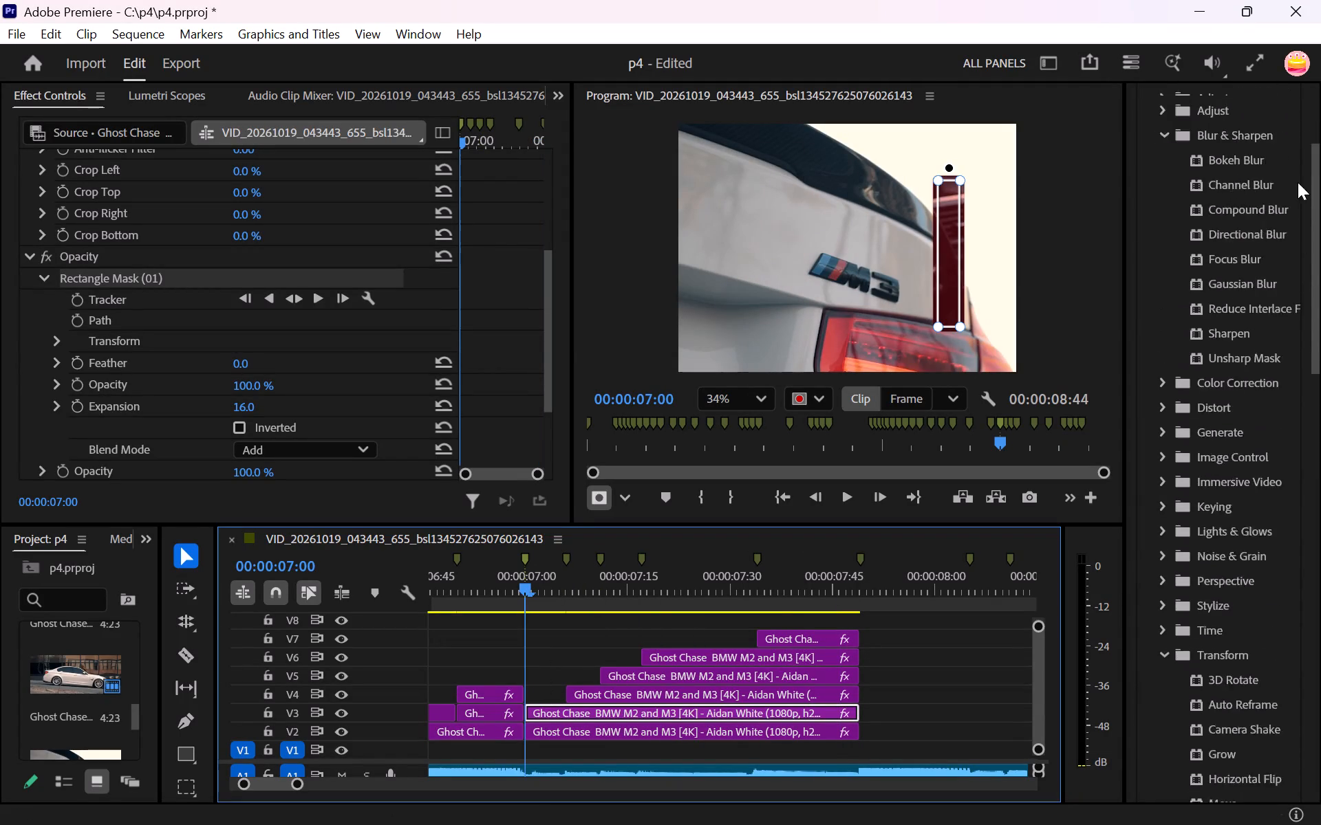
left_click_drag(1298, 182, 1296, 100)
left_click(1151, 286)
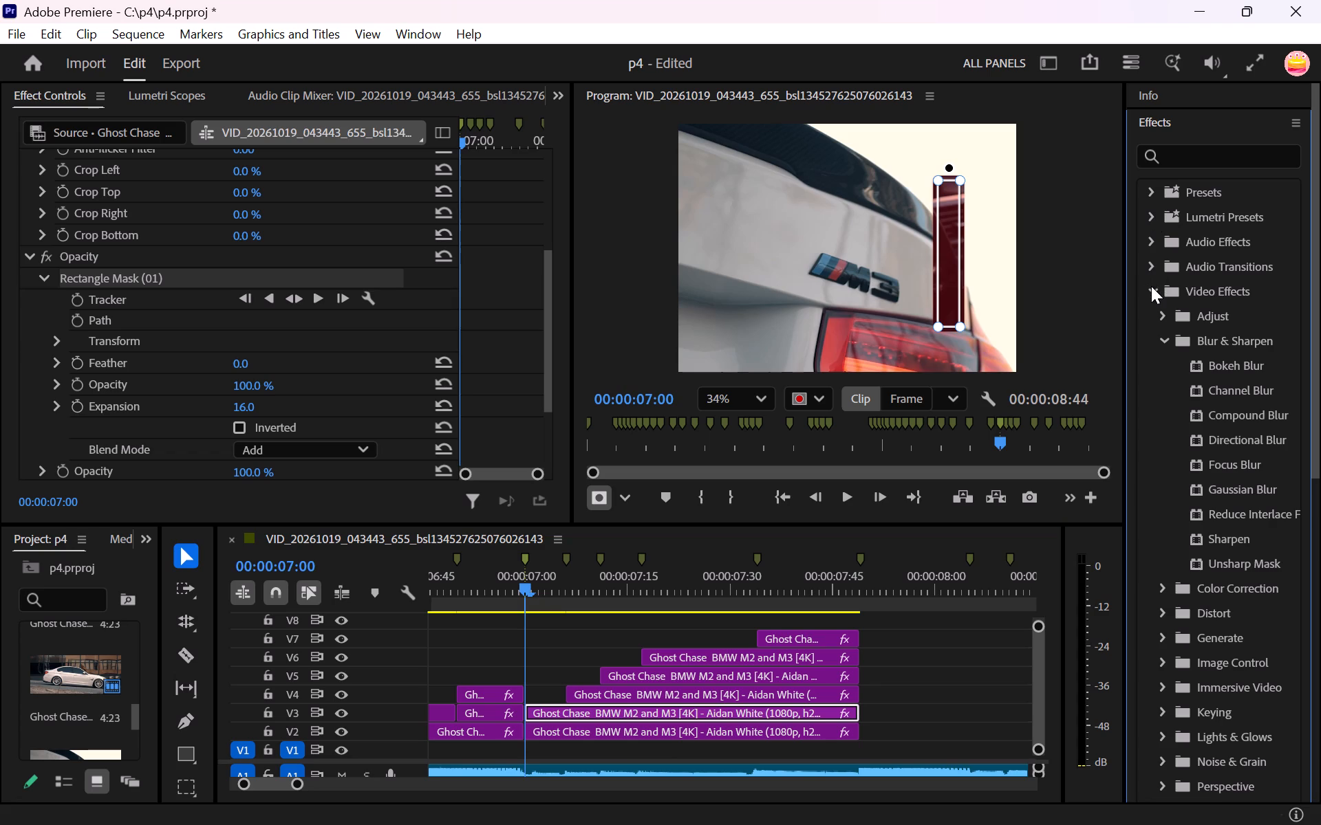
left_click(1156, 317)
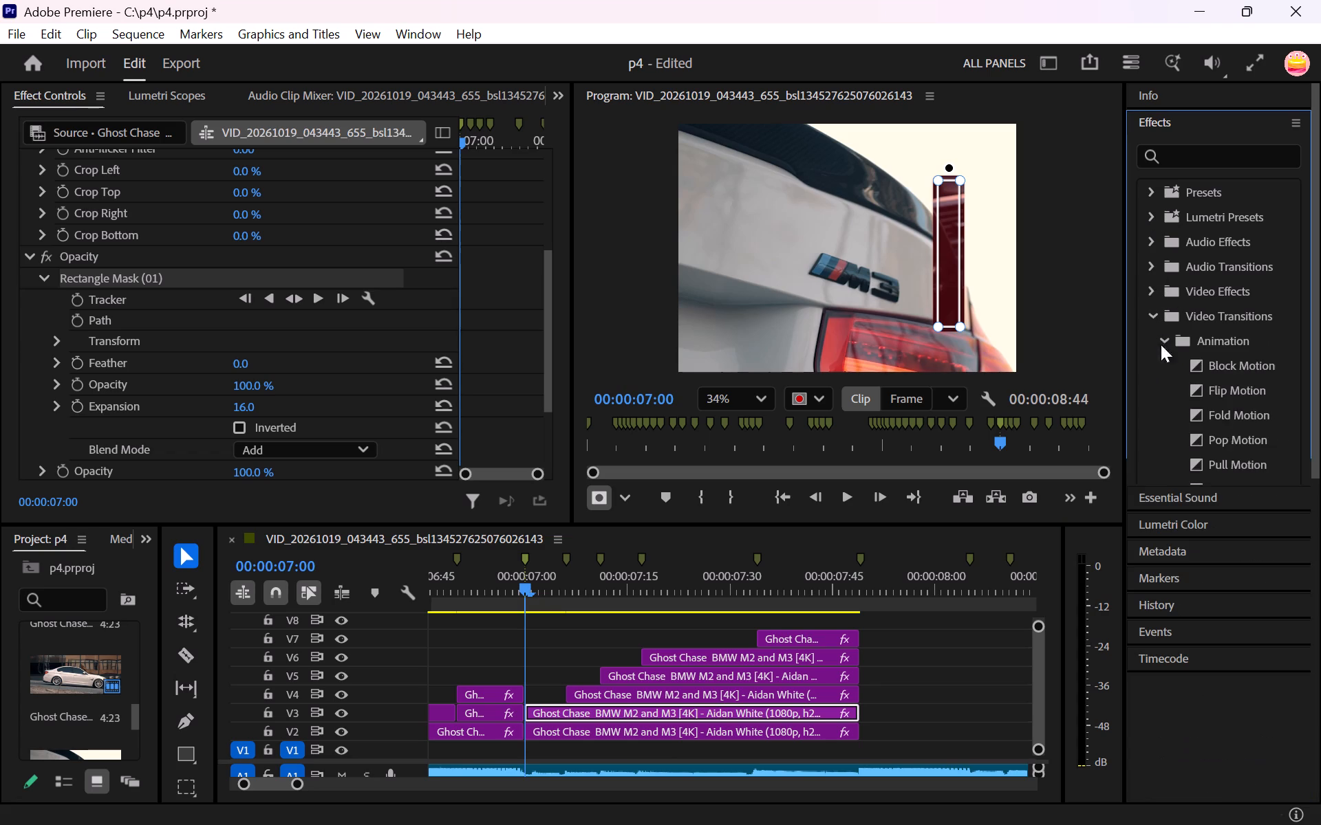
left_click(1173, 520)
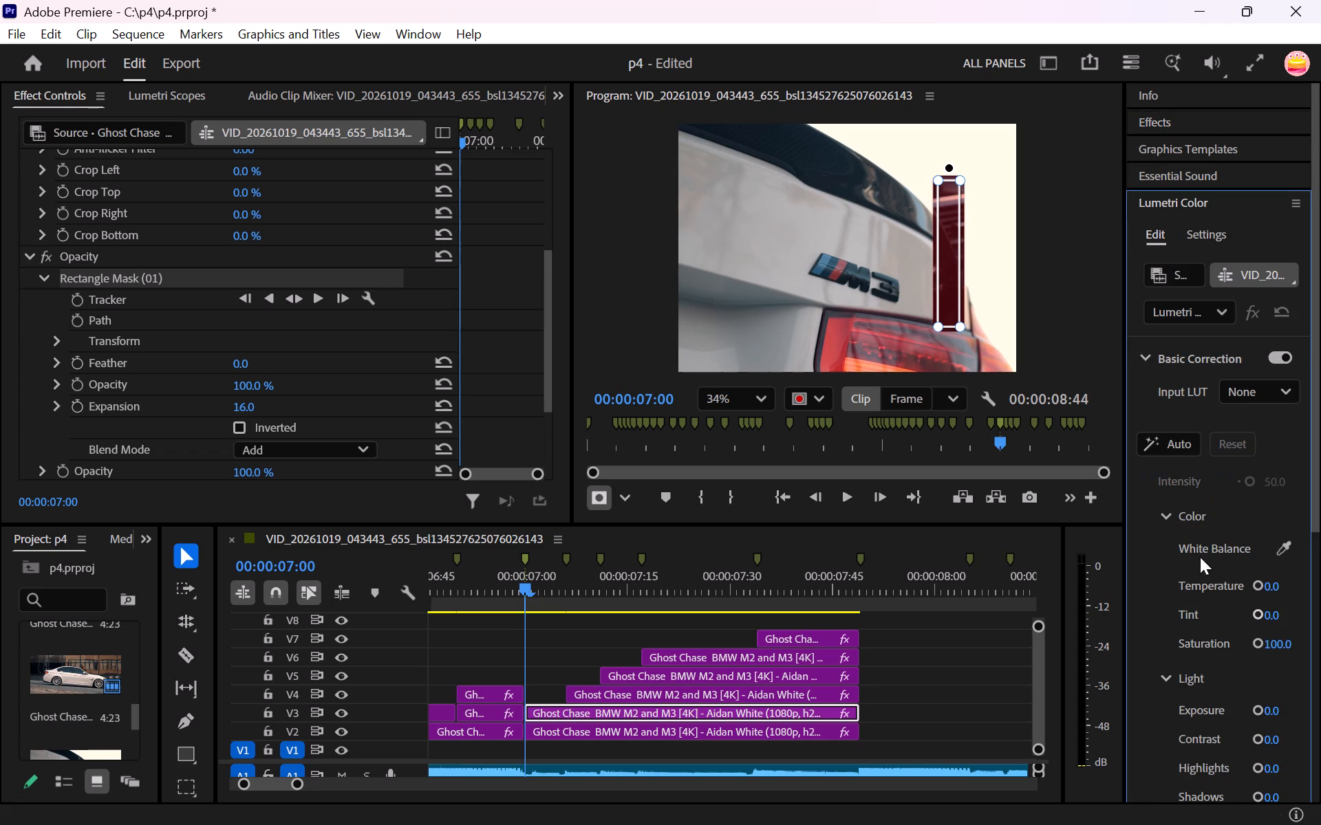
scroll(1193, 525, "down", 3)
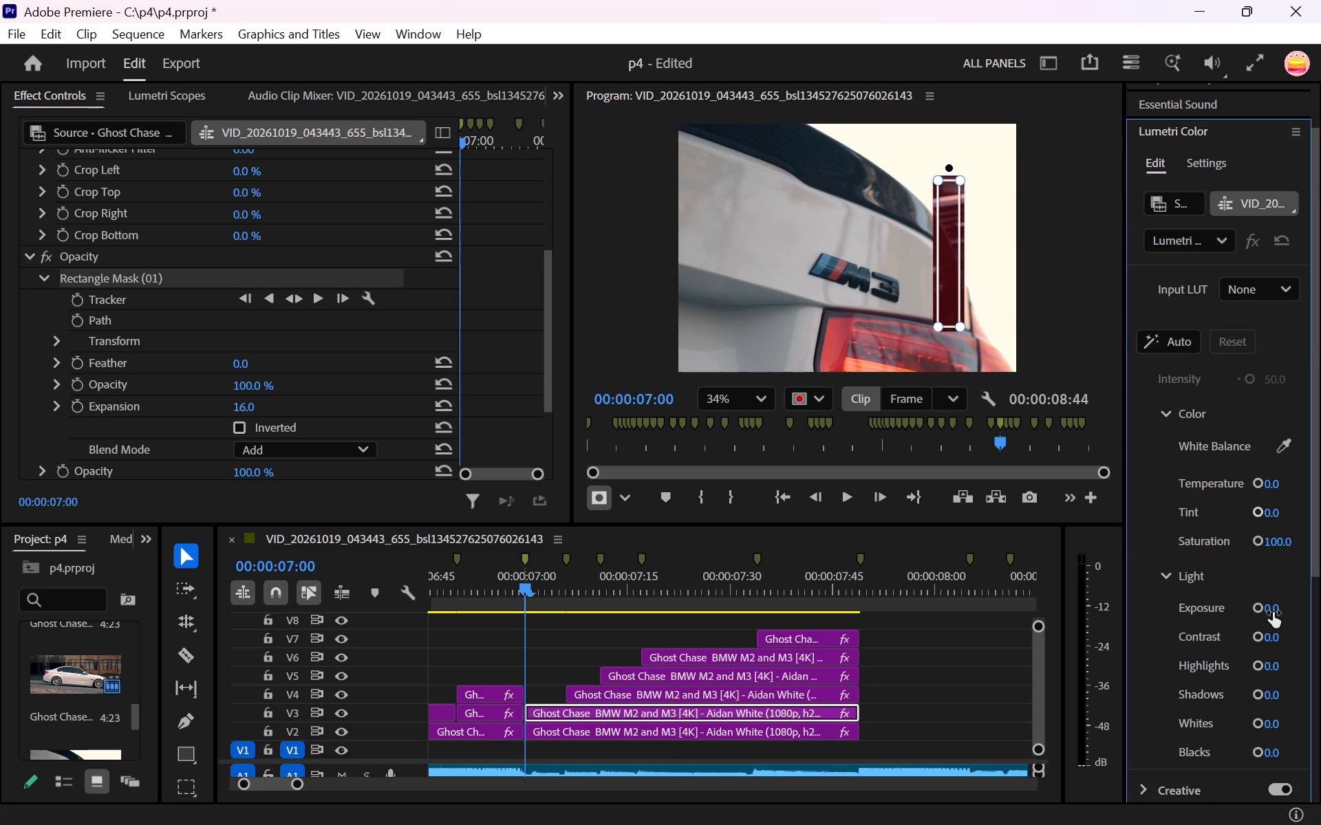
left_click_drag(1273, 613, 1287, 613)
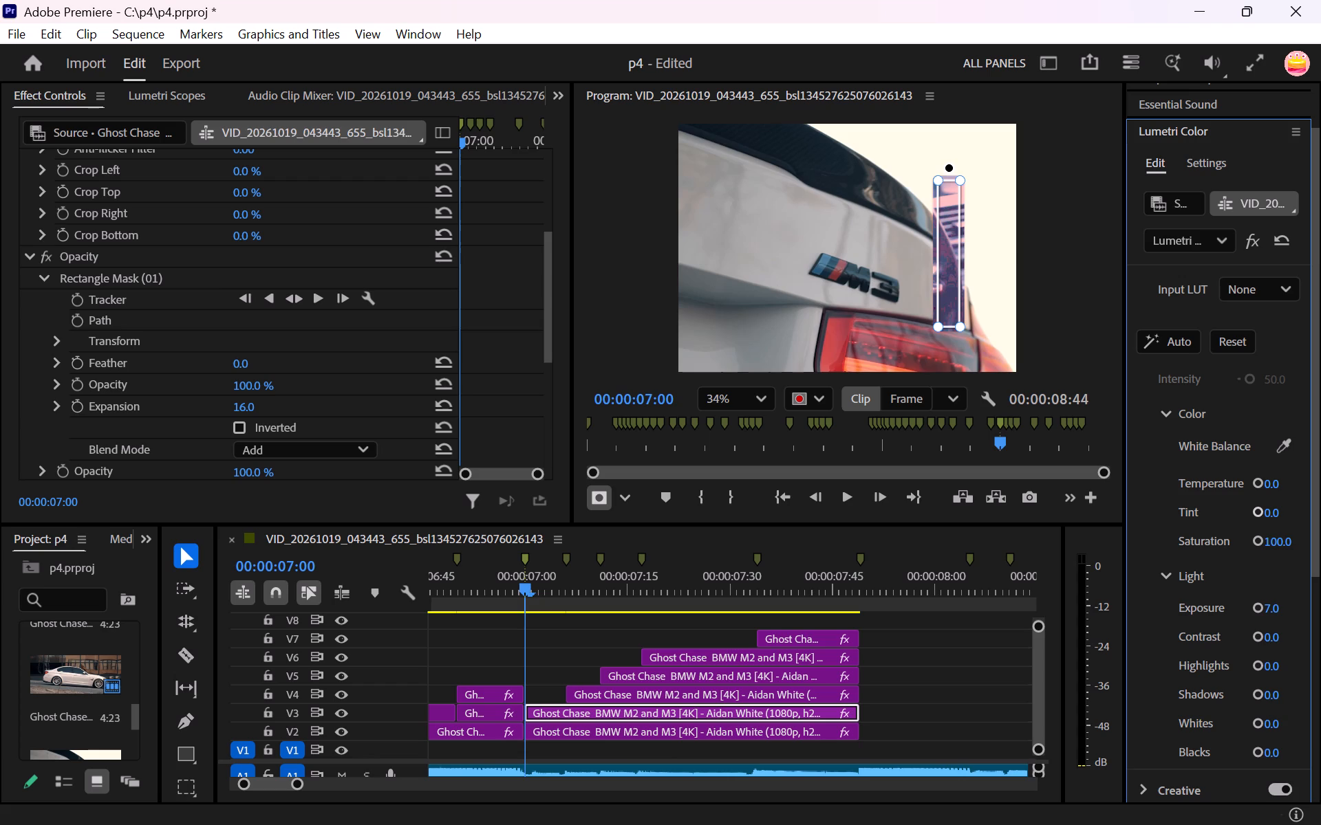
Start keyframing the V3 still's Lumetri Color exposure at the 00:00:07:00 marker, with a first keyframe of 7.0.
left_click_drag(1287, 613, 1287, 616)
left_click_drag(1287, 616, 1290, 616)
scroll(224, 392, "down", 5)
left_click(30, 426)
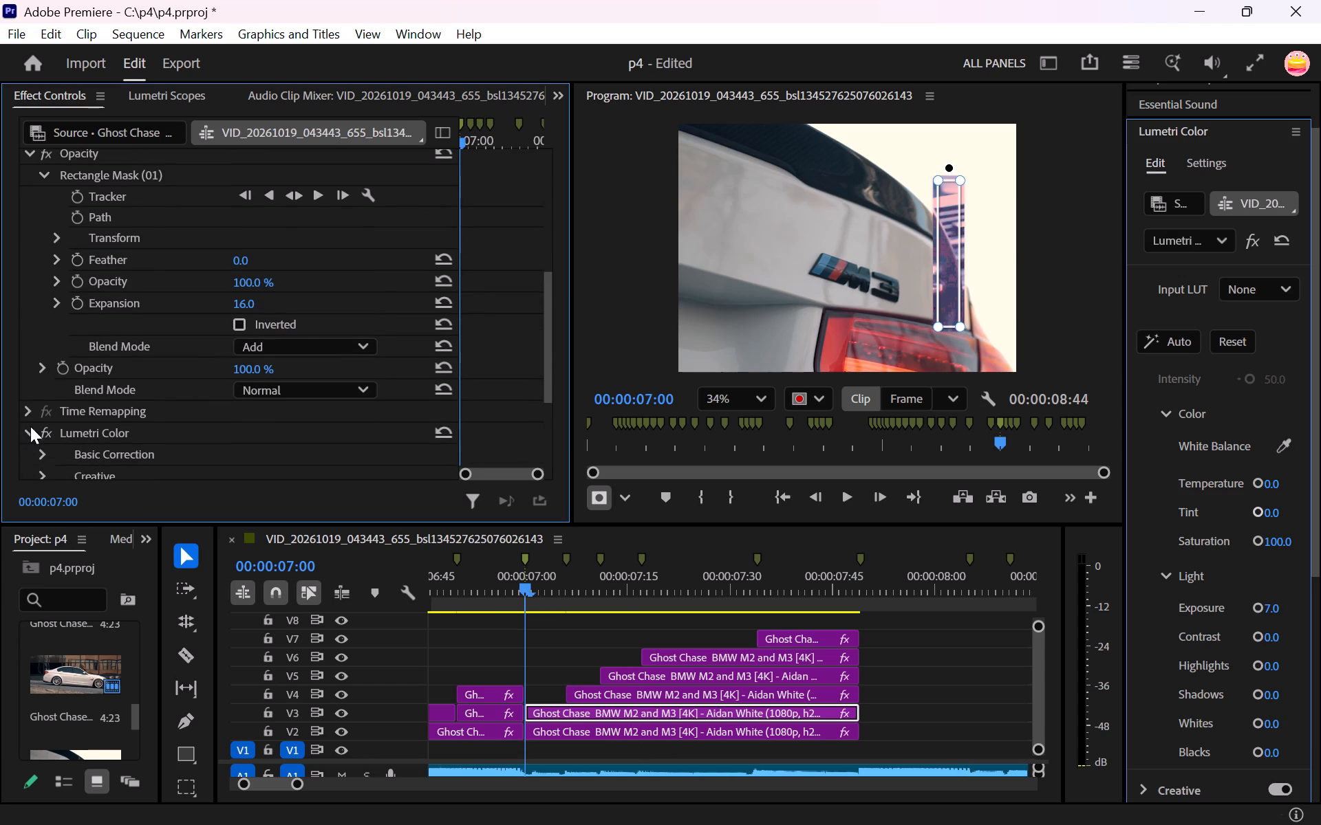
left_click(28, 430)
scroll(178, 410, "down", 2)
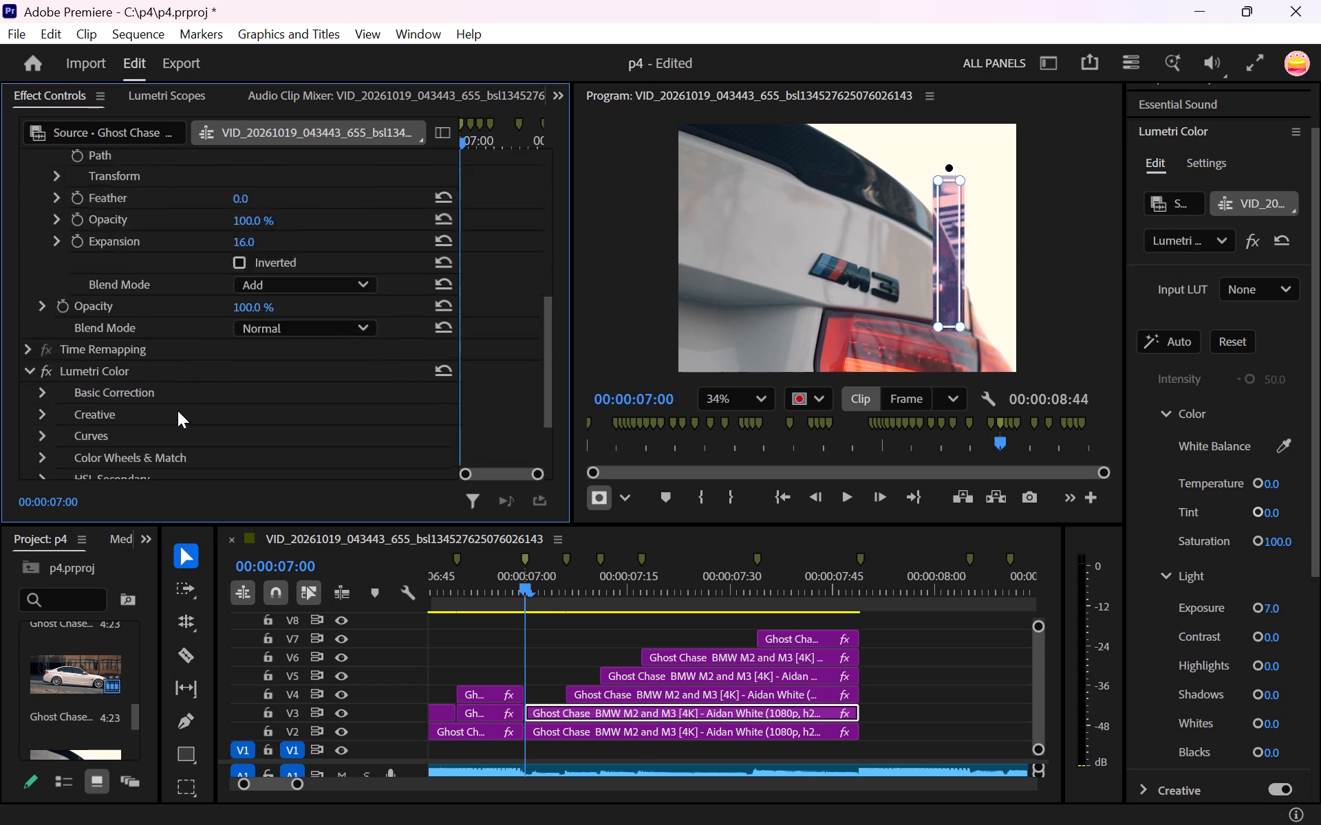
scroll(178, 410, "down", 1)
left_click(43, 390)
scroll(208, 390, "down", 7)
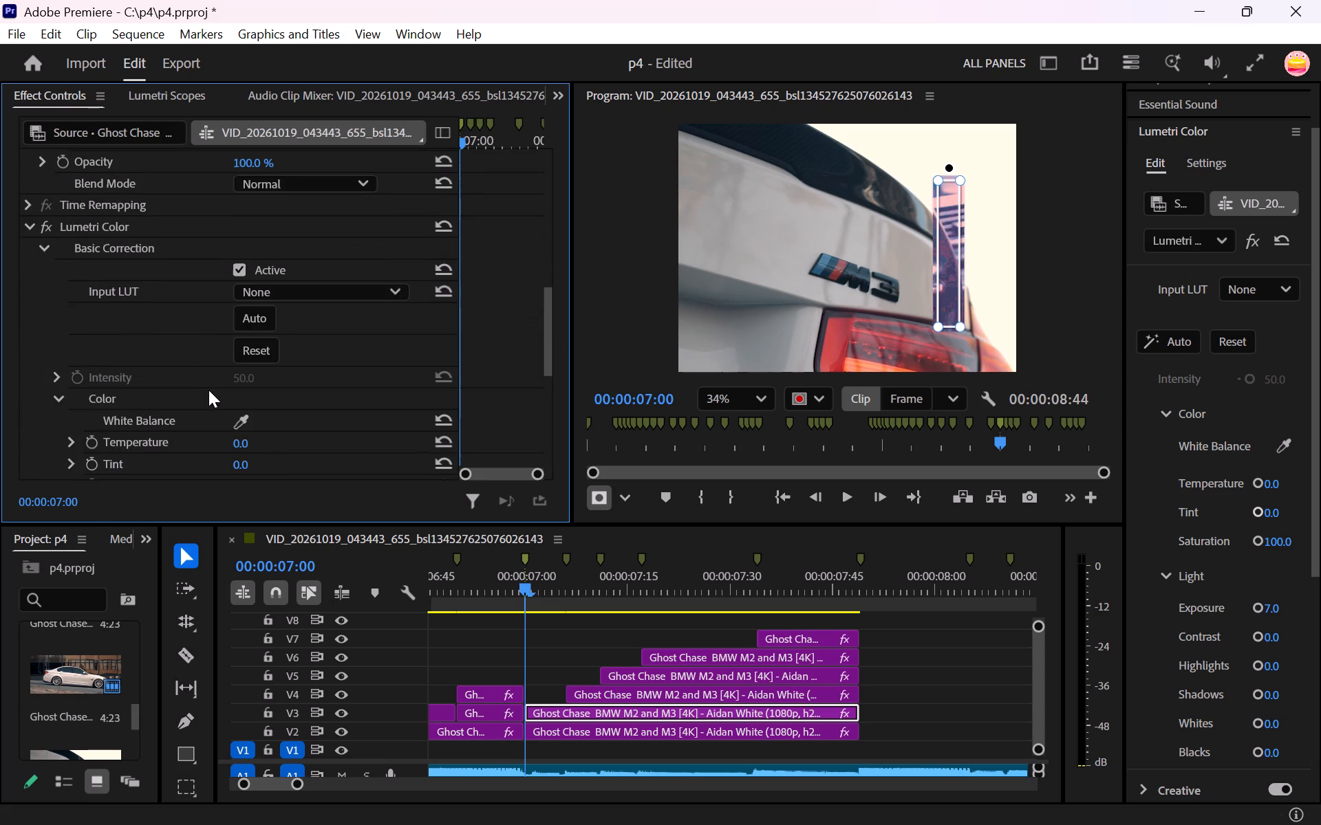
scroll(208, 390, "down", 6)
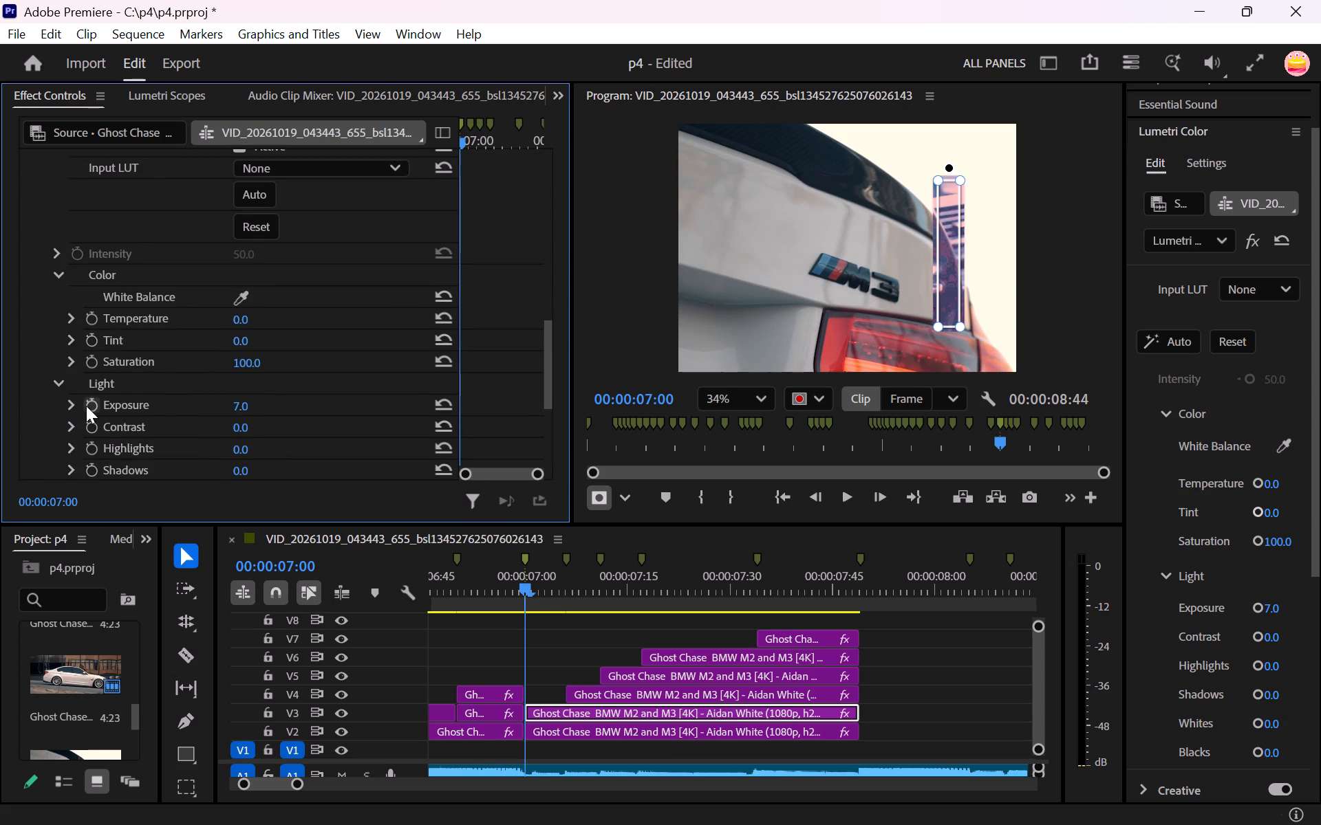
left_click(92, 401)
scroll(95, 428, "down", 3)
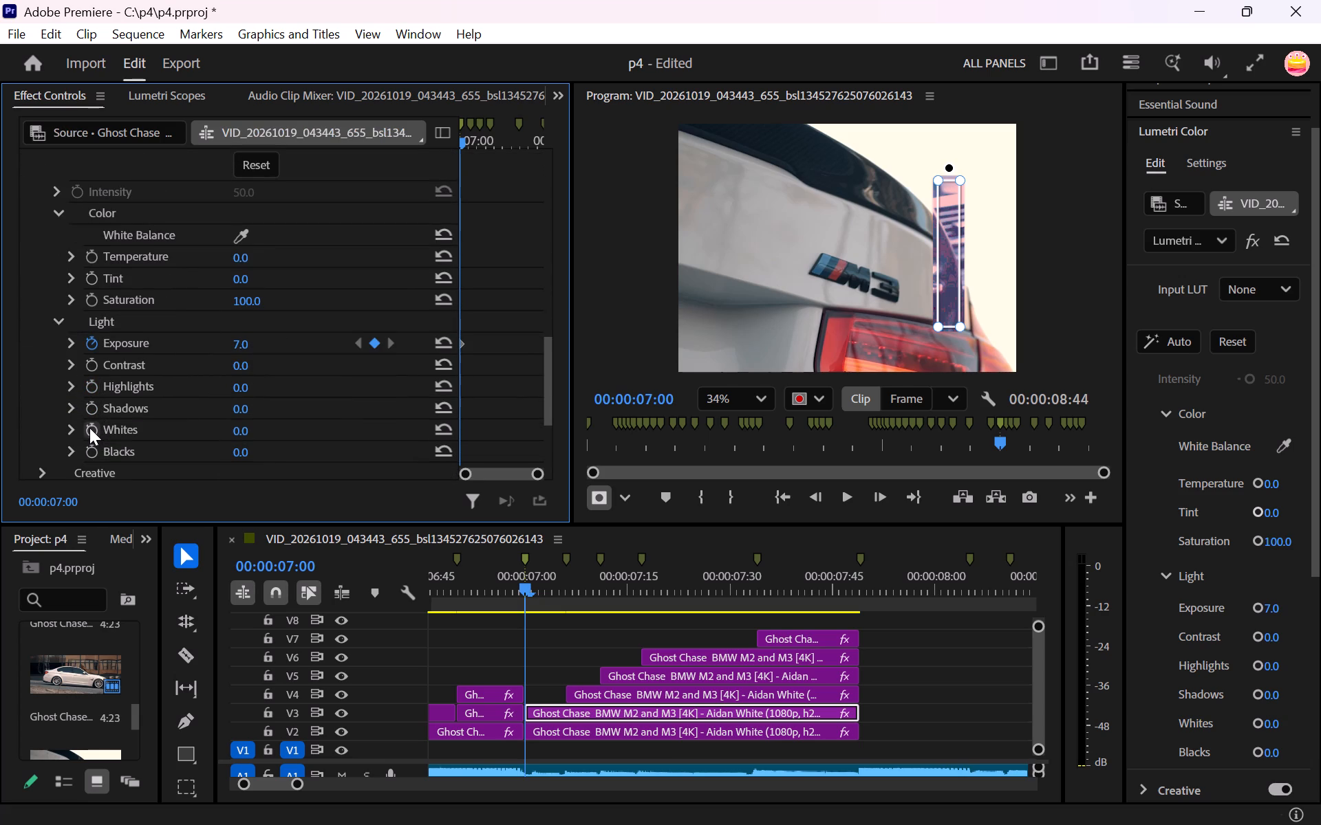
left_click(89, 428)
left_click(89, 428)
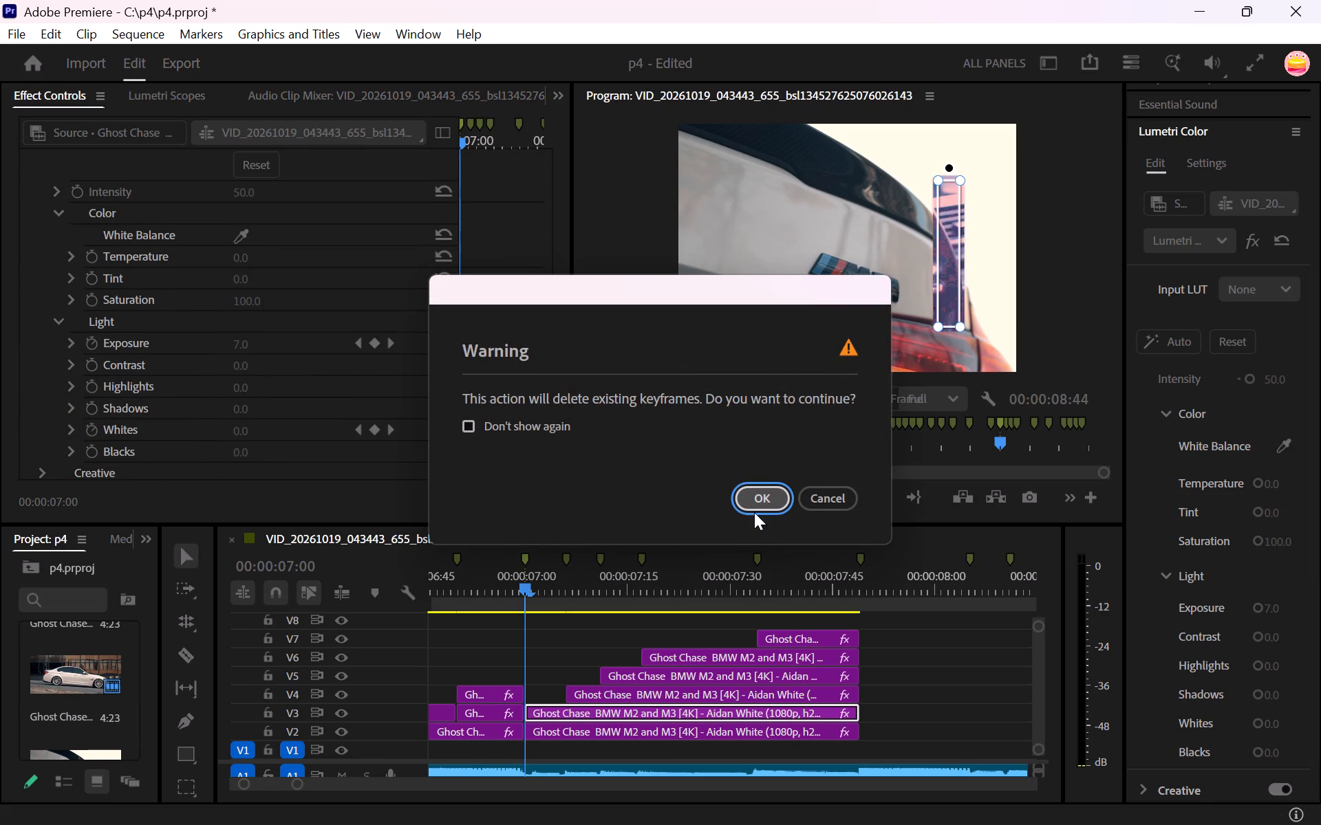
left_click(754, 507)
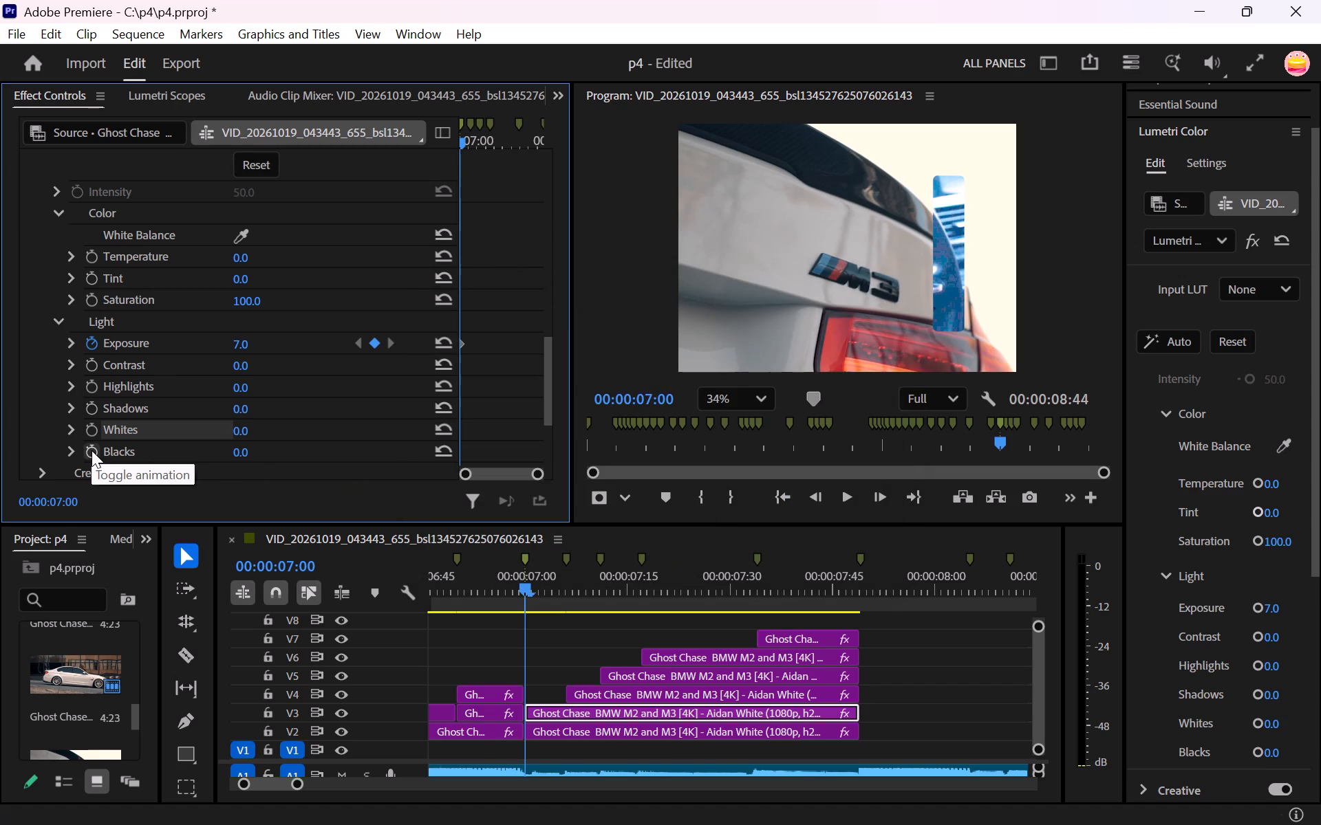
Turn on keyframing for the V3 still's Lumetri Color blacks at 00:00:07:00 and raise the value to 150.0.
left_click(92, 450)
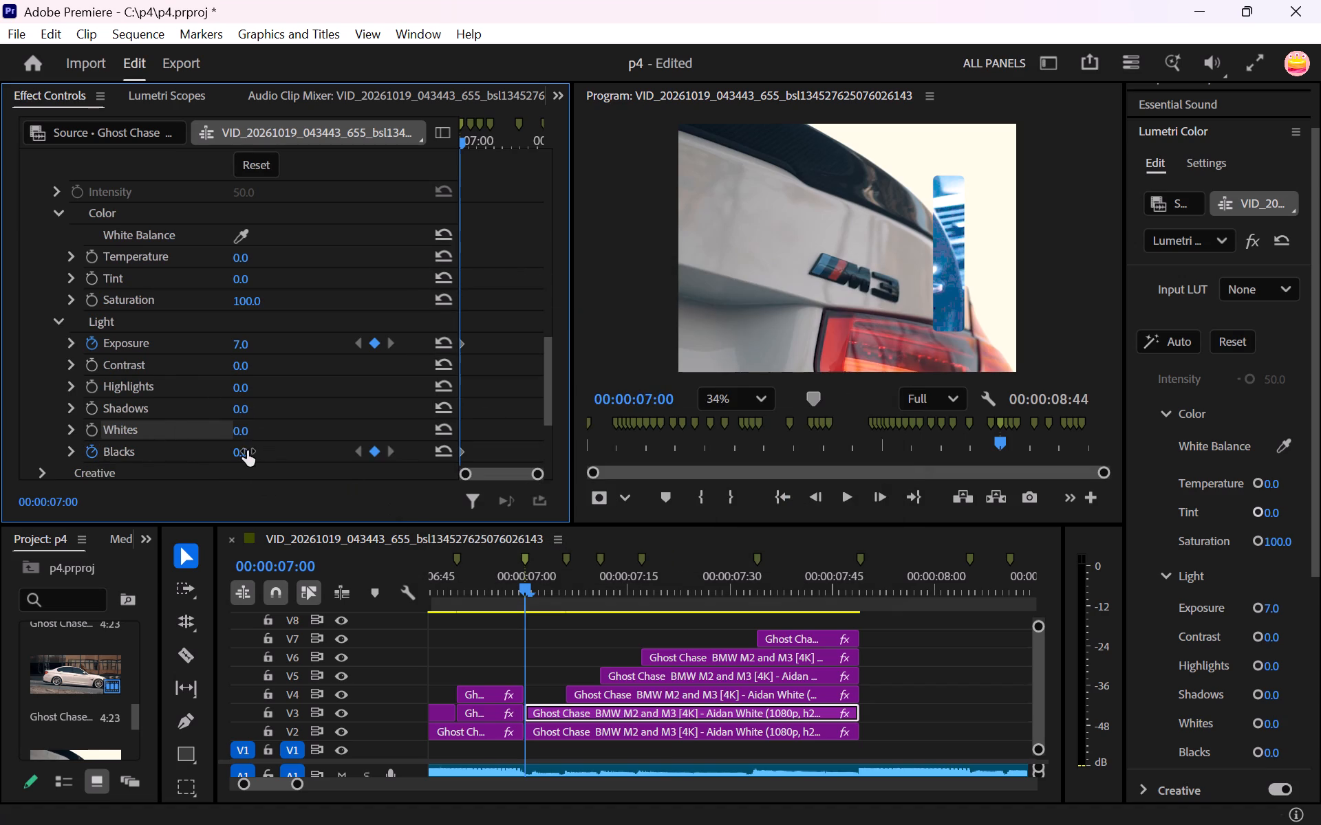
left_click_drag(247, 451, 475, 452)
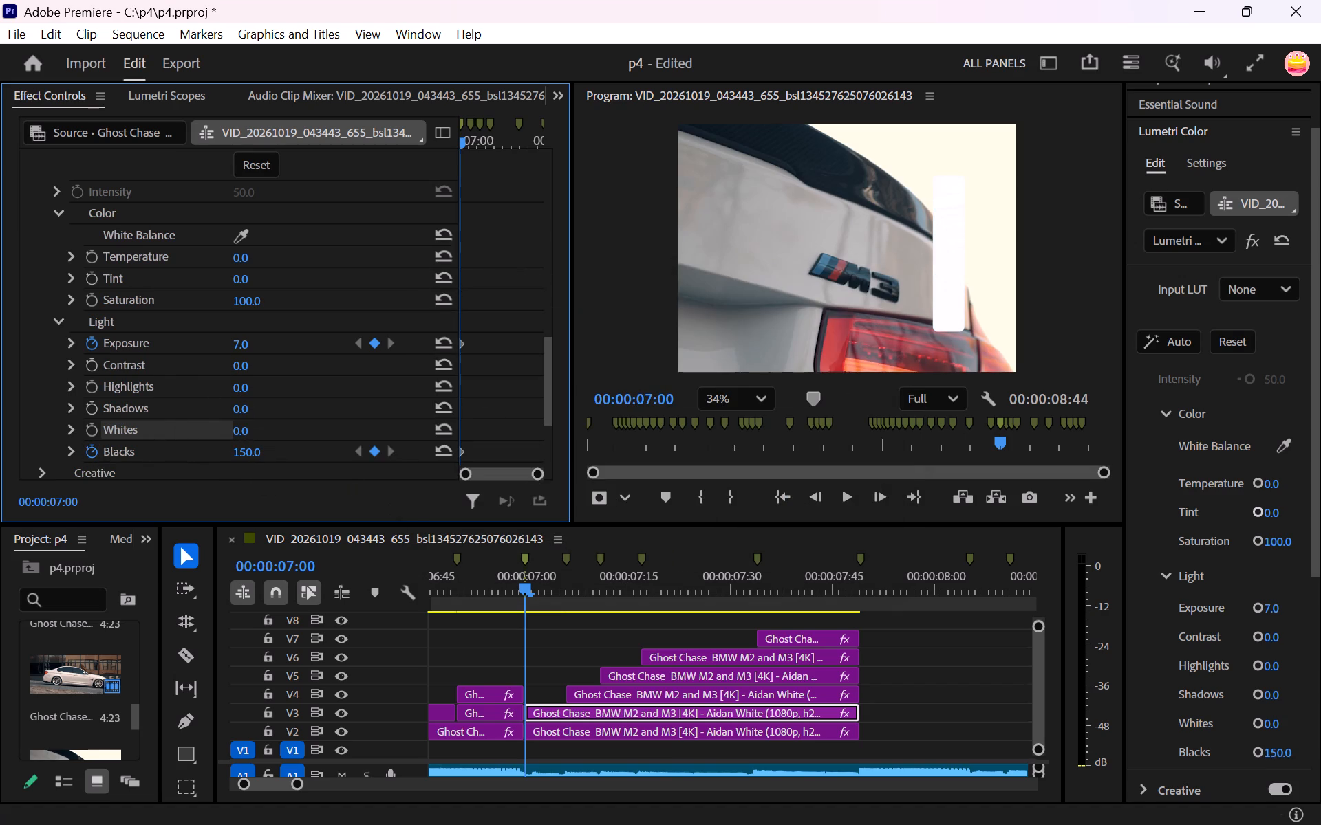
left_click_drag(475, 452, 488, 451)
Two frames further on, at 00:00:07:02, set the V3 still's Lumetri Color exposure to 0.
key("Right")
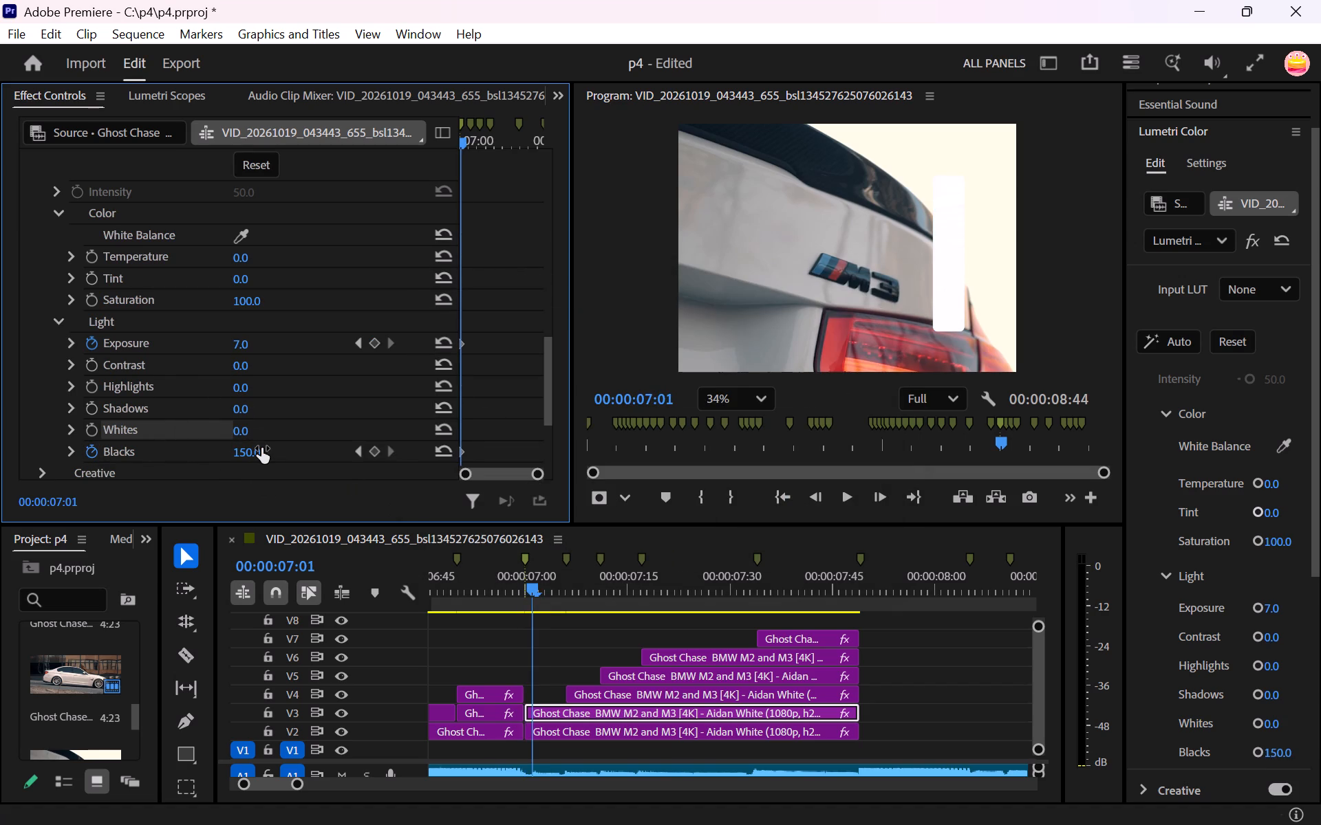
key("Right")
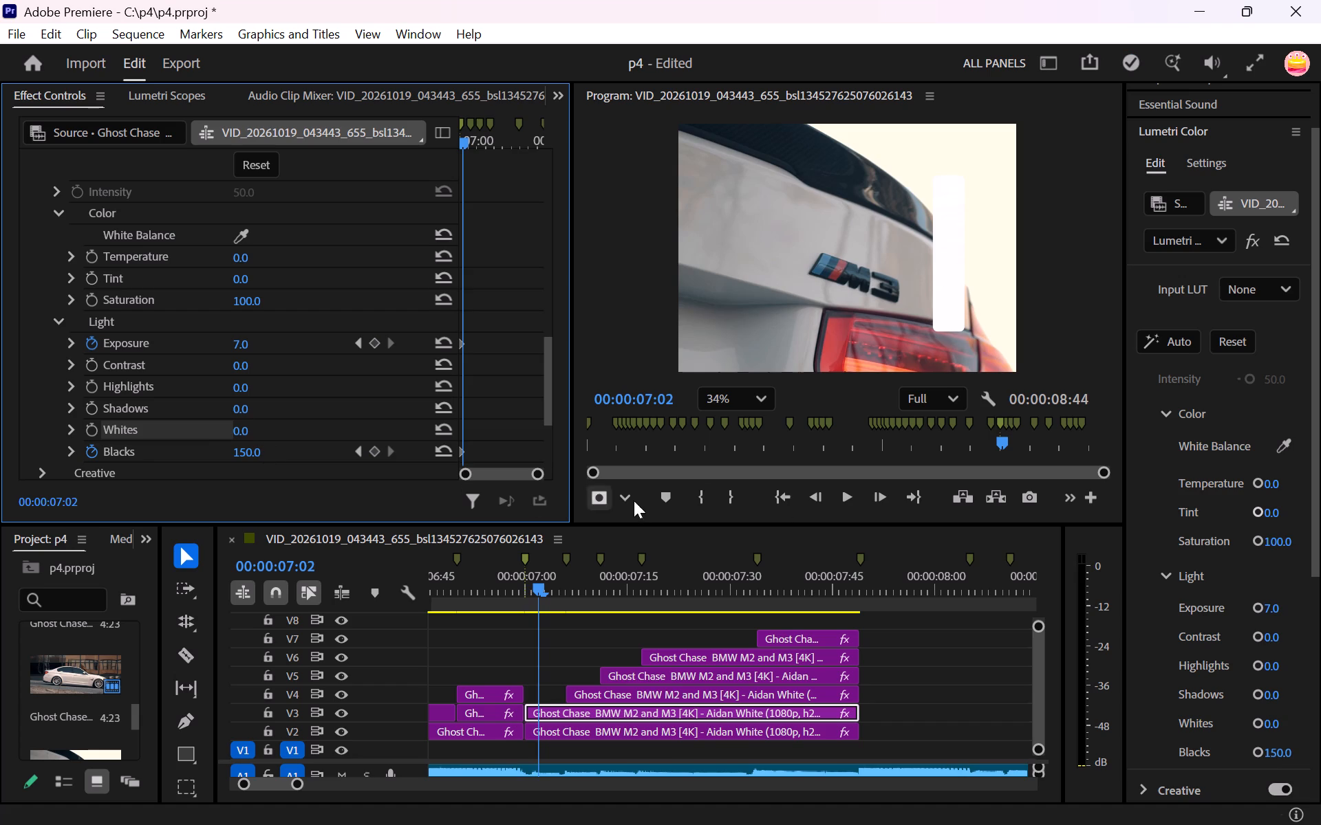
left_click(1276, 613)
left_click(1287, 604)
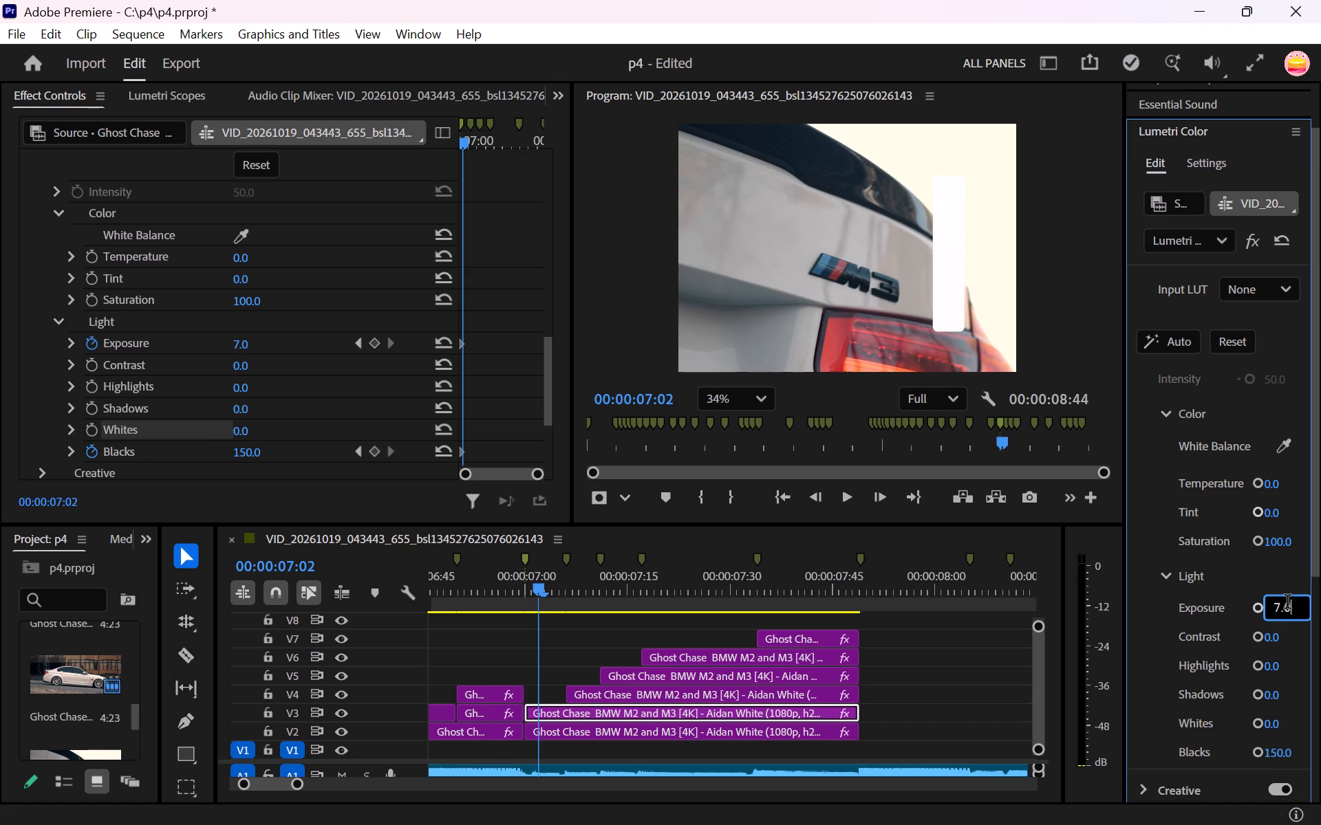
left_click(1238, 610)
left_click(1250, 605)
left_click(1284, 612)
left_click(1289, 604)
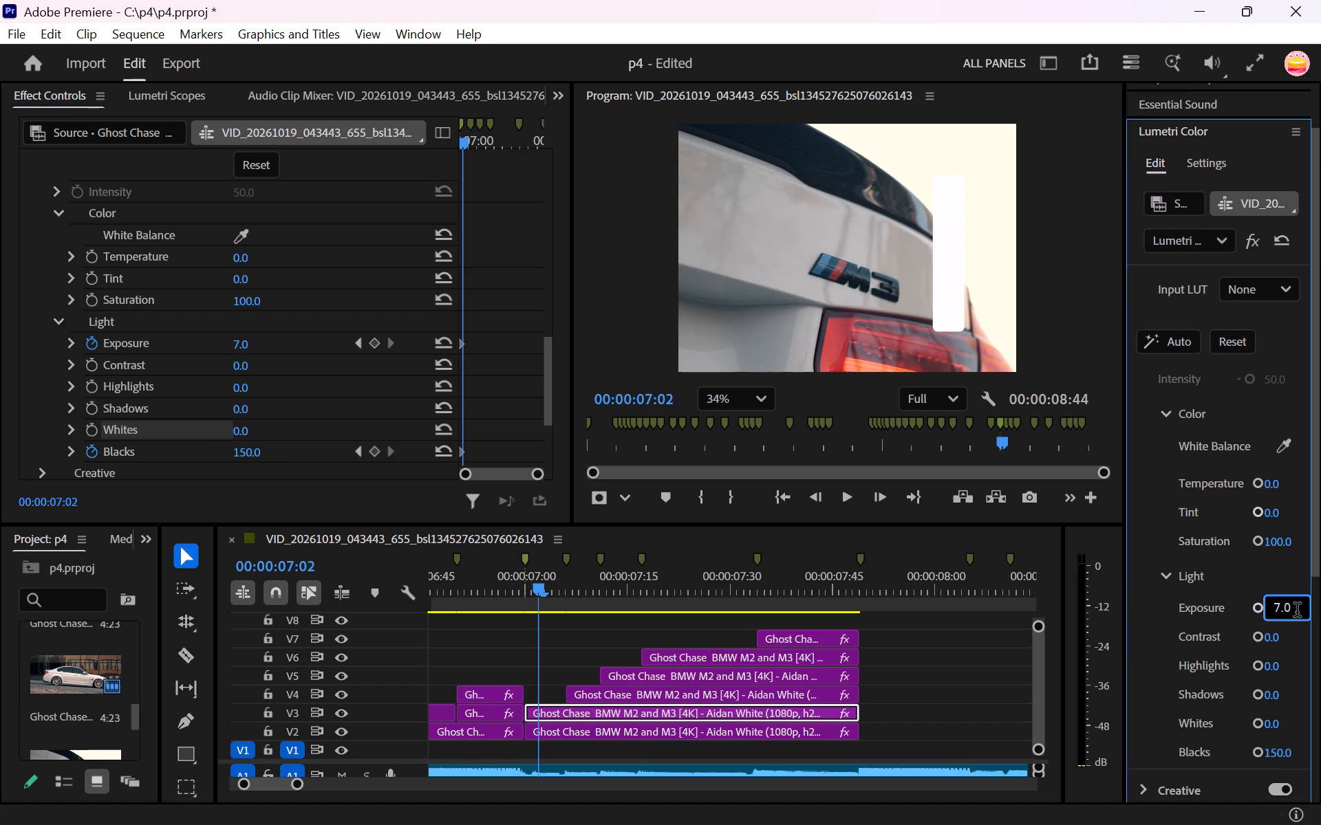
key("BackSpace")
key("BackSpace")
key("BackSpace")
key("0")
key("Return")
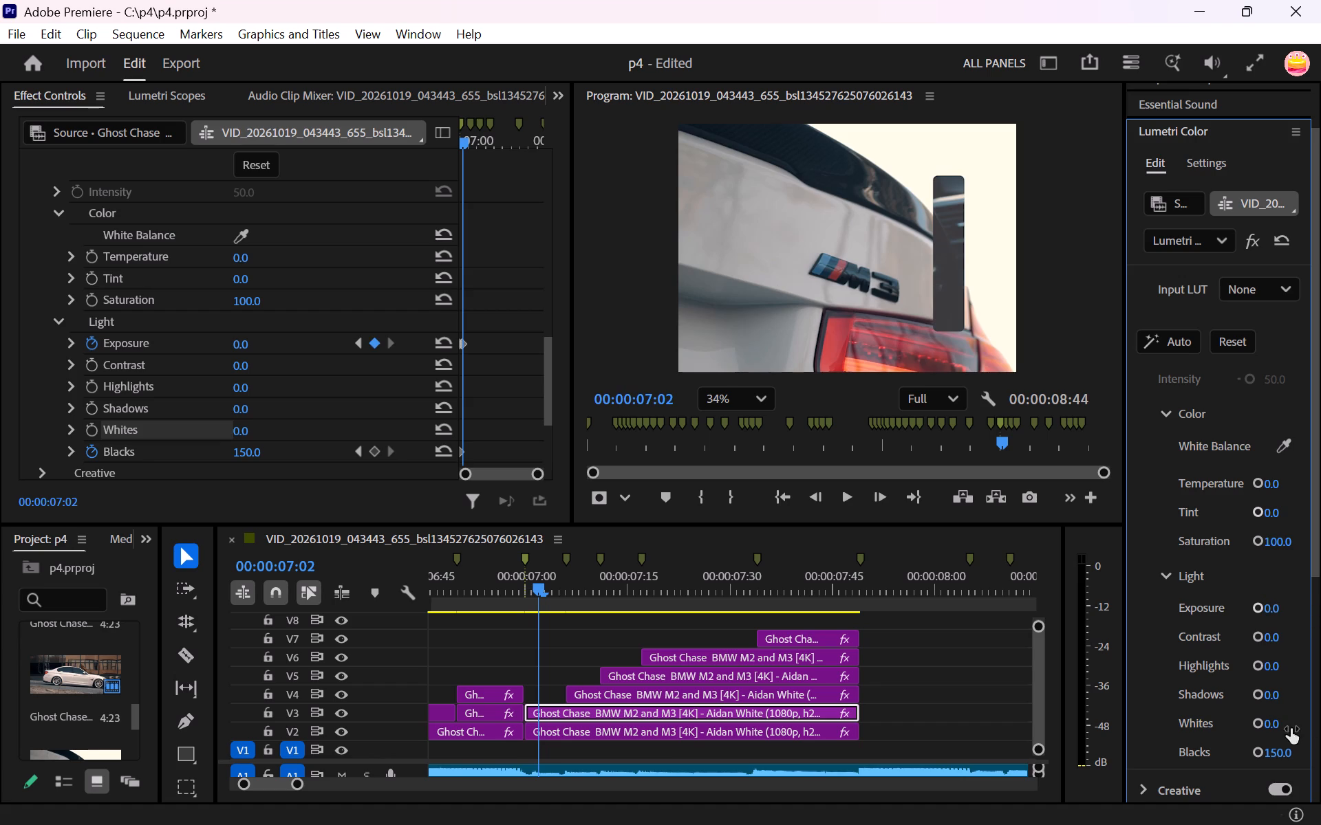
Set the V3 still's Lumetri Color blacks to 0.0 at 00:00:07:02.
left_click(1267, 747)
left_click(1287, 748)
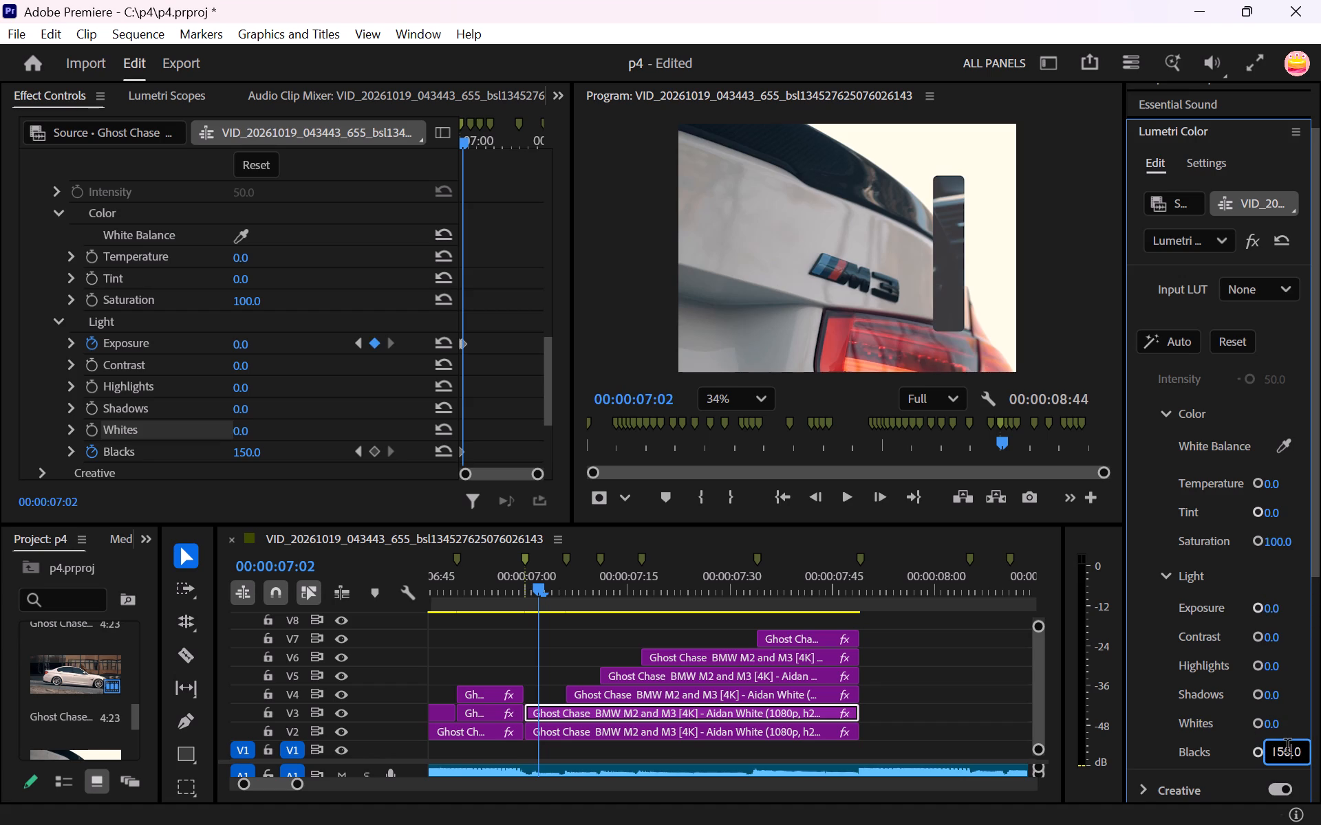
key("BackSpace")
key("BackSpace")
key("BackSpace")
key("BackSpace")
key("BackSpace")
key("BackSpace")
key("BackSpace")
key("BackSpace")
key("BackSpace")
key("BackSpace")
key("BackSpace")
key("Return")
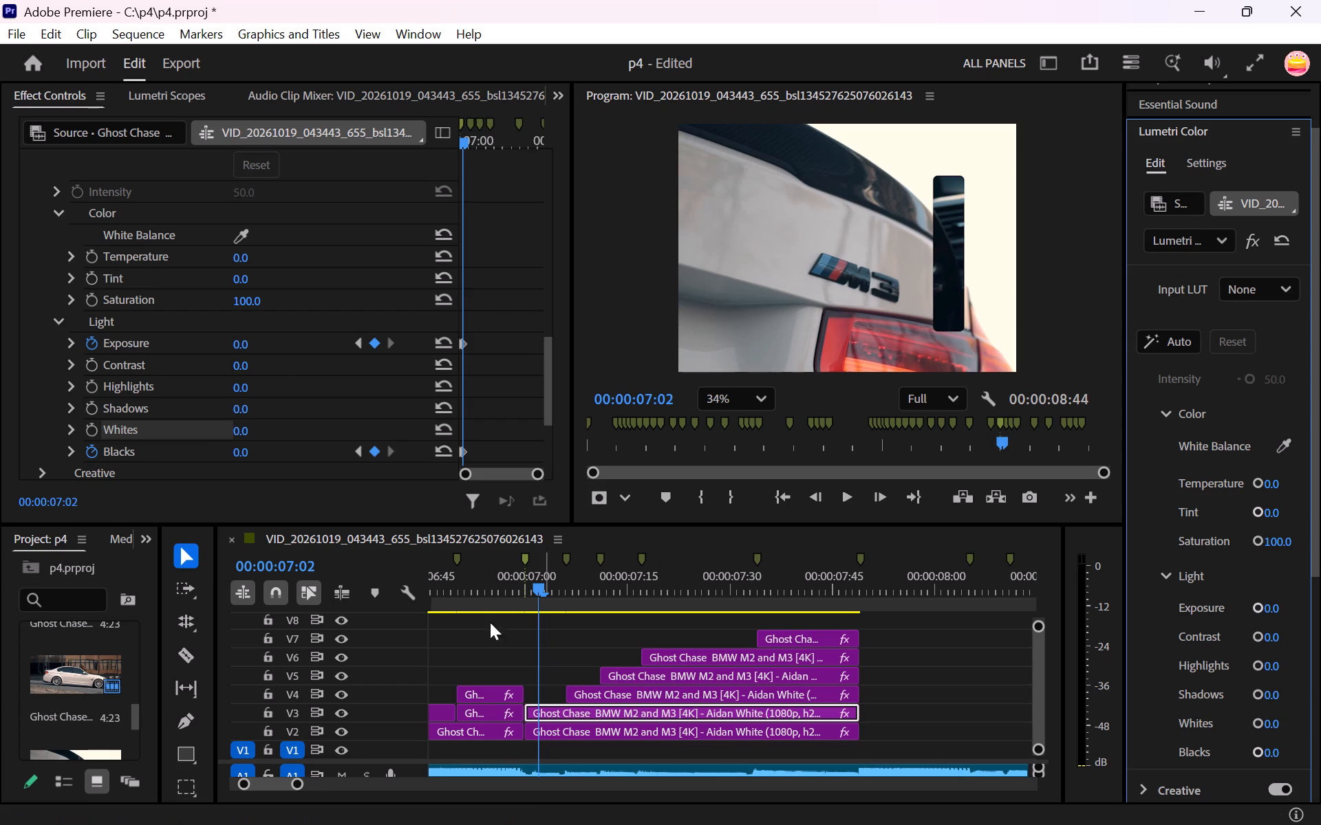
Copy the keyframed Lumetri Color effect from the V3 still.
scroll(138, 282, "up", 2)
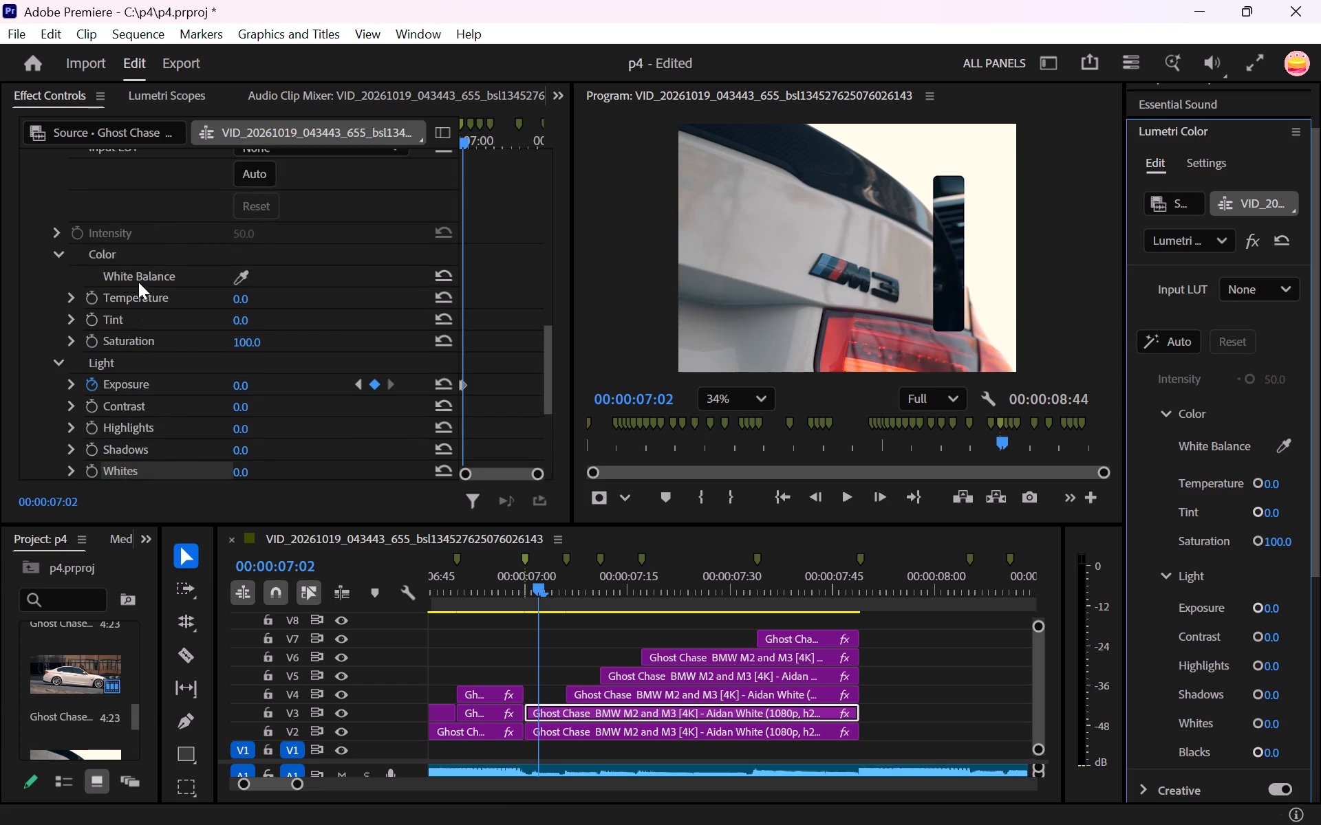
scroll(140, 271, "up", 5)
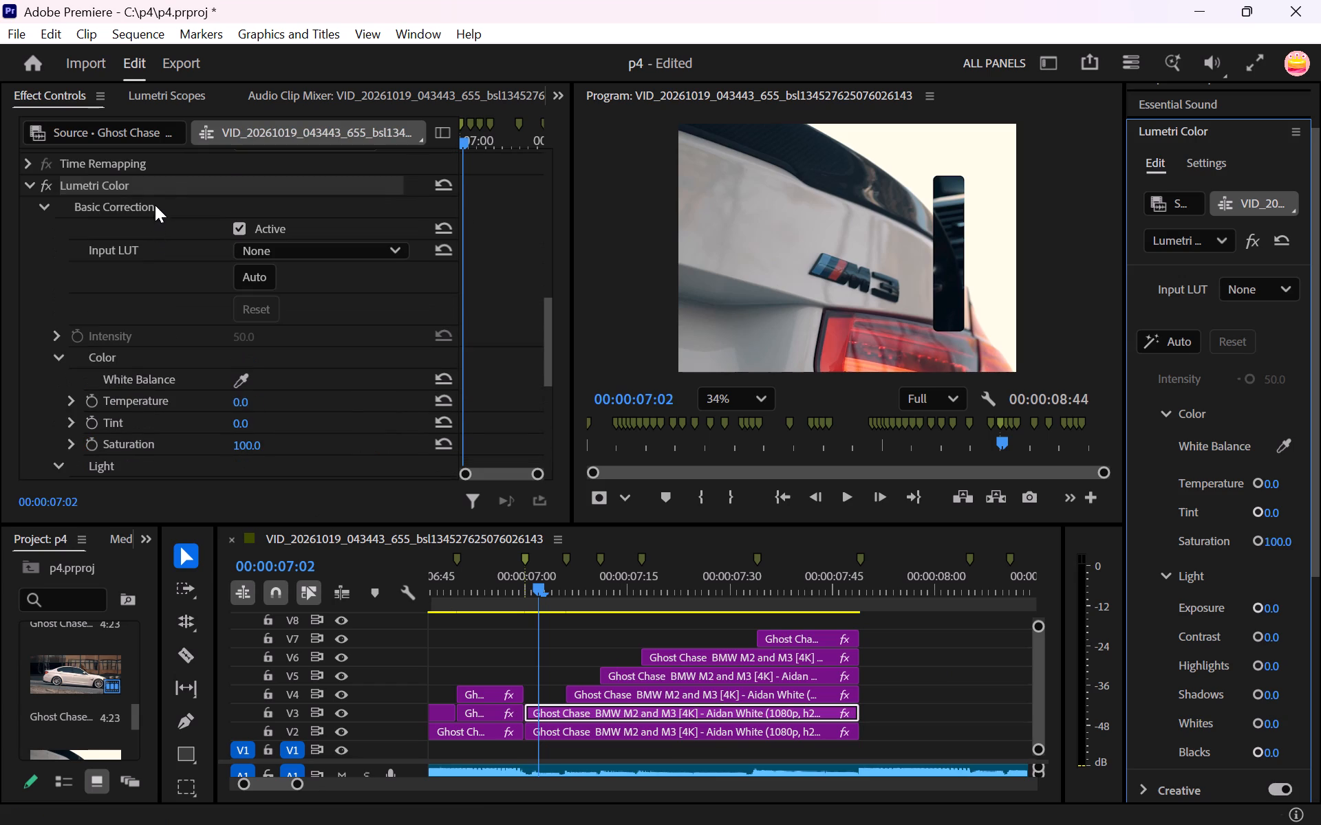
left_click(158, 181)
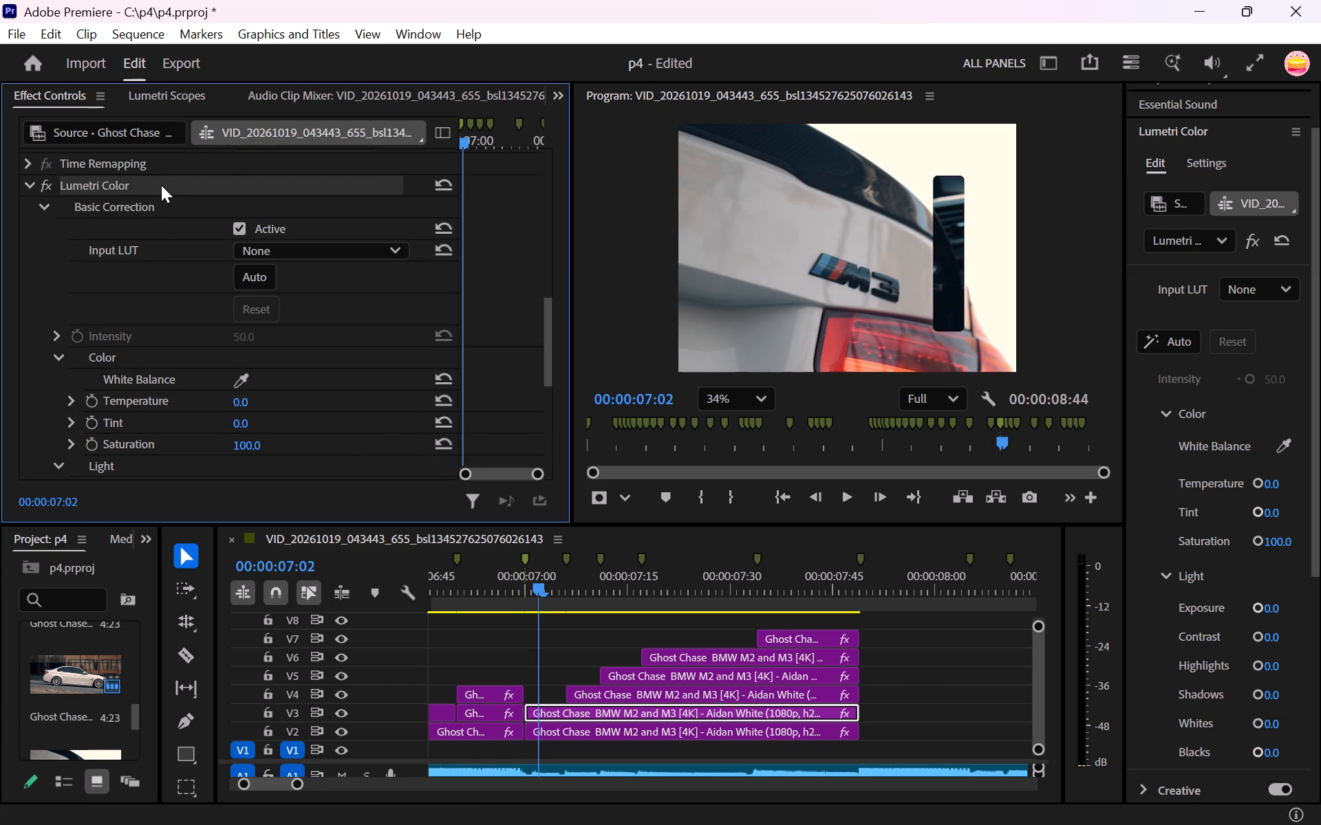
key("ctrl+c")
key("ctrl+c")
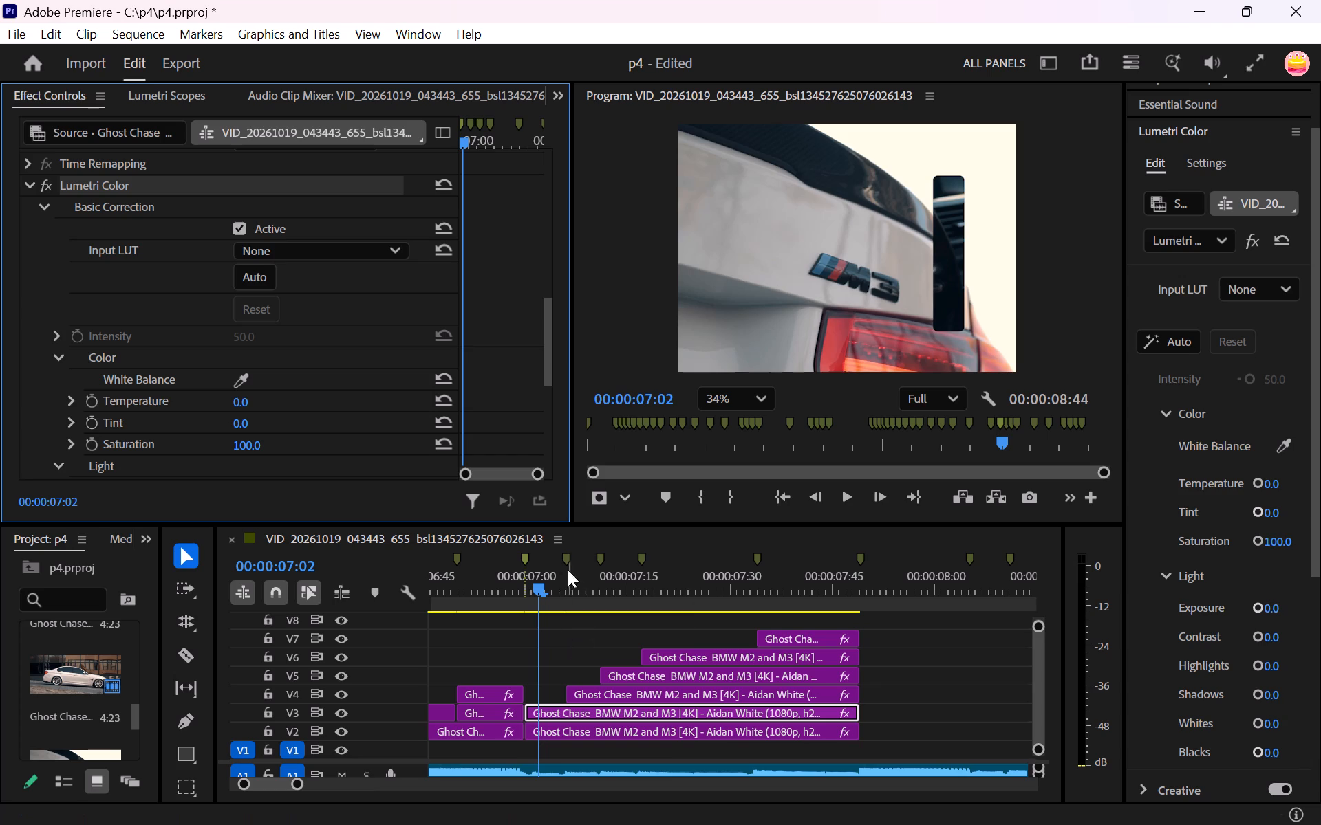
At the 00:00:07:06 marker, raise the V4 still's Lumetri Color exposure to 7.0.
left_click(563, 558)
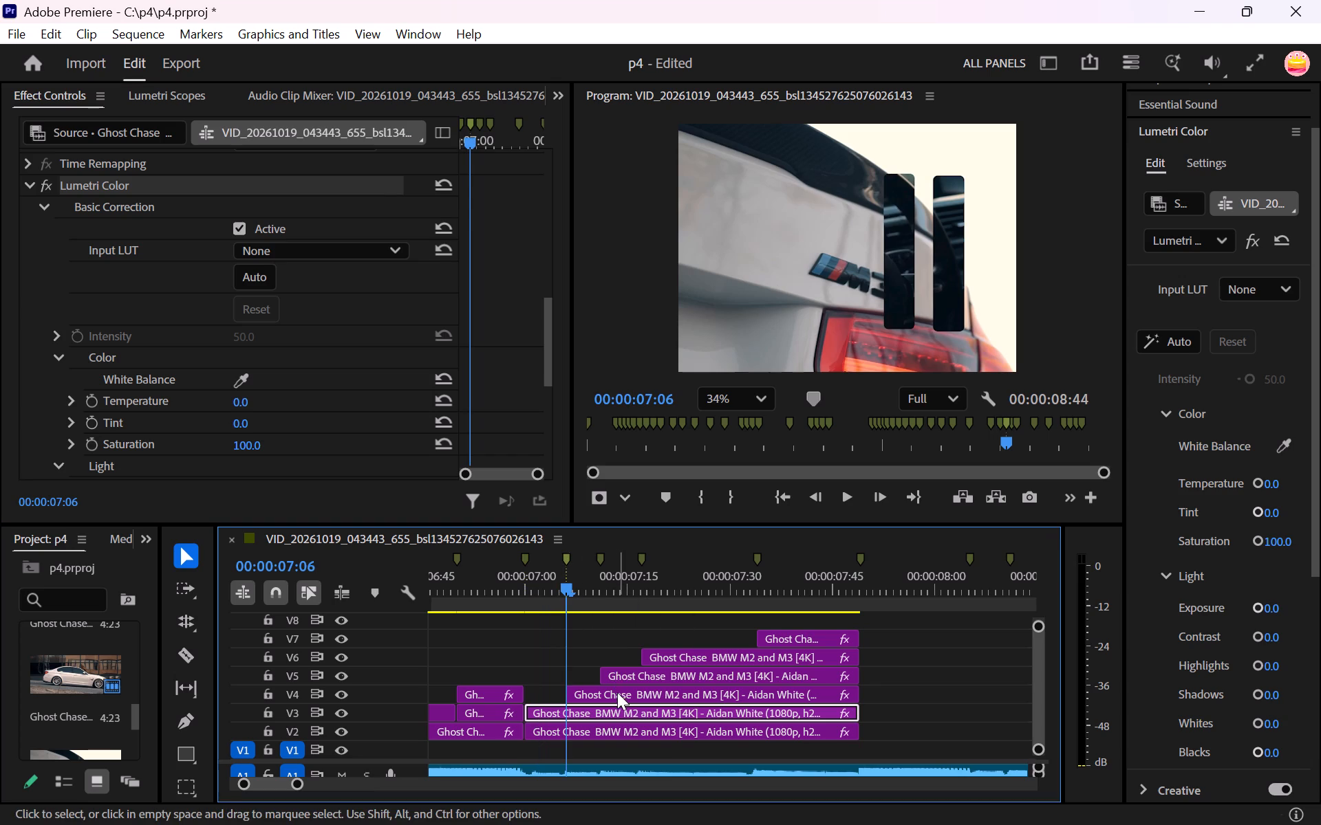
left_click(619, 692)
left_click_drag(1279, 606, 1293, 604)
Paste the copied keyframed Lumetri Color effect onto the V4 still at 00:00:07:06.
scroll(165, 255, "down", 1)
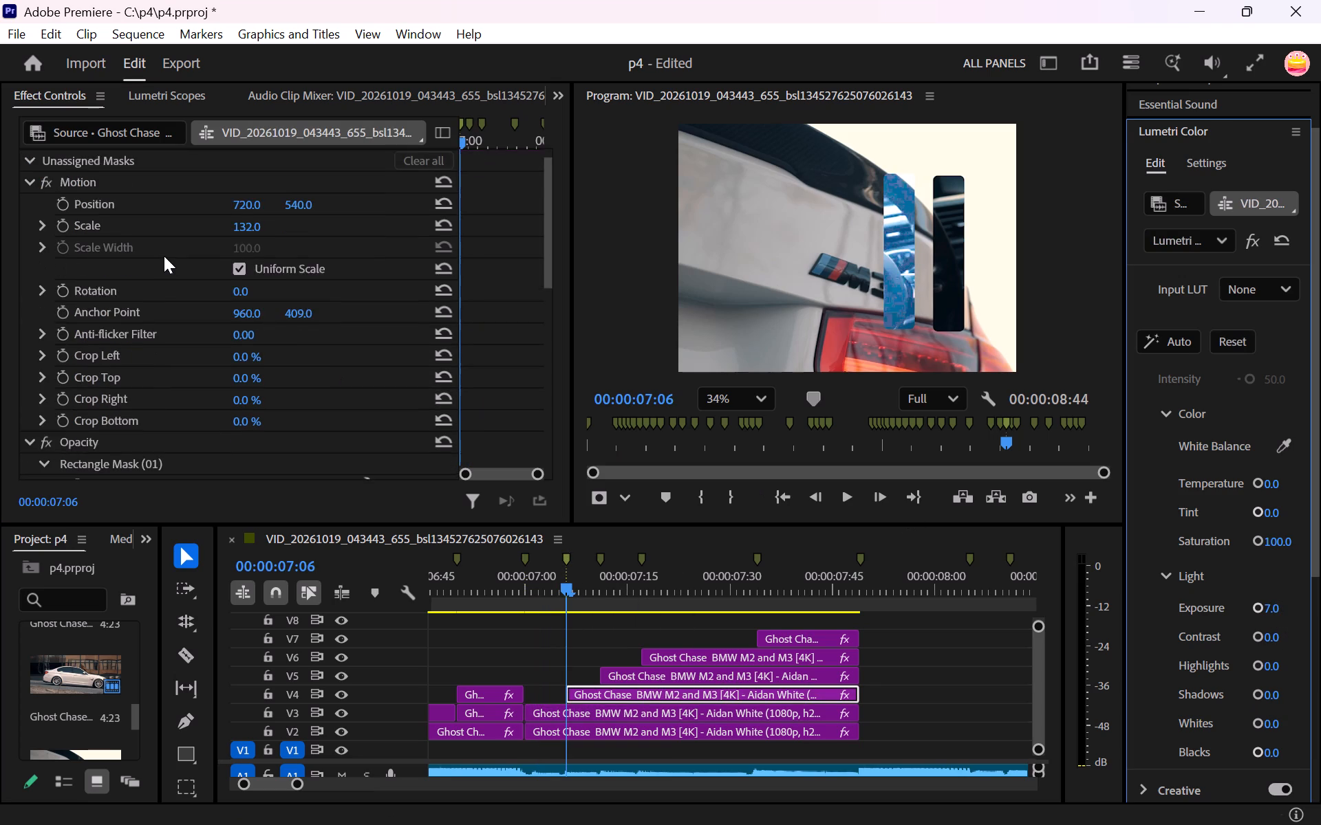
scroll(162, 260, "down", 6)
scroll(137, 335, "down", 12)
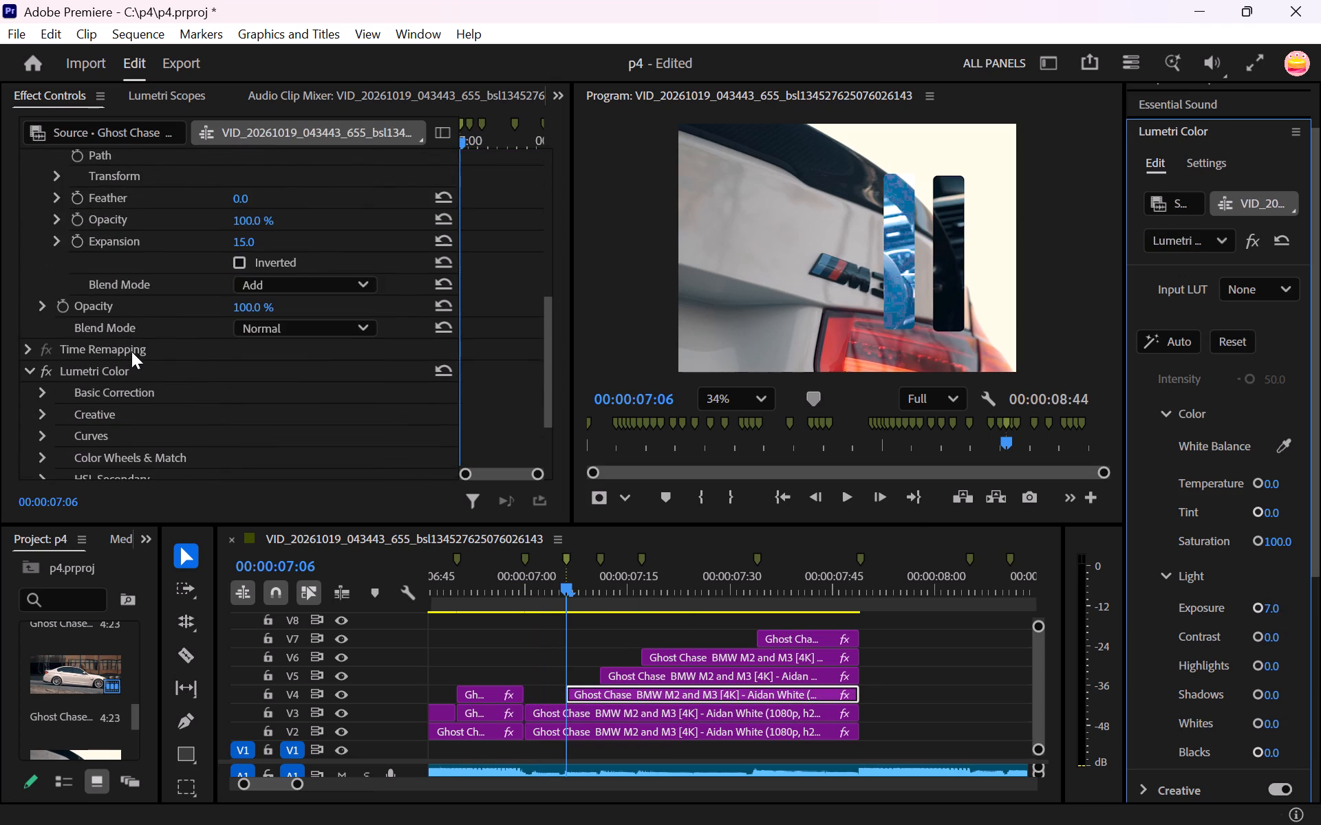
left_click(132, 344)
key("ctrl+v")
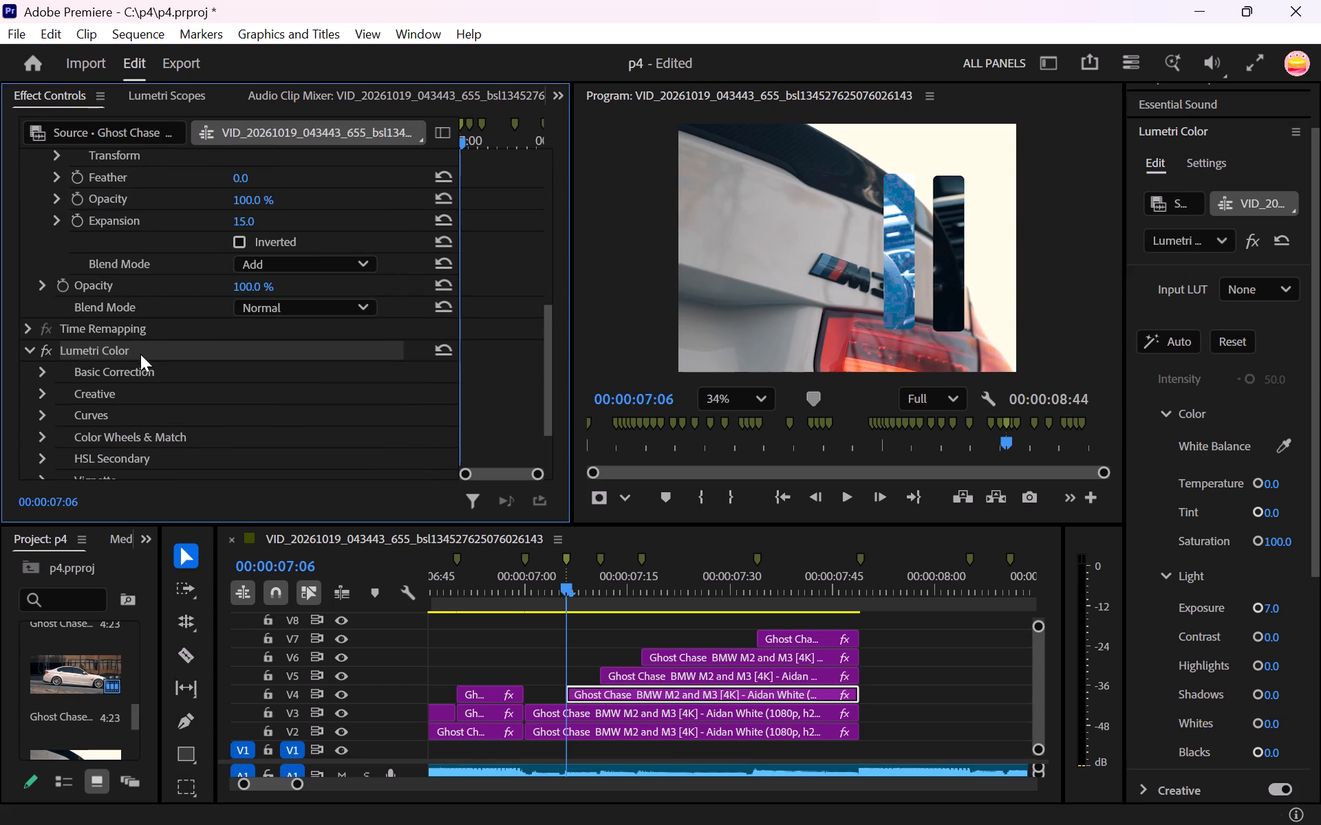
At the 00:00:07:11 marker, raise the V5 still's Lumetri Color exposure to 7.0.
left_click(605, 559)
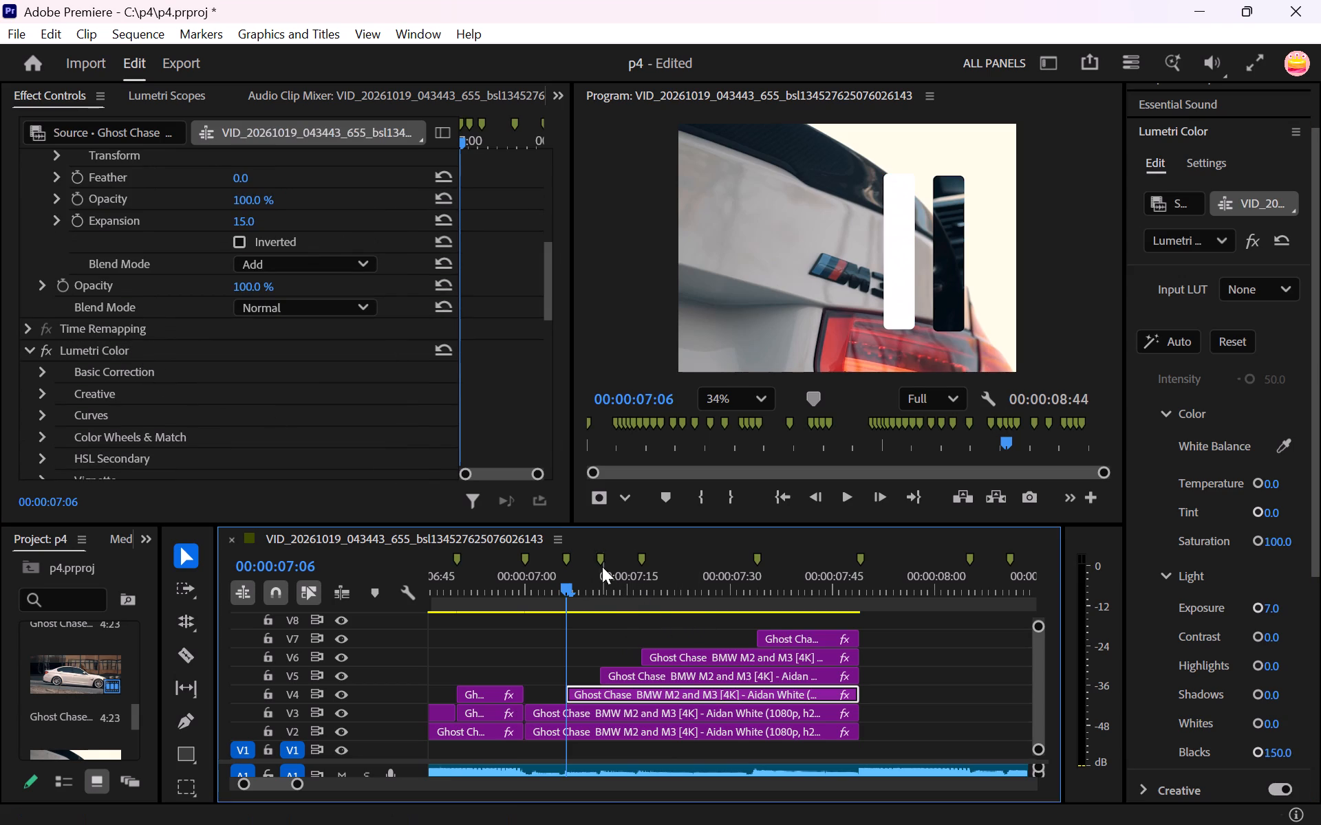
left_click(603, 558)
left_click(656, 674)
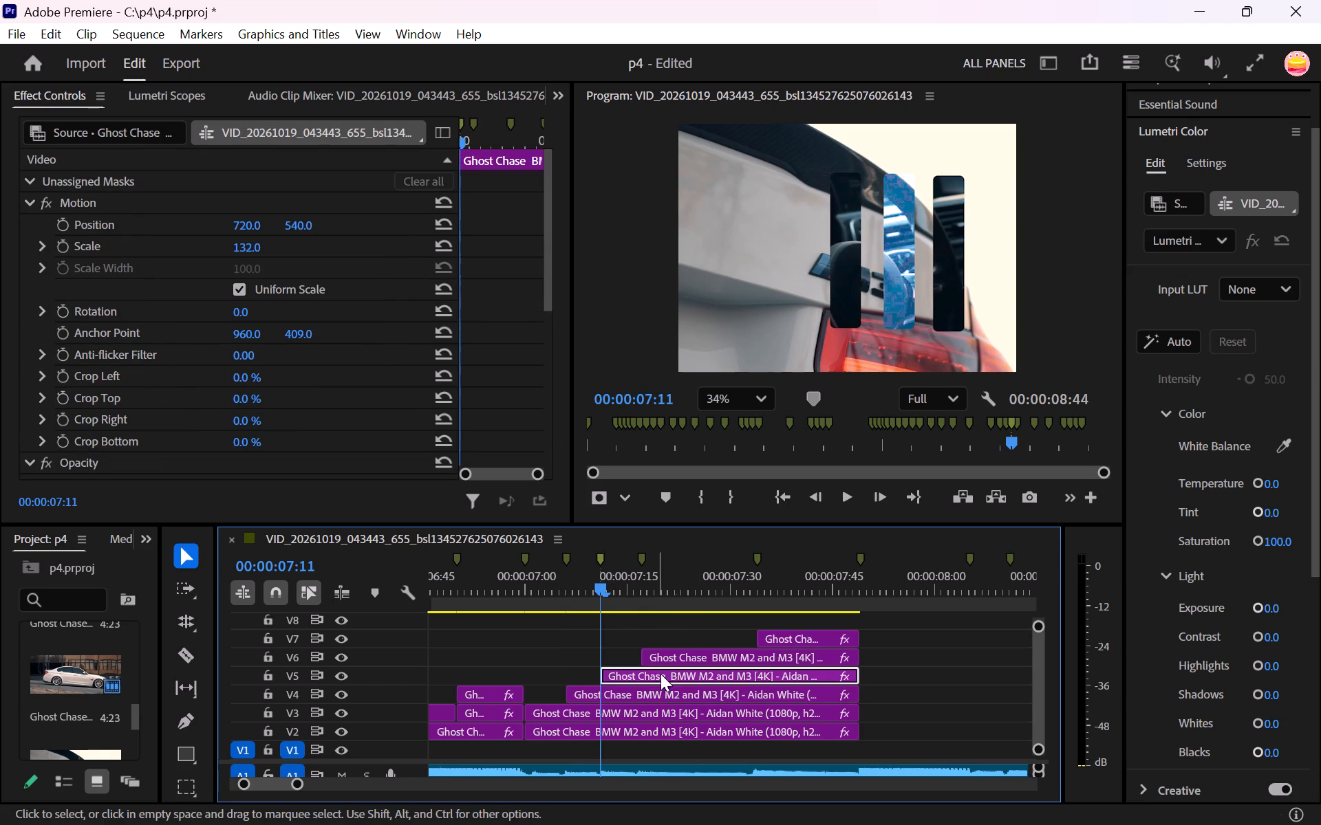
left_click_drag(1273, 605, 1282, 603)
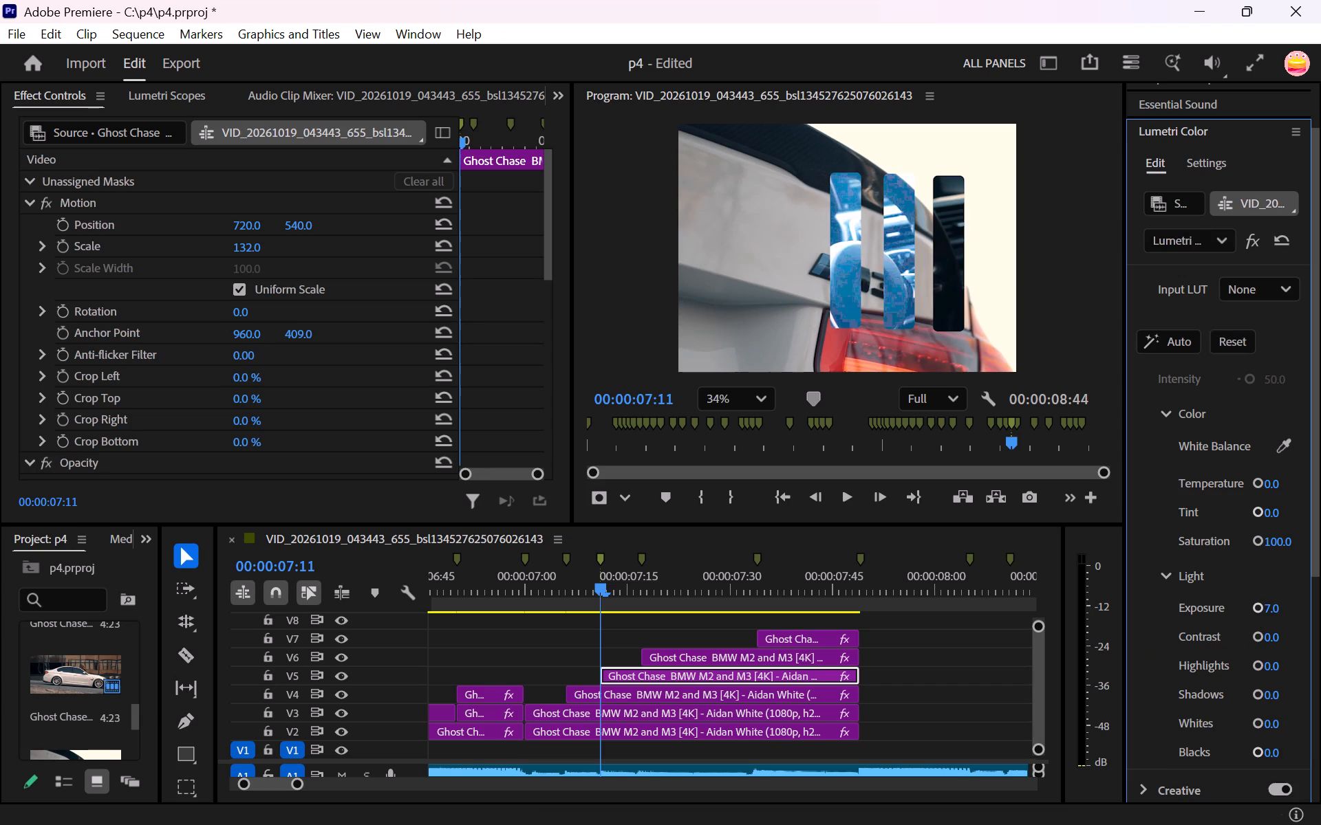
left_click_drag(1282, 603, 1289, 604)
left_click_drag(1289, 604, 1307, 604)
Paste the copied keyframed Lumetri Color effect onto the V5 still at 00:00:07:11.
scroll(84, 423, "down", 5)
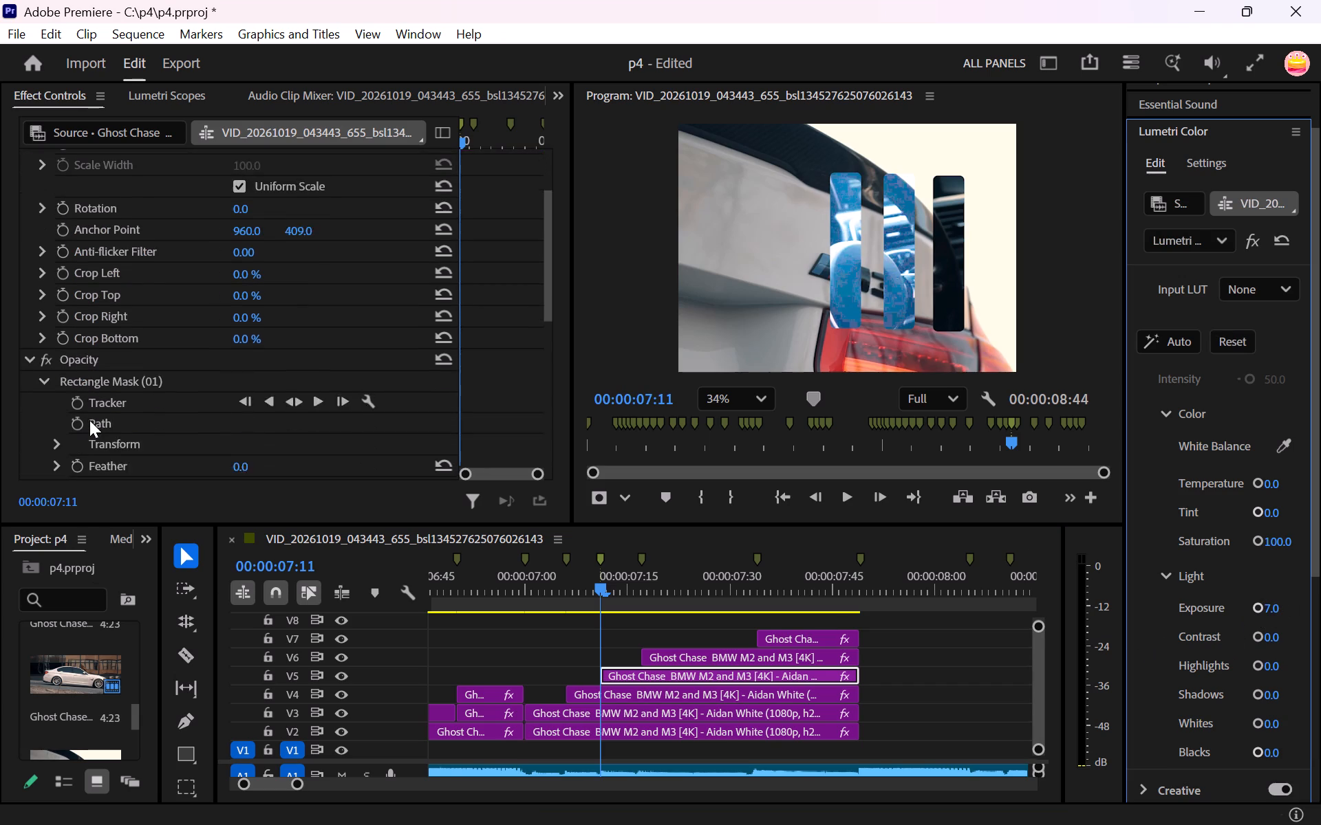
scroll(89, 420, "down", 12)
left_click(97, 386)
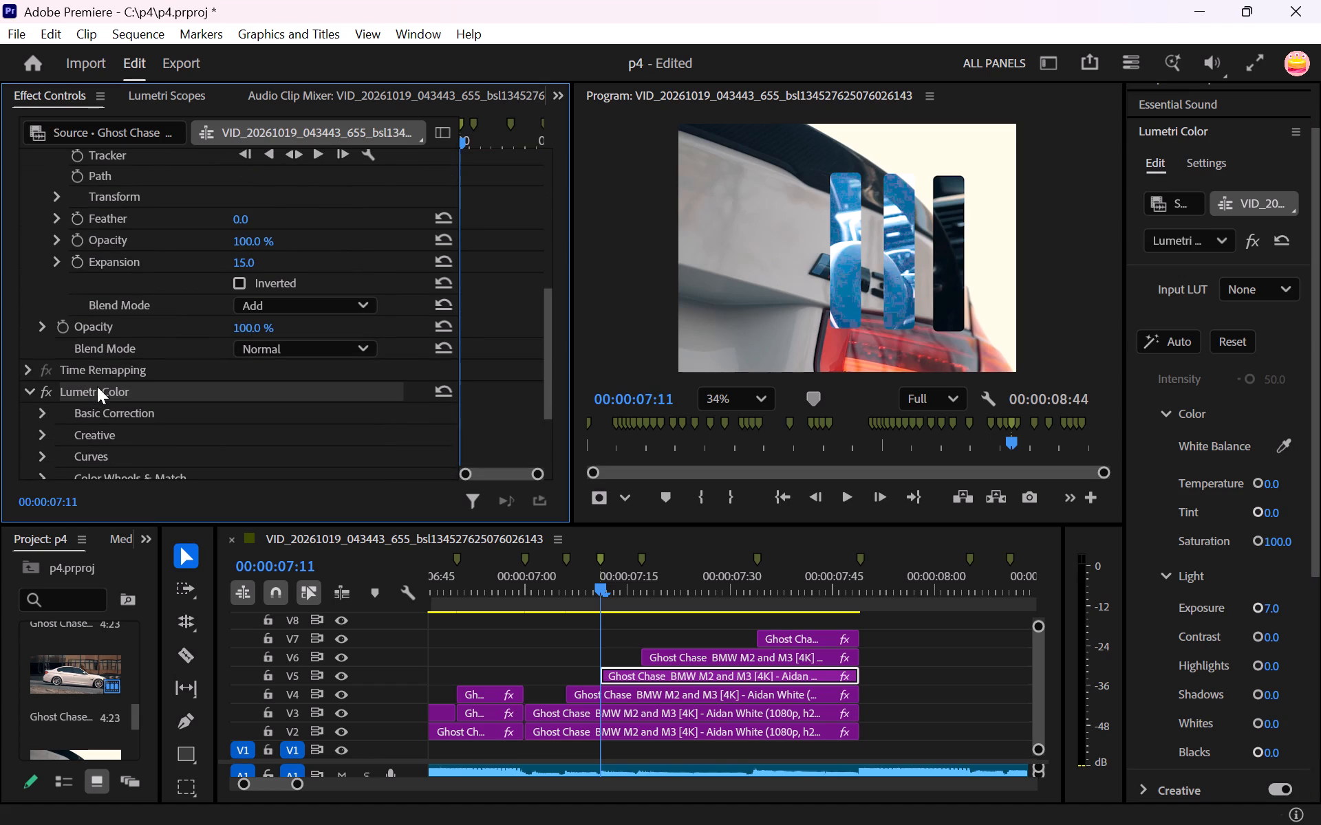
key("ctrl+v")
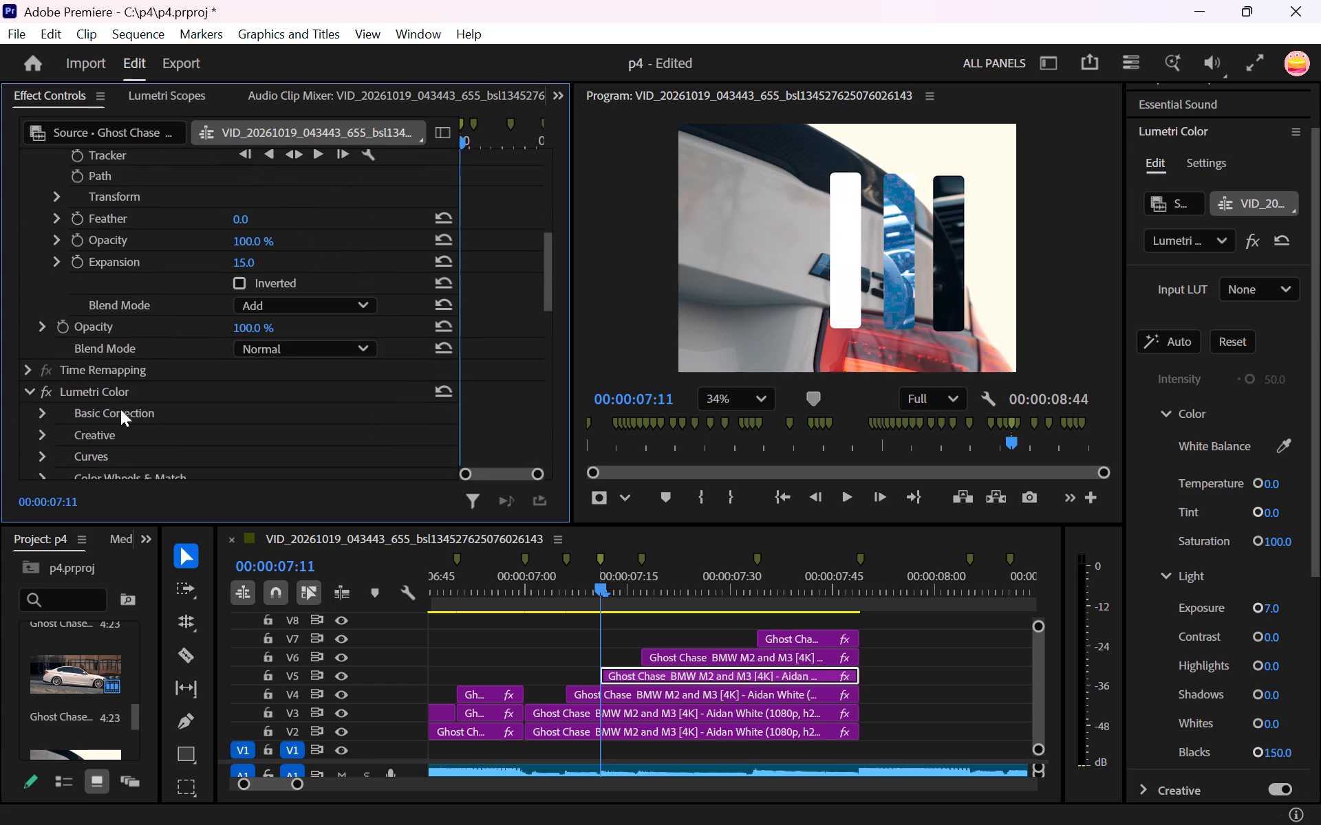
Move the playhead to the 00:00:07:17 marker.
left_click(641, 553)
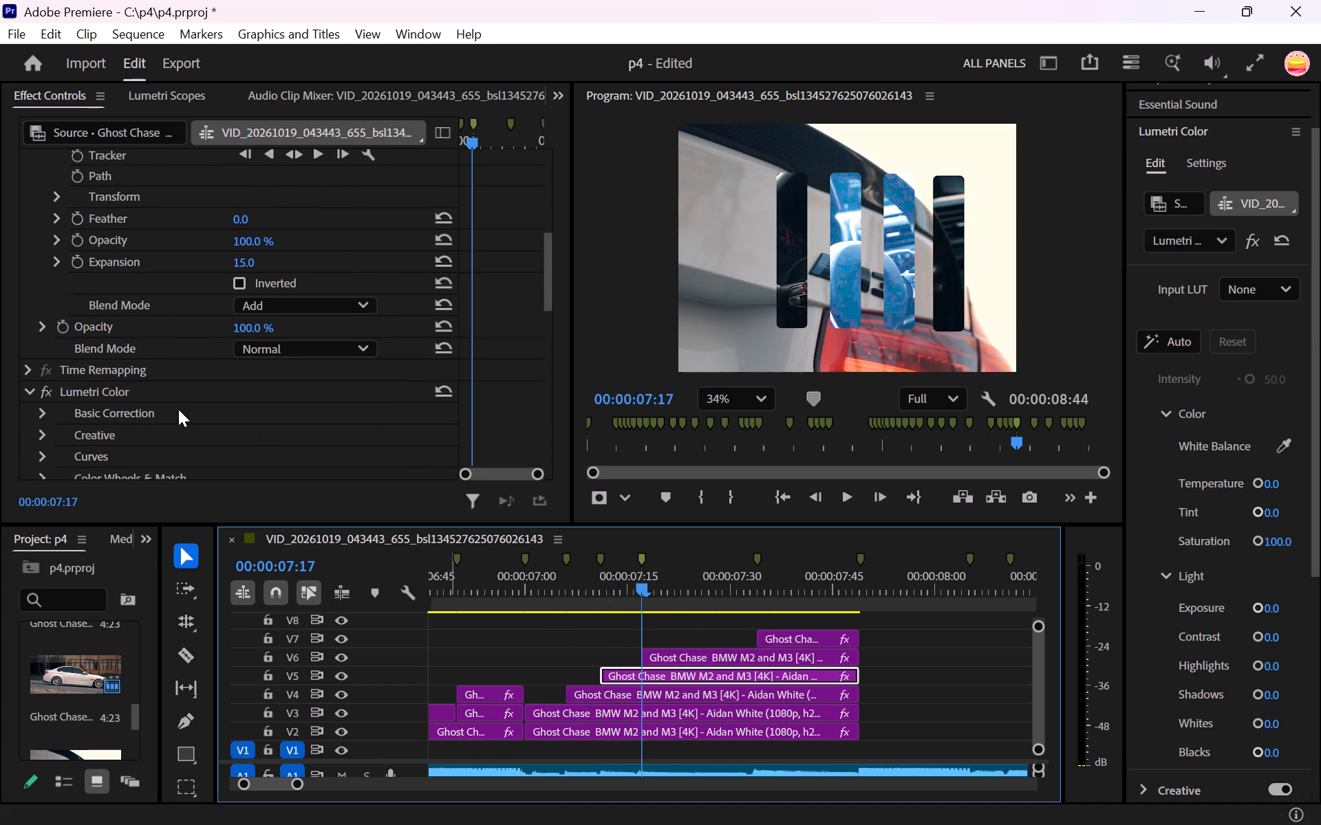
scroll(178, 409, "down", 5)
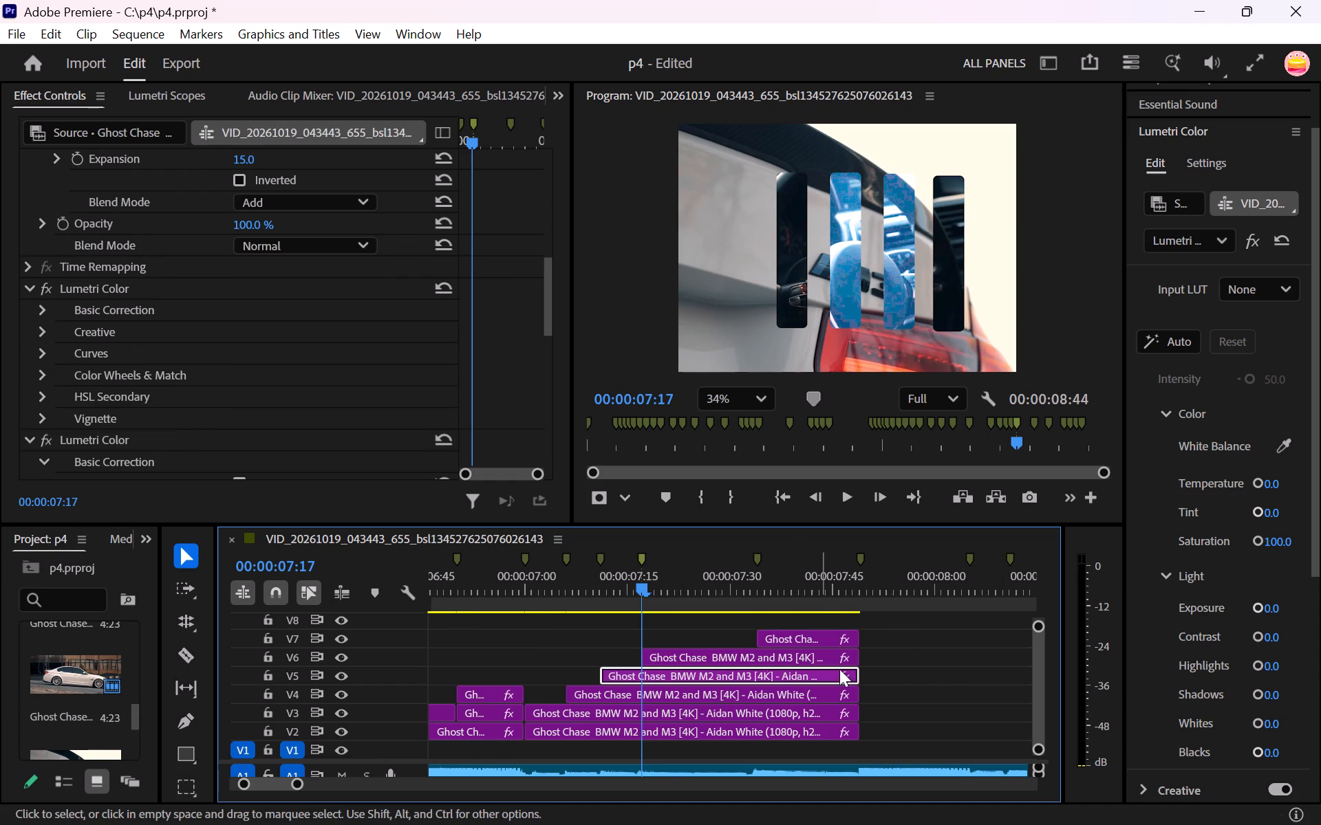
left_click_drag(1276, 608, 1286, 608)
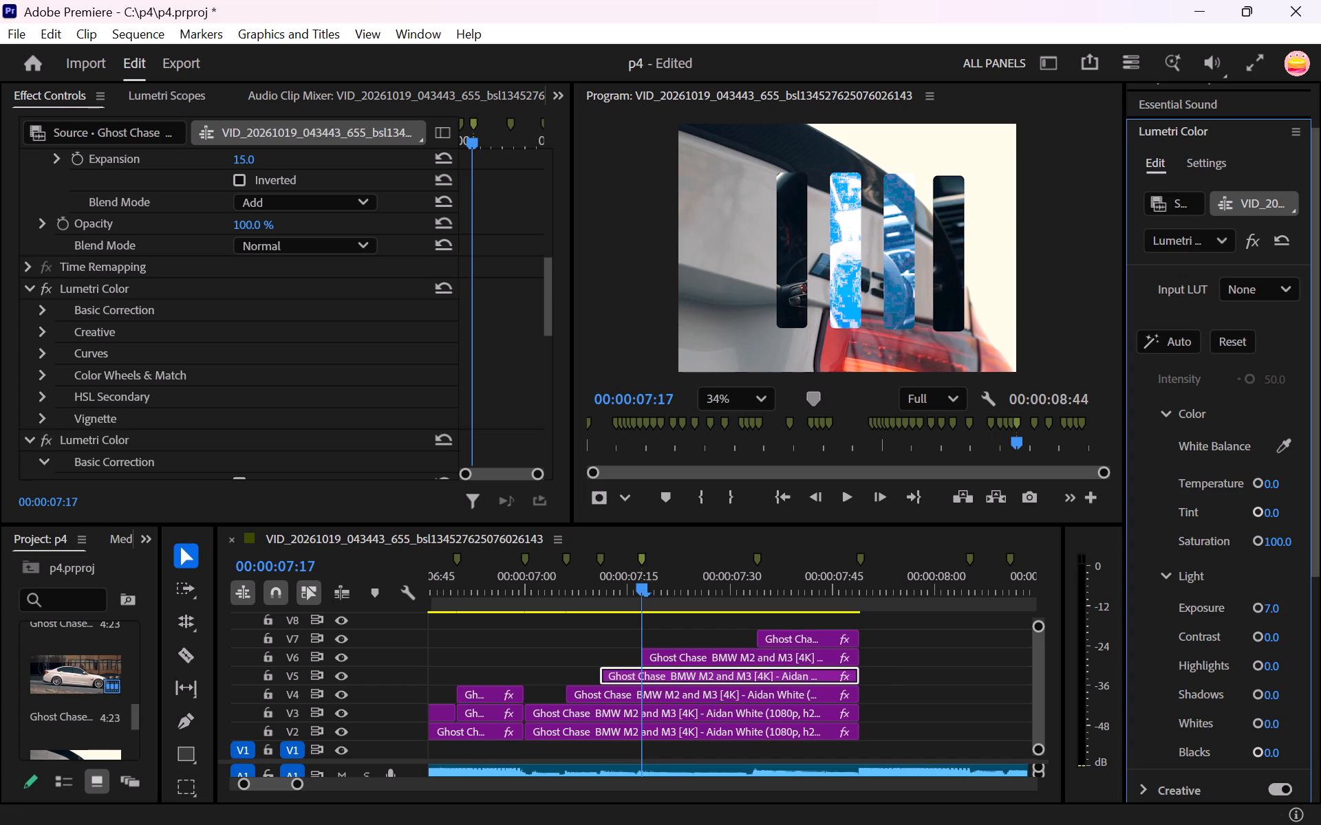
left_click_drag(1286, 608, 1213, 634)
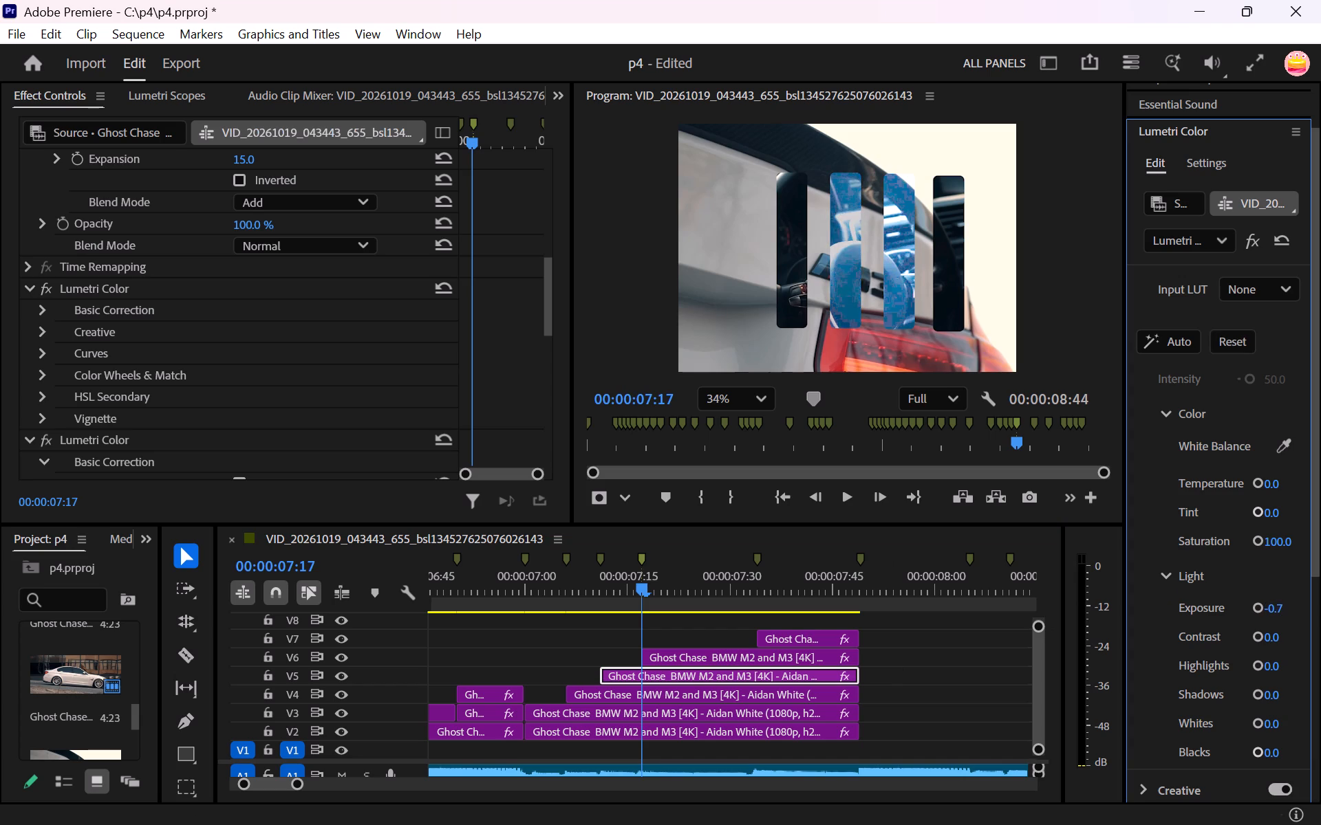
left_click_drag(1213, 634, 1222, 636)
Raise the V6 still's Lumetri Color exposure to 7.0 at the 00:00:07:17 marker.
left_click(748, 654)
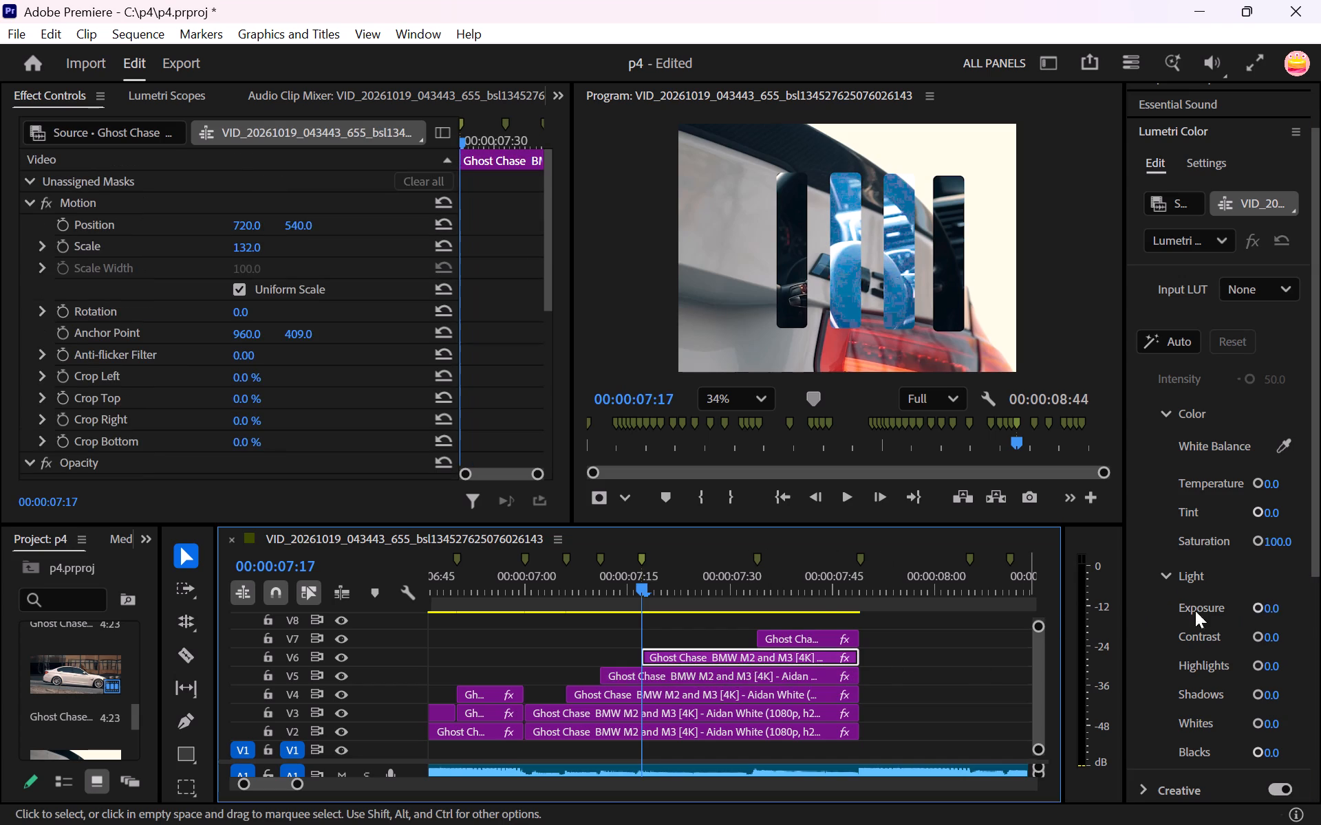
left_click_drag(1276, 610, 1298, 609)
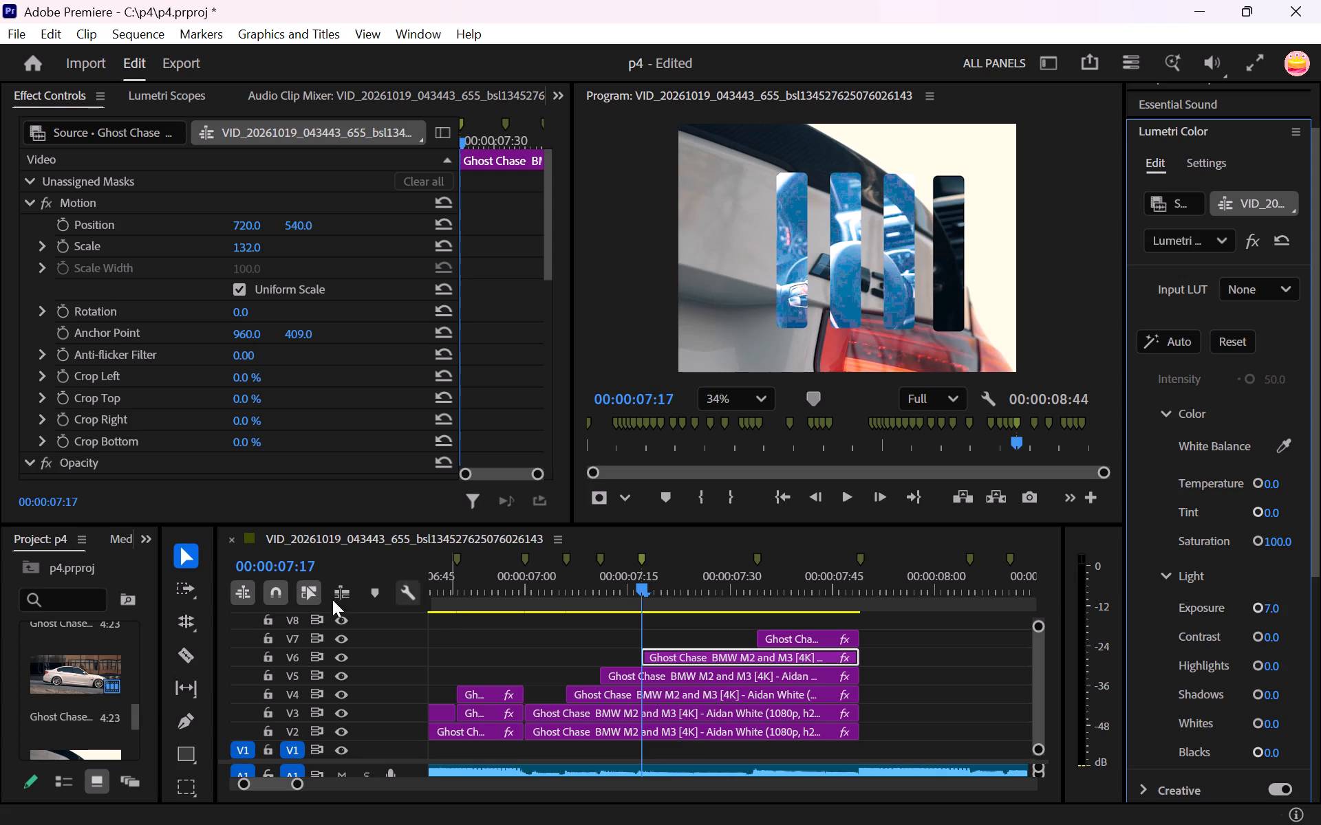
Paste the copied keyframed Lumetri Color effect onto the V6 still at 00:00:07:17.
scroll(80, 421, "down", 7)
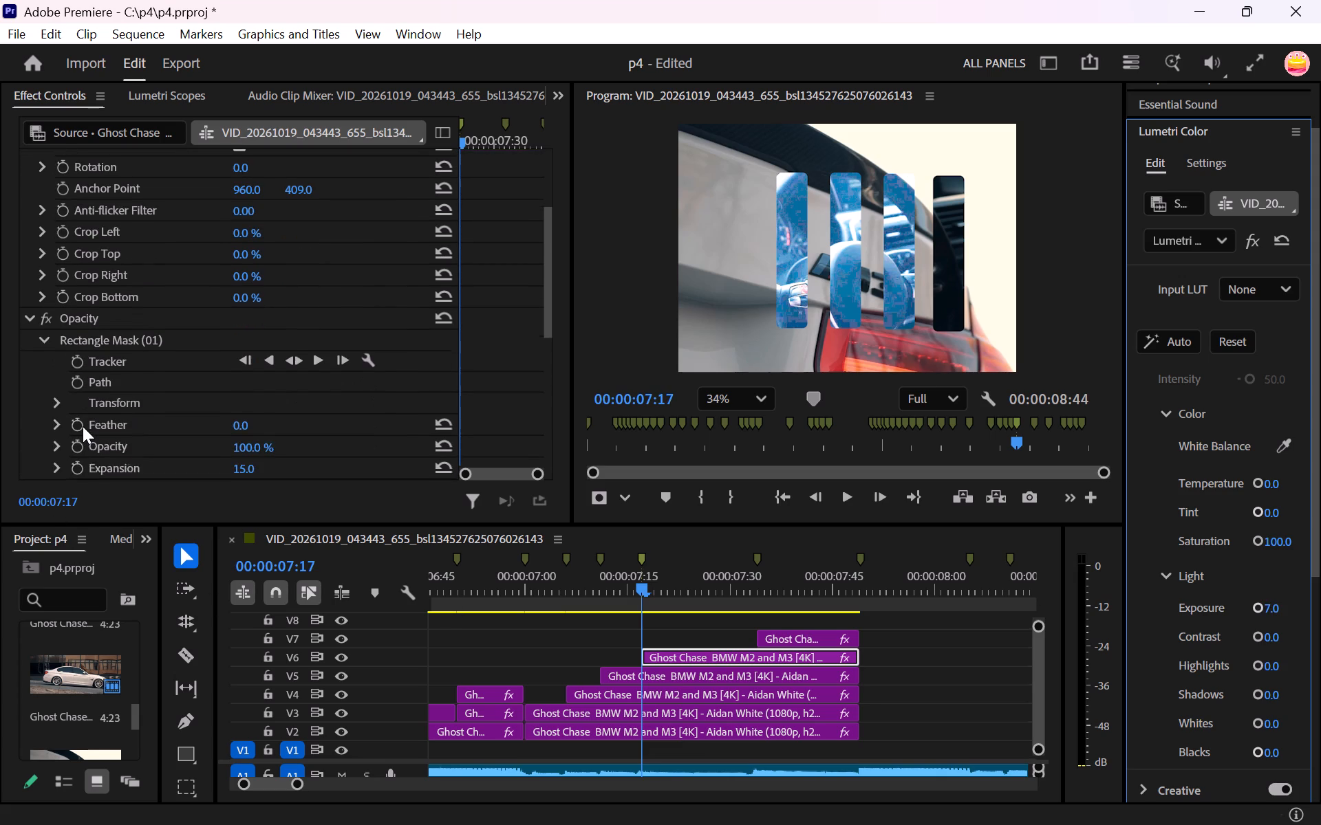
scroll(83, 426, "down", 9)
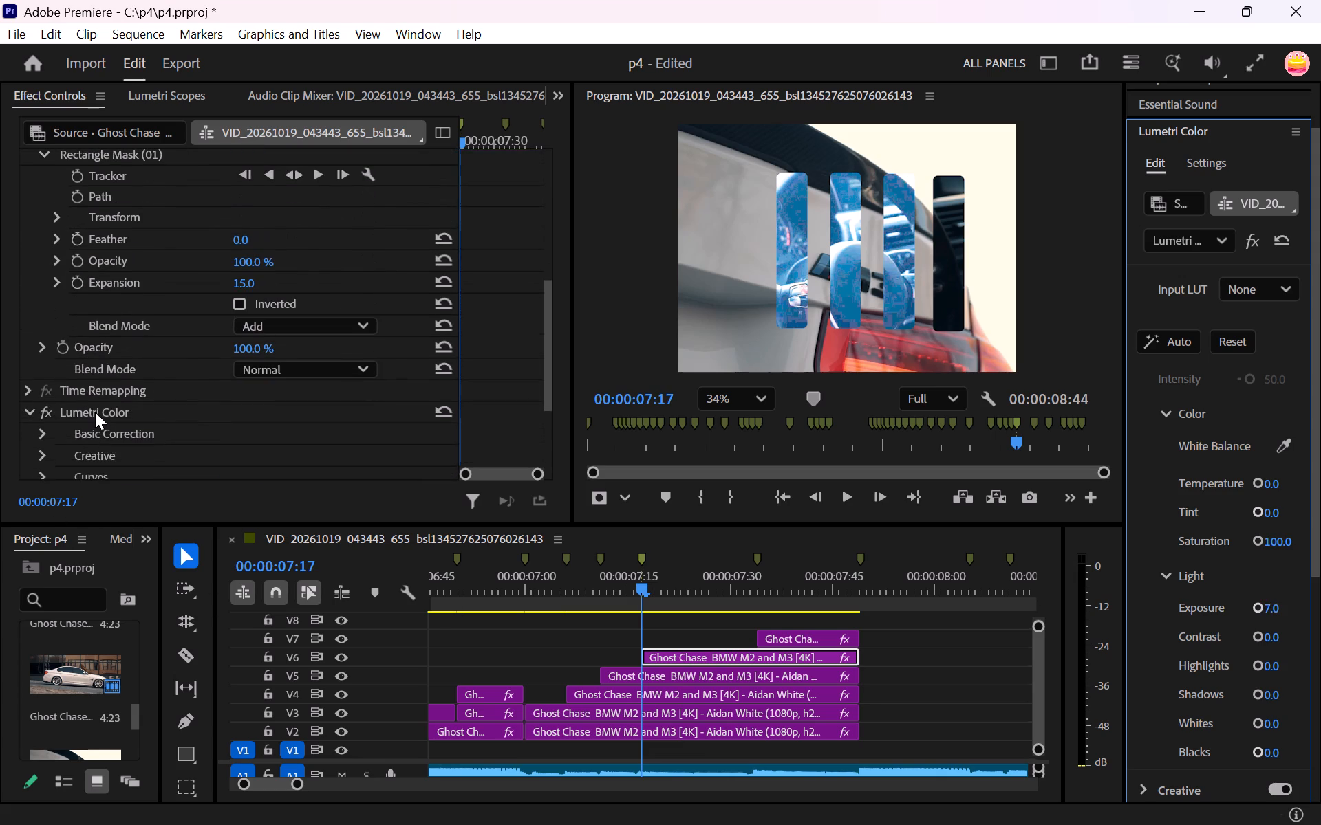
left_click(95, 412)
key("ctrl+v")
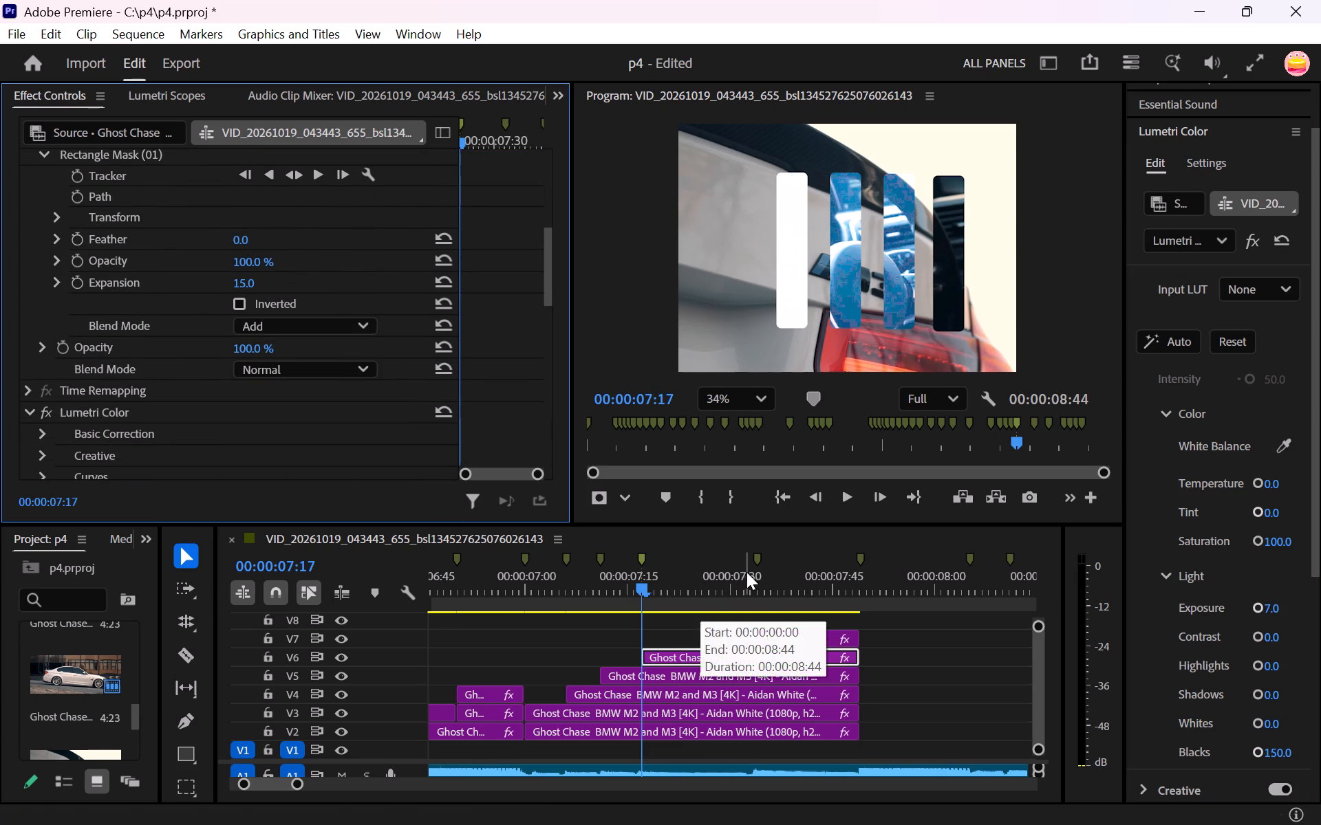
At 00:00:07:43, raise the V7 still's Lumetri Color exposure to 7.0.
left_click(817, 635)
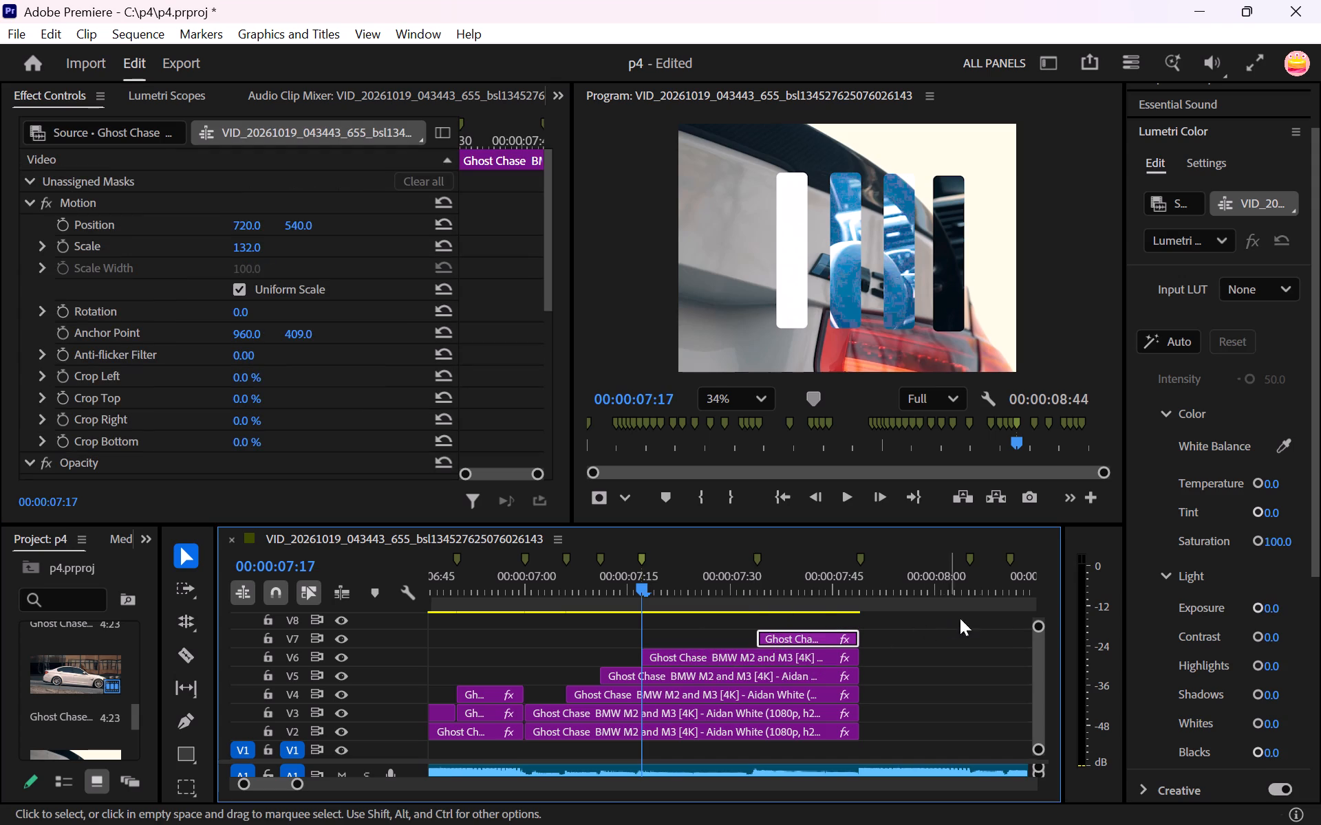
left_click(821, 591)
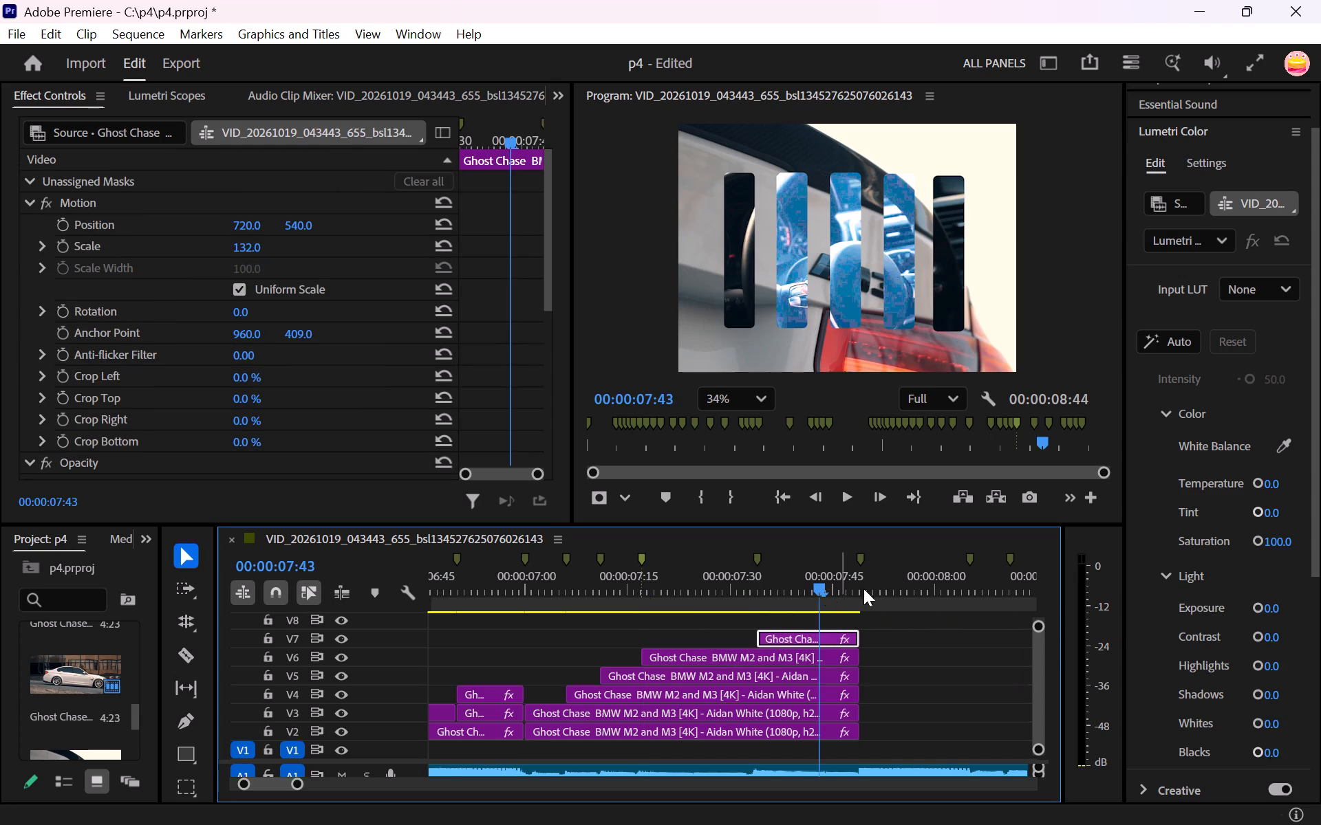
left_click_drag(1272, 610, 1279, 610)
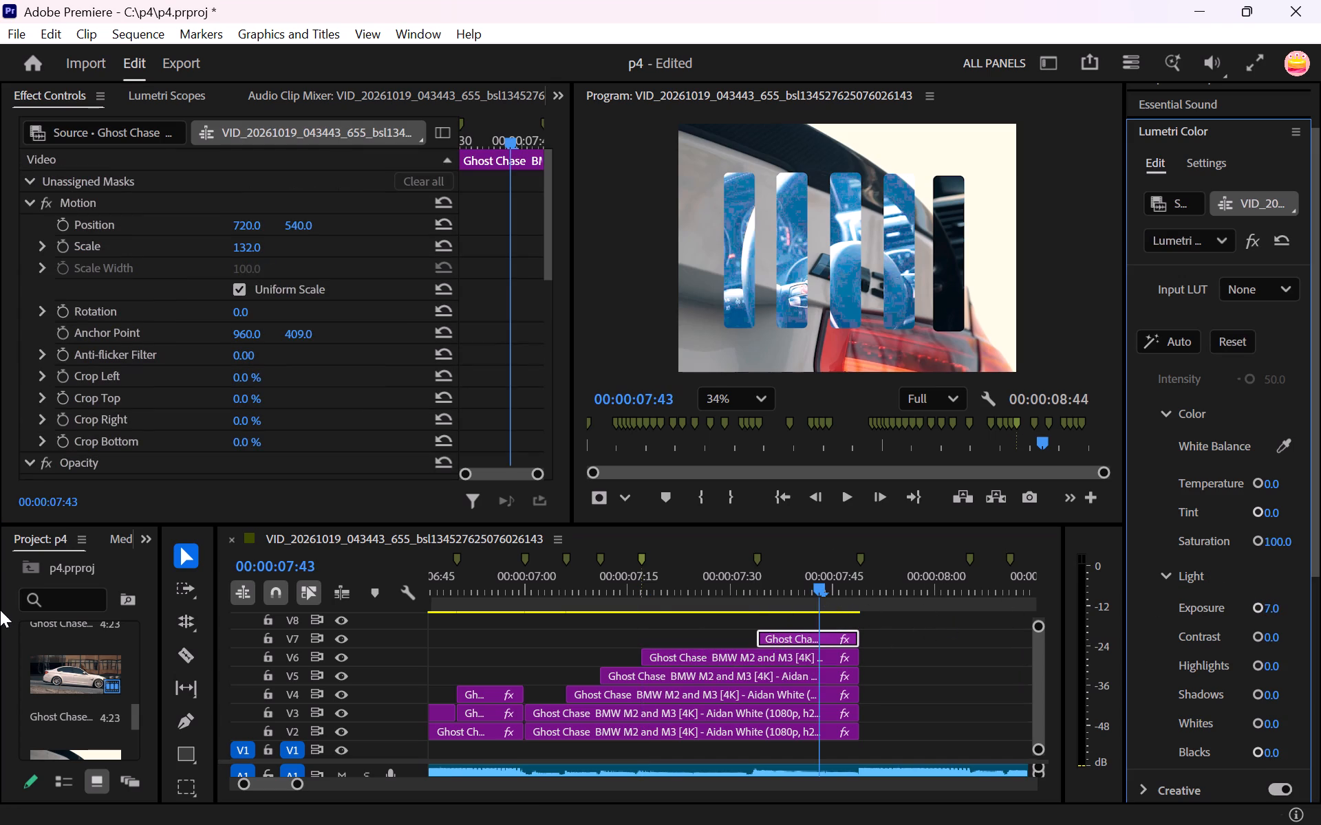
Paste the copied keyframed Lumetri Color effect onto the V7 still at 00:00:07:43.
scroll(100, 410, "down", 7)
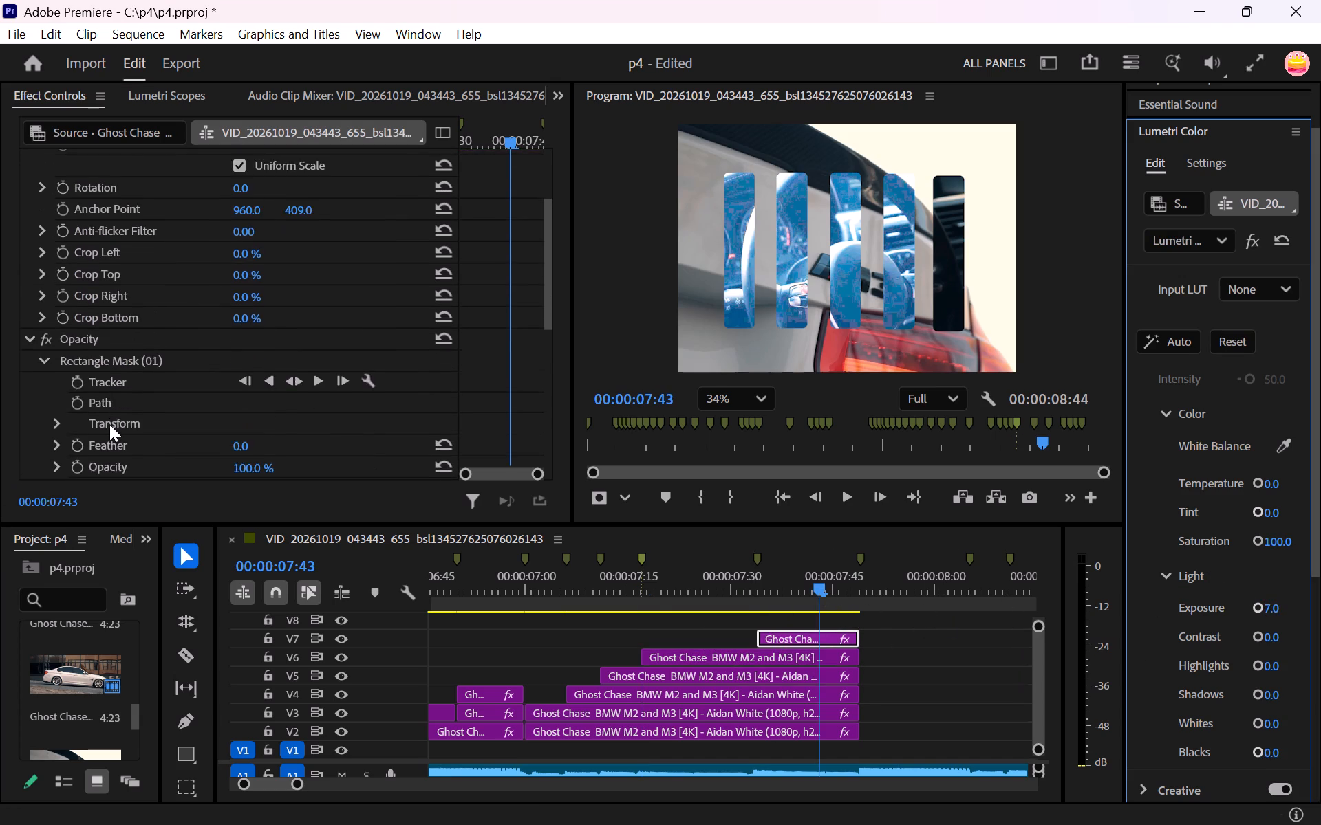
scroll(109, 424, "down", 9)
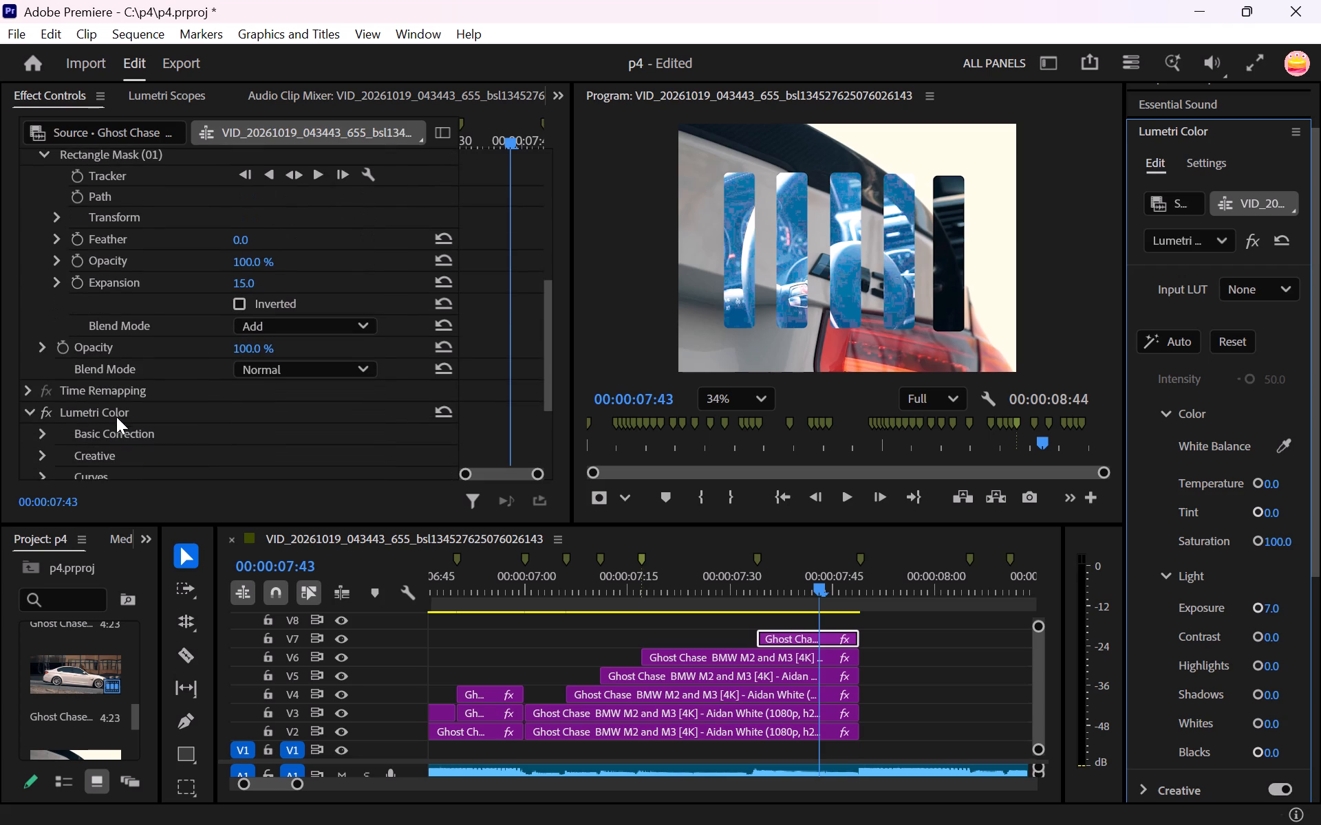
left_click(117, 413)
key("ctrl+v")
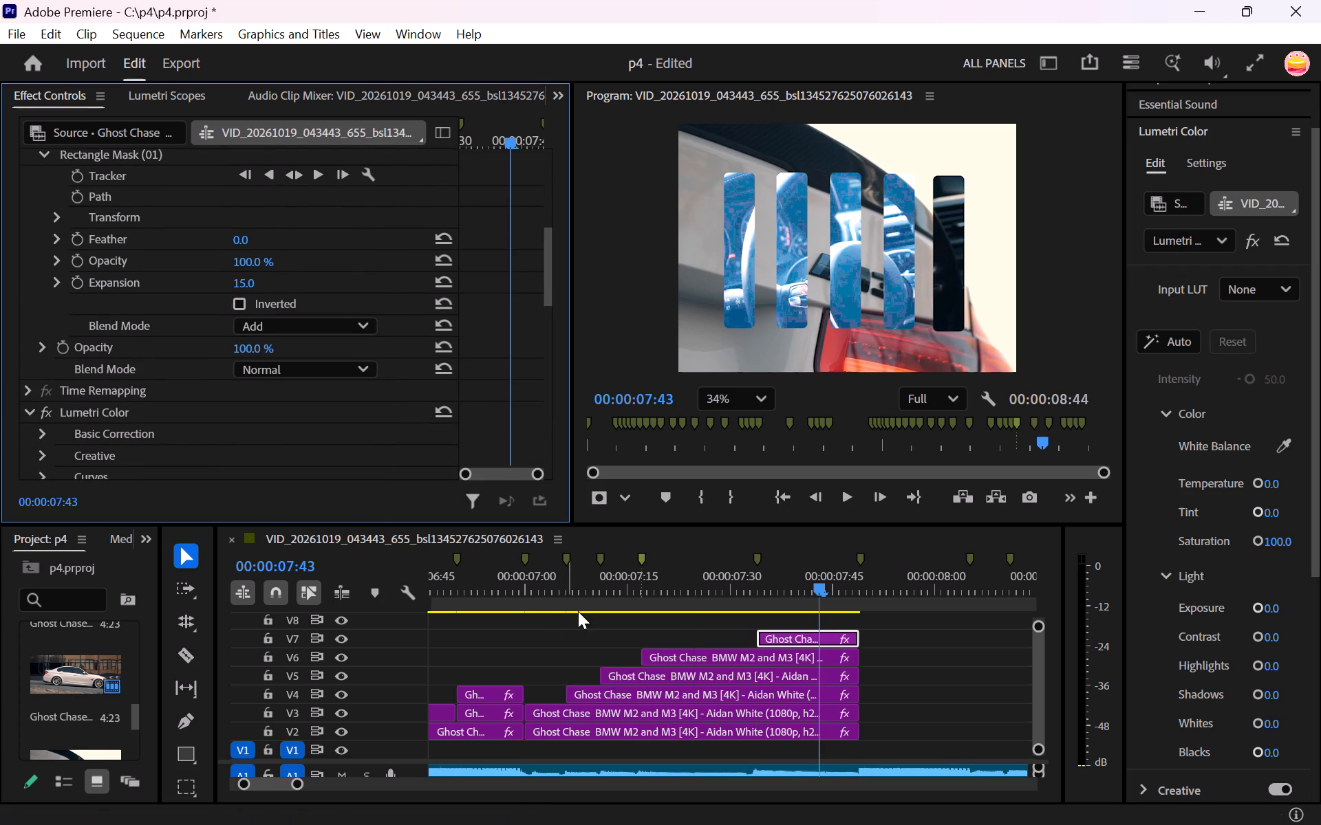
Check the Lumetri Color settings of the V4–V7 stills and scrub around 00:00:07:07 to 00:00:07:14 to review the strip flashes.
left_click(627, 697)
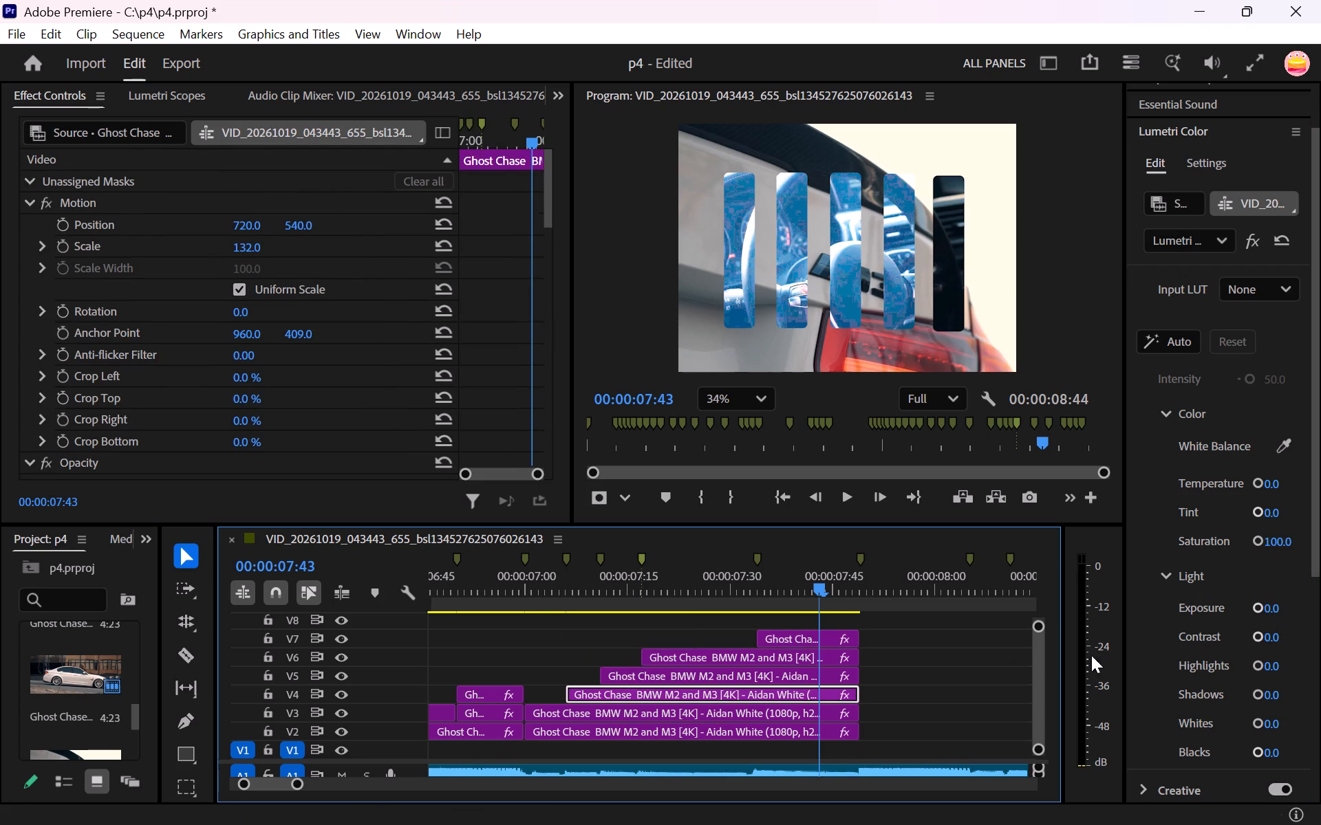
left_click(641, 670)
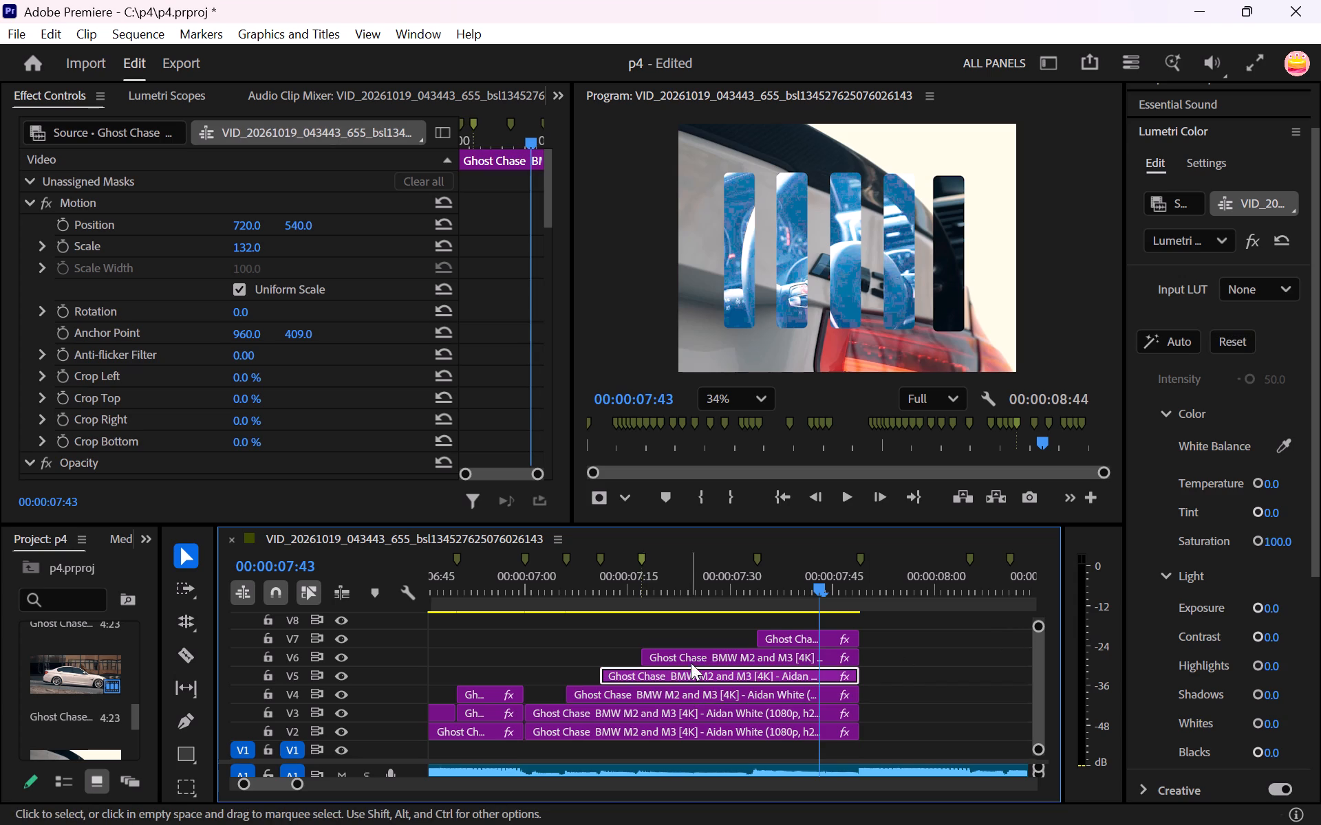
left_click(694, 653)
left_click(773, 641)
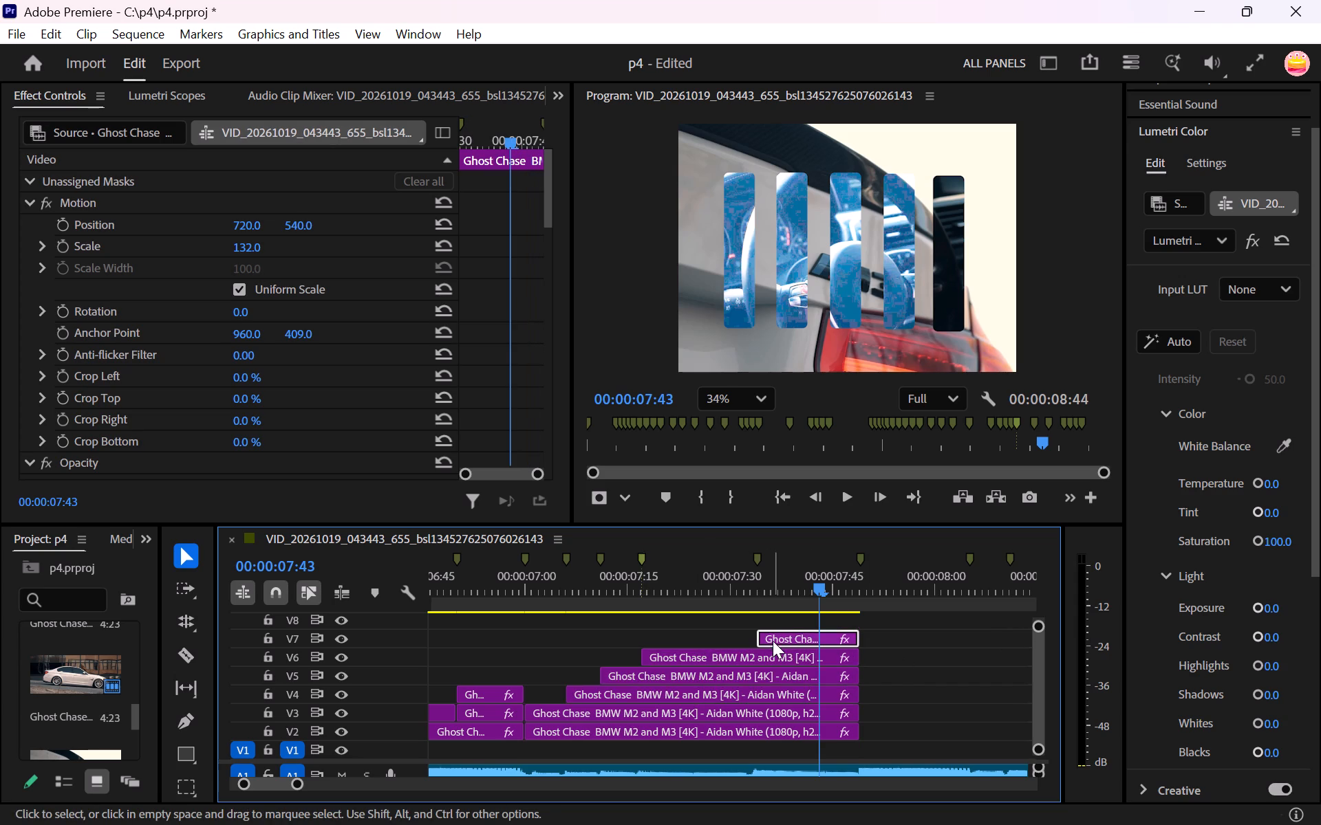
left_click_drag(625, 587, 625, 593)
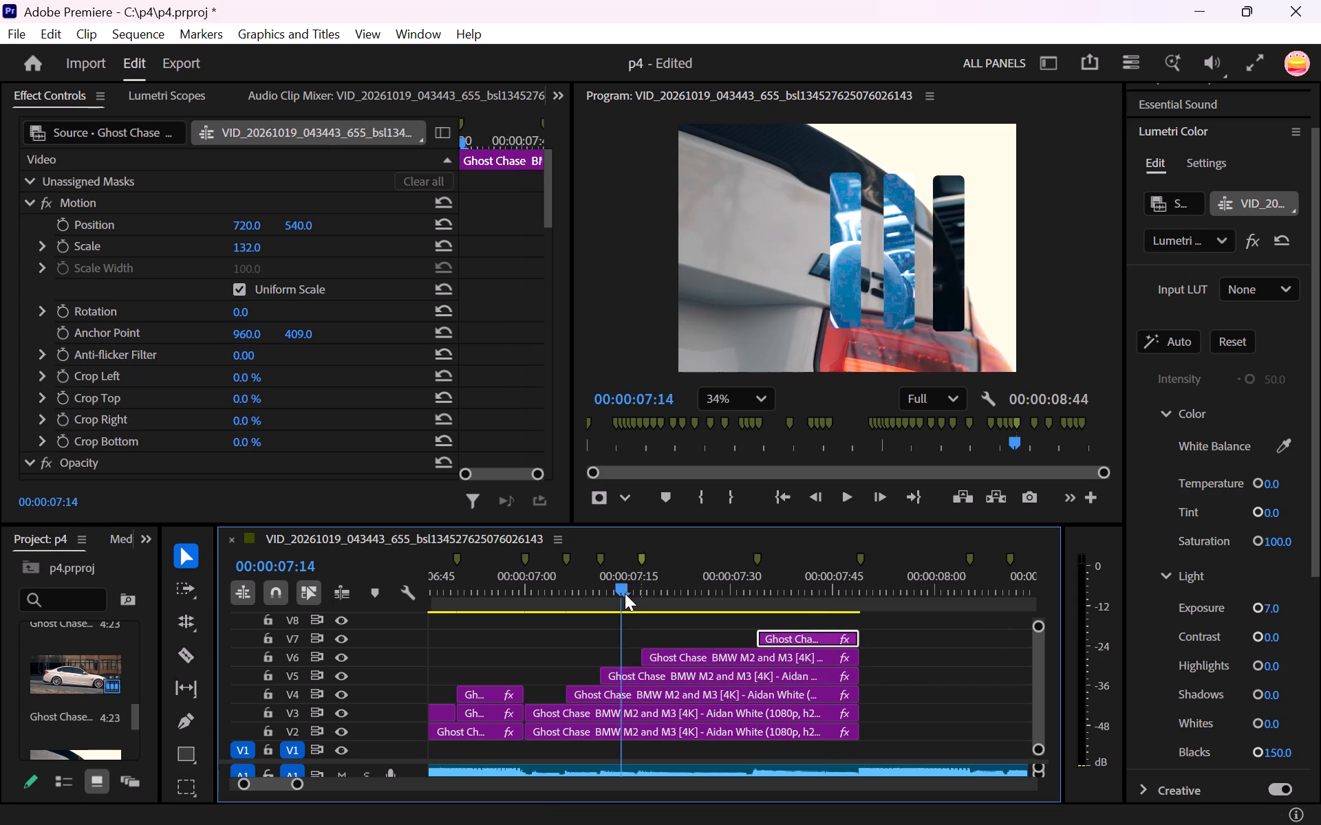
left_click_drag(625, 593, 586, 613)
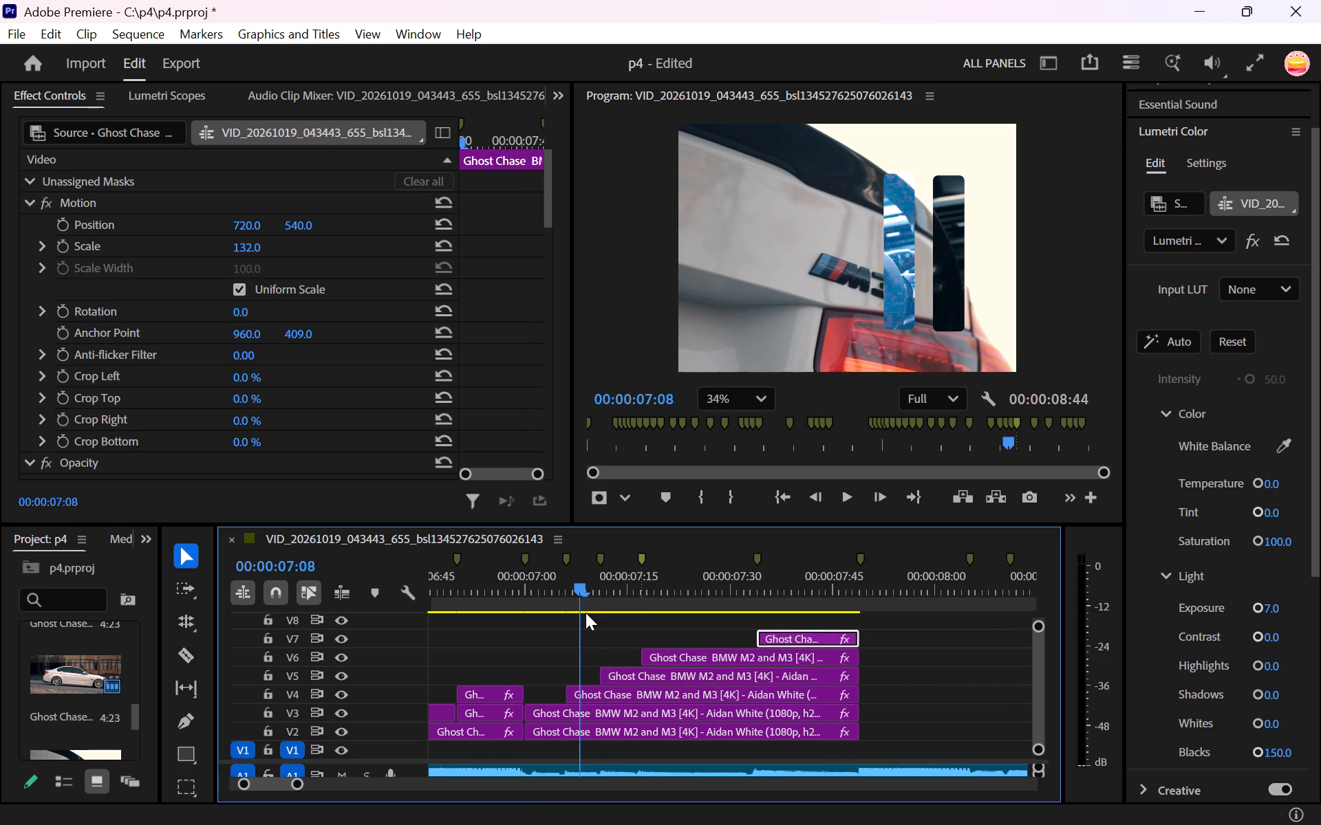
left_click_drag(586, 613, 578, 616)
left_click(608, 694)
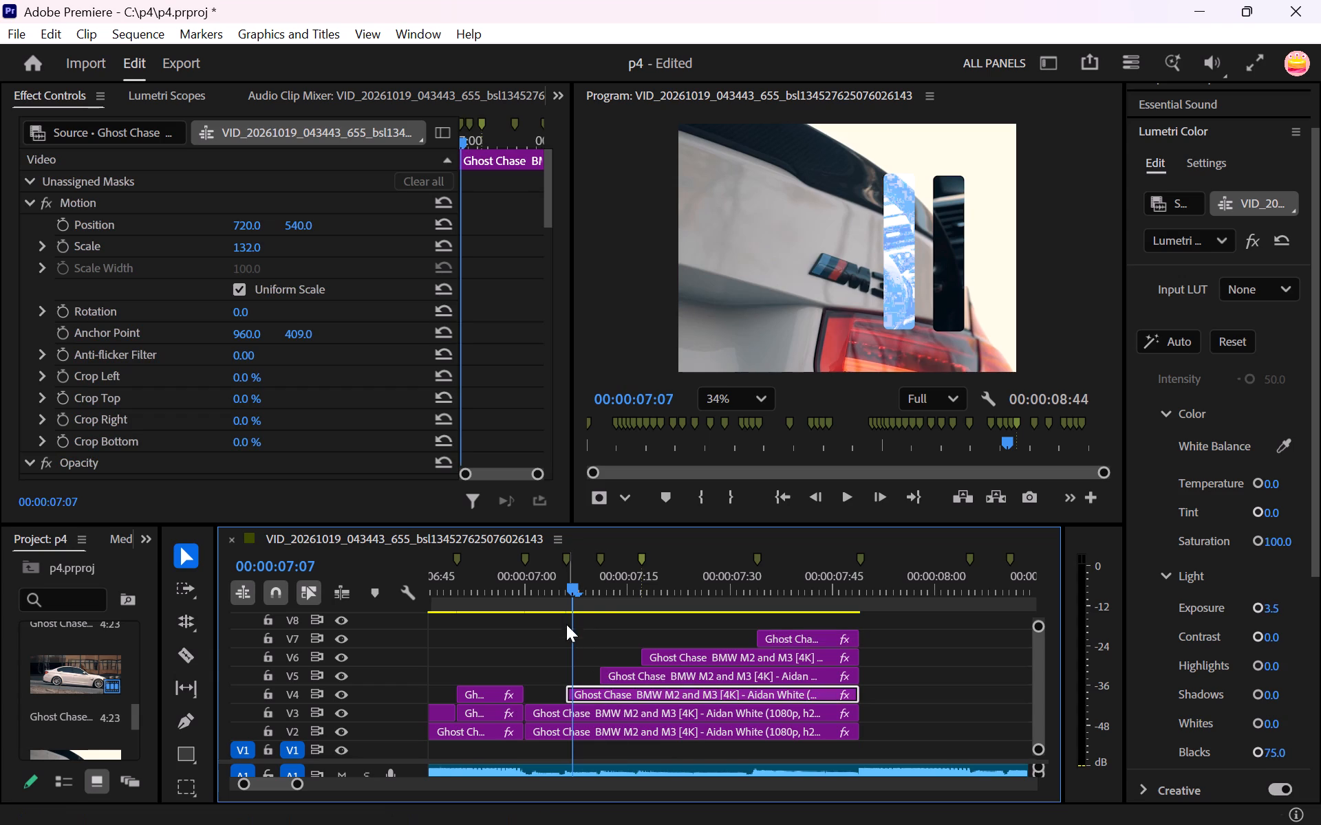
left_click_drag(570, 587, 598, 590)
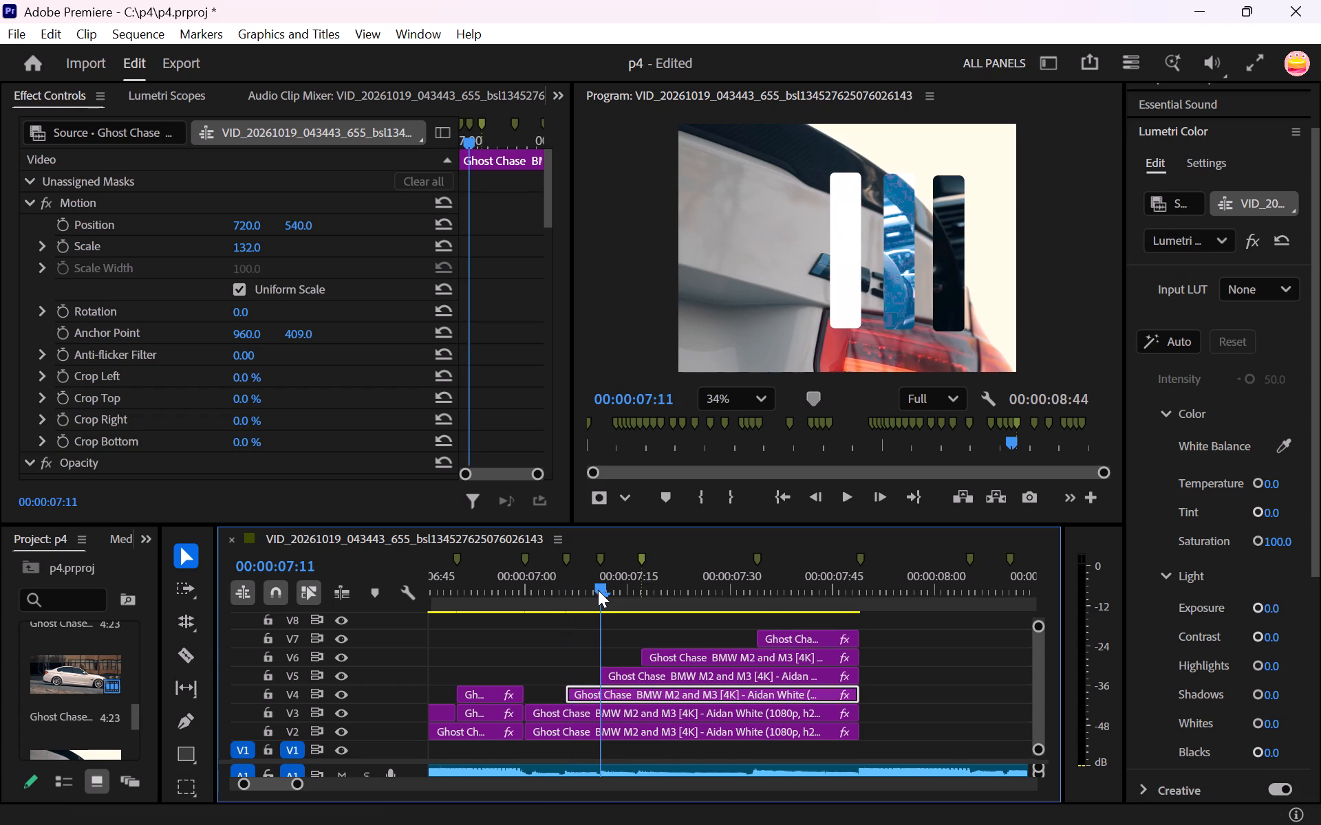
left_click_drag(598, 590, 572, 605)
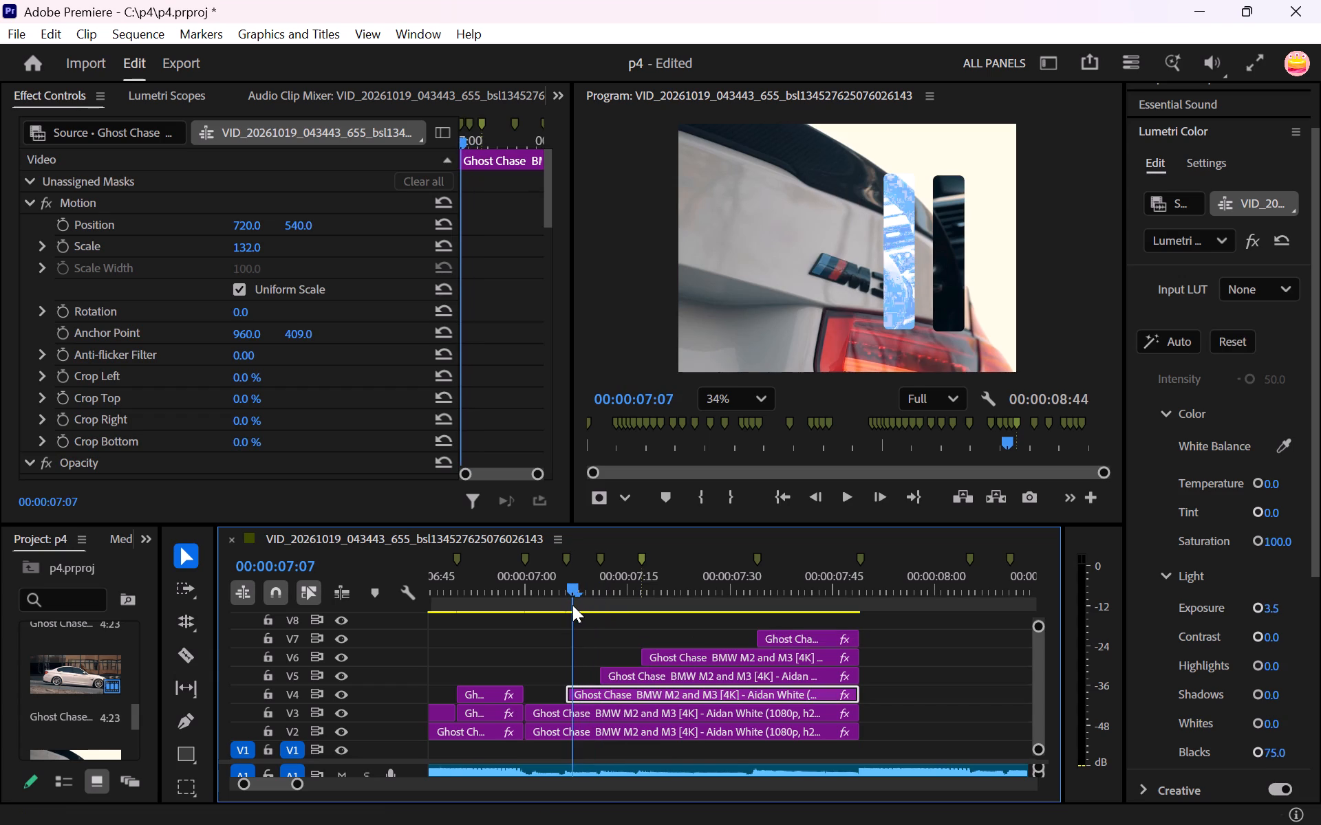
left_click_drag(572, 605, 597, 609)
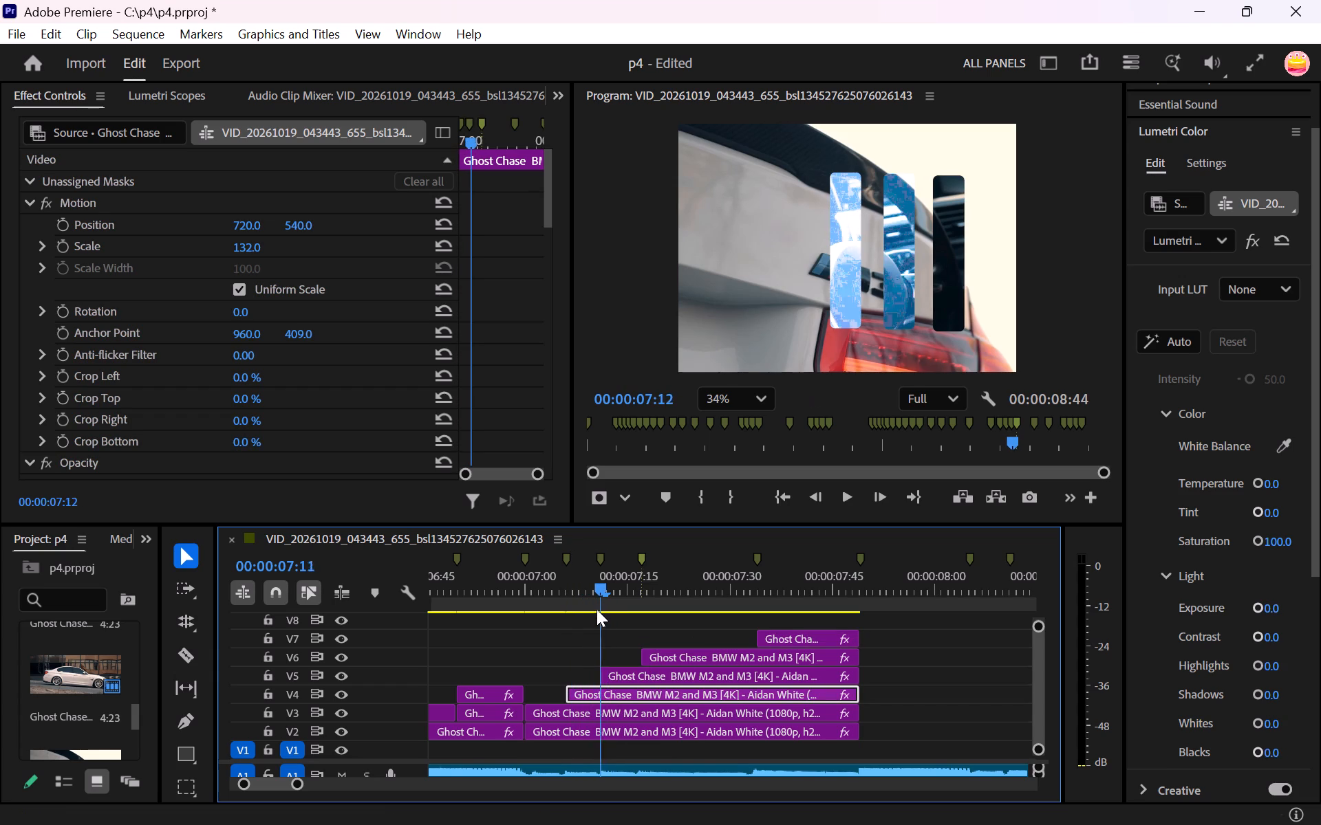
left_click_drag(597, 609, 568, 619)
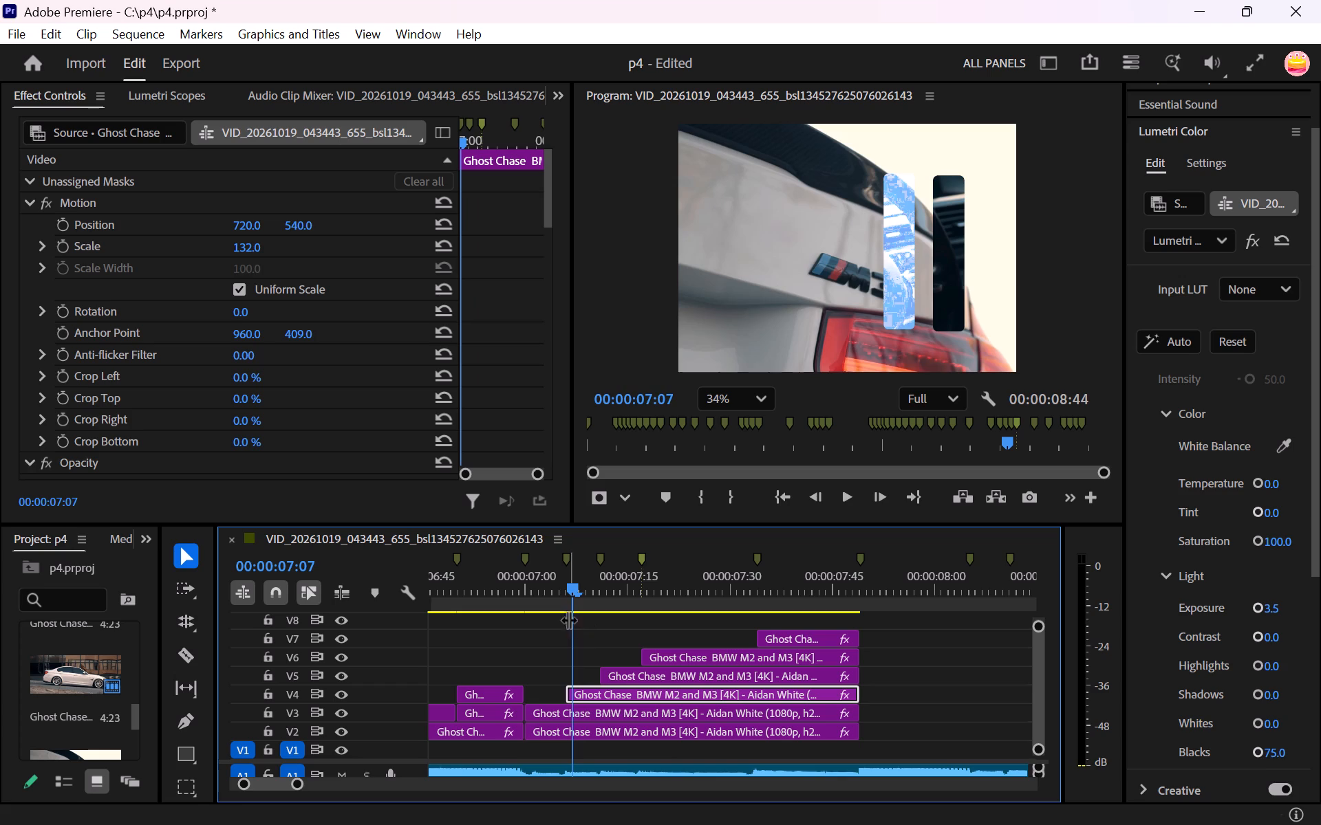
At the 00:00:07:06 marker, enable Exposure keyframing at 7.0 in the V4 still's first Lumetri Color effect.
scroll(162, 425, "down", 14)
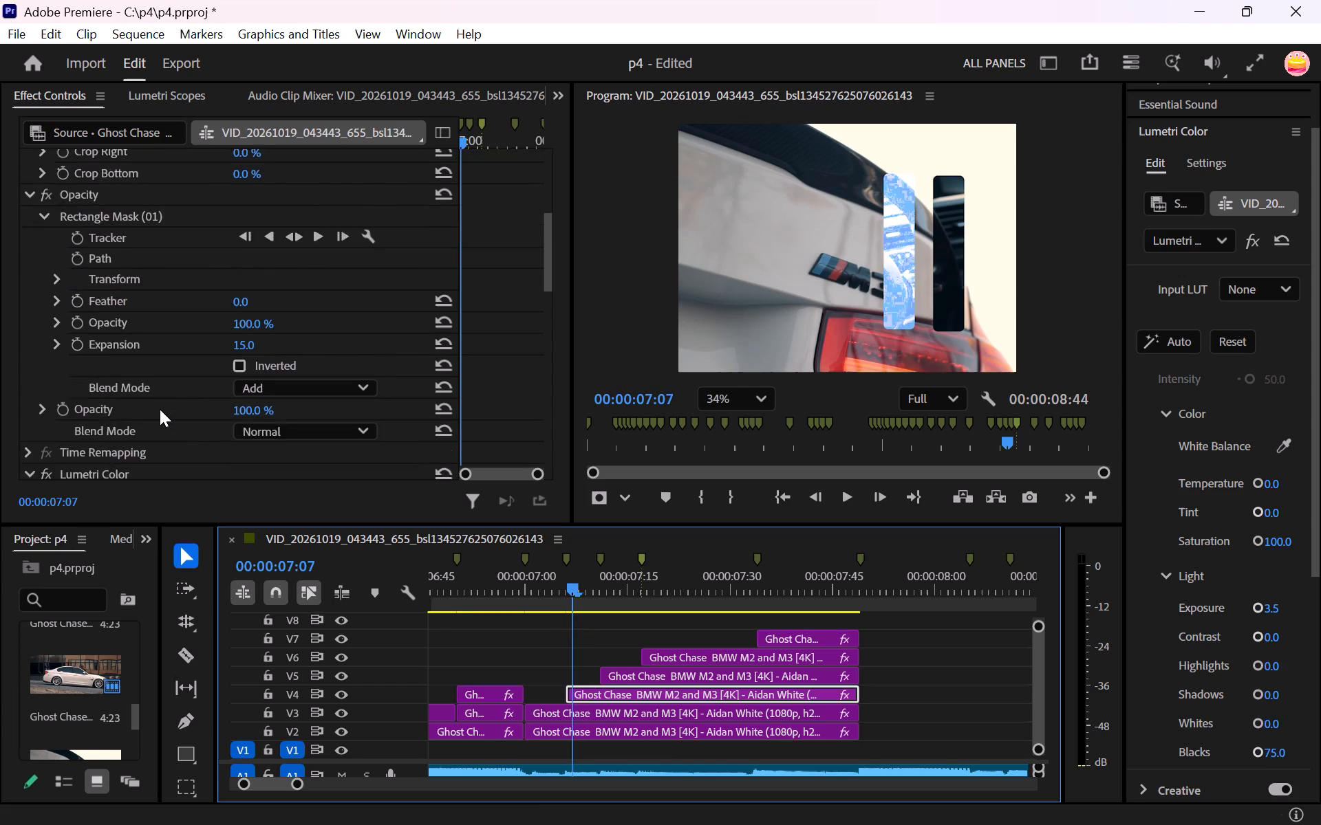
scroll(160, 409, "down", 3)
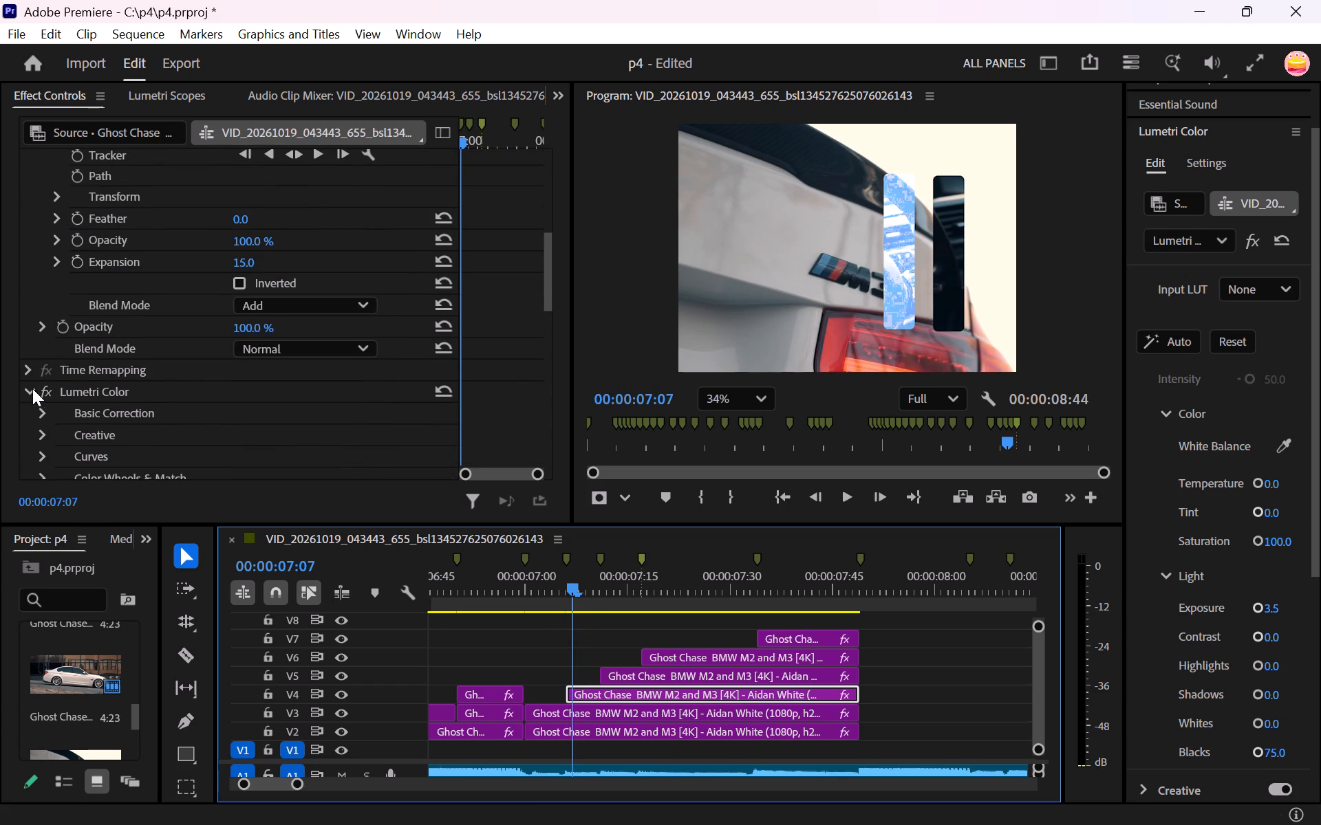
left_click(41, 403)
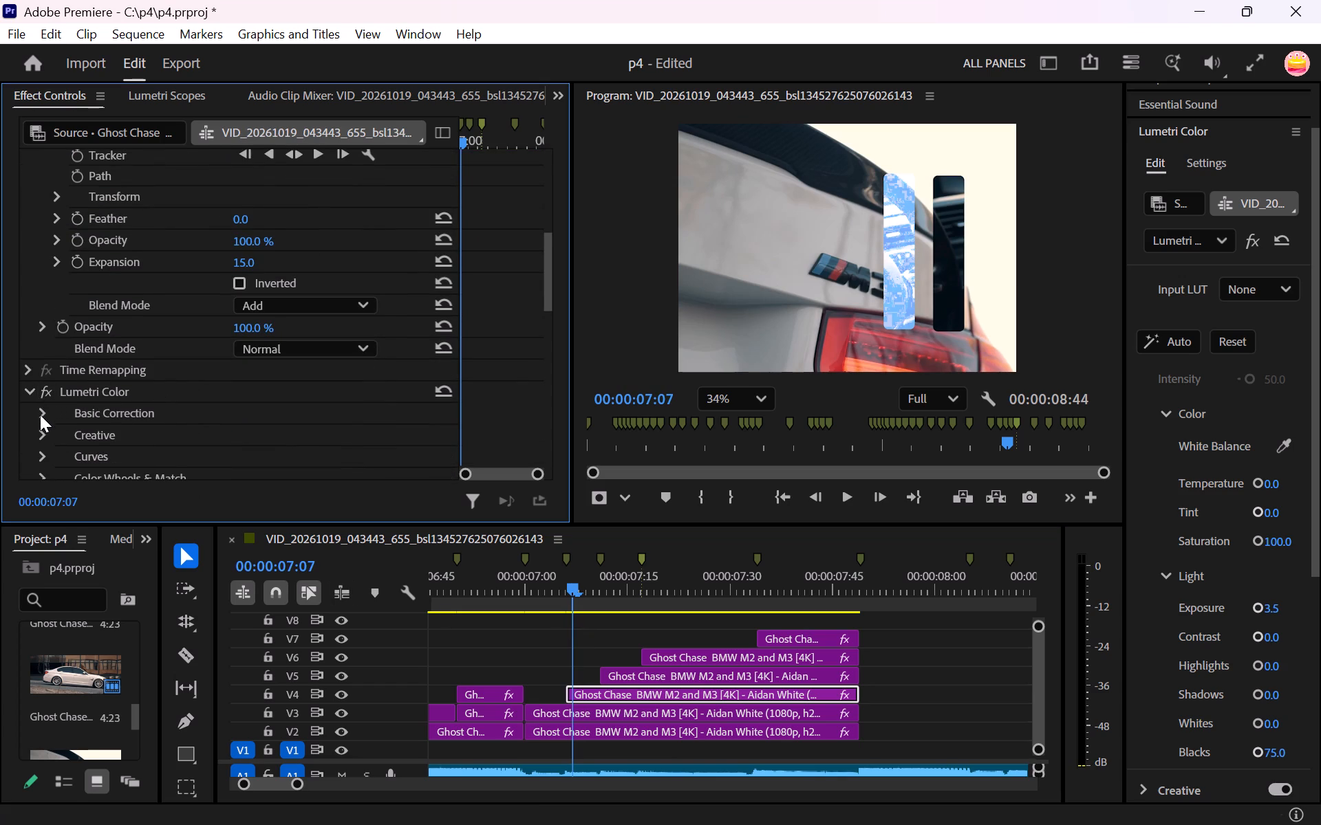
left_click(564, 558)
scroll(0, 429, "down", 2)
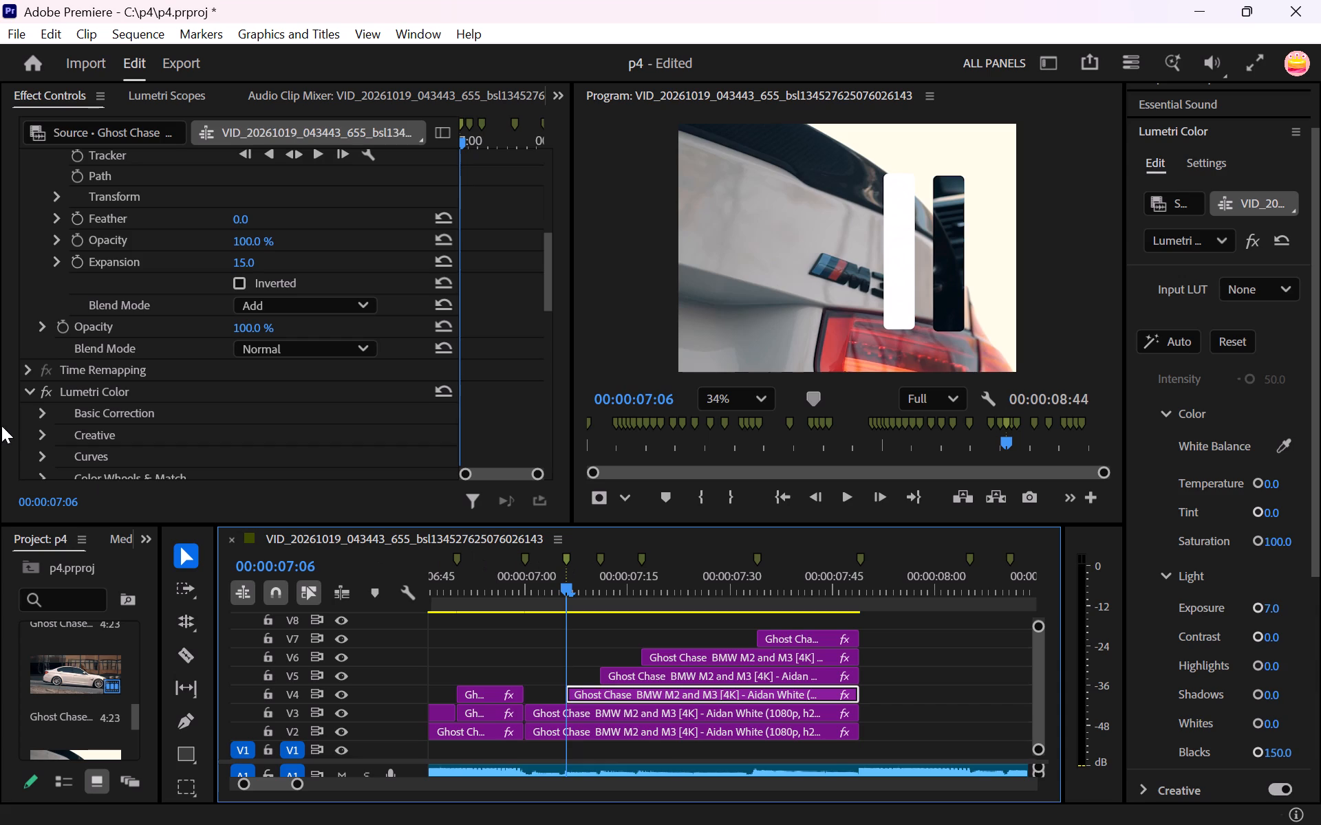
left_click(46, 412)
scroll(179, 379, "down", 5)
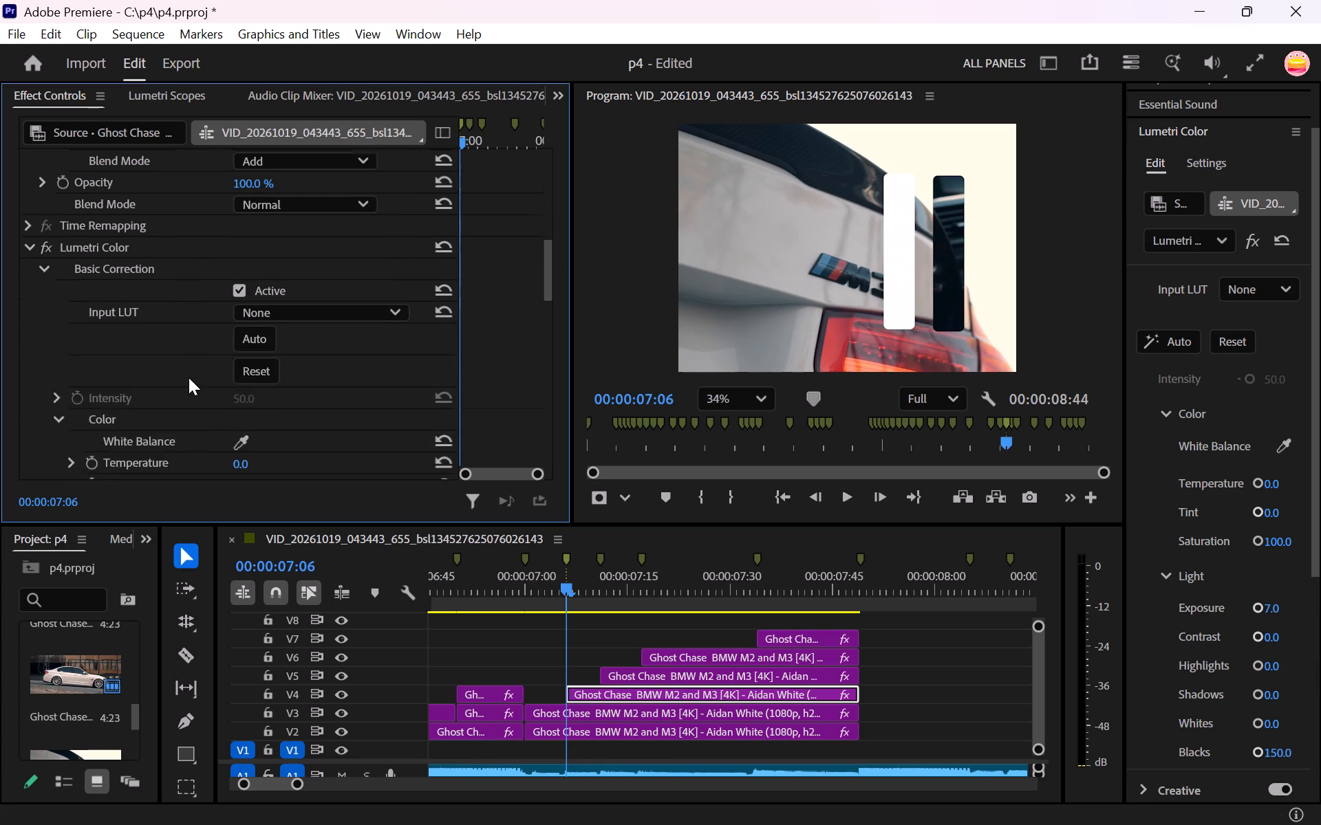
scroll(189, 377, "down", 9)
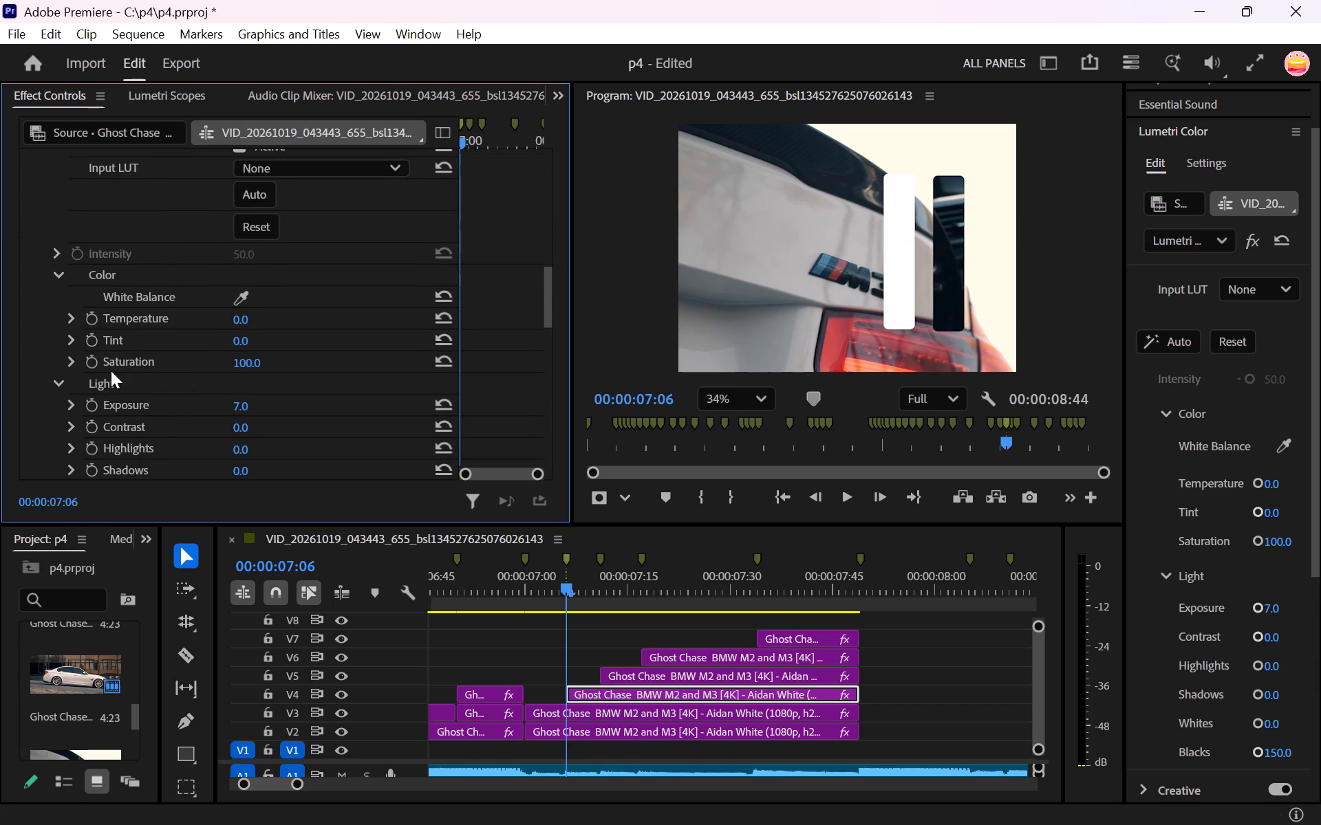
left_click(94, 404)
scroll(94, 399, "down", 2)
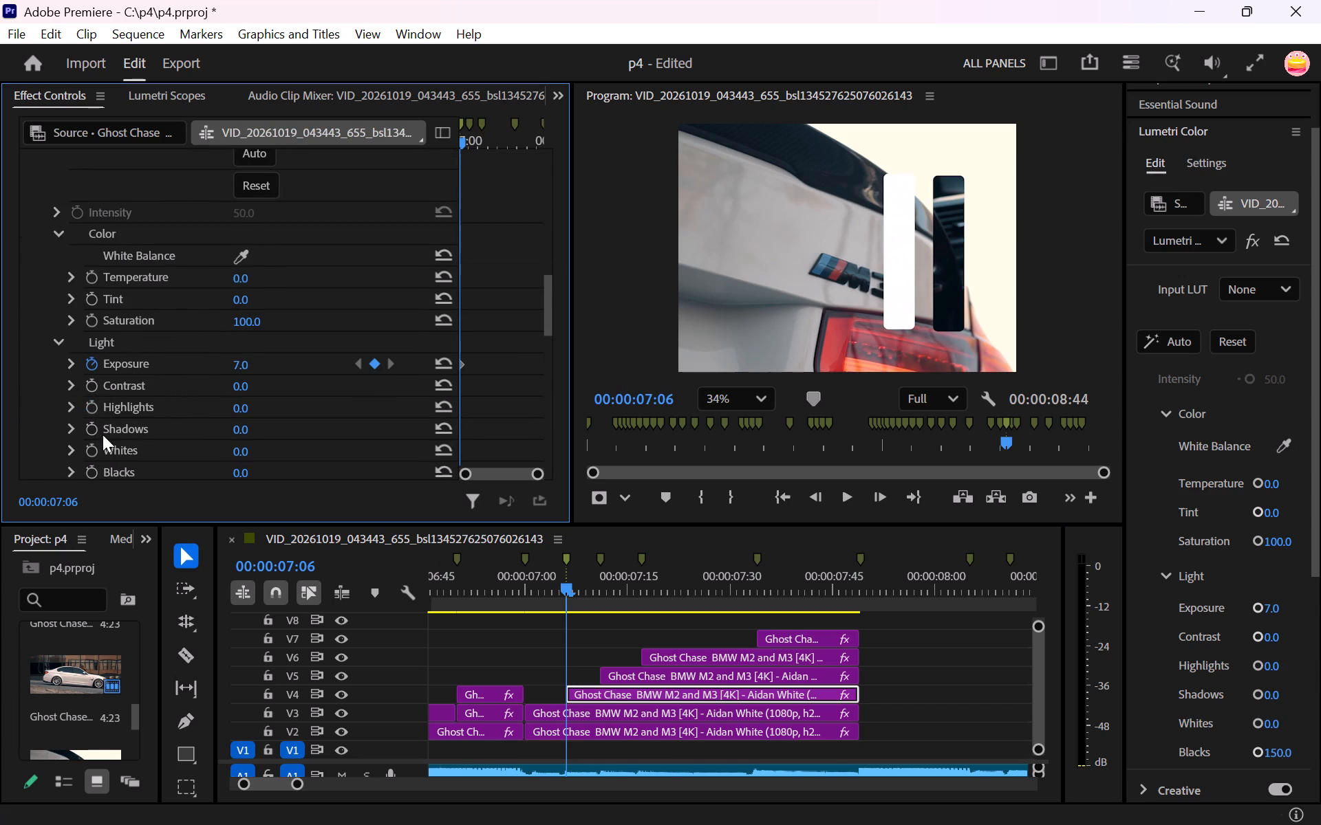
At 00:00:07:06, enable Blacks keyframing in the V4 still's Lumetri Color effect and set Blacks to 150.0.
left_click(92, 463)
left_click(92, 467)
left_click_drag(238, 472, 480, 472)
At 00:00:07:08, keyframe the V4 still's Lumetri Color Exposure at -0.2 and Blacks at 0.0.
key("Right")
key("Right")
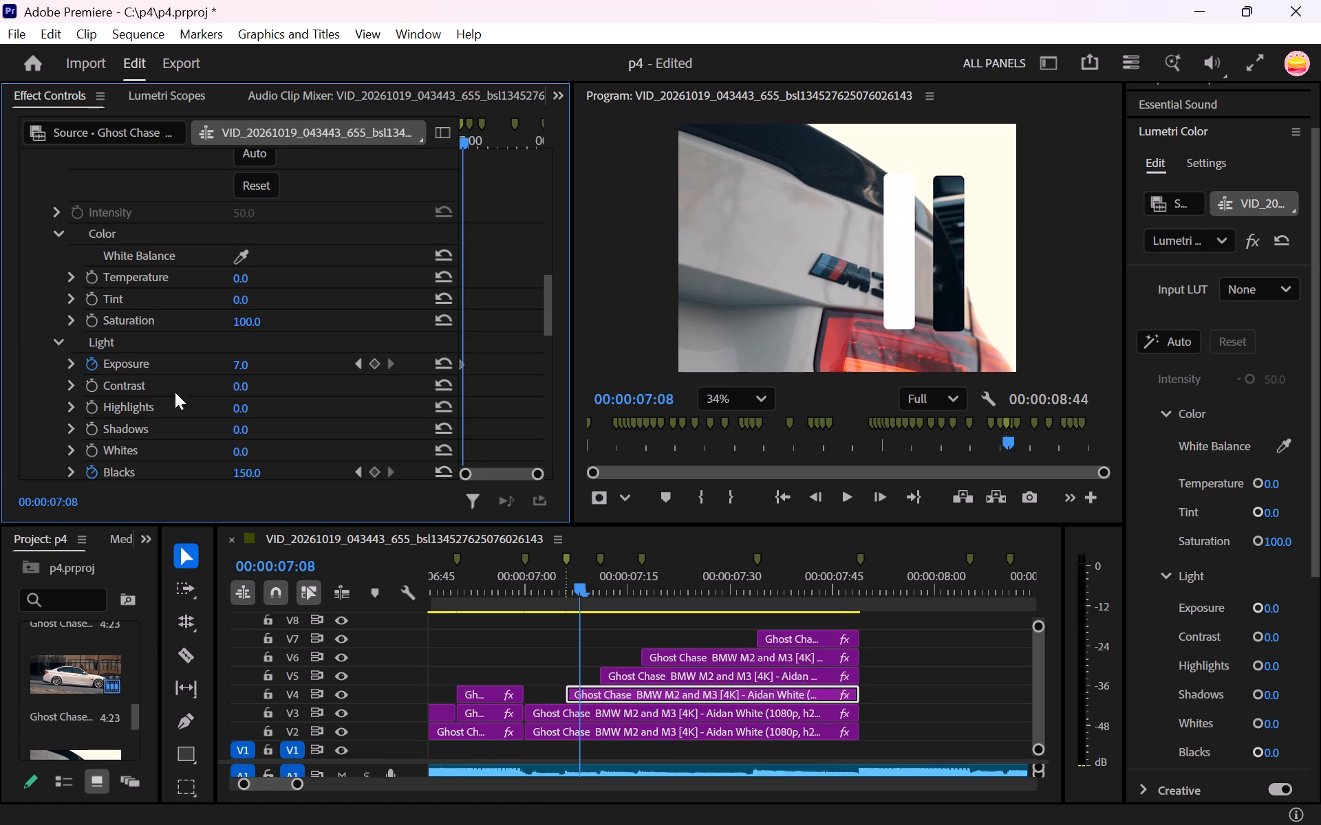
left_click(257, 355)
left_click_drag(251, 359, 242, 359)
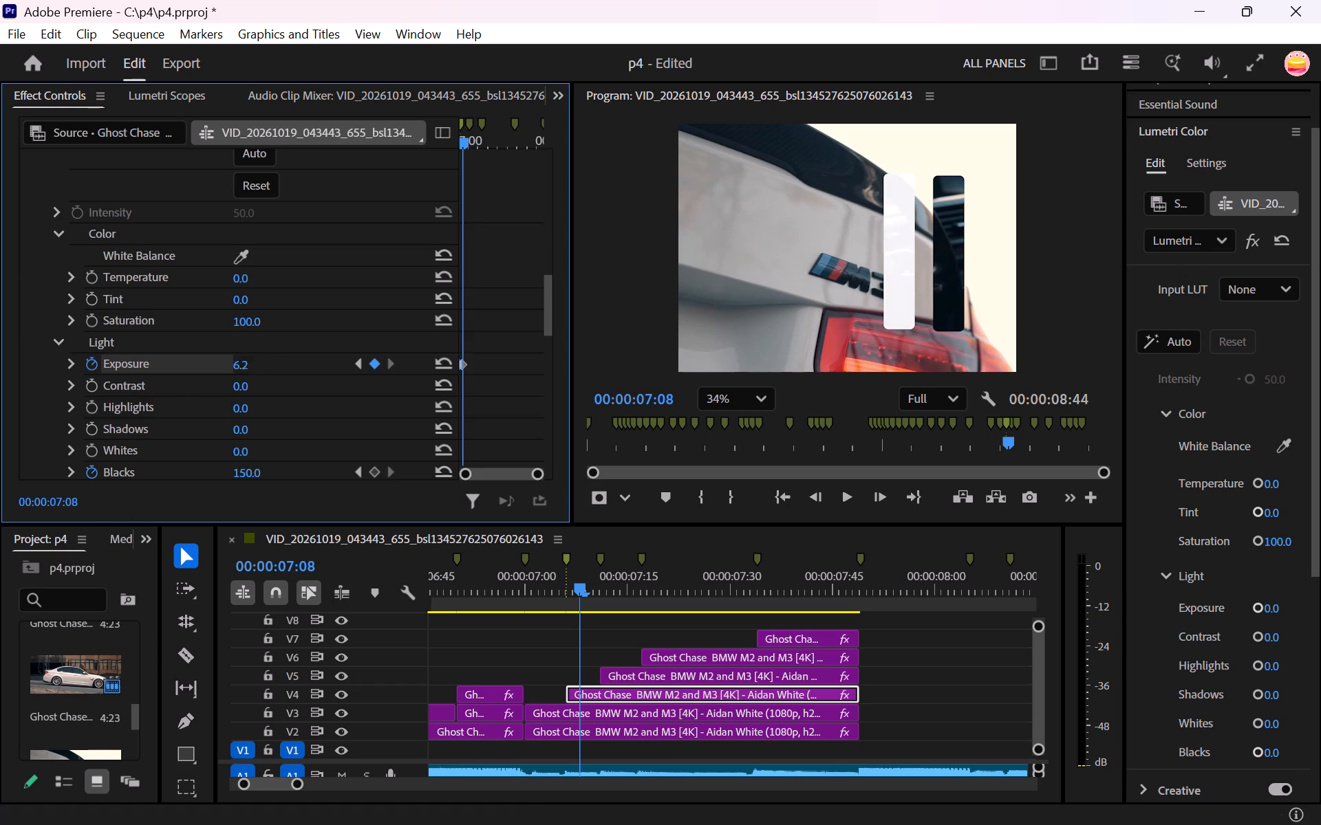
left_click_drag(242, 359, 202, 383)
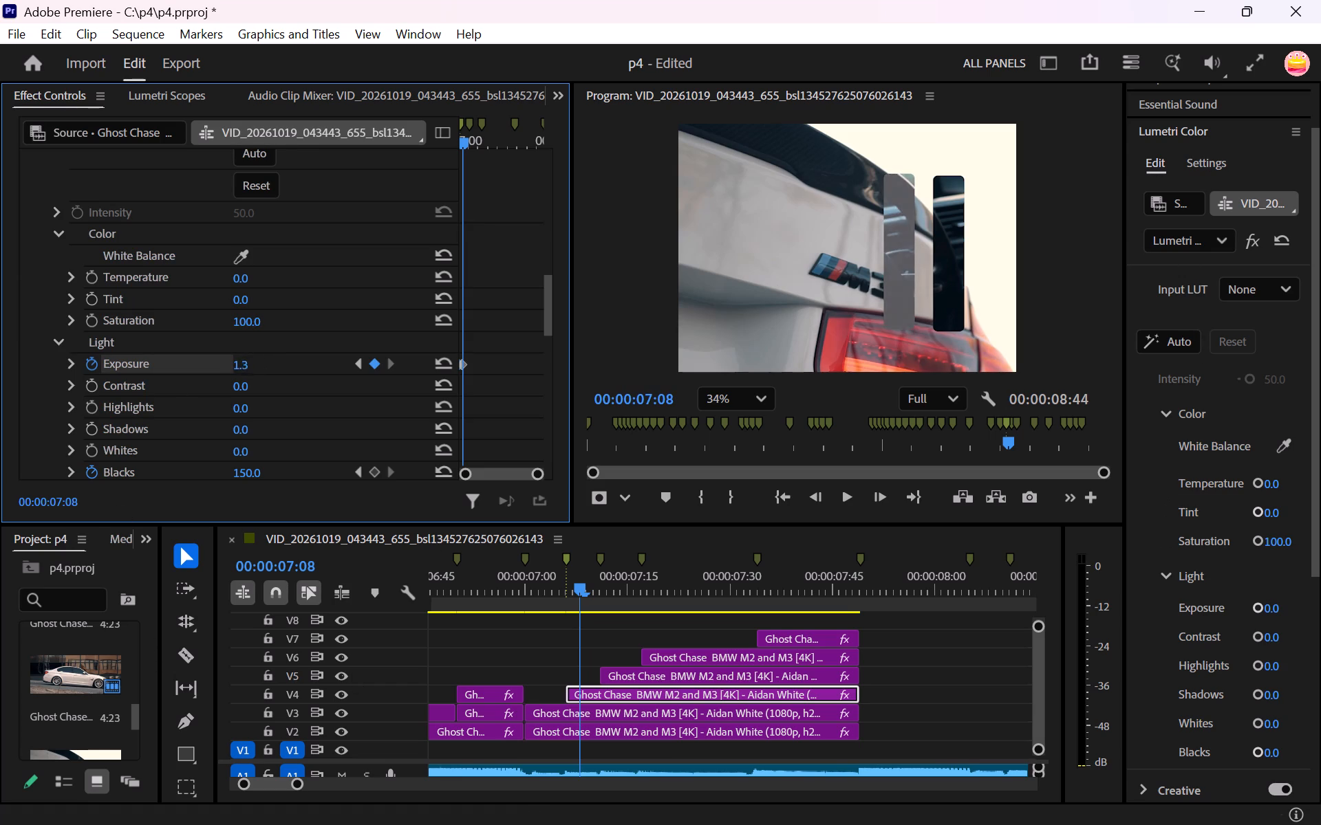
left_click_drag(202, 383, 194, 392)
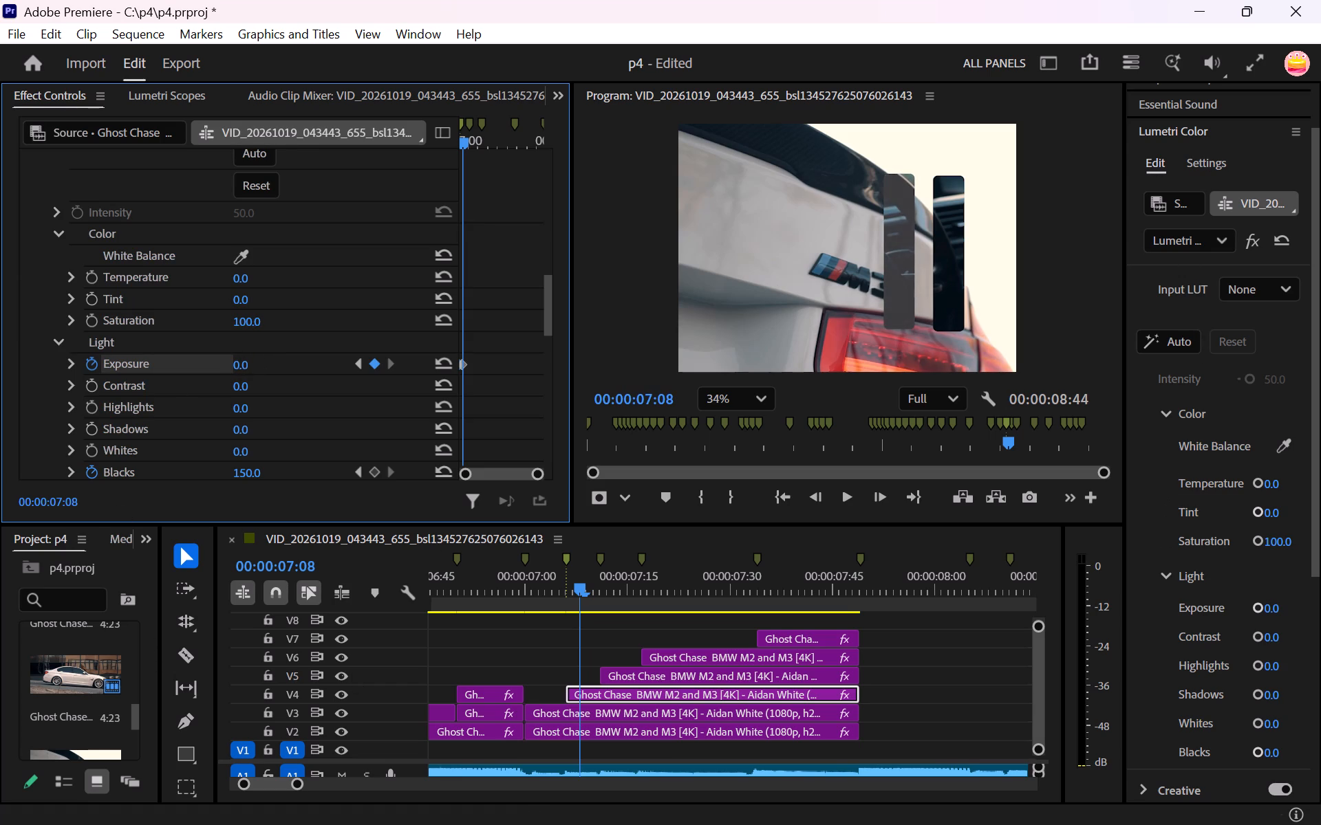
left_click_drag(194, 392, 194, 395)
left_click_drag(255, 476, 143, 533)
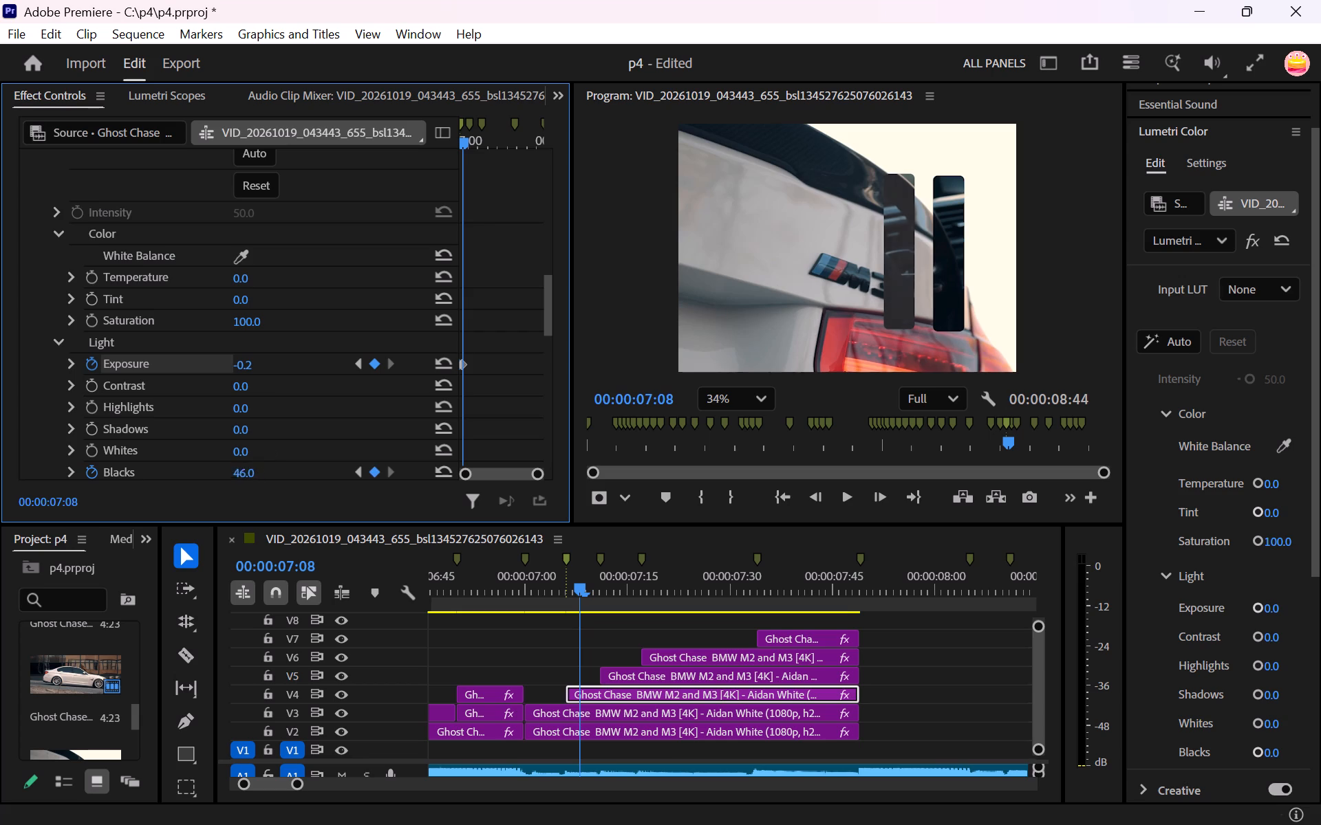
left_click_drag(143, 533, 103, 557)
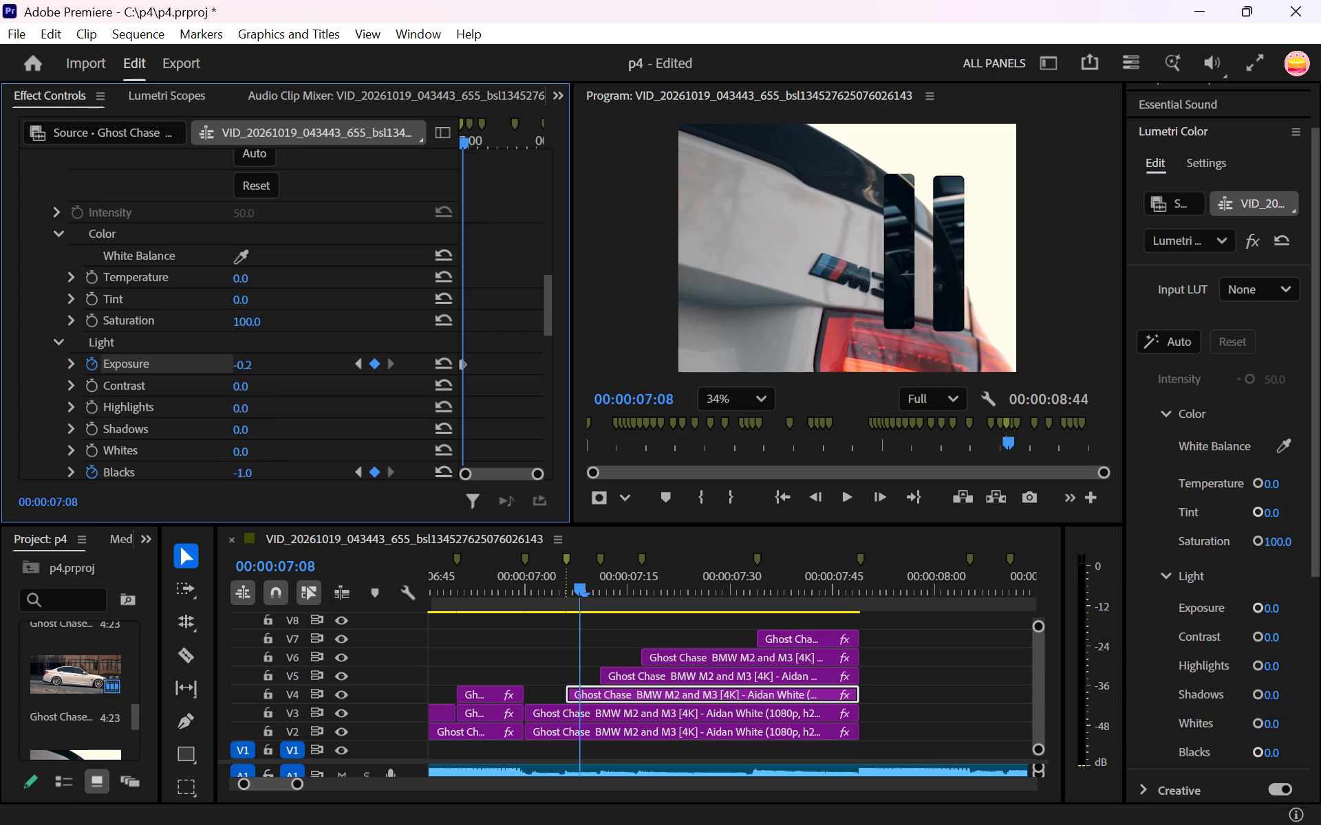
left_click_drag(103, 557, 107, 558)
Delete the first of the two Lumetri Color effects from the V5 still, keeping the keyframed one.
left_click(603, 558)
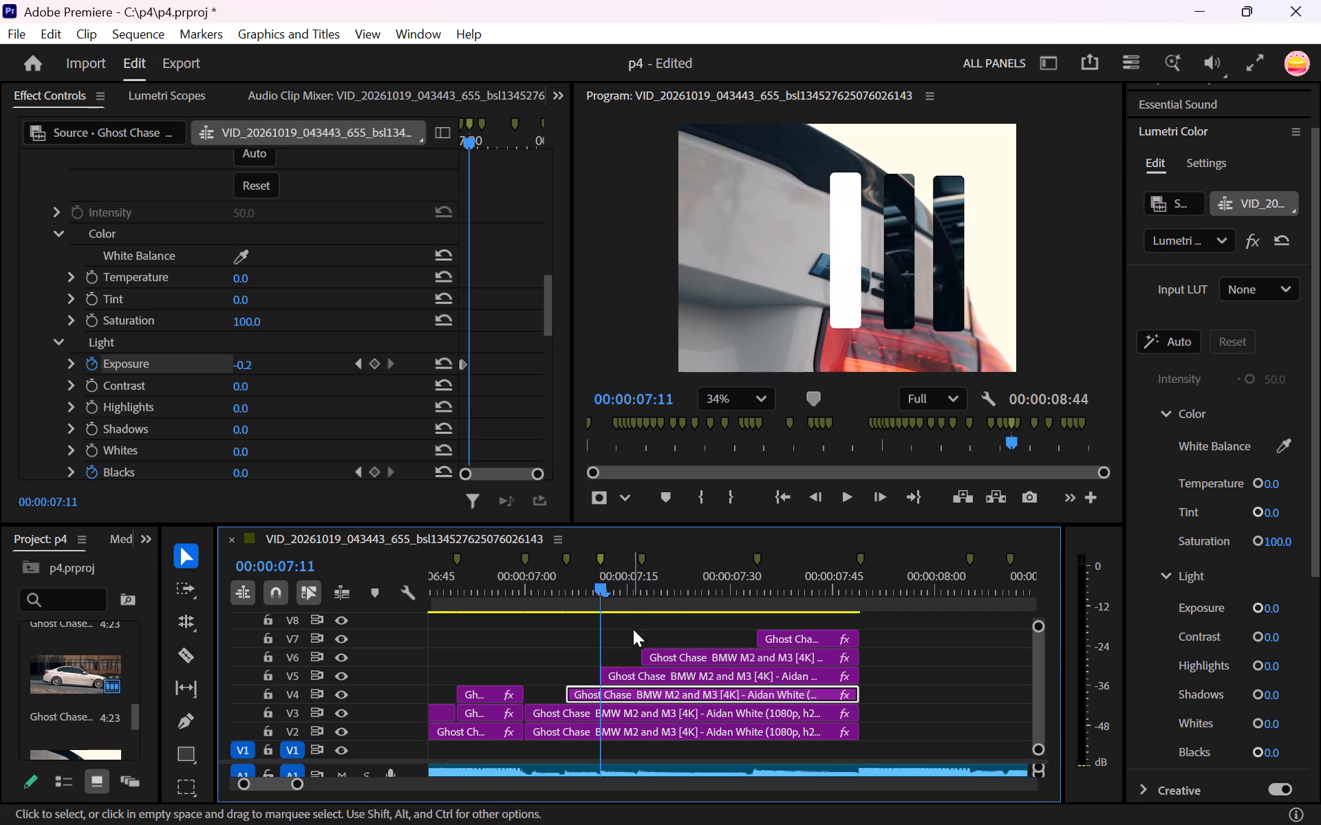
left_click(652, 676)
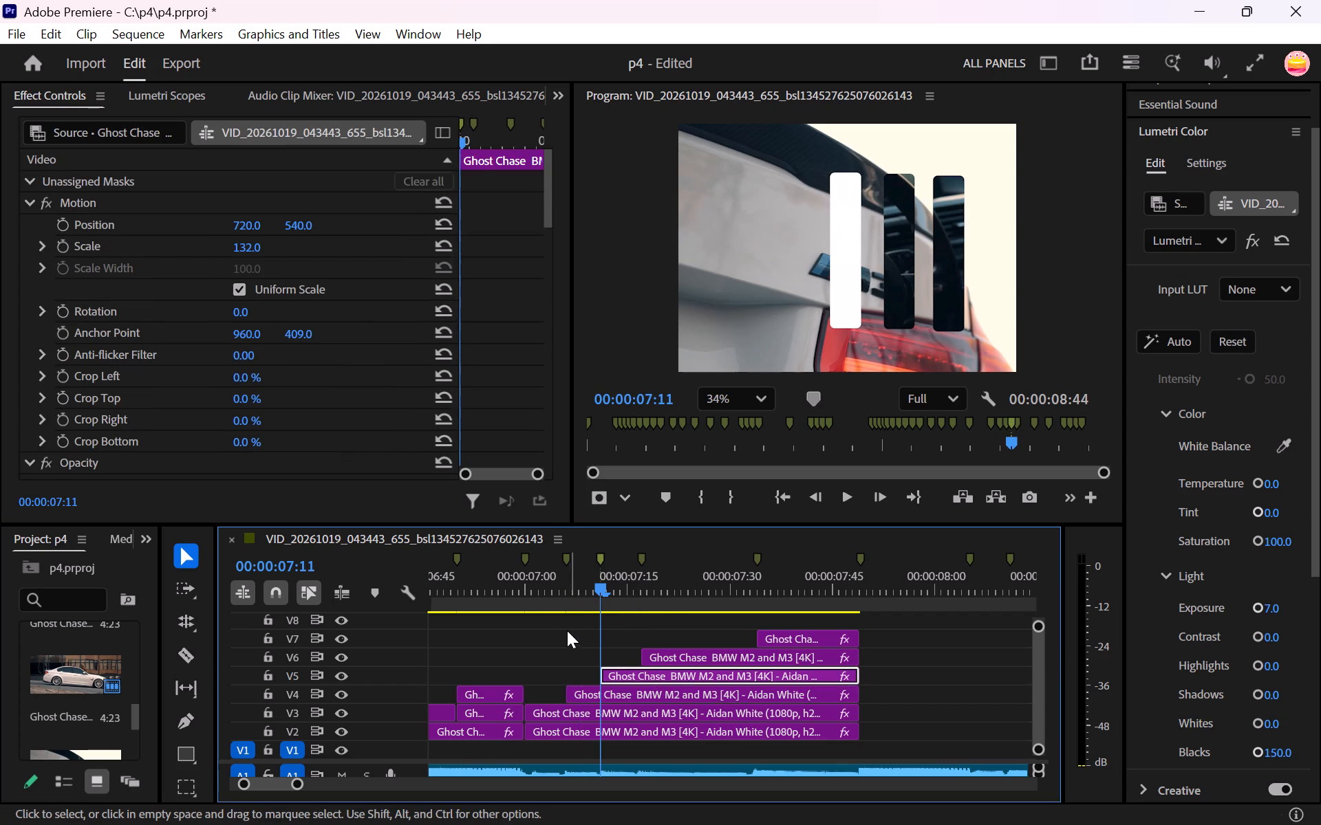
scroll(290, 437, "down", 8)
scroll(230, 402, "down", 3)
scroll(98, 411, "down", 4)
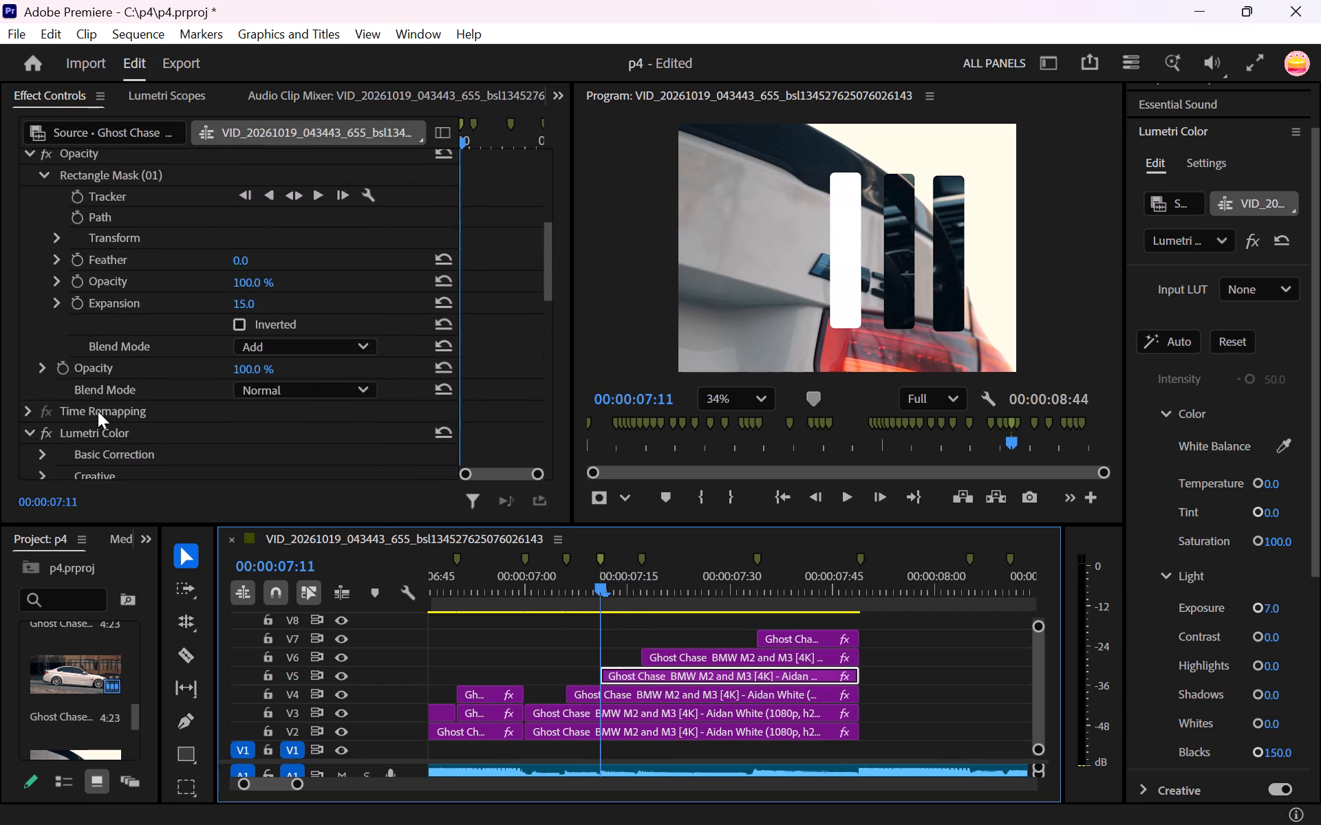
scroll(98, 411, "down", 4)
left_click(32, 348)
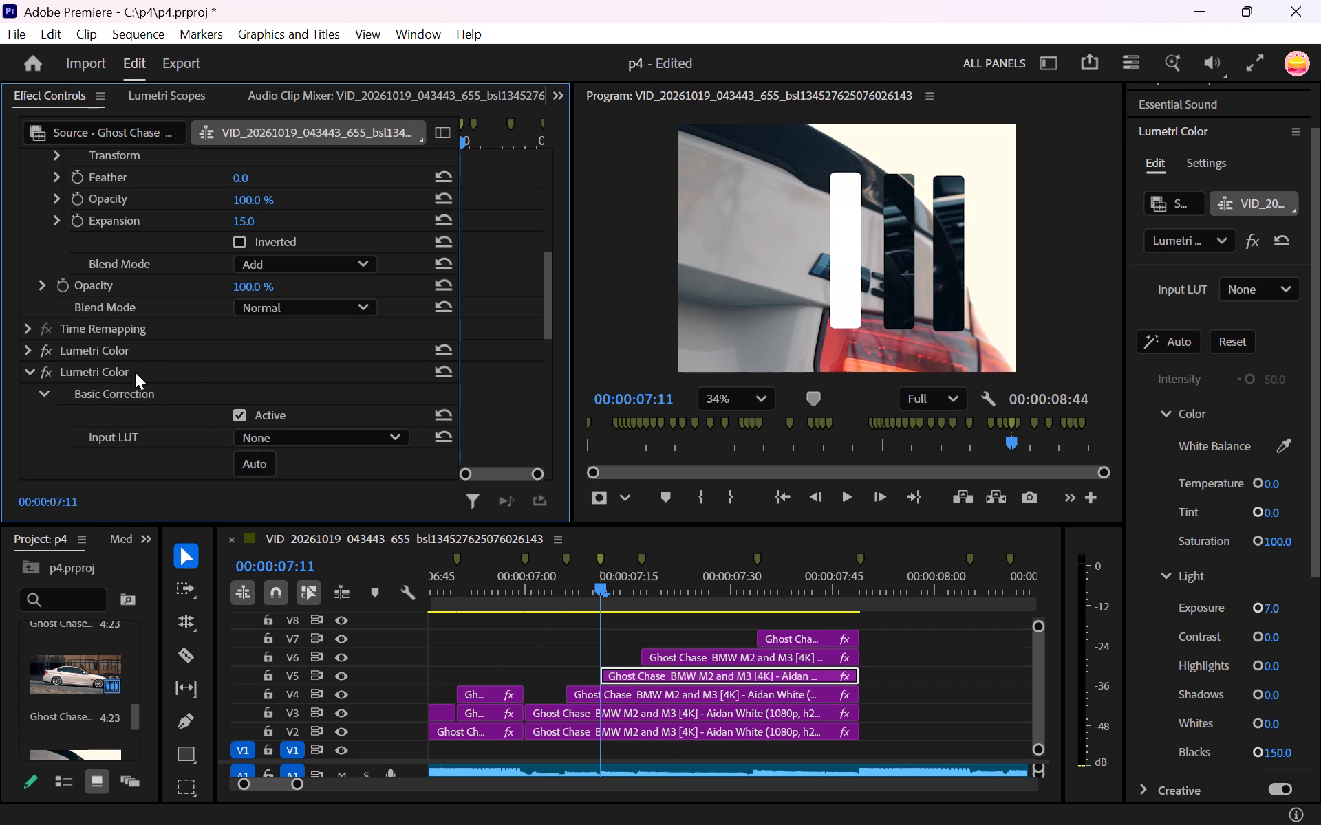
scroll(136, 363, "down", 10)
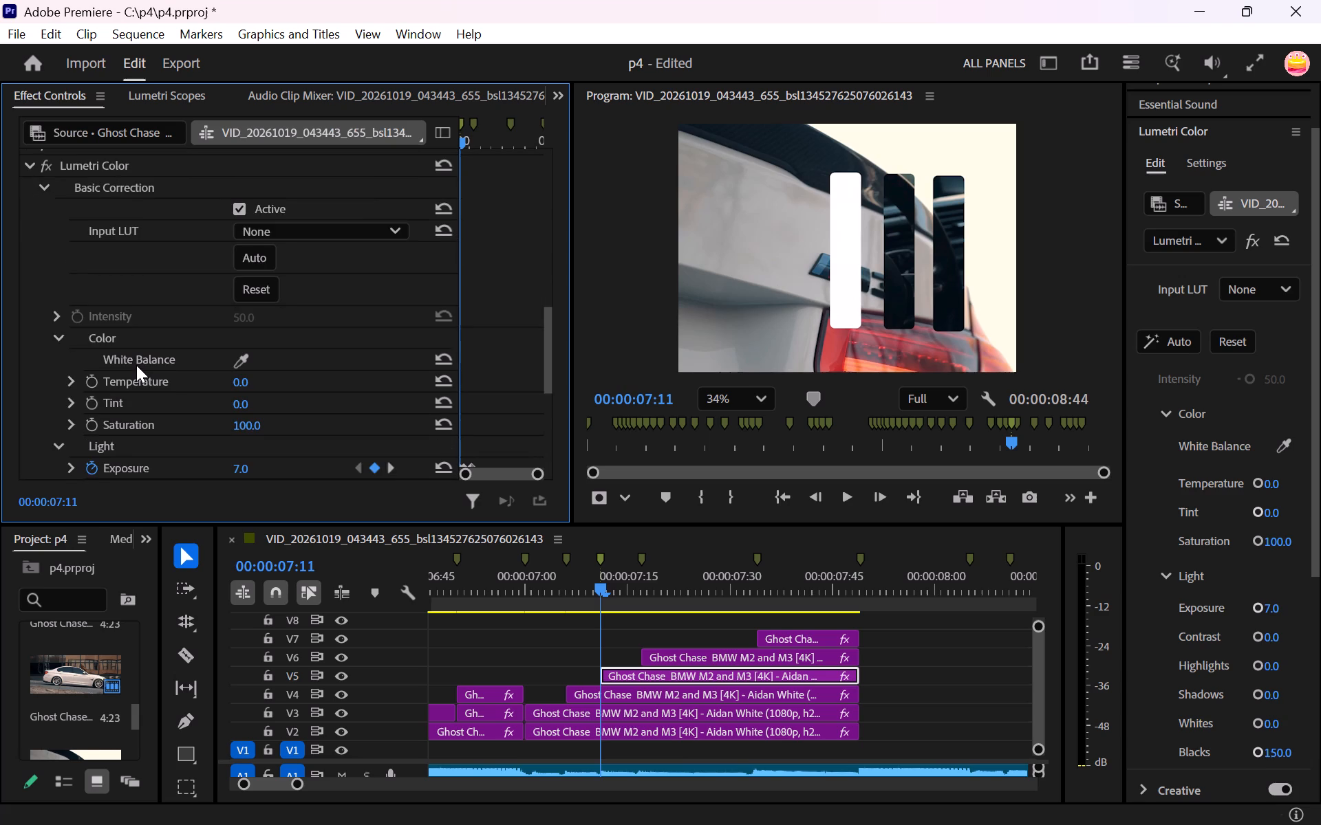
scroll(136, 365, "down", 8)
scroll(137, 363, "up", 4)
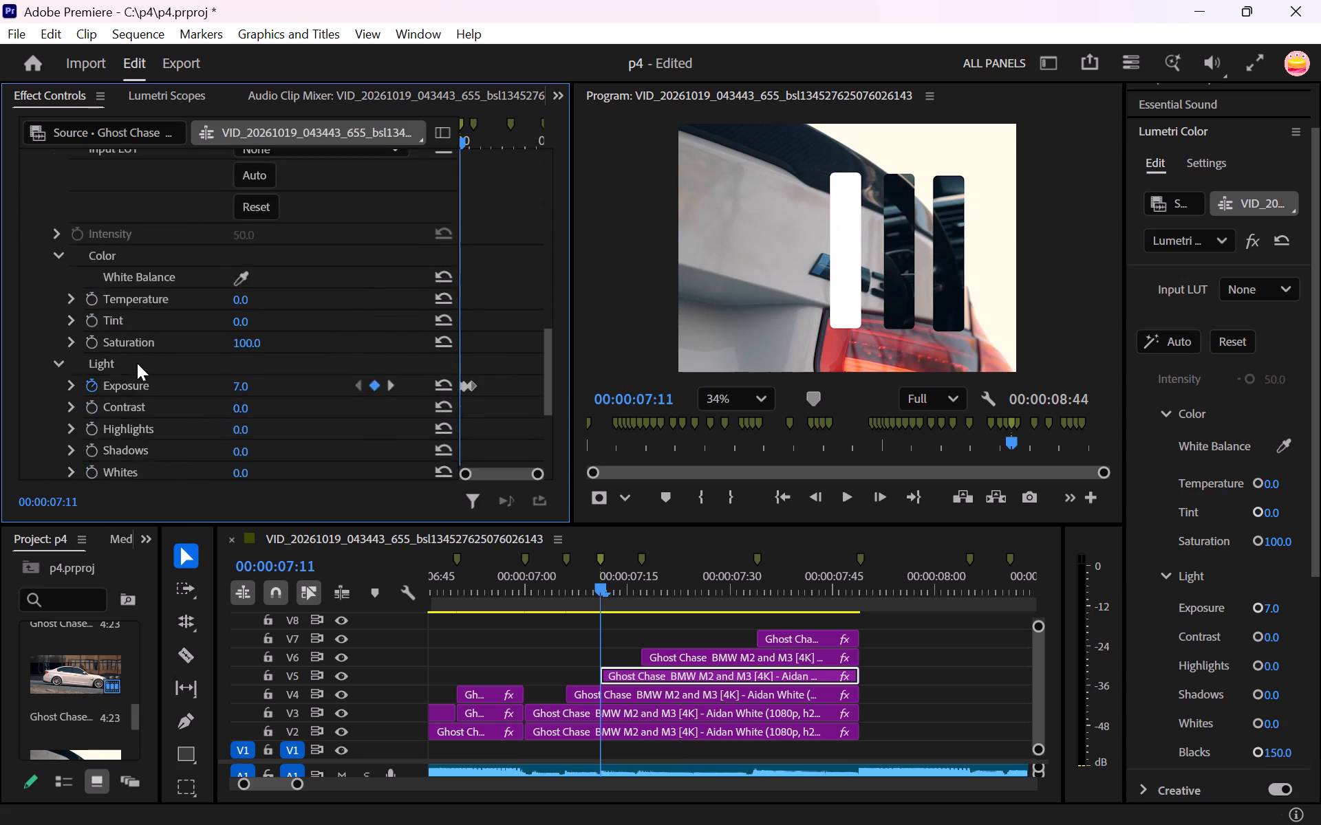
scroll(137, 363, "up", 9)
left_click(112, 245)
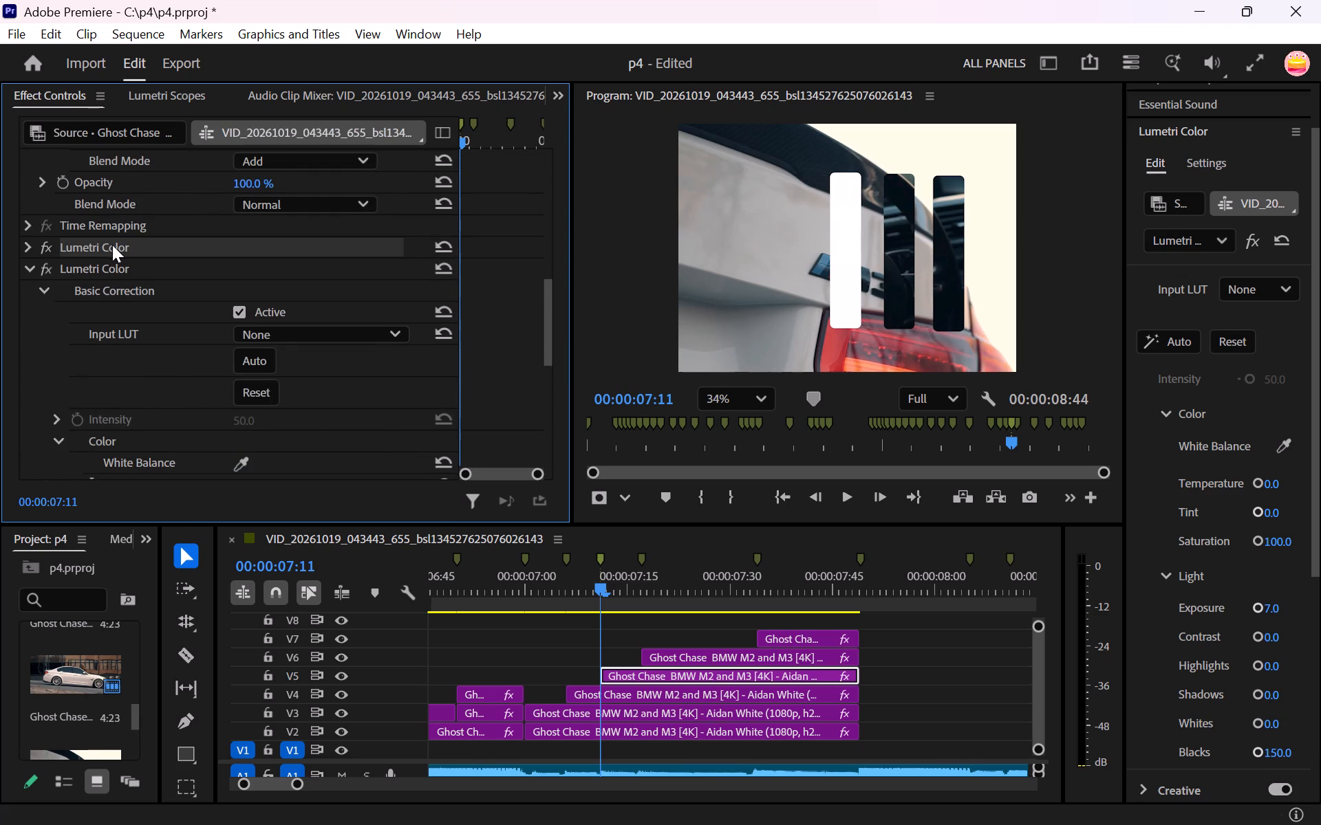
right_click(112, 246)
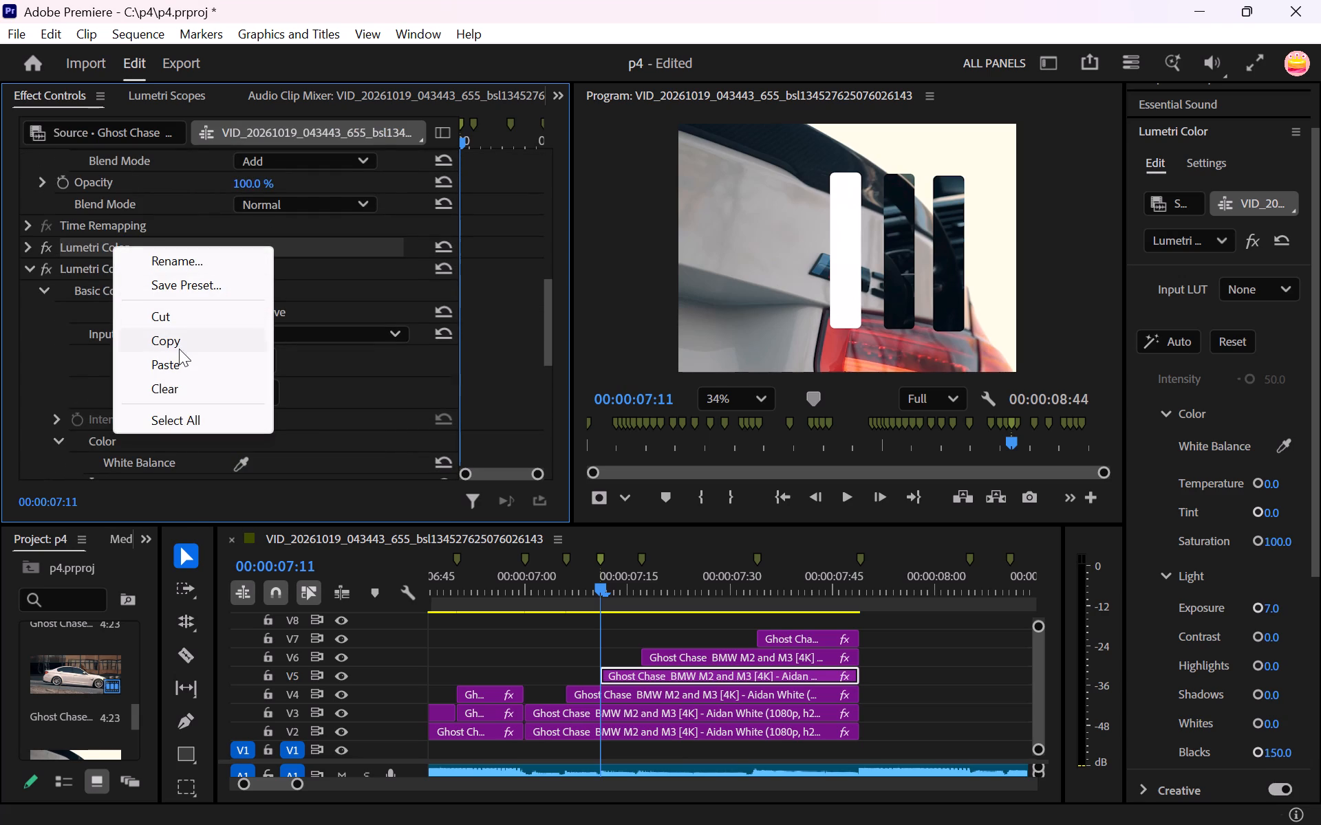
left_click(182, 389)
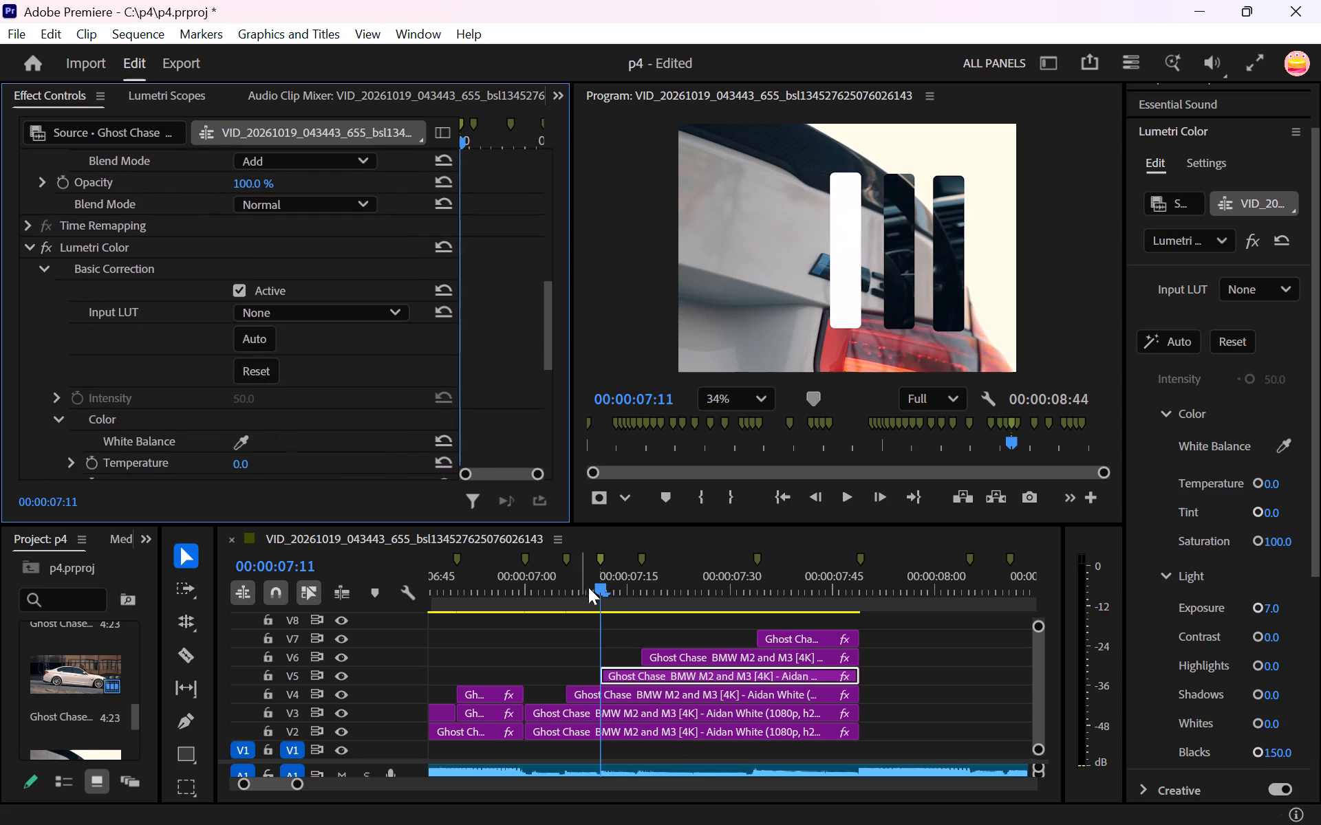
Delete the first of the two Lumetri Color effects from the V6 still, keeping the keyframed one.
left_click_drag(597, 590, 662, 602)
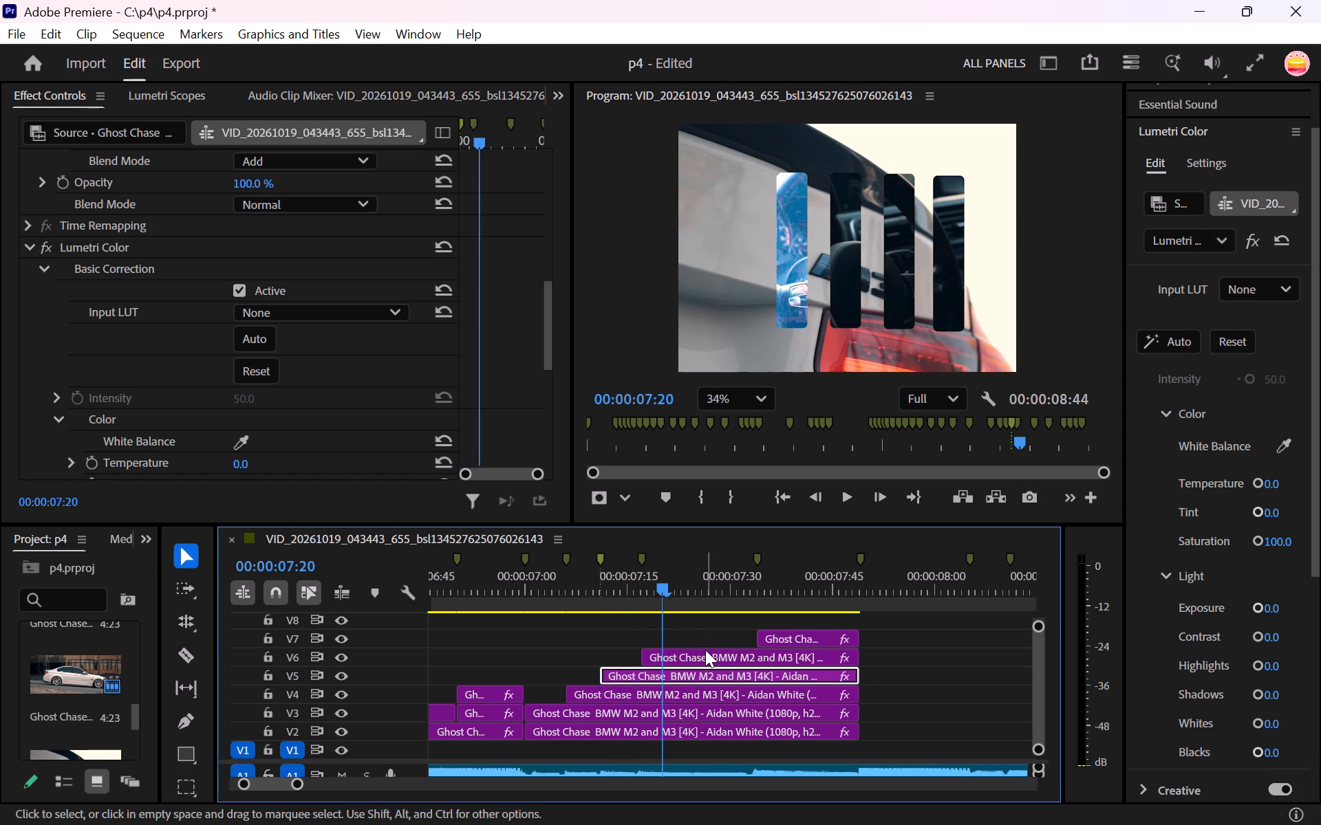
left_click(705, 650)
scroll(84, 329, "down", 4)
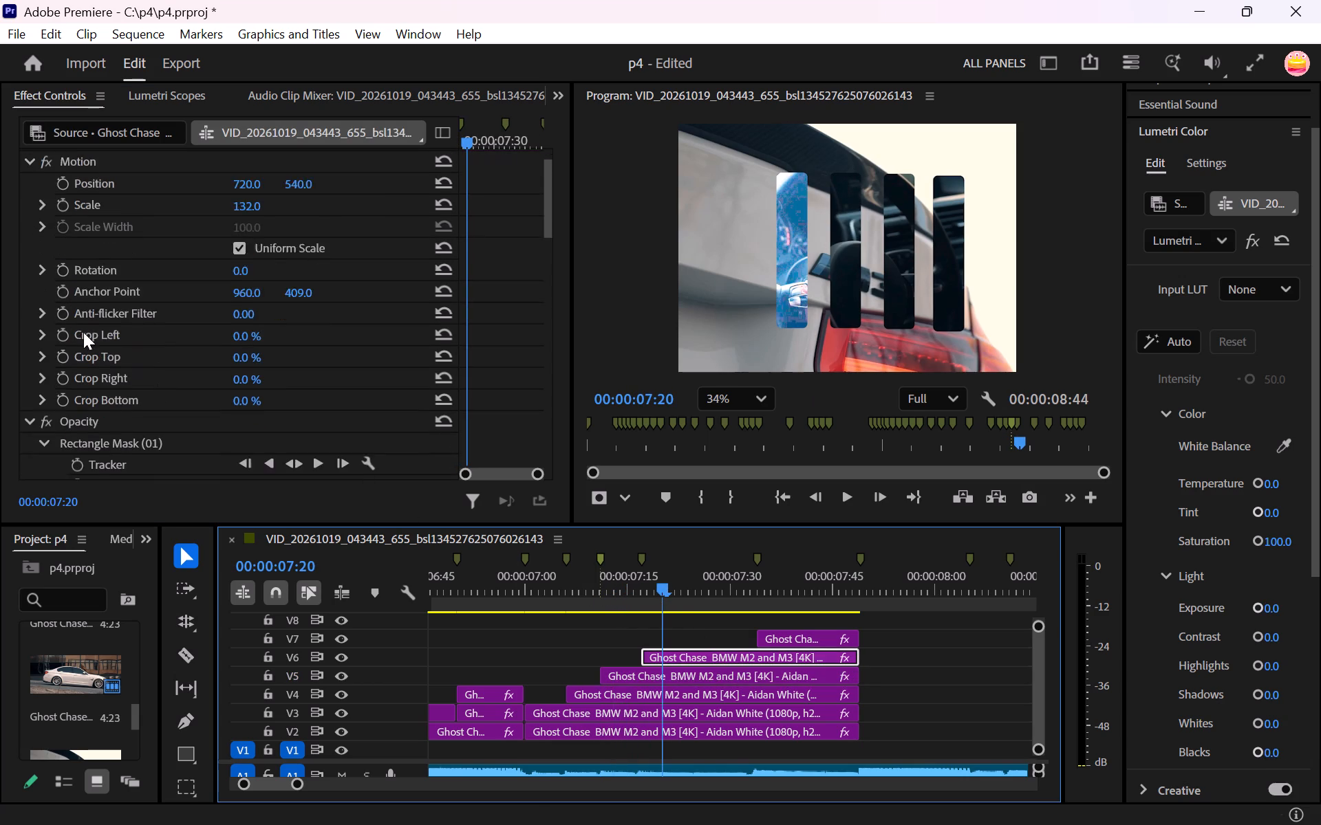
scroll(83, 332, "down", 14)
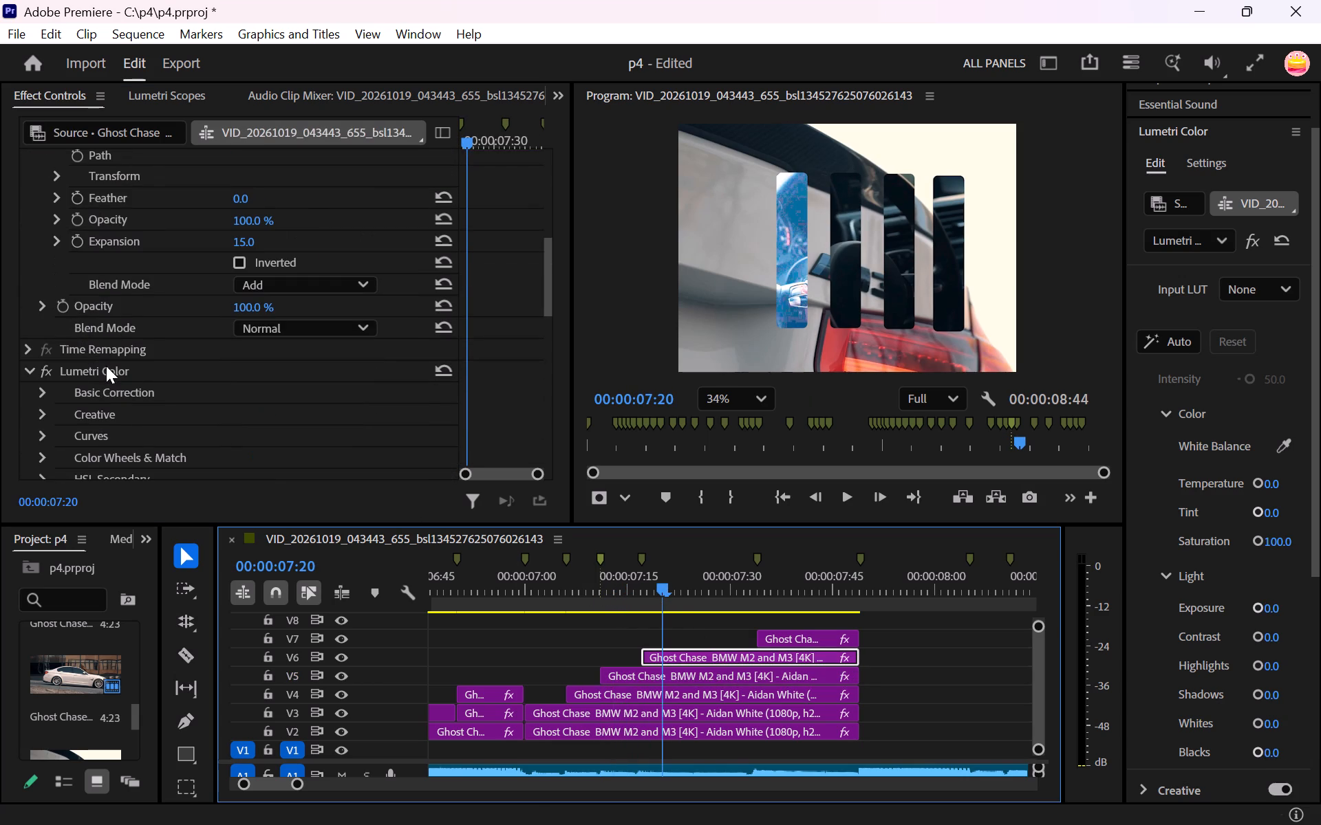
scroll(106, 365, "down", 6)
left_click(113, 395)
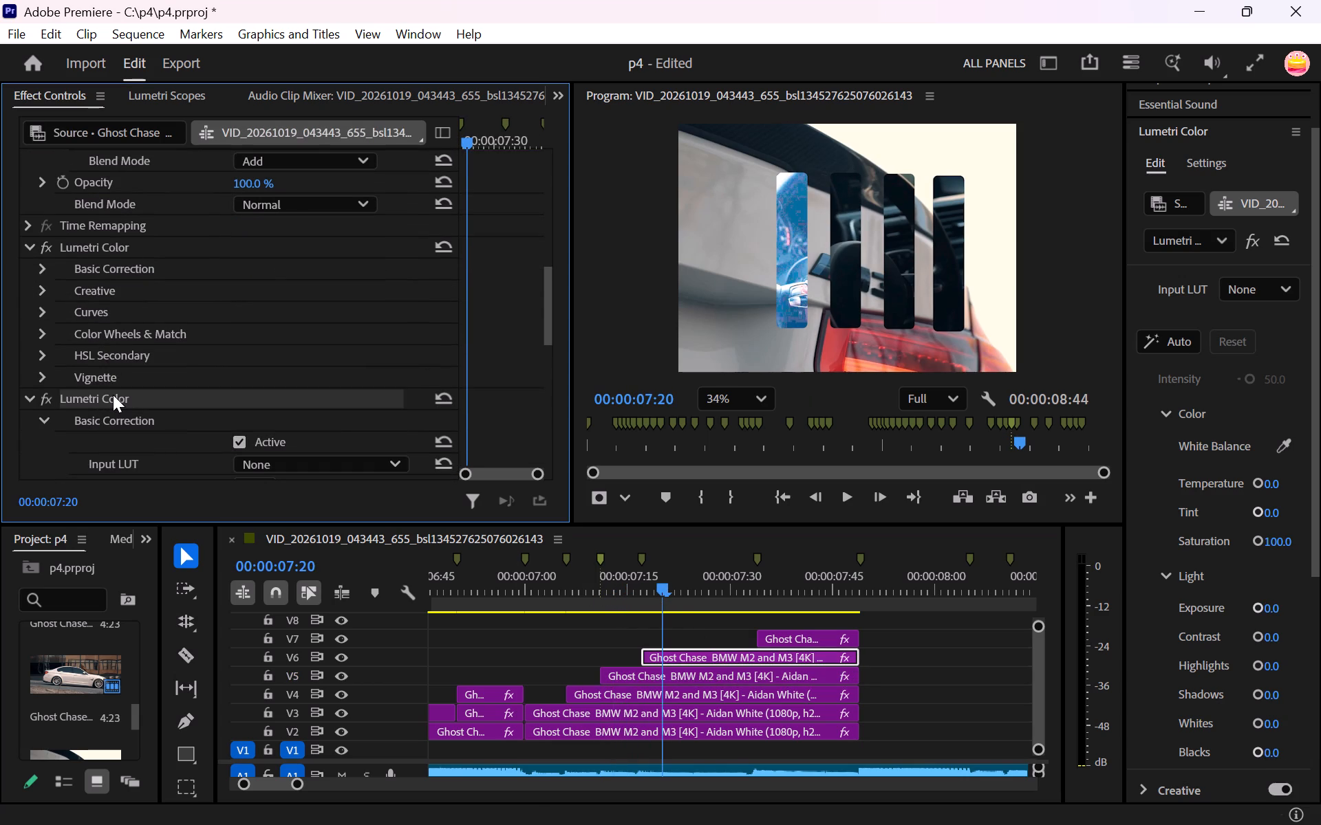
scroll(123, 398, "down", 11)
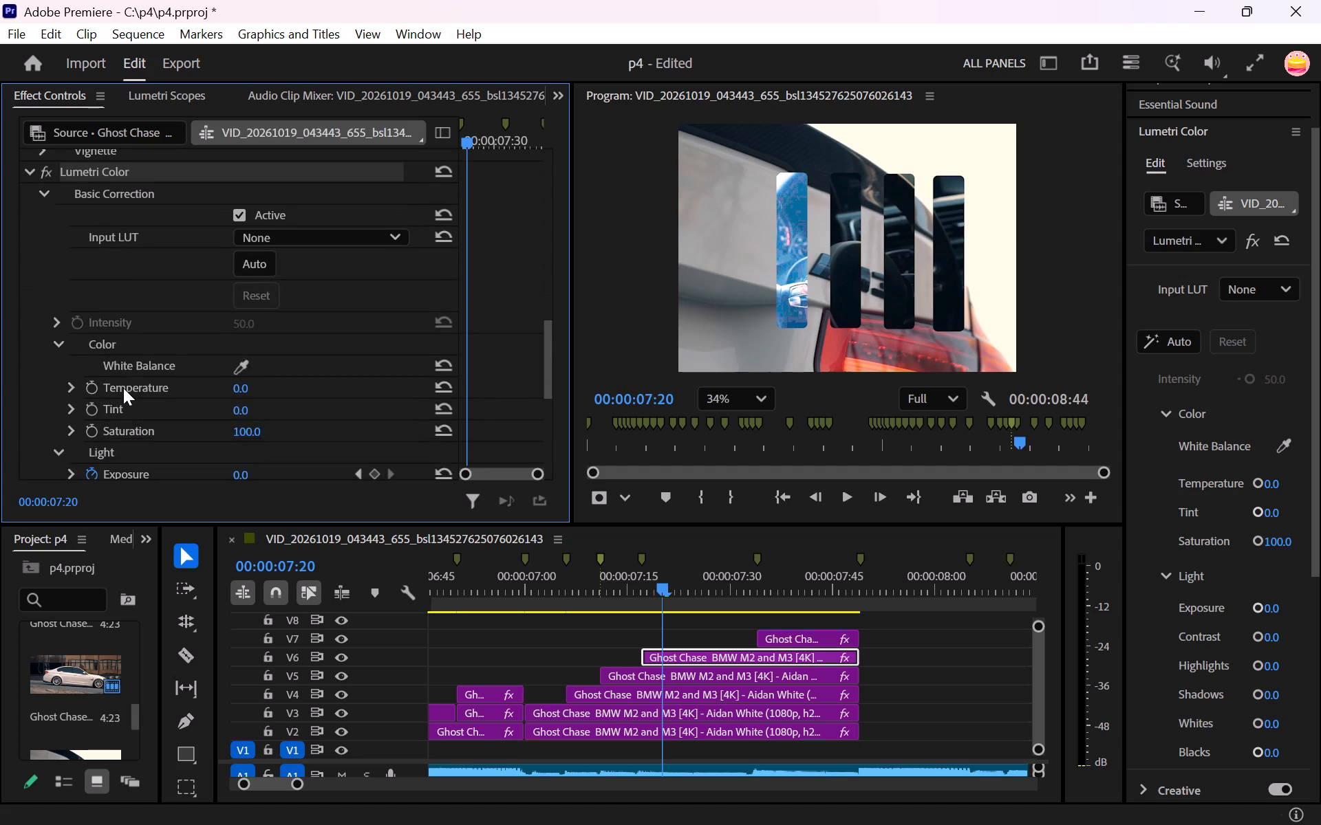
scroll(123, 387, "down", 5)
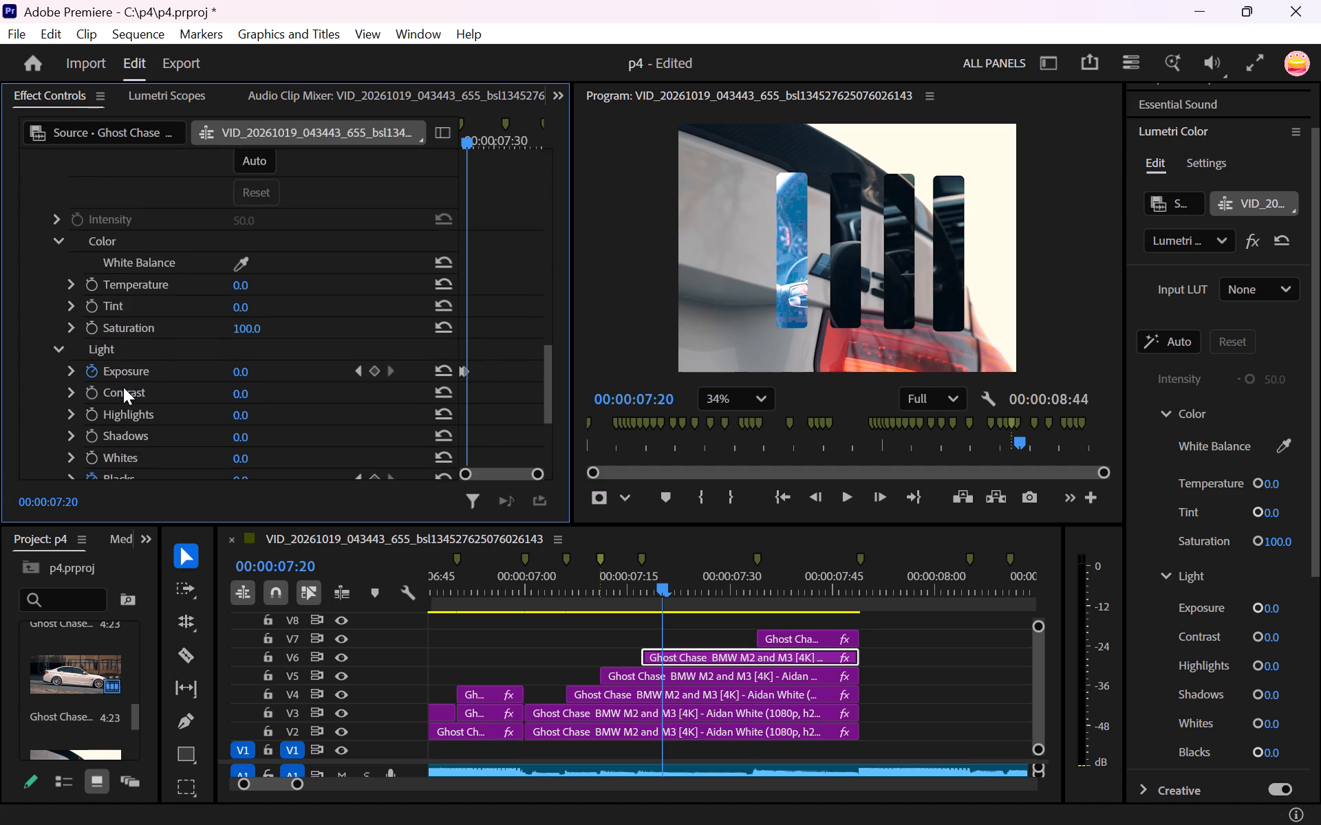
scroll(123, 387, "down", 3)
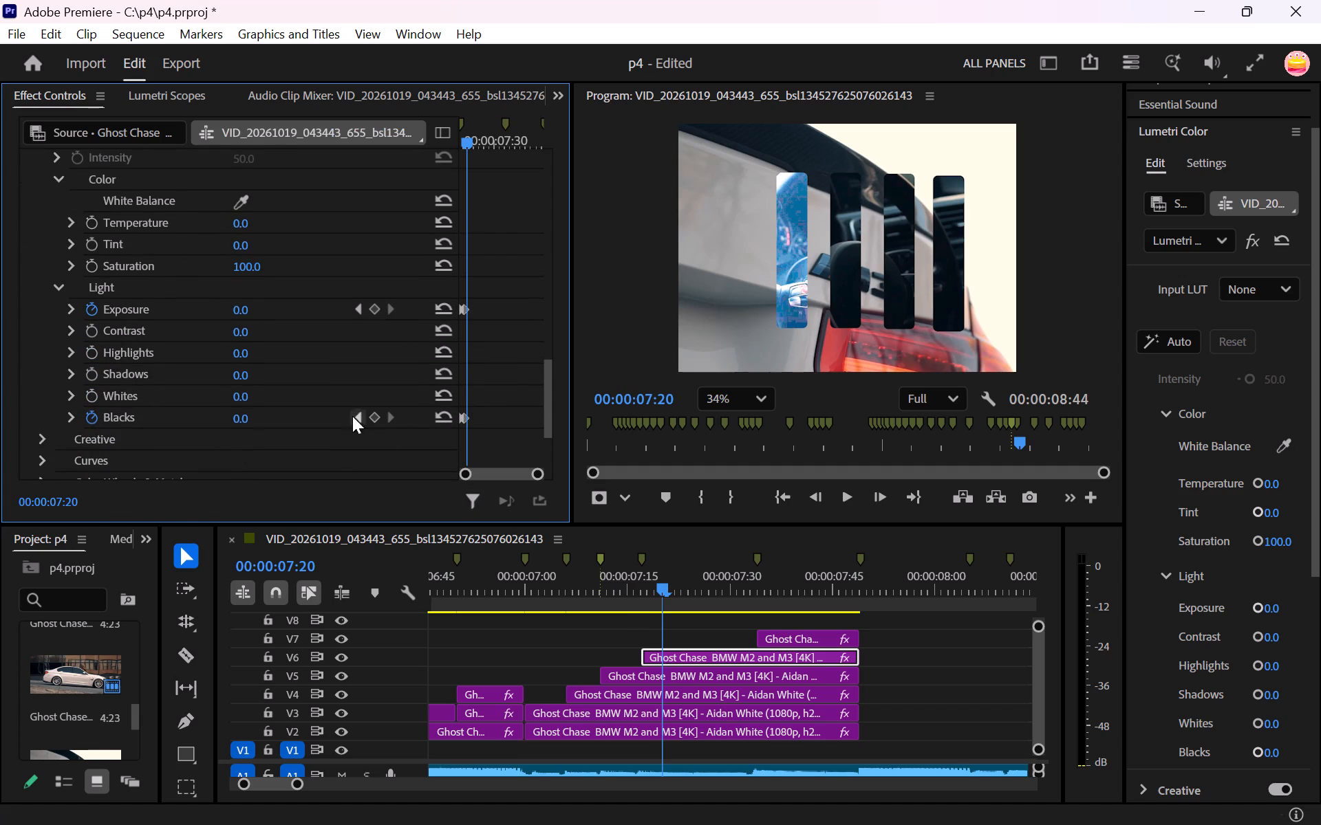
scroll(240, 350, "up", 12)
scroll(162, 265, "up", 1)
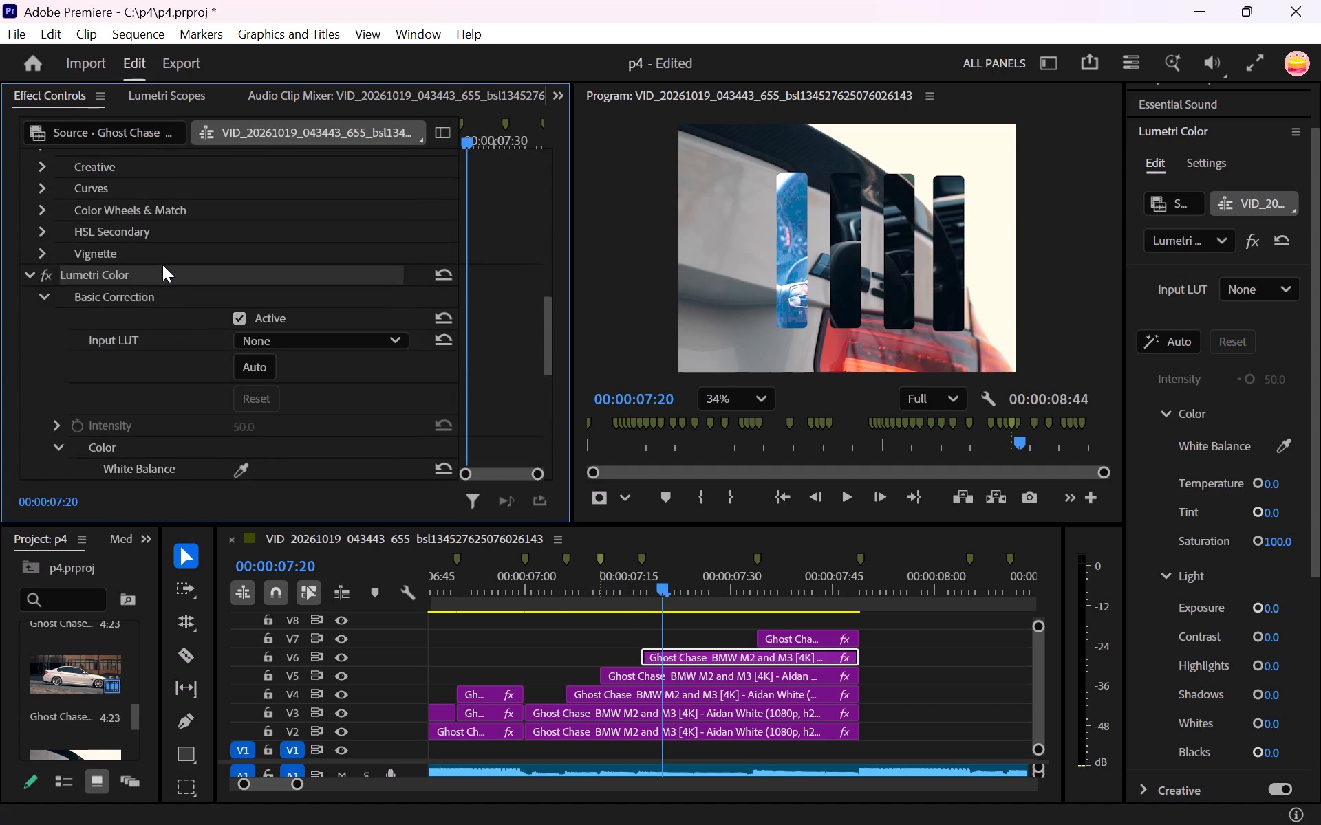
scroll(162, 265, "up", 8)
left_click(151, 285)
right_click(151, 285)
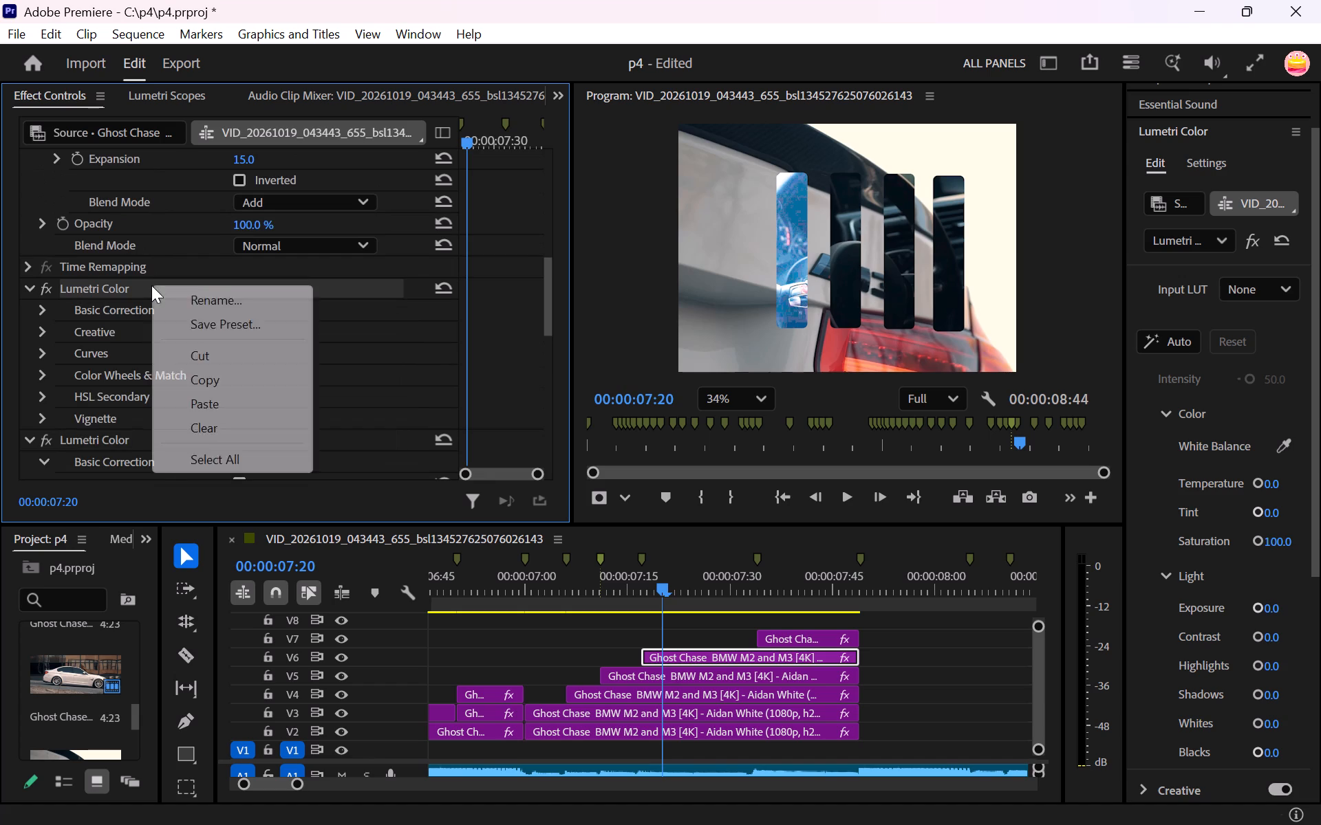
left_click(236, 421)
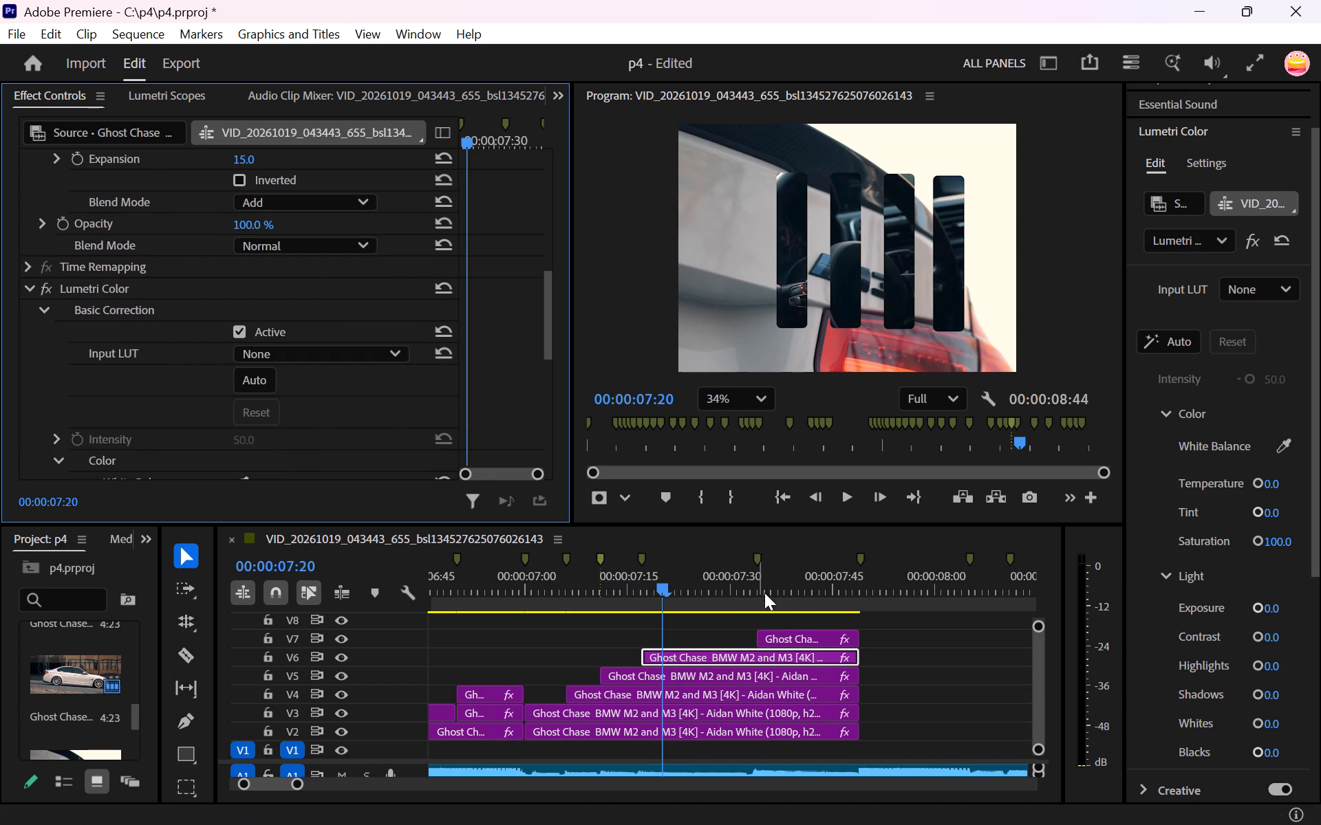
Delete the first of the two Lumetri Color effects from the V7 still, keeping the second one.
left_click(780, 639)
scroll(61, 280, "down", 1)
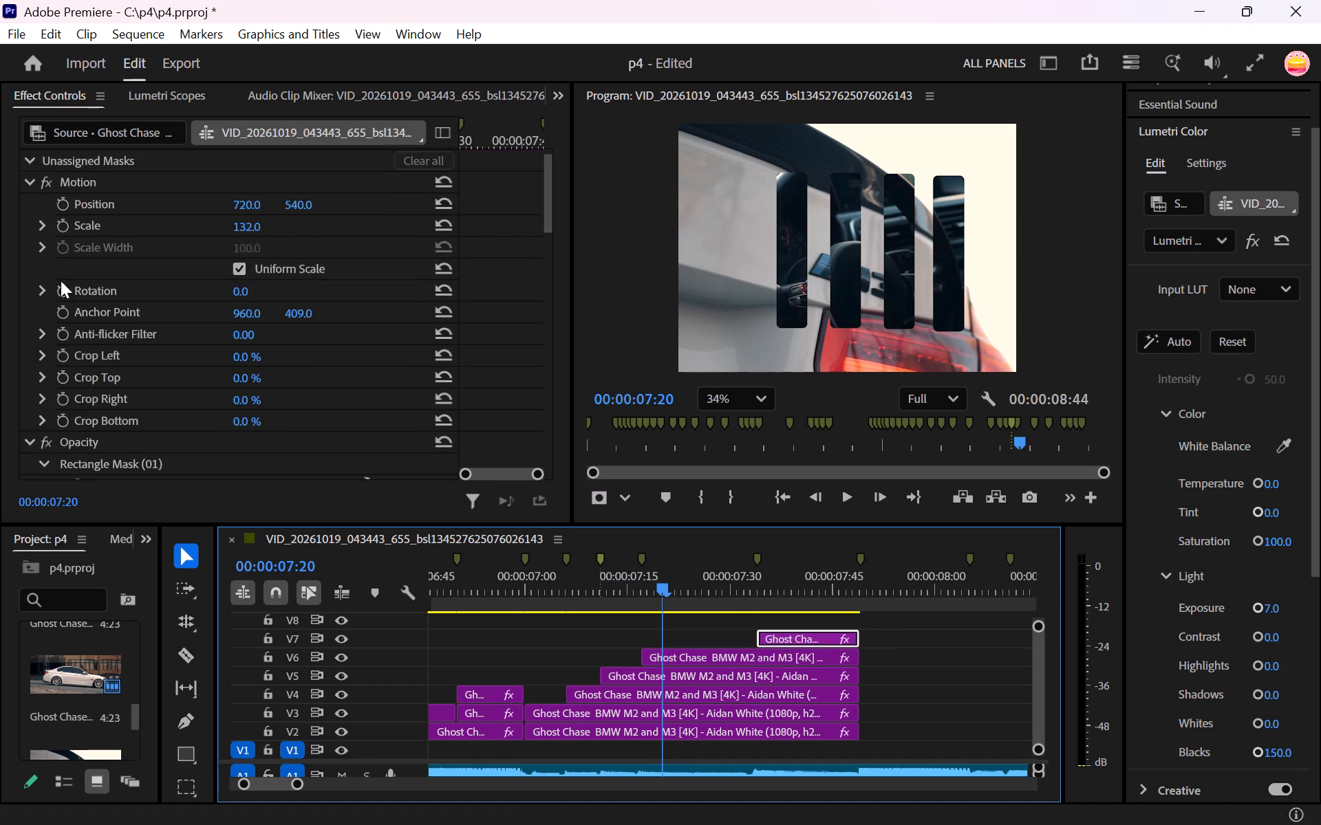
scroll(61, 280, "down", 18)
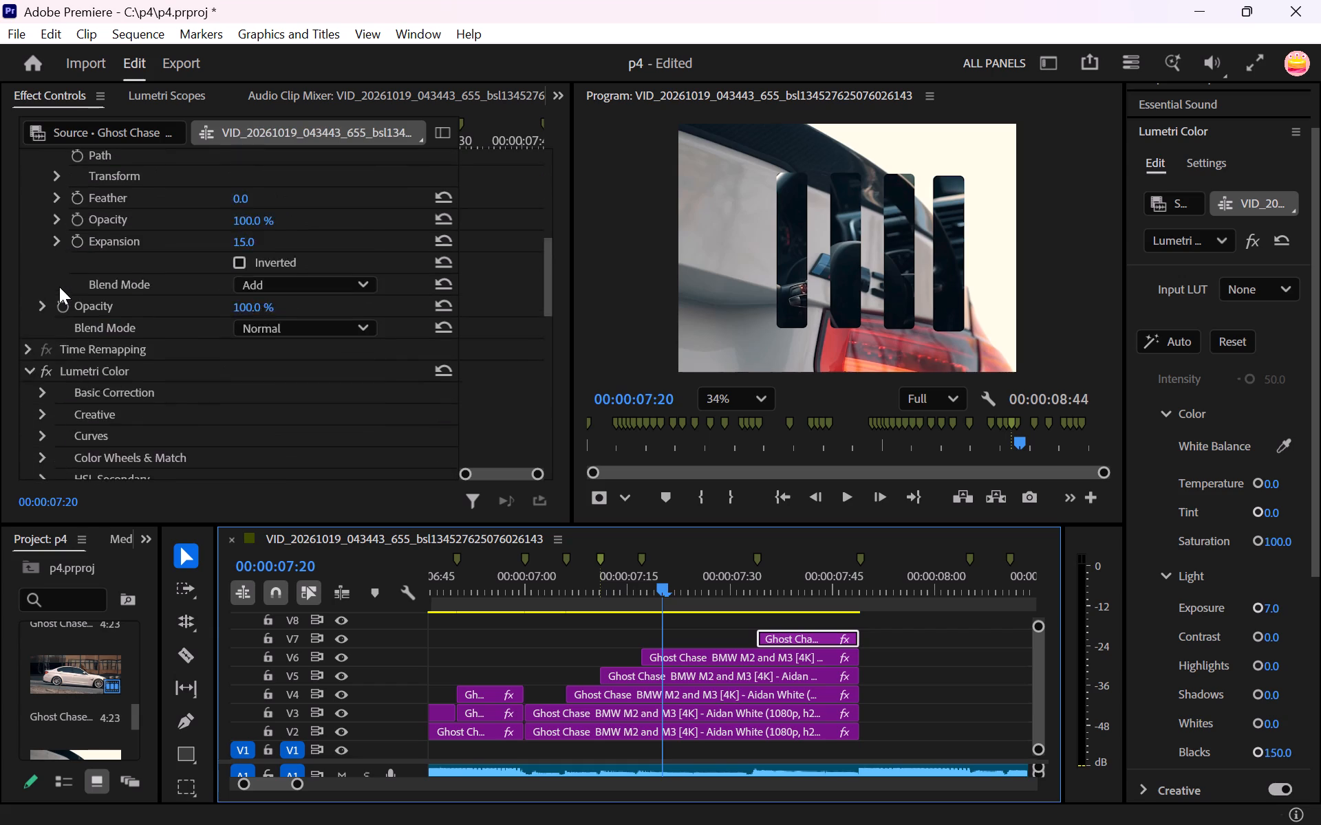
scroll(59, 287, "down", 14)
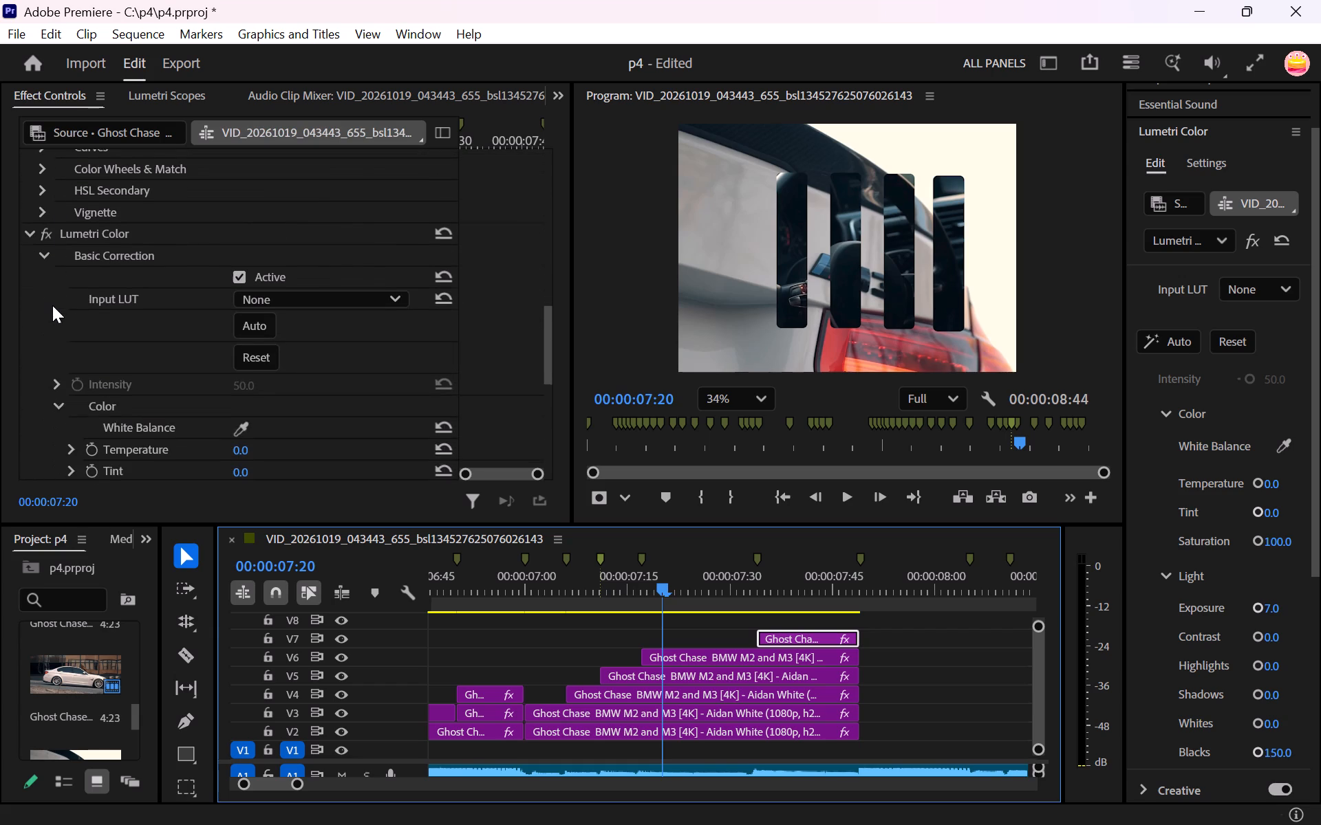
scroll(52, 305, "down", 4)
scroll(52, 307, "up", 9)
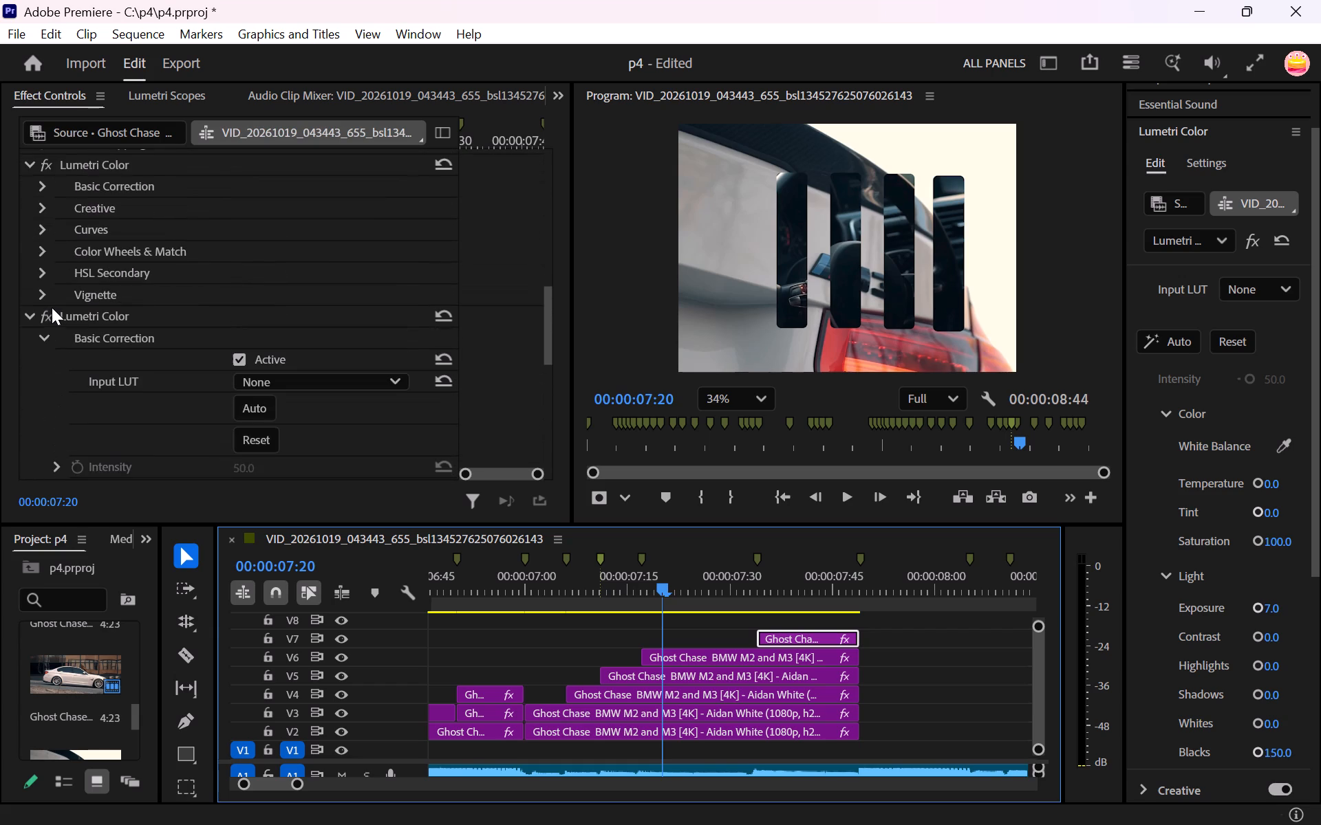
scroll(52, 307, "up", 3)
left_click(85, 228)
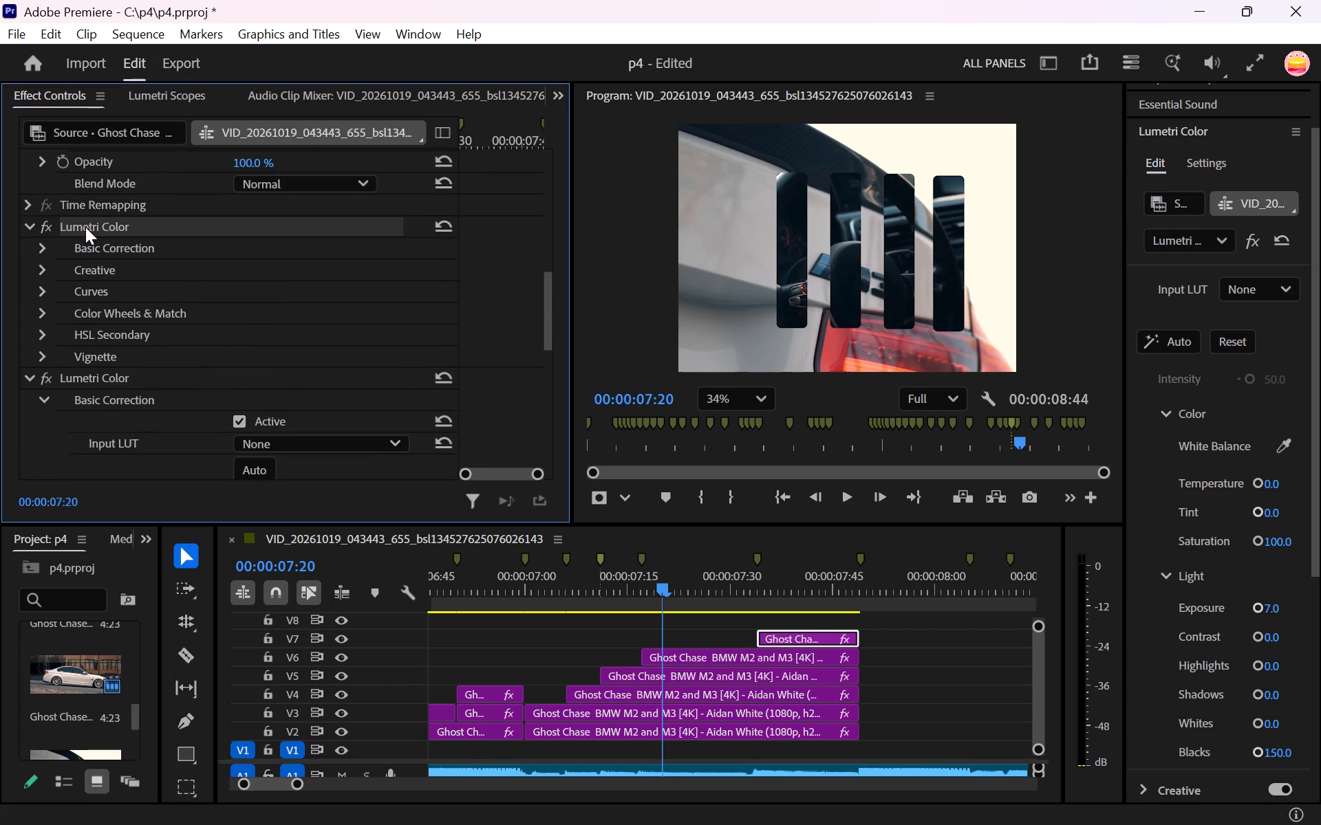
right_click(85, 227)
left_click(142, 367)
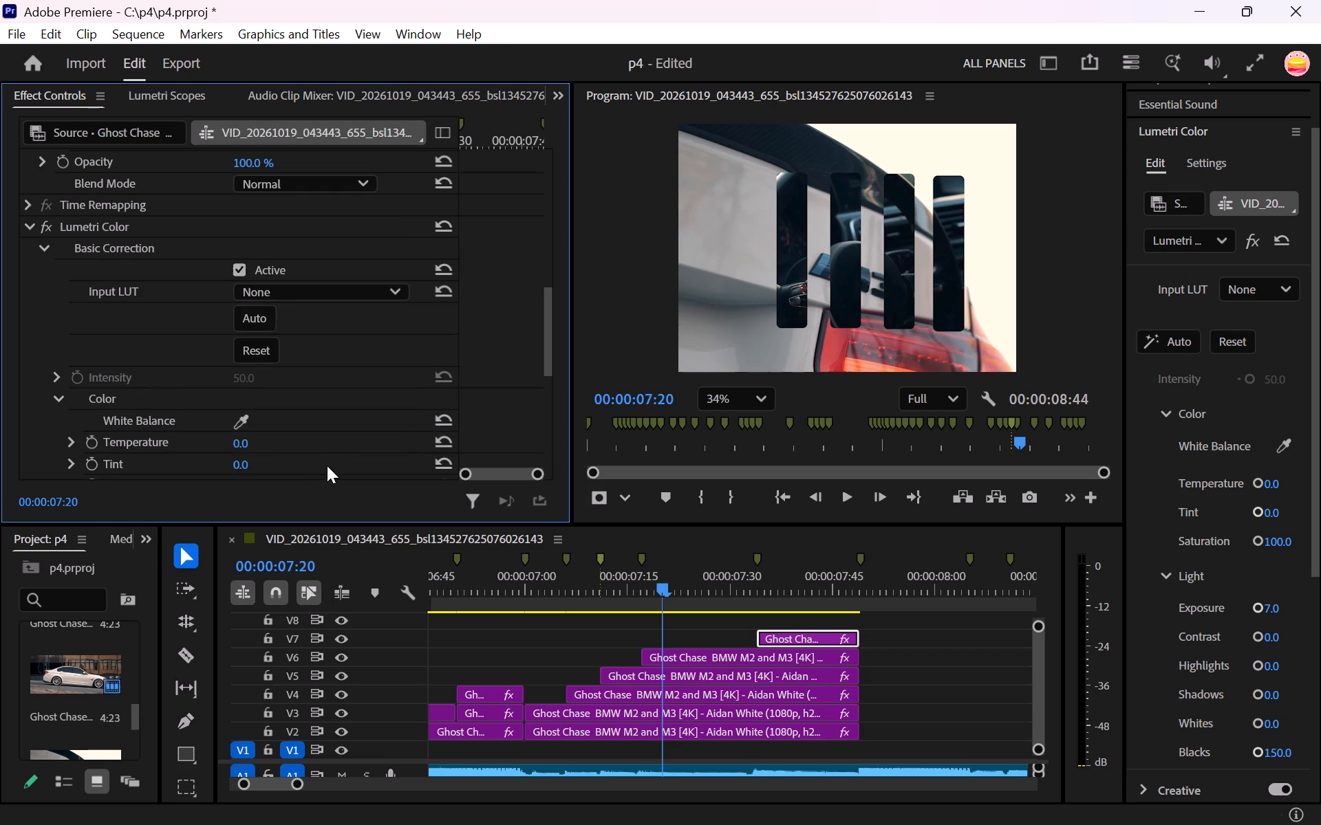
Place the steering-wheel still (Still005) on V2 directly after the masked-strip section, starting at the 00:00:07:49 marker.
left_click_drag(661, 589, 758, 593)
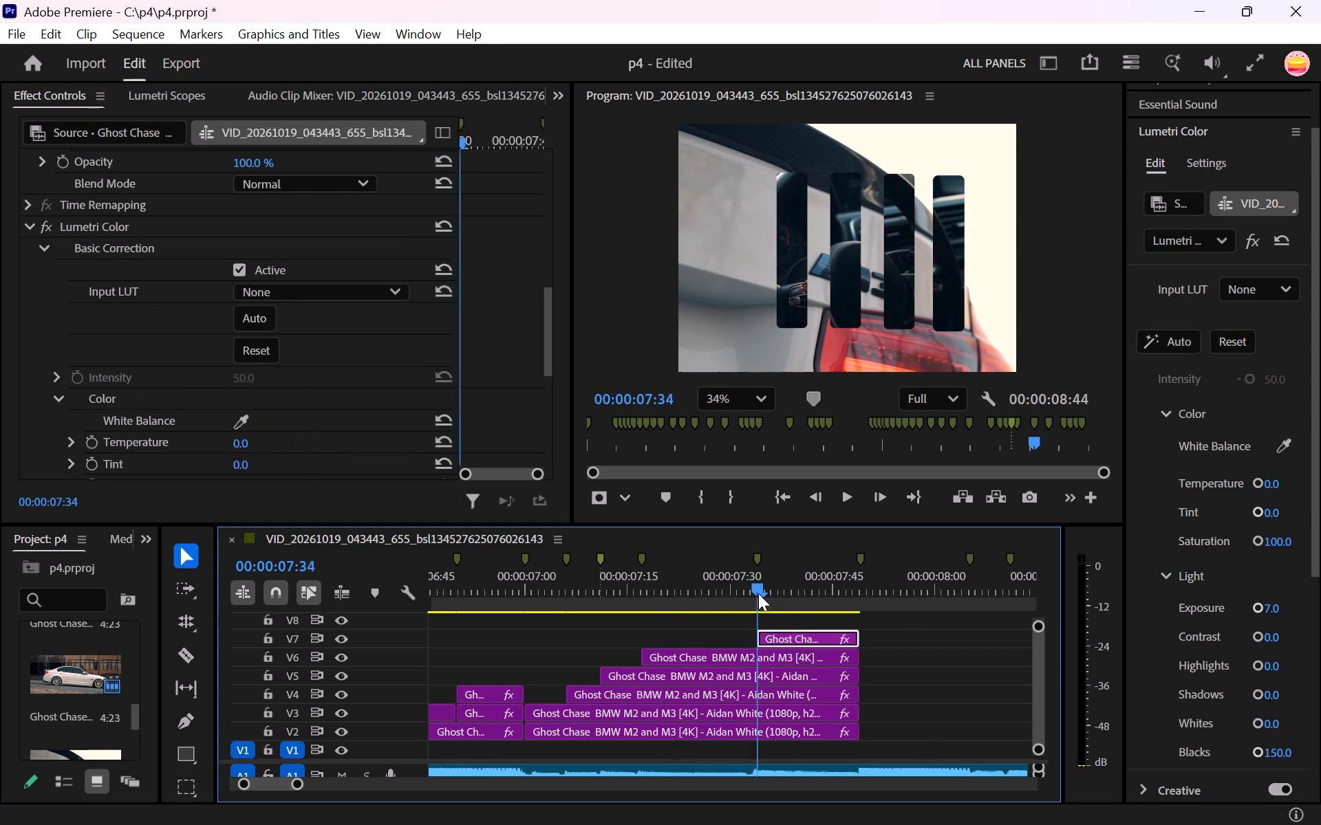
left_click_drag(758, 593, 801, 593)
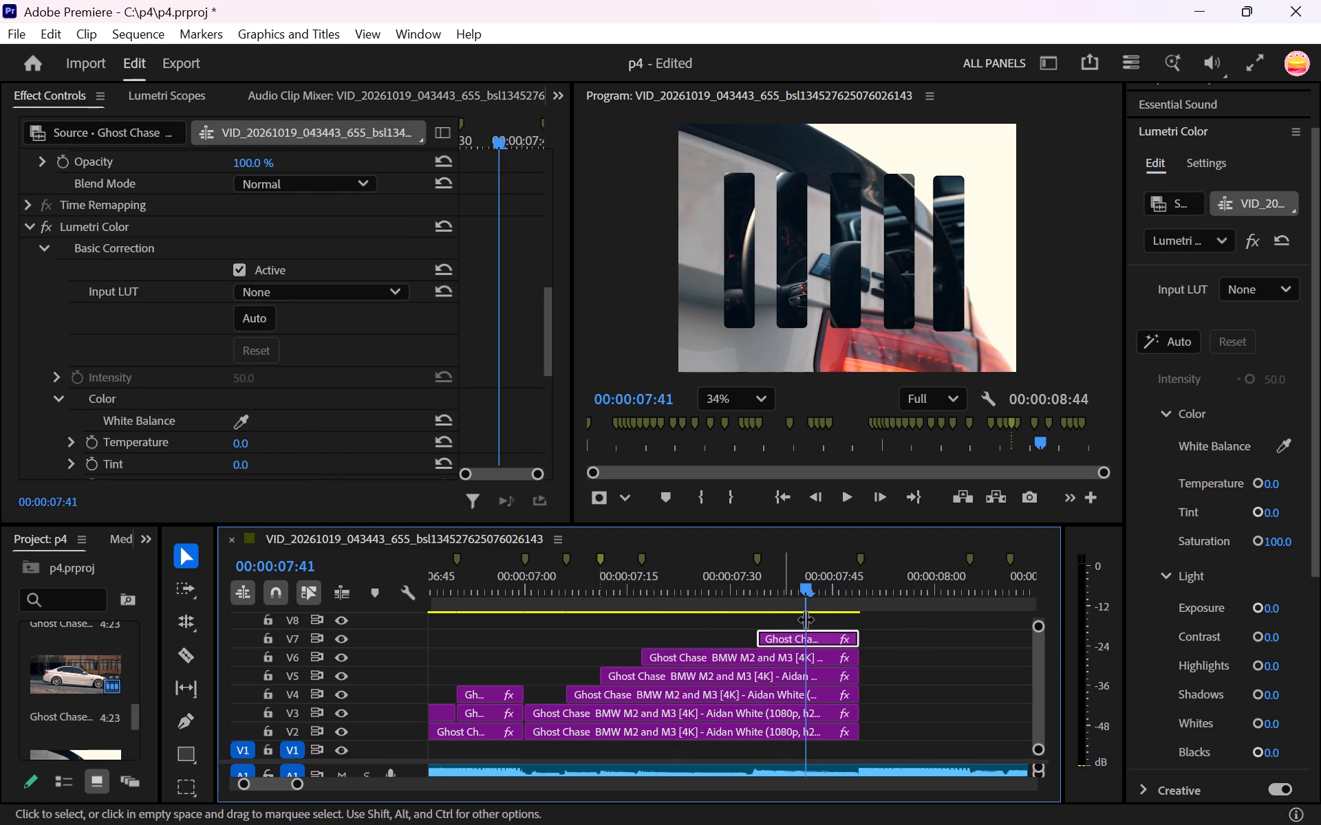
left_click_drag(804, 589, 844, 593)
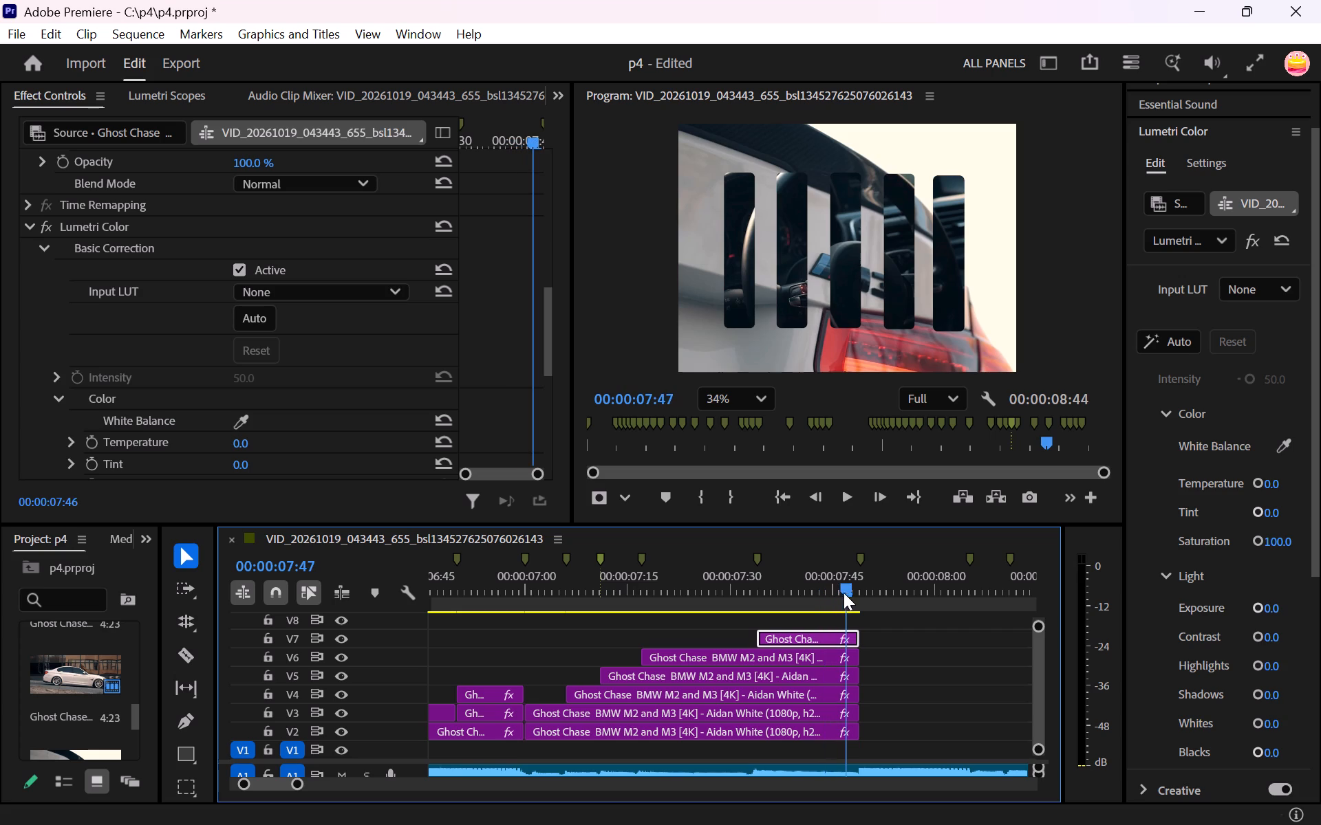
left_click_drag(844, 593, 850, 593)
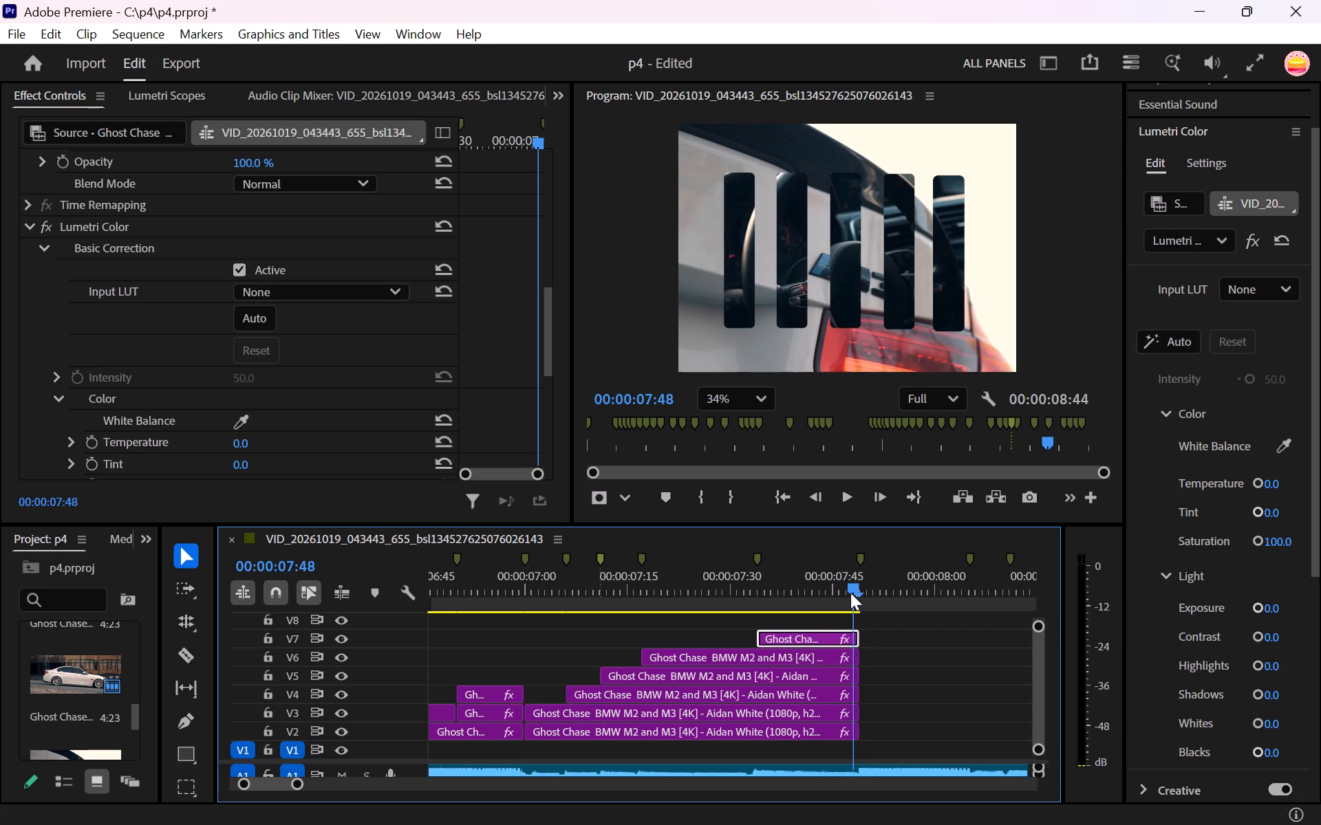
left_click_drag(850, 593, 850, 593)
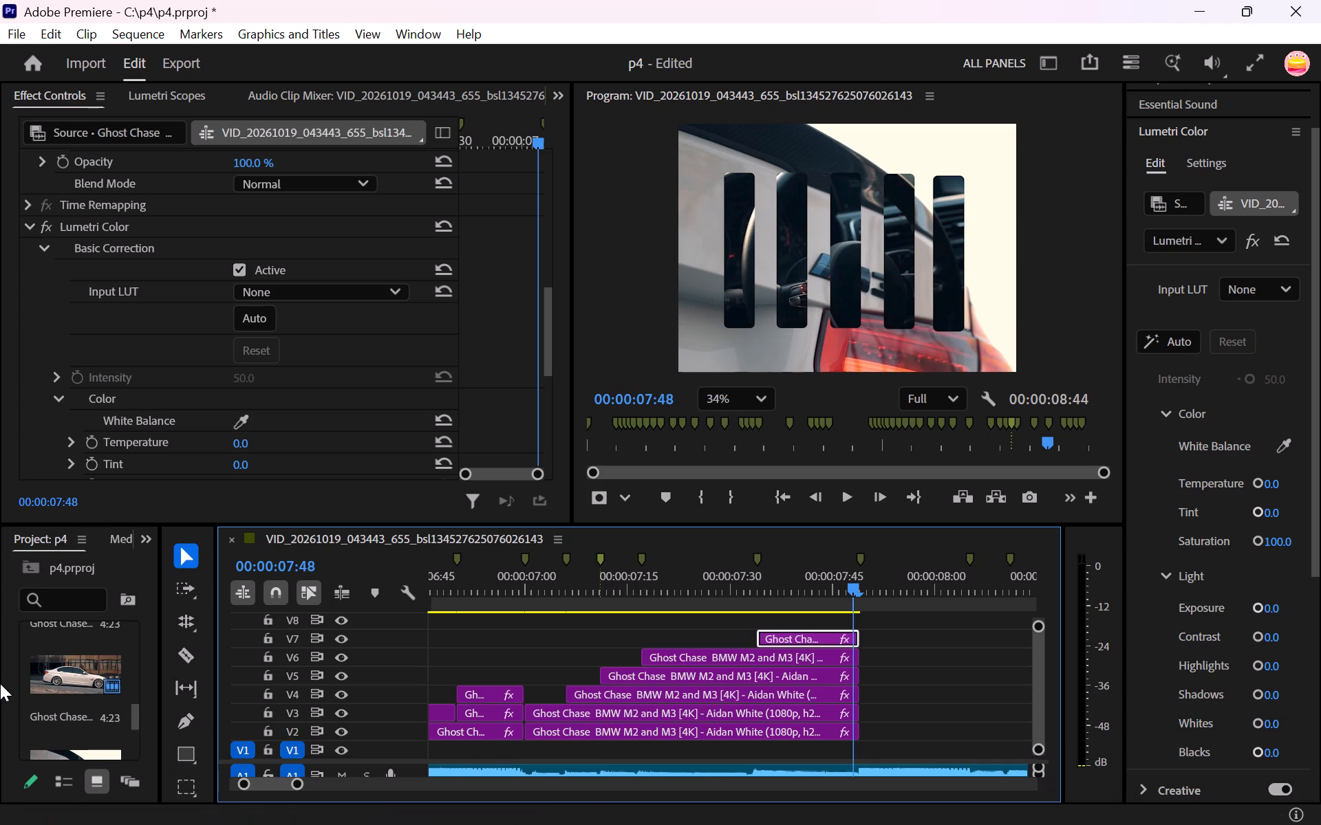
scroll(0, 683, "down", 10)
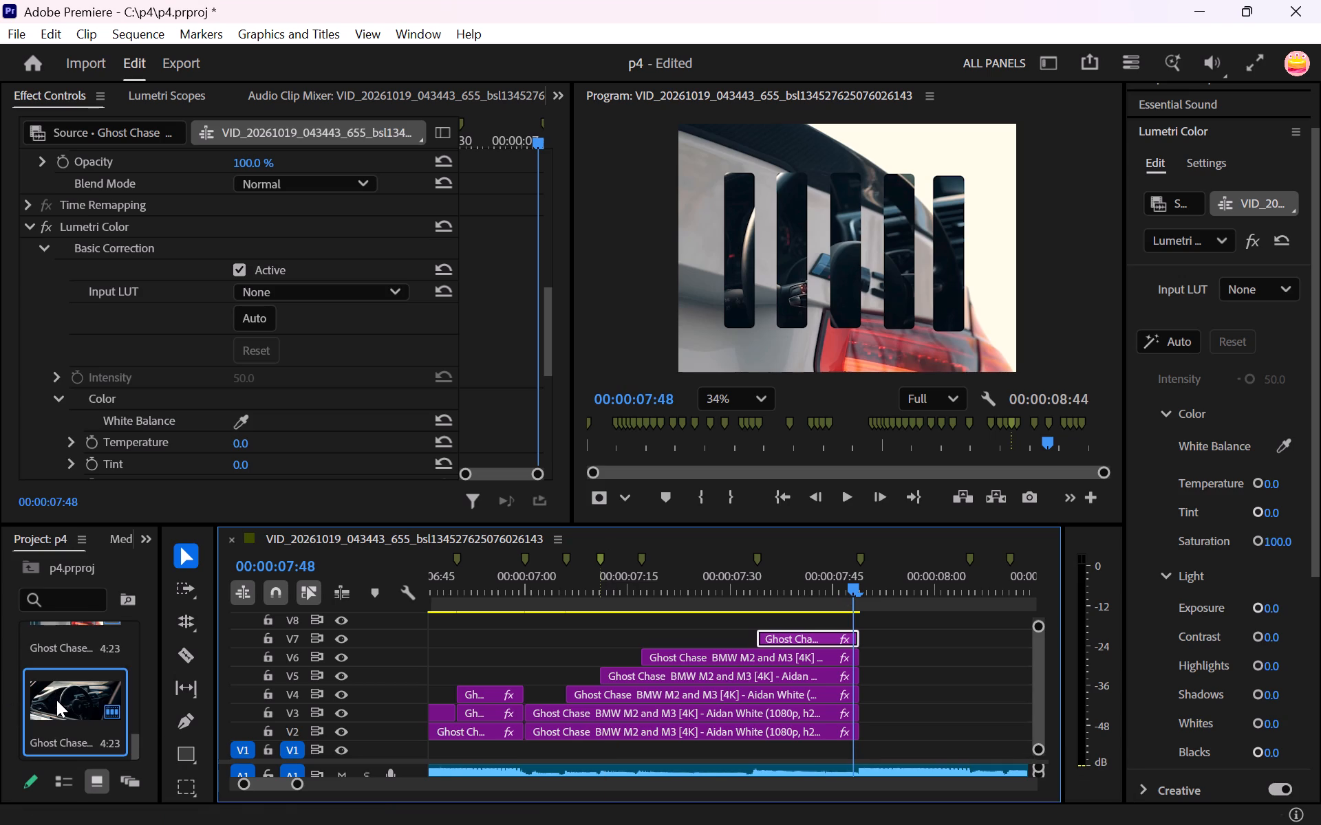
left_click_drag(56, 700, 921, 733)
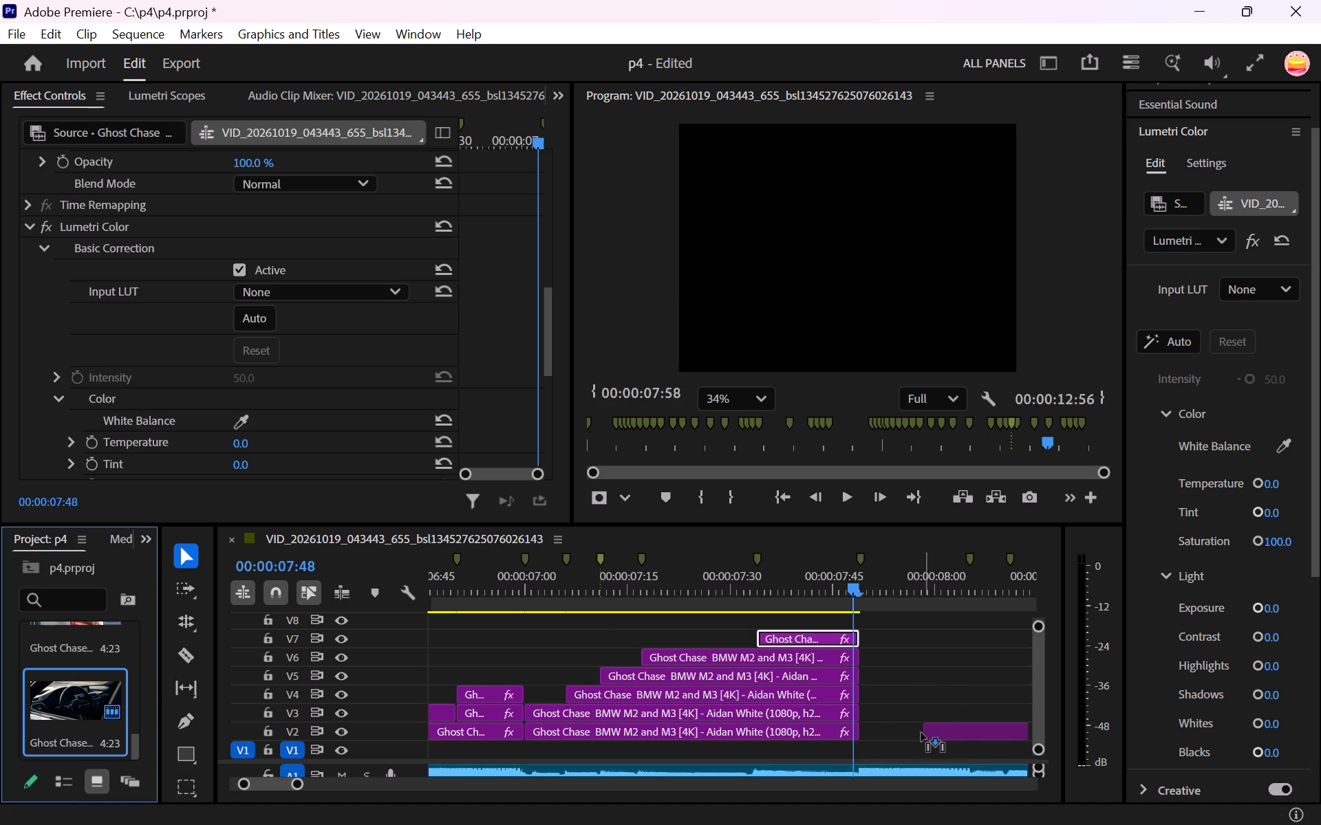
left_click_drag(921, 733, 869, 731)
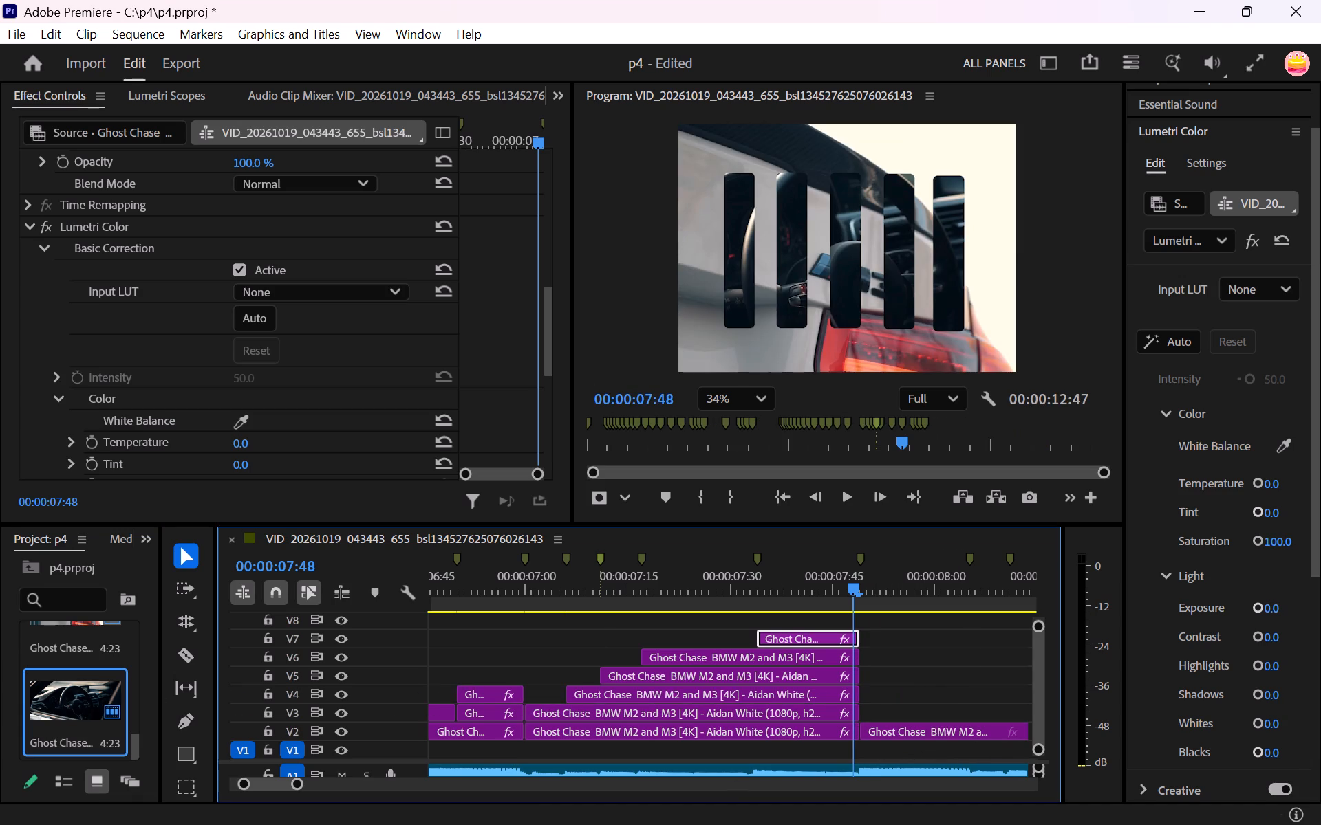
Trim the end of the new steering-wheel still on V2 back to the marker at 00:00:08:05.
left_click_drag(277, 786, 303, 789)
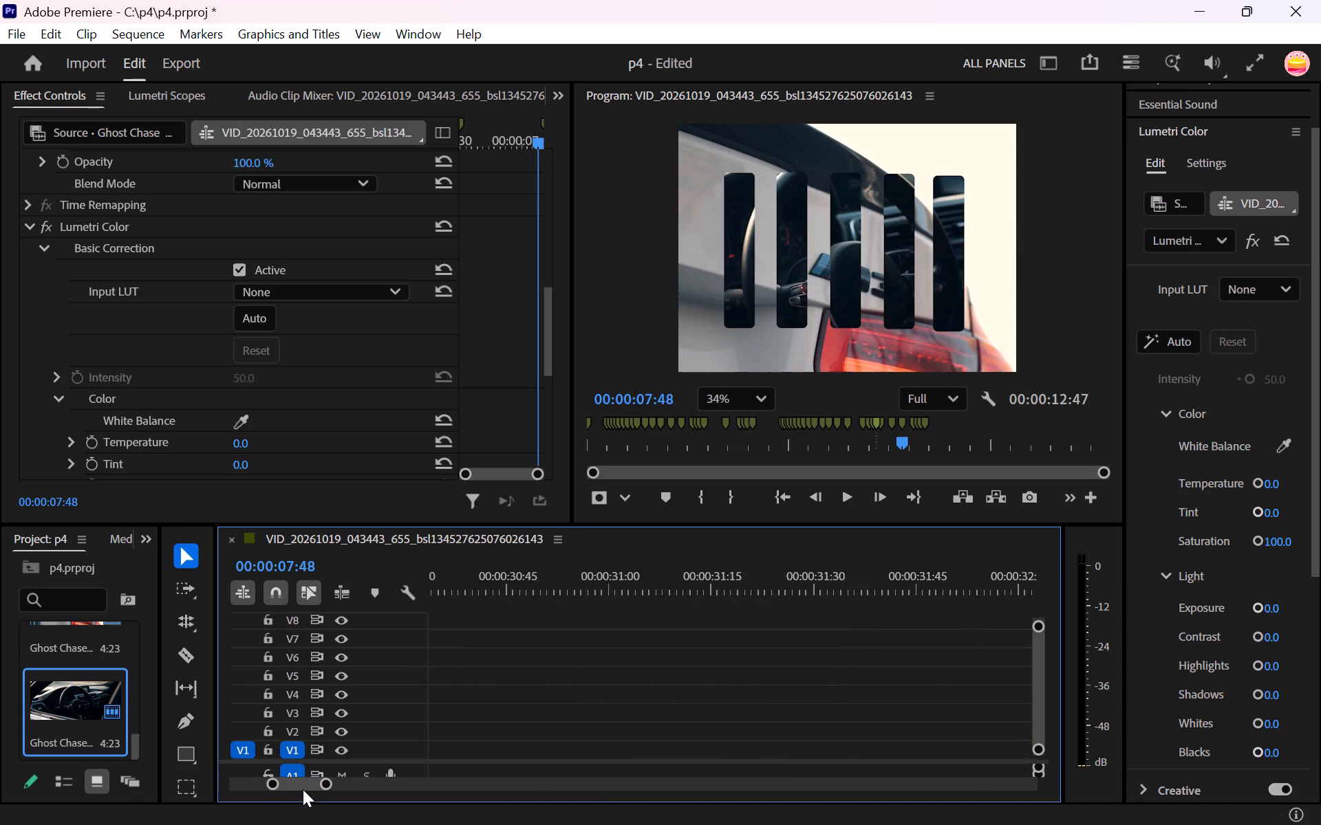
left_click_drag(303, 789, 278, 797)
left_click_drag(295, 786, 316, 786)
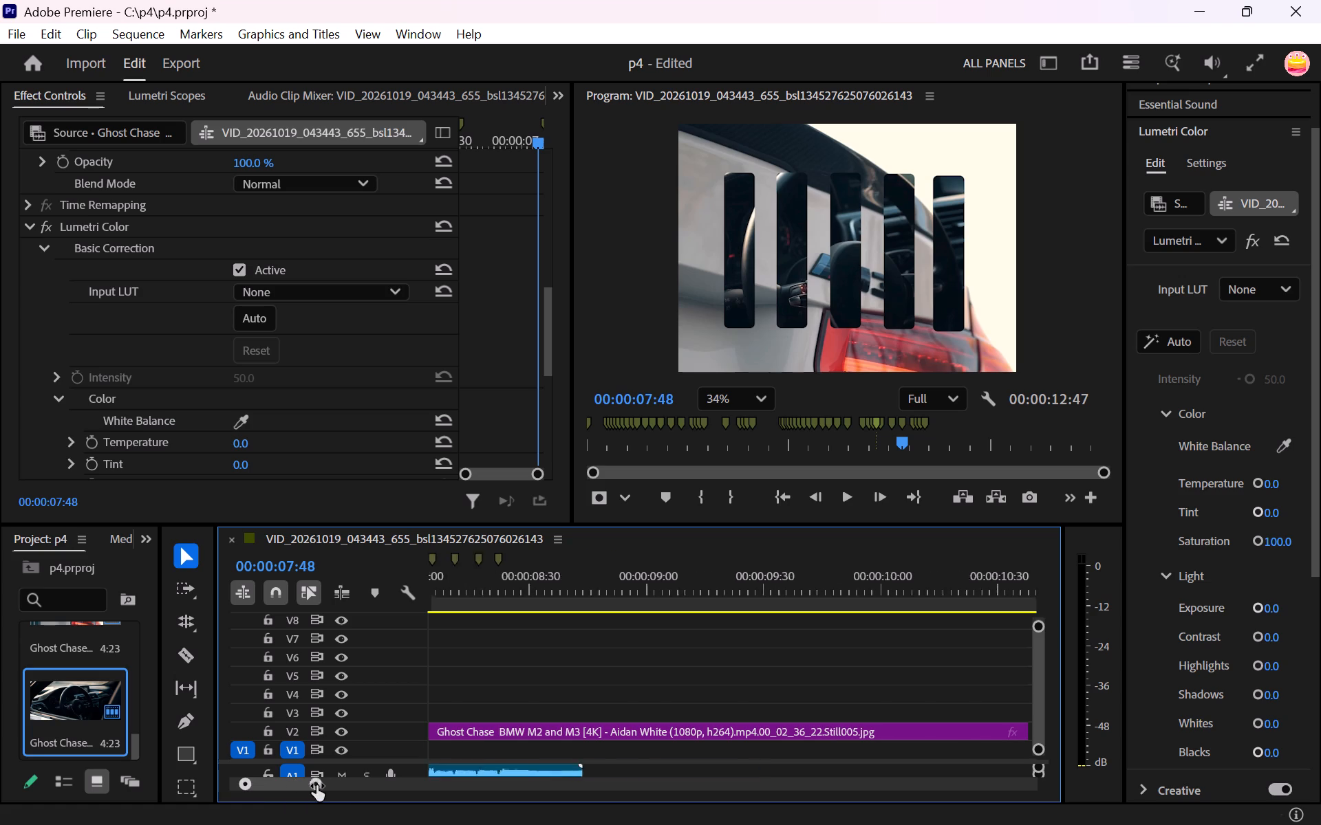
left_click_drag(316, 786, 408, 792)
left_click_drag(561, 727, 495, 745)
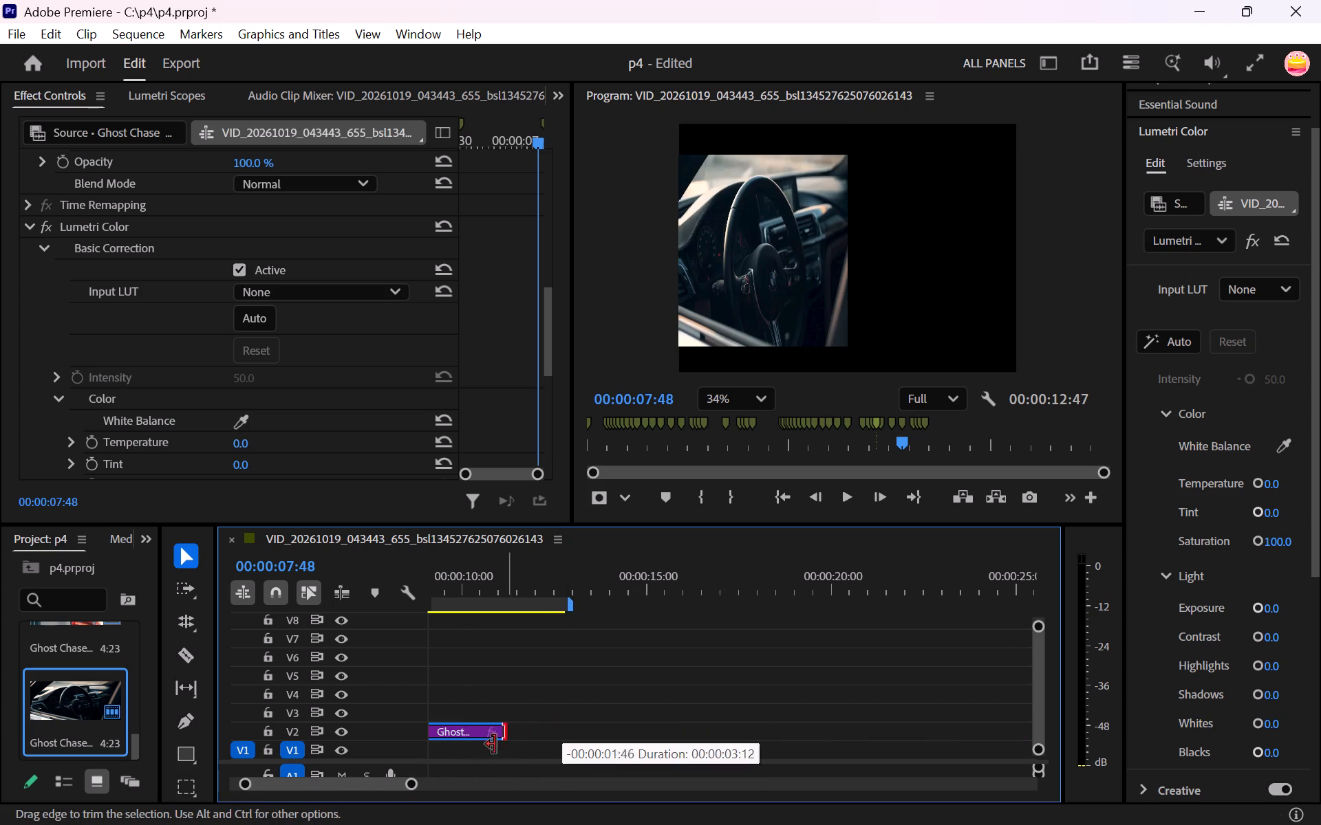
left_click_drag(495, 745, 562, 745)
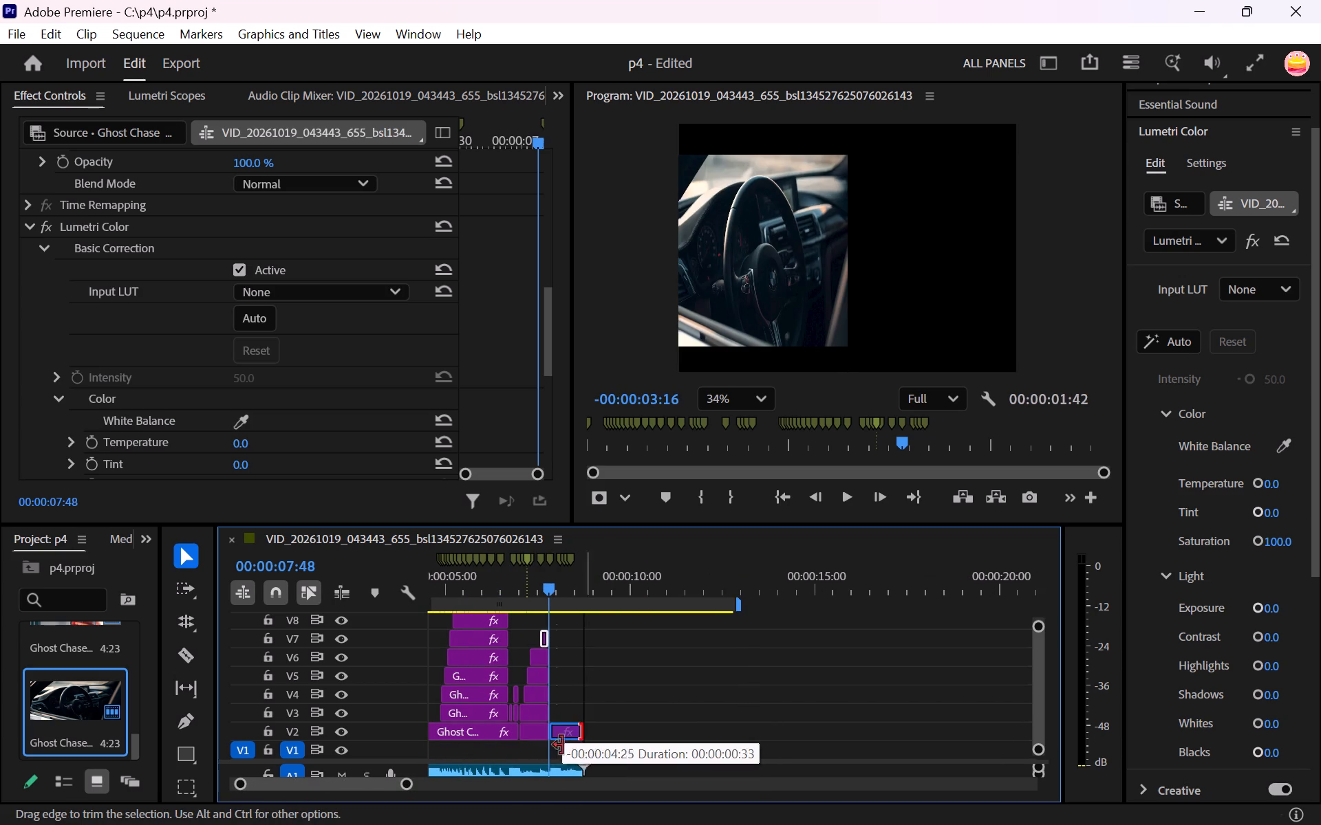
left_click_drag(562, 745, 554, 743)
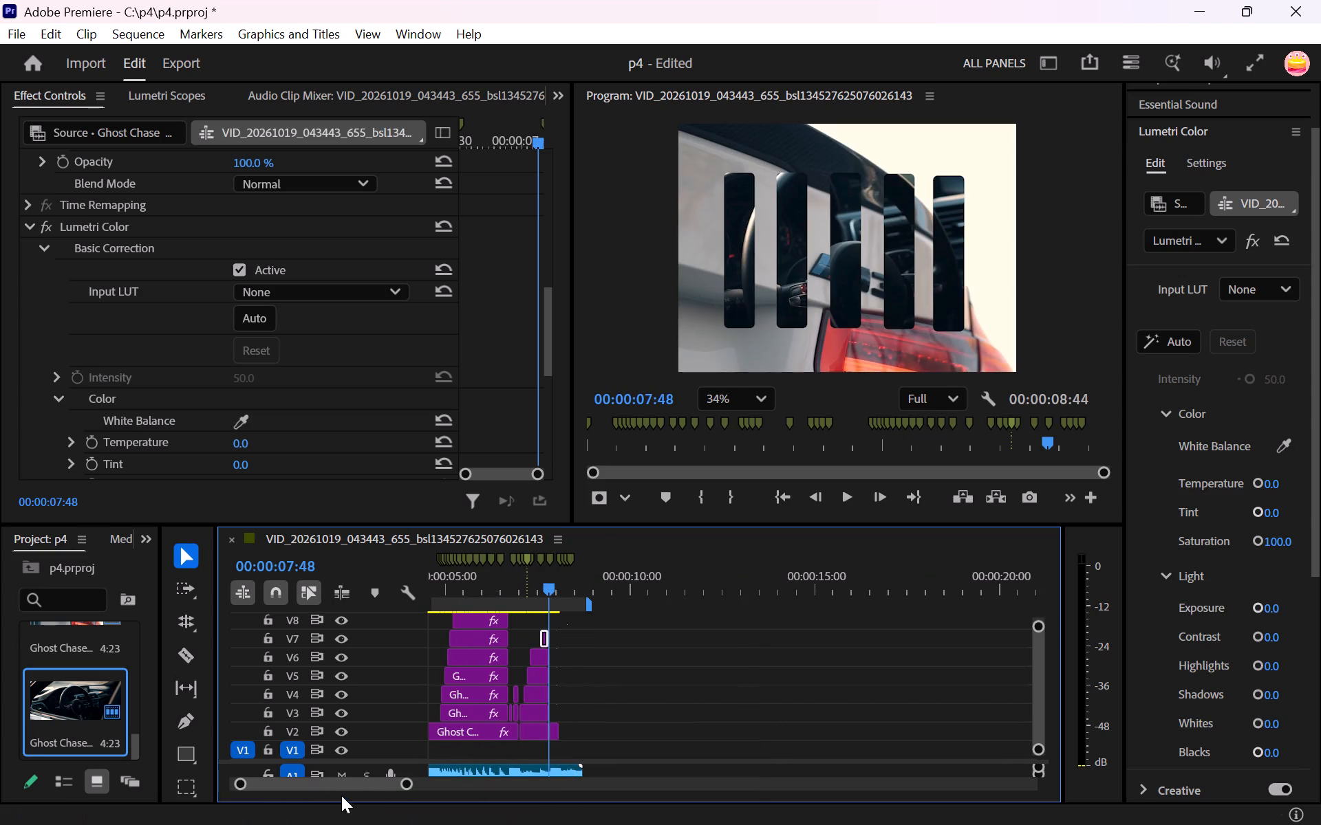
left_click(233, 789)
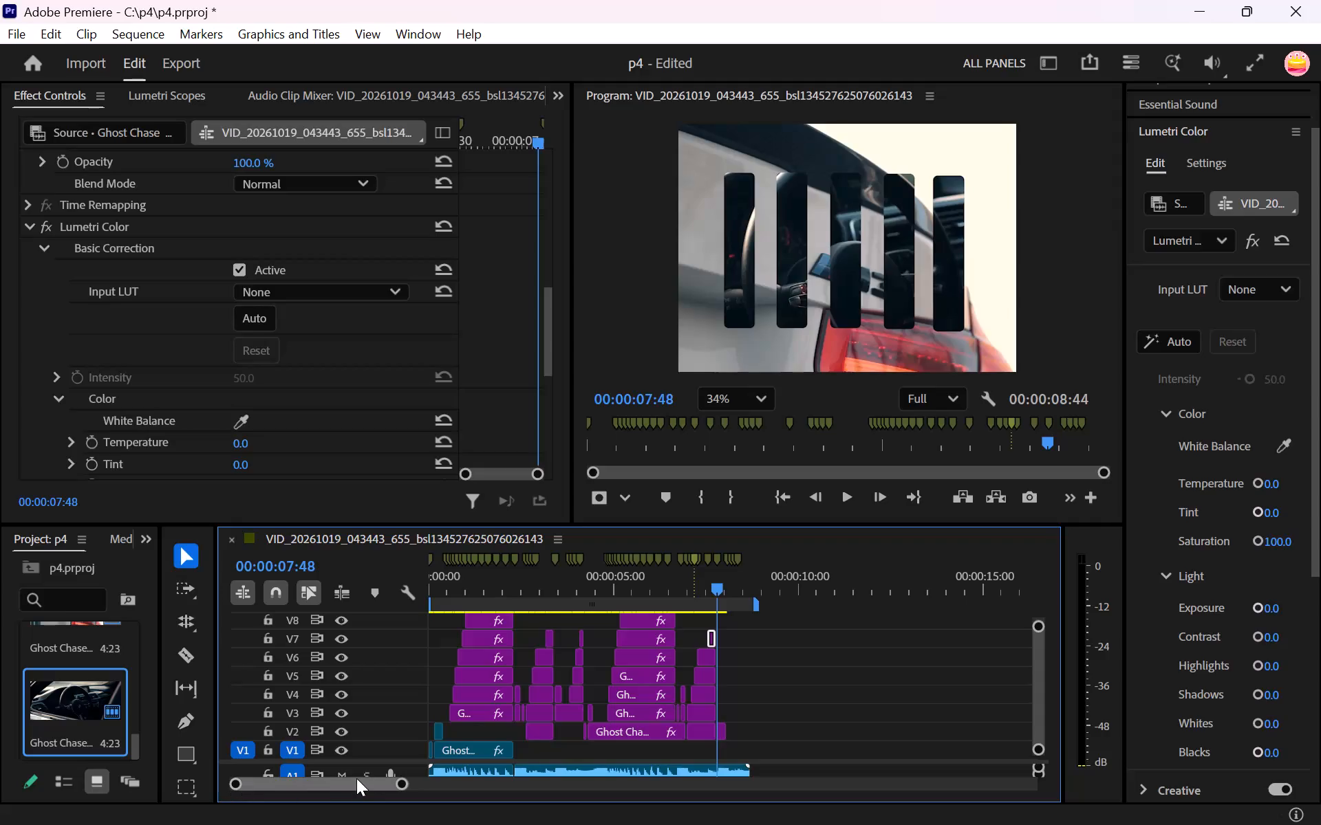
left_click_drag(233, 784, 353, 789)
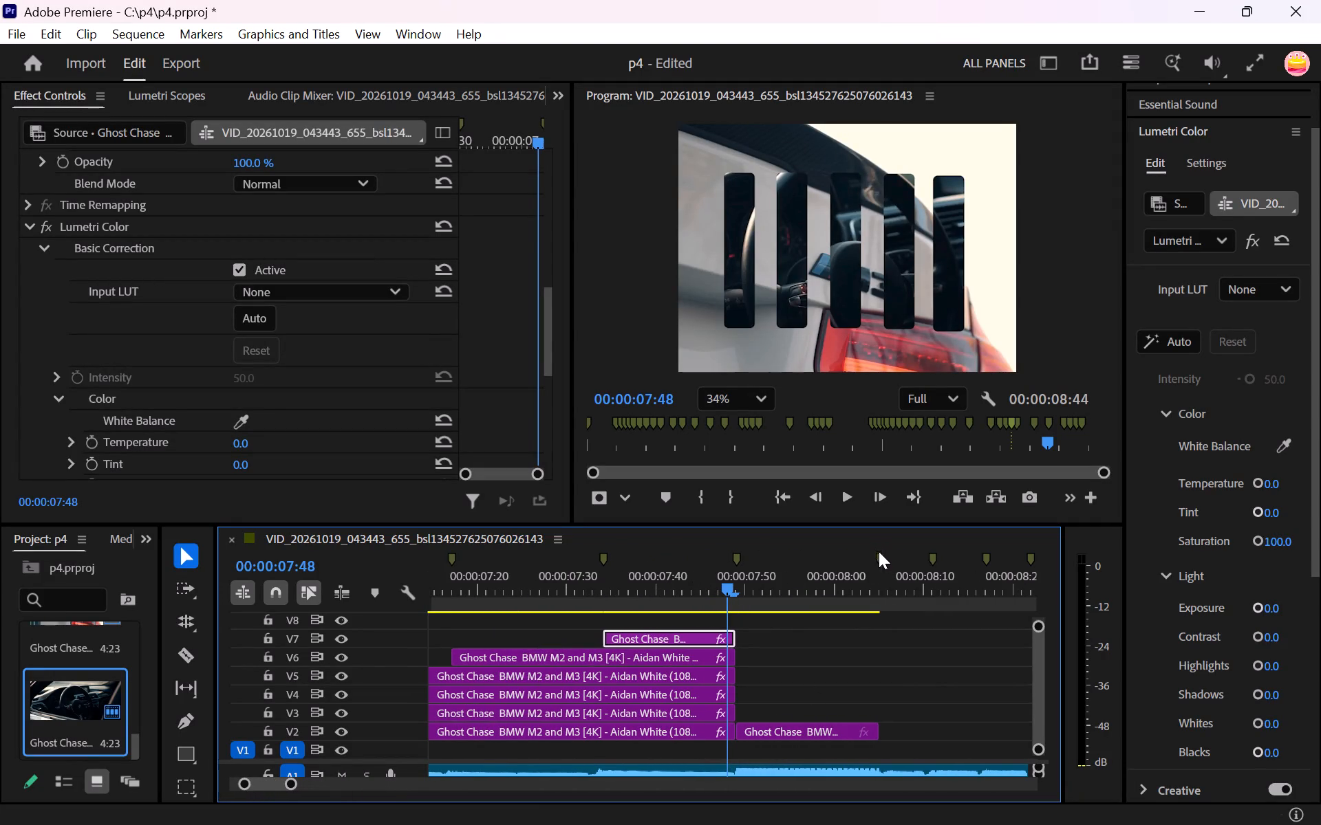
left_click(879, 554)
Set the steering-wheel still's Scale to 132 so that it fills the frame.
left_click(799, 730)
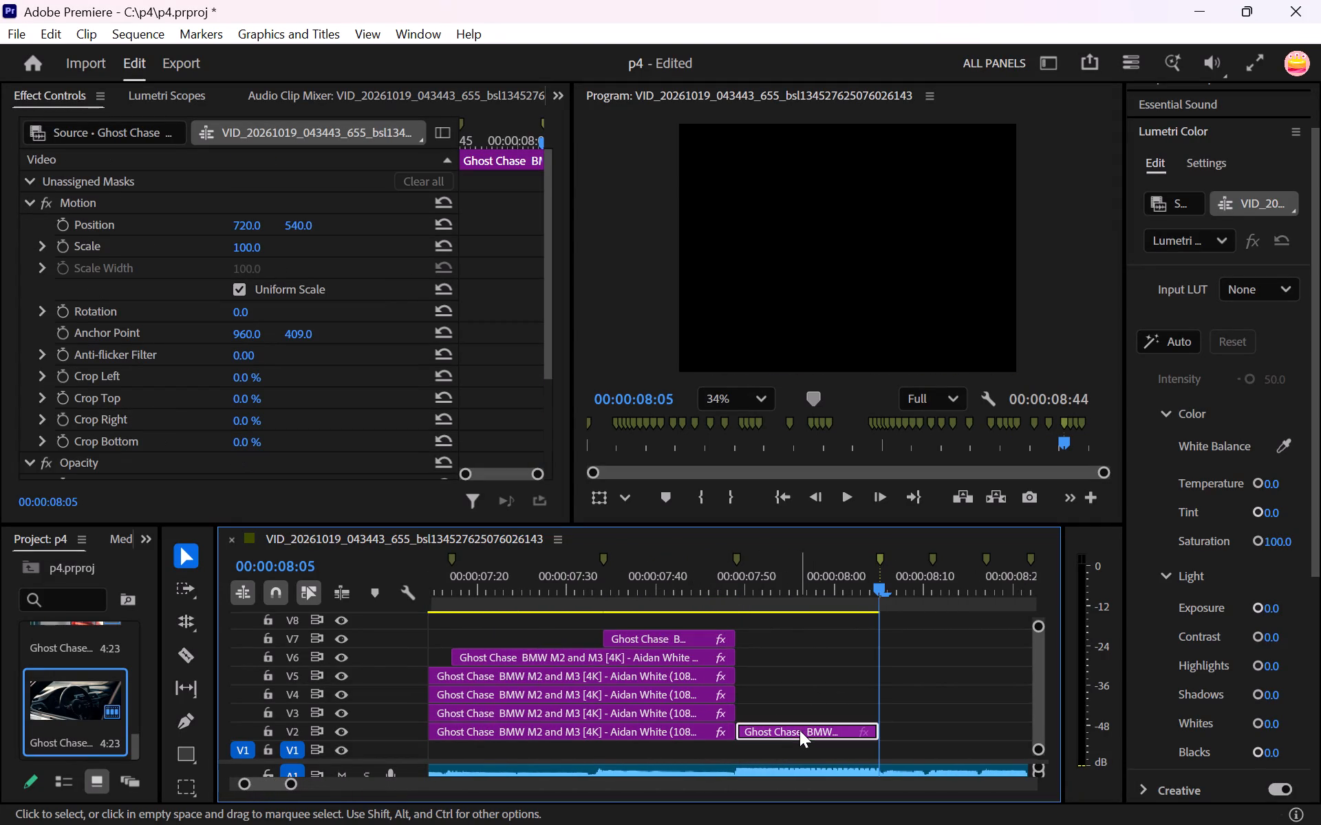
left_click(754, 593)
left_click_drag(754, 591, 740, 596)
left_click(734, 555)
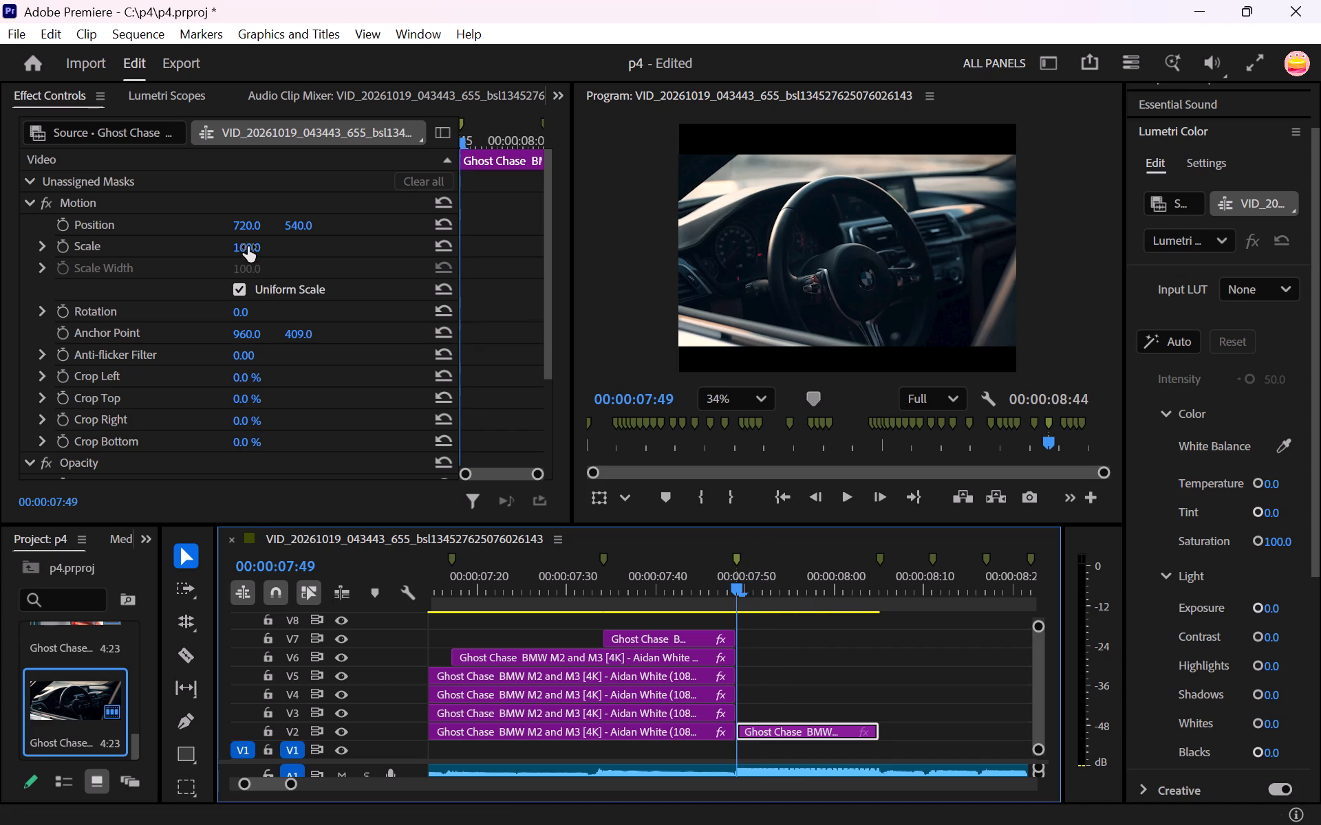
left_click_drag(248, 247, 286, 257)
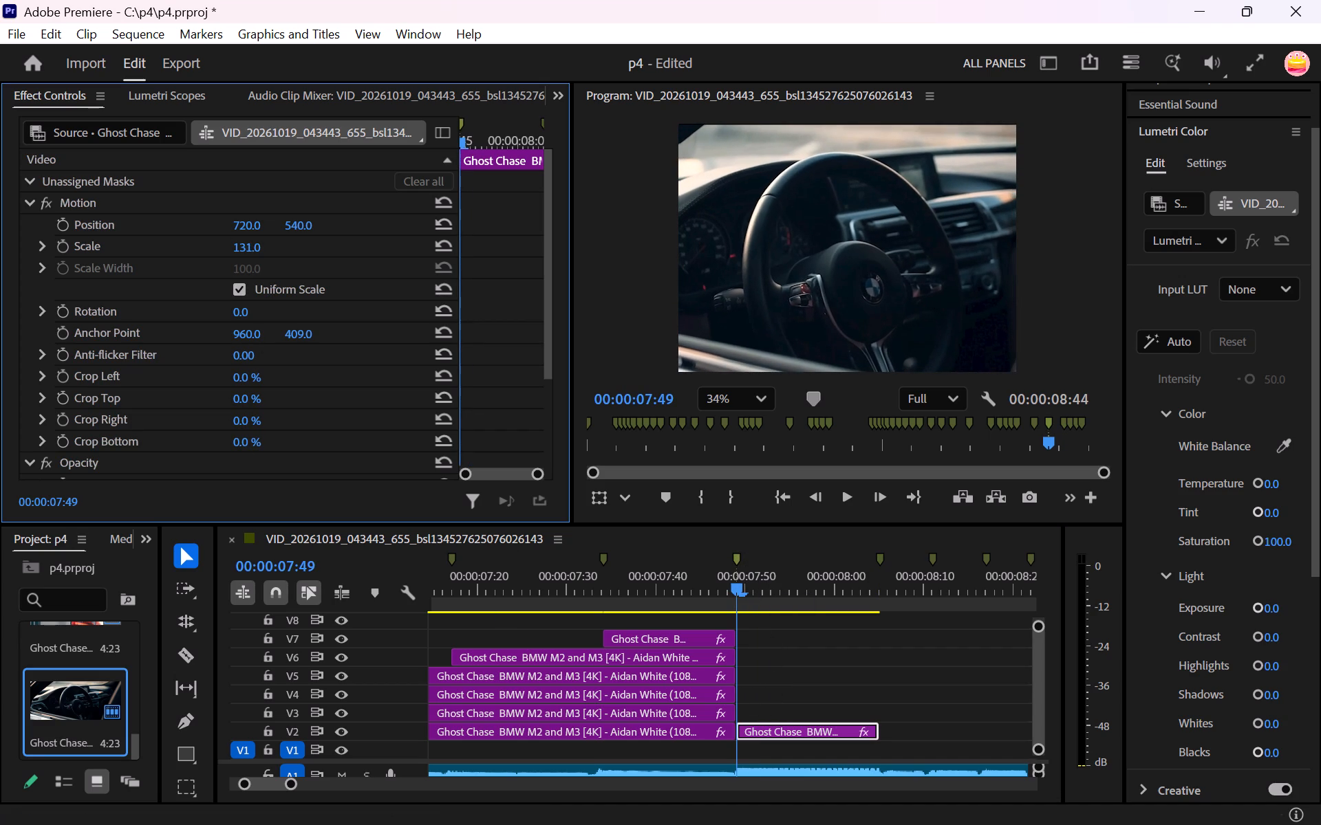
left_click_drag(286, 257, 287, 257)
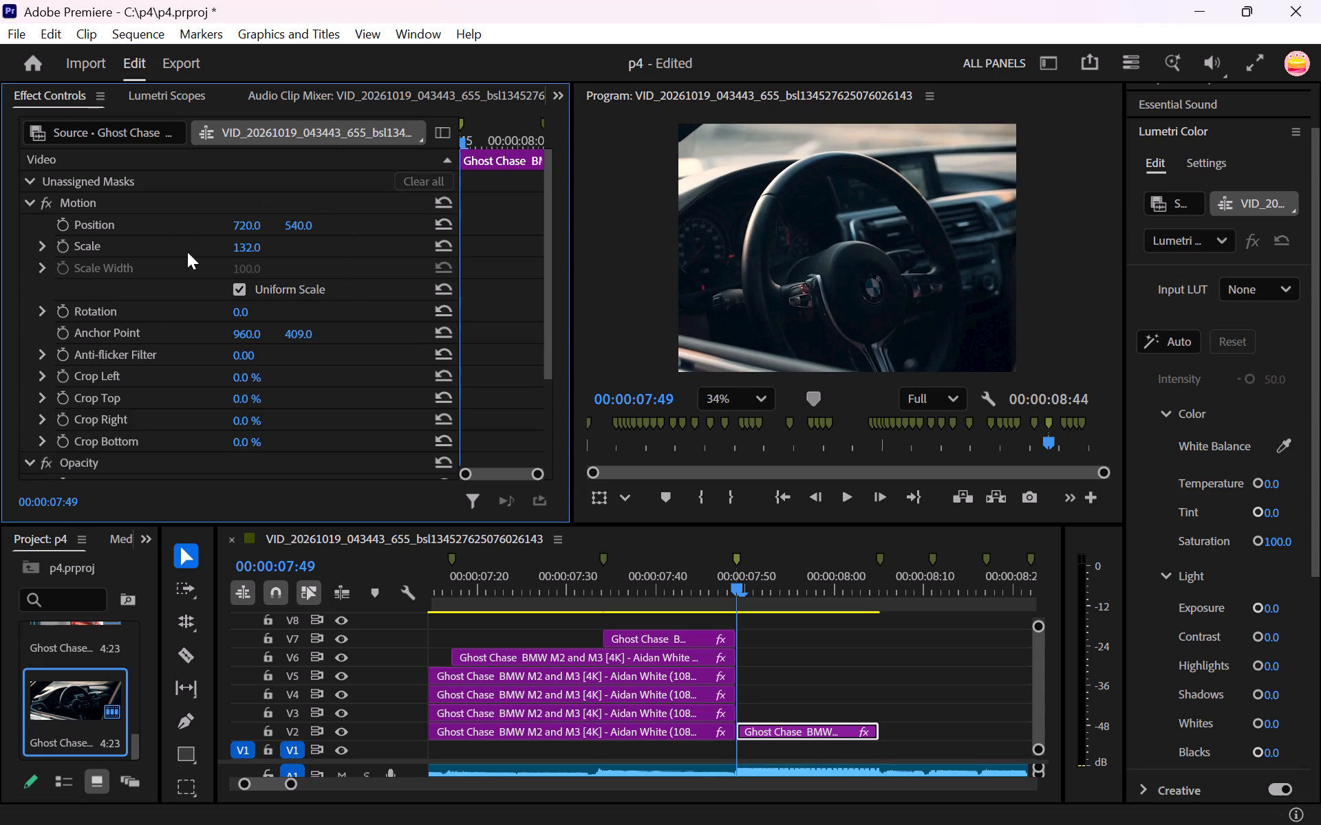
At 00:00:07:49, enable Position keyframing on the steering-wheel still and set Position to 708, 504.
left_click(67, 223)
left_click_drag(239, 224, 232, 225)
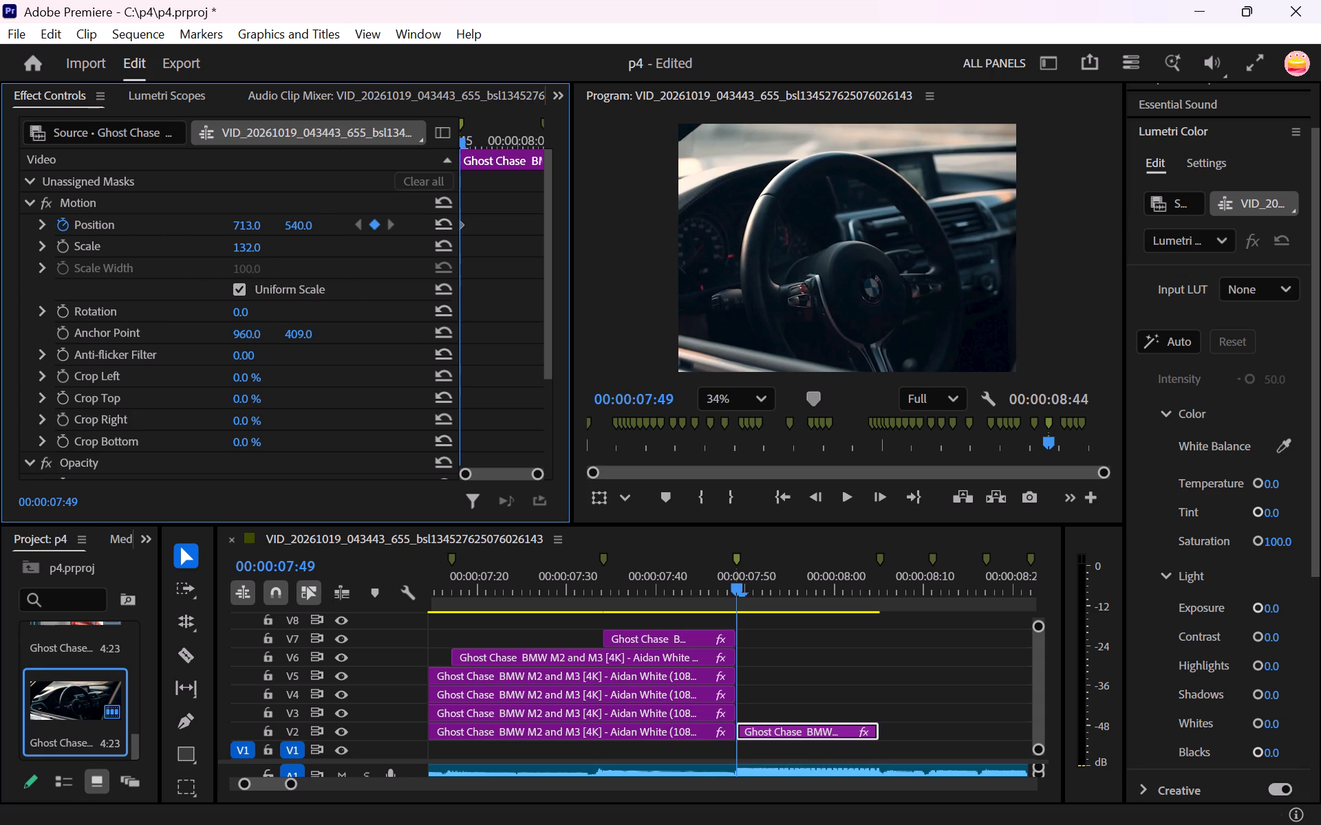
left_click_drag(232, 225, 228, 227)
left_click_drag(297, 219, 280, 226)
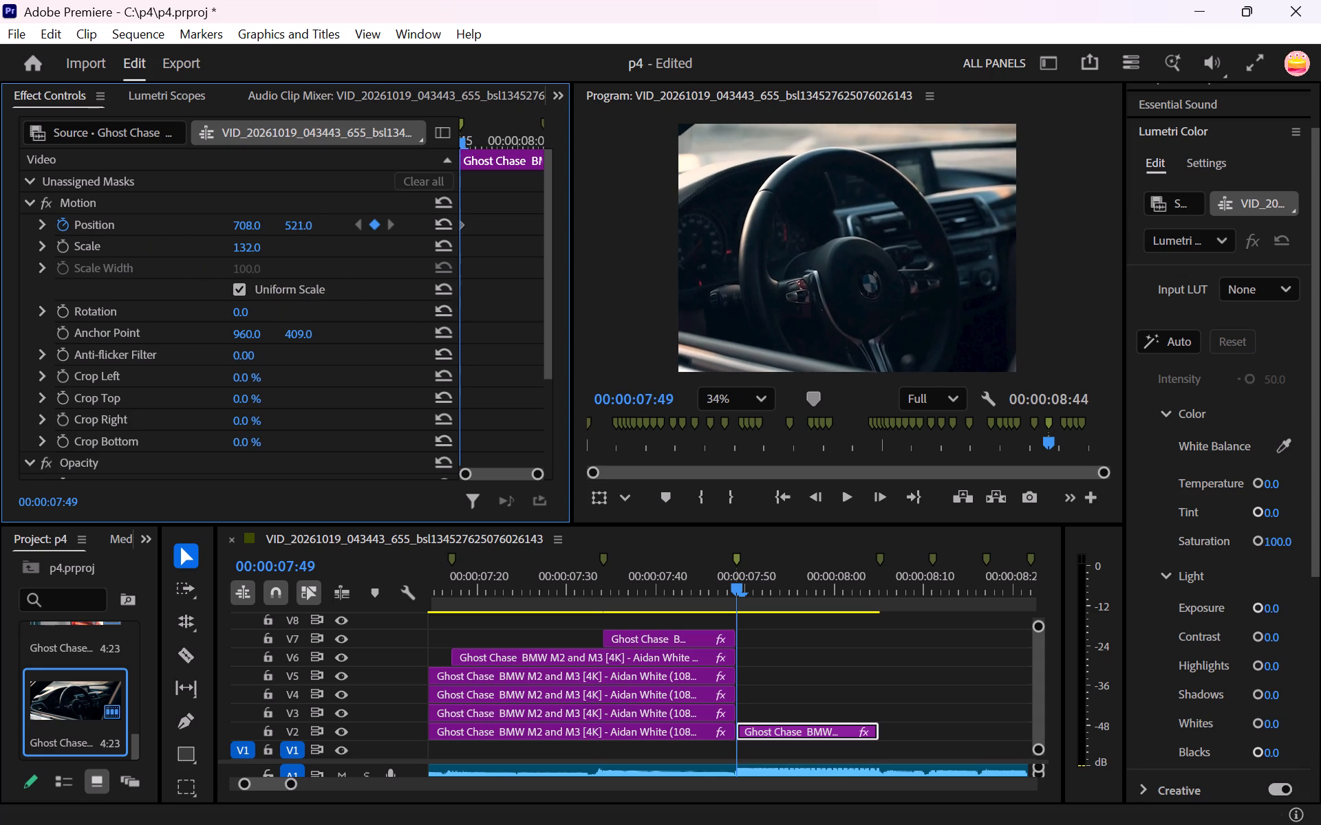
left_click_drag(280, 226, 266, 235)
Two frames further on, at 00:00:07:51, keyframe the steering-wheel still's Position at 725, 541.
key("Right")
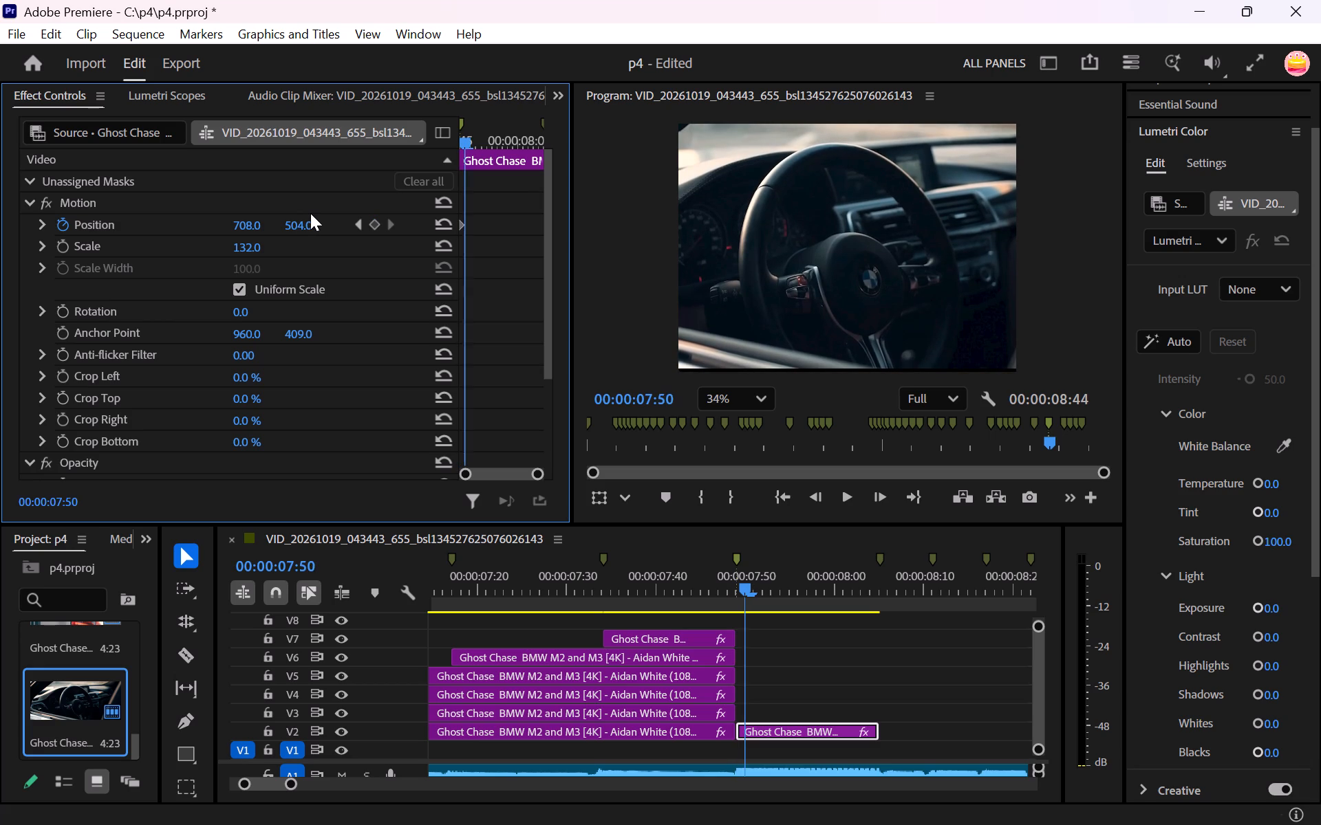
key("Right")
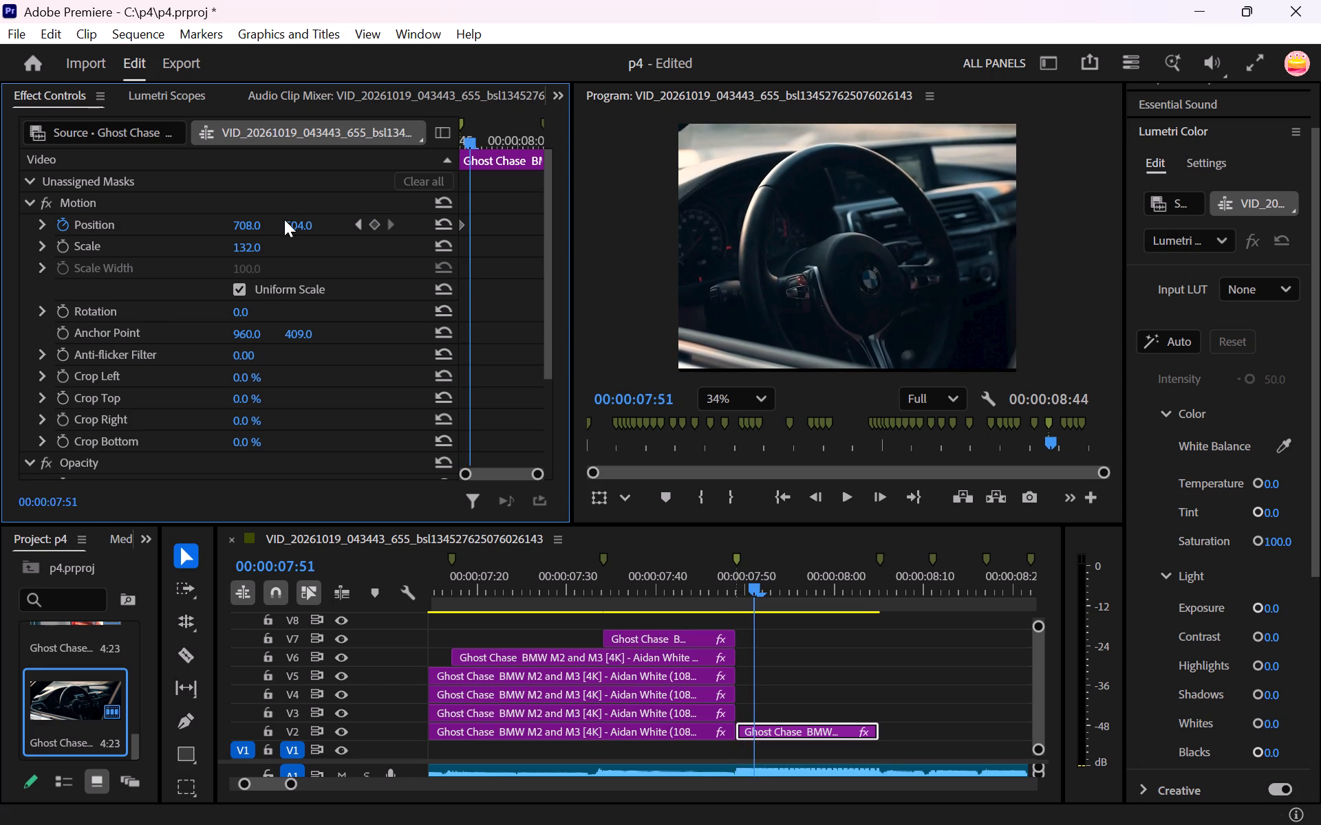
left_click_drag(284, 219, 313, 221)
left_click_drag(307, 223, 327, 223)
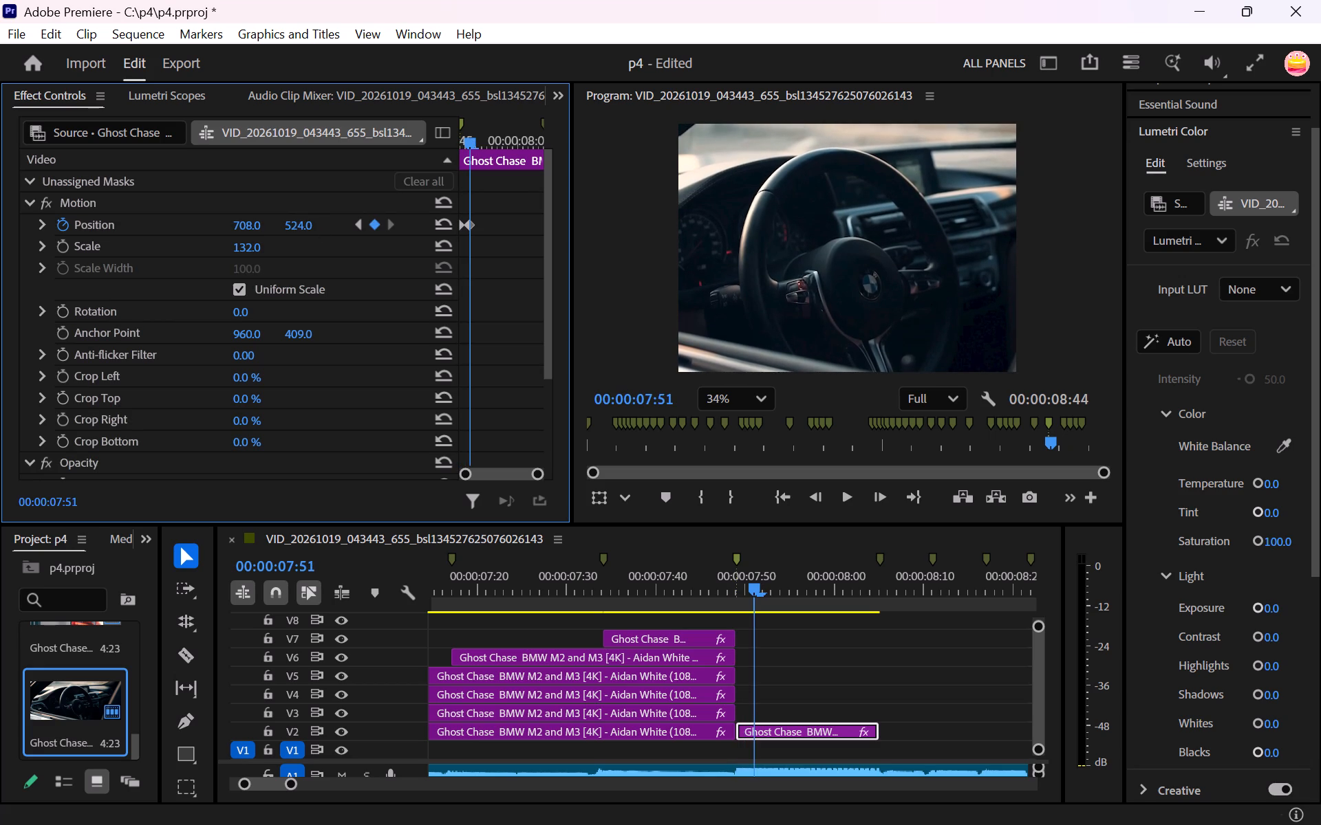
left_click_drag(327, 223, 338, 225)
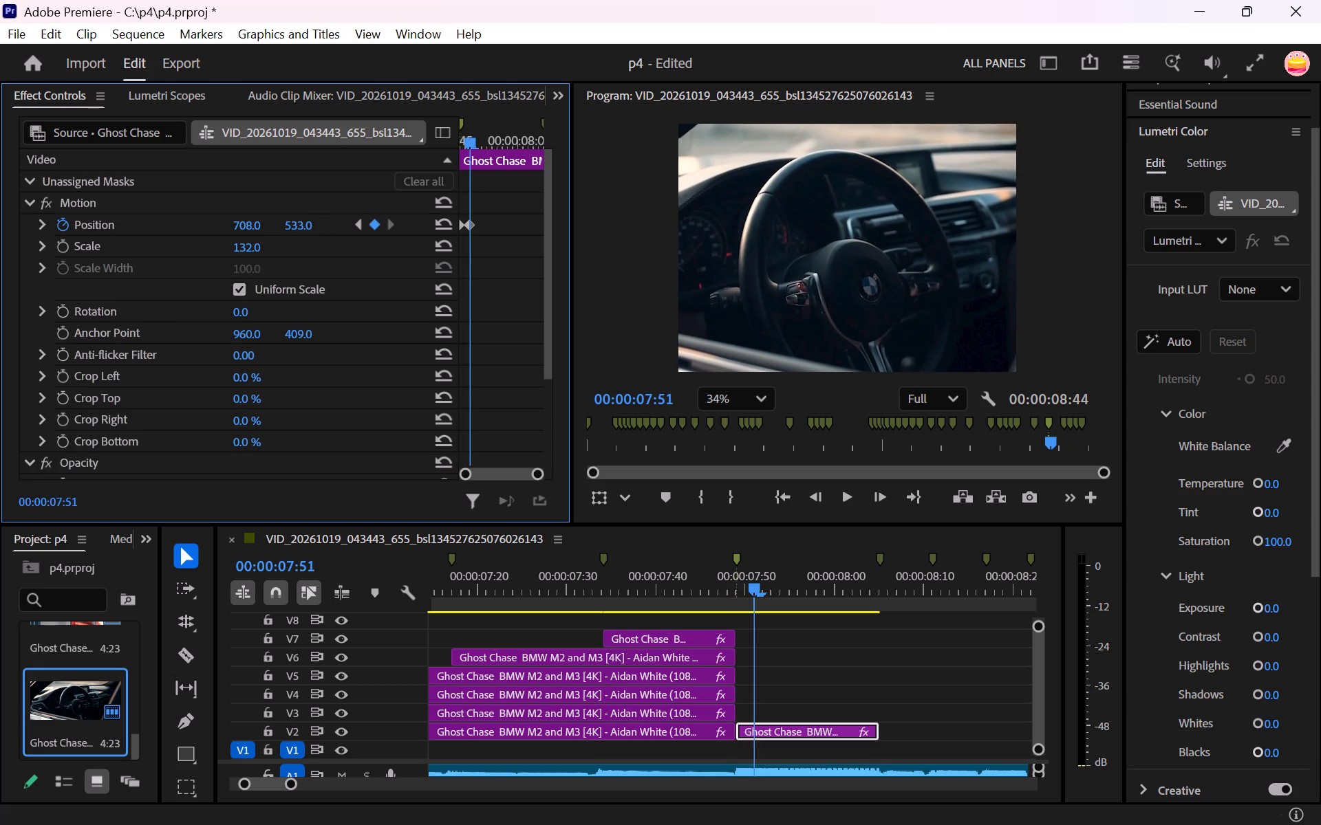
left_click_drag(338, 225, 346, 225)
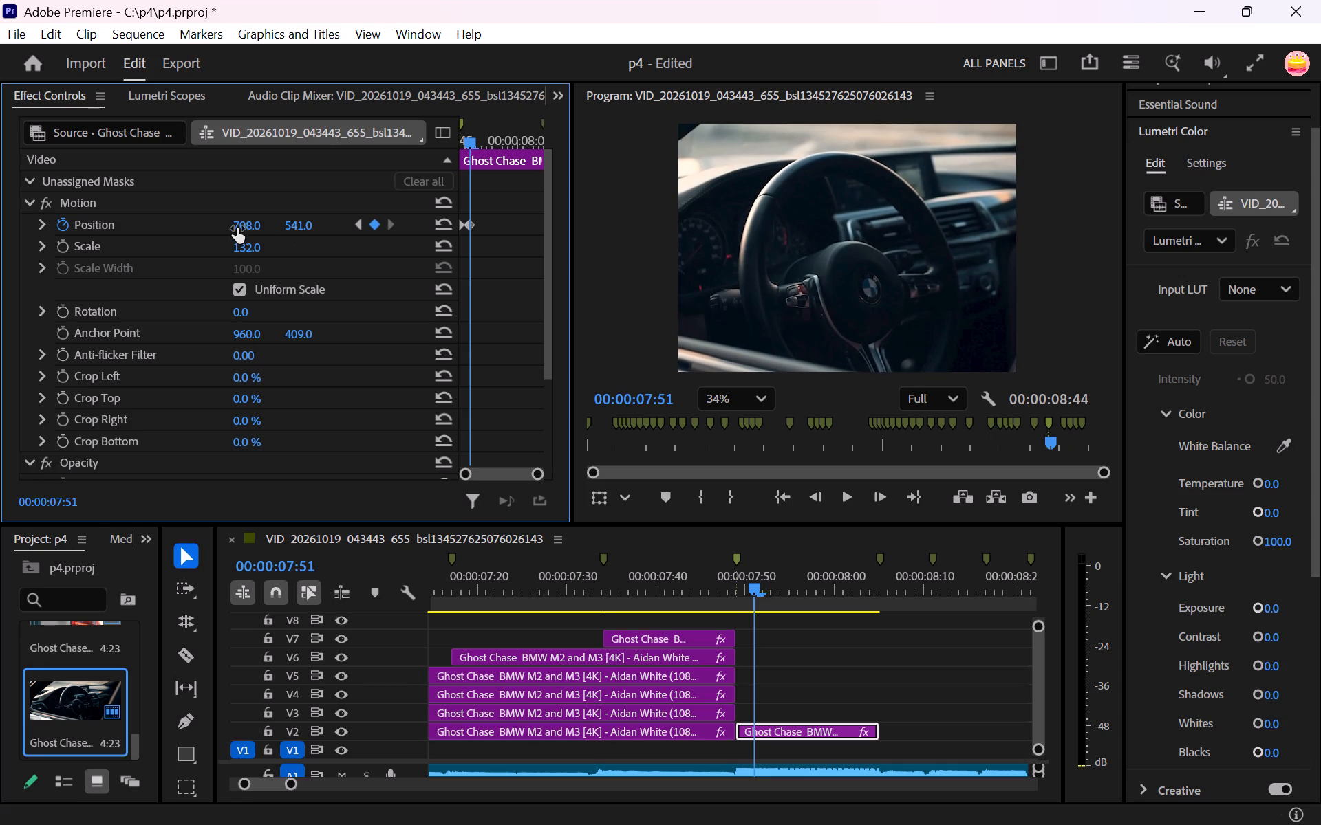
left_click_drag(237, 228, 265, 236)
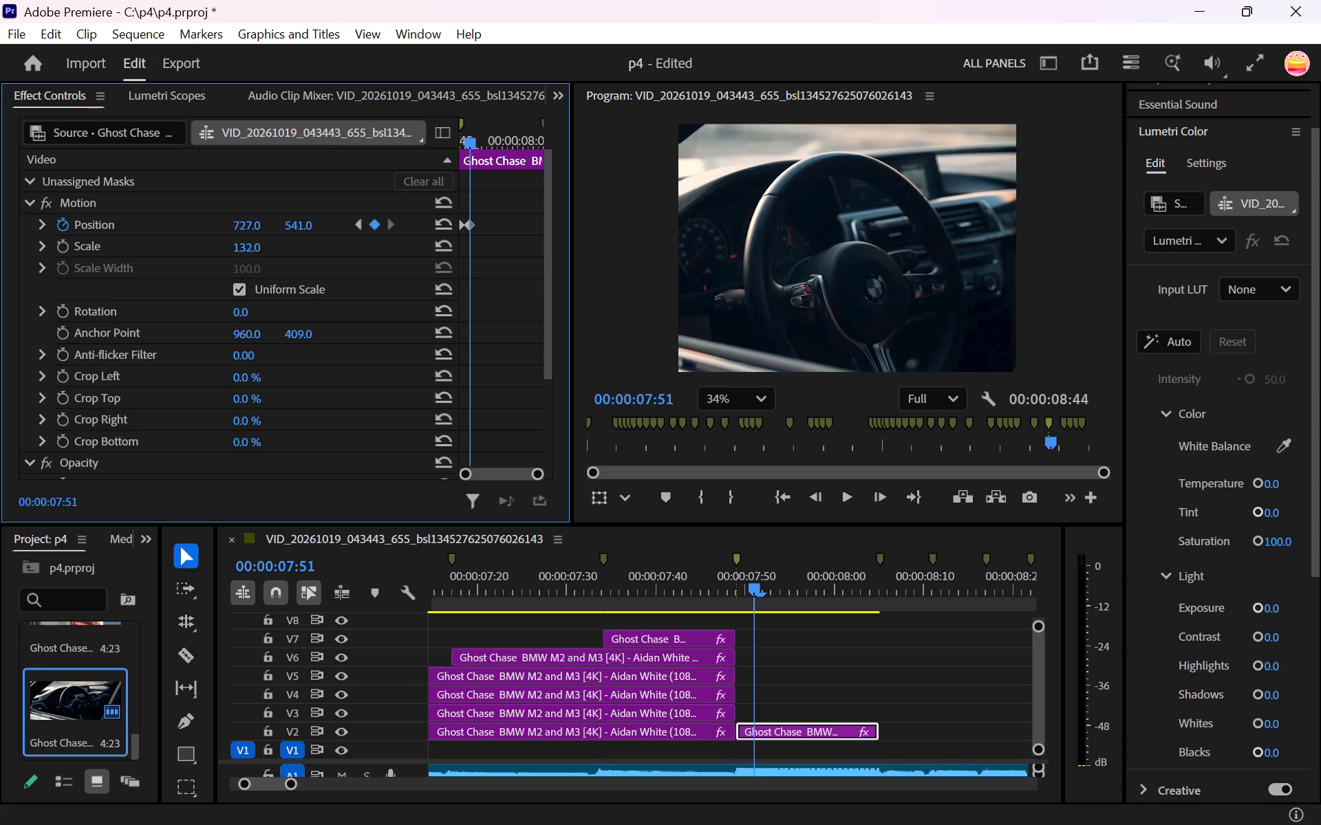
left_click_drag(265, 236, 264, 236)
At 00:00:07:53, keyframe the steering-wheel still's Position at 742, 559.
key("Right")
key("Right")
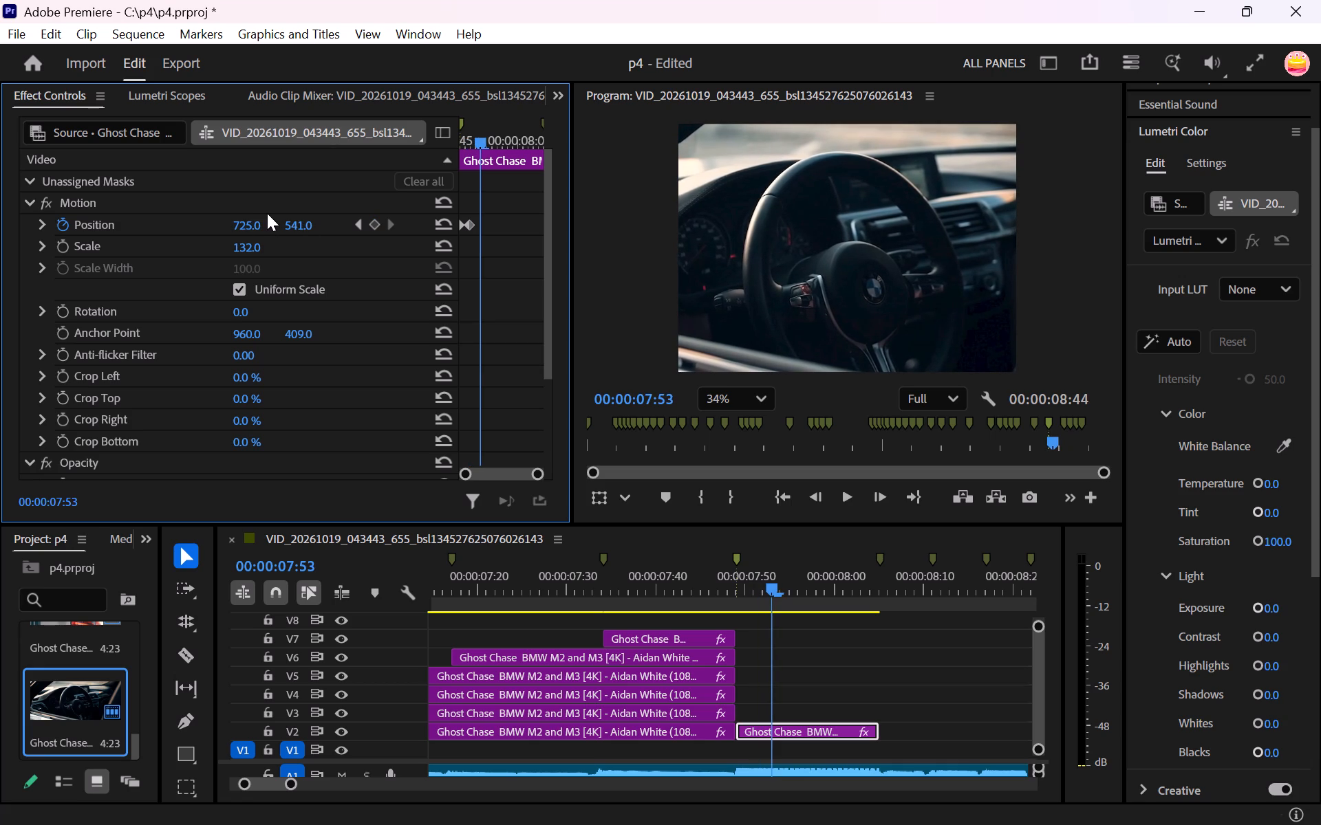
left_click_drag(250, 221, 265, 223)
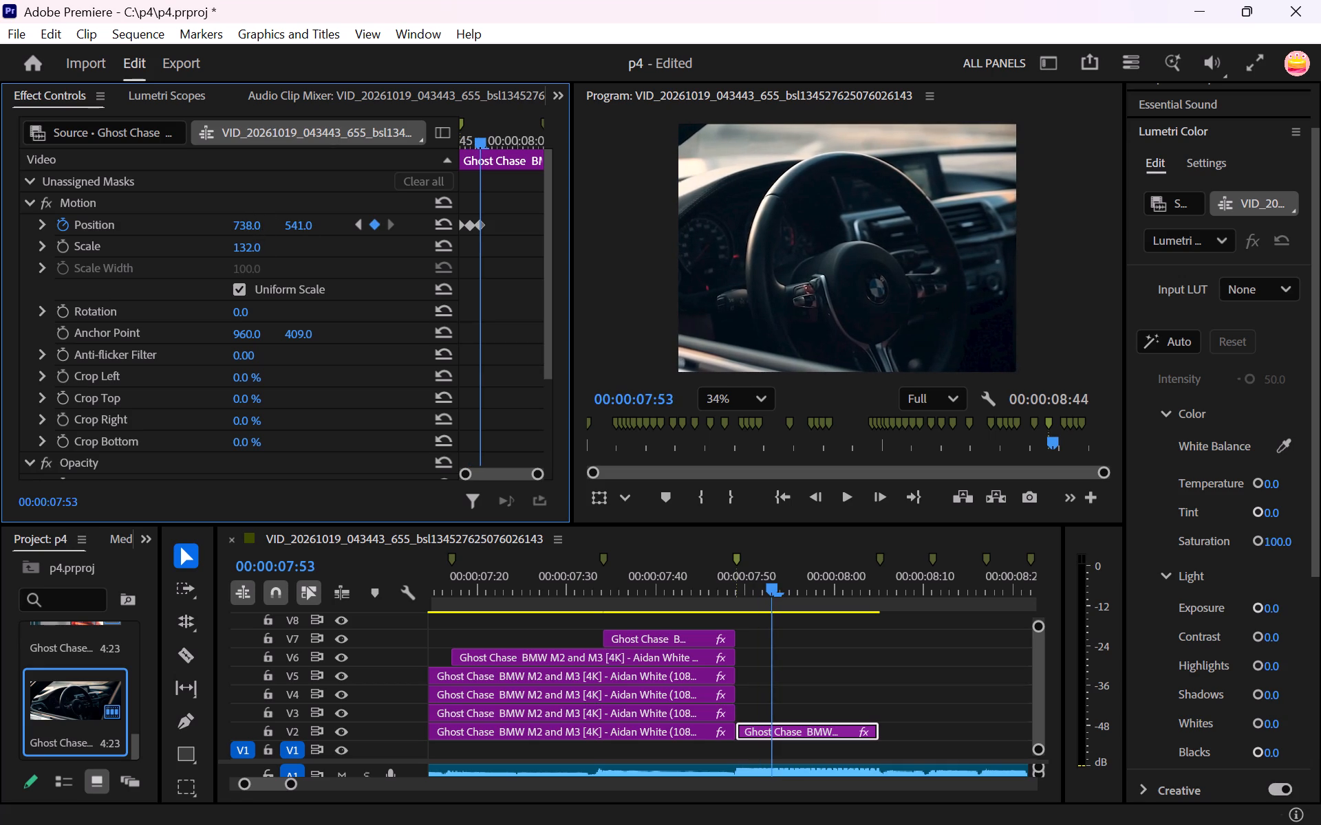
left_click_drag(265, 223, 269, 223)
left_click_drag(298, 227, 323, 225)
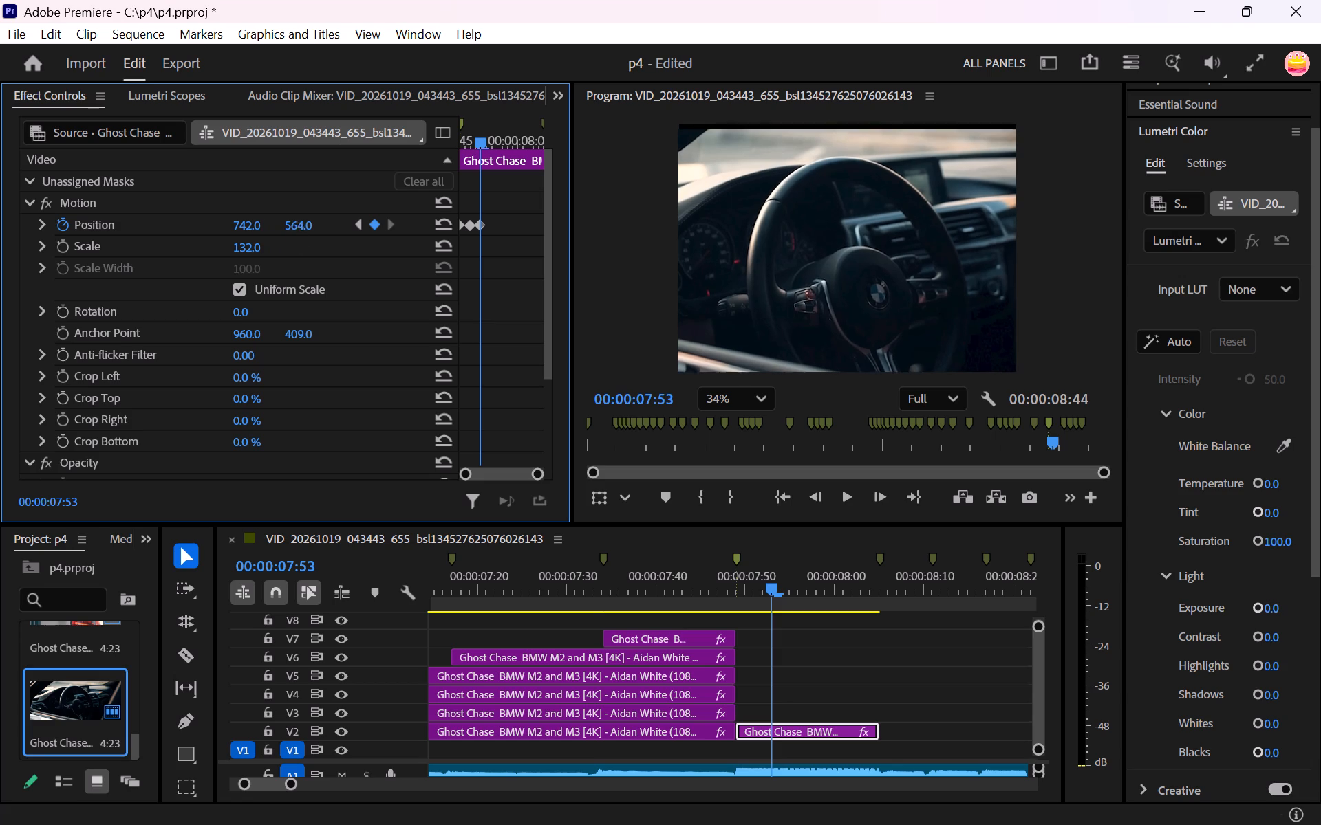
left_click_drag(323, 225, 323, 227)
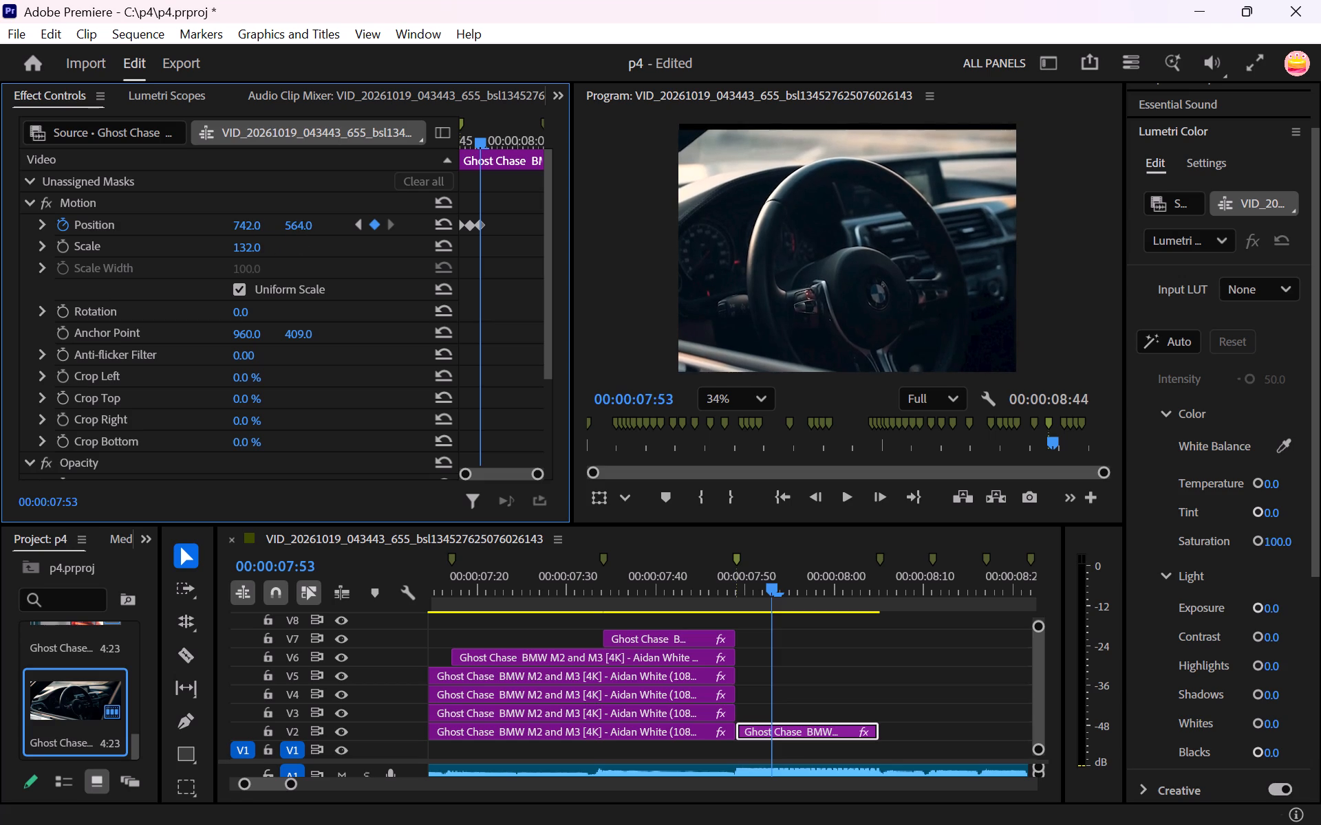
left_click_drag(323, 227, 319, 231)
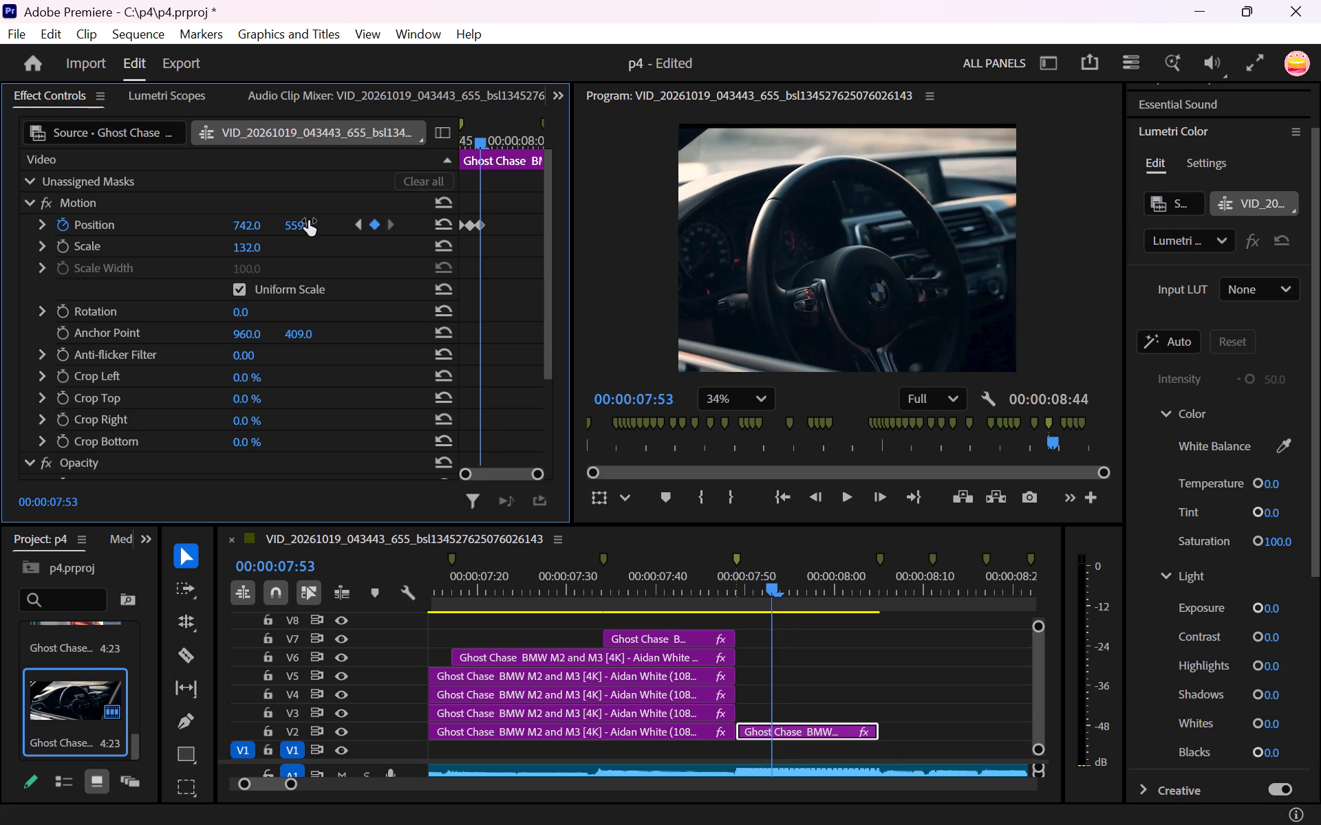
At 00:00:07:55, keyframe the steering-wheel still's Position at 718, 540.
key("Right")
key("Right")
left_click_drag(308, 221, 299, 230)
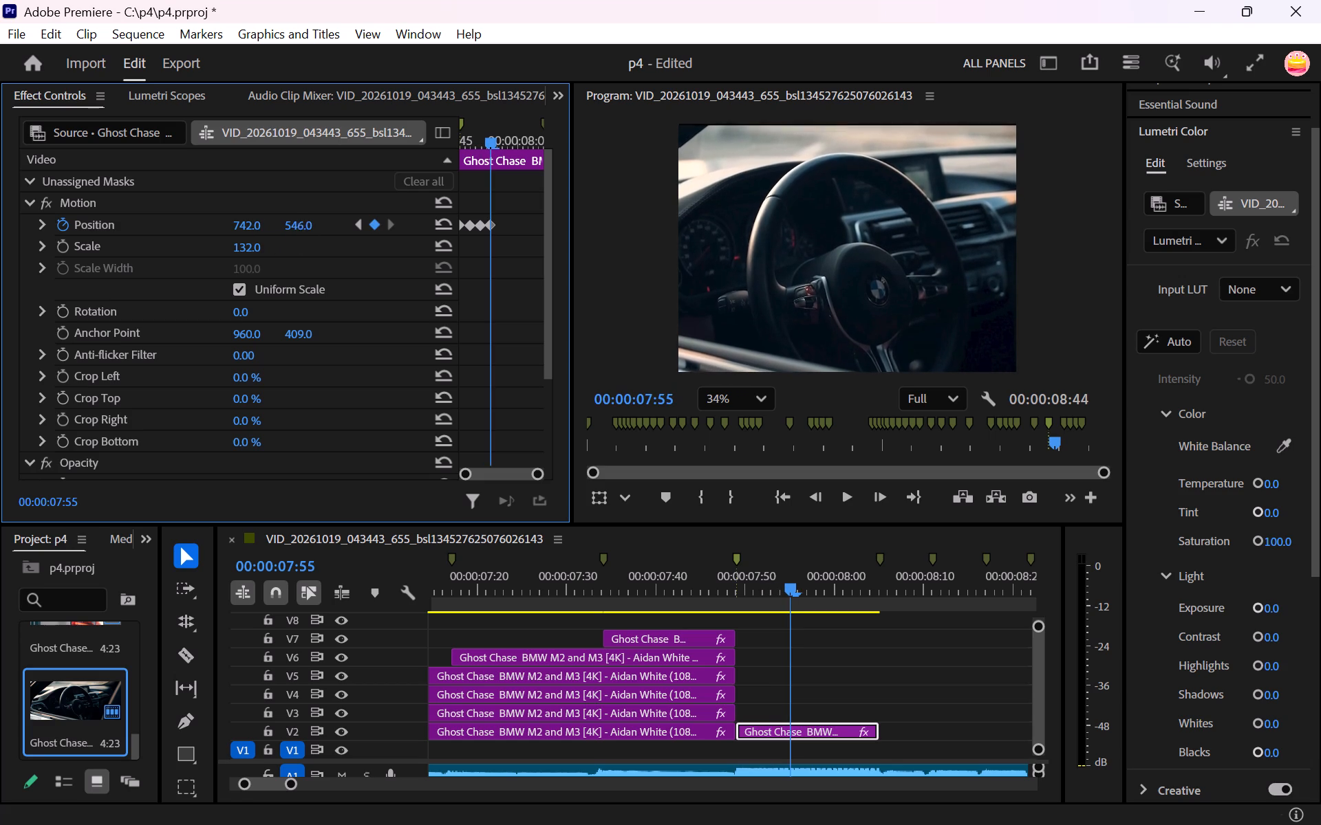
left_click_drag(299, 230, 299, 238)
left_click_drag(257, 226, 235, 234)
At 00:00:07:57, keyframe the steering-wheel still's Position at 704, 516.
key("Right")
key("Right")
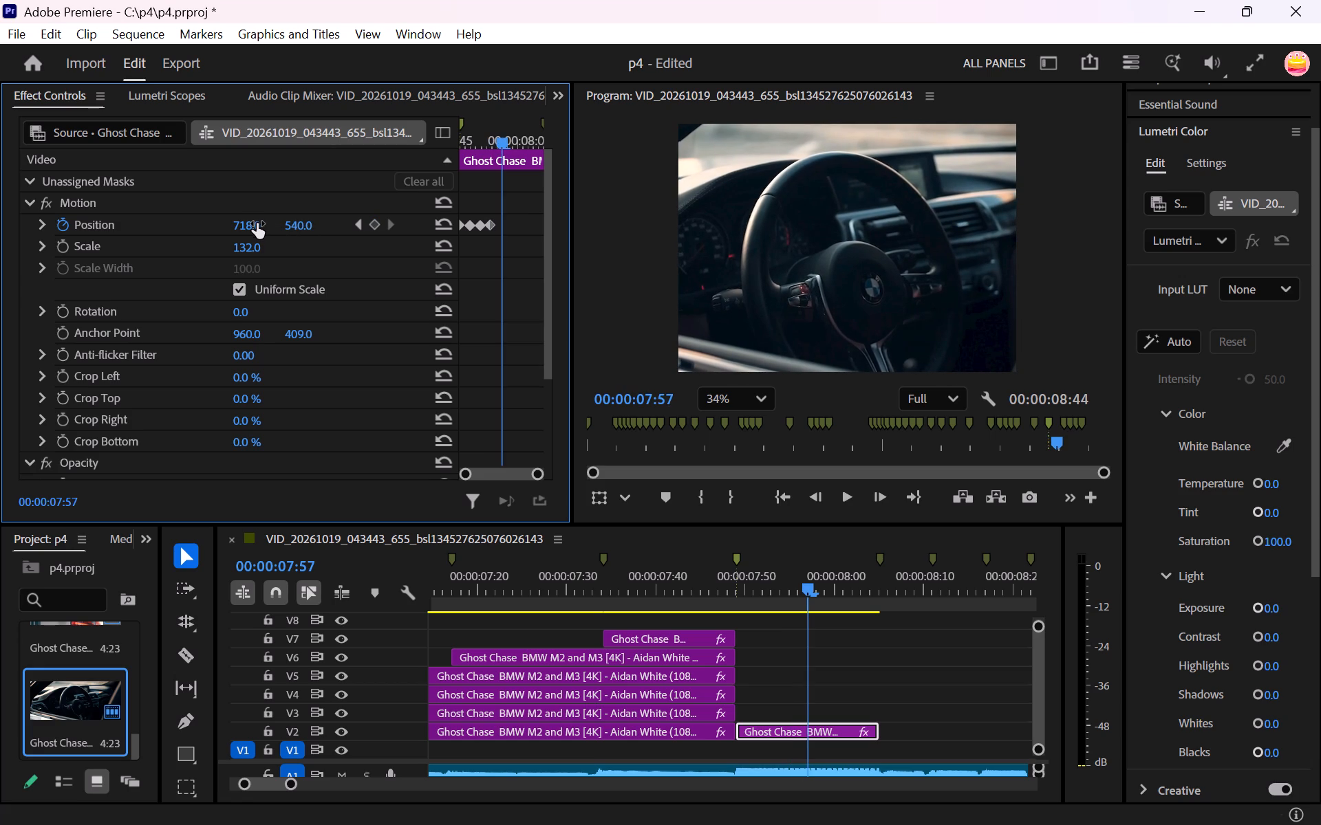
left_click_drag(257, 223, 246, 236)
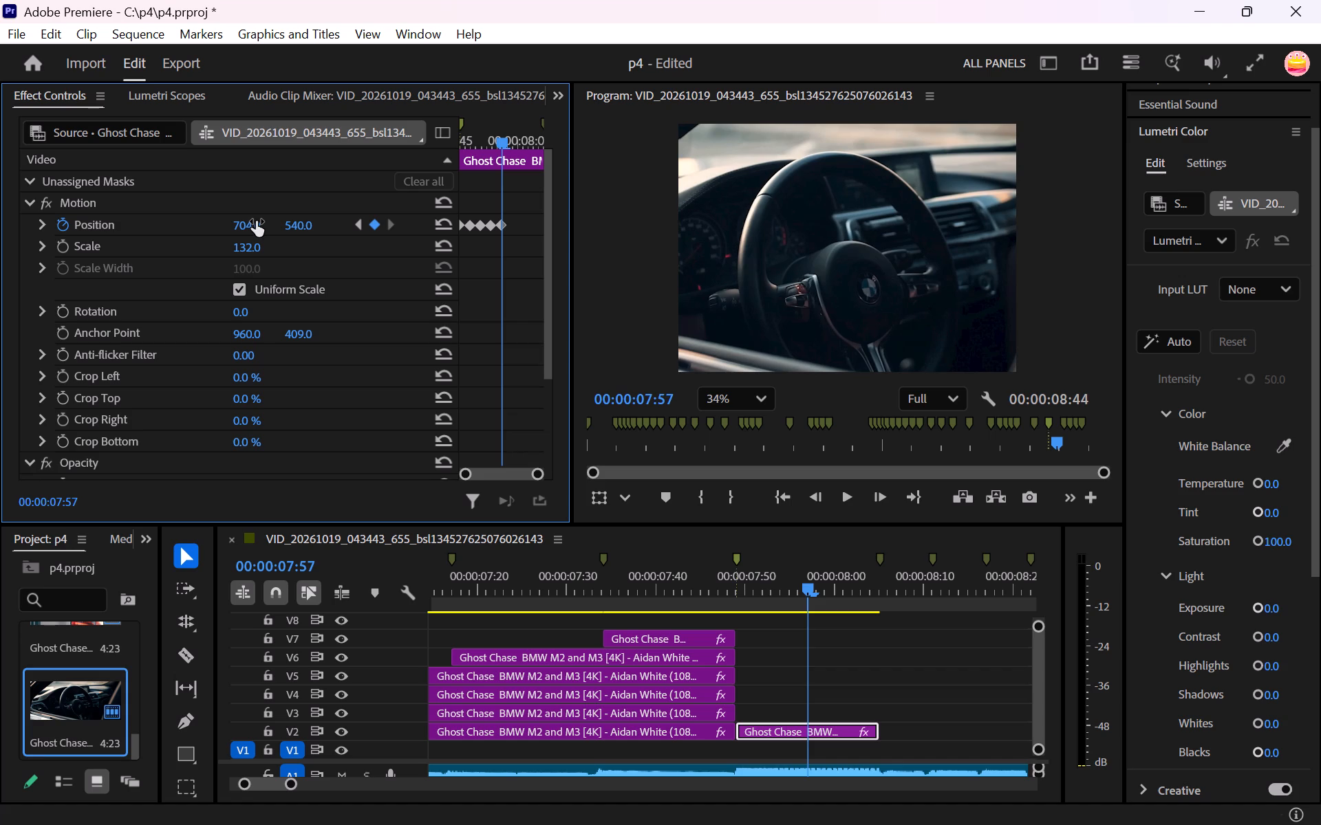
left_click_drag(299, 227, 286, 245)
At 00:00:07:59, keyframe the steering-wheel still's Position at 720, 537.
key("Right")
key("Right")
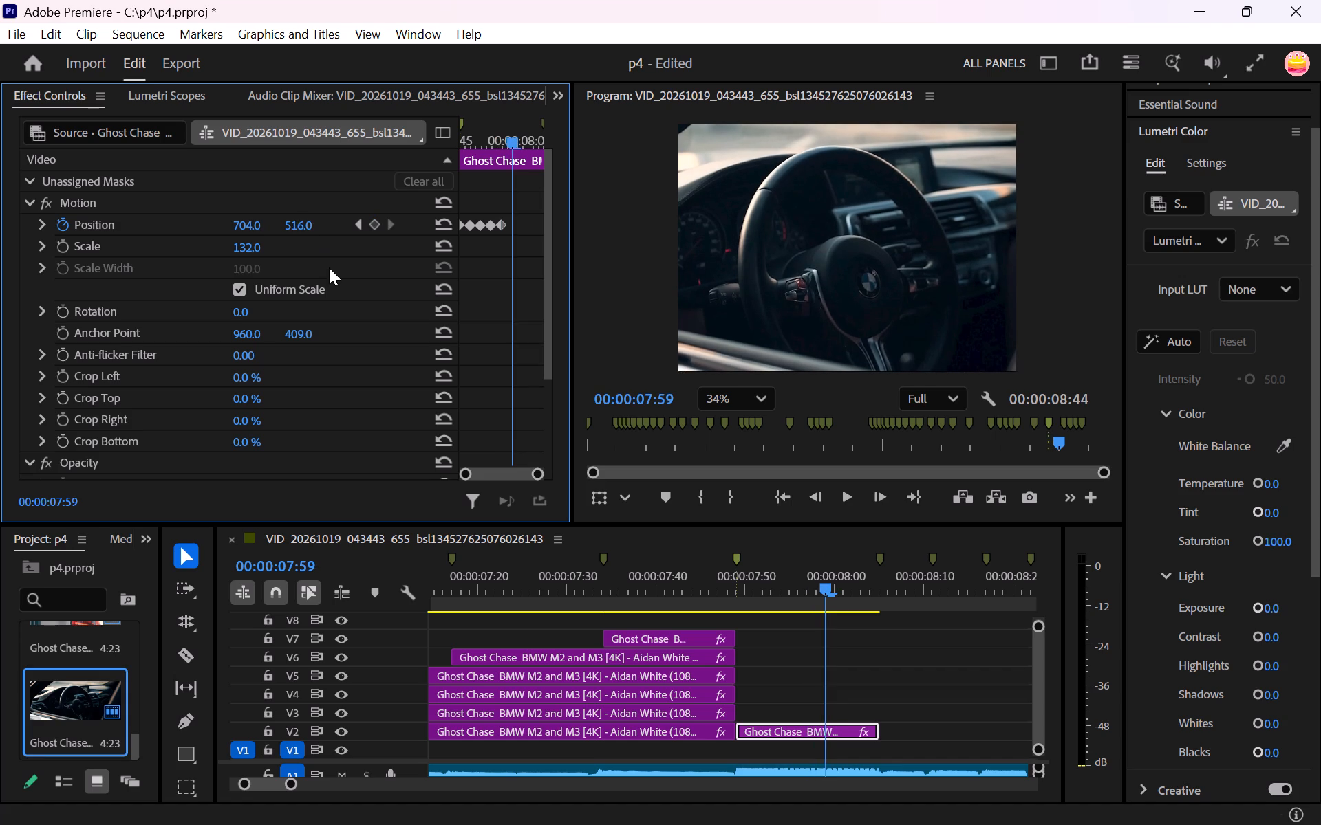
left_click_drag(301, 227, 322, 230)
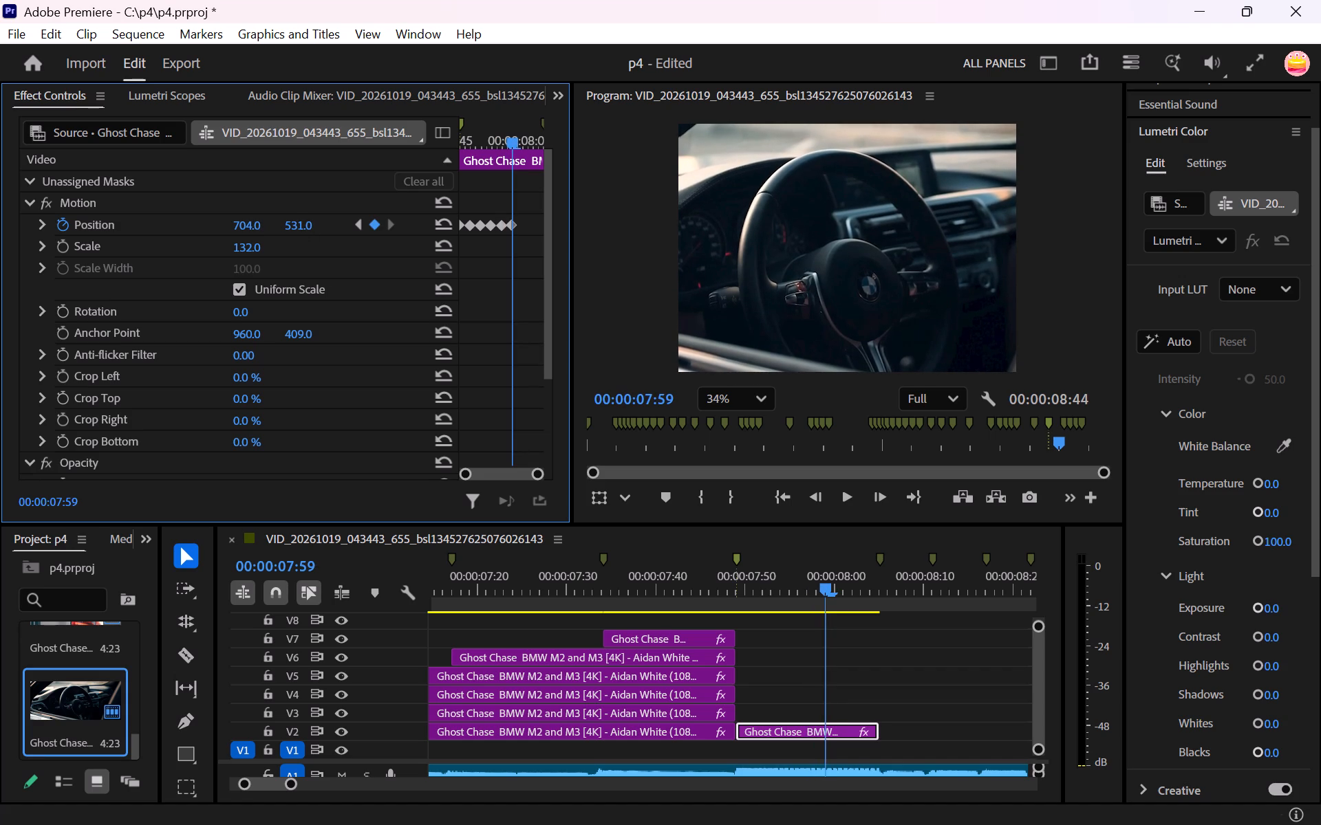
left_click_drag(322, 230, 328, 231)
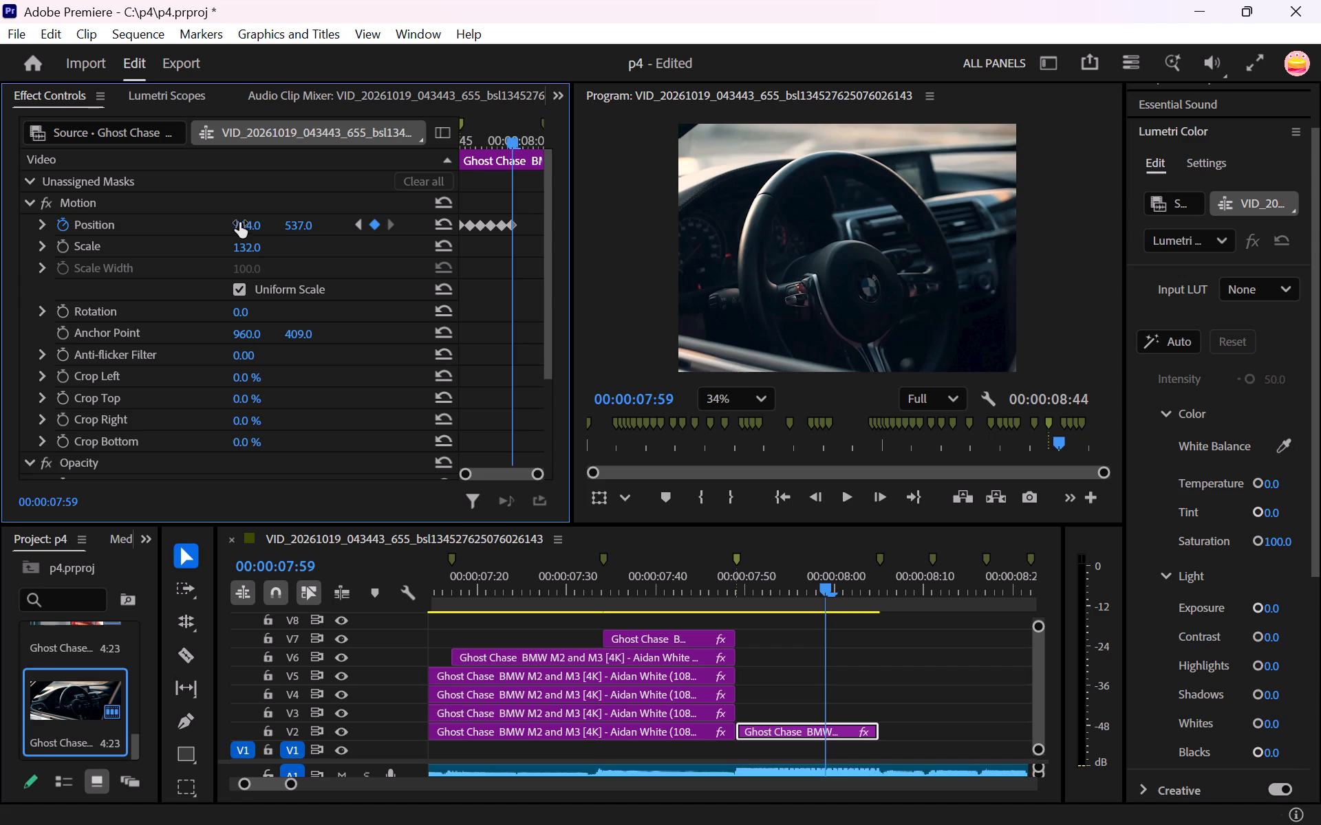
left_click_drag(239, 223, 259, 227)
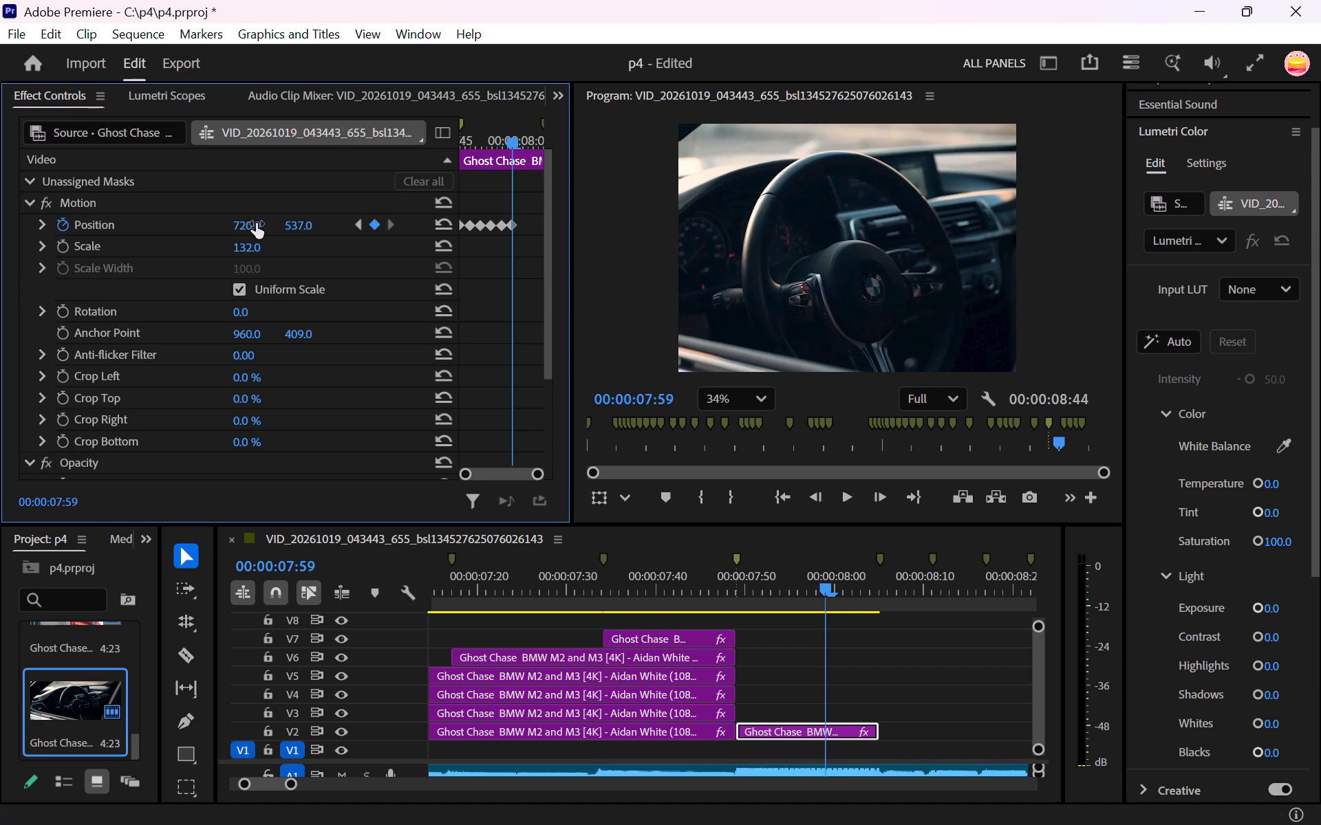
At 00:00:08:01, keyframe the steering-wheel still's Position at 734, 553.
key("Right")
key("Right")
left_click_drag(251, 224, 258, 228)
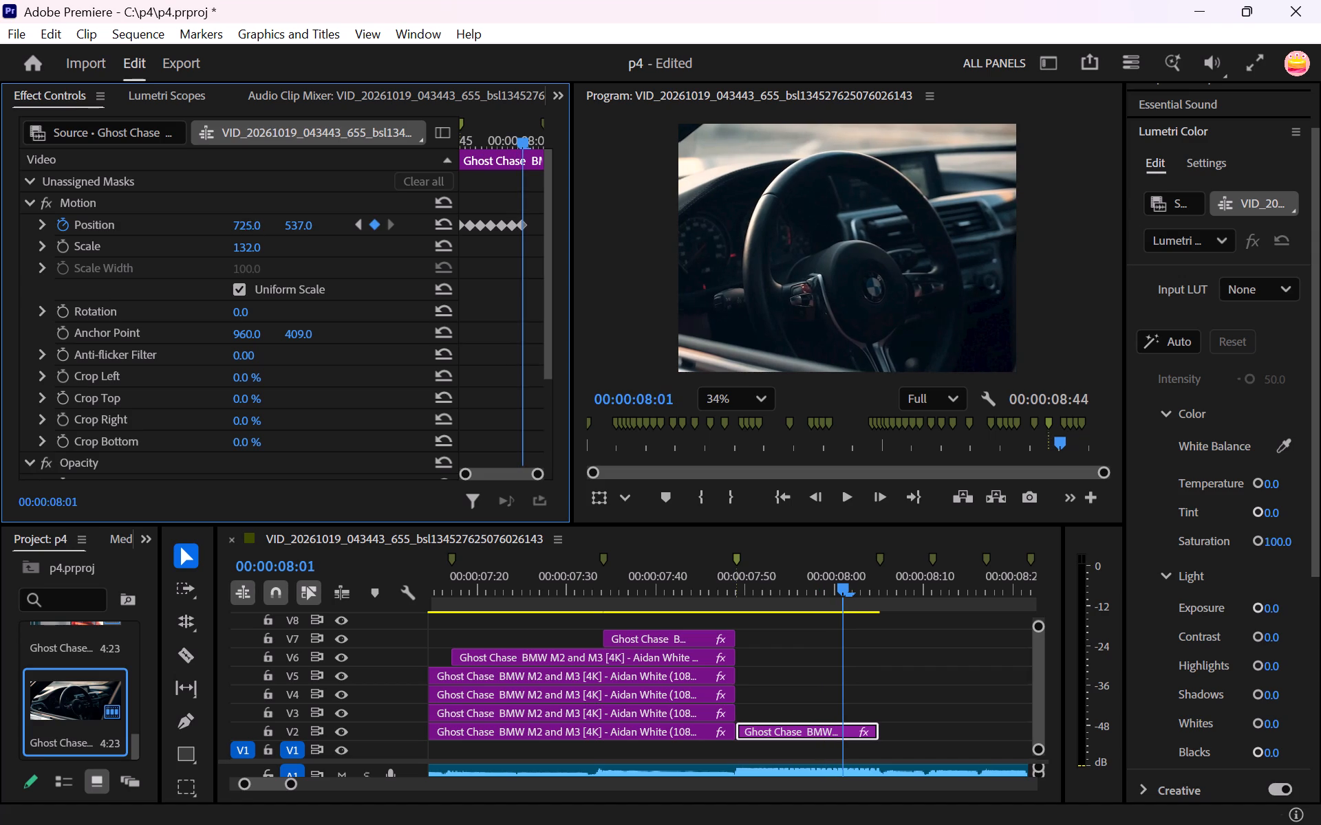
left_click_drag(258, 228, 271, 230)
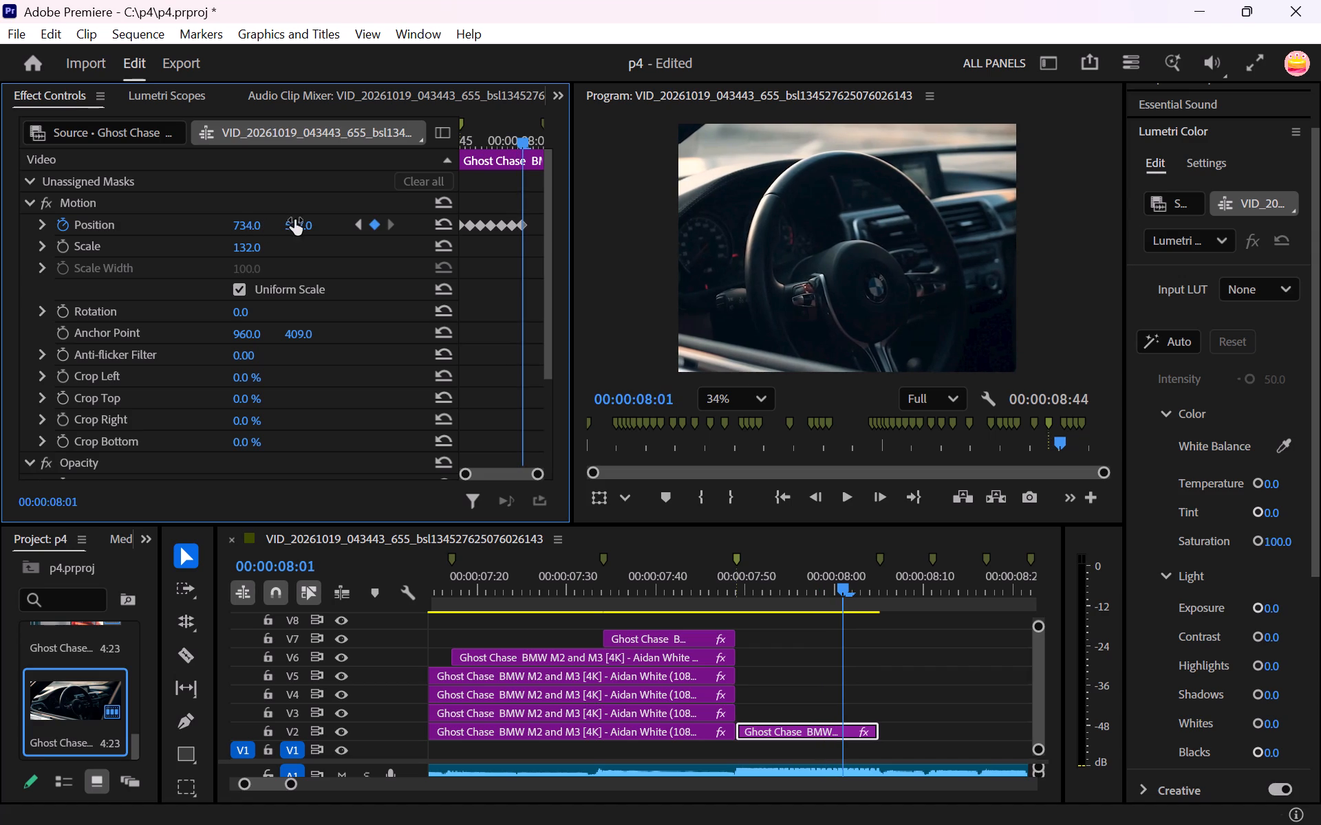
left_click_drag(294, 221, 313, 223)
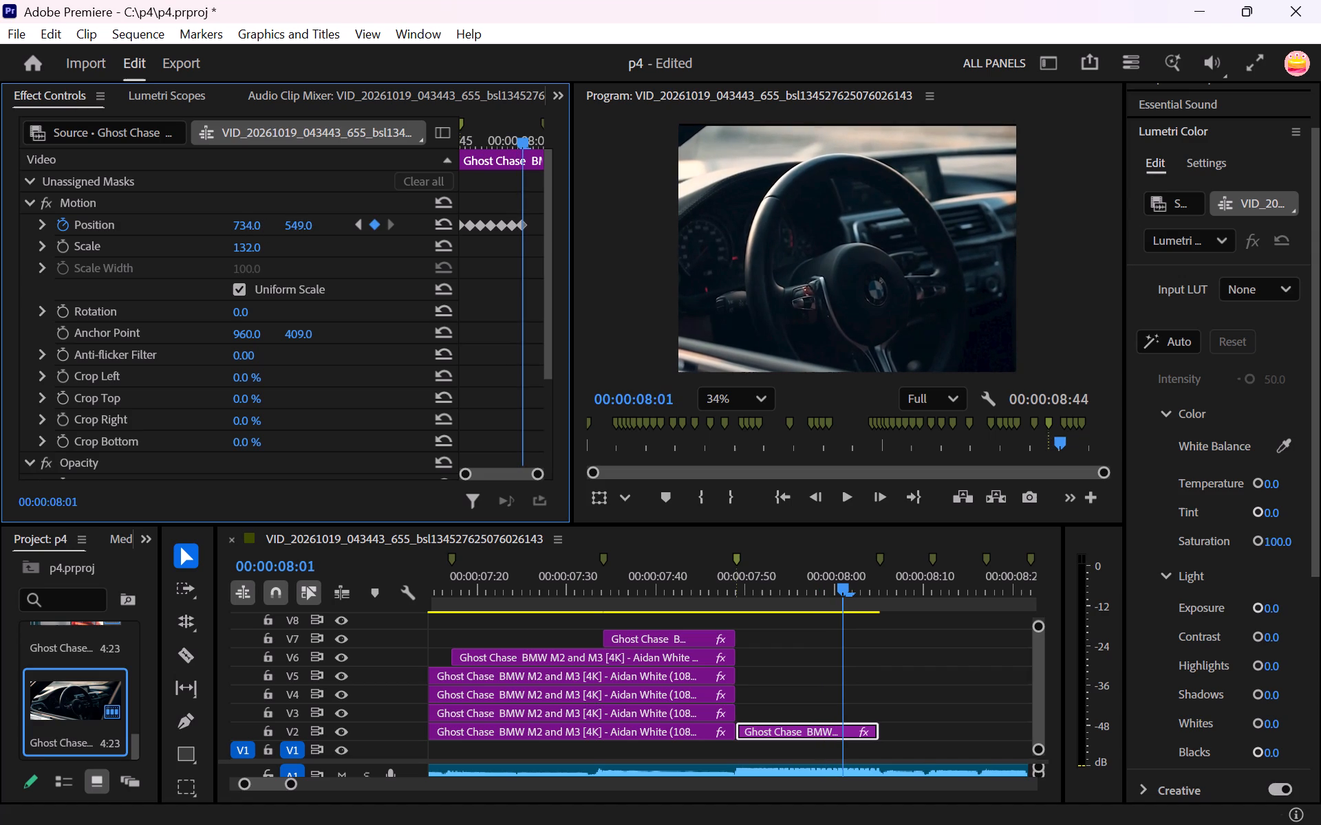
left_click_drag(313, 223, 317, 223)
At 00:00:08:03, keyframe the steering-wheel still's Position at 720, 540.
key("Right")
key("Right")
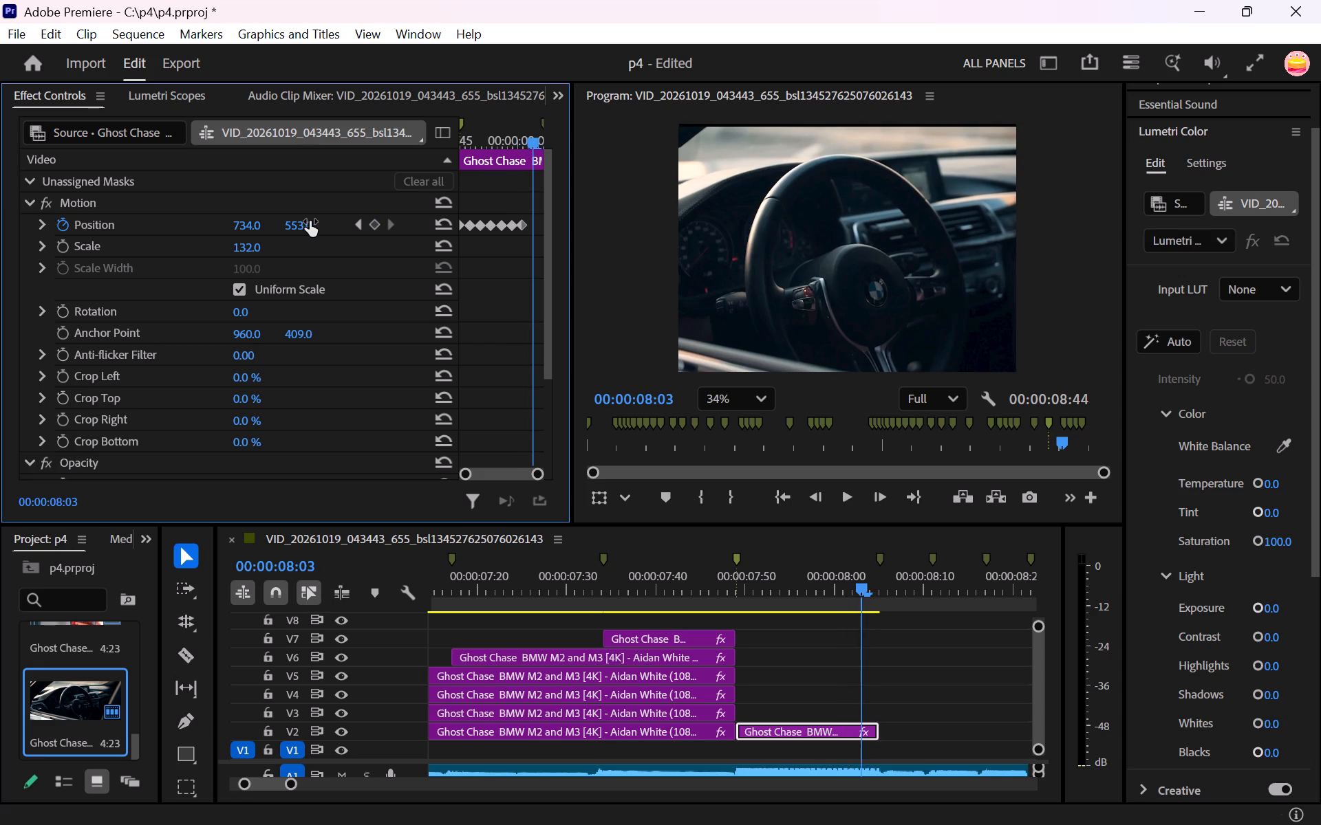
left_click_drag(301, 225, 289, 235)
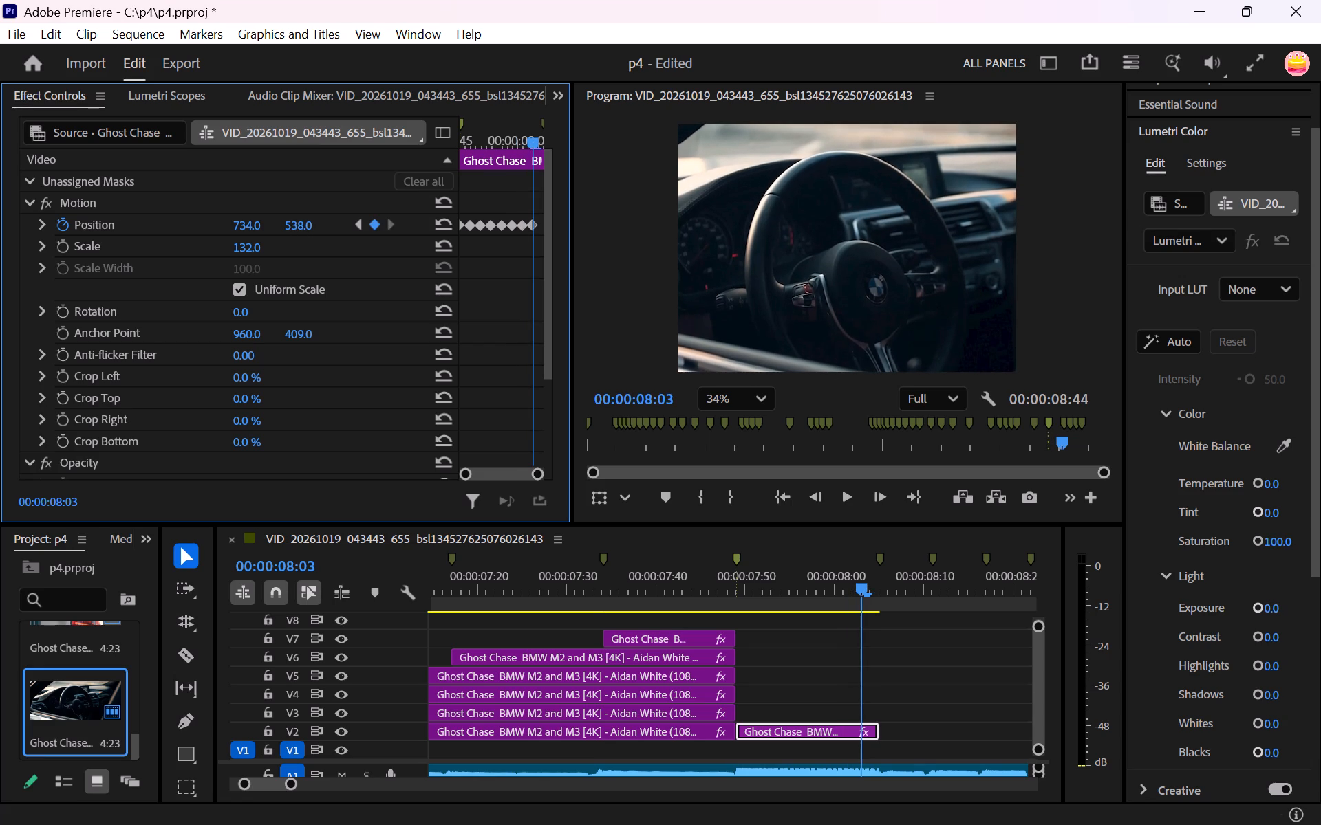
left_click_drag(289, 235, 297, 240)
left_click_drag(297, 240, 298, 241)
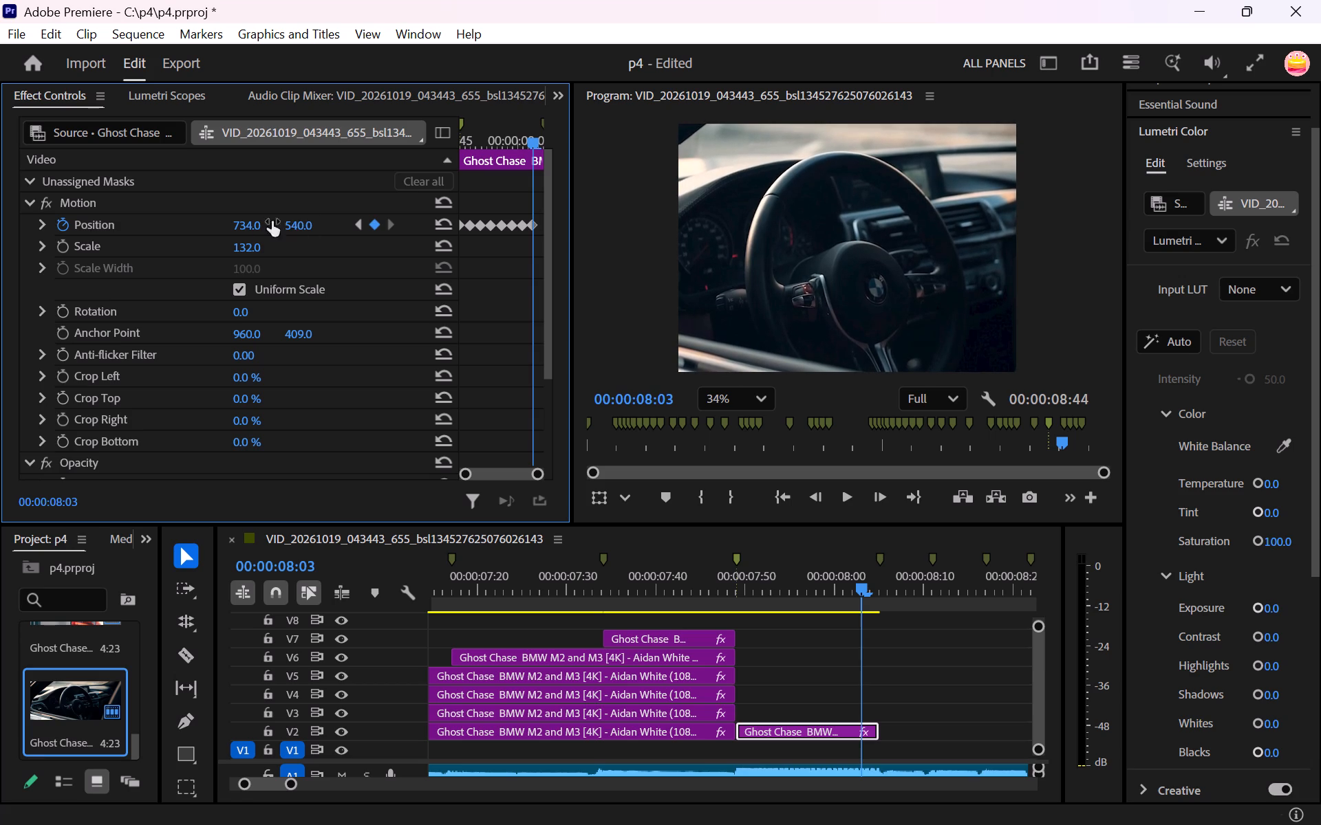
left_click_drag(241, 221, 235, 231)
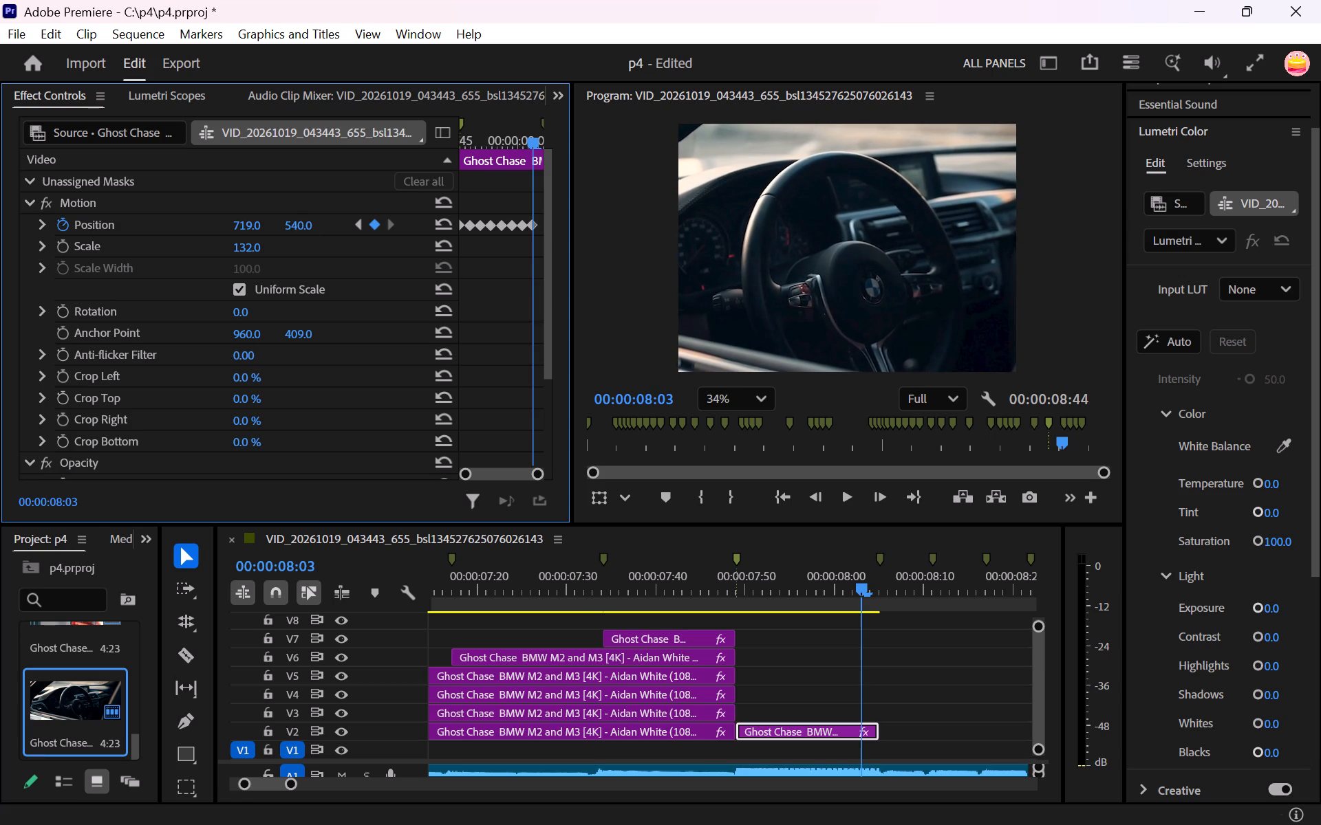
left_click_drag(235, 231, 239, 236)
left_click_drag(239, 236, 241, 236)
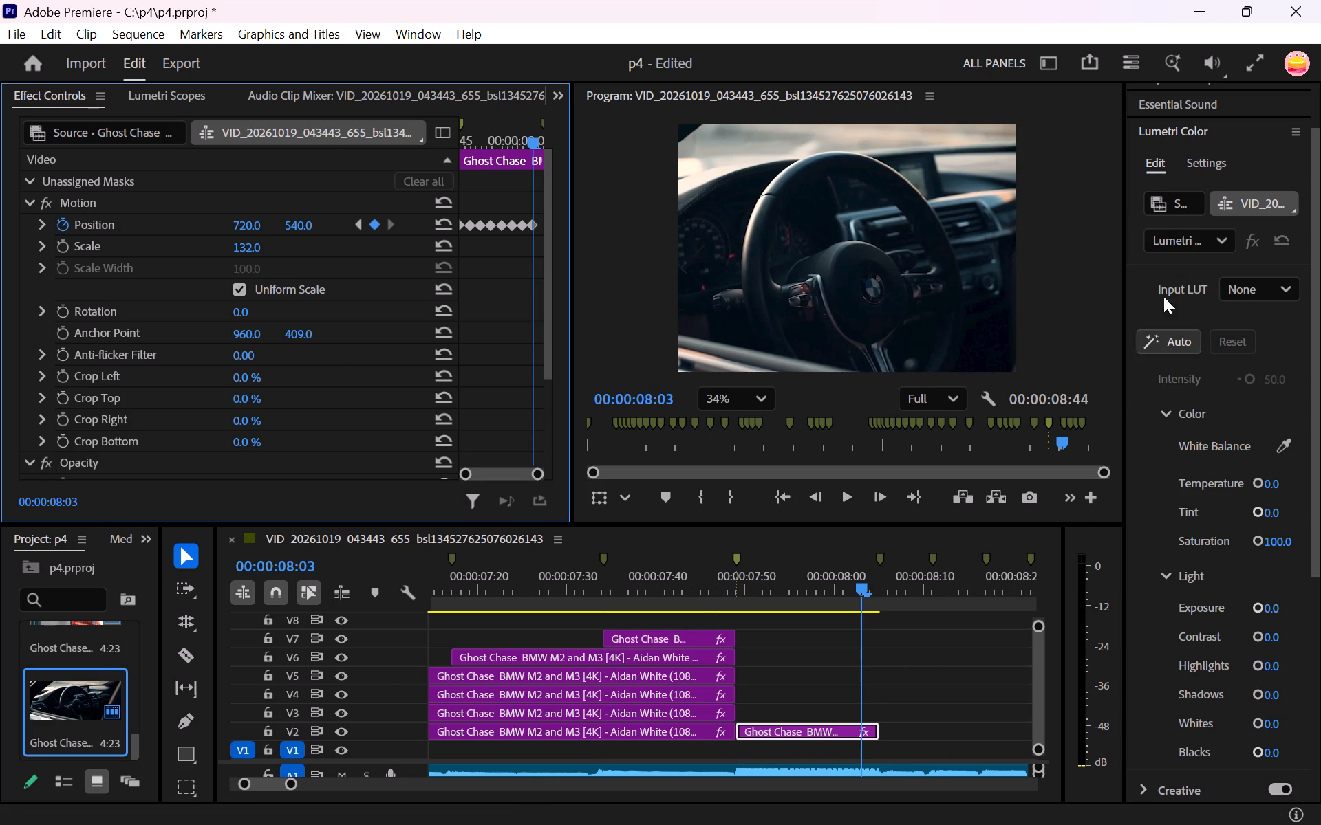
Apply the Gaussian Blur video effect from Blur & Sharpen to the steering-wheel still on V2.
left_click(1214, 131)
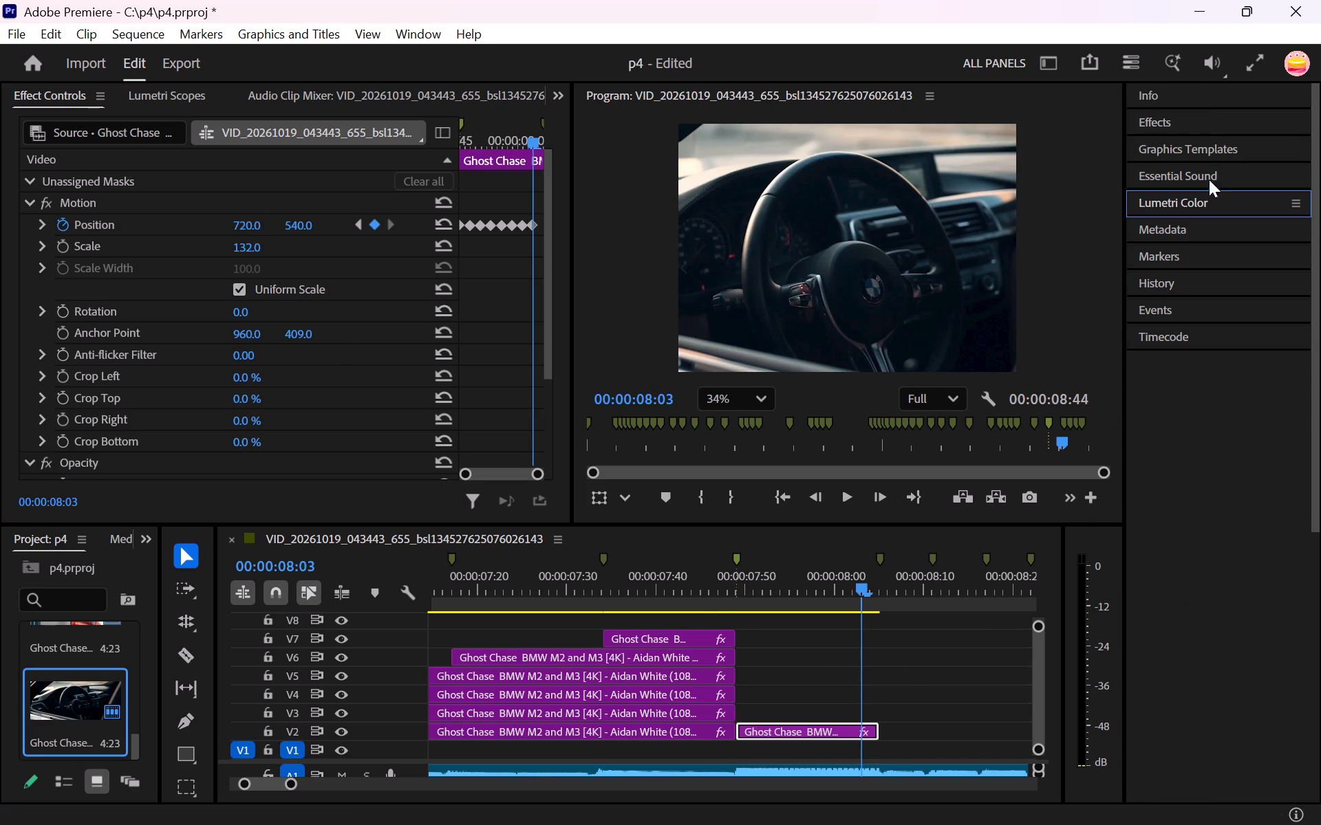
left_click(1171, 115)
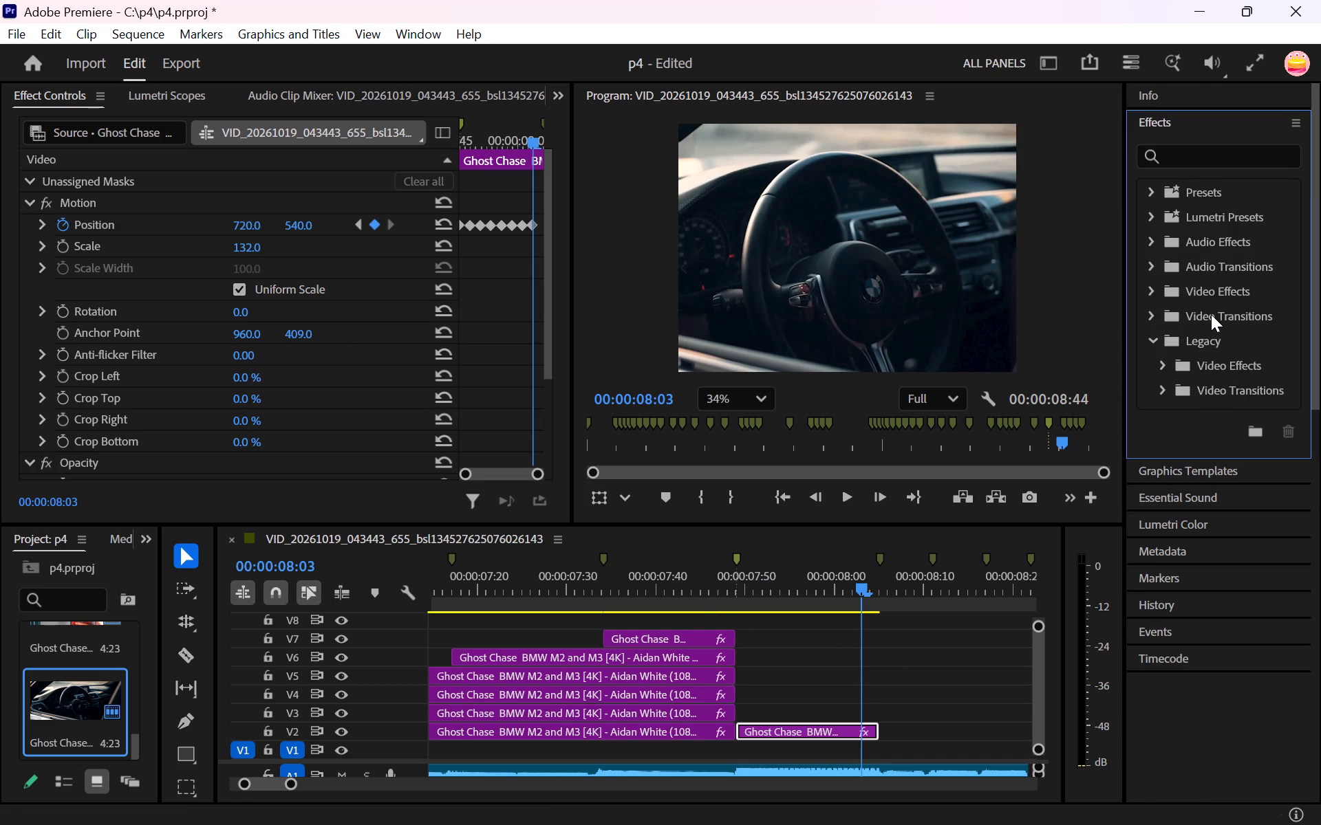
left_click(1148, 291)
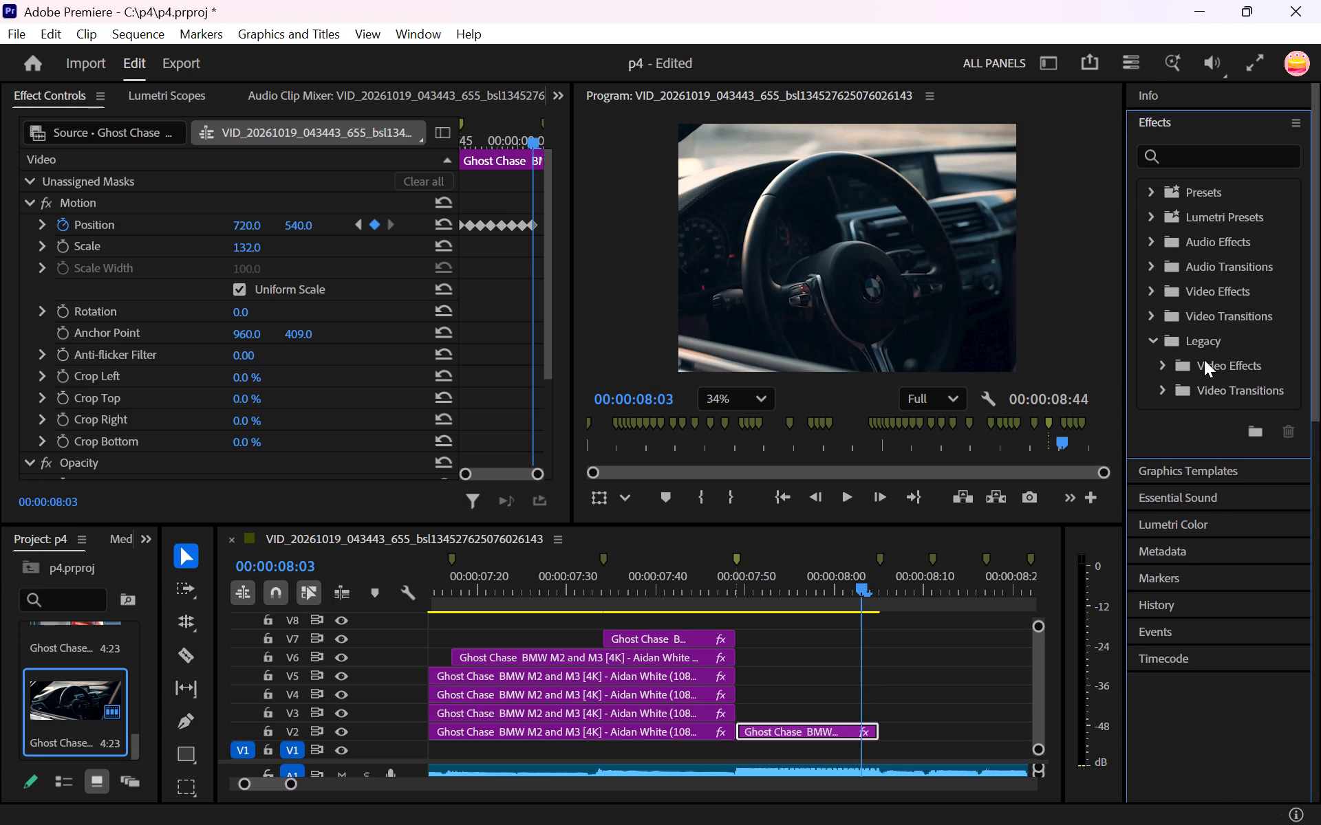
scroll(1204, 360, "down", 3)
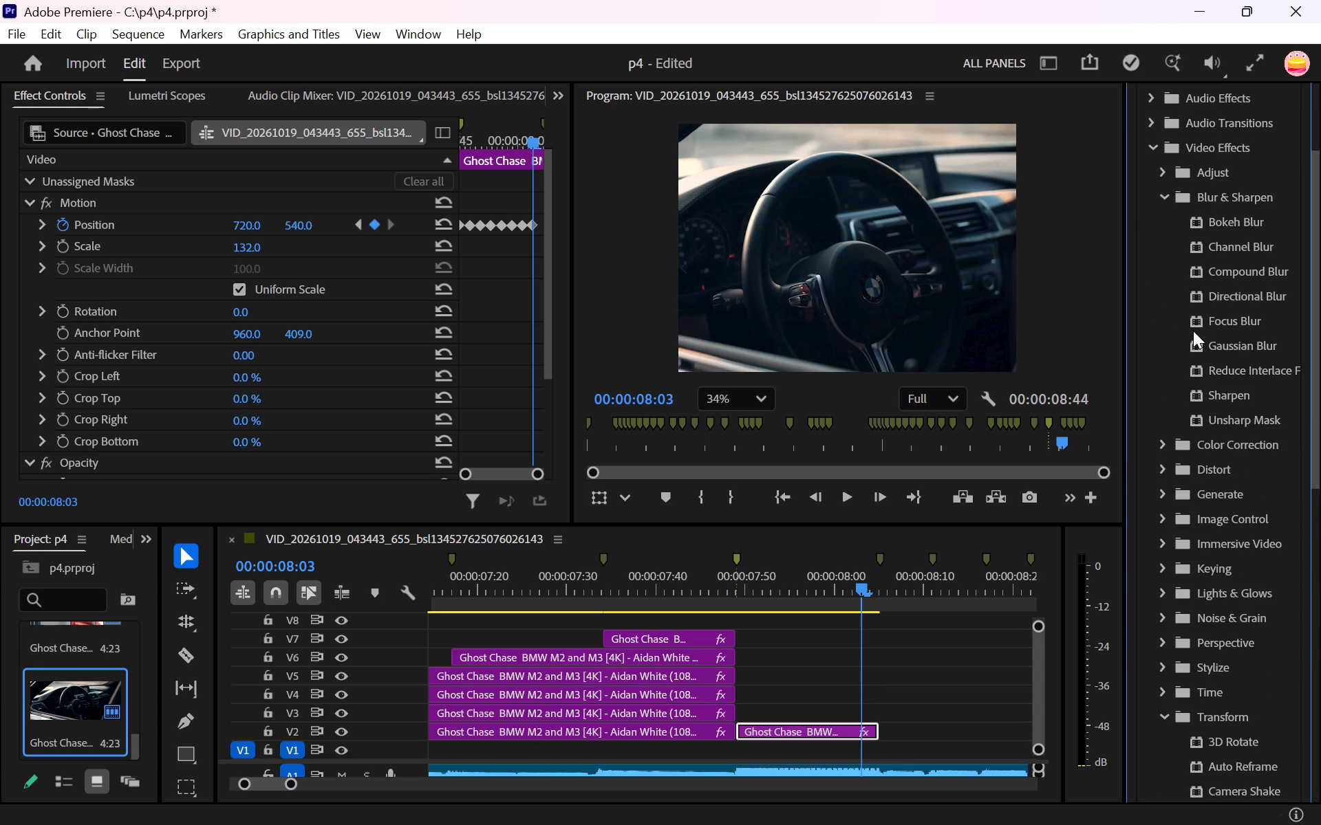
left_click_drag(1242, 345, 729, 724)
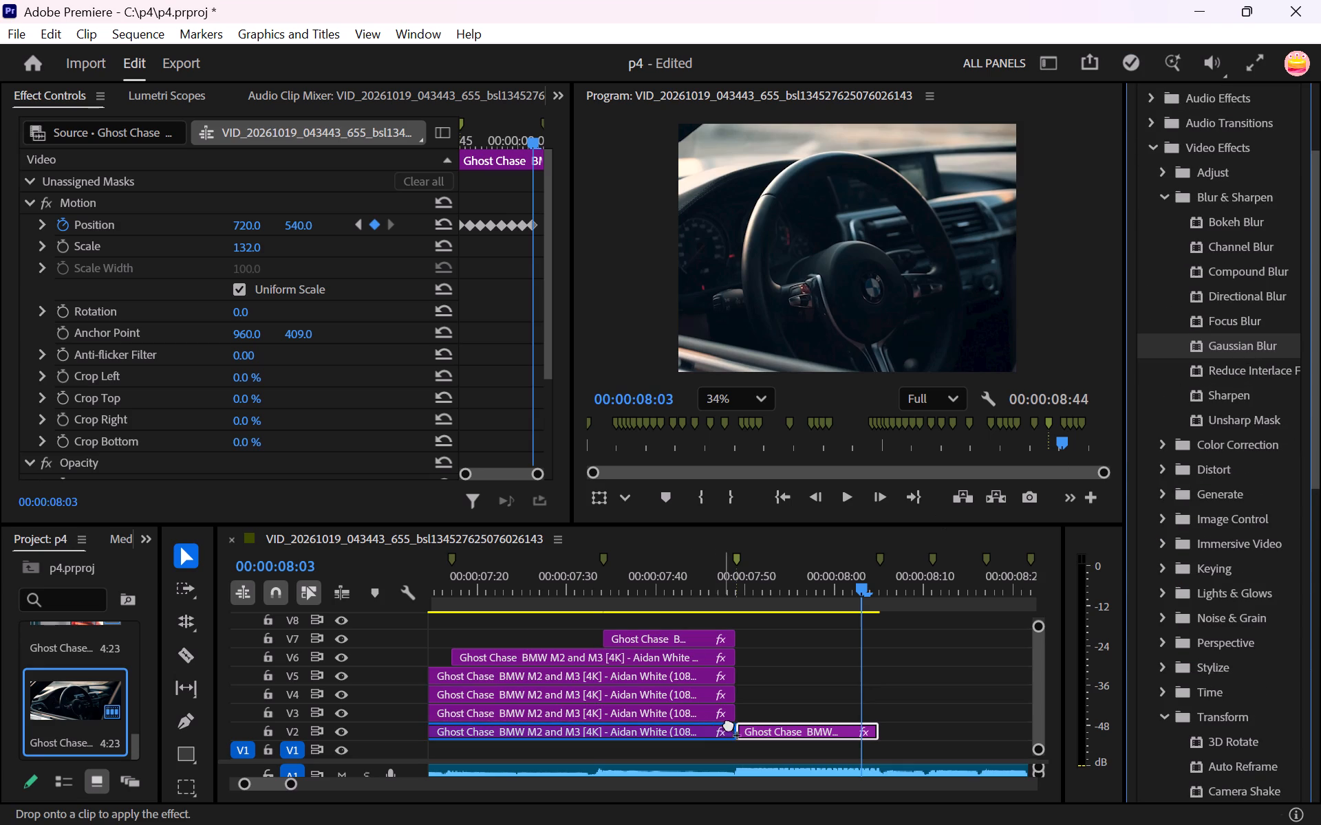
left_click_drag(729, 724, 767, 730)
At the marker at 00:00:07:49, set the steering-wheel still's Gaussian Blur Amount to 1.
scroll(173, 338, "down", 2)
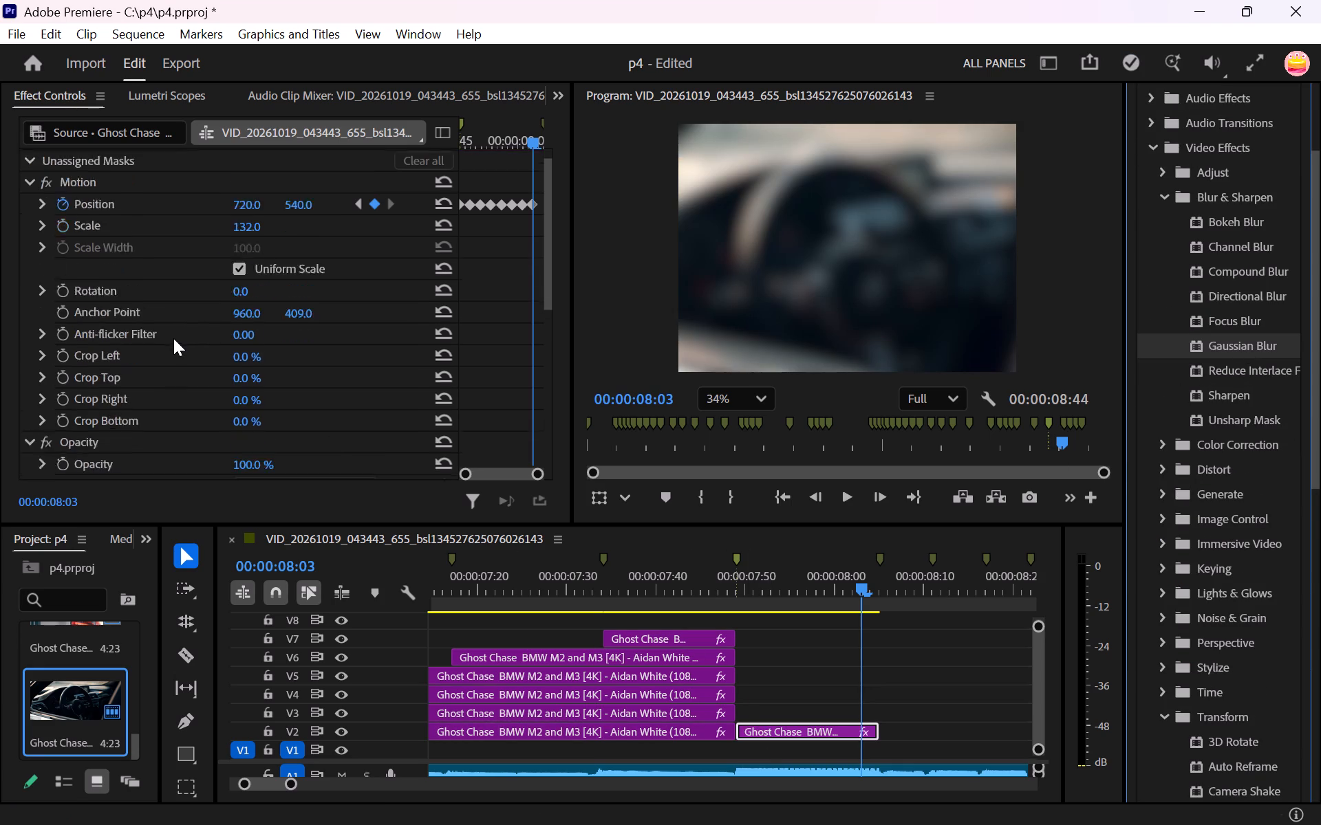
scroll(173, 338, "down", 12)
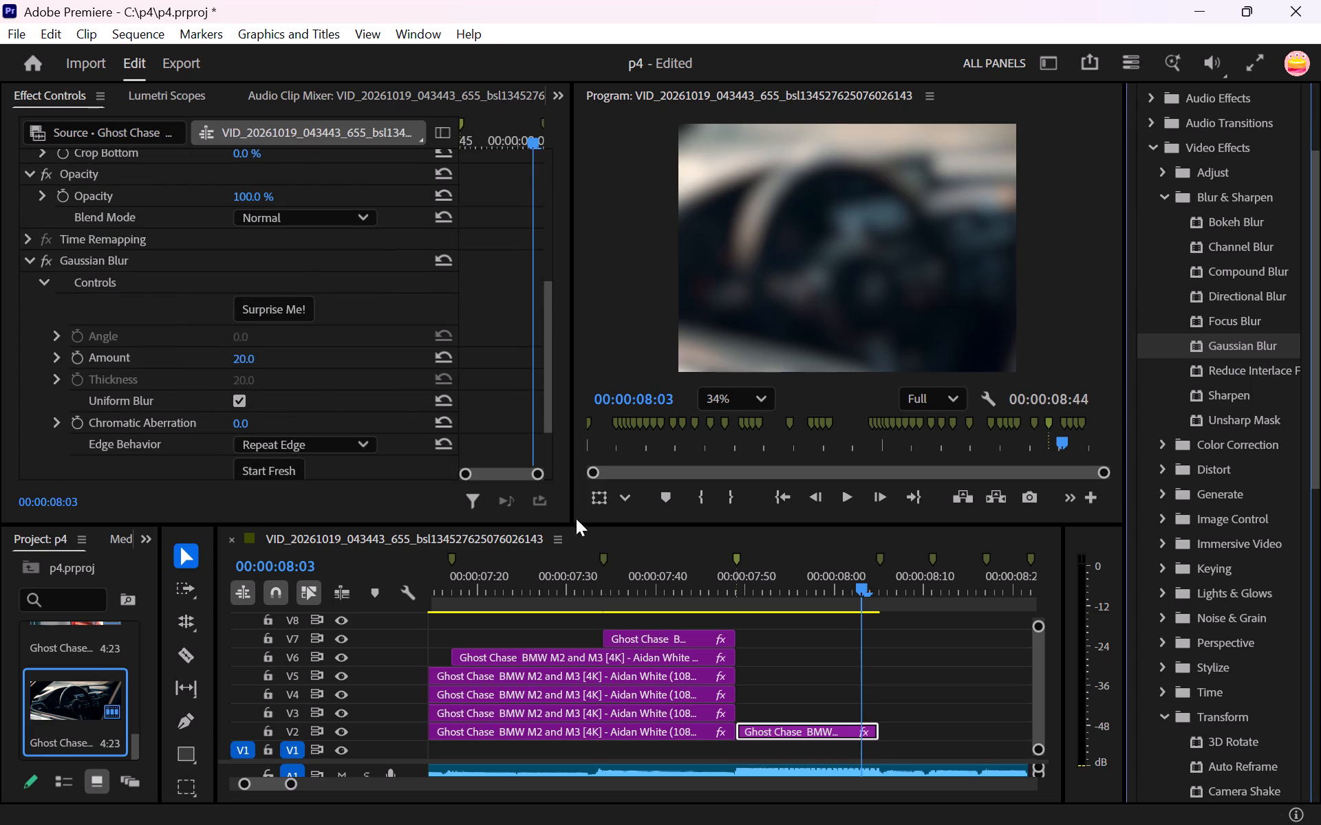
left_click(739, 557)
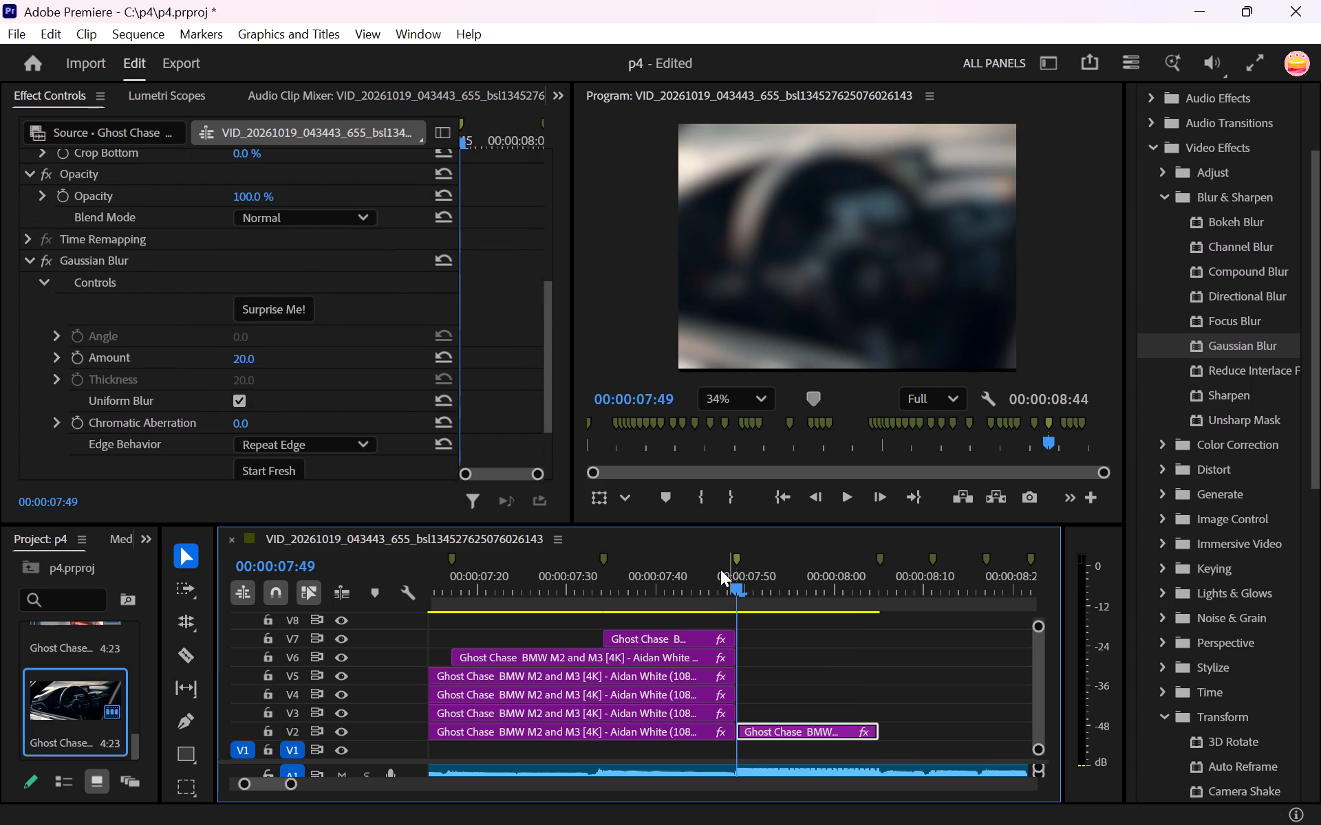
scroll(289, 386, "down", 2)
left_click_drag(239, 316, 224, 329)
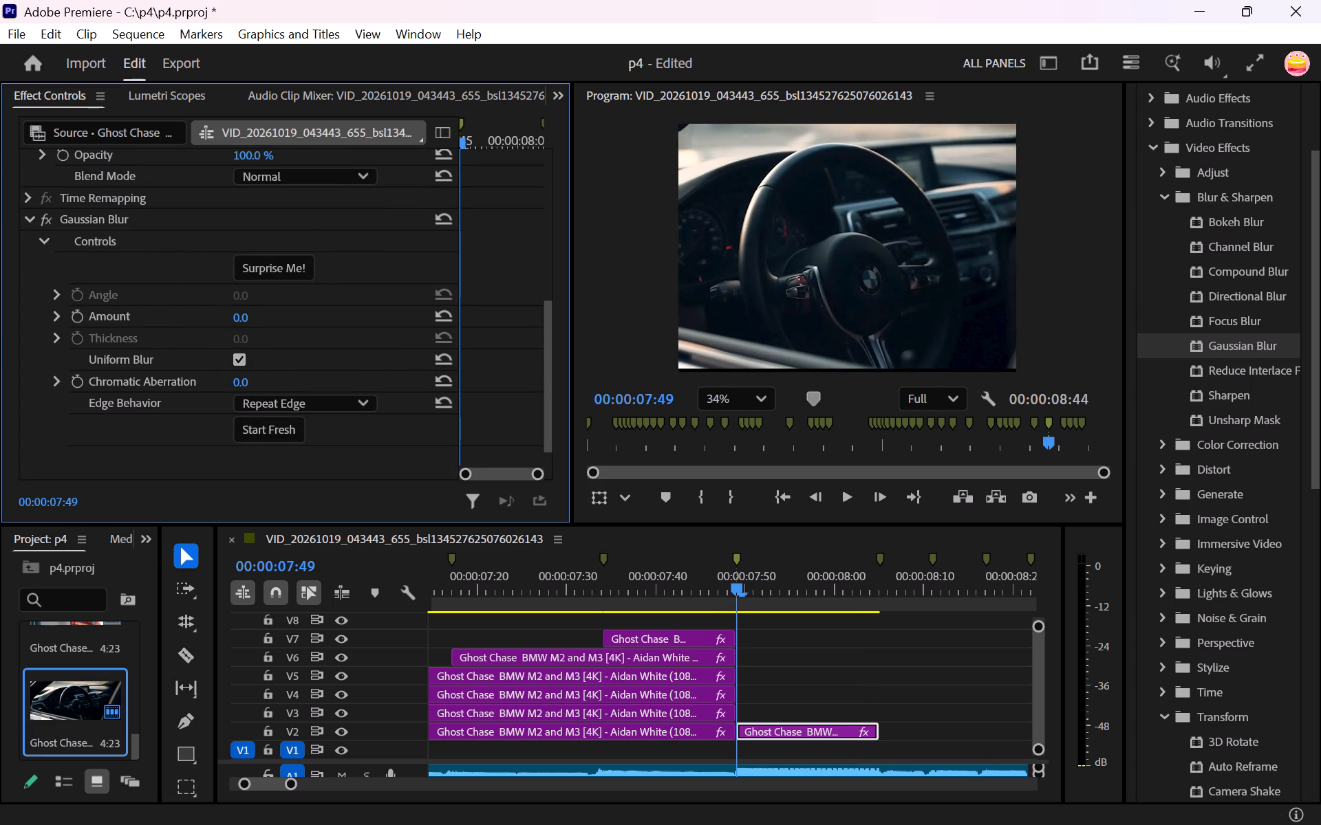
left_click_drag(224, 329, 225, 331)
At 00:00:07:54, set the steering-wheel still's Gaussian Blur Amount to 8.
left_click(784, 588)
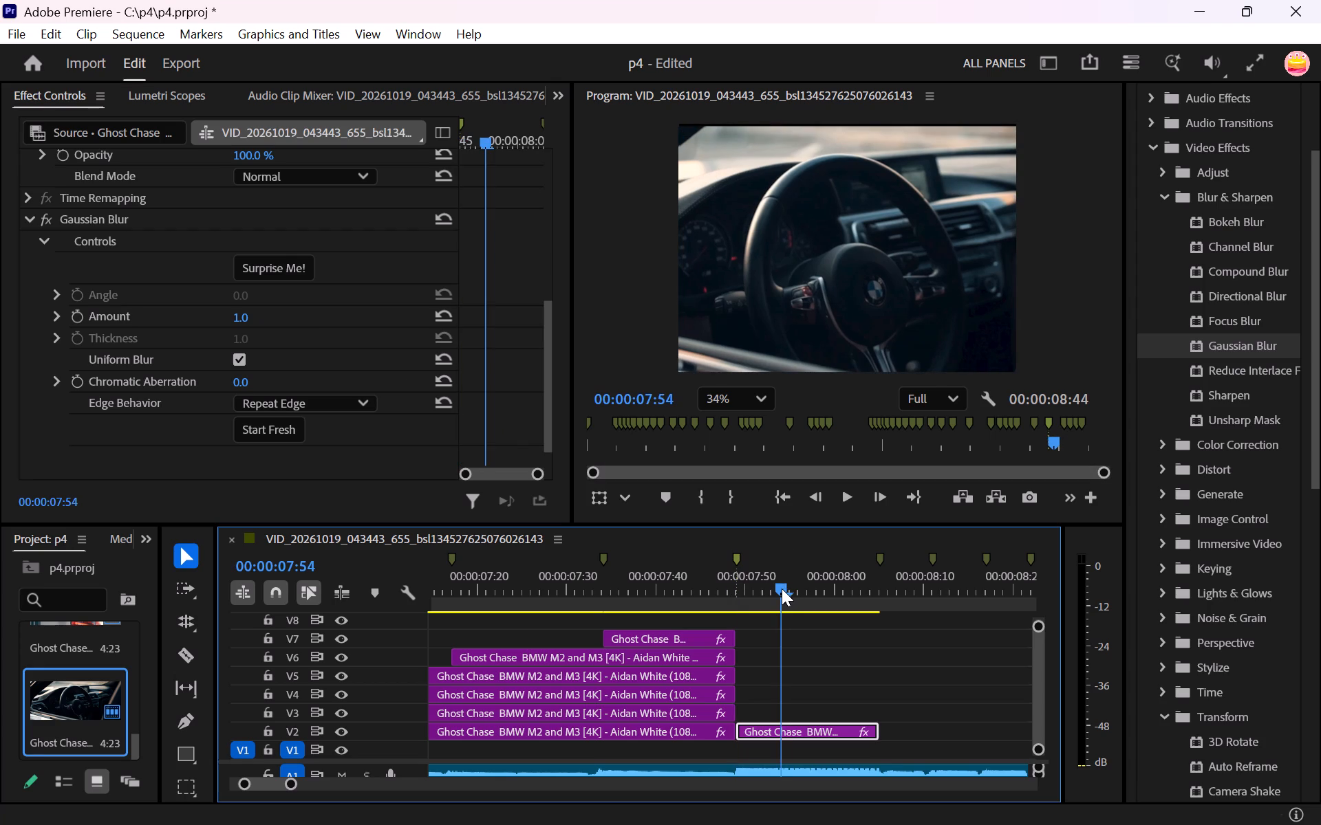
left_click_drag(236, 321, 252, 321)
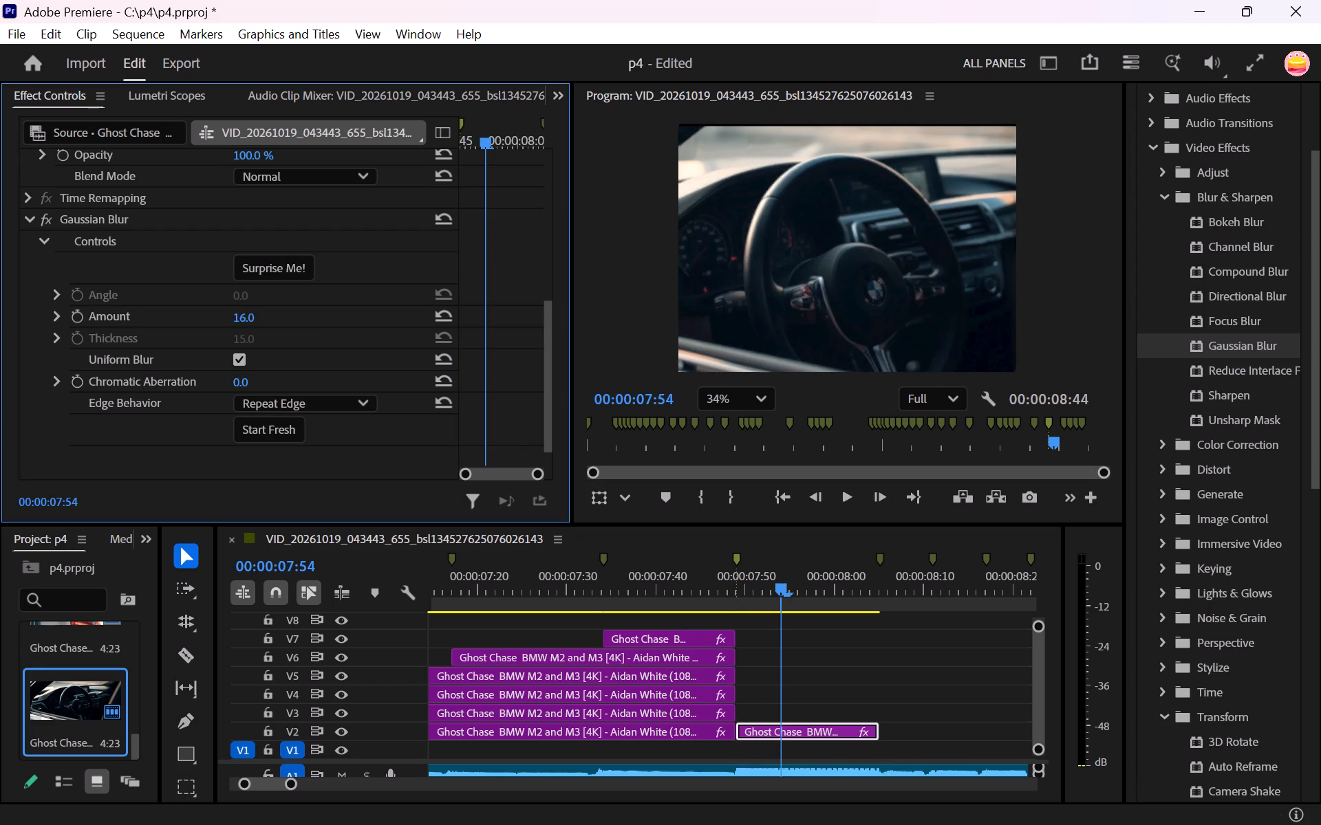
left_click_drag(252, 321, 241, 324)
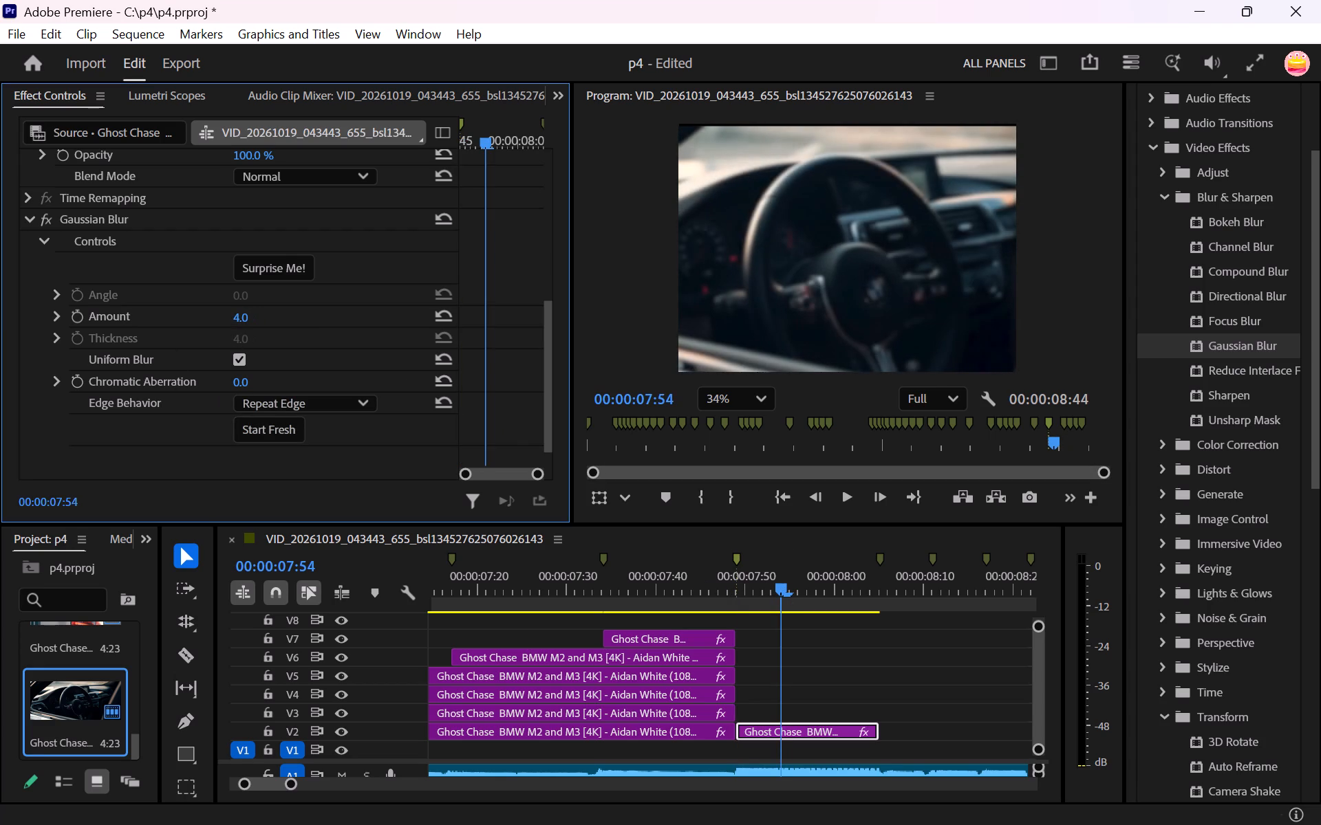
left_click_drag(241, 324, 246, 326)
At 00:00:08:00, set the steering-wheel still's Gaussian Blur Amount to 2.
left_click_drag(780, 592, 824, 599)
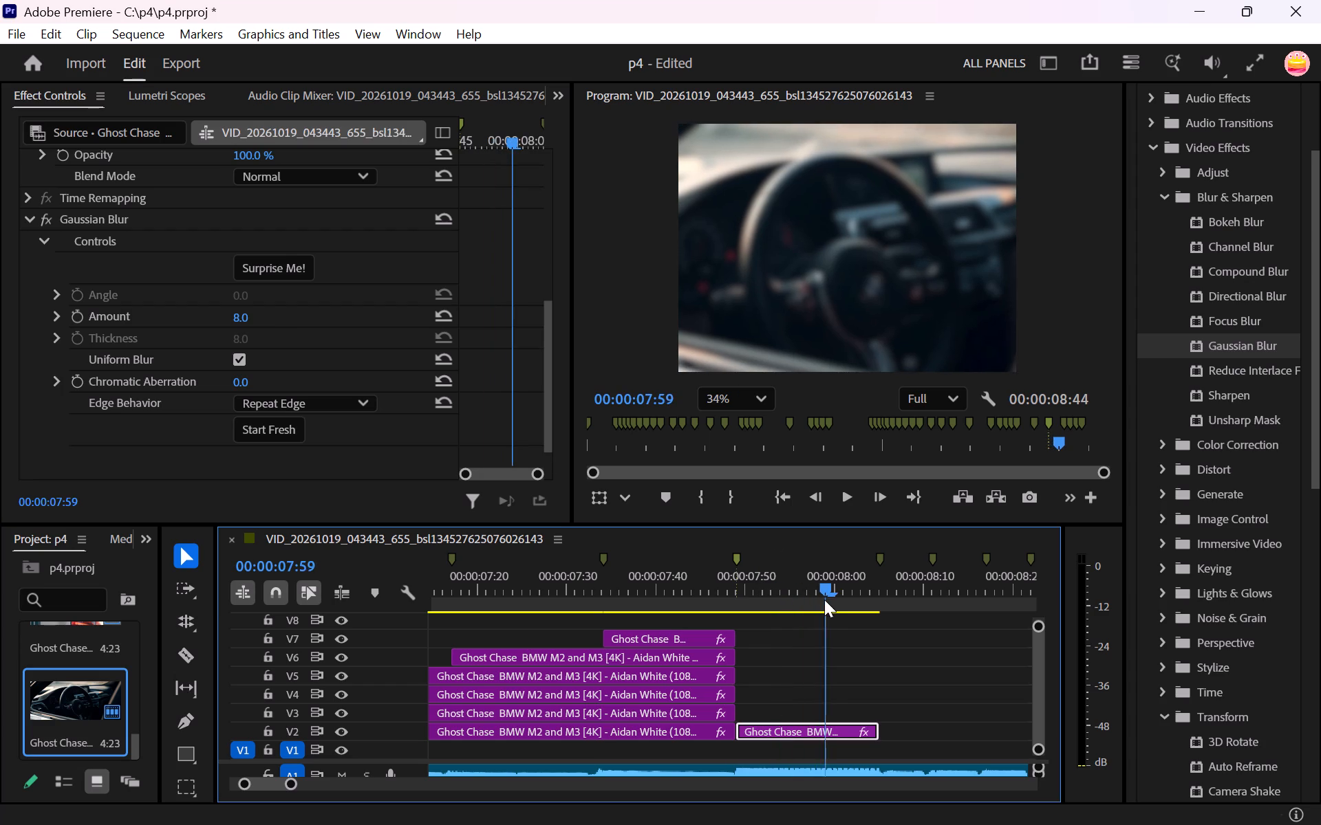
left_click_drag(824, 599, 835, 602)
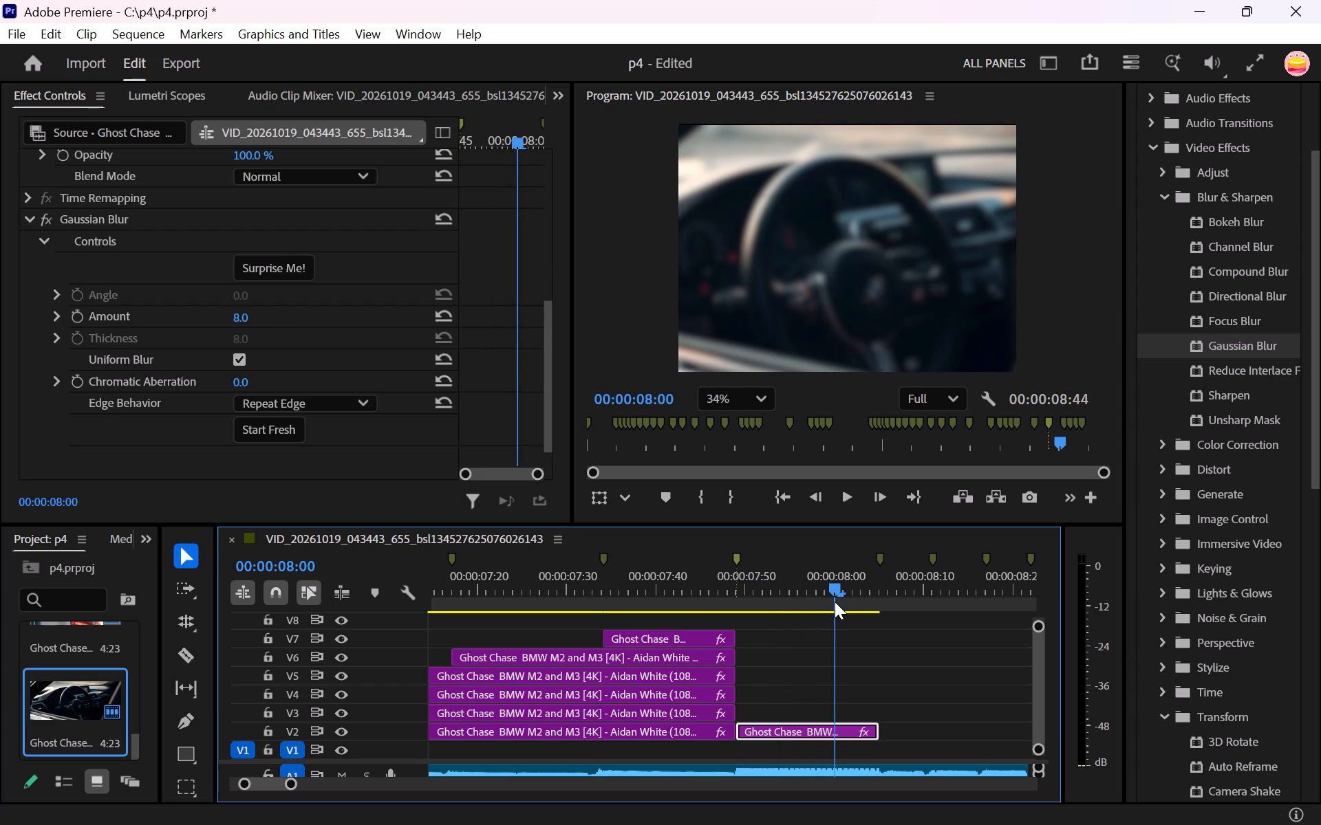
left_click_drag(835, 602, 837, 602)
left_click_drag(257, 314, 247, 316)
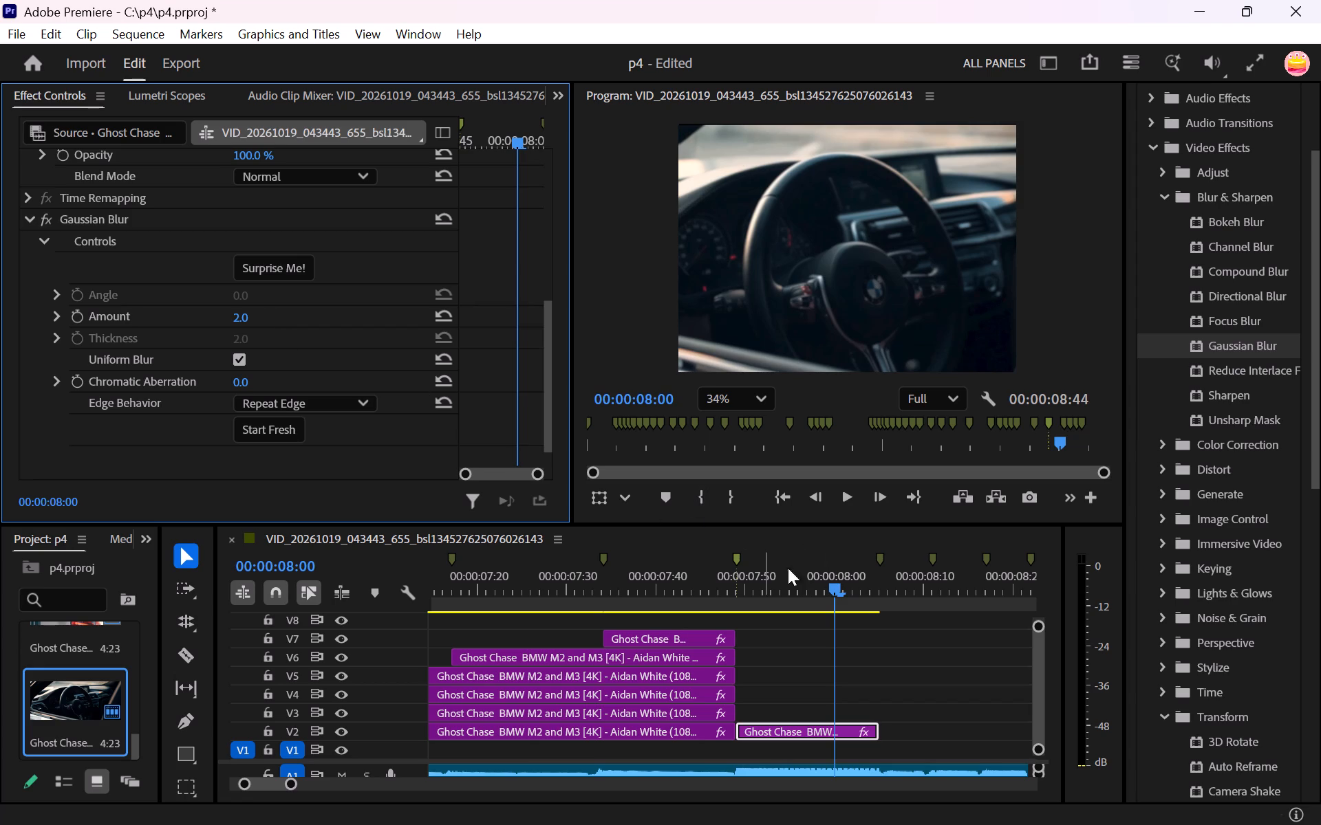
At 00:00:08:02, set the steering-wheel still's Gaussian Blur Amount to 0.
key("Right")
key("Right")
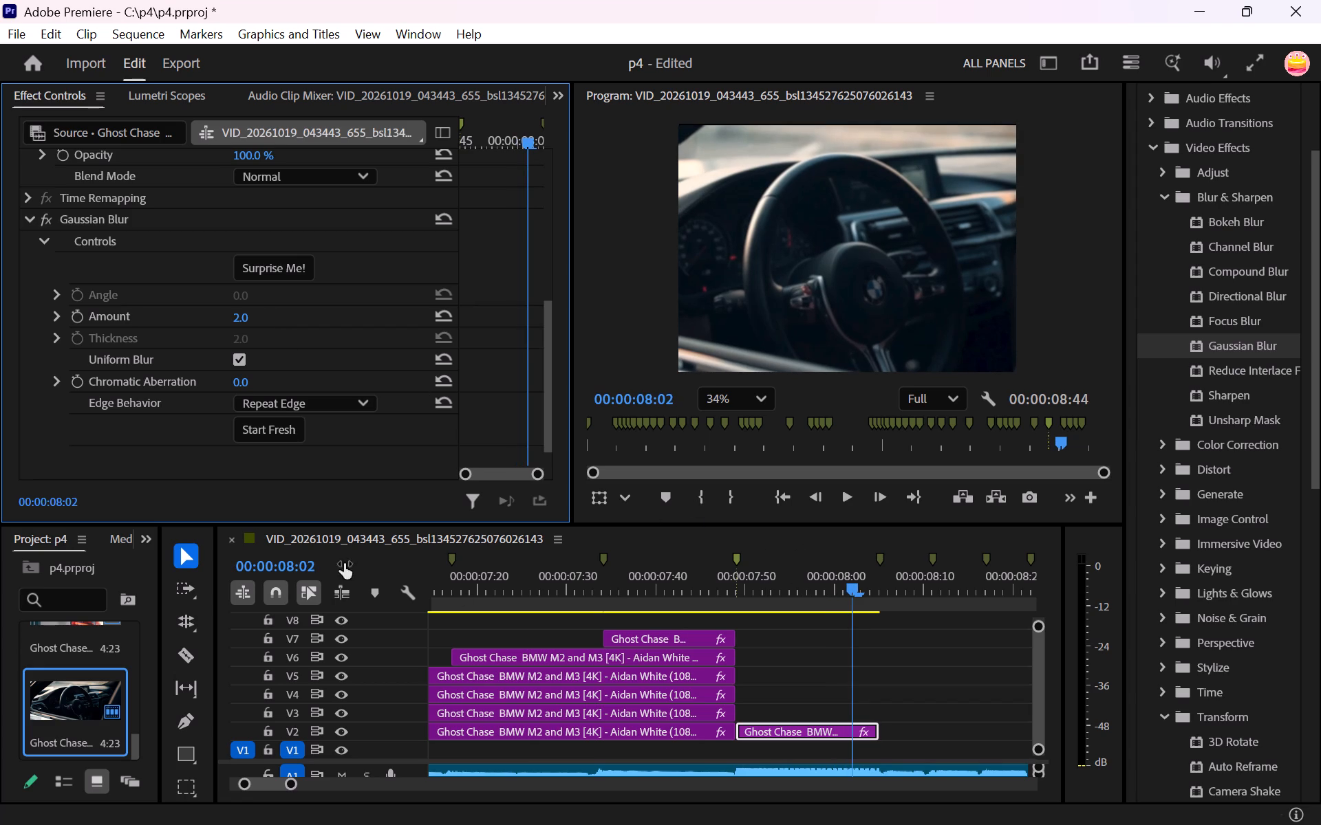
left_click_drag(235, 315, 225, 318)
scroll(1199, 500, "down", 2)
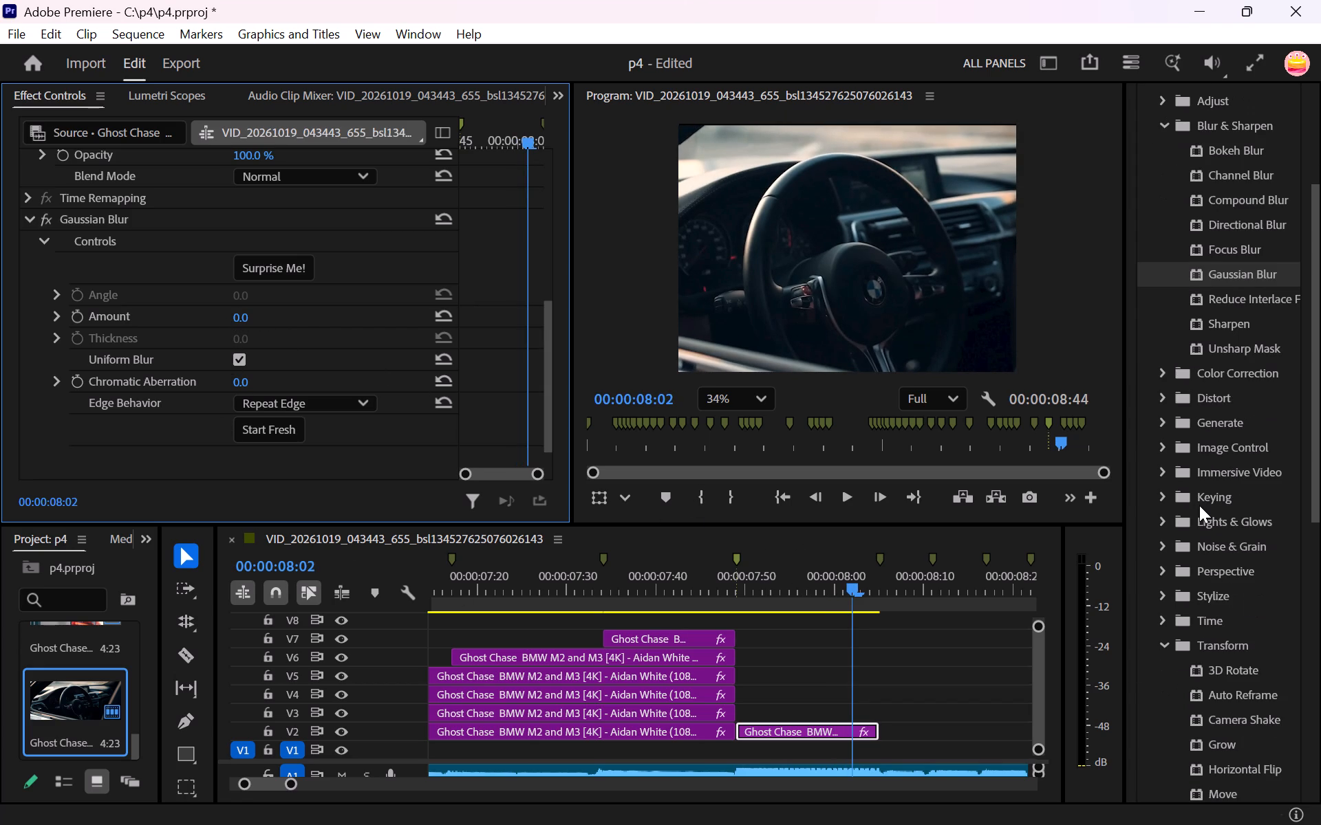
Apply the Transform effect to the steering-wheel still on V2.
scroll(1199, 505, "down", 3)
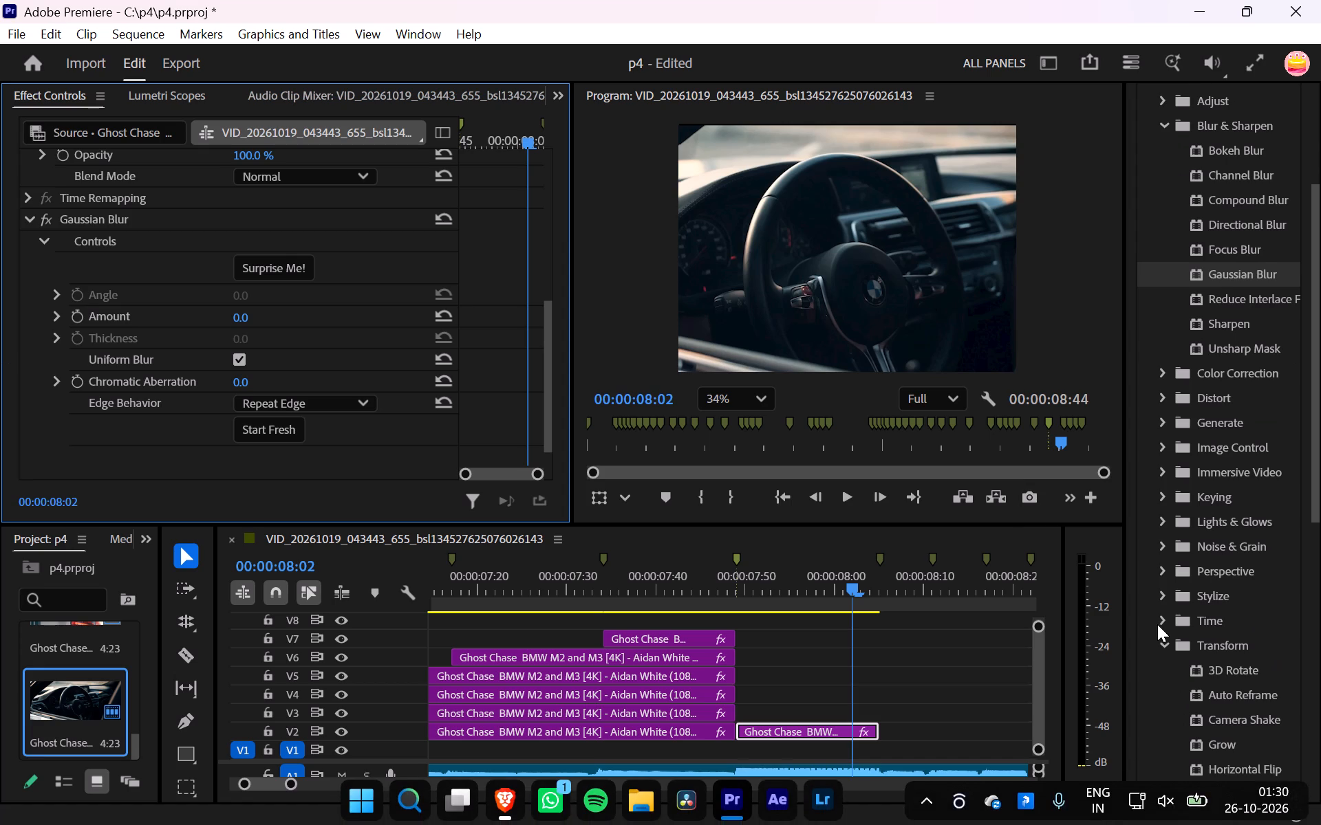
scroll(1172, 624, "down", 10)
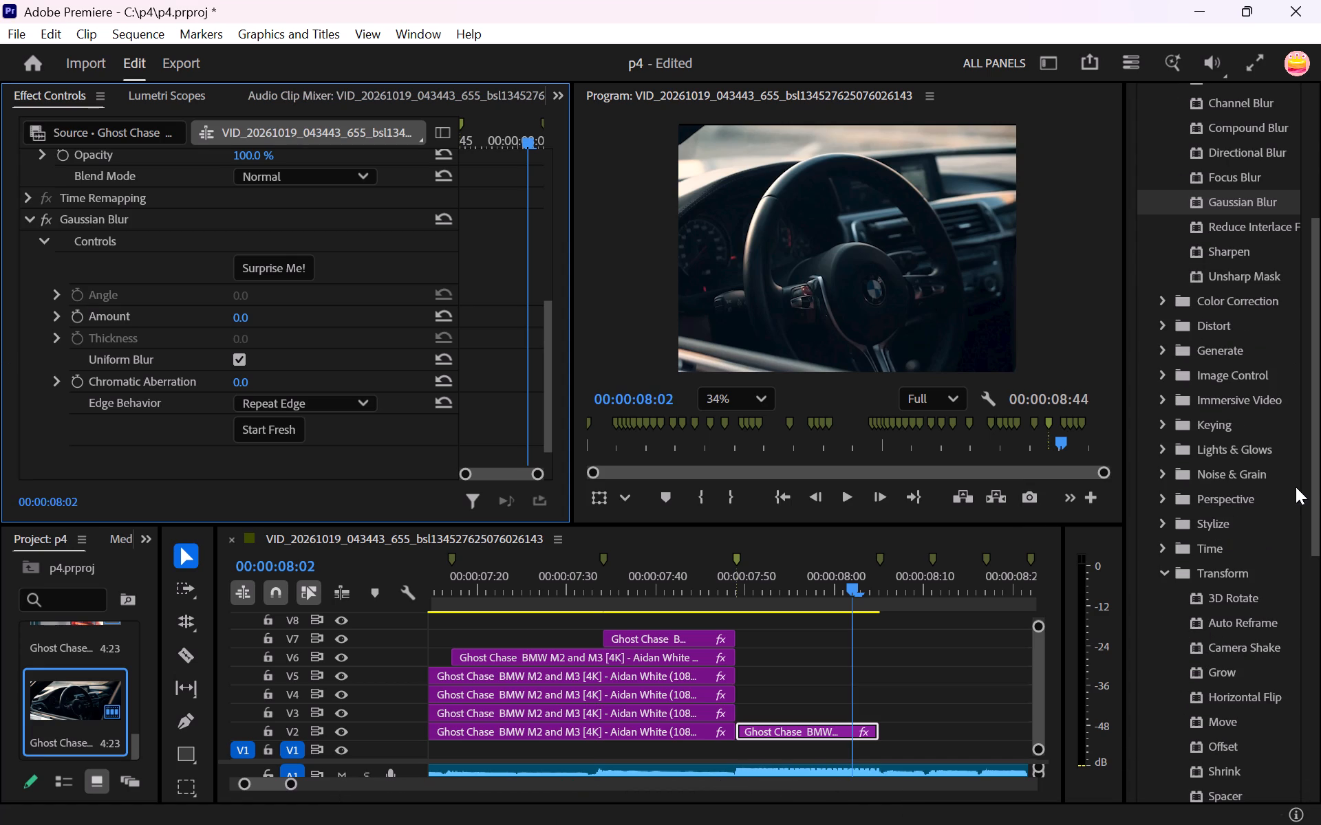
left_click_drag(1314, 467, 1320, 527)
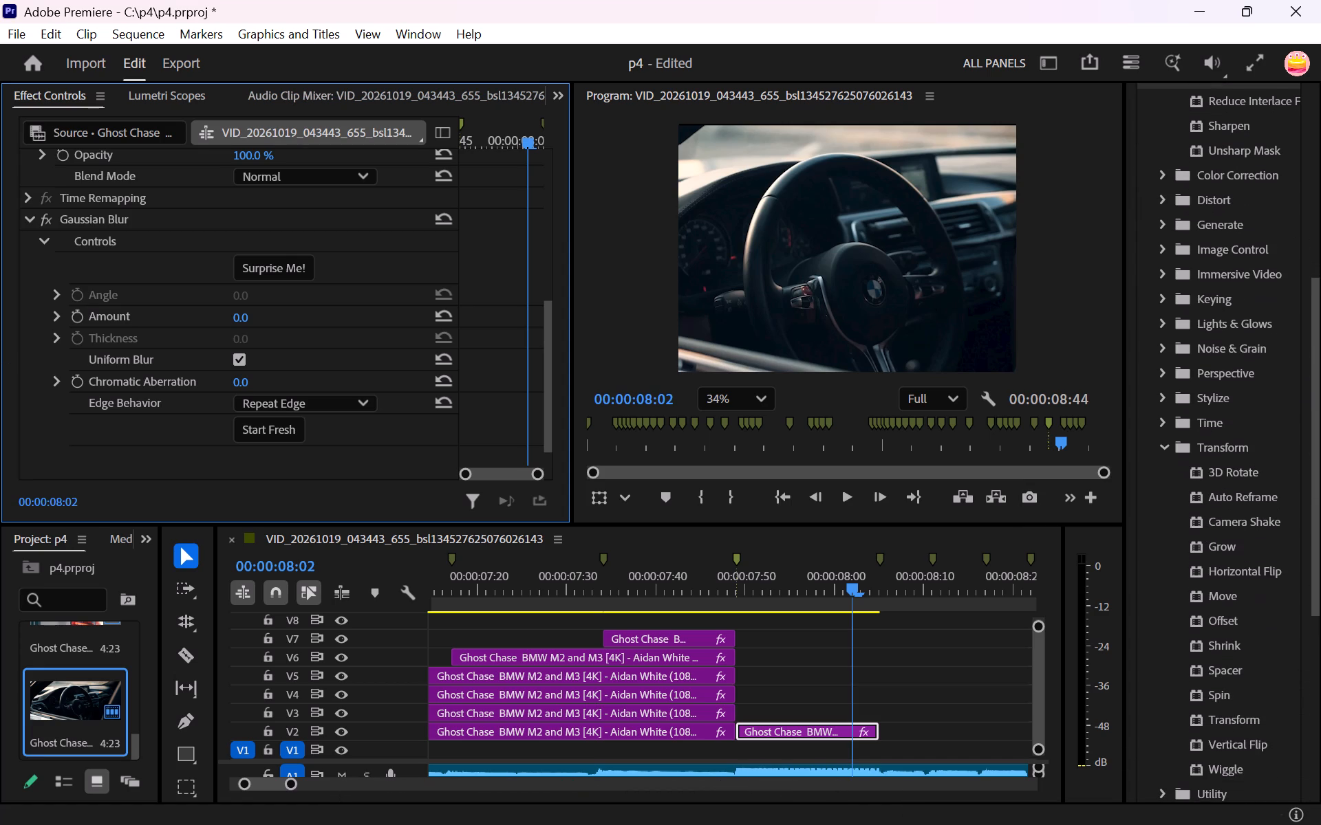
left_click_drag(1252, 714, 819, 739)
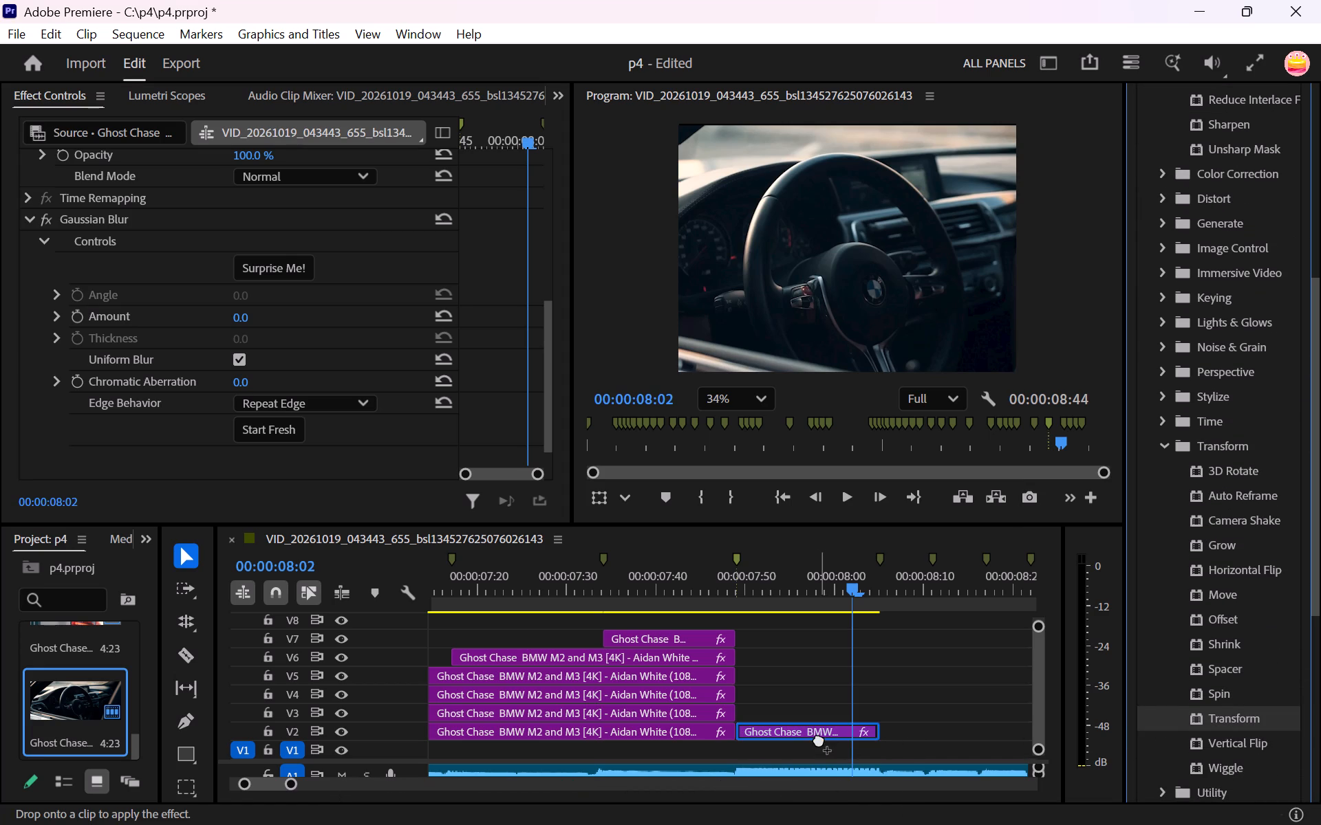
left_click_drag(819, 739, 818, 736)
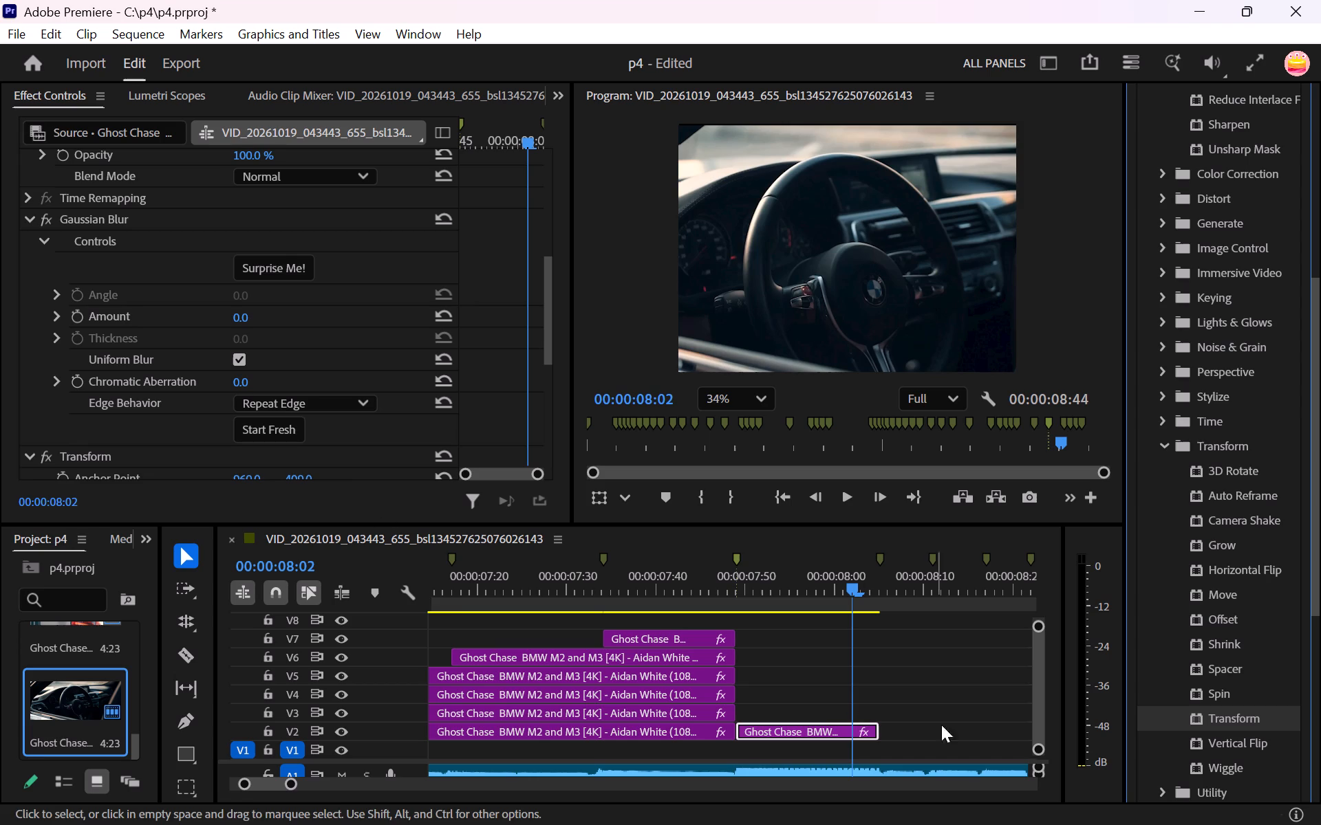
Set the Shutter Angle of the steering-wheel still's Transform effect to 360.
scroll(184, 398, "down", 6)
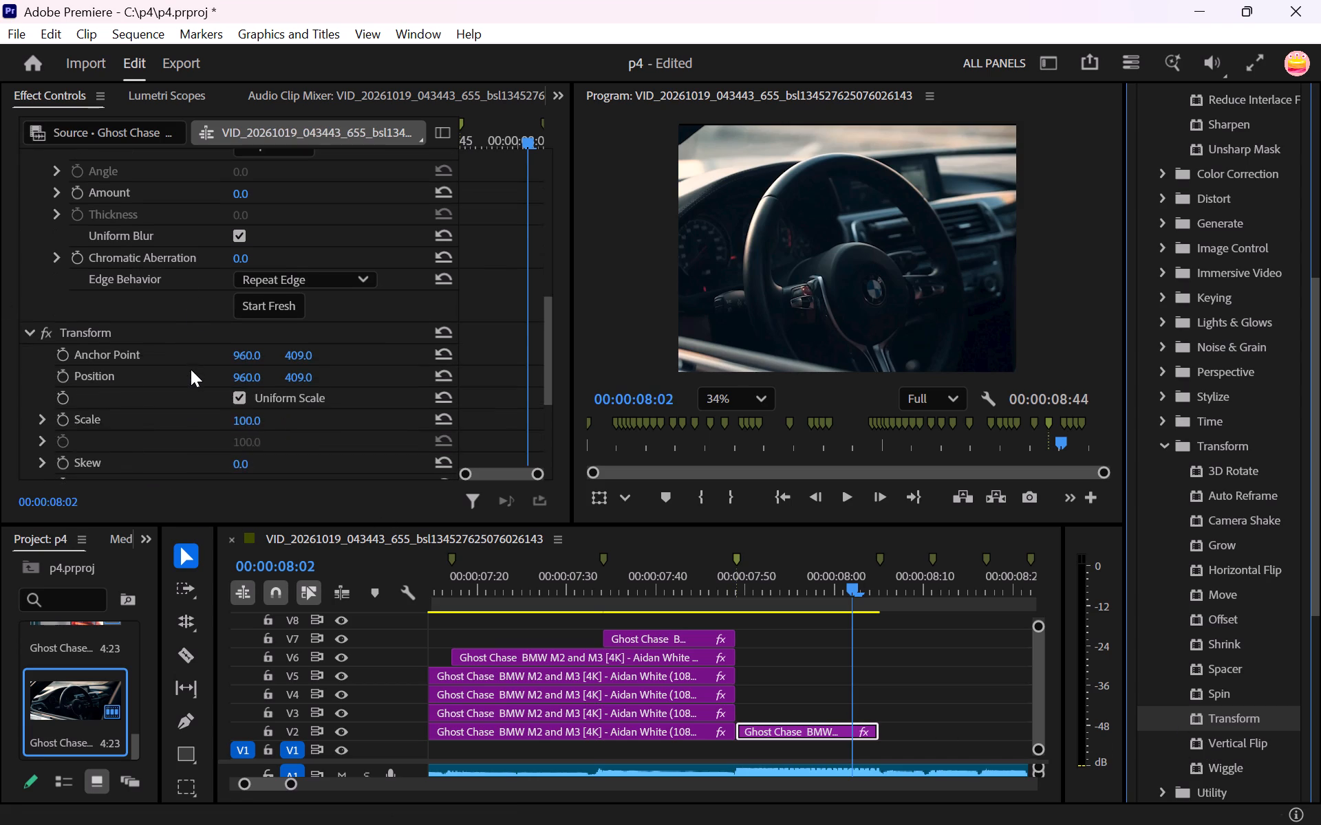
scroll(191, 369, "down", 10)
left_click_drag(244, 373, 257, 377)
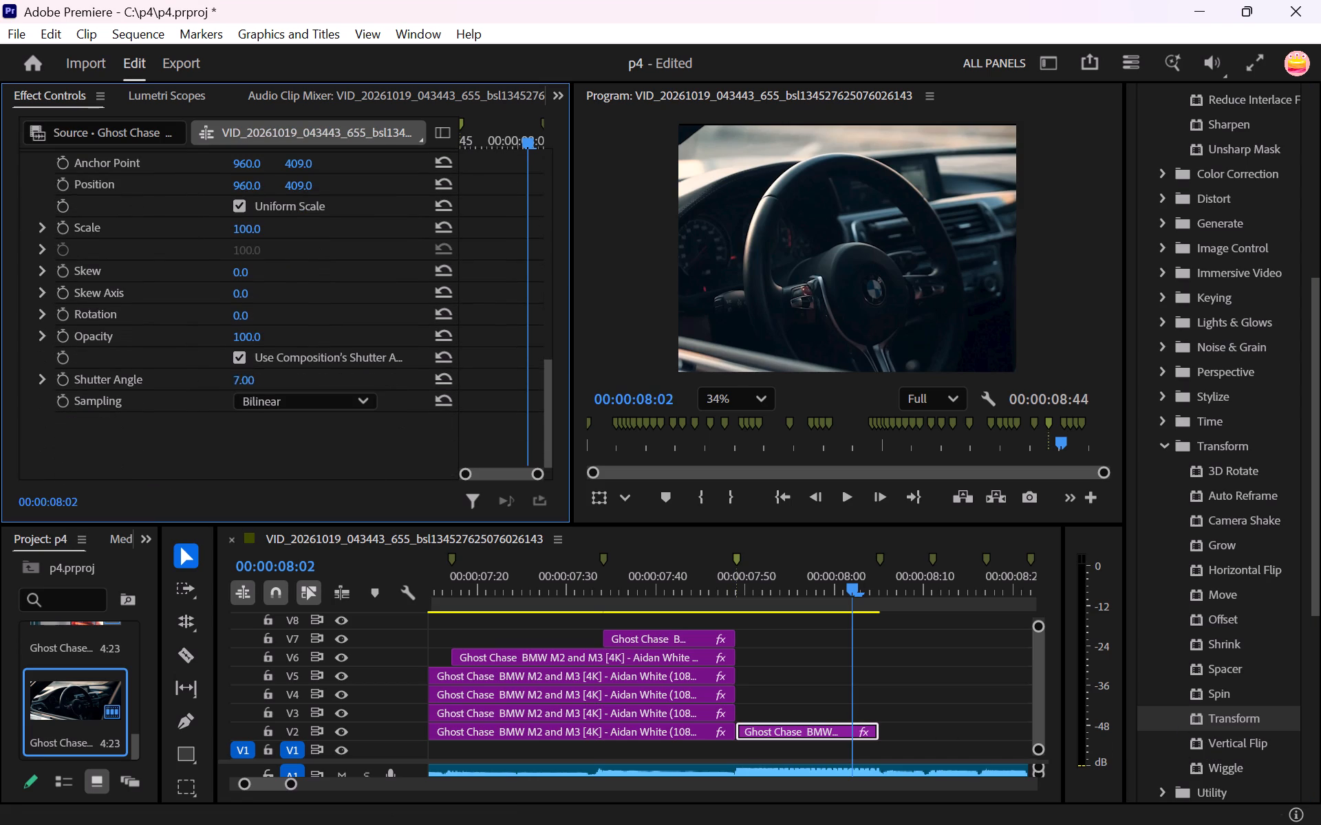
left_click_drag(257, 377, 743, 378)
Review the whole sequence from the marker at 00:00:08:05 back to 00:00:00:00 and inspect the short opening clip on V1.
left_click(880, 558)
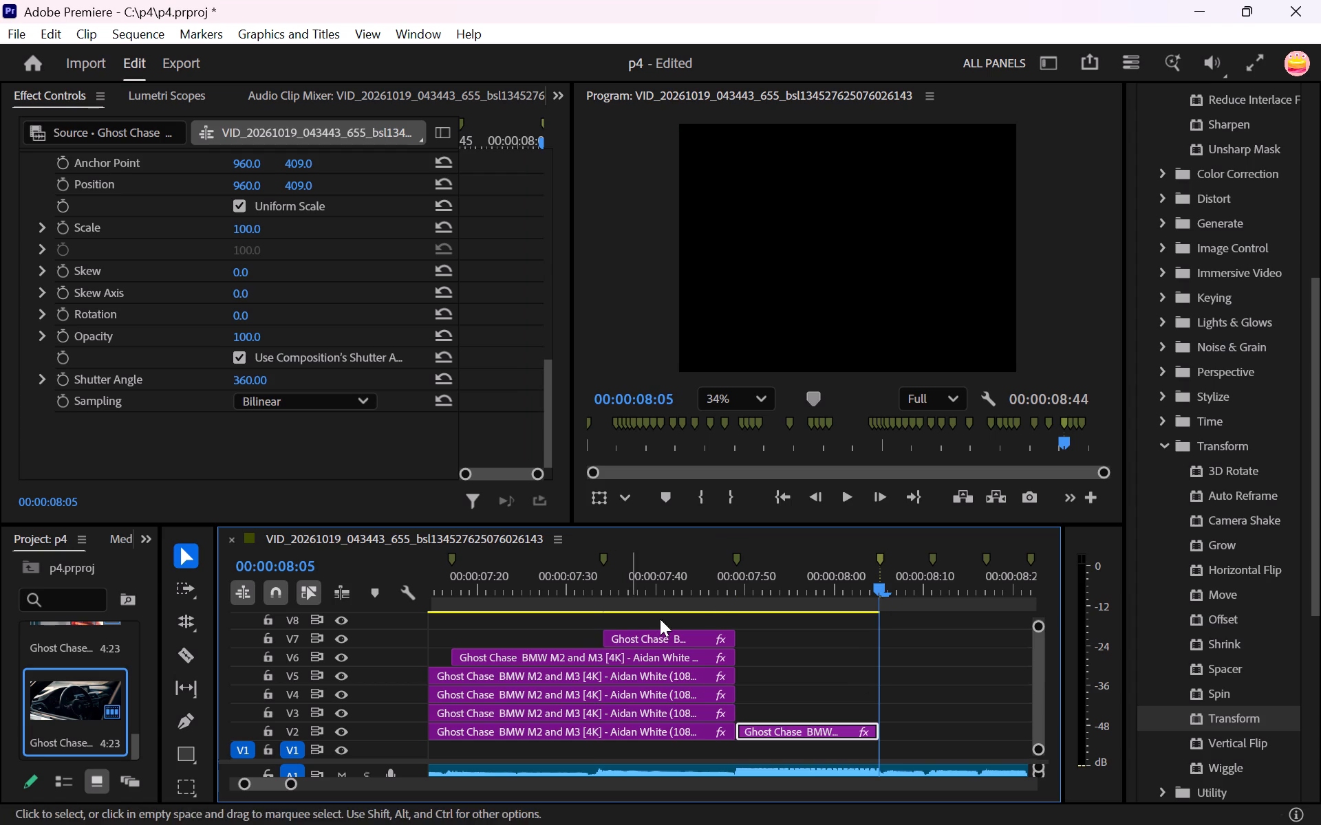
left_click_drag(723, 526, 722, 393)
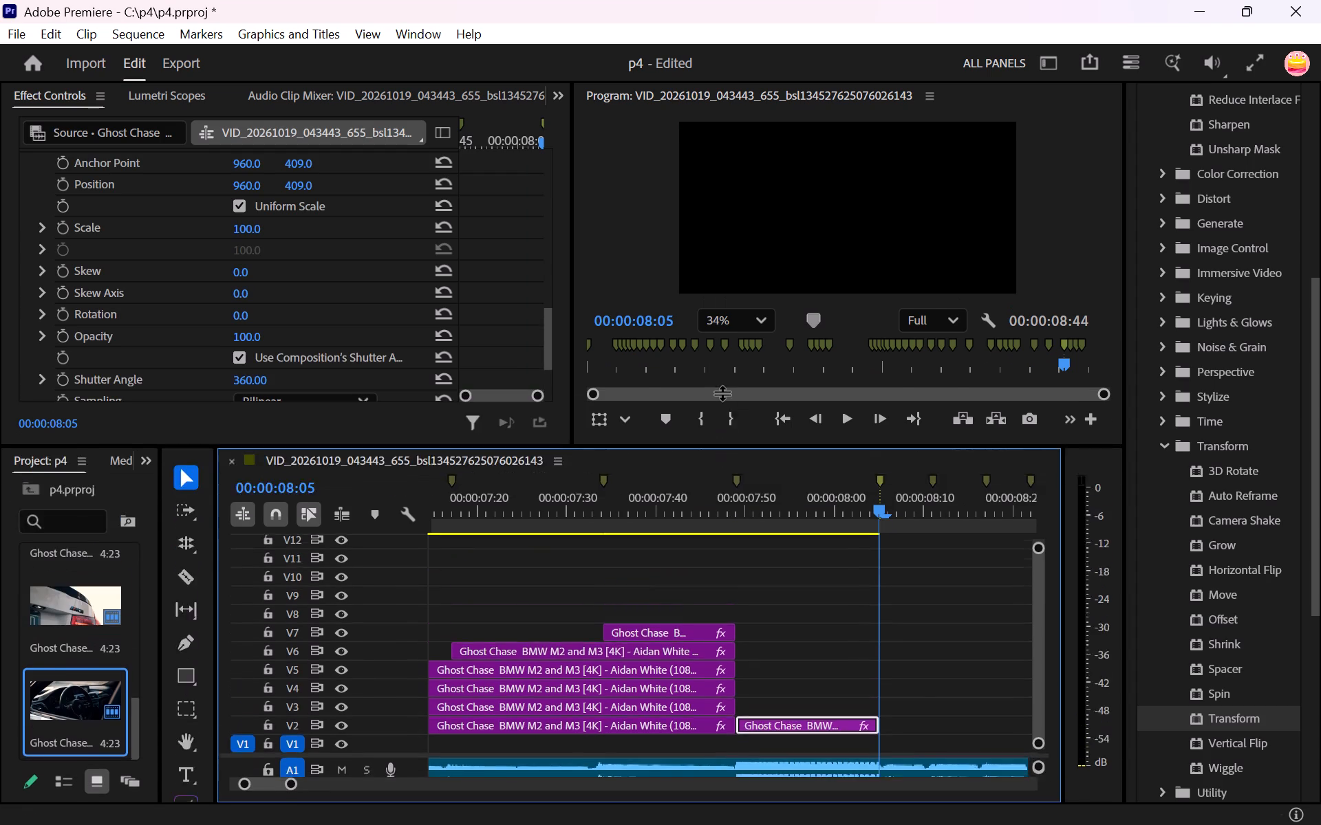
left_click_drag(722, 393, 713, 343)
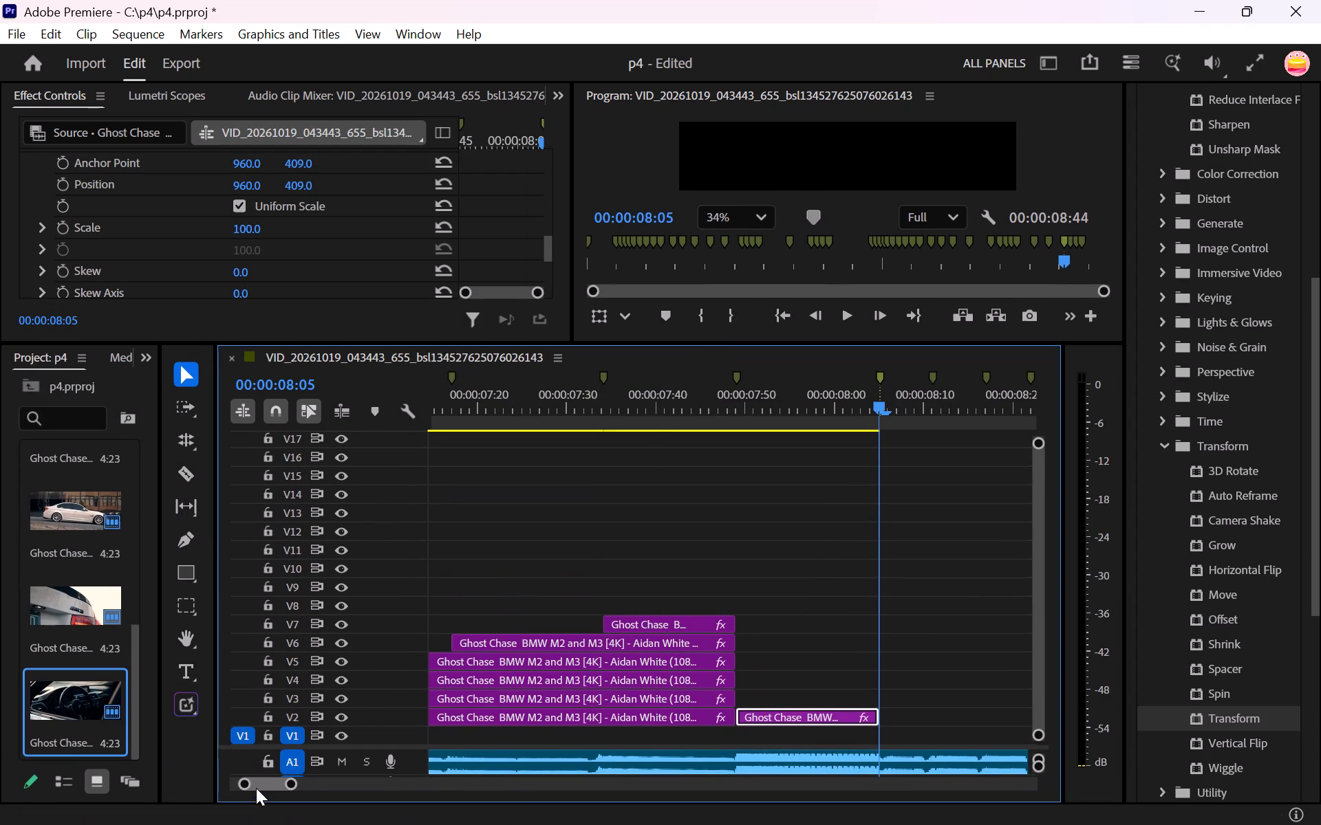
left_click_drag(288, 783, 373, 794)
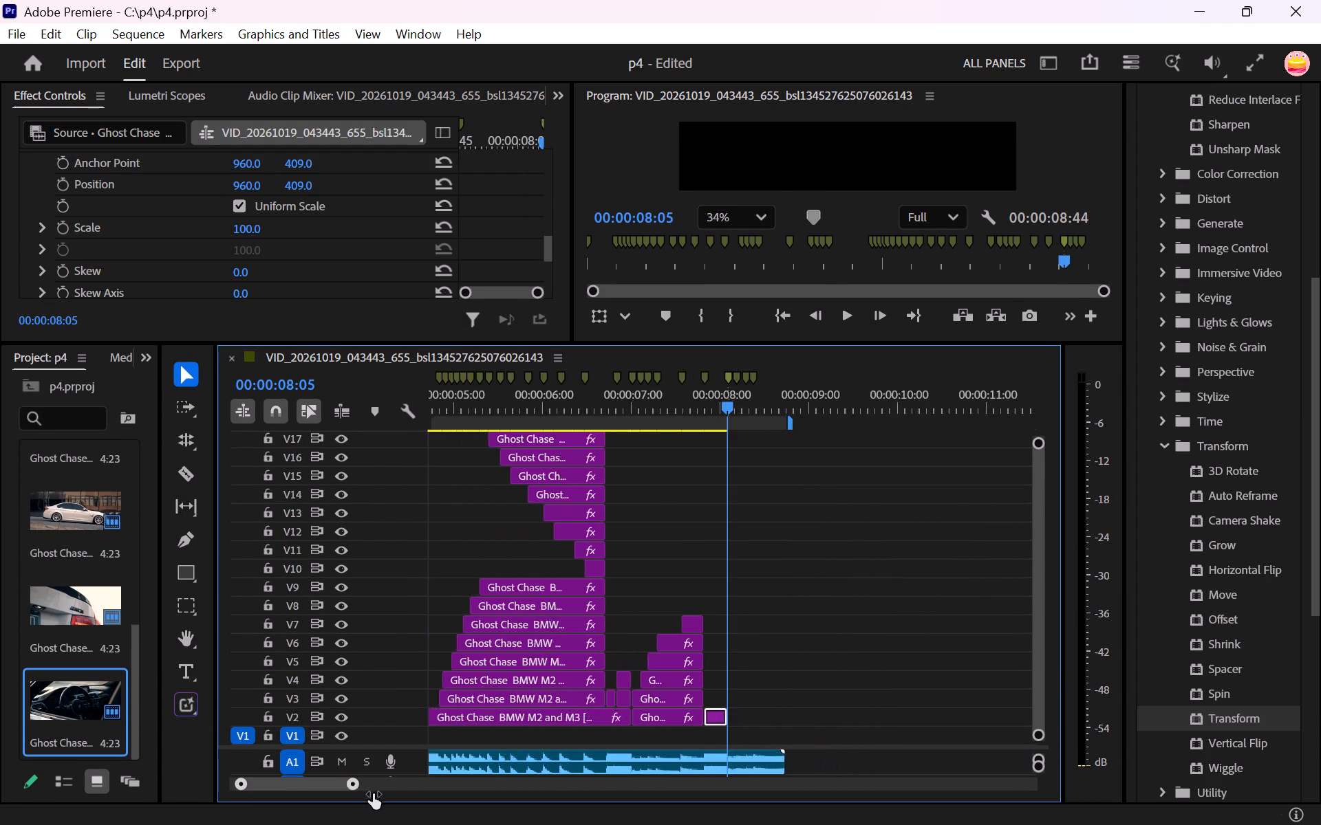
left_click_drag(373, 794, 380, 801)
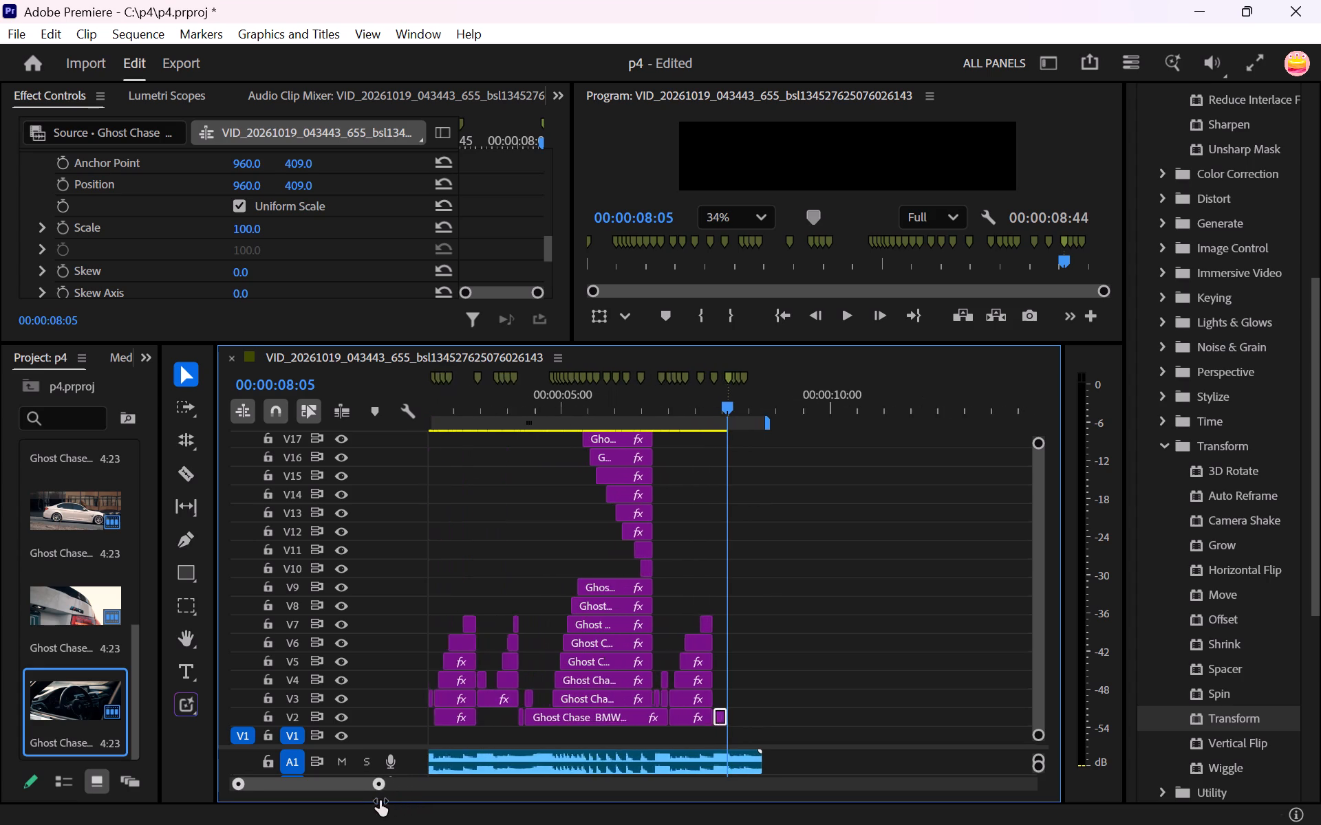
left_click_drag(380, 801, 374, 801)
left_click_drag(320, 780, 237, 781)
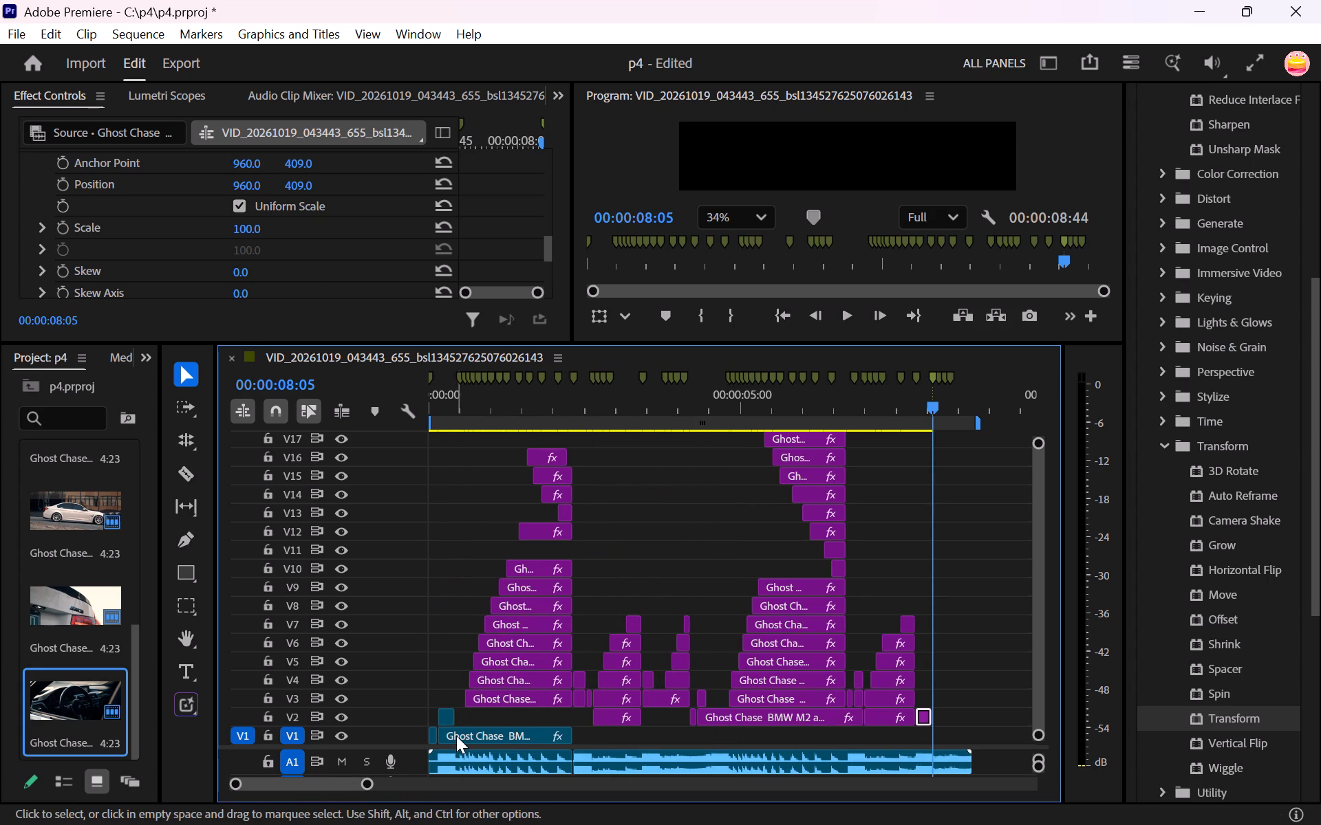
left_click(456, 736)
left_click_drag(448, 401, 433, 406)
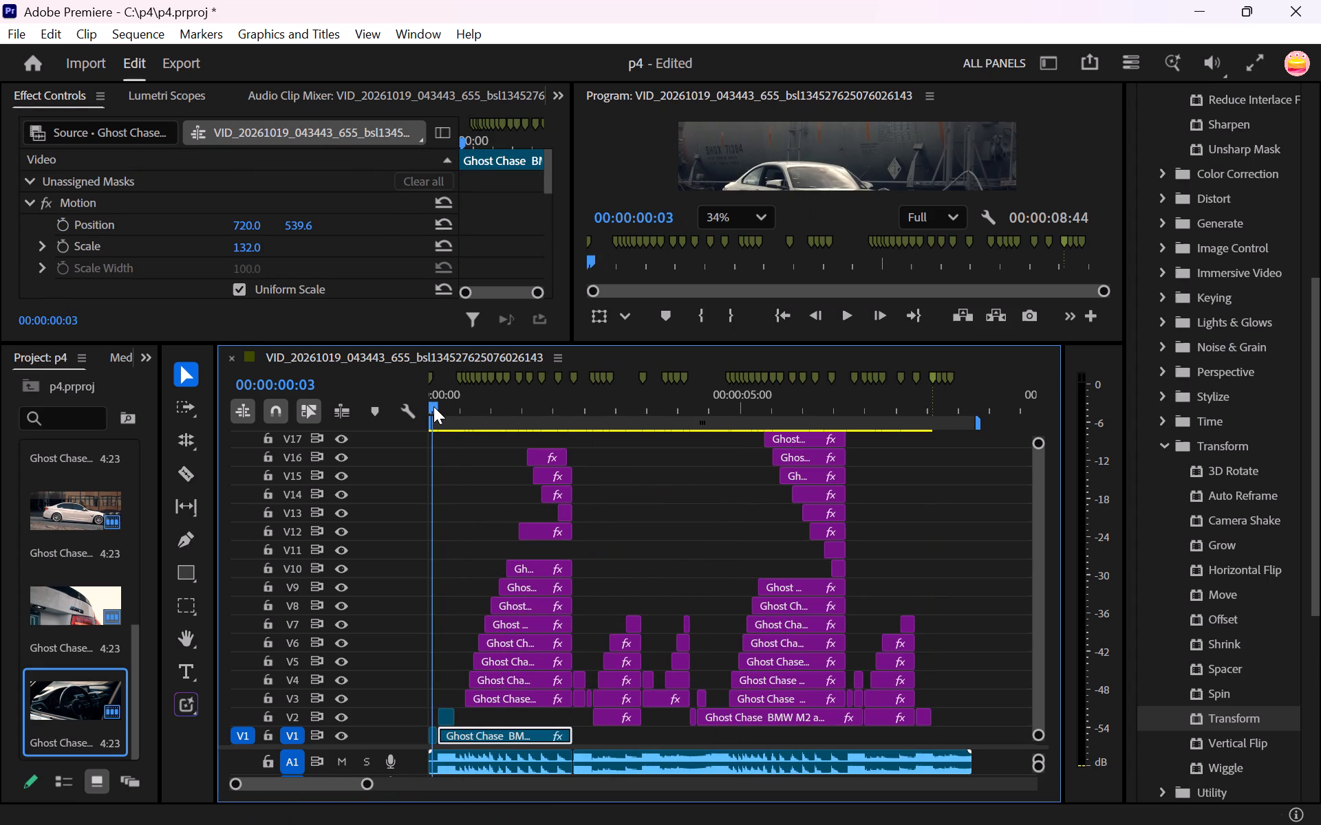
left_click_drag(433, 406, 427, 408)
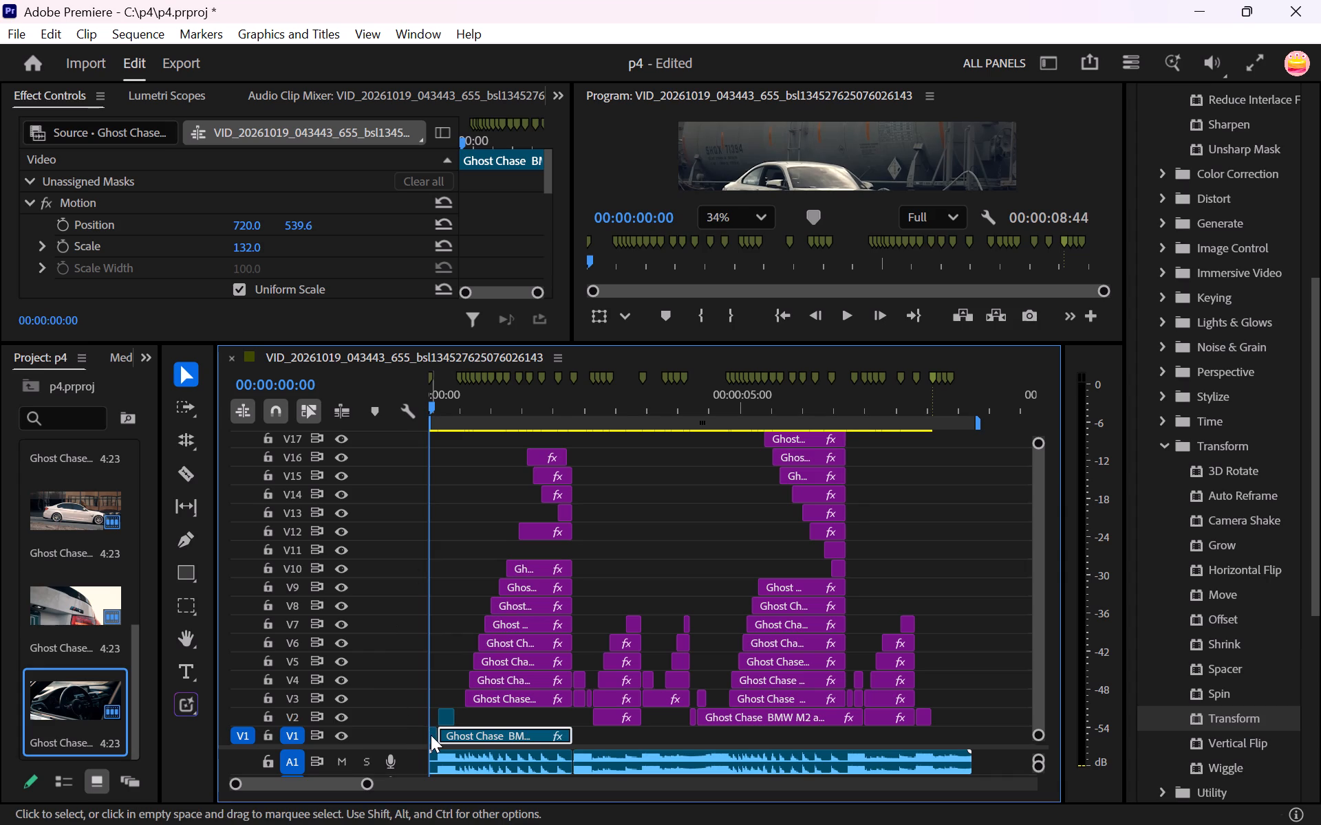
left_click(431, 735)
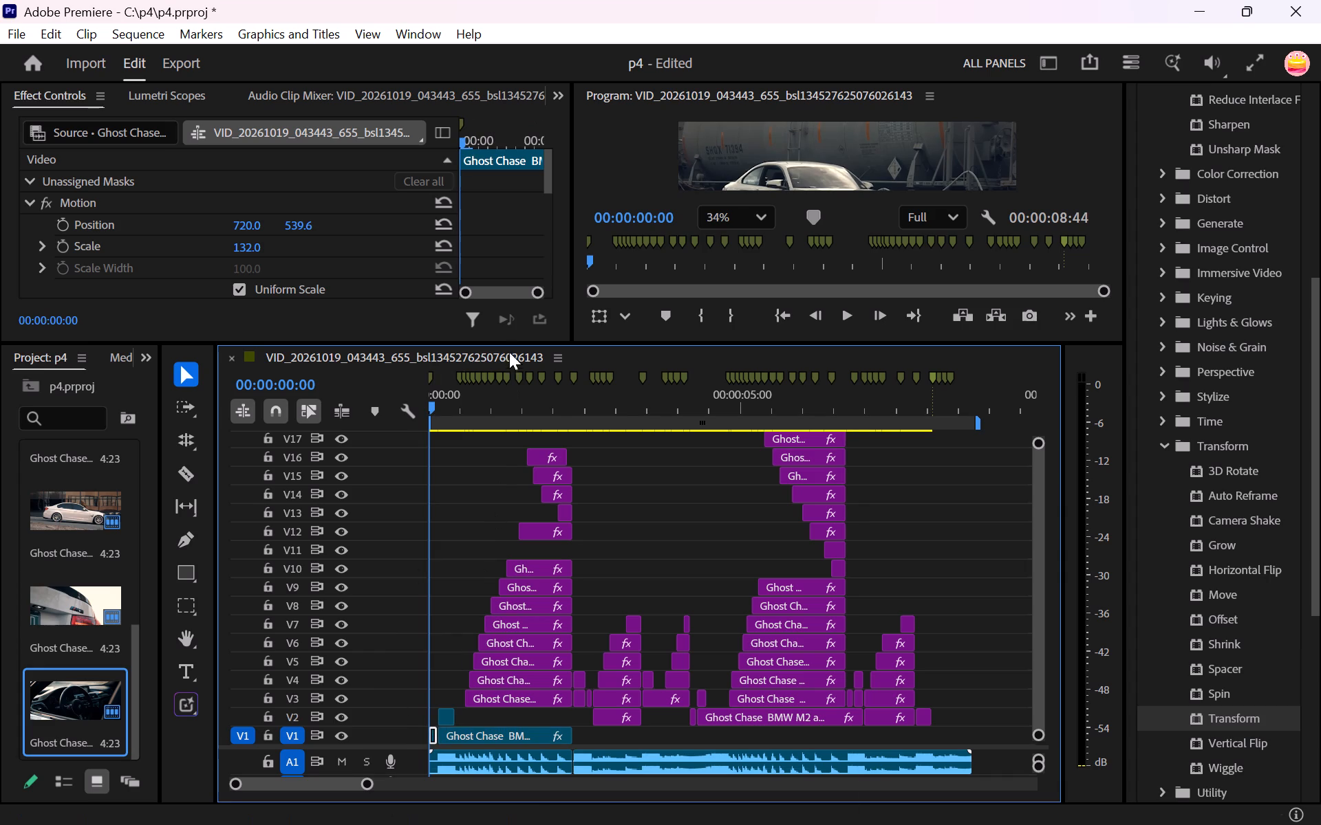
Examine the first frames of the opening white BMW shot in an enlarged preview.
left_click_drag(509, 341, 509, 443)
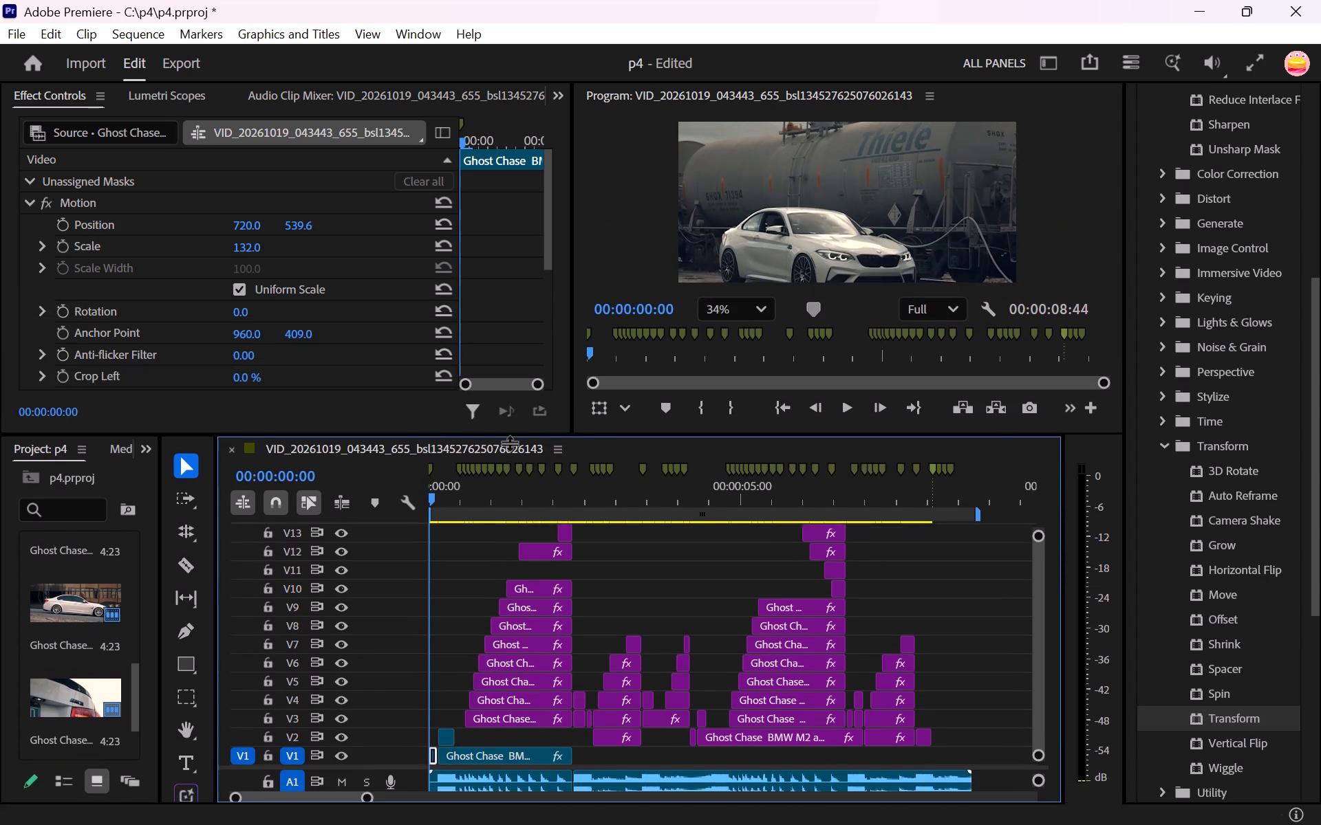
left_click_drag(509, 443, 513, 459)
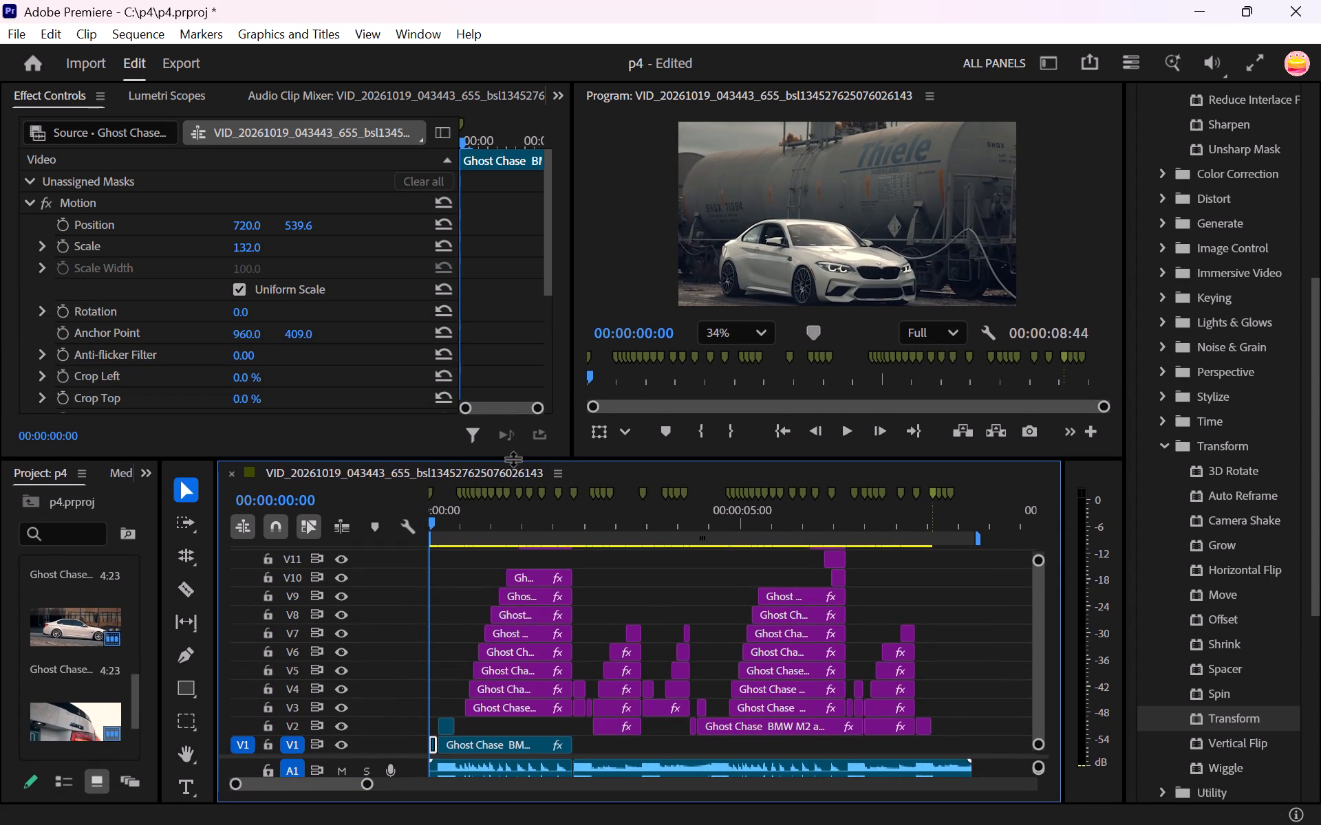
left_click_drag(513, 459, 503, 522)
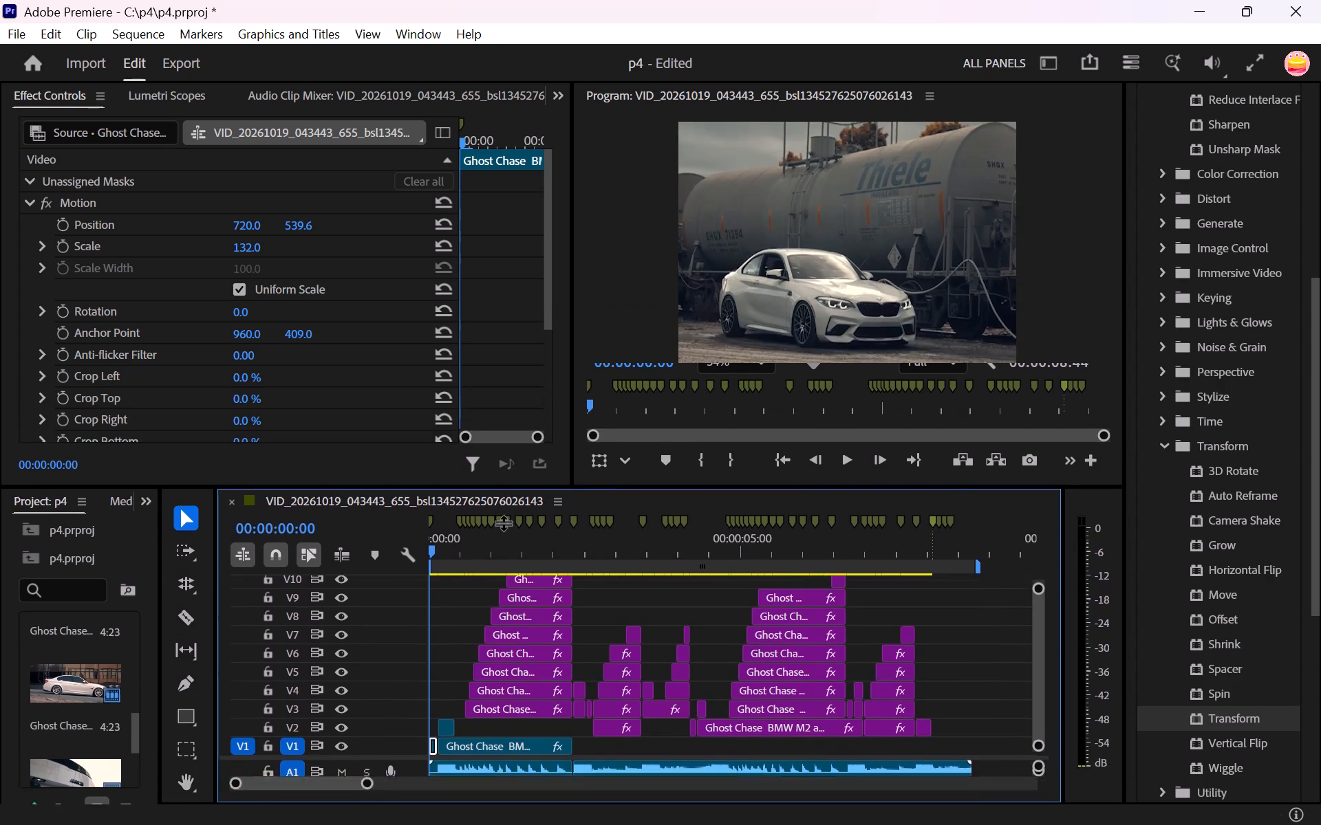
left_click_drag(503, 522, 497, 514)
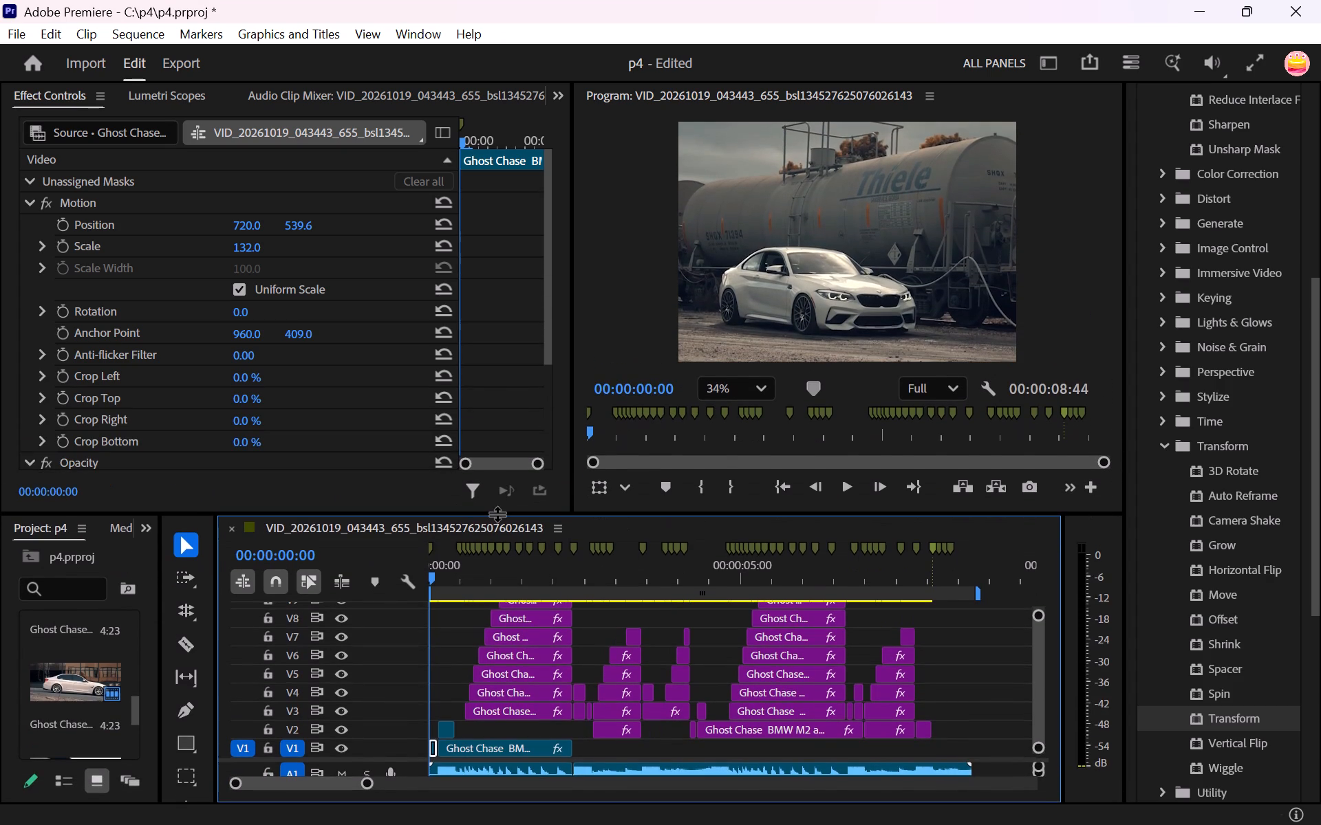
left_click_drag(497, 514, 488, 473)
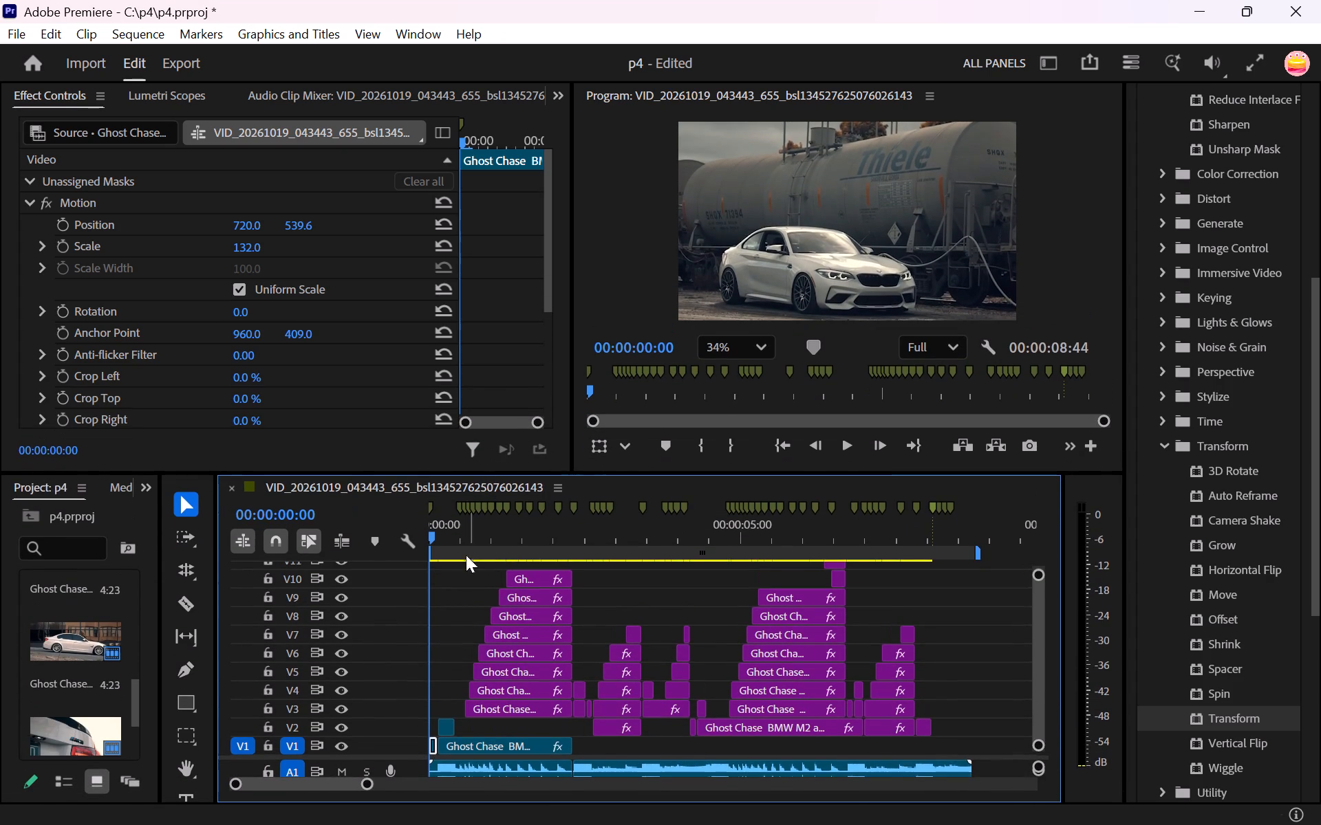
left_click_drag(429, 537, 432, 538)
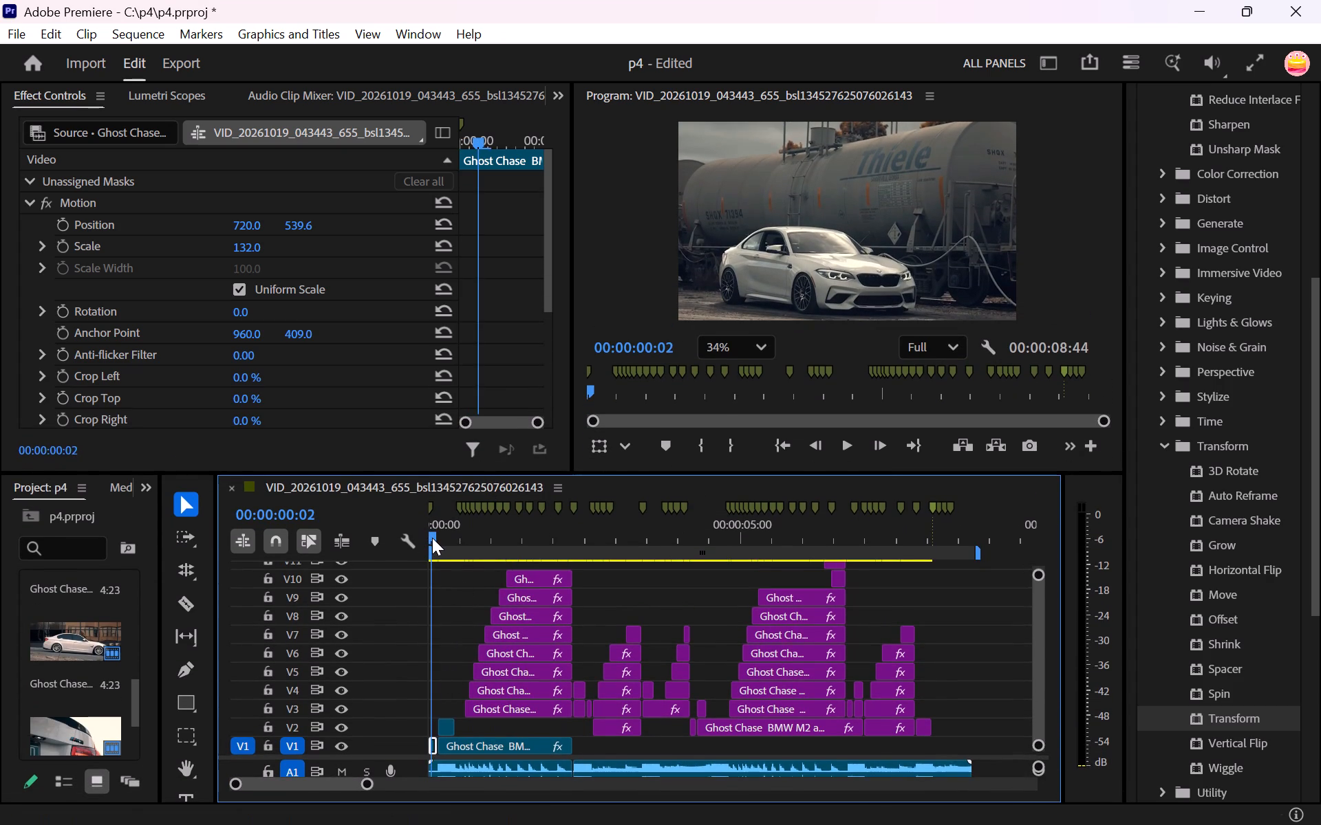
left_click_drag(432, 538, 431, 543)
left_click_drag(431, 543, 427, 547)
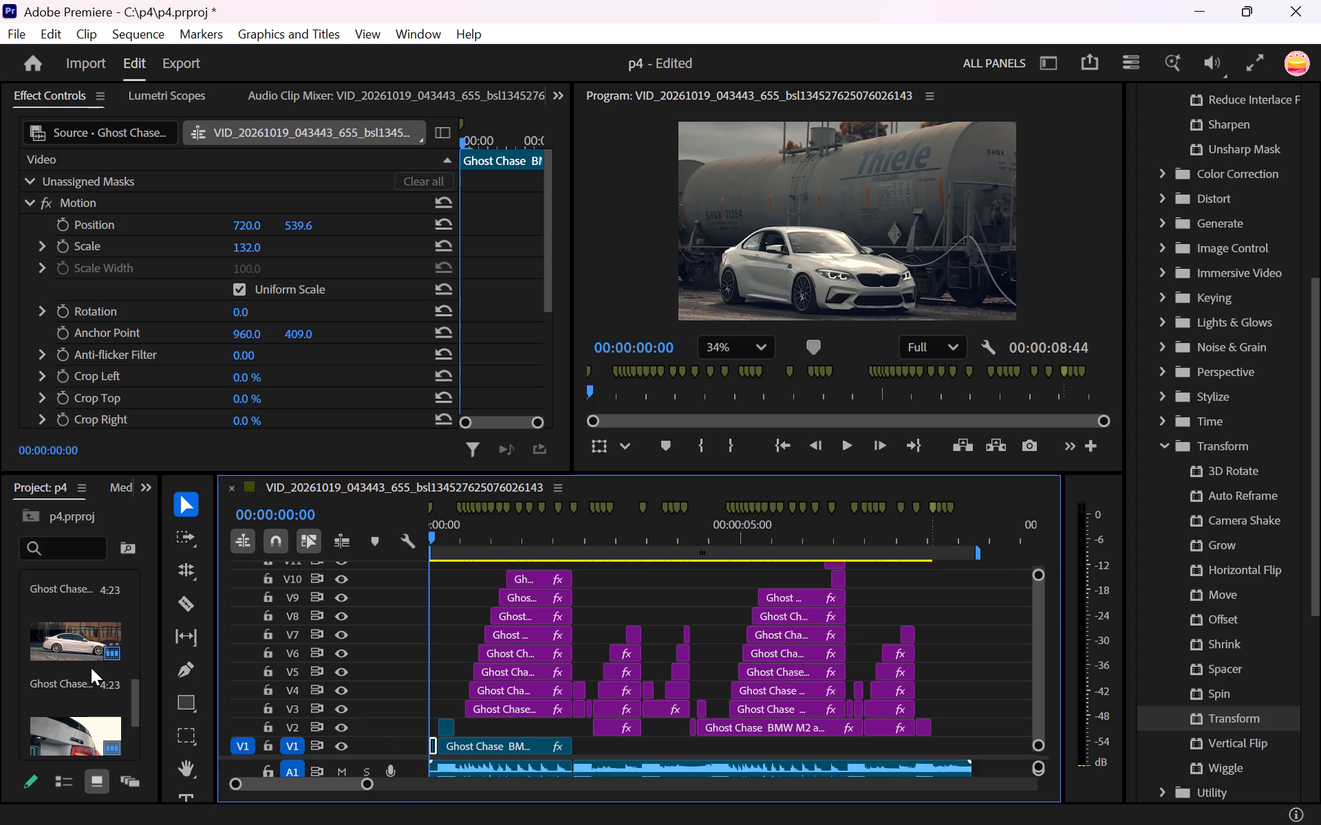
Look through the project bin's footage for the source of the opening white BMW shot.
scroll(90, 668, "up", 9)
scroll(82, 685, "down", 2)
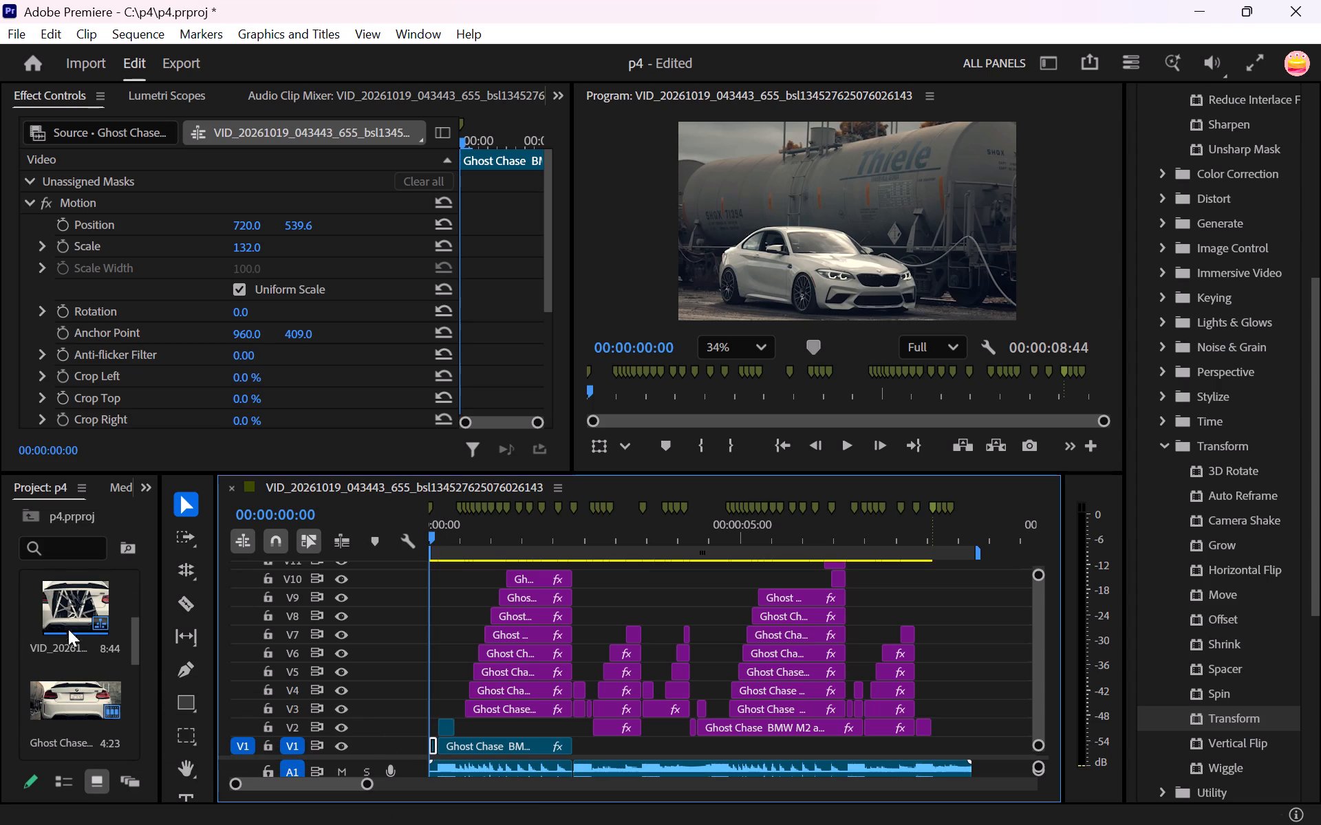
scroll(82, 700, "down", 3)
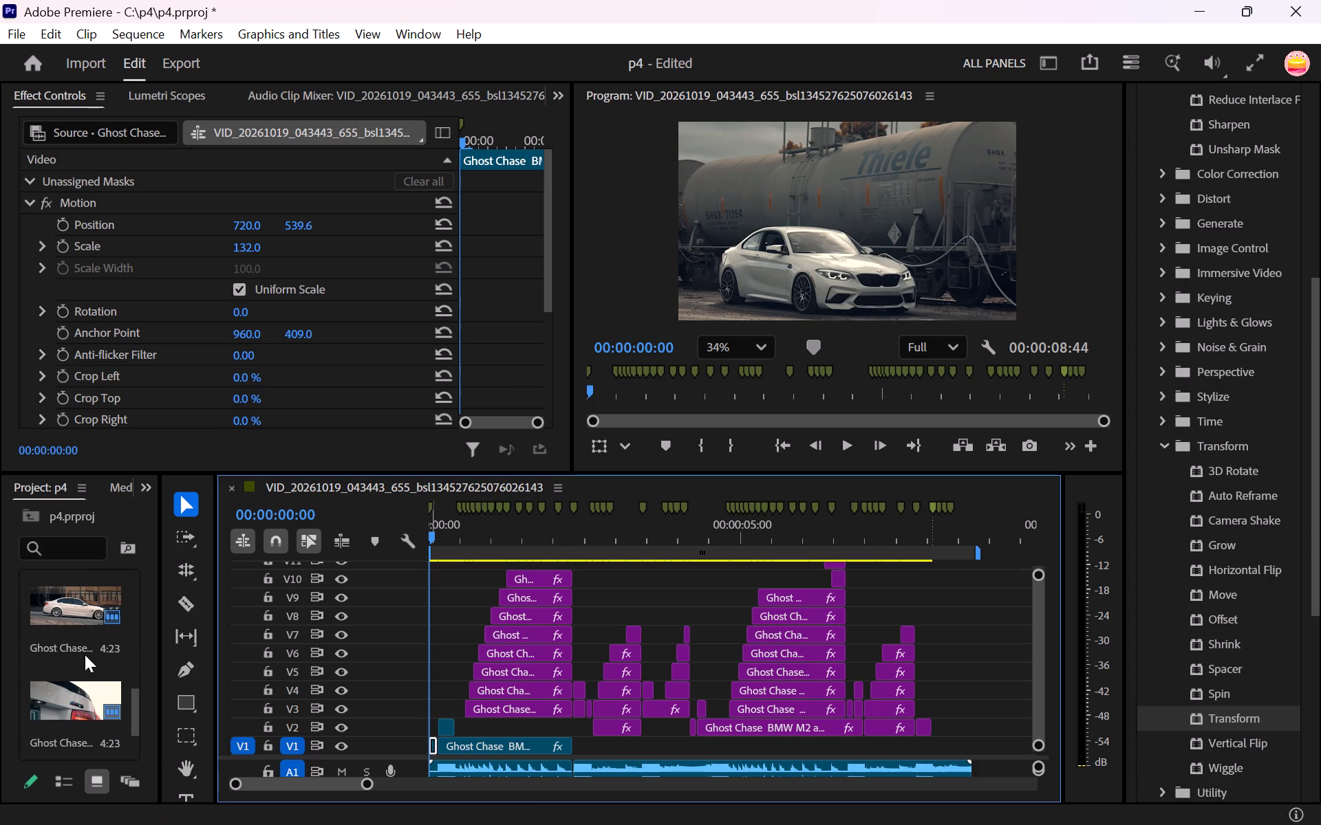
scroll(85, 654, "up", 4)
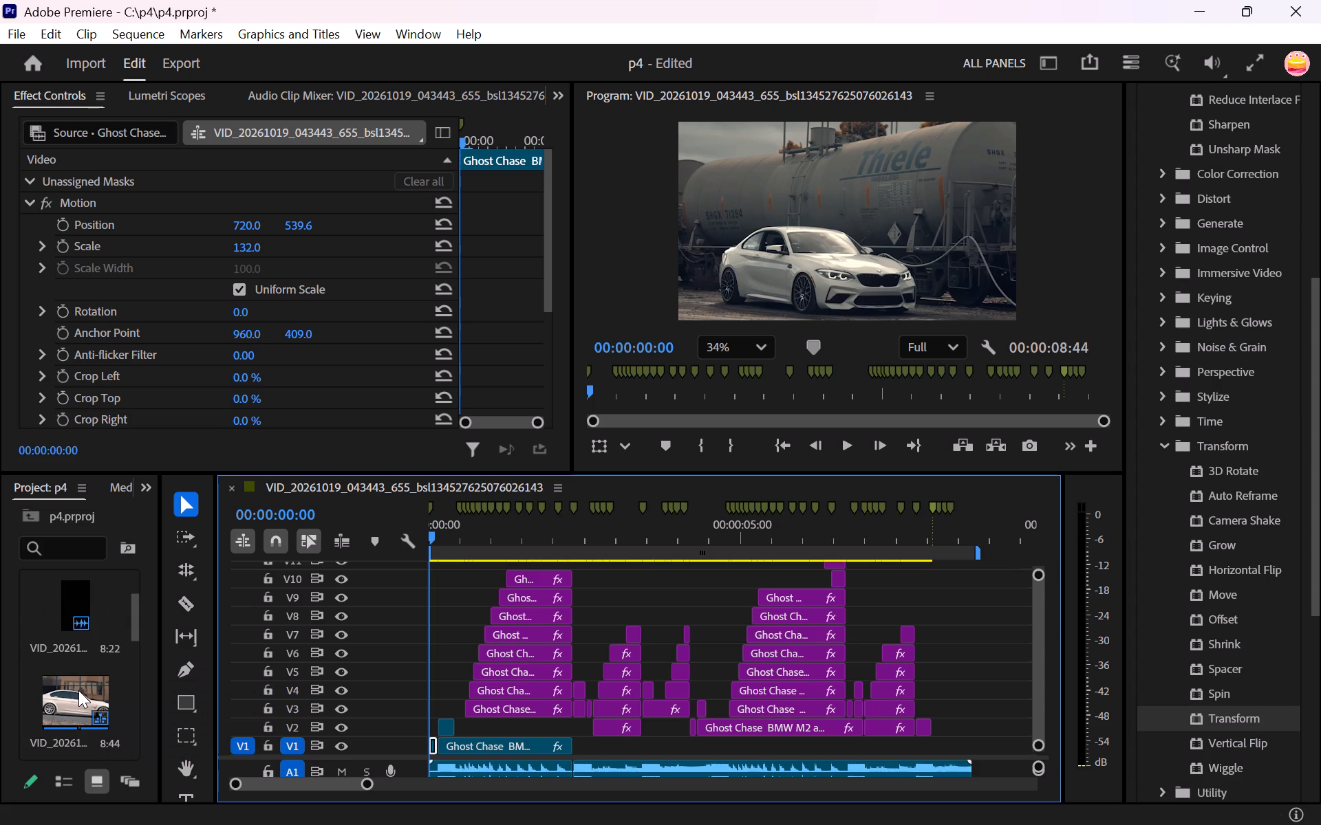
scroll(78, 690, "up", 2)
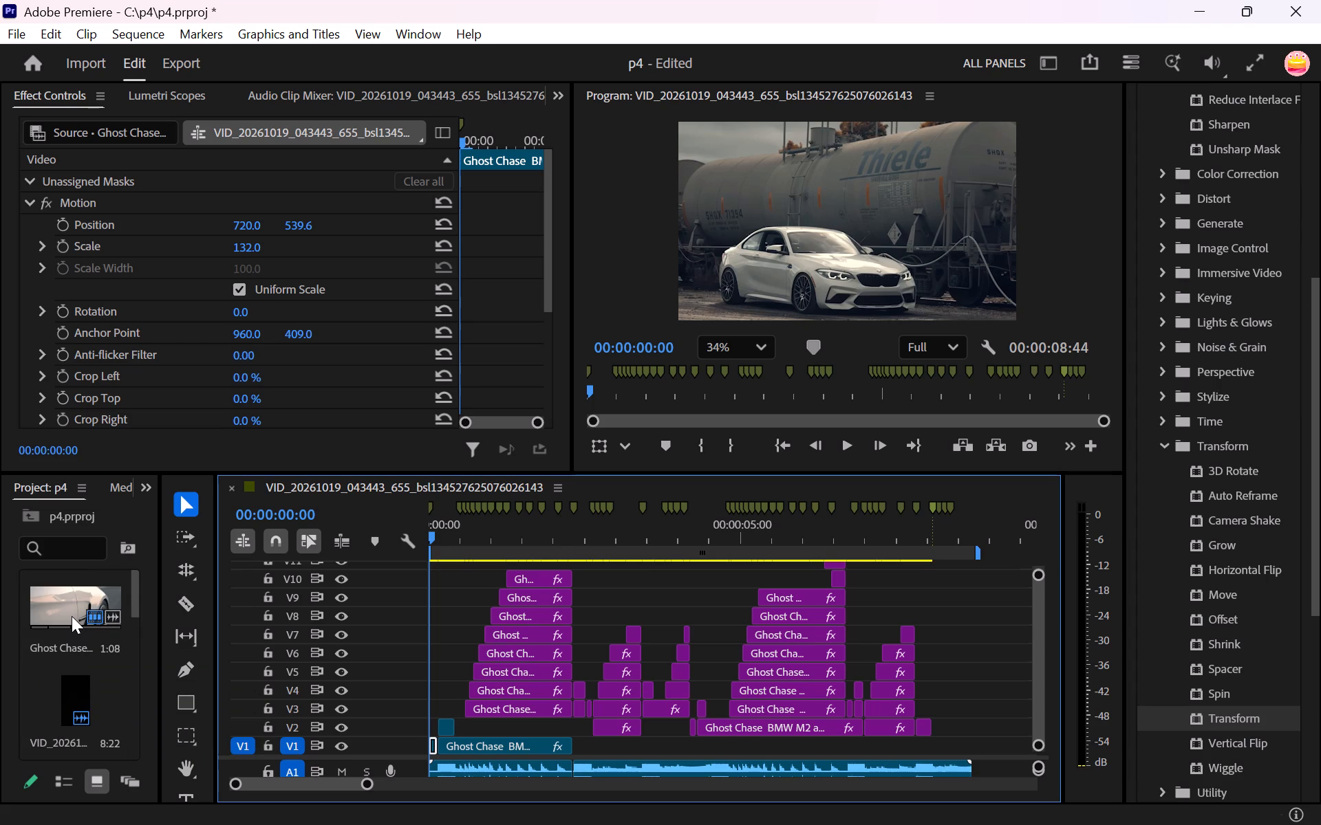
scroll(69, 608, "up", 3)
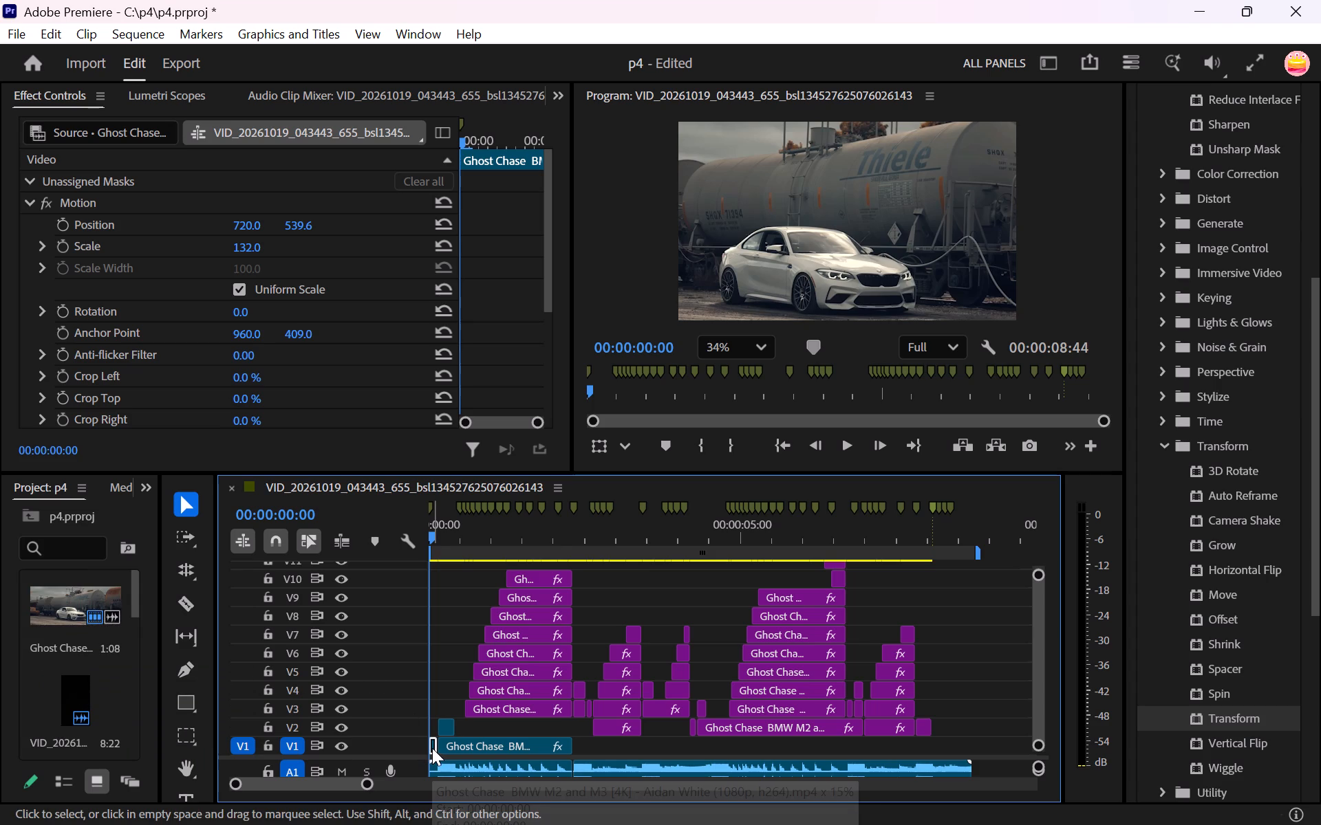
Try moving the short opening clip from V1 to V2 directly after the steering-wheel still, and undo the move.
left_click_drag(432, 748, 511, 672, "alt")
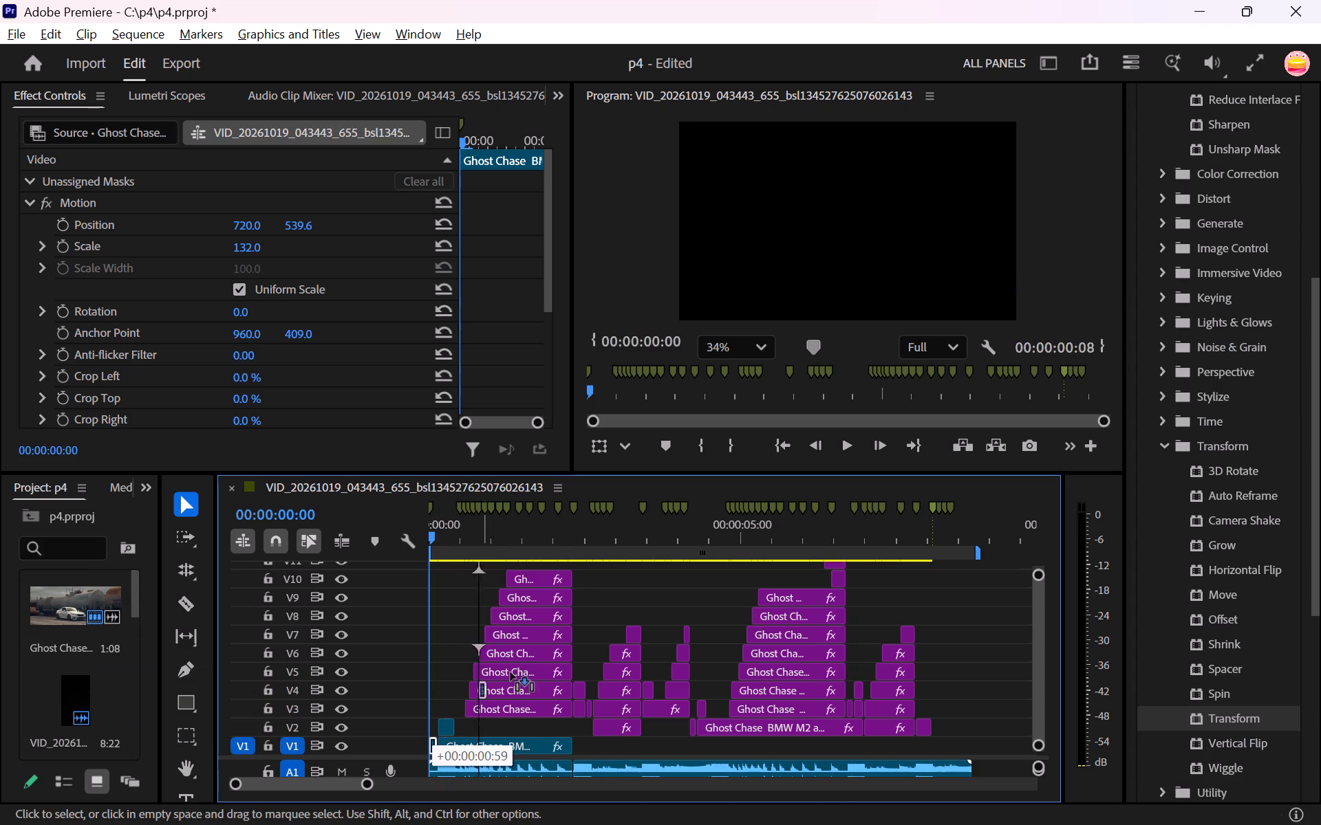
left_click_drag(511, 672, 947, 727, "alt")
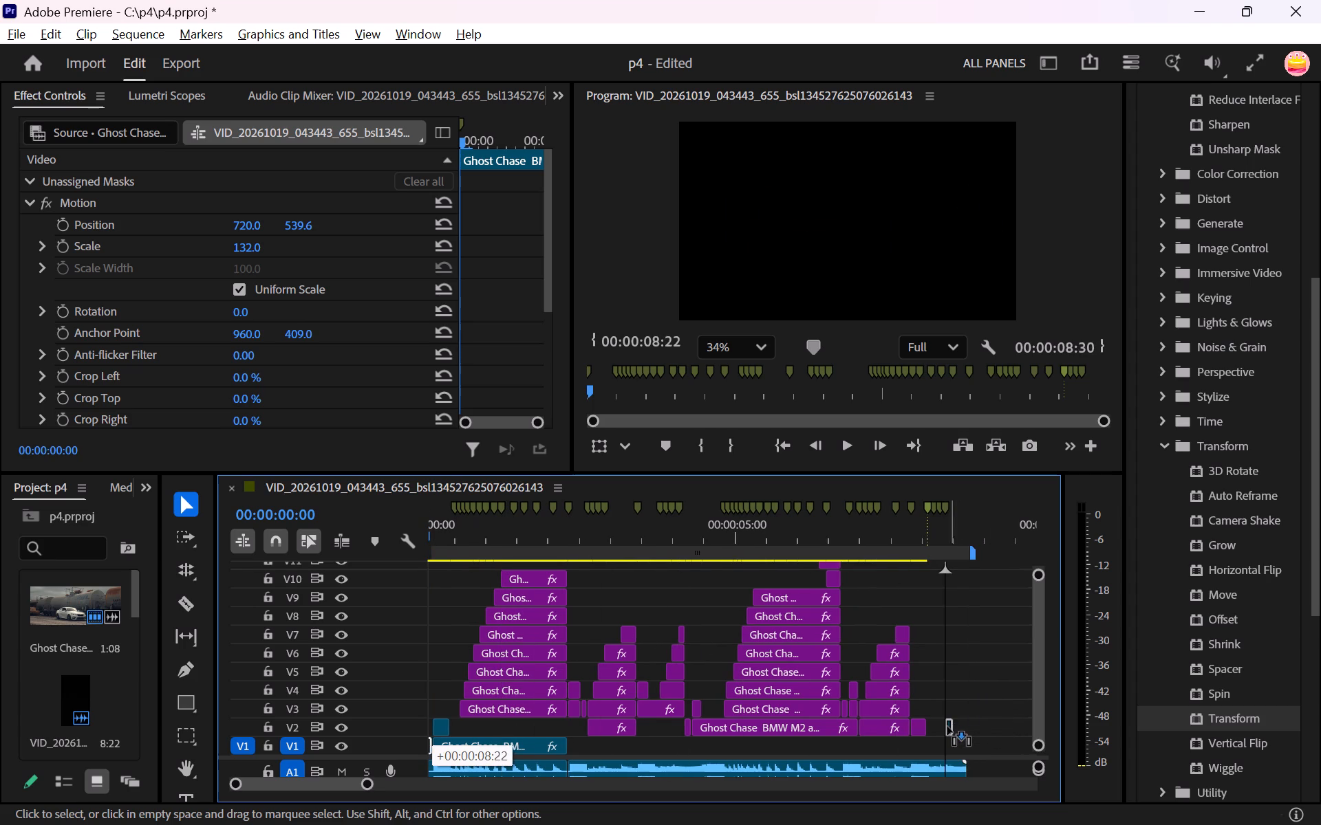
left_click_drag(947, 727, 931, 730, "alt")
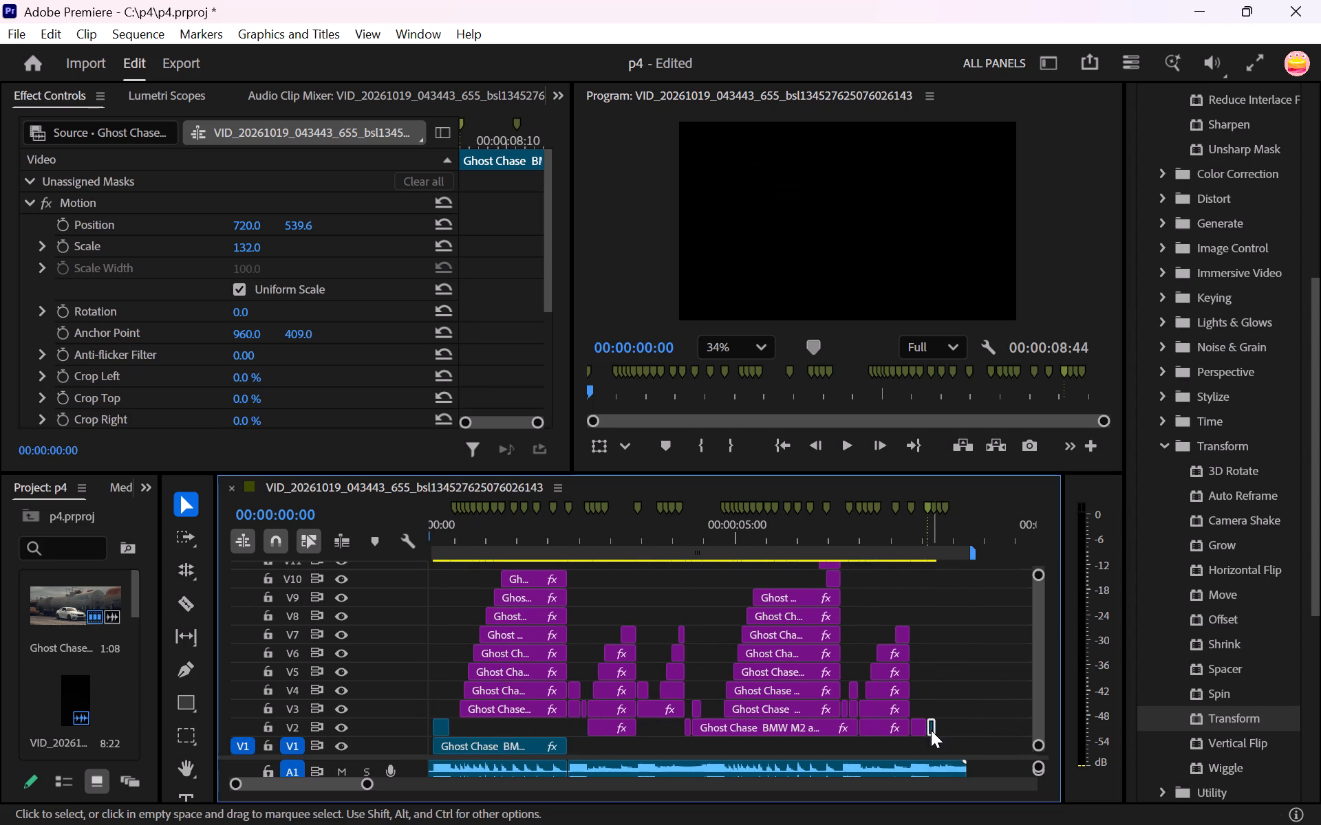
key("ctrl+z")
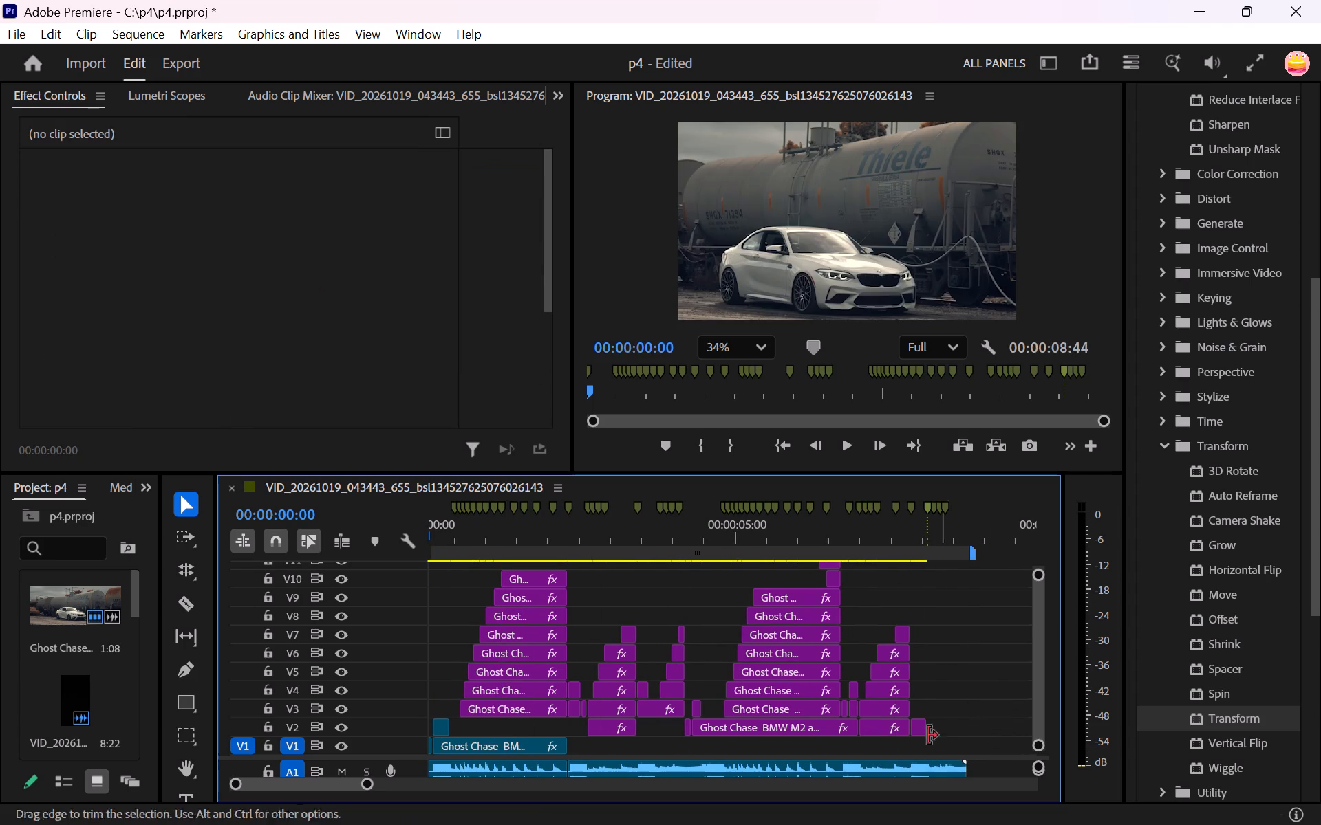
Duplicate the short opening white BMW clip from V1 onto V2 directly after the steering-wheel still, at the 00:00:08:05 marker.
left_click(429, 745)
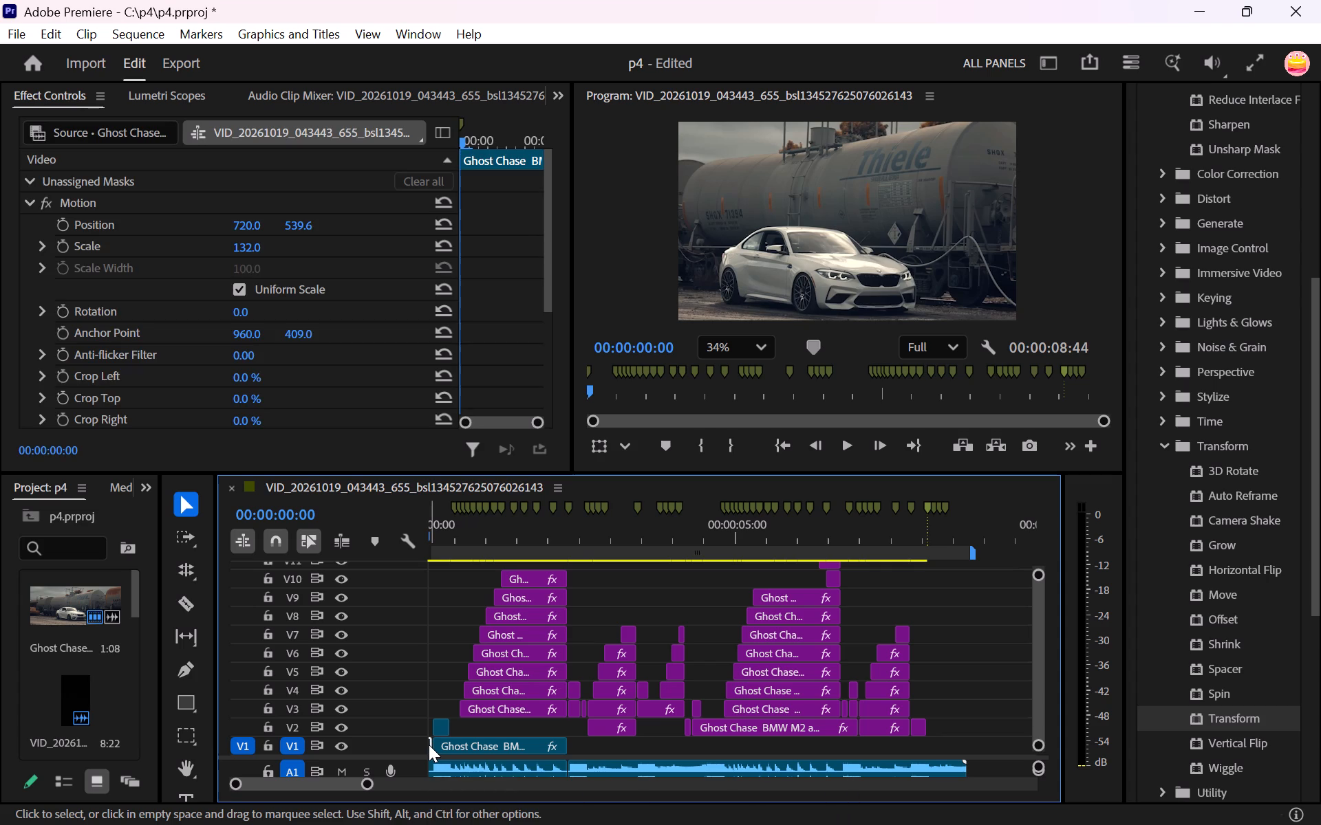
left_click_drag(429, 745, 876, 742, "alt")
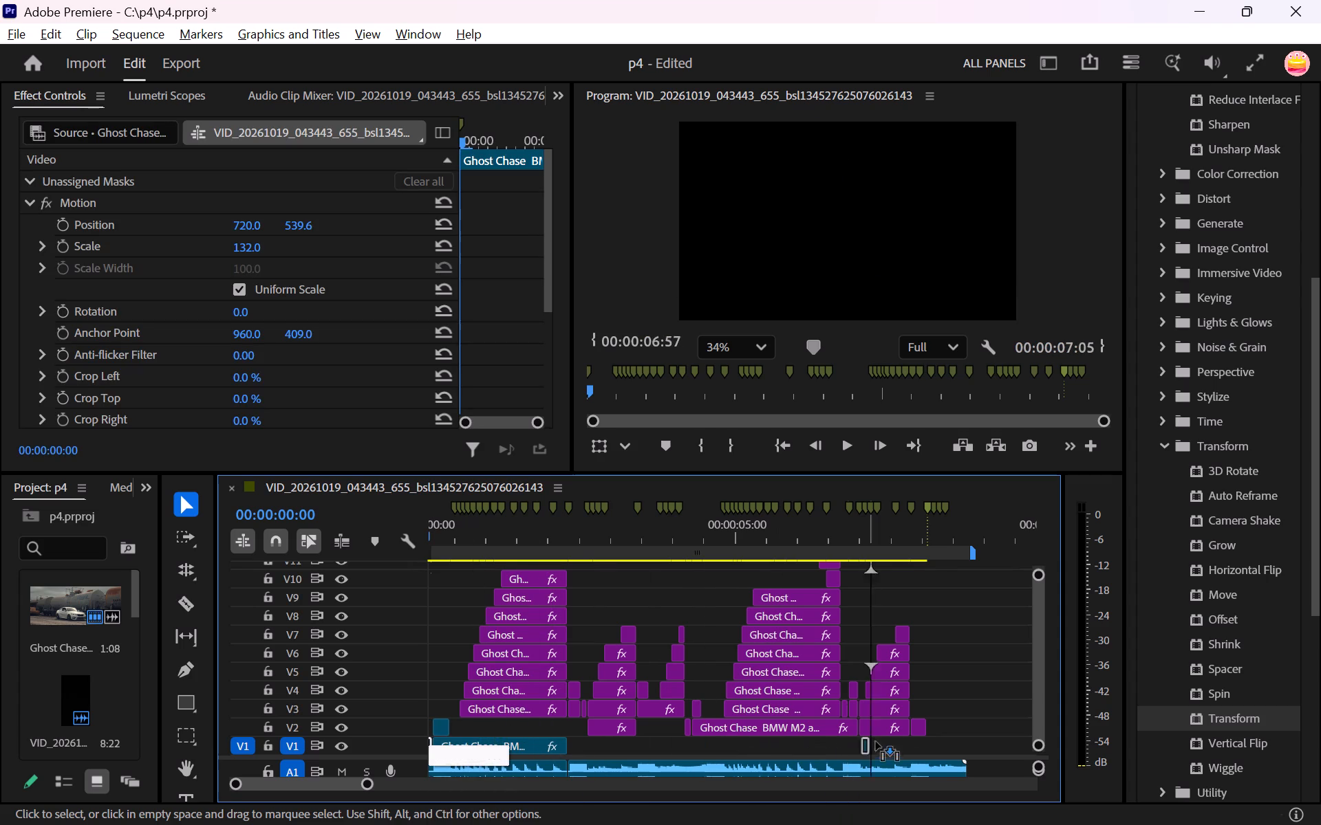
left_click_drag(876, 742, 932, 732, "alt")
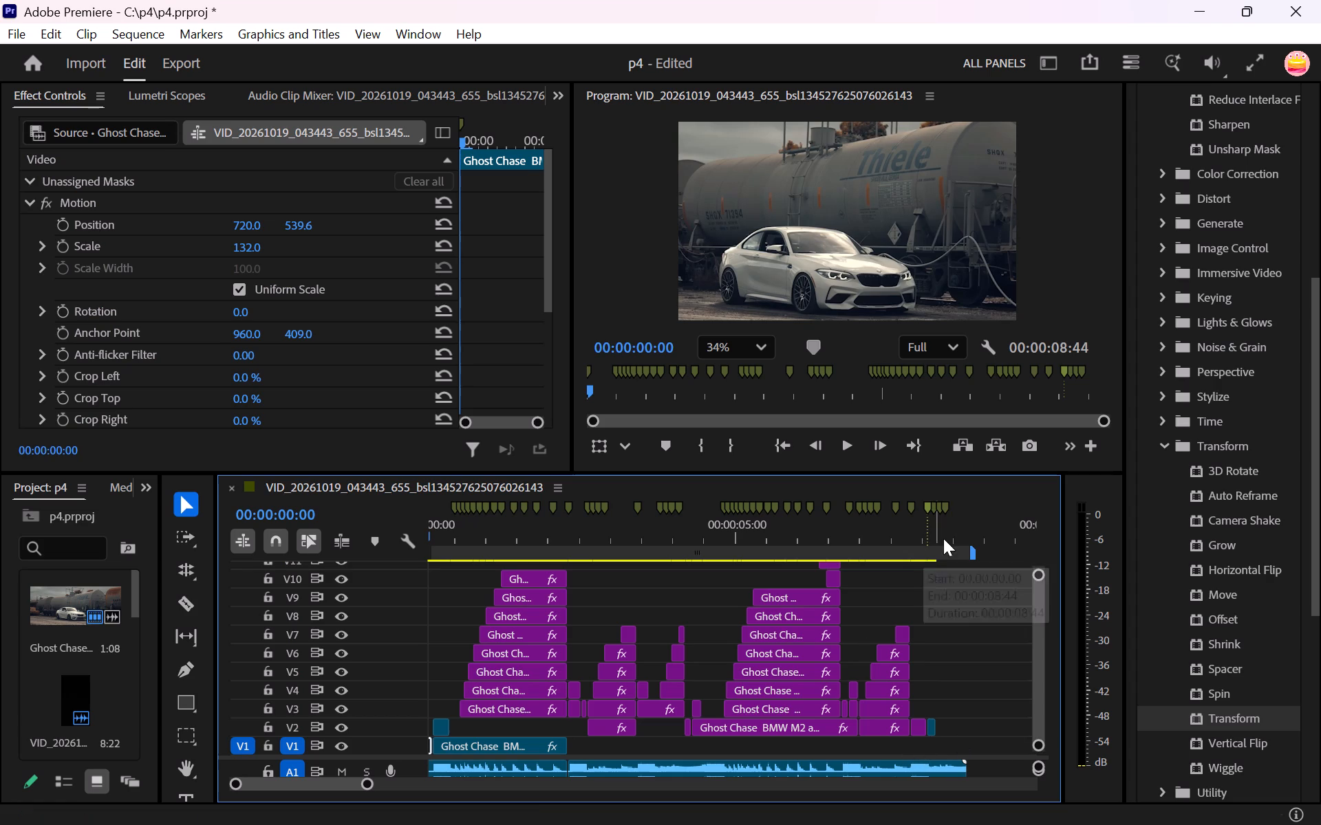
left_click(911, 507)
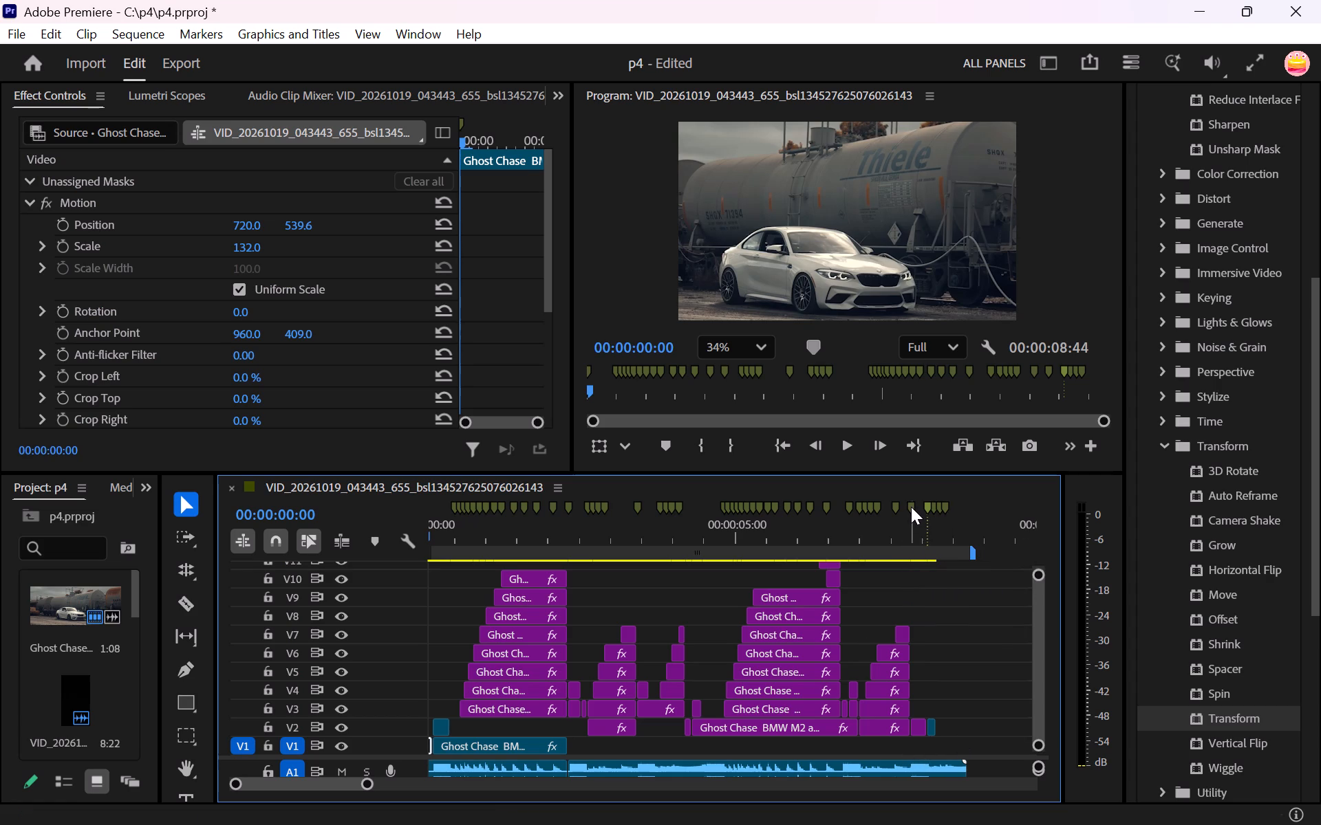
left_click(927, 508)
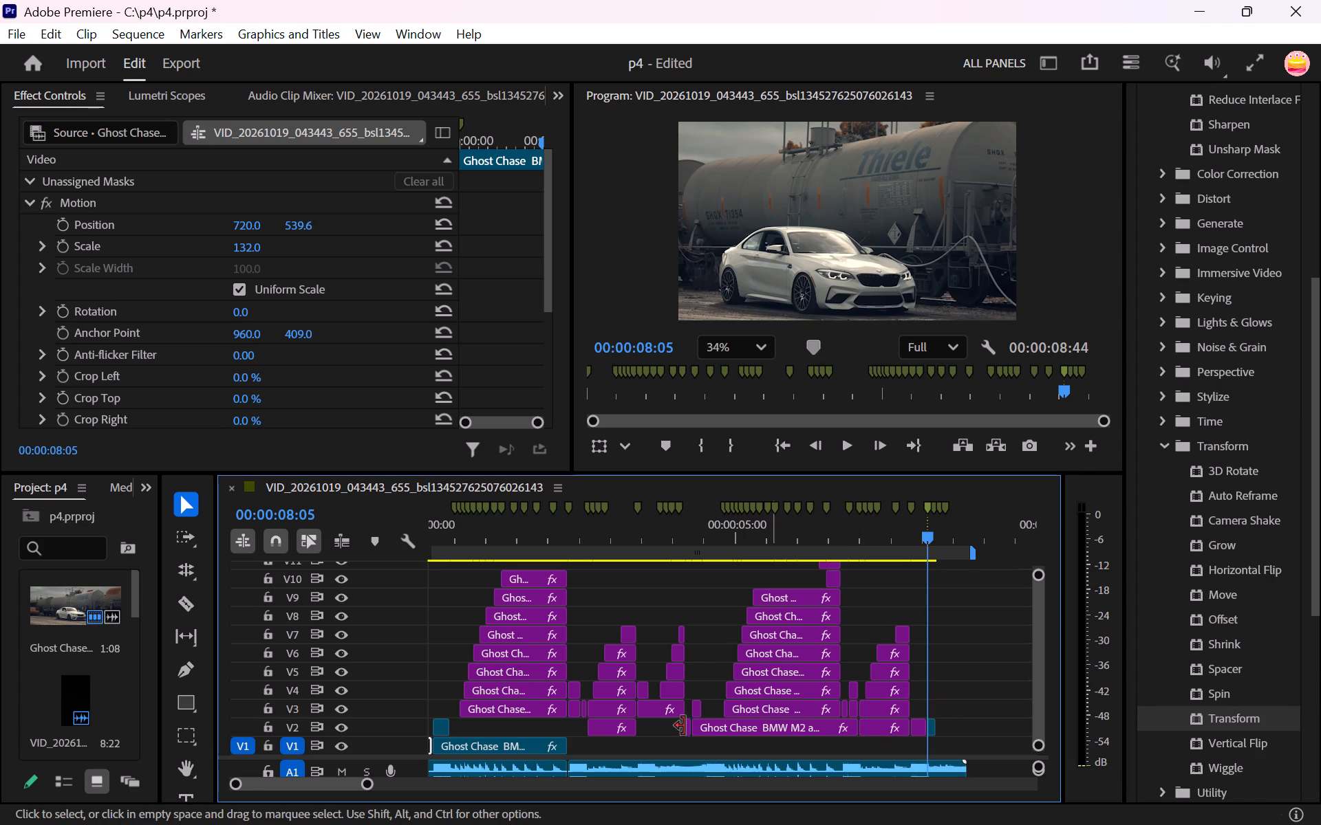
Split the steering-wheel still on V2 at 00:00:08:02 with the Razor tool.
left_click_drag(230, 784, 268, 798)
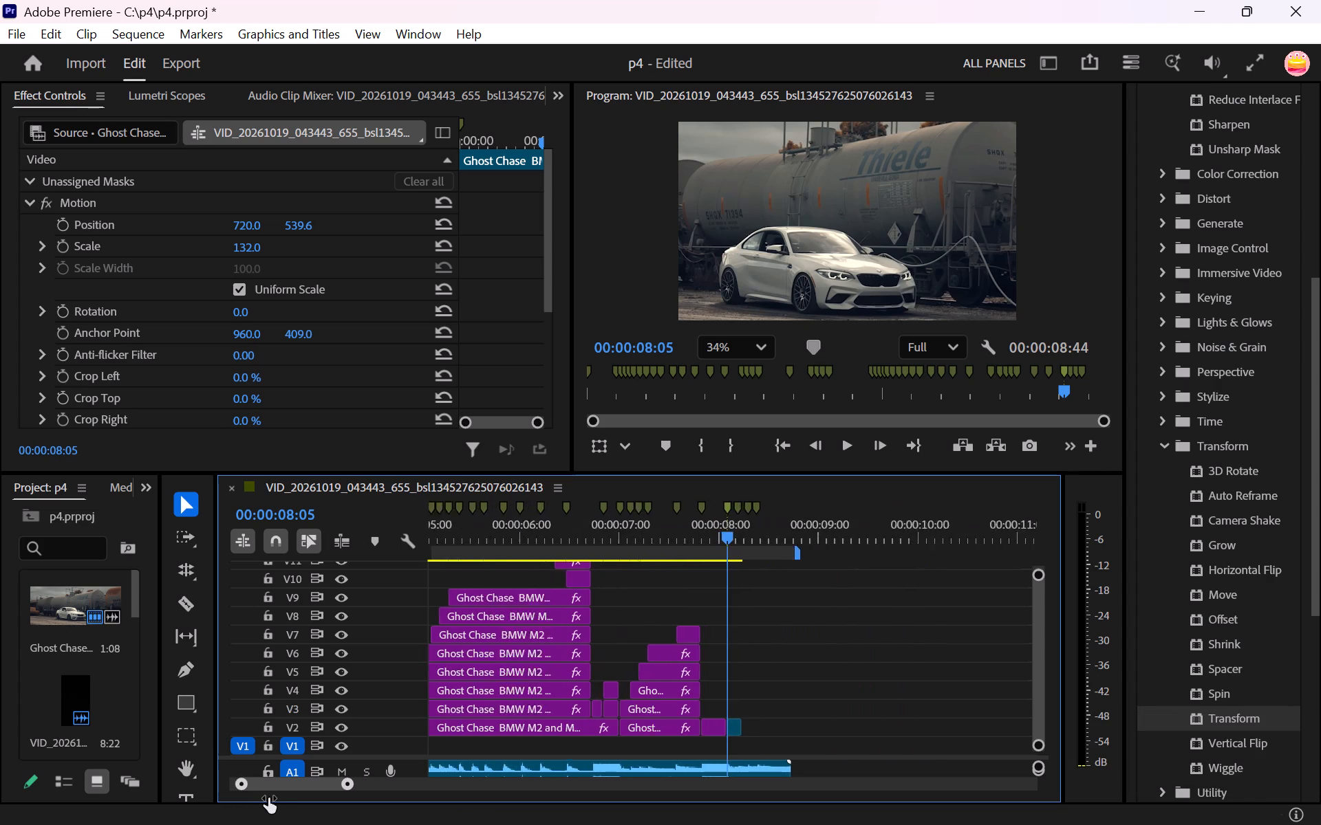
left_click_drag(268, 798, 314, 800)
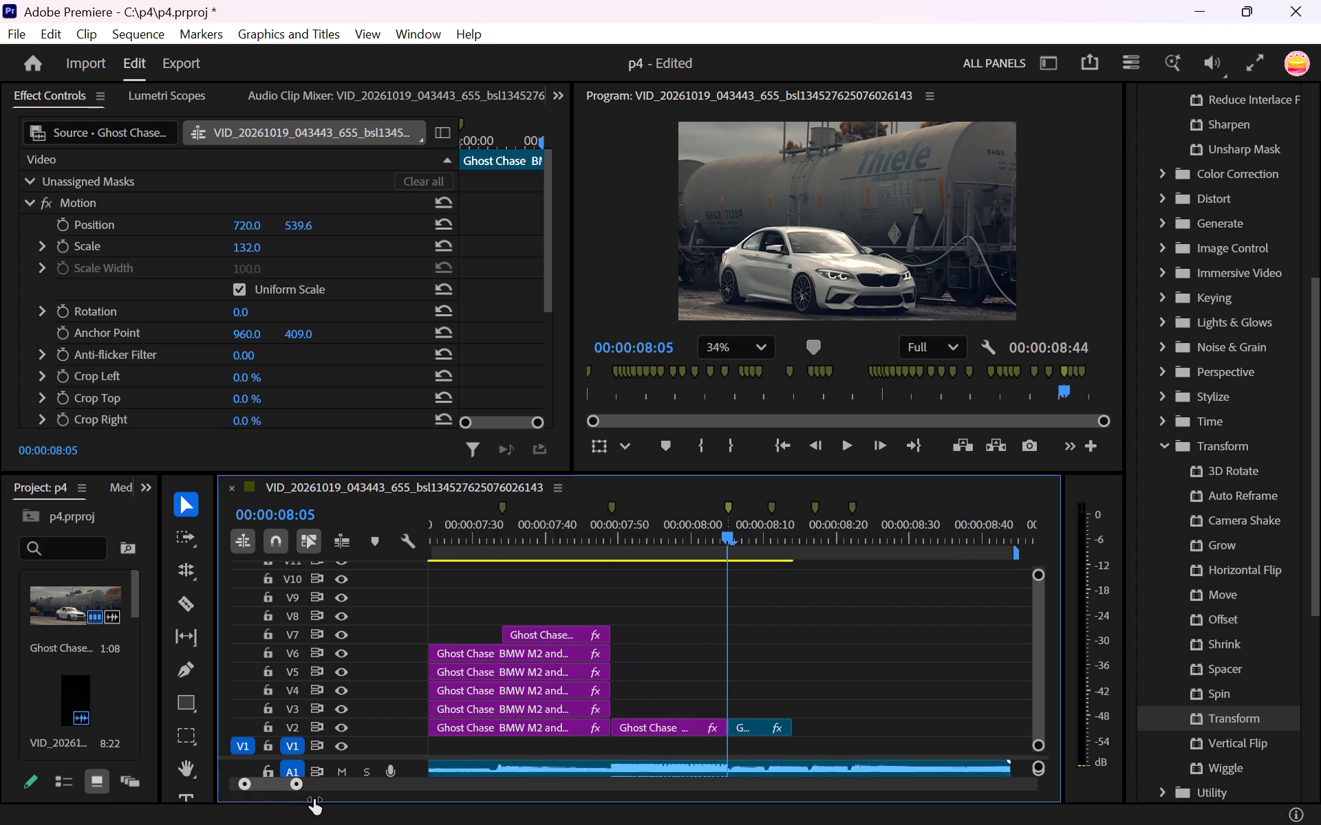
left_click_drag(314, 800, 321, 797)
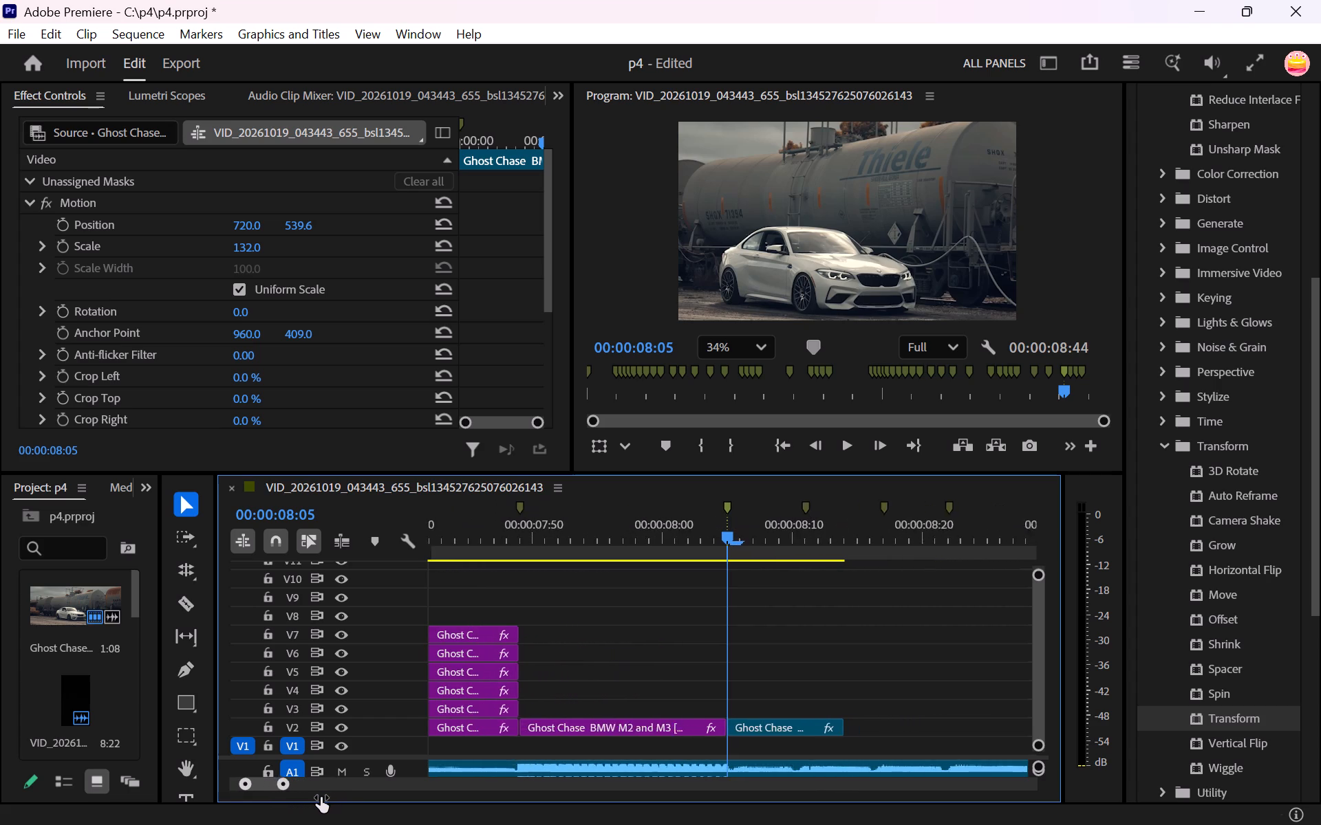
left_click_drag(321, 797, 315, 802)
left_click(685, 726)
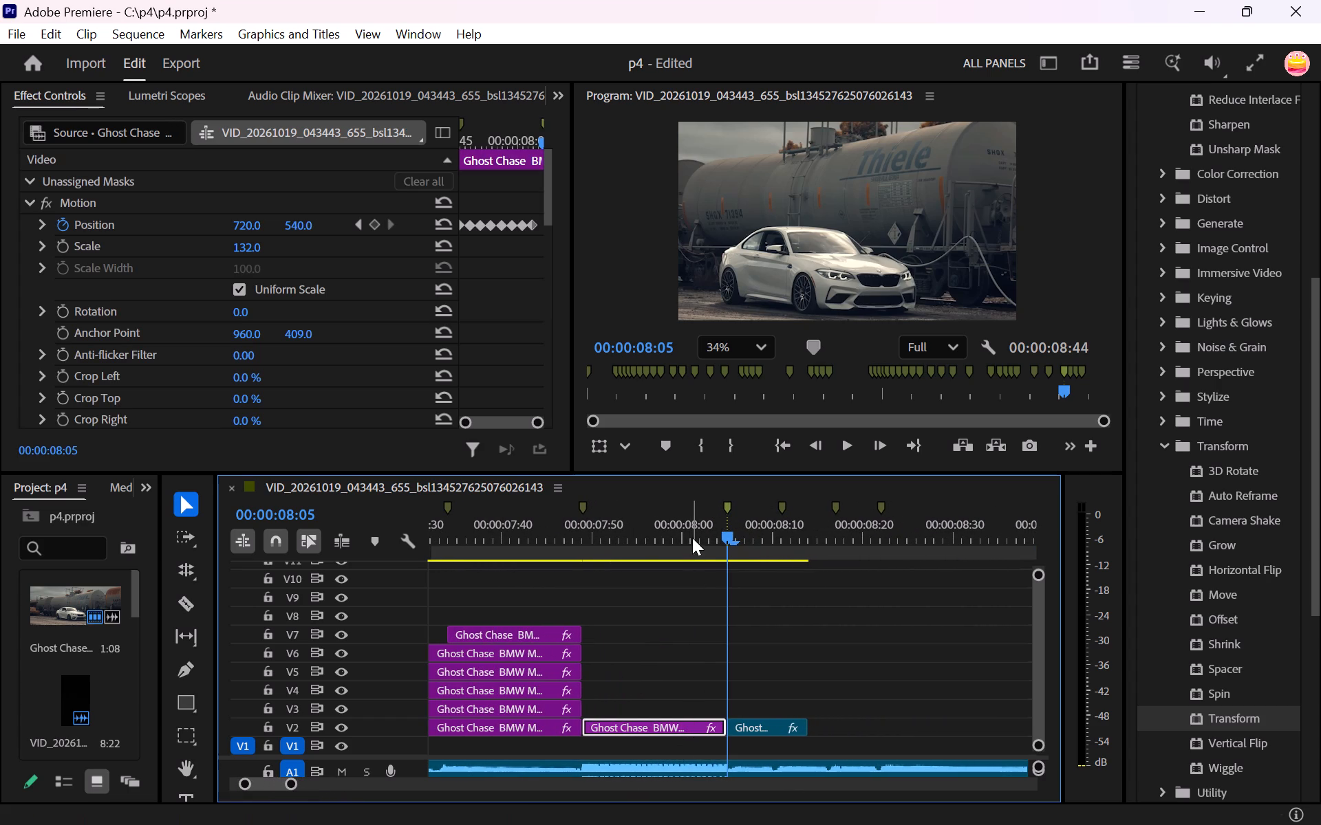
left_click_drag(692, 535, 700, 565)
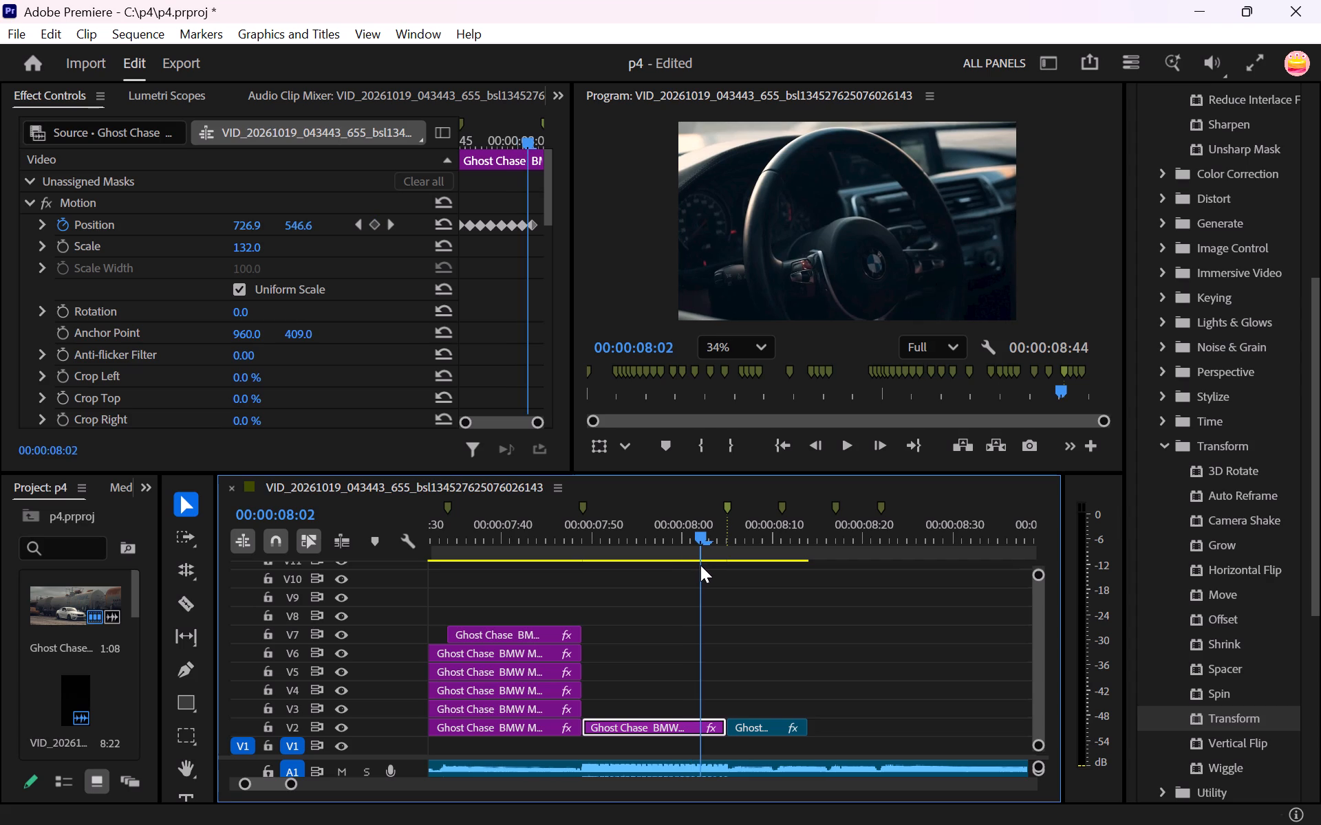
left_click_drag(700, 565, 702, 565)
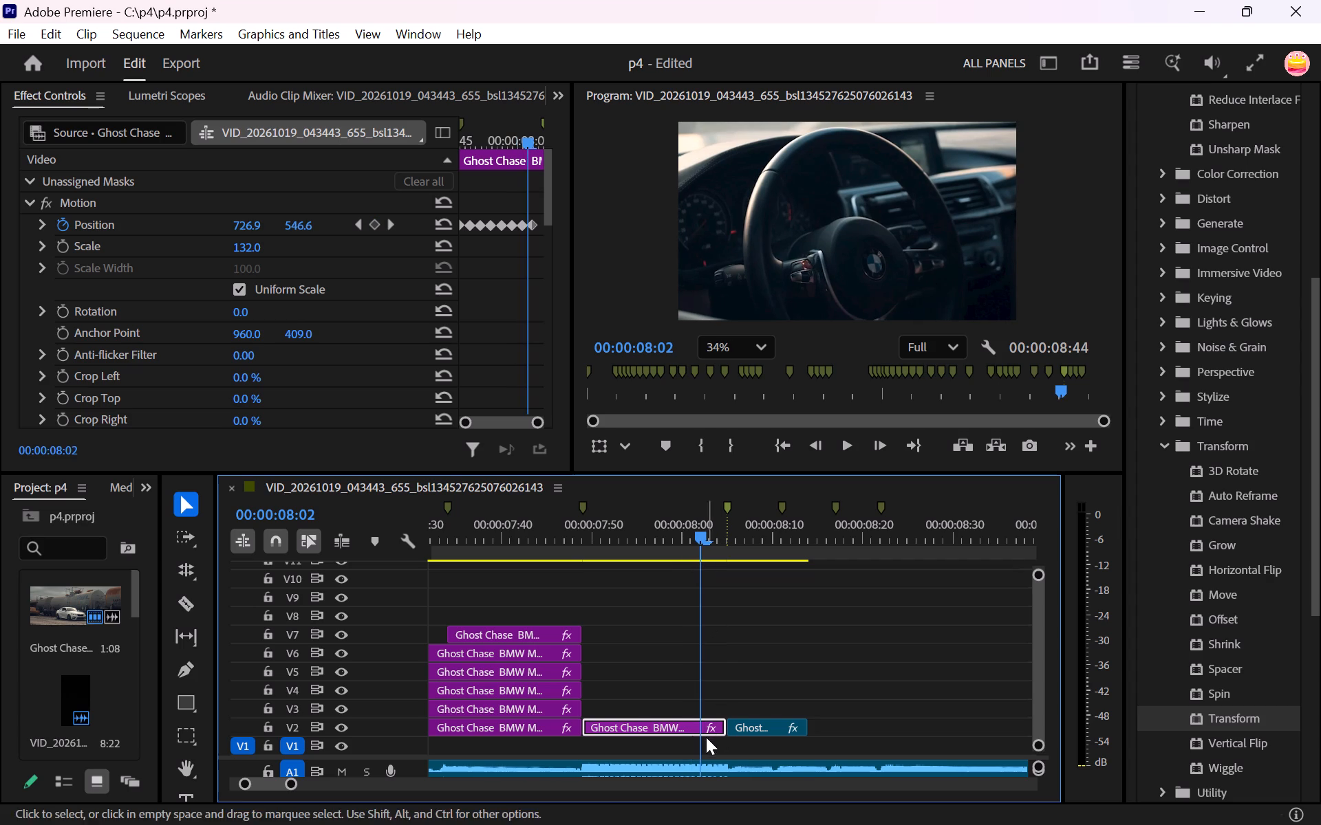
key("c")
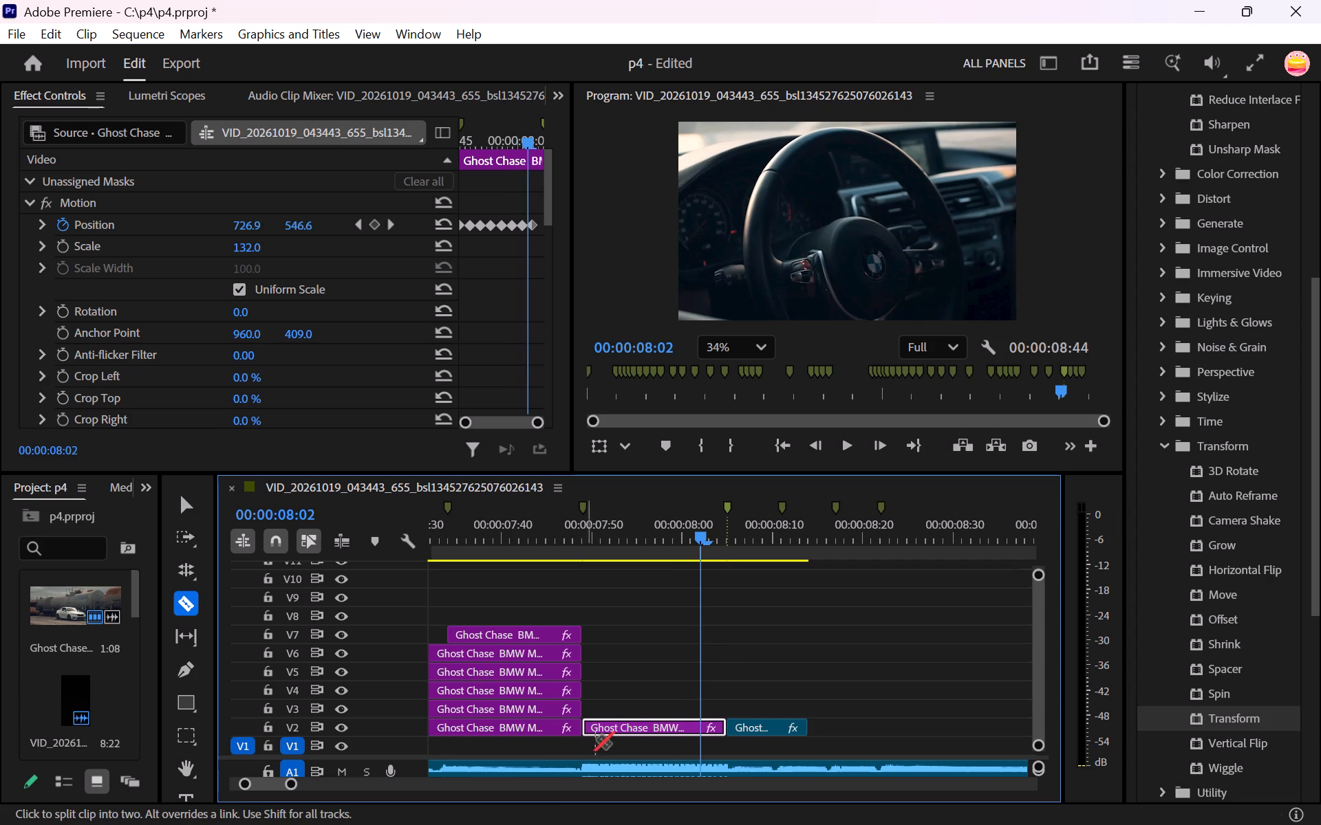
left_click(702, 726)
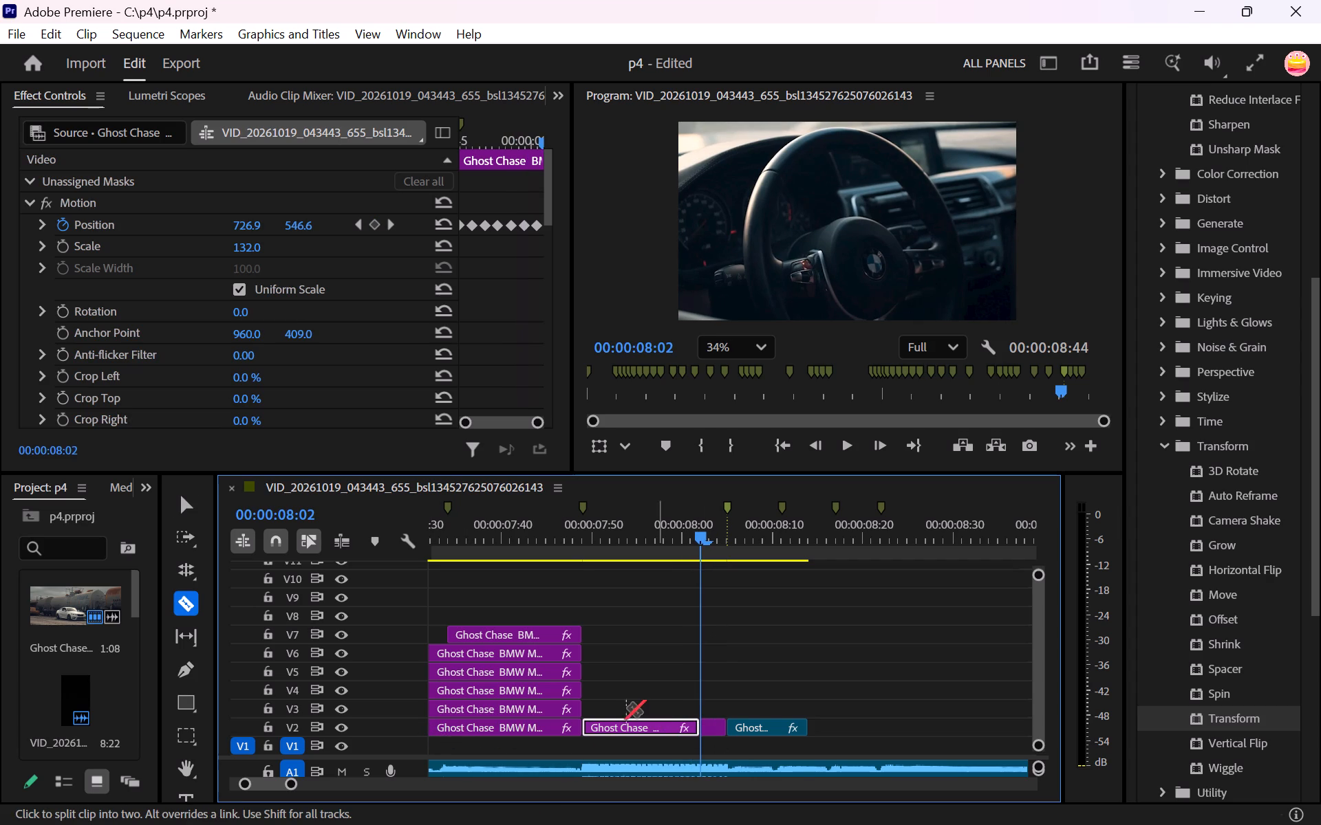
left_click(197, 504)
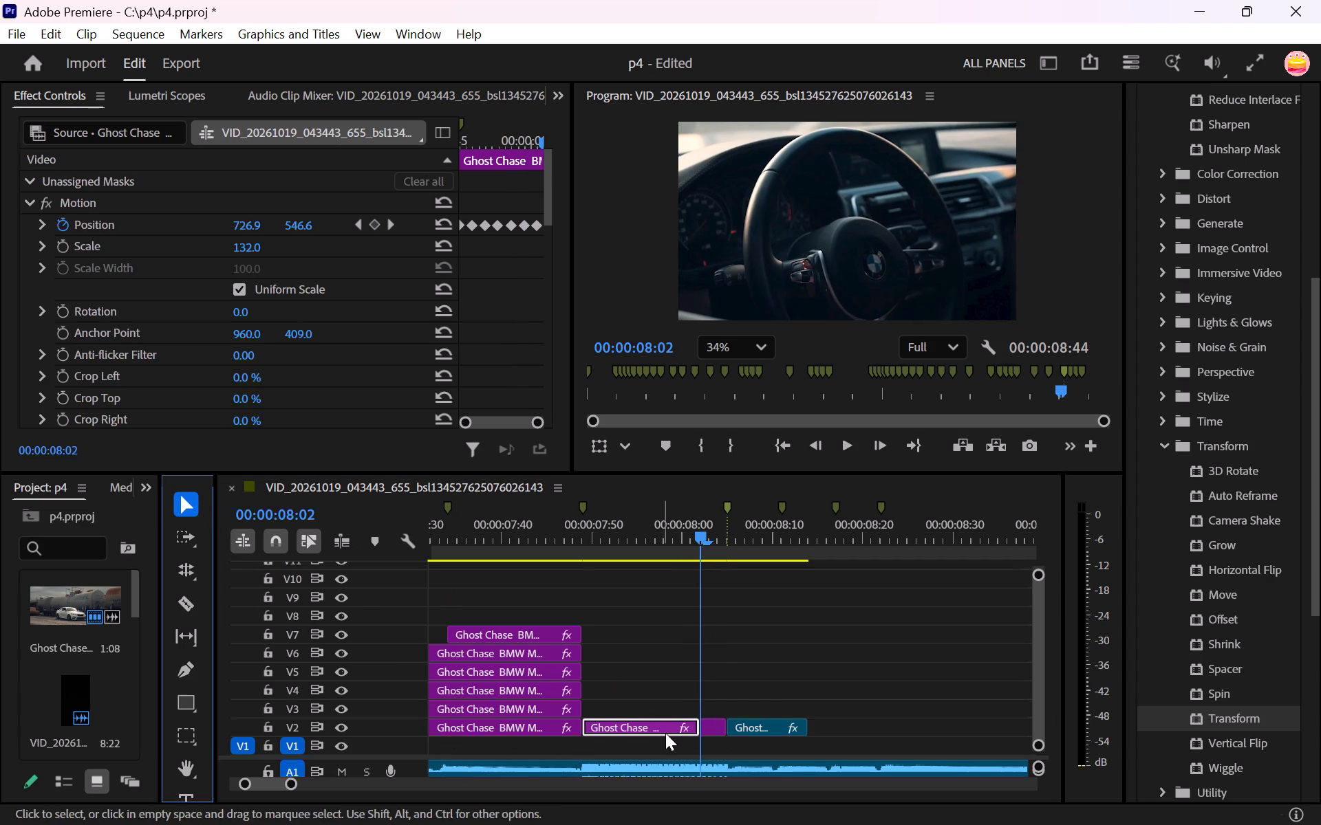
Copy the short end piece of the steering-wheel still to V1 at 00:00:08:05 and extend it to match the white BMW clip above.
left_click(712, 728)
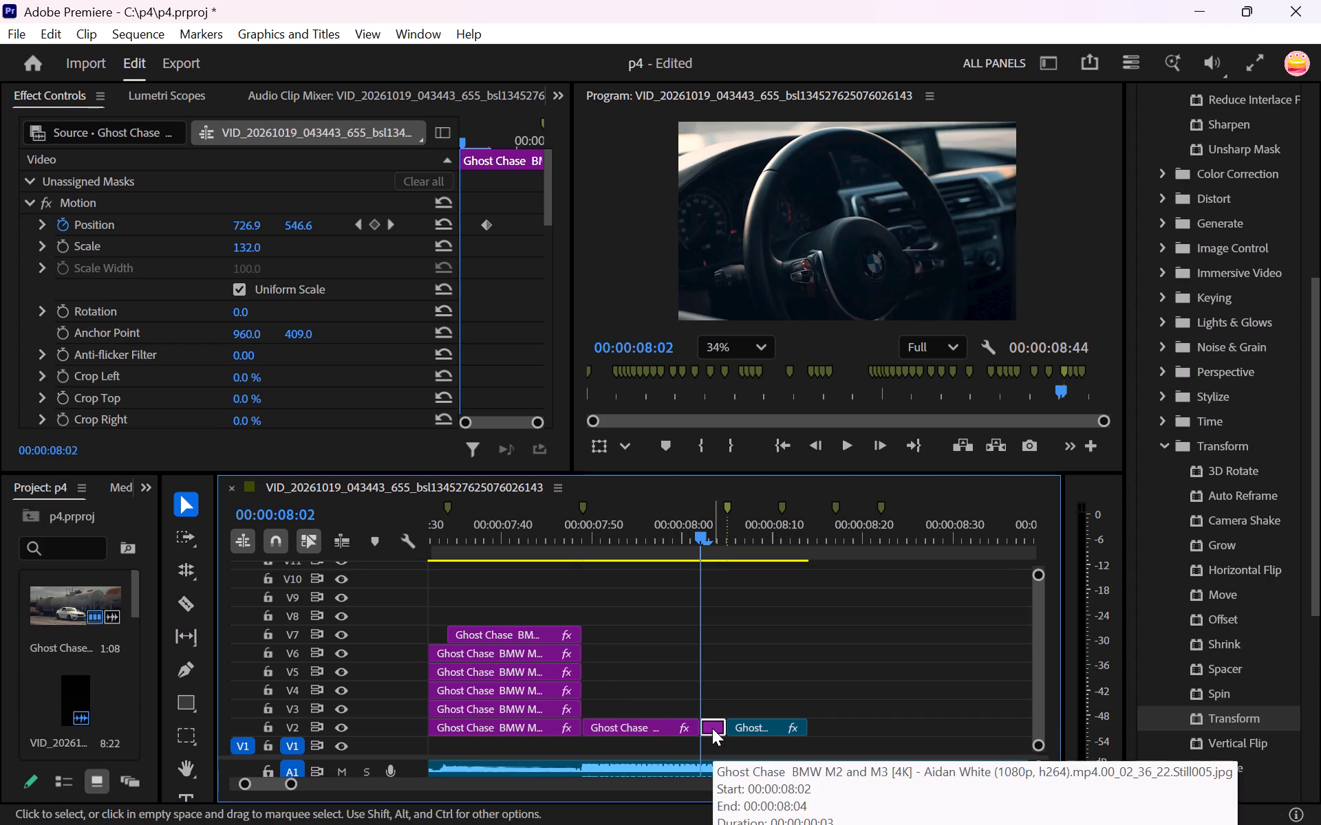
left_click_drag(712, 728, 746, 747, "alt")
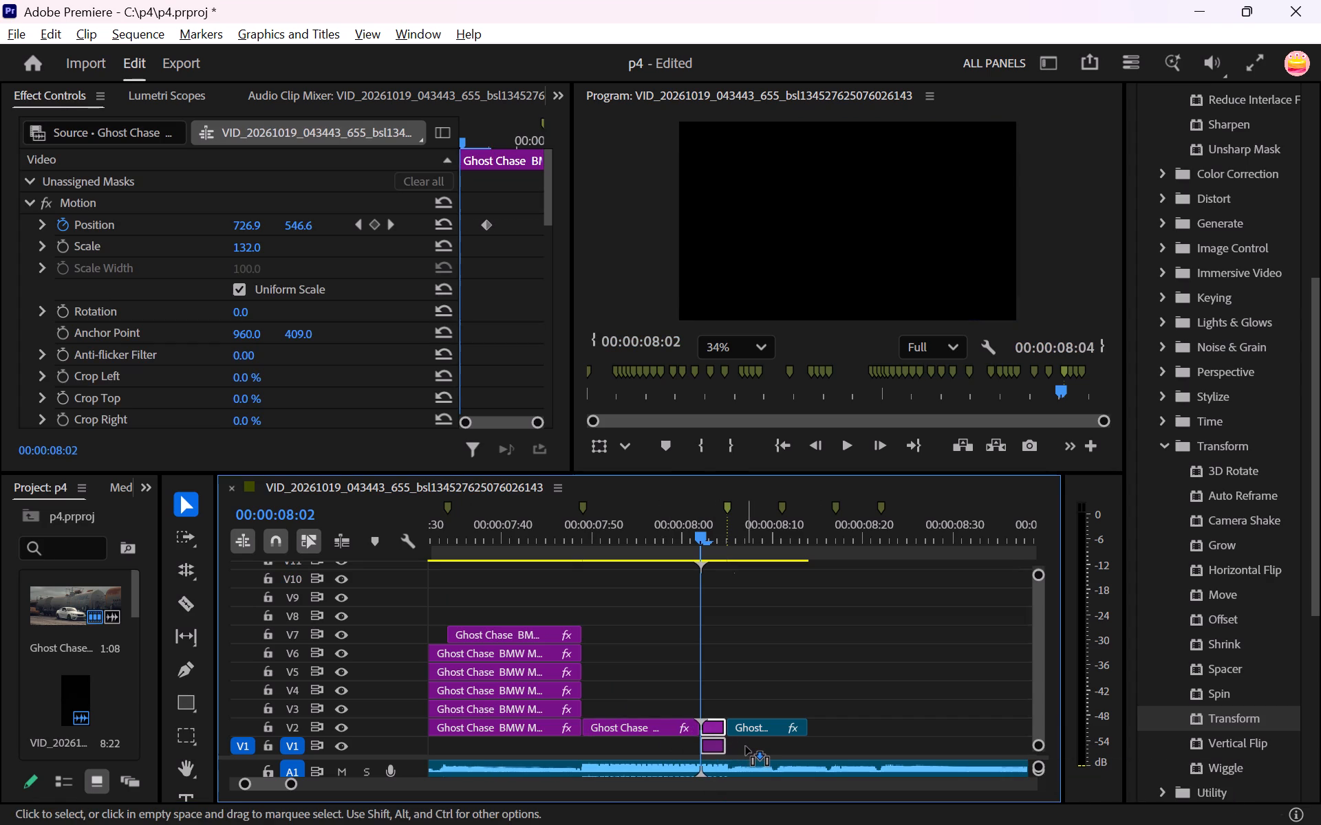
left_click_drag(746, 747, 750, 747, "alt")
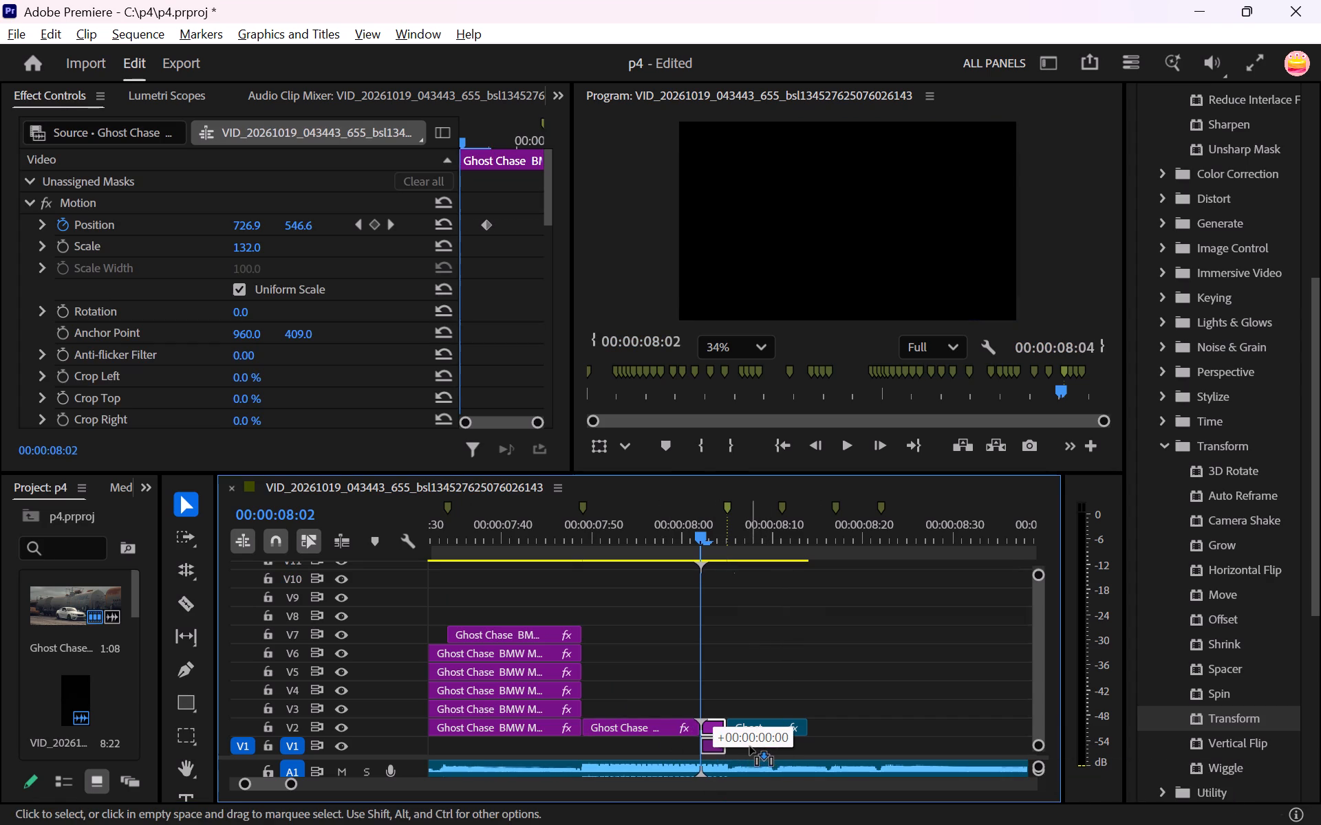
left_click_drag(750, 747, 755, 759, "alt")
left_click_drag(755, 759, 773, 764, "alt")
left_click_drag(770, 743, 746, 749)
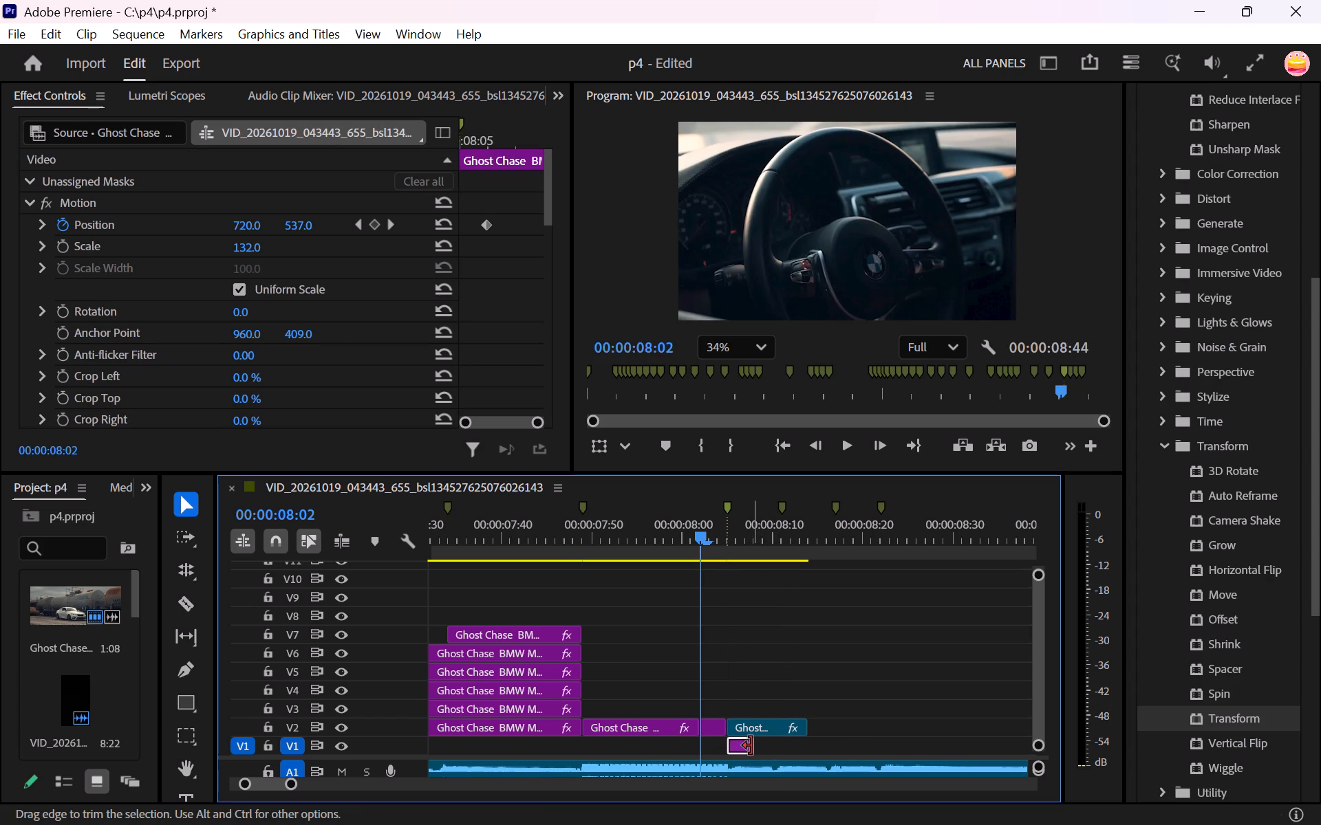
left_click_drag(751, 746, 807, 753)
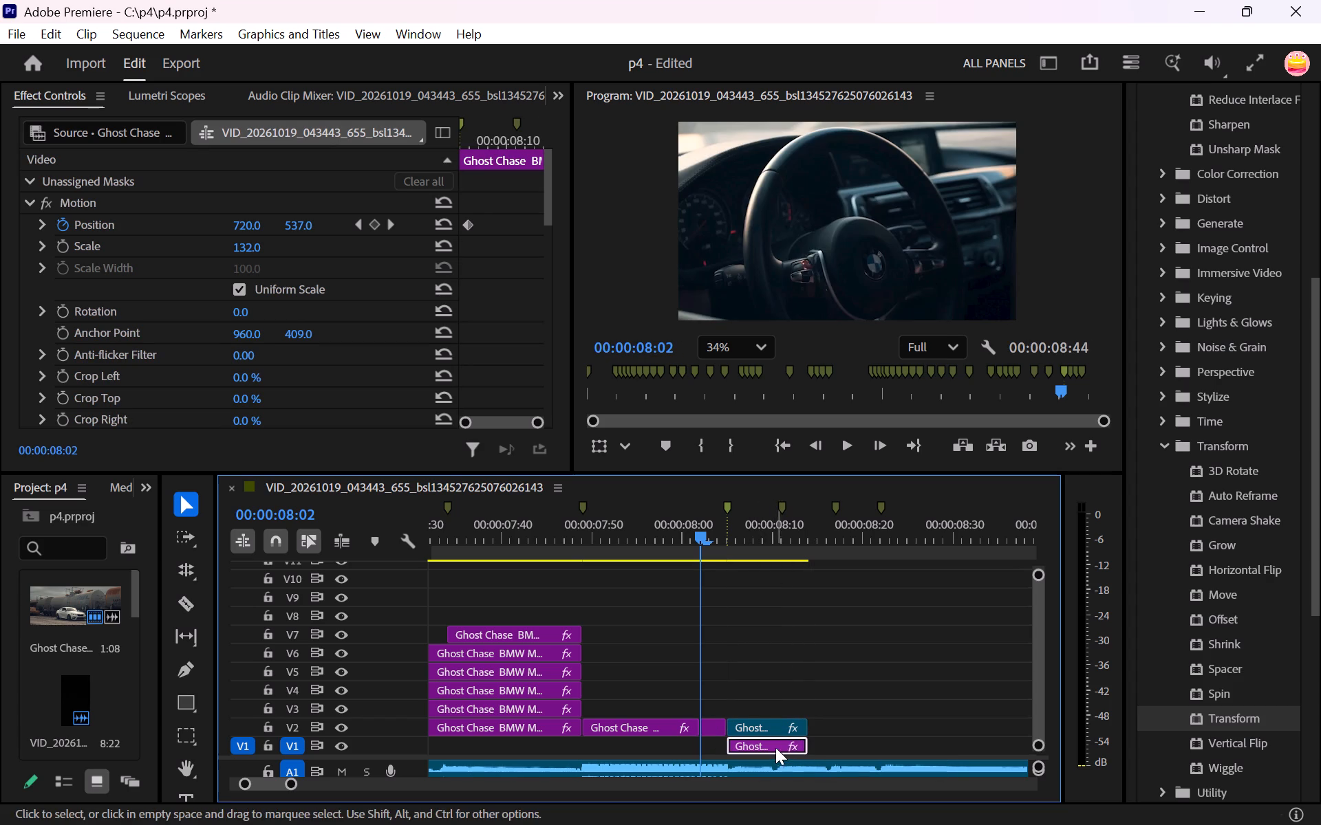
Extend the white BMW clip on V2 and the steering-wheel still beneath it on V1 to the end of the audio.
left_click_drag(700, 545, 729, 548)
left_click(760, 727)
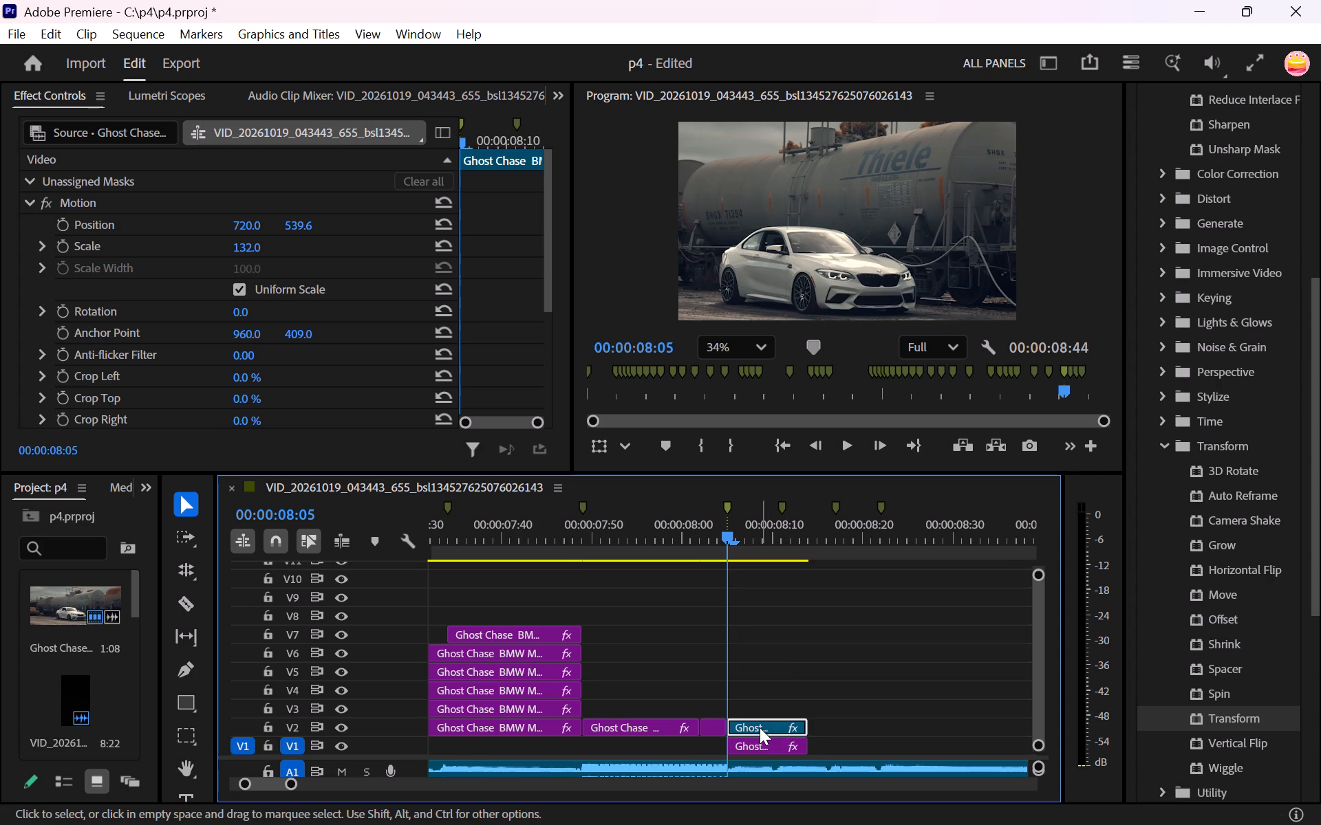
left_click_drag(807, 731, 844, 731)
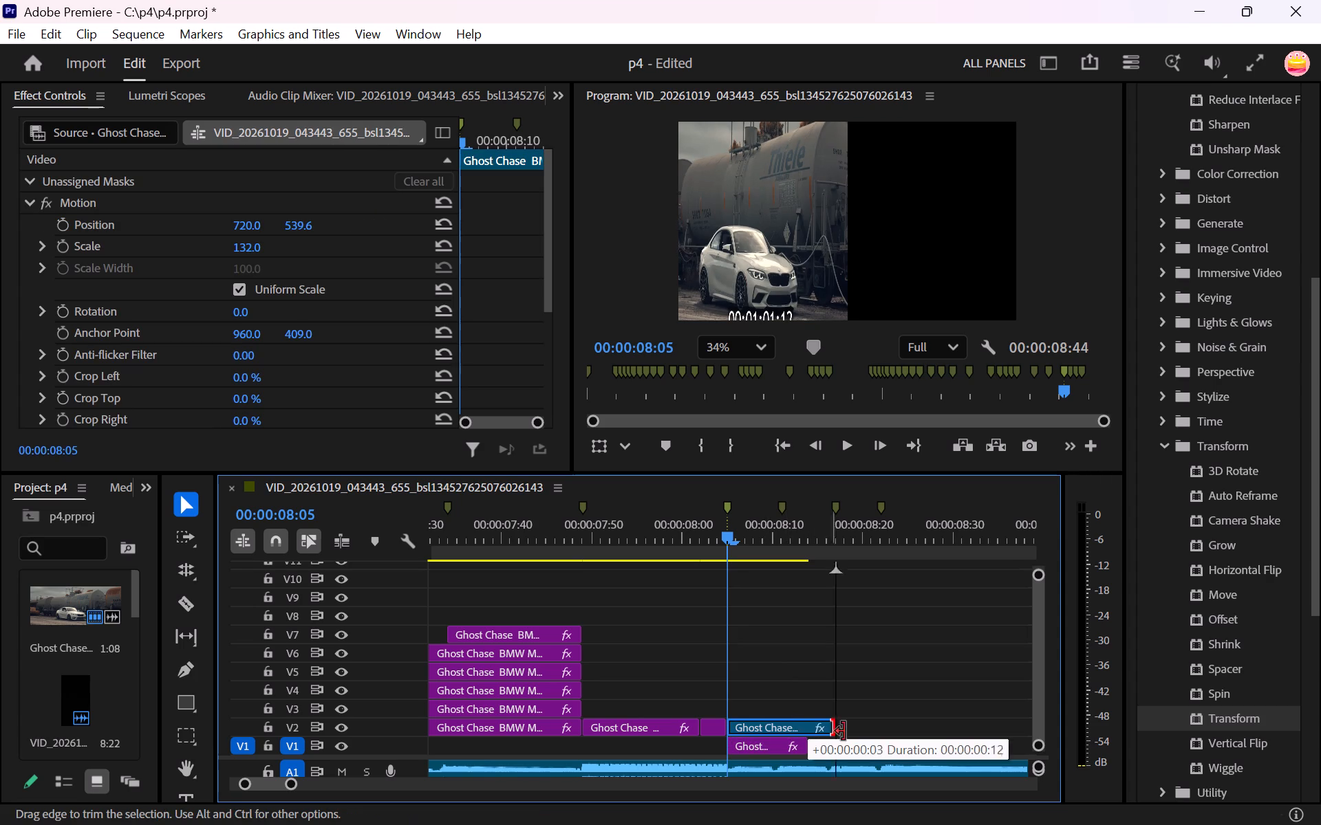
left_click_drag(844, 731, 850, 750)
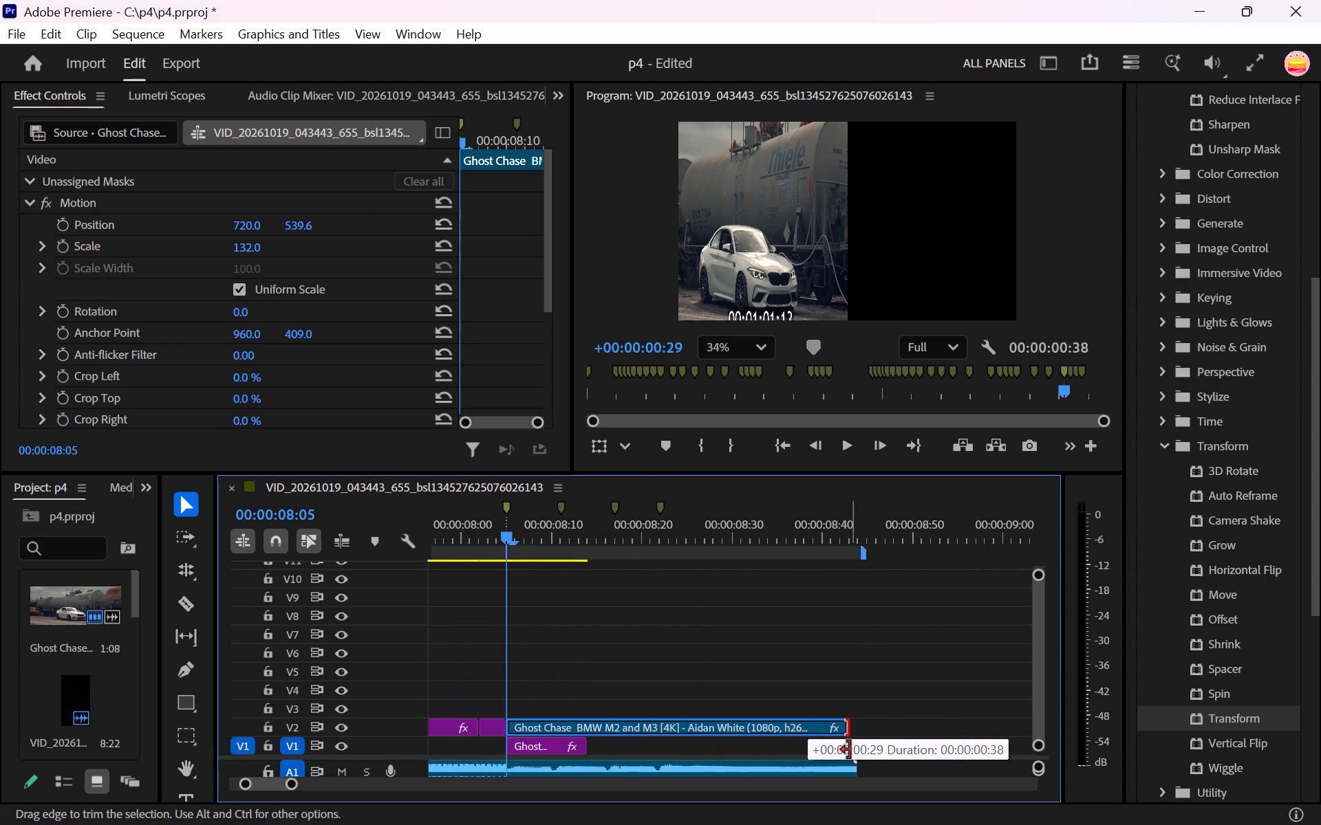
left_click_drag(850, 750, 854, 749)
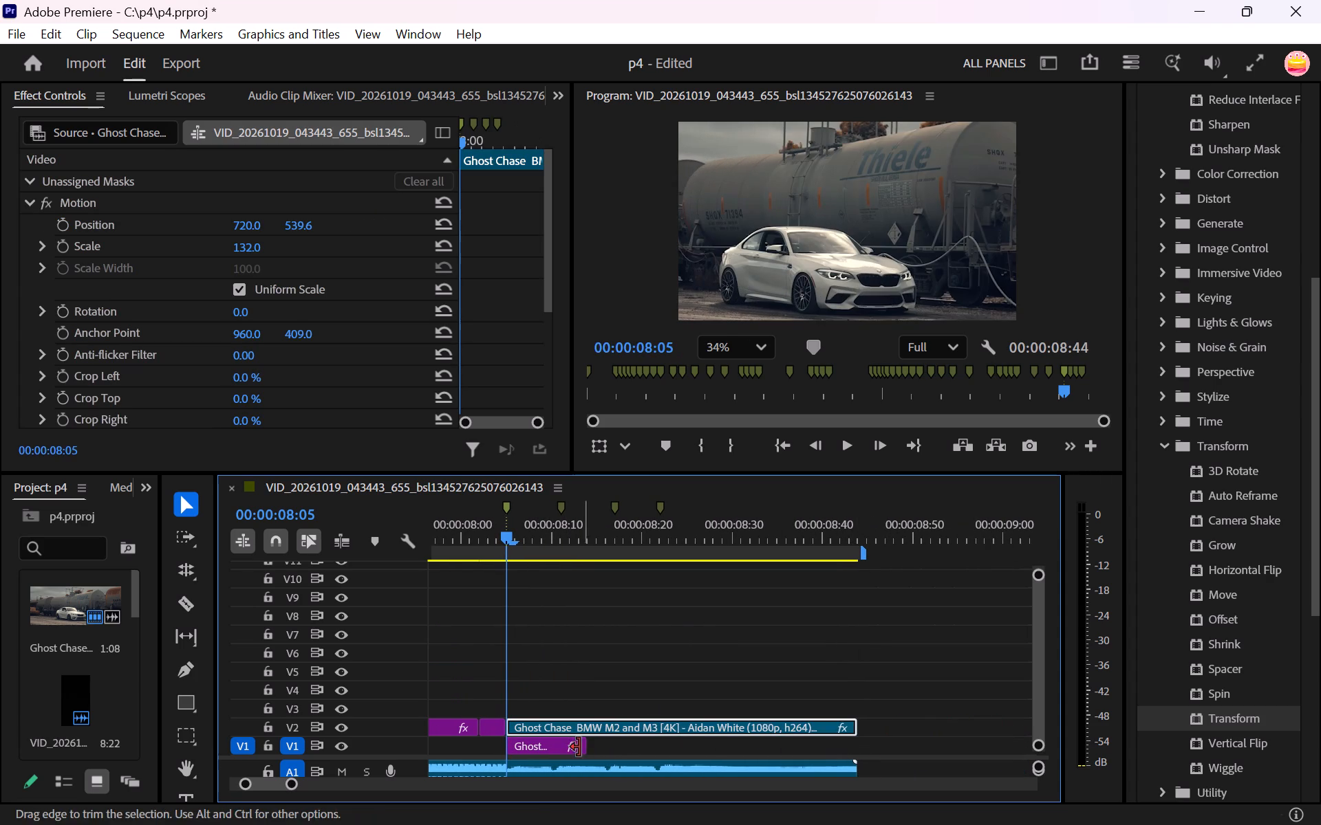
left_click_drag(587, 748, 881, 748)
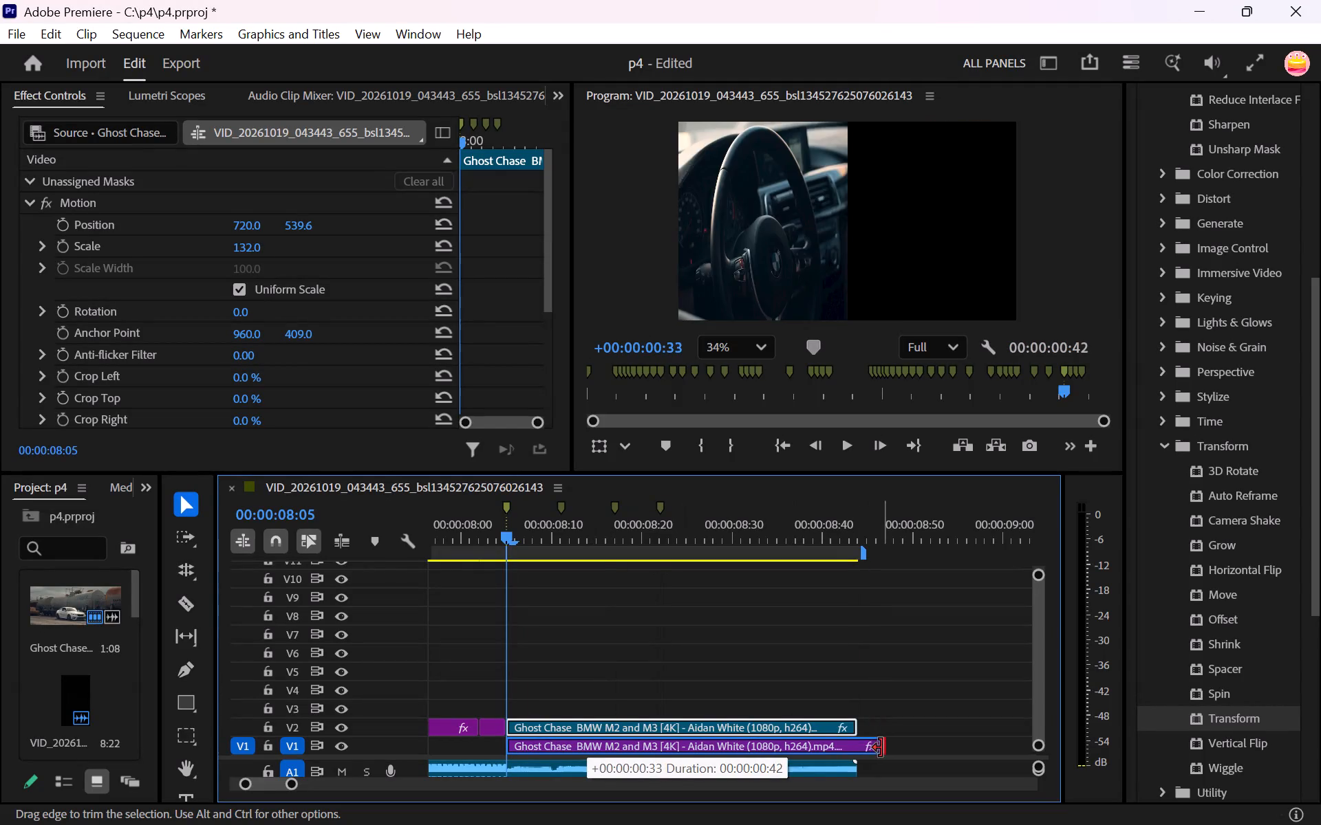
left_click_drag(881, 748, 856, 751)
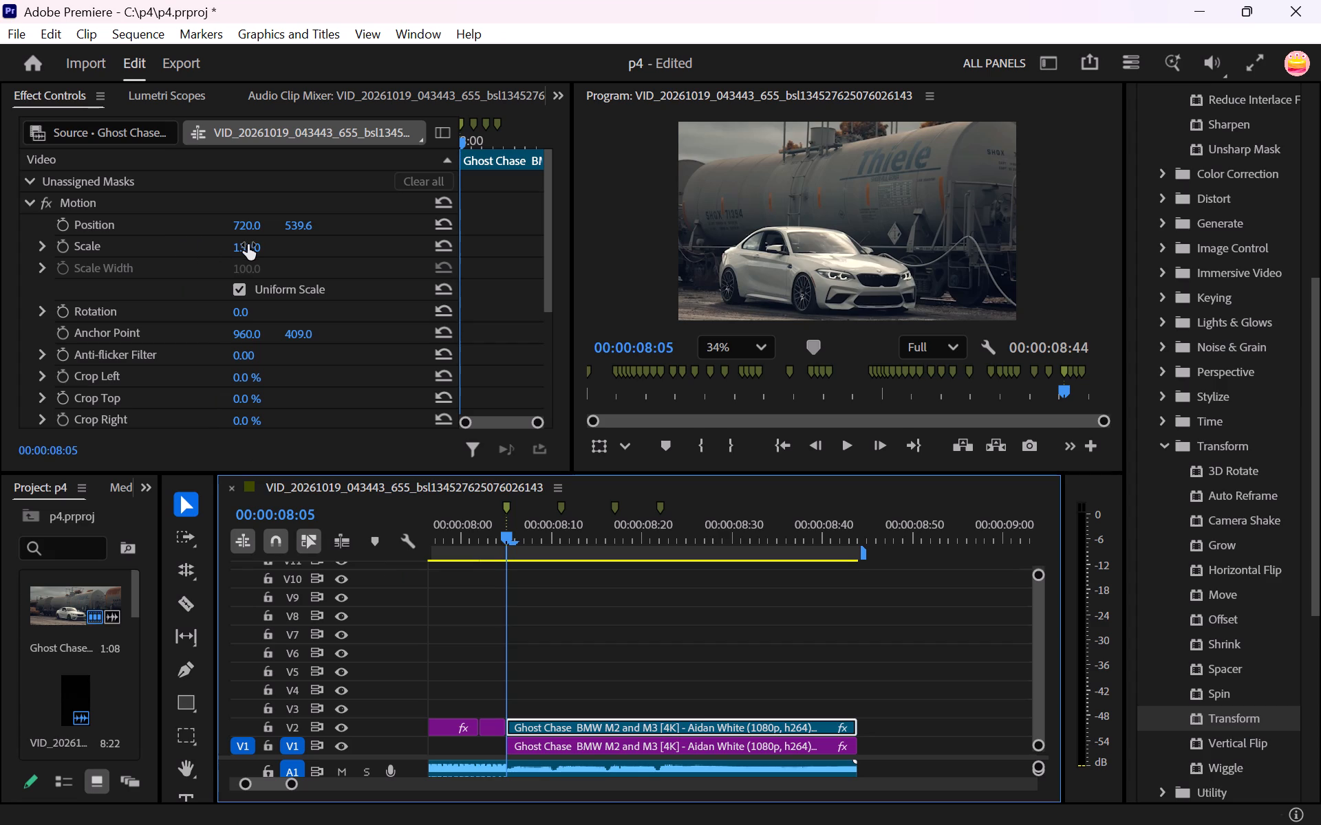
Shrink the white BMW clip on V2 to Scale 54 and start Scale keyframing at the 00:00:08:05 marker.
left_click_drag(248, 245, 272, 247)
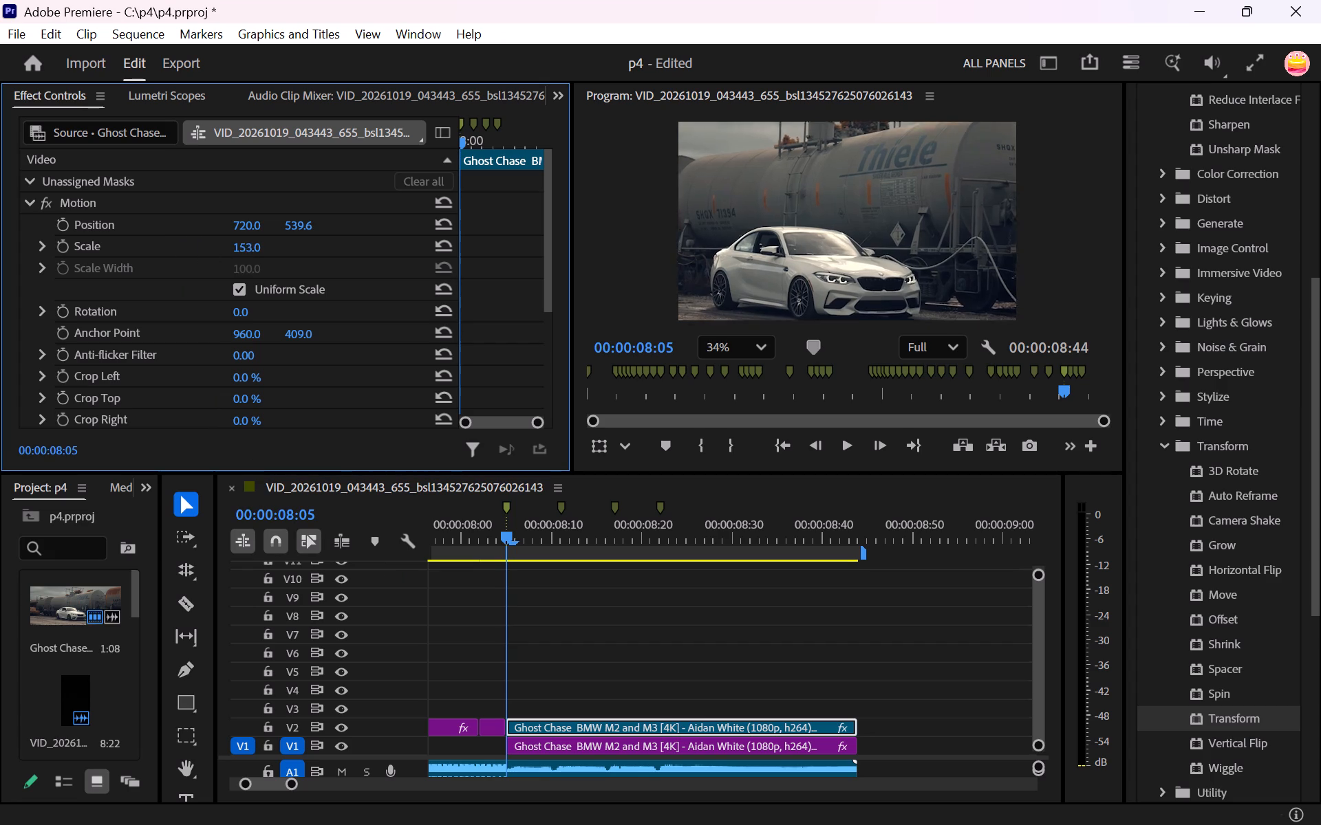
left_click_drag(272, 247, 172, 266)
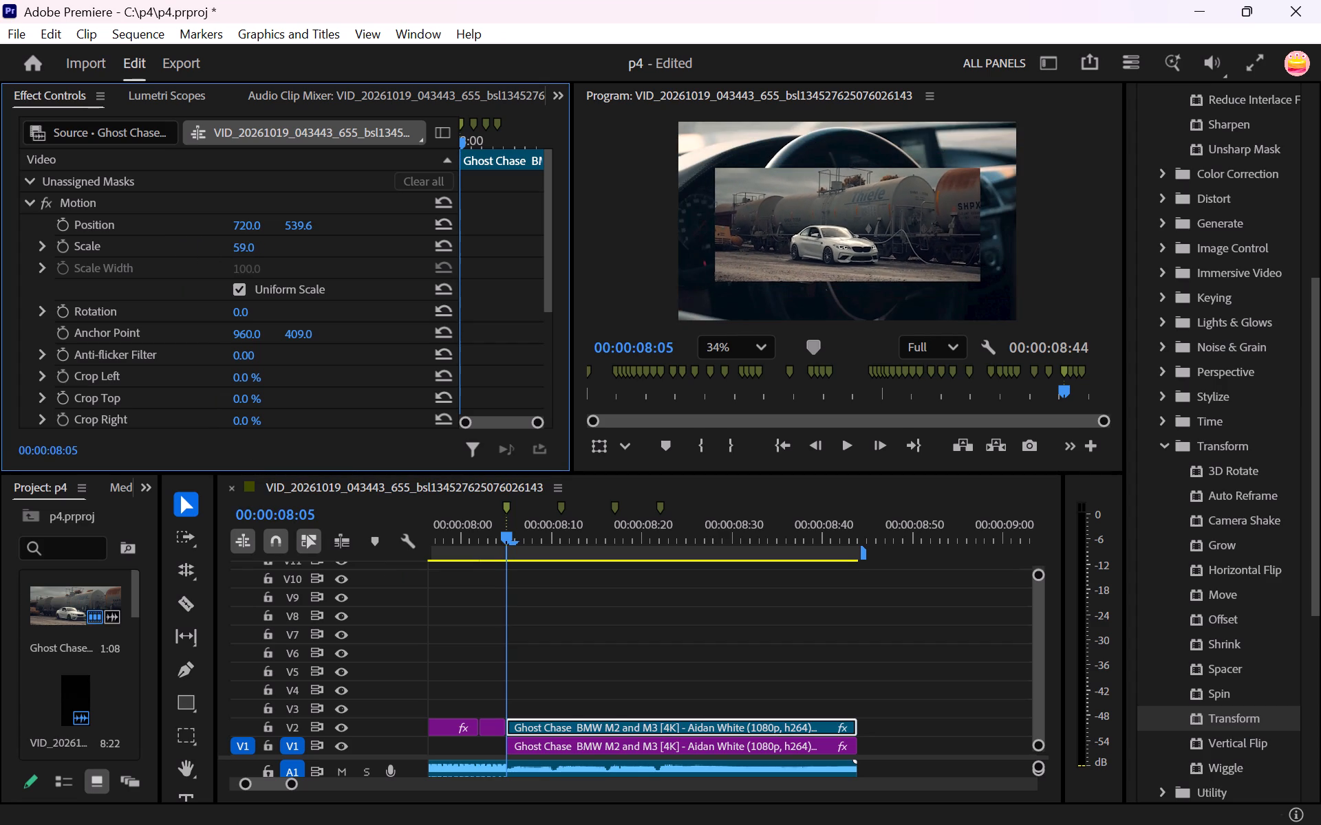
left_click_drag(172, 266, 169, 267)
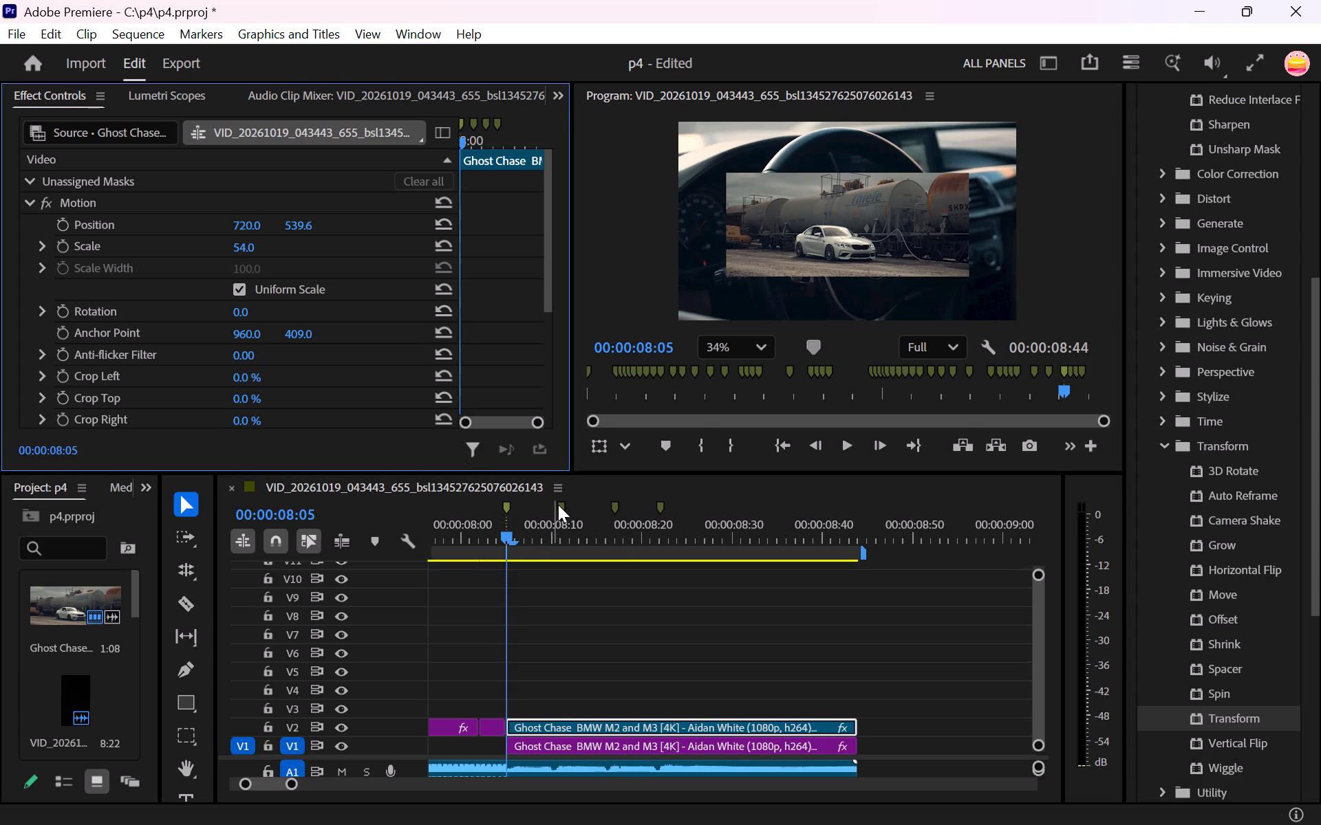
left_click(560, 505)
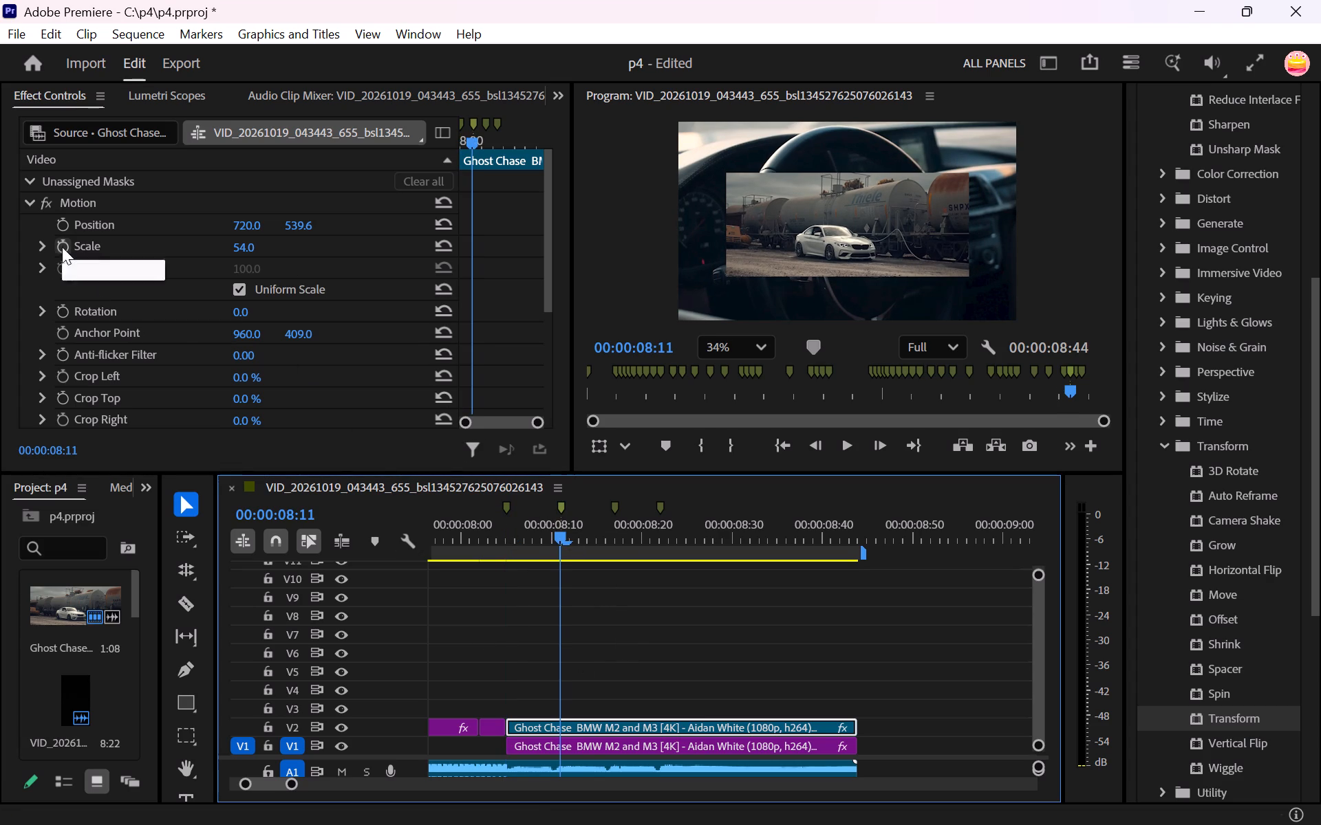
left_click(504, 509)
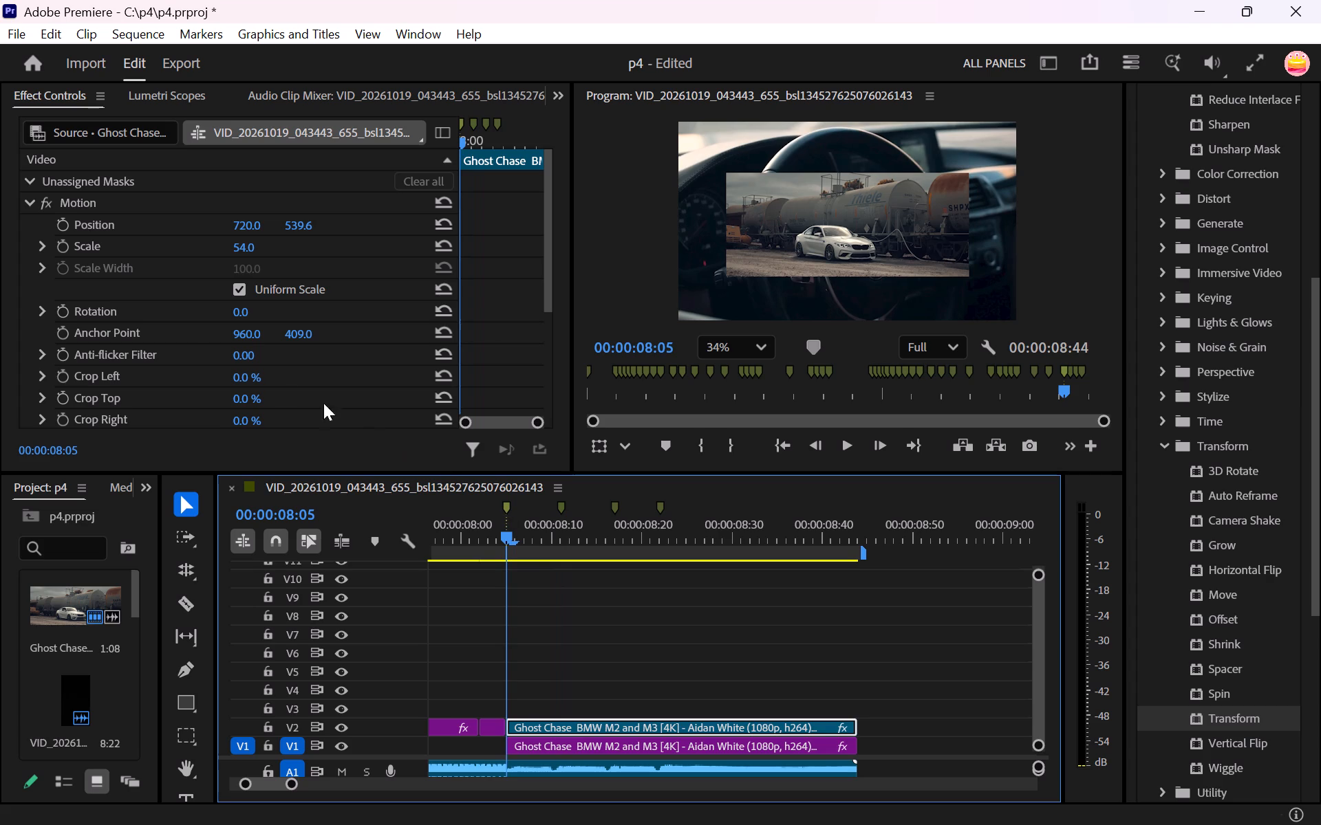
left_click(65, 243)
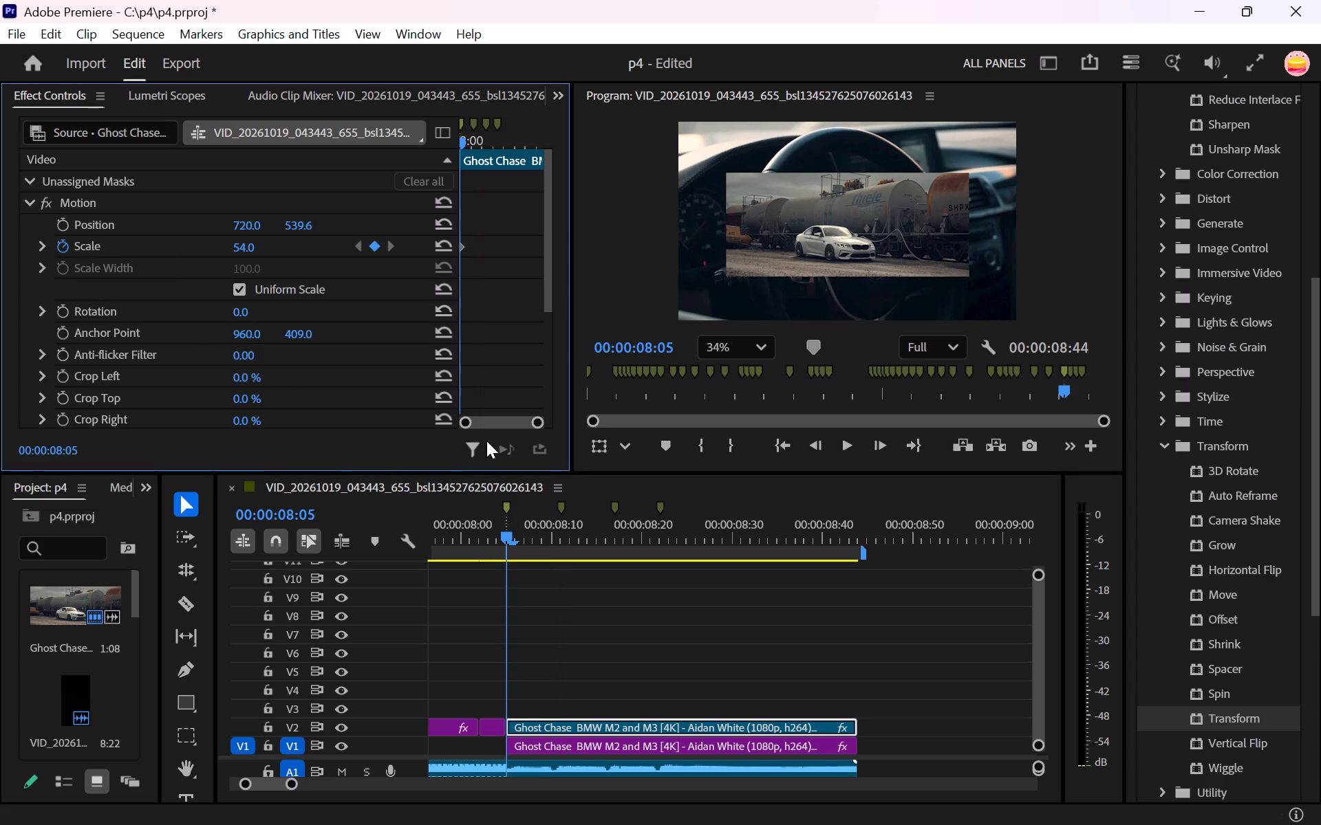
Keyframe the white BMW clip's Scale to 71 at the 00:00:08:11 marker, 100 at 00:00:08:17 and 133 at 00:00:08:22.
left_click(562, 505)
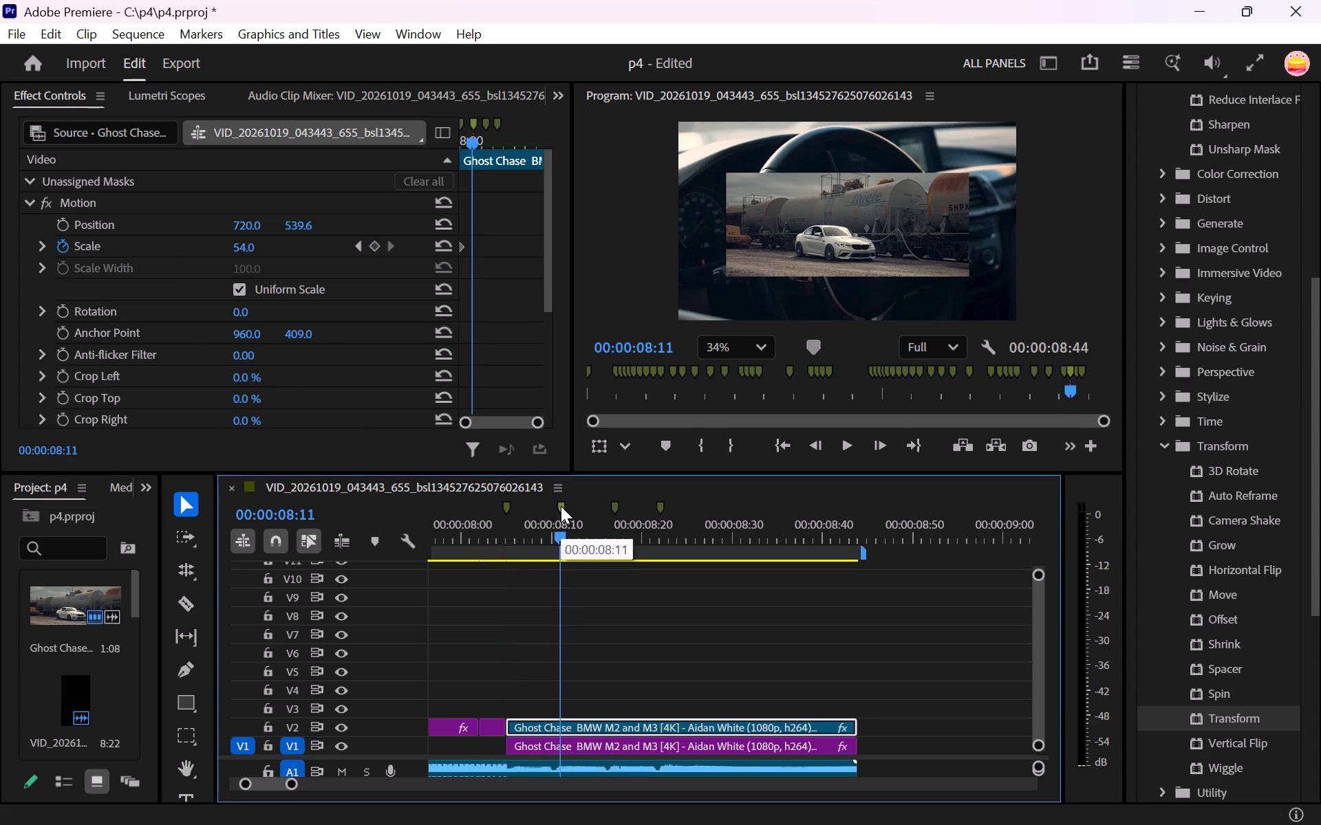
left_click_drag(246, 244, 259, 251)
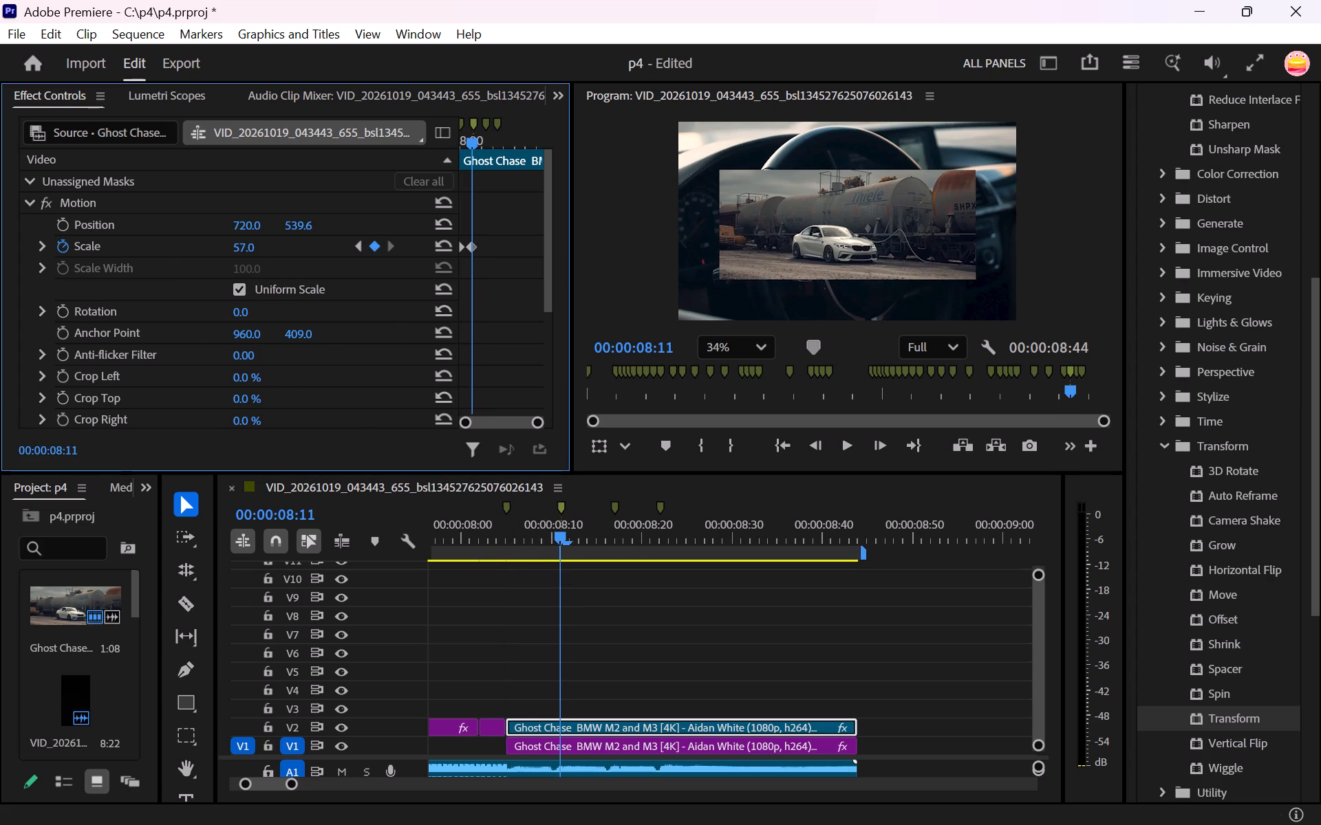
left_click_drag(259, 251, 272, 254)
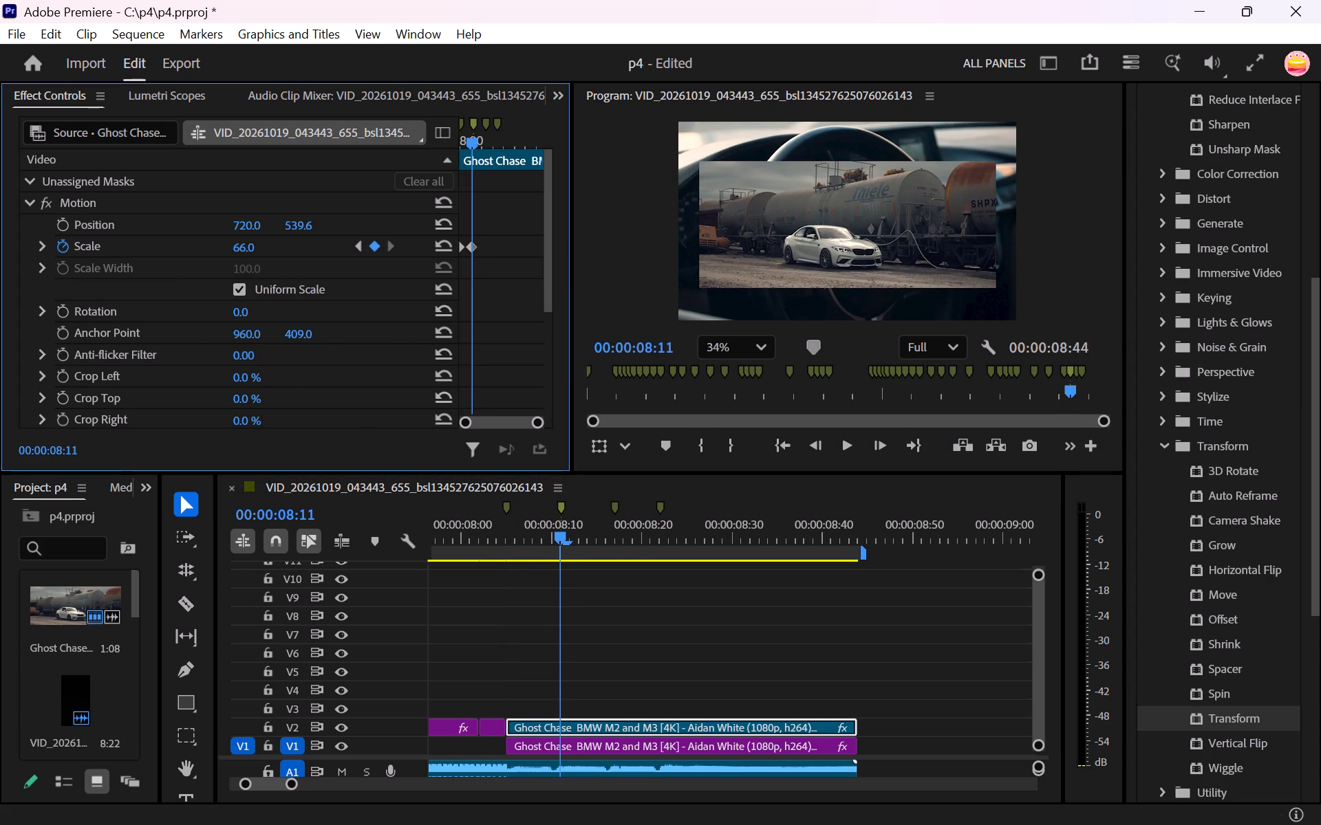
left_click_drag(272, 254, 277, 254)
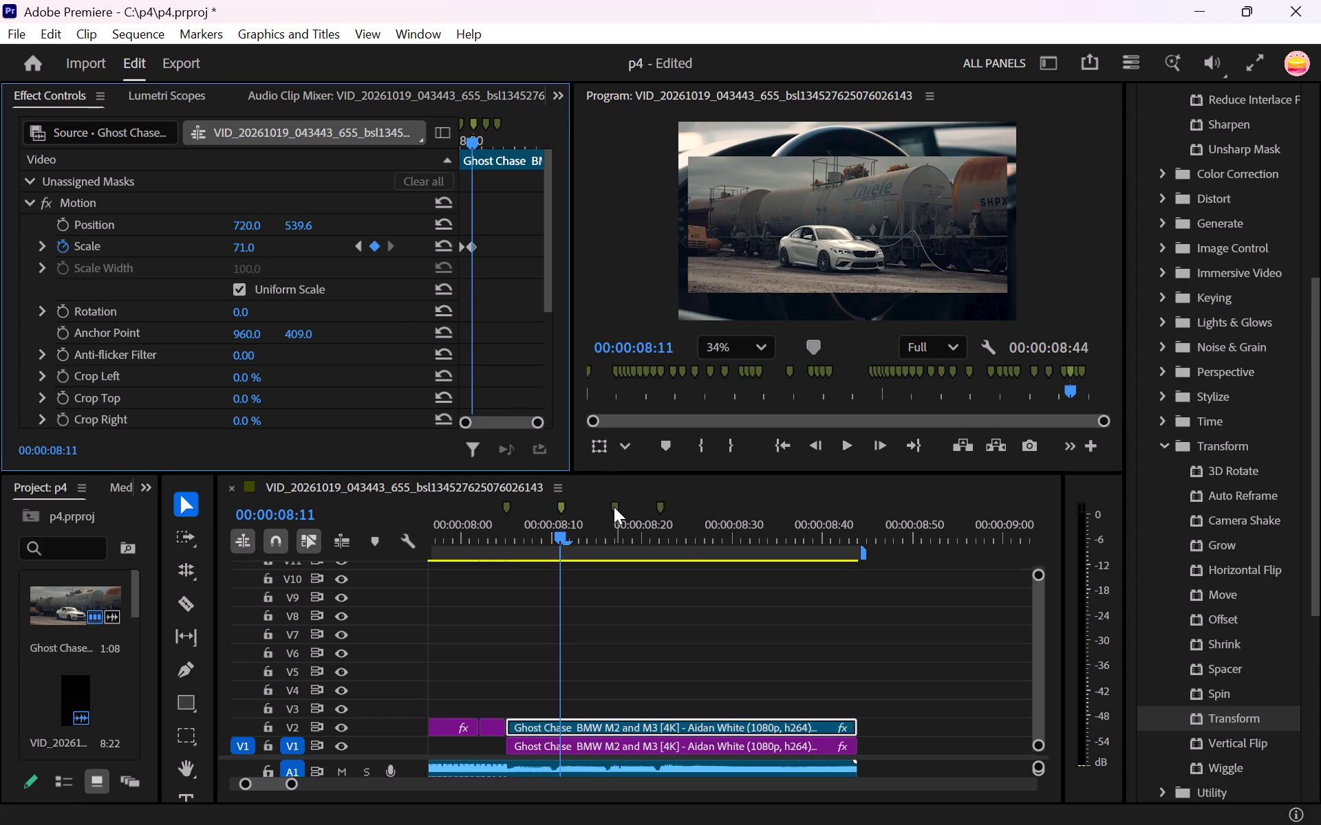
left_click(614, 507)
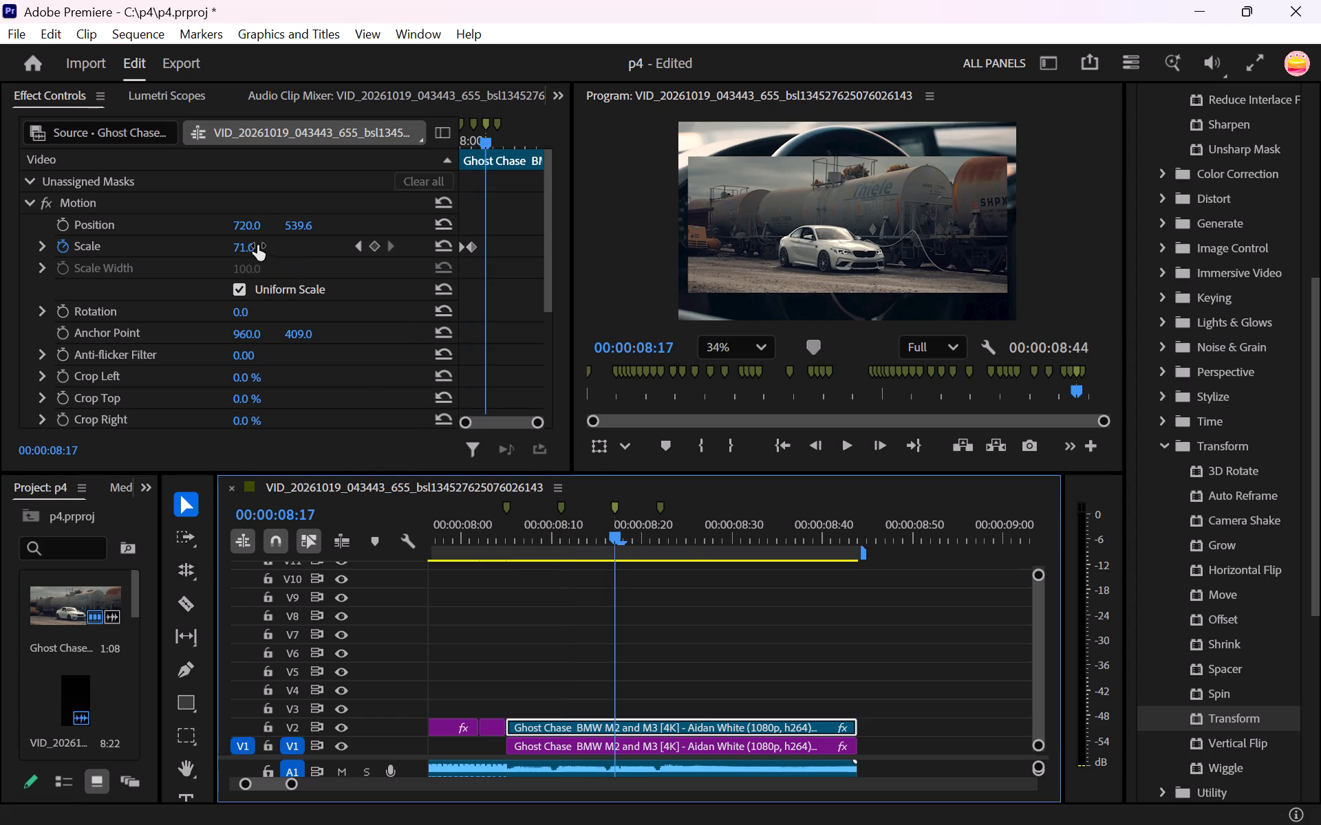
left_click_drag(257, 245, 264, 247)
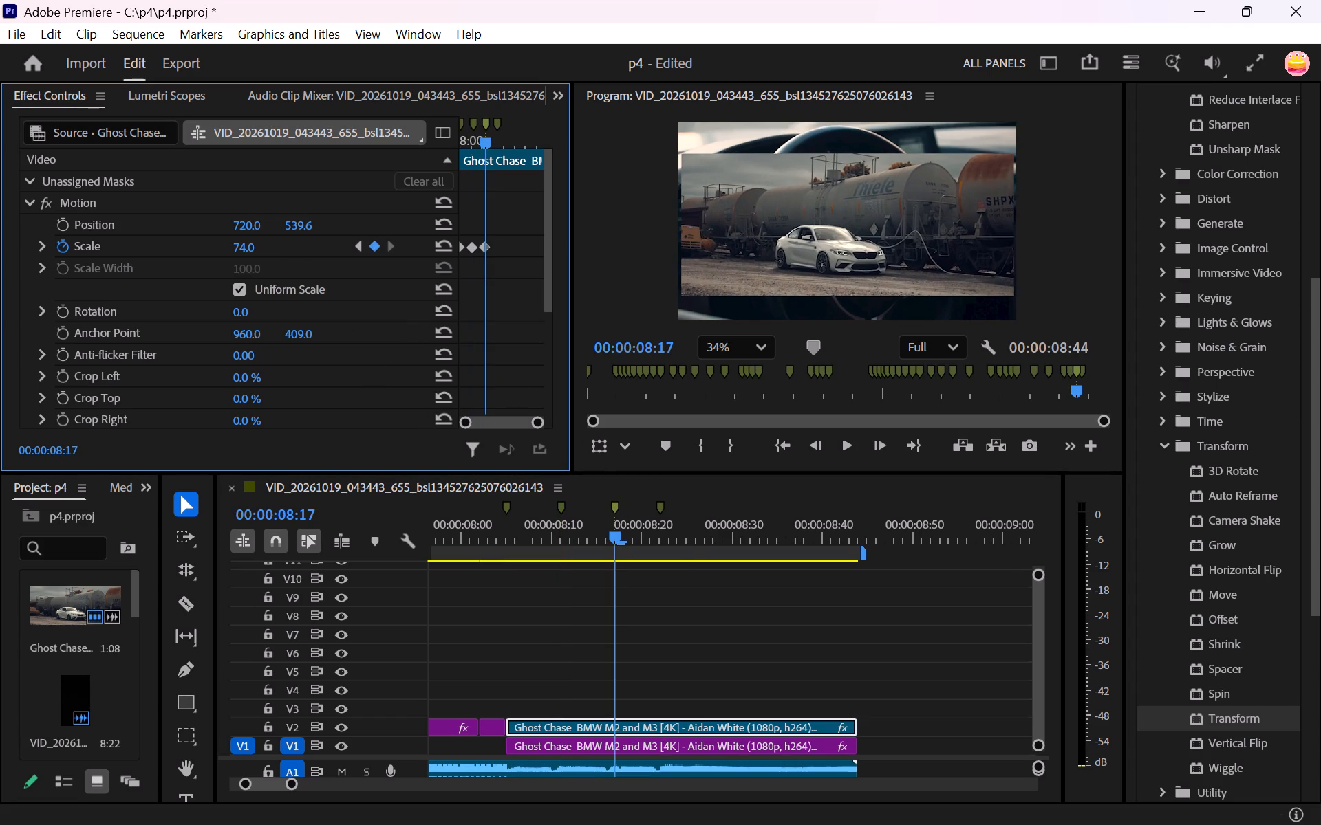
left_click_drag(264, 247, 282, 256)
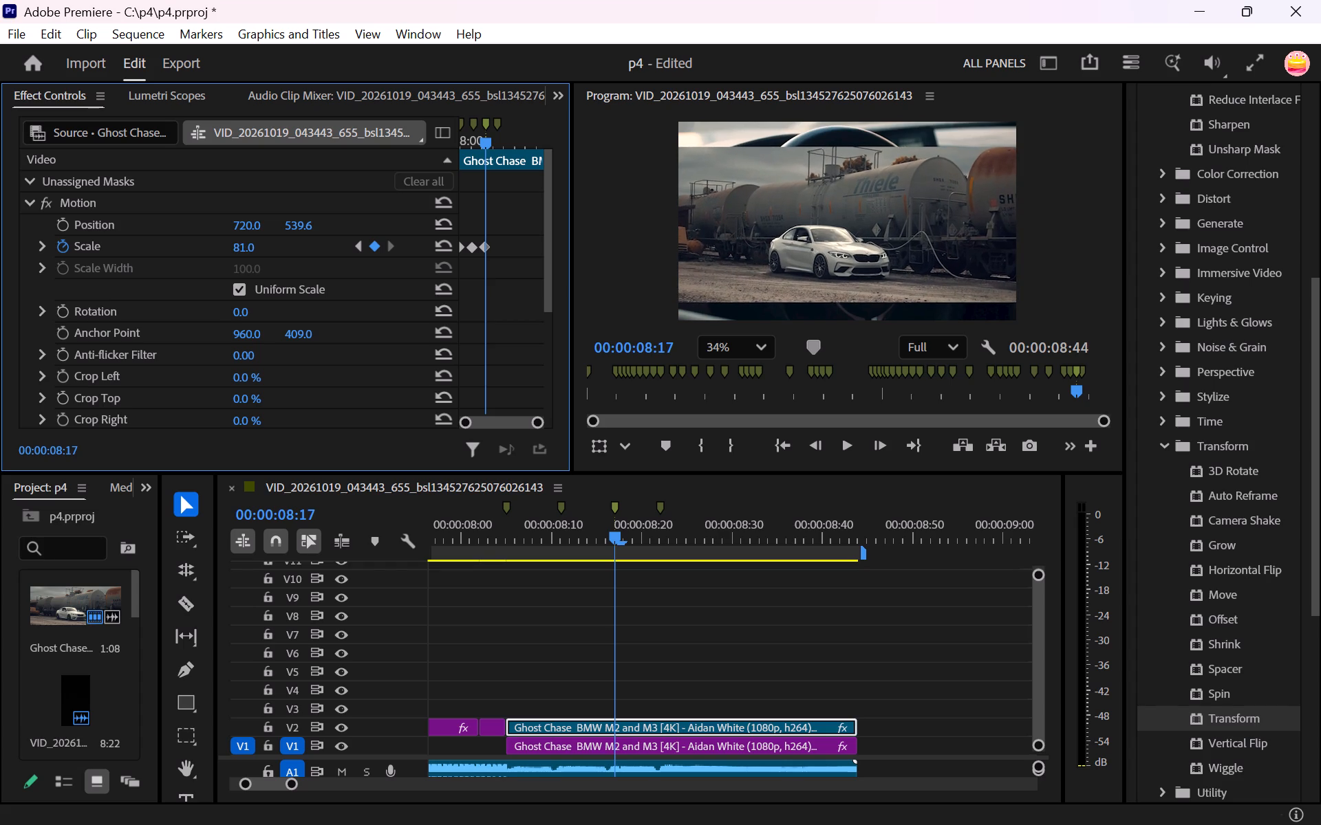
left_click_drag(282, 256, 298, 259)
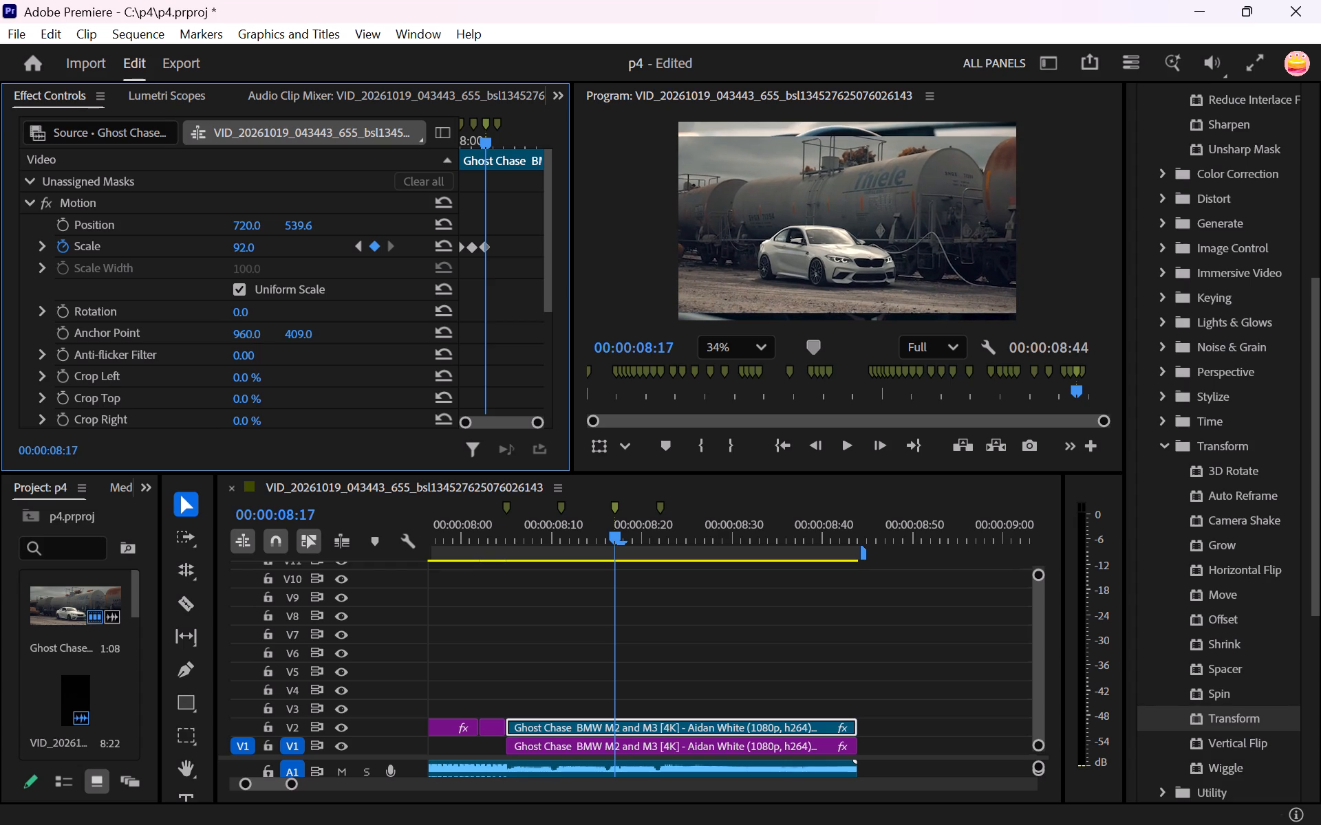
left_click_drag(298, 259, 308, 262)
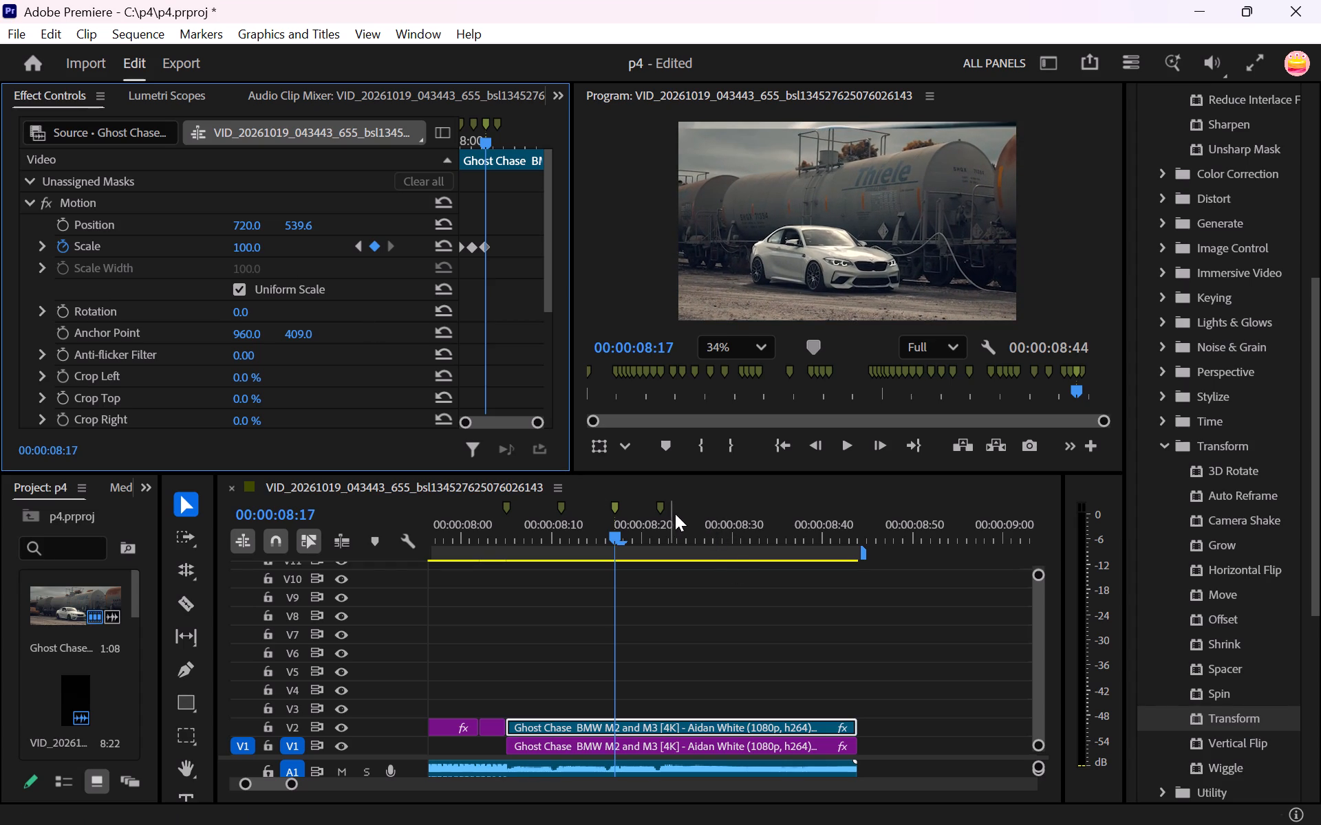
left_click(662, 505)
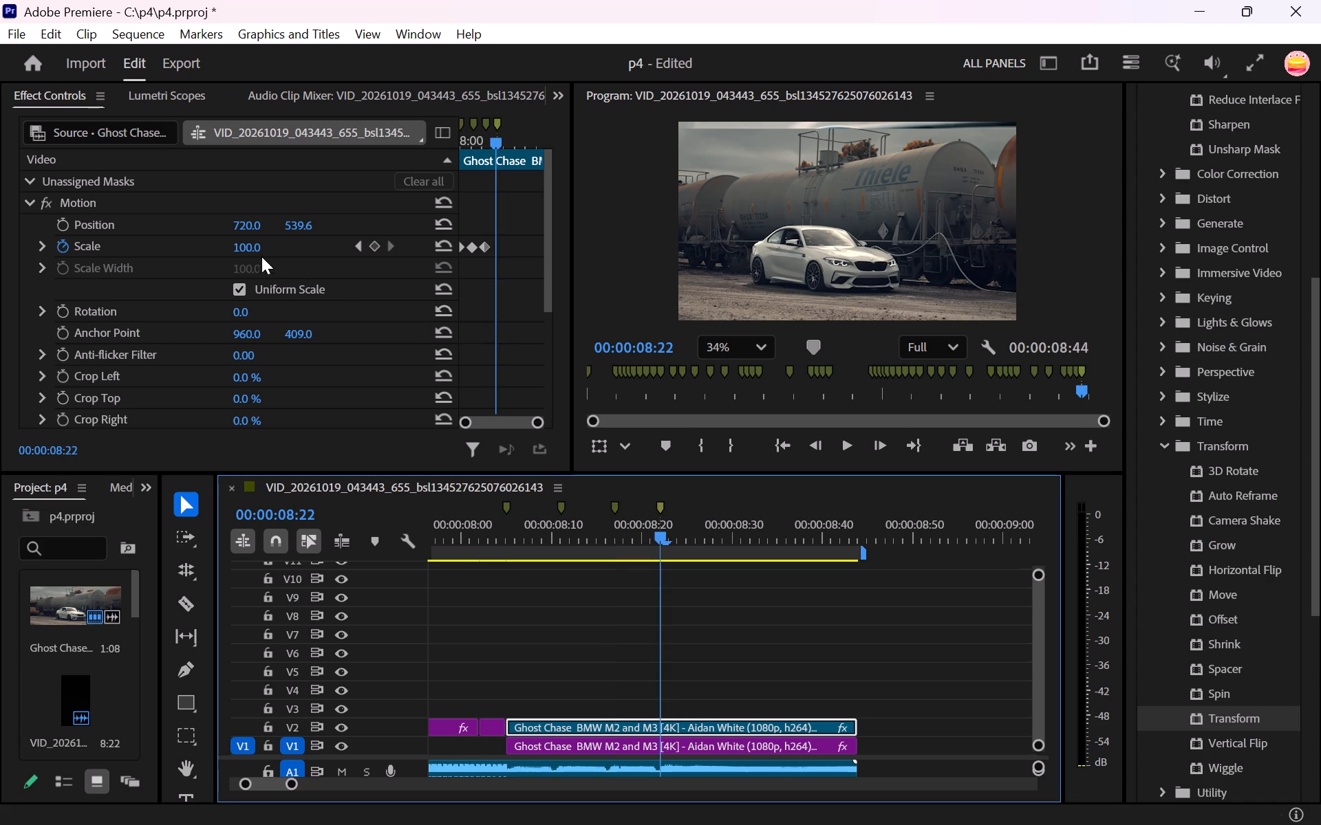
left_click_drag(253, 249, 298, 264)
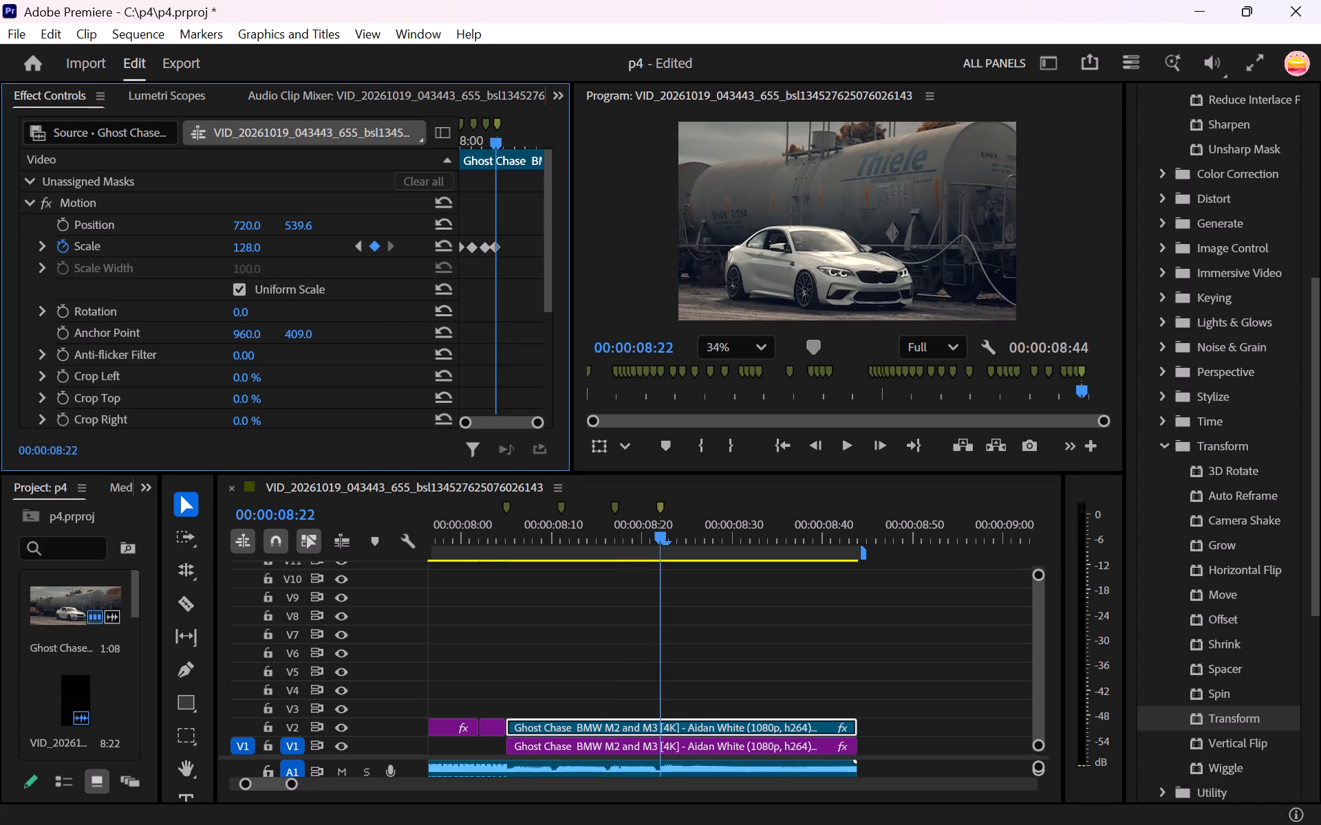
left_click_drag(298, 264, 310, 269)
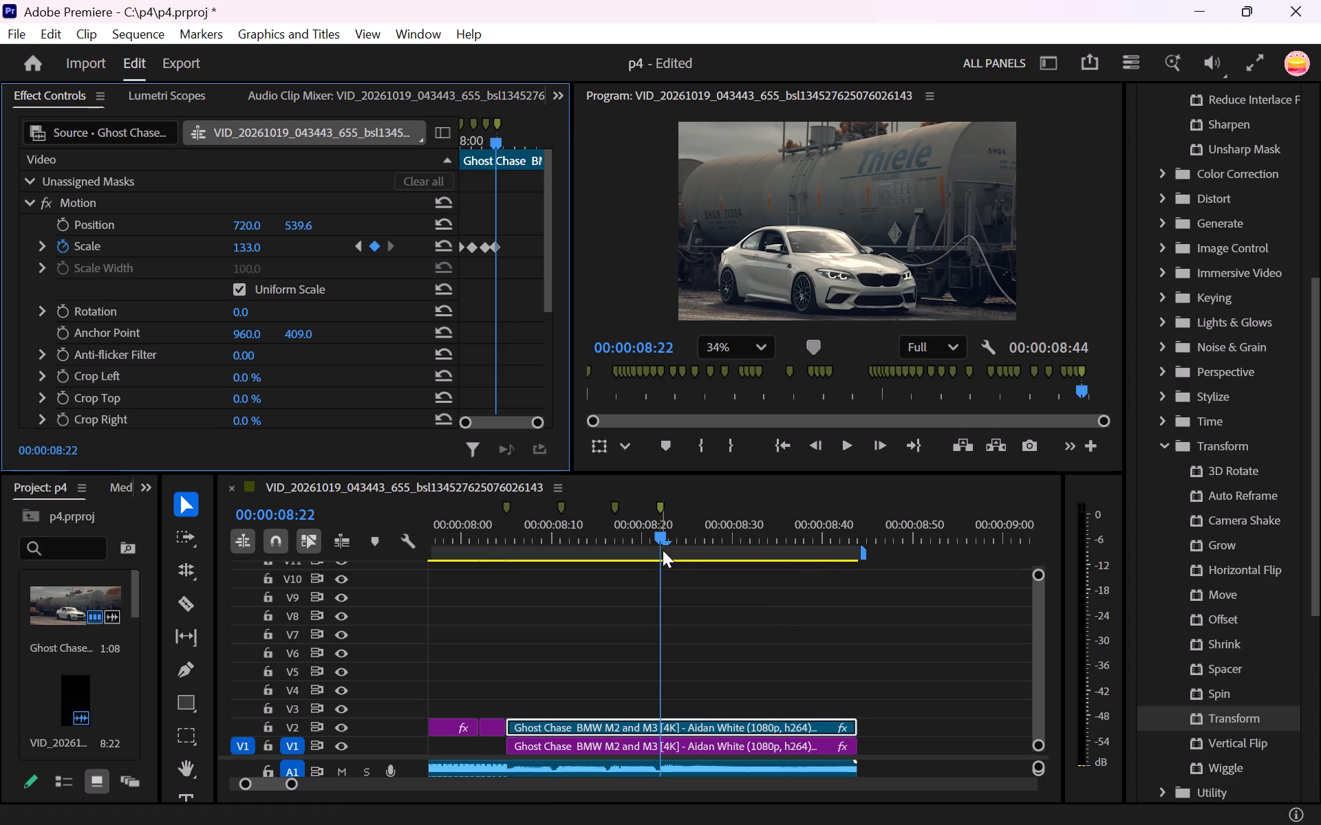
Split the white BMW clip on V2 at the 00:00:08:22 marker with the Razor tool.
scroll(710, 696, "down", 3)
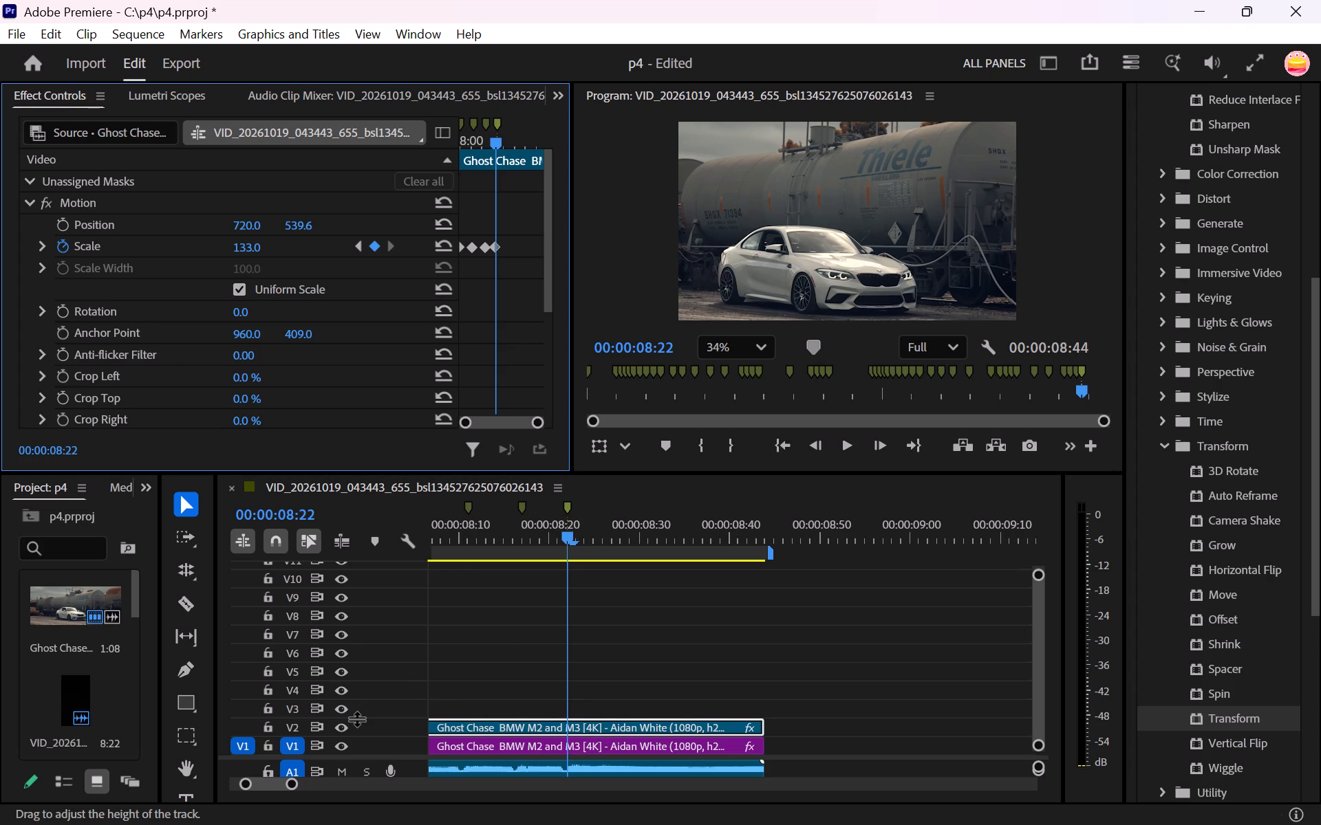
key("c")
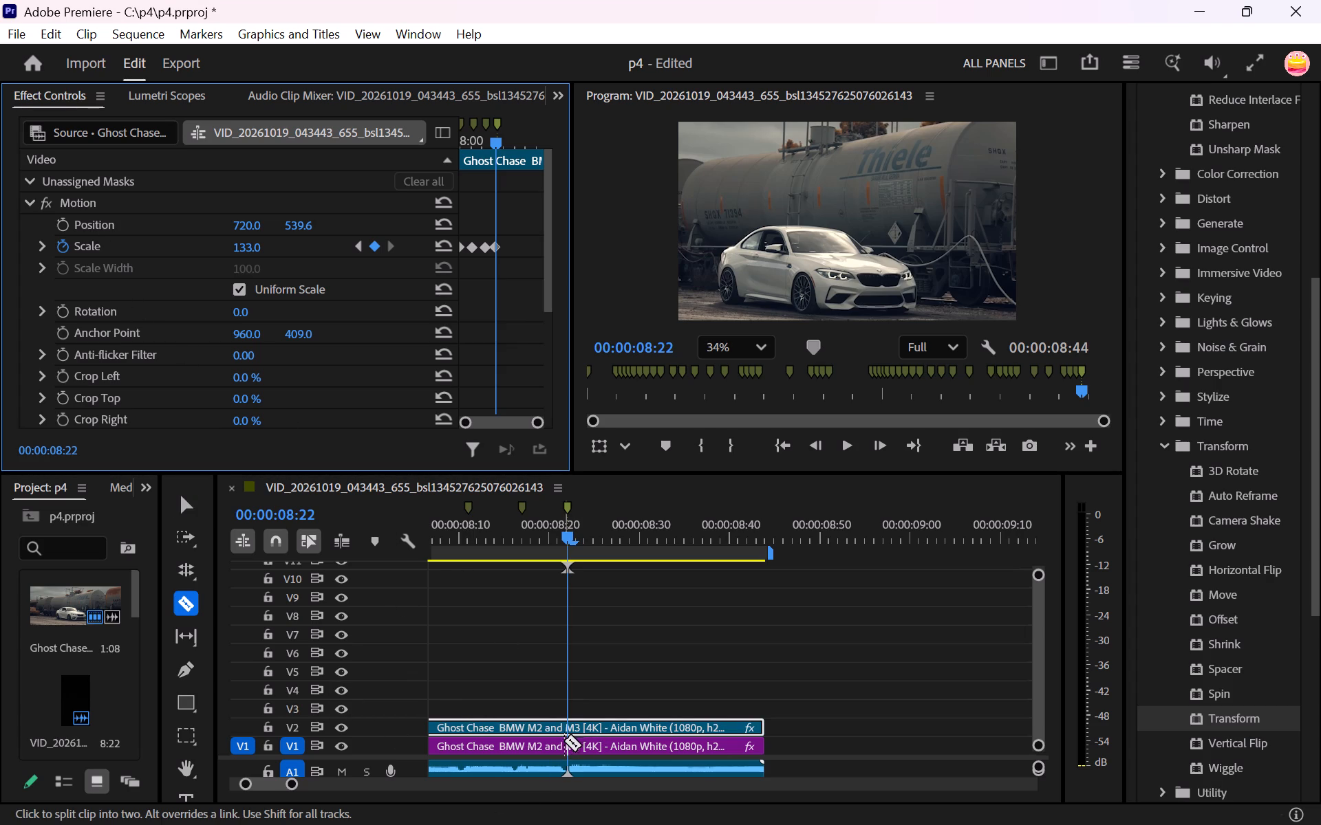
left_click(568, 726)
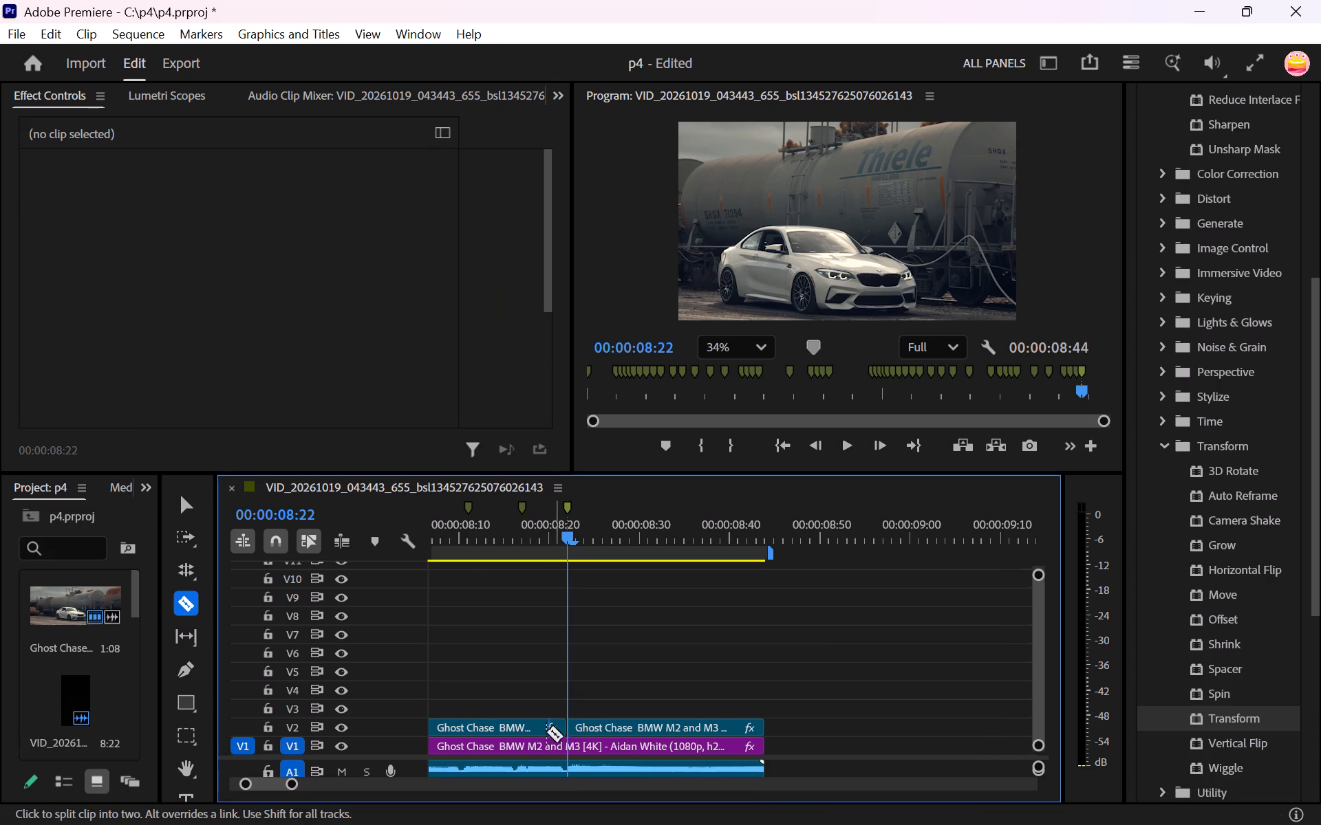
left_click(184, 511)
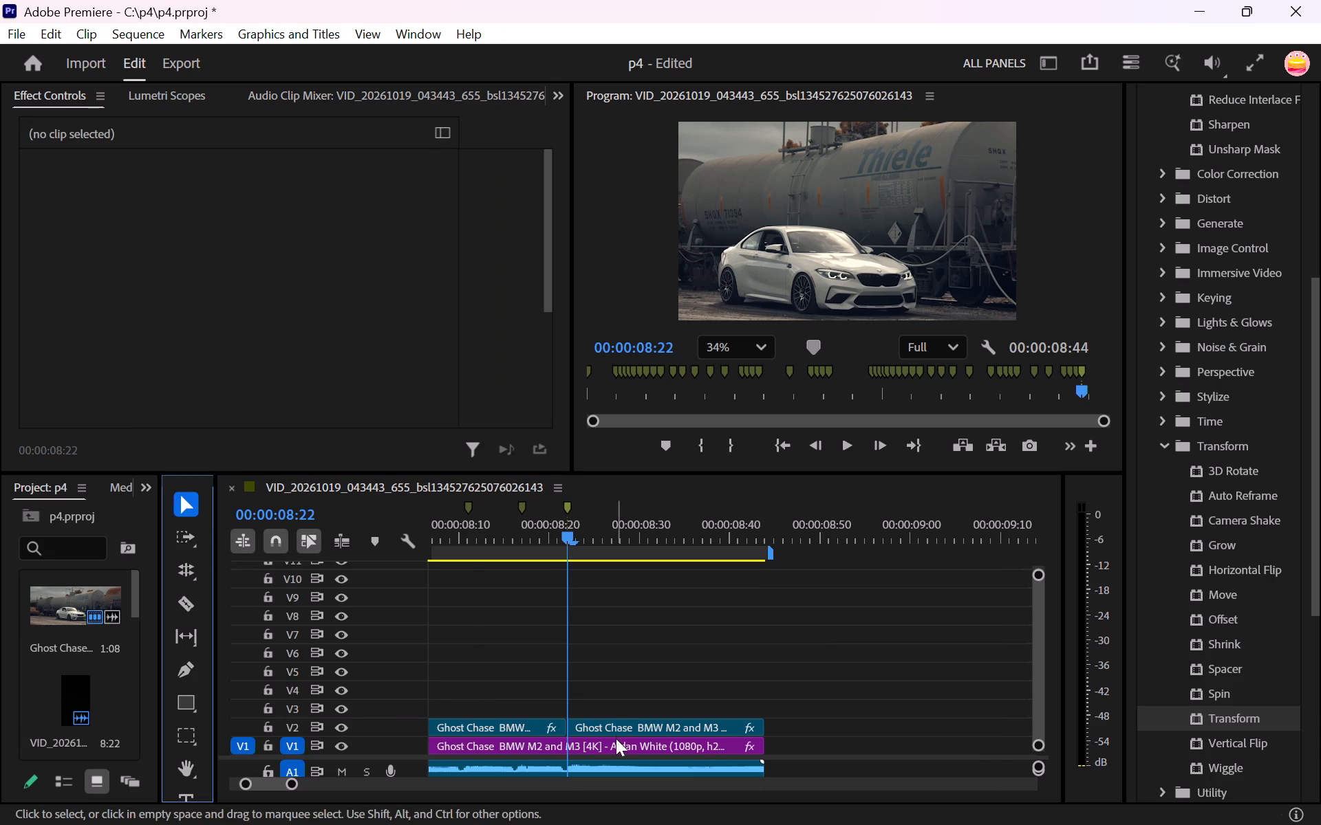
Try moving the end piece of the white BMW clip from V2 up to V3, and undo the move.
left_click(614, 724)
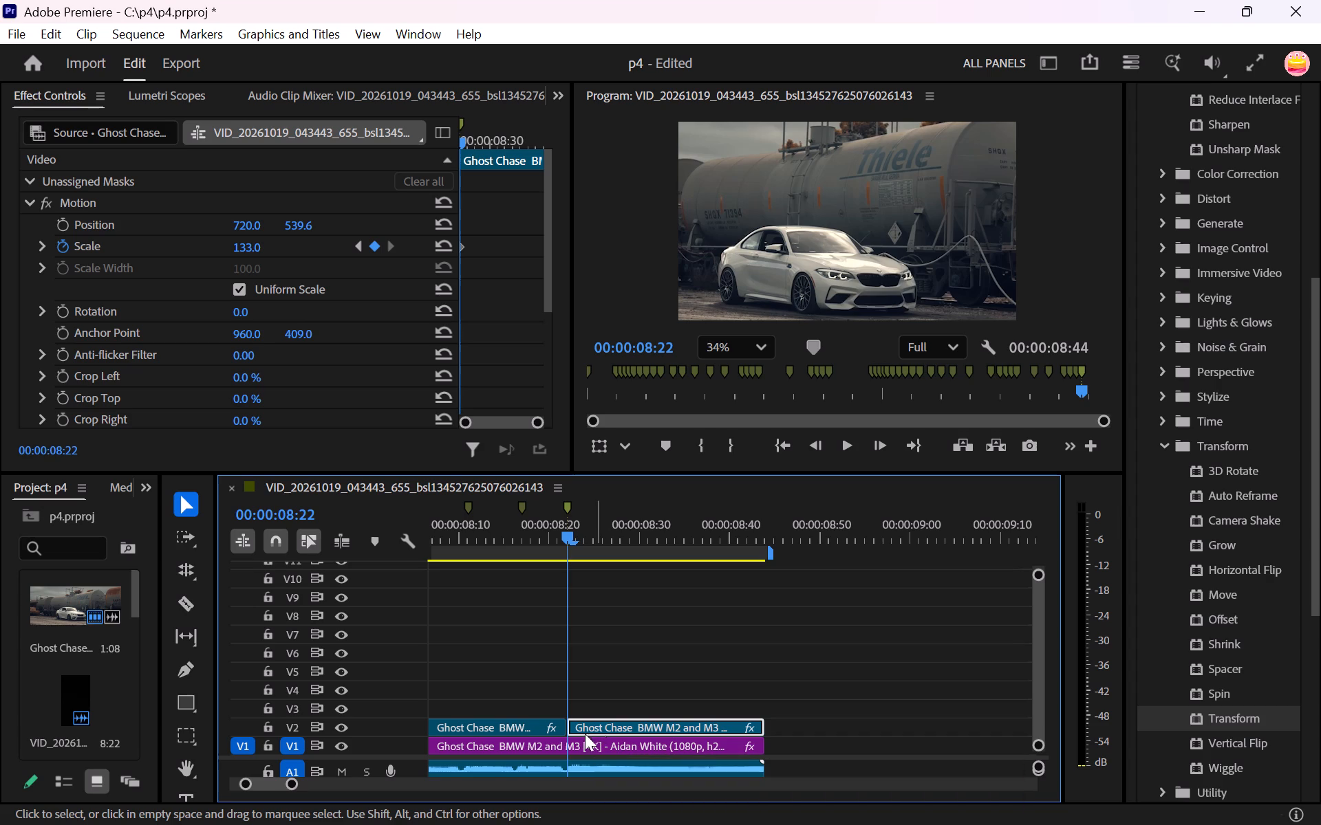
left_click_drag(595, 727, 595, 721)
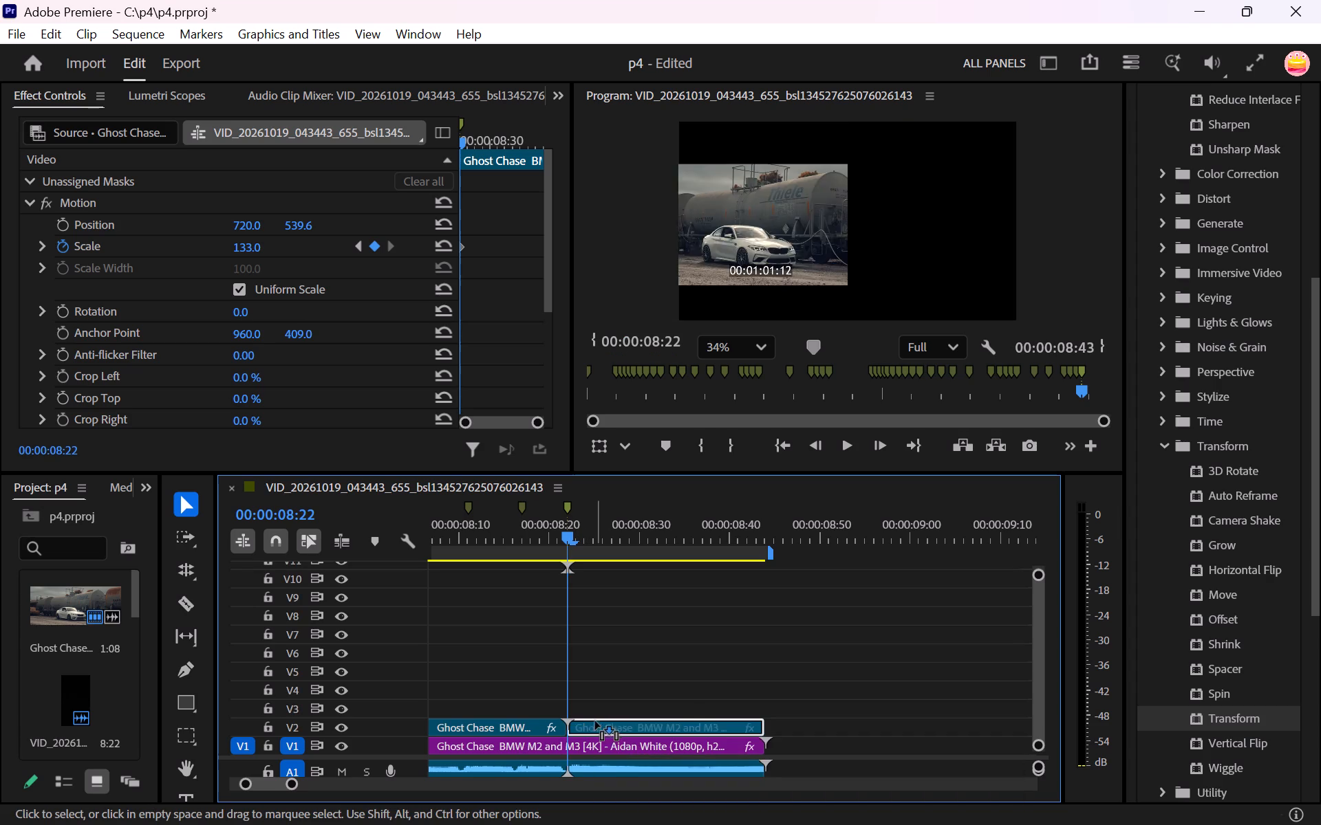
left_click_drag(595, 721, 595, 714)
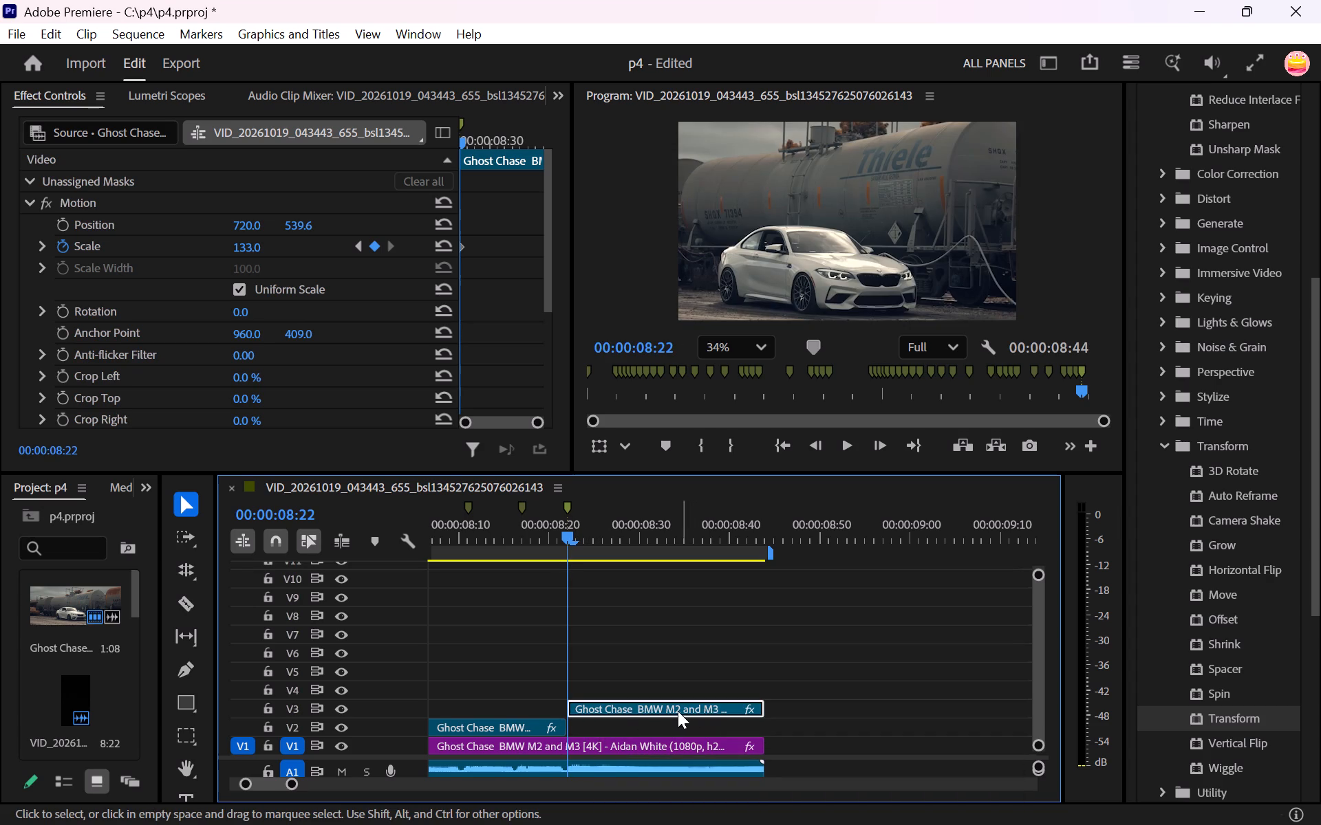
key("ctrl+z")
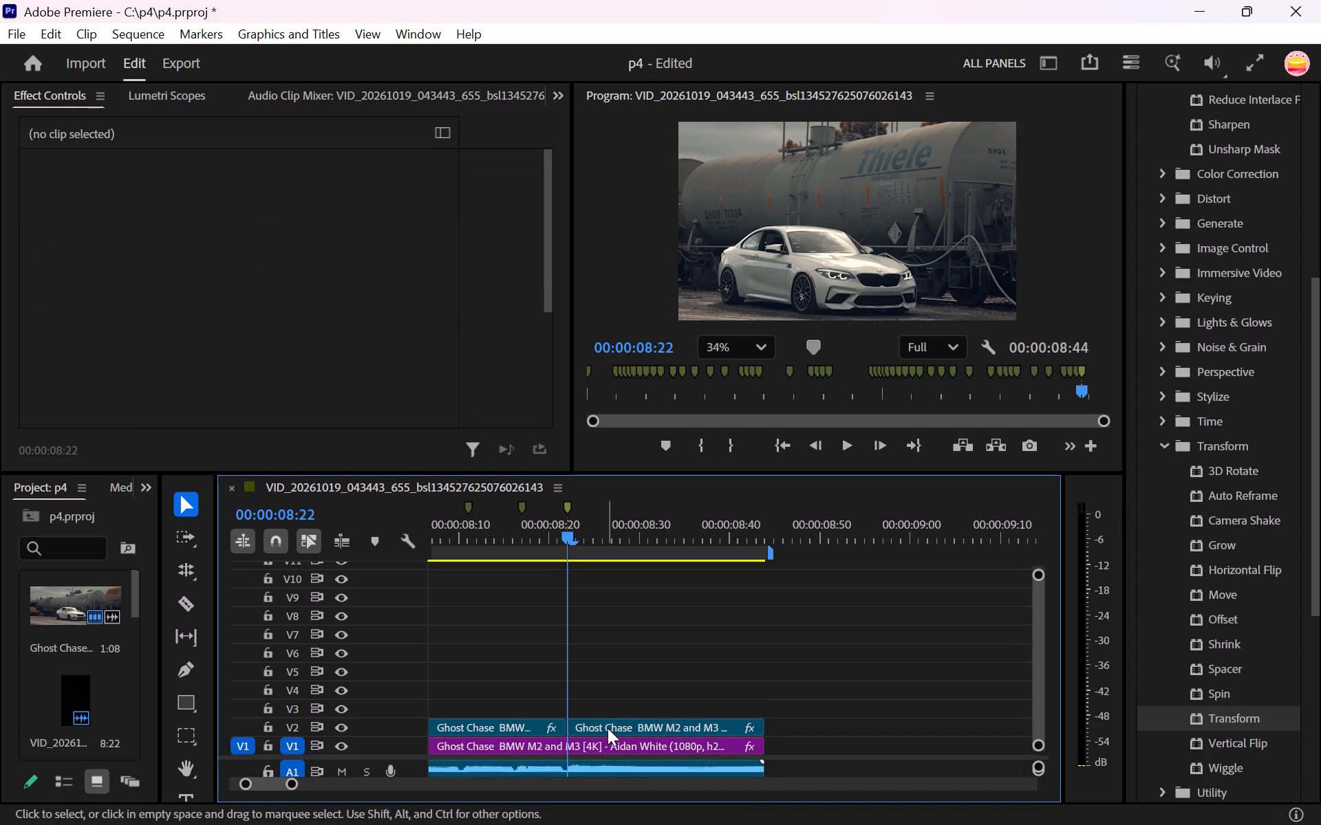
Start Position keyframing on the white BMW end piece at 00:00:08:22 with Position 706.0, 511.6.
left_click(608, 728)
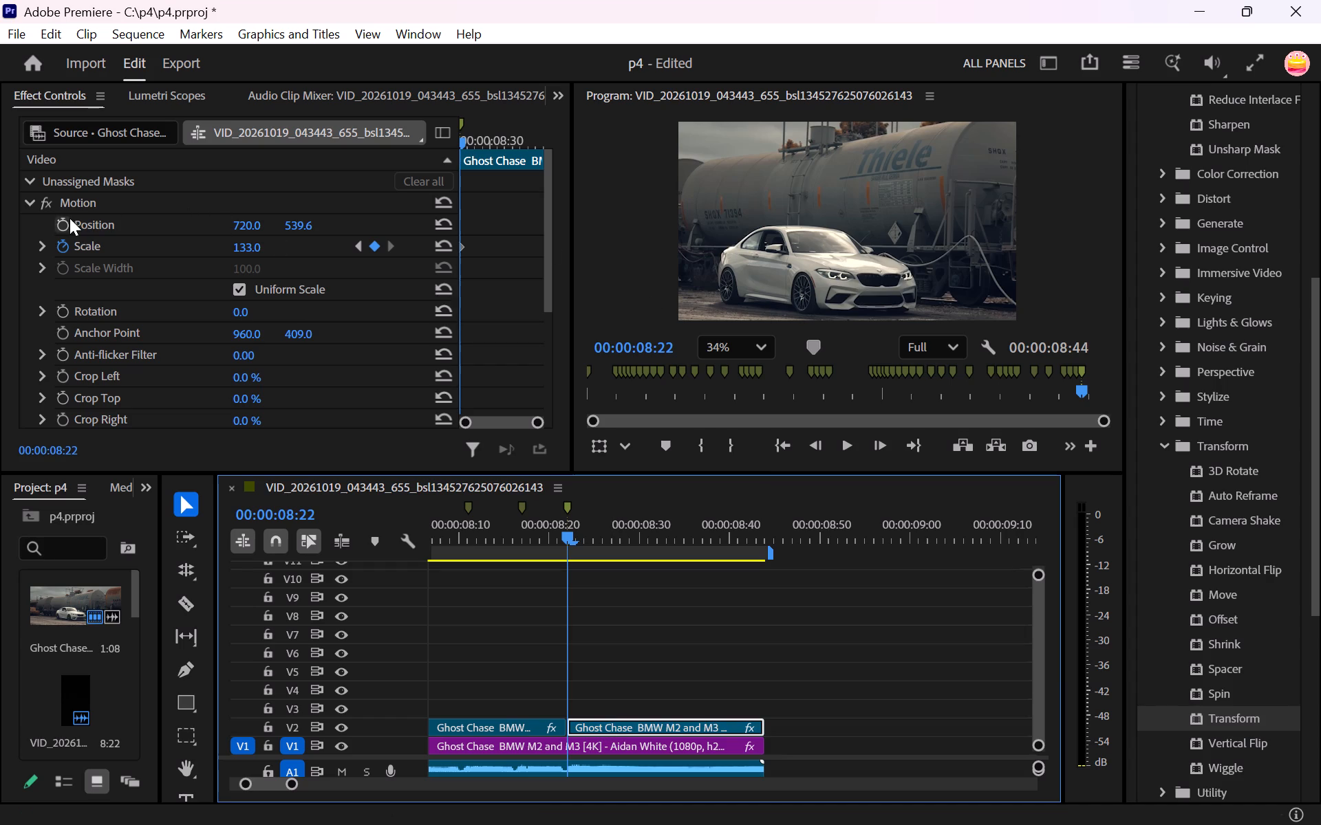
left_click(66, 217)
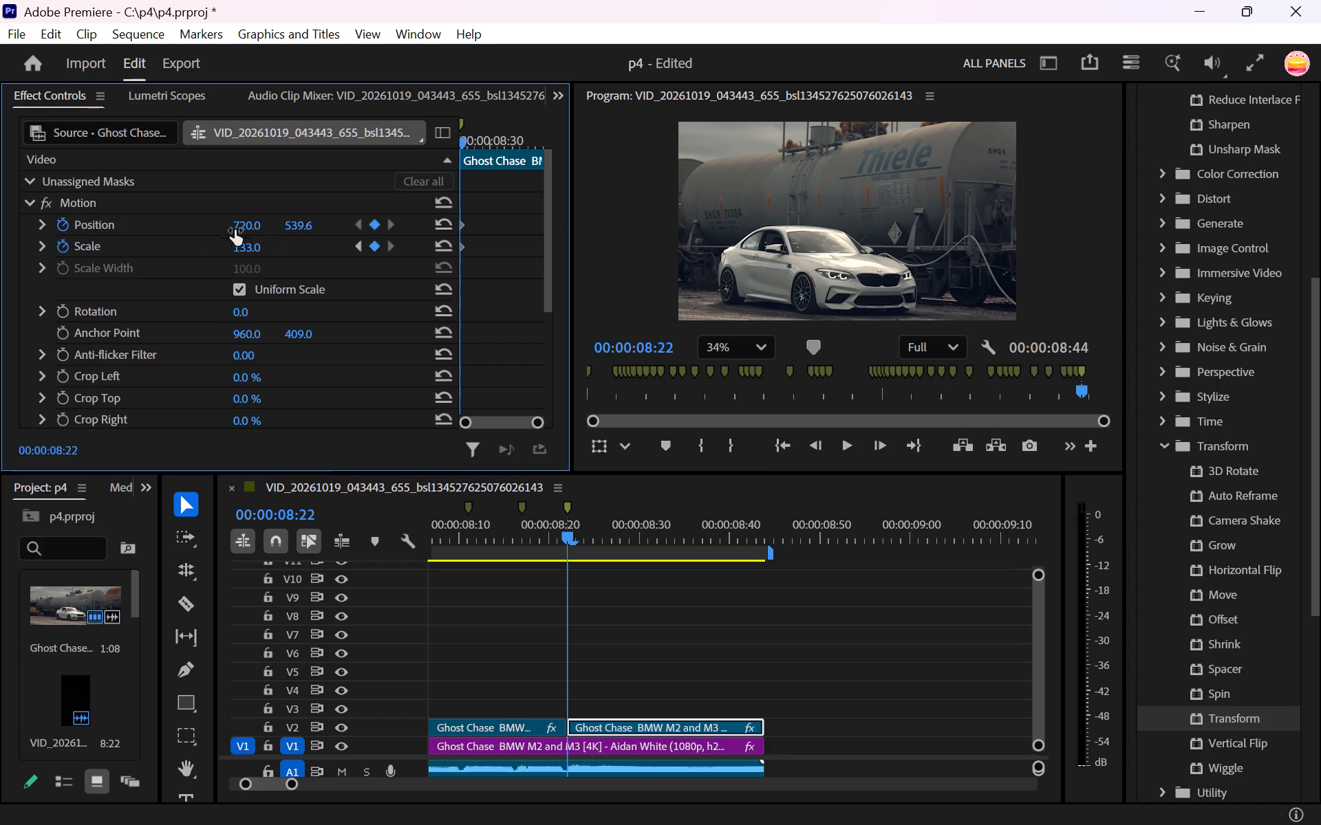
left_click_drag(253, 225, 250, 225)
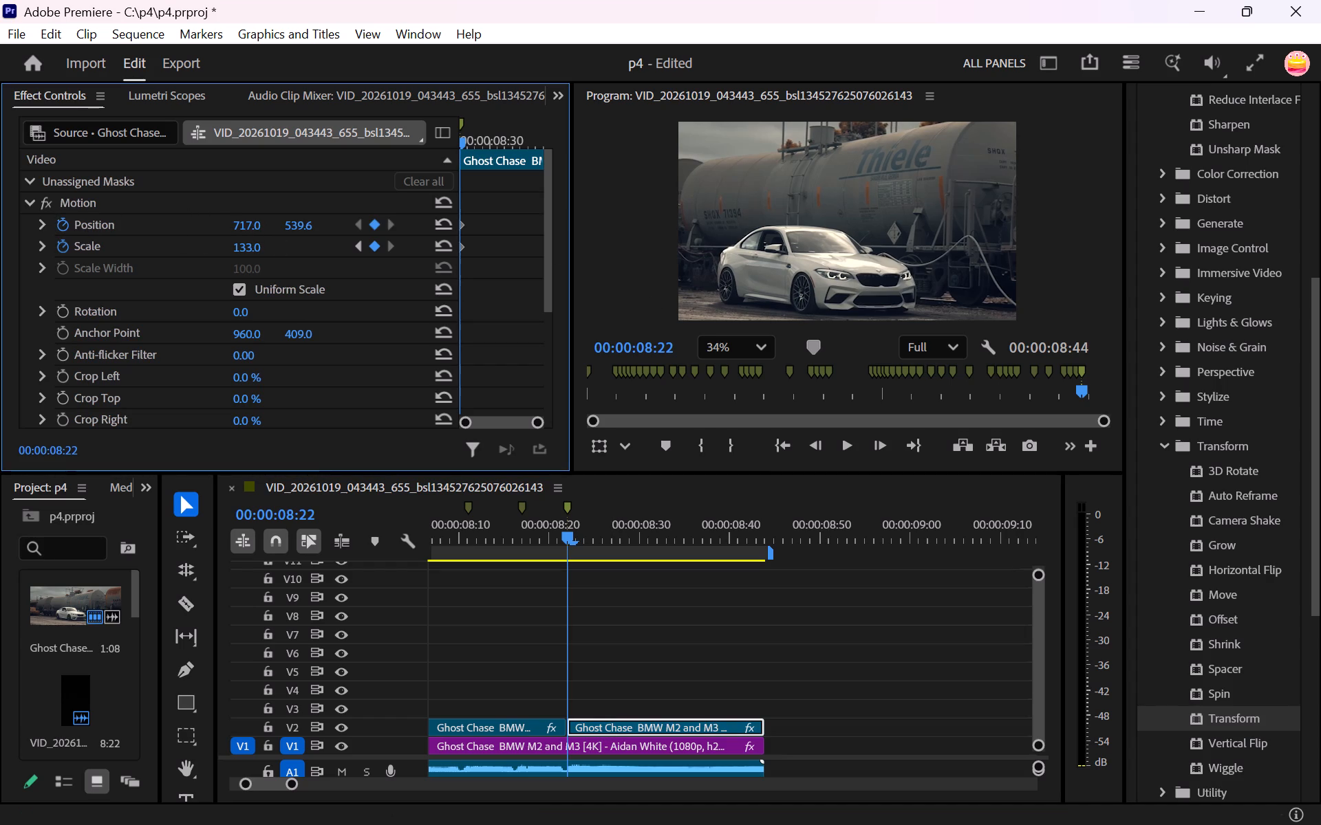
left_click_drag(250, 225, 242, 227)
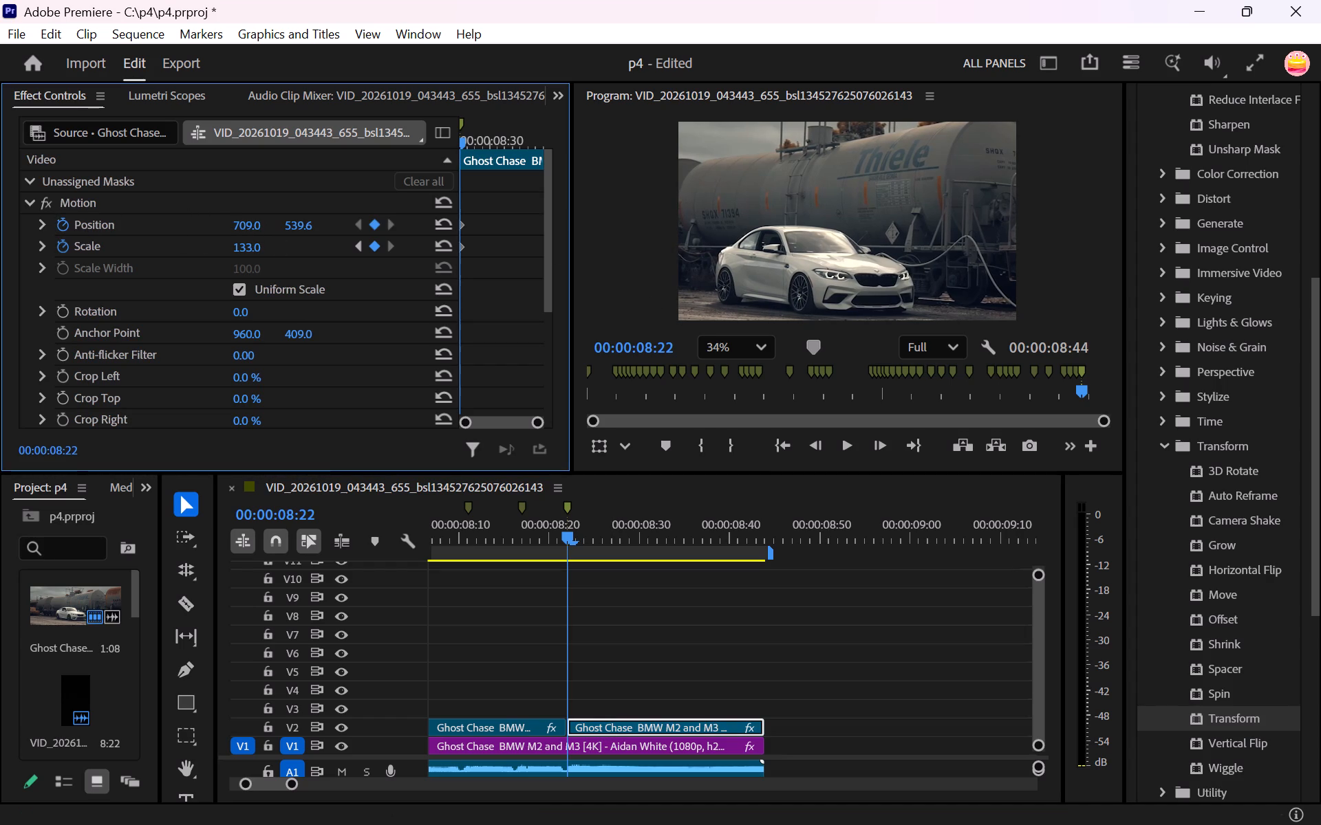
left_click_drag(242, 227, 240, 230)
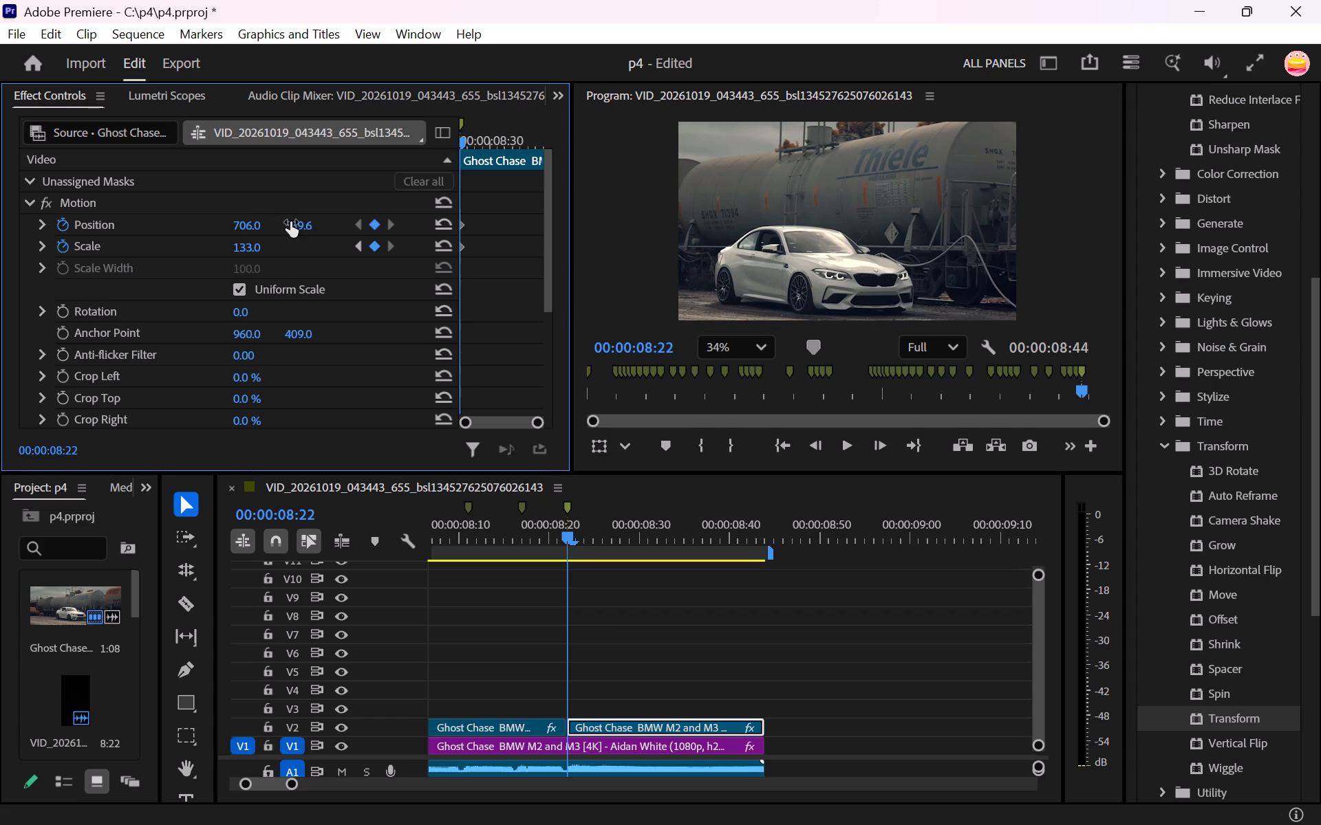
left_click_drag(290, 222, 267, 234)
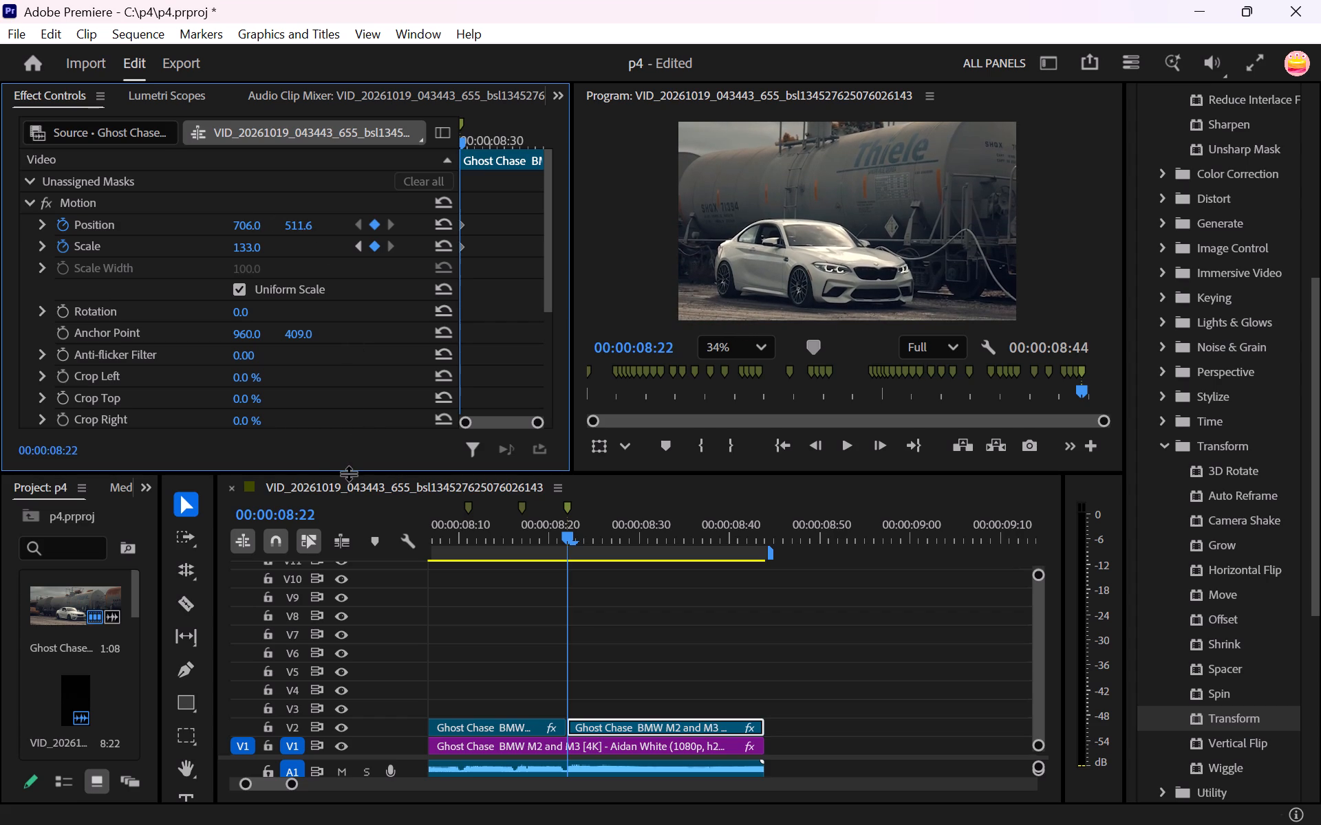
Add a Position keyframe two frames on, at 00:00:08:24, shifting the white BMW end piece to about 729, 539.
key("Right")
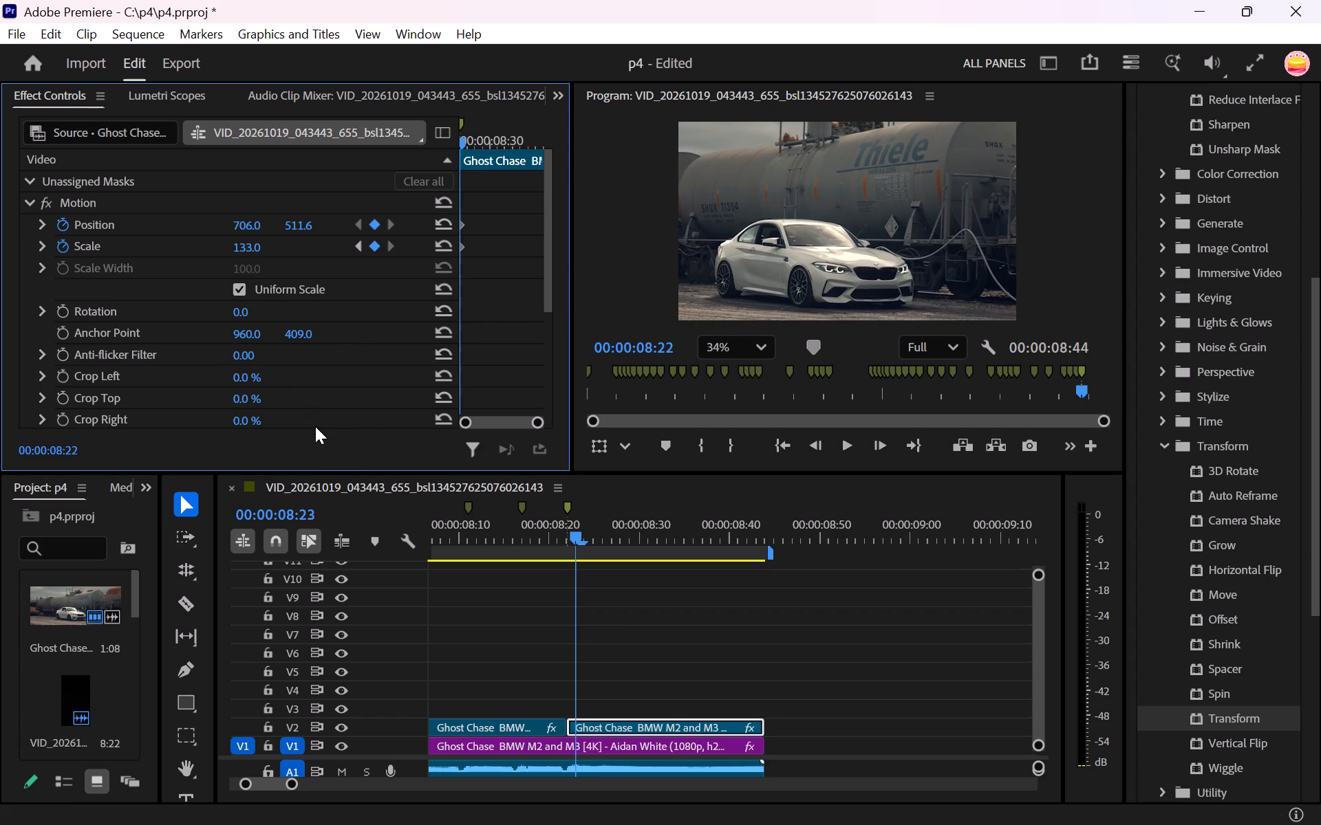
key("Right")
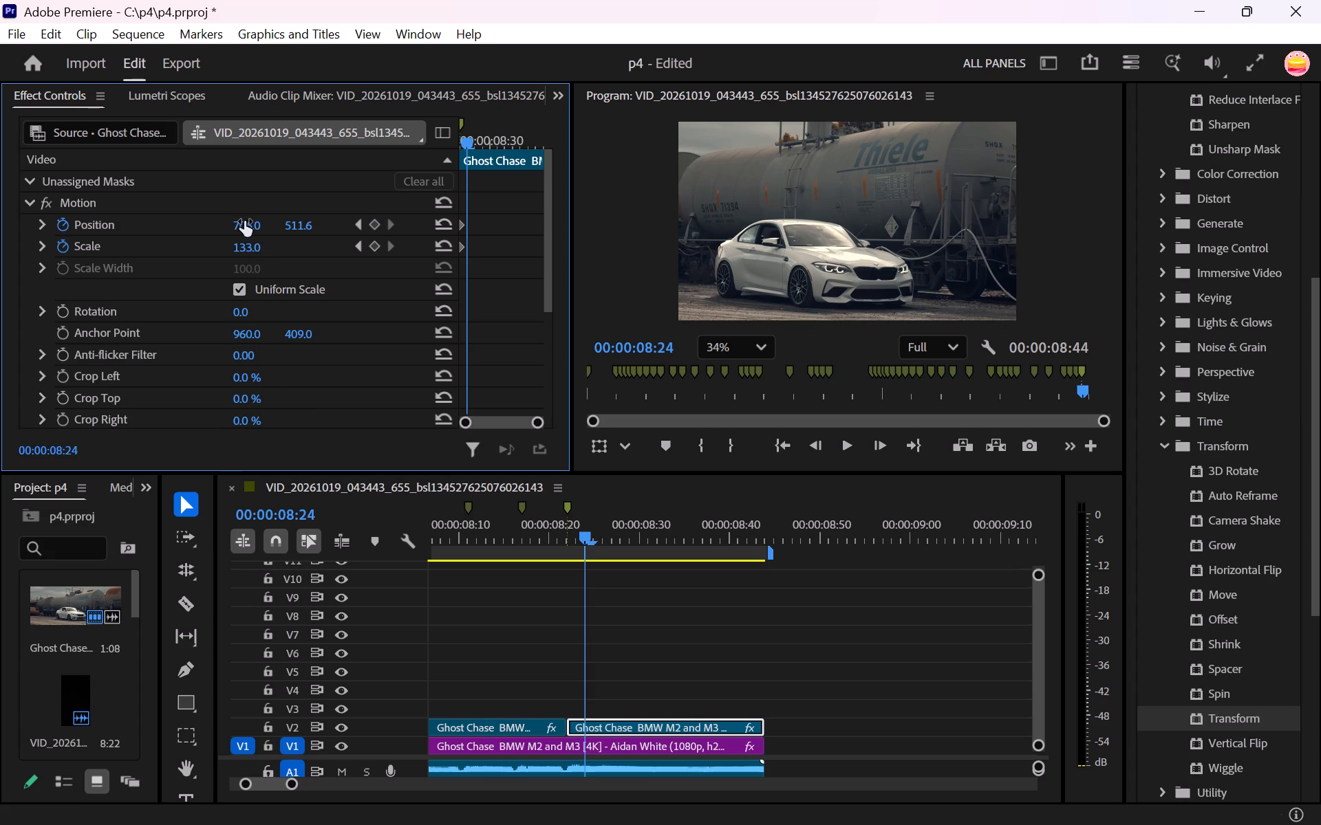
left_click_drag(244, 221, 270, 228)
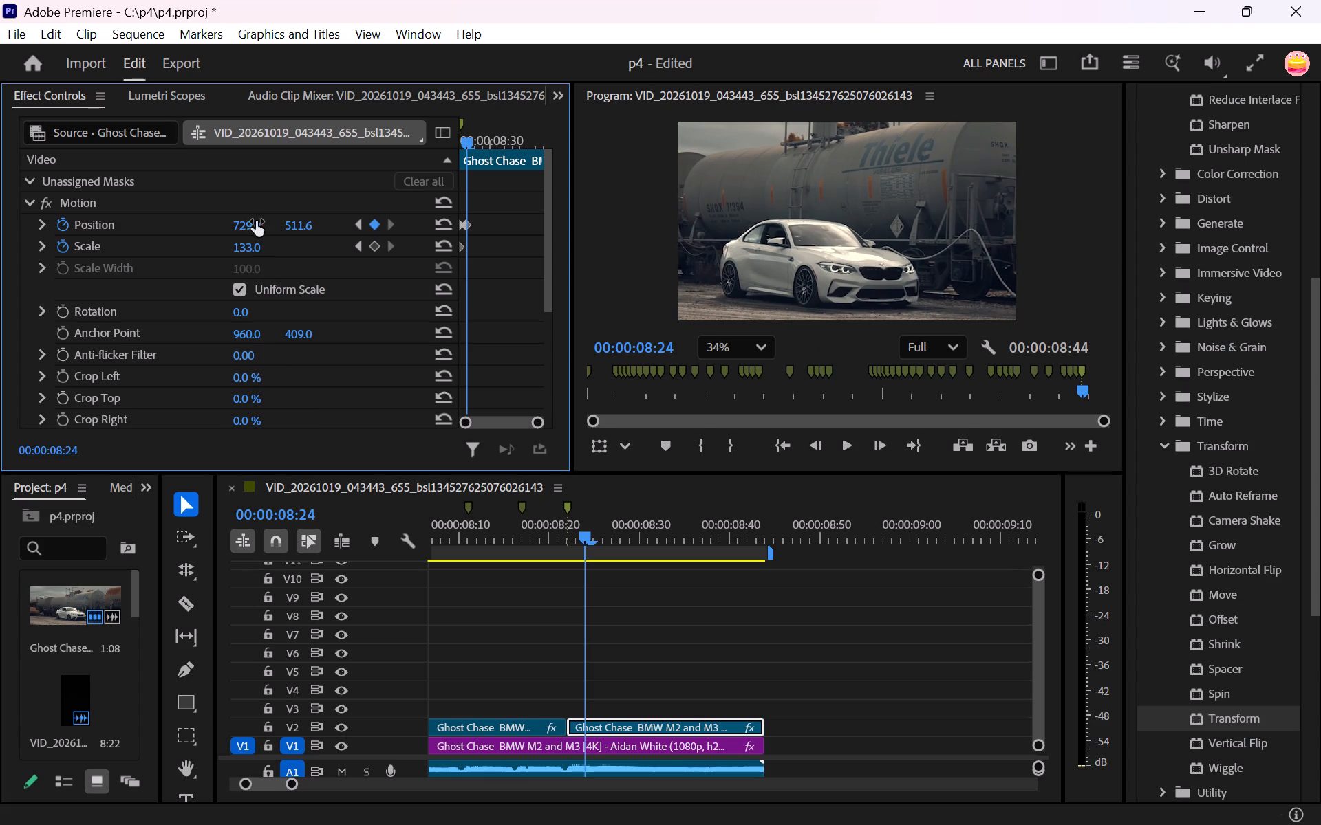
left_click_drag(295, 223, 330, 232)
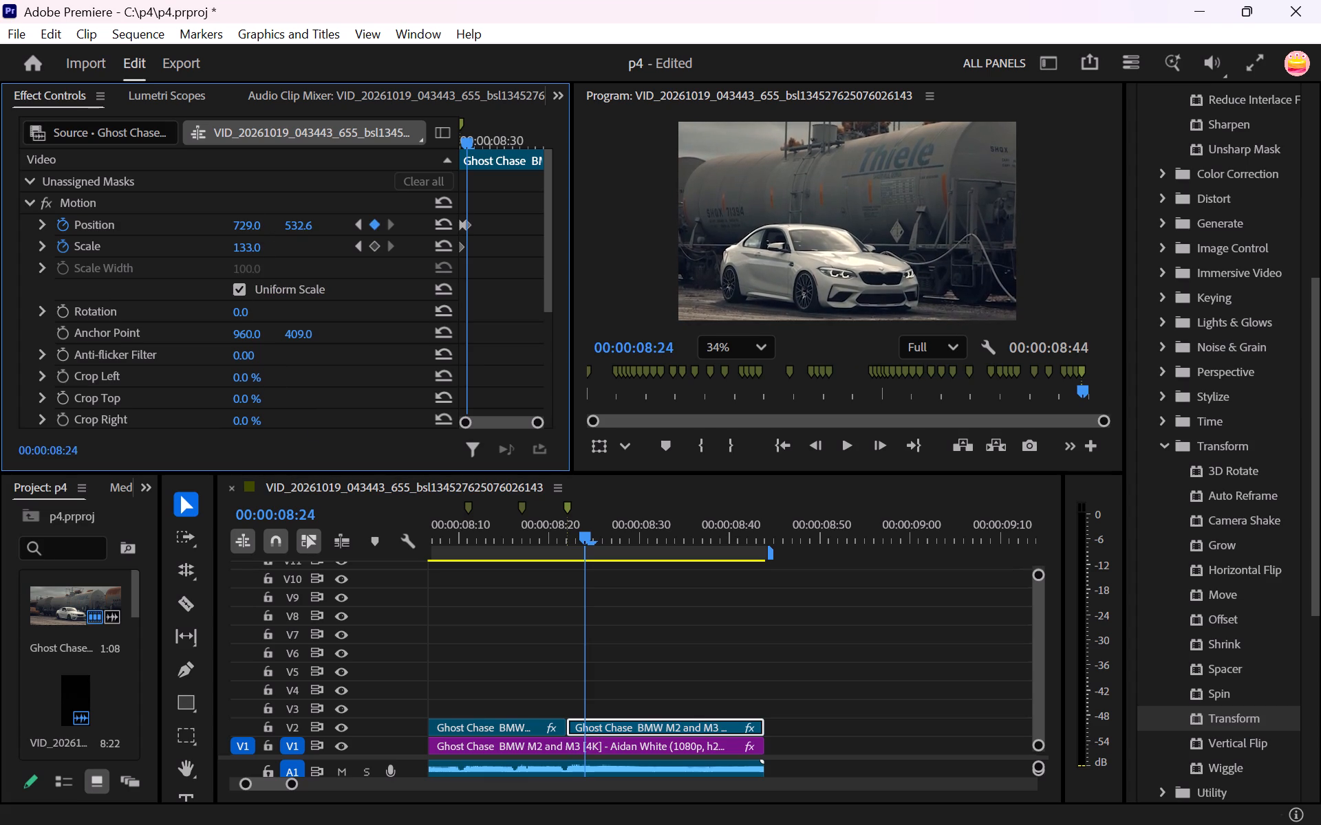
left_click_drag(330, 232, 341, 236)
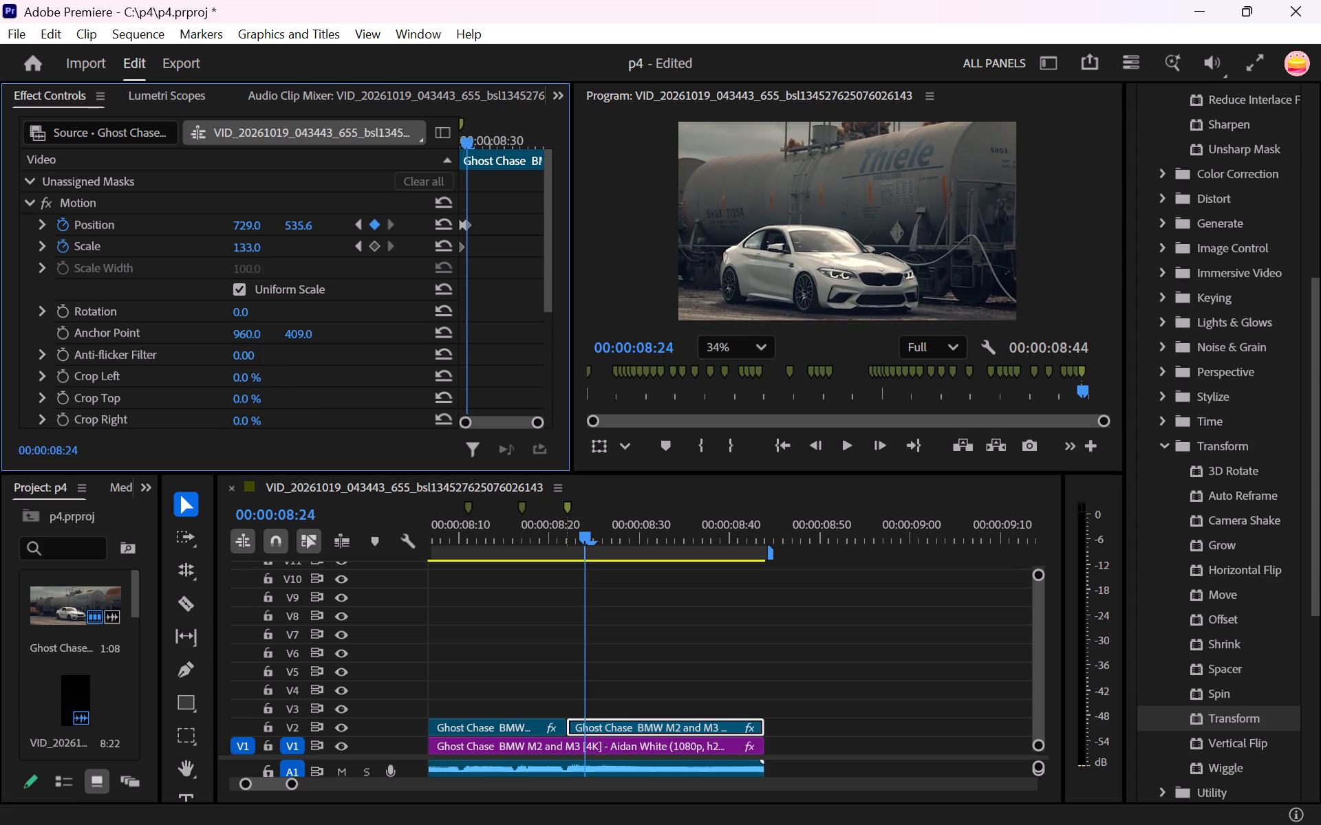
left_click_drag(341, 236, 344, 236)
Add a Position keyframe at 00:00:08:26, shifting the white BMW end piece to about 745, 564.6.
key("Right")
key("Right")
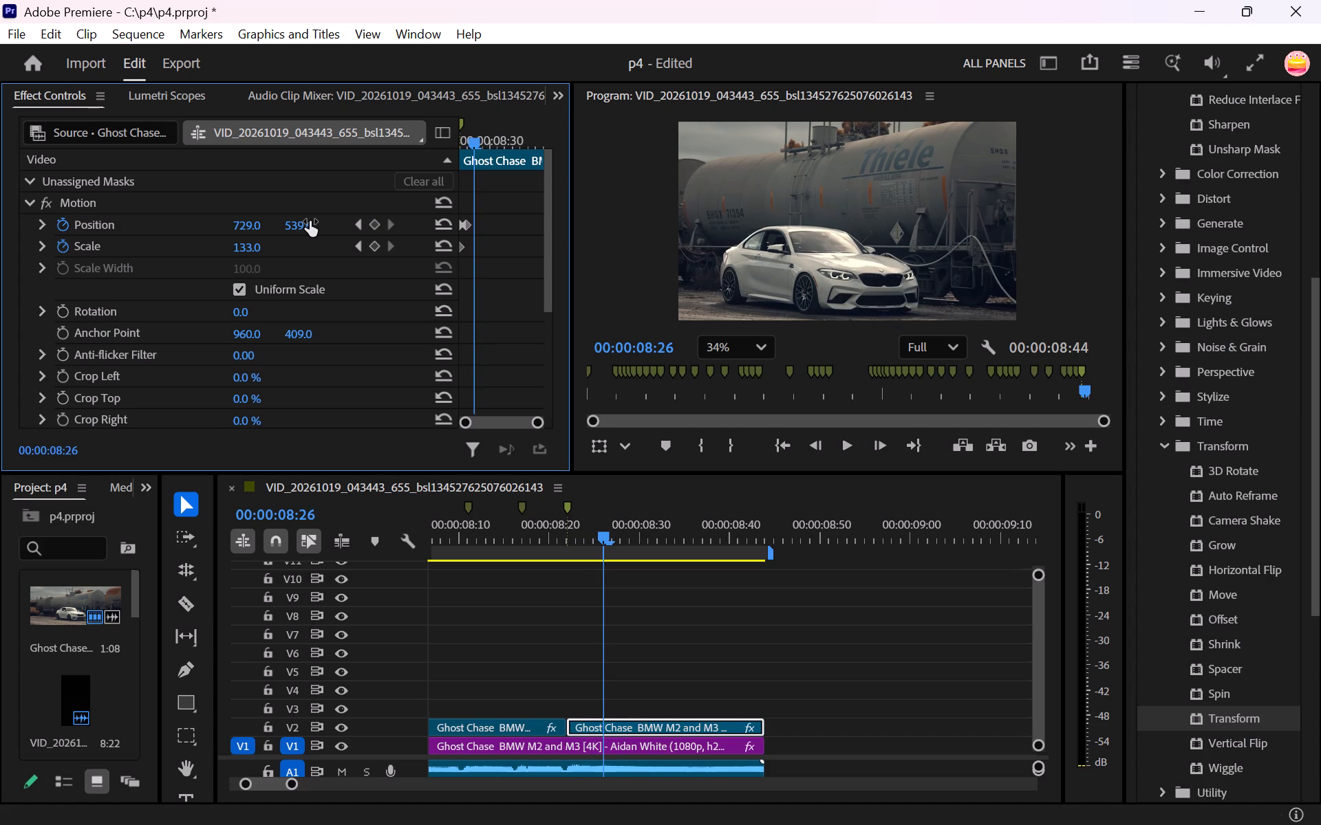
left_click_drag(299, 223, 303, 222)
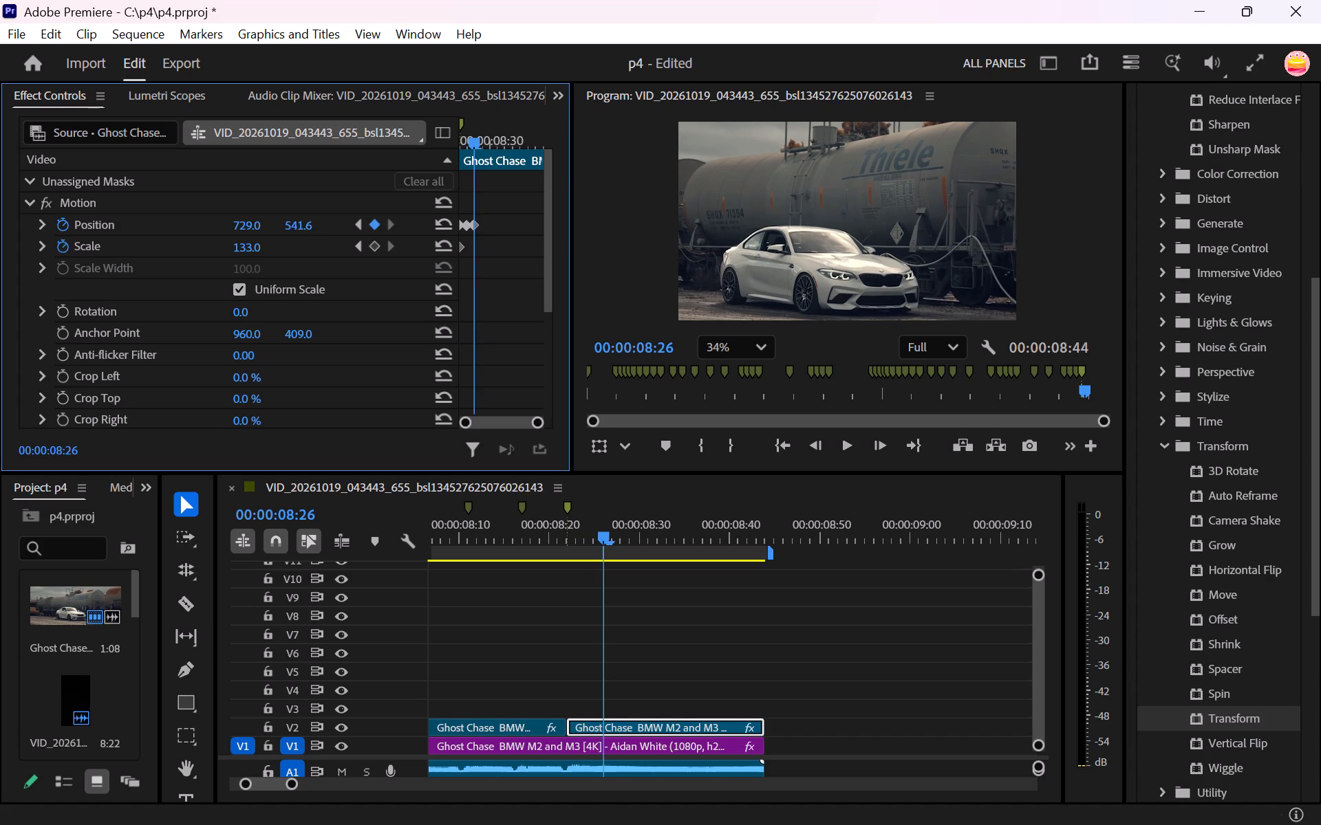
left_click_drag(303, 222, 329, 225)
left_click_drag(247, 228, 266, 233)
Add a Position keyframe at 00:00:08:28, shifting the white BMW end piece to about 720, 540.6.
key("Right")
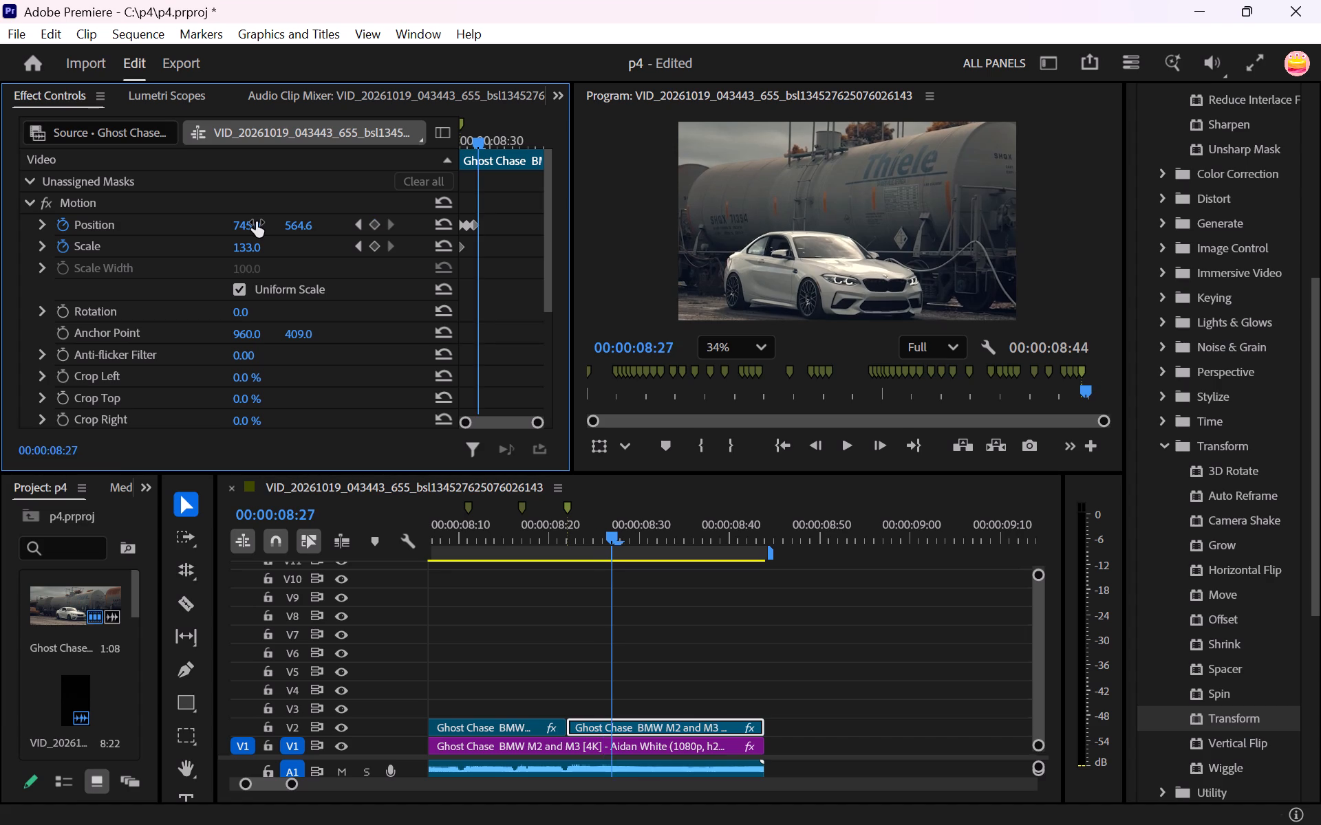
key("Right")
left_click_drag(256, 222, 239, 233)
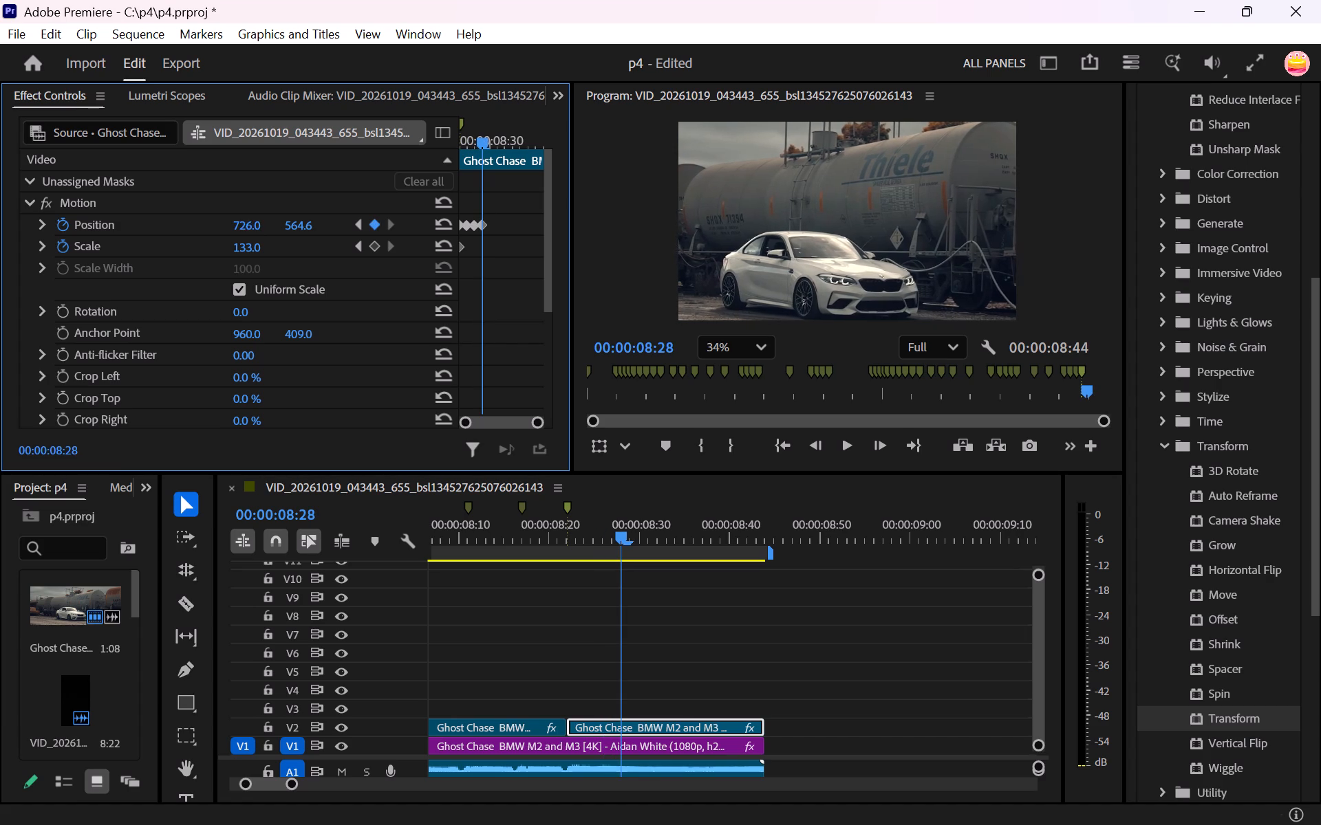
left_click_drag(239, 233, 237, 236)
left_click_drag(297, 222, 295, 223)
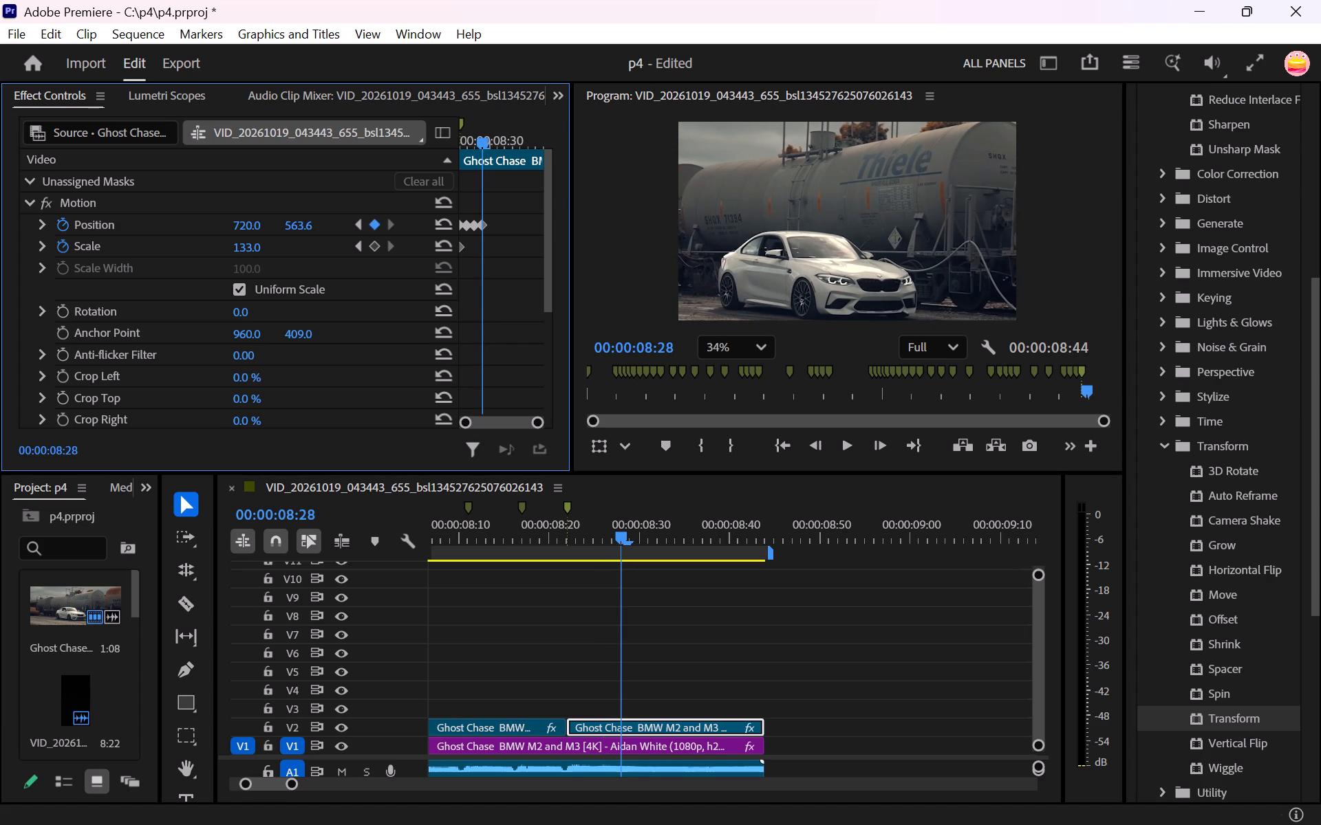
left_click_drag(295, 223, 278, 234)
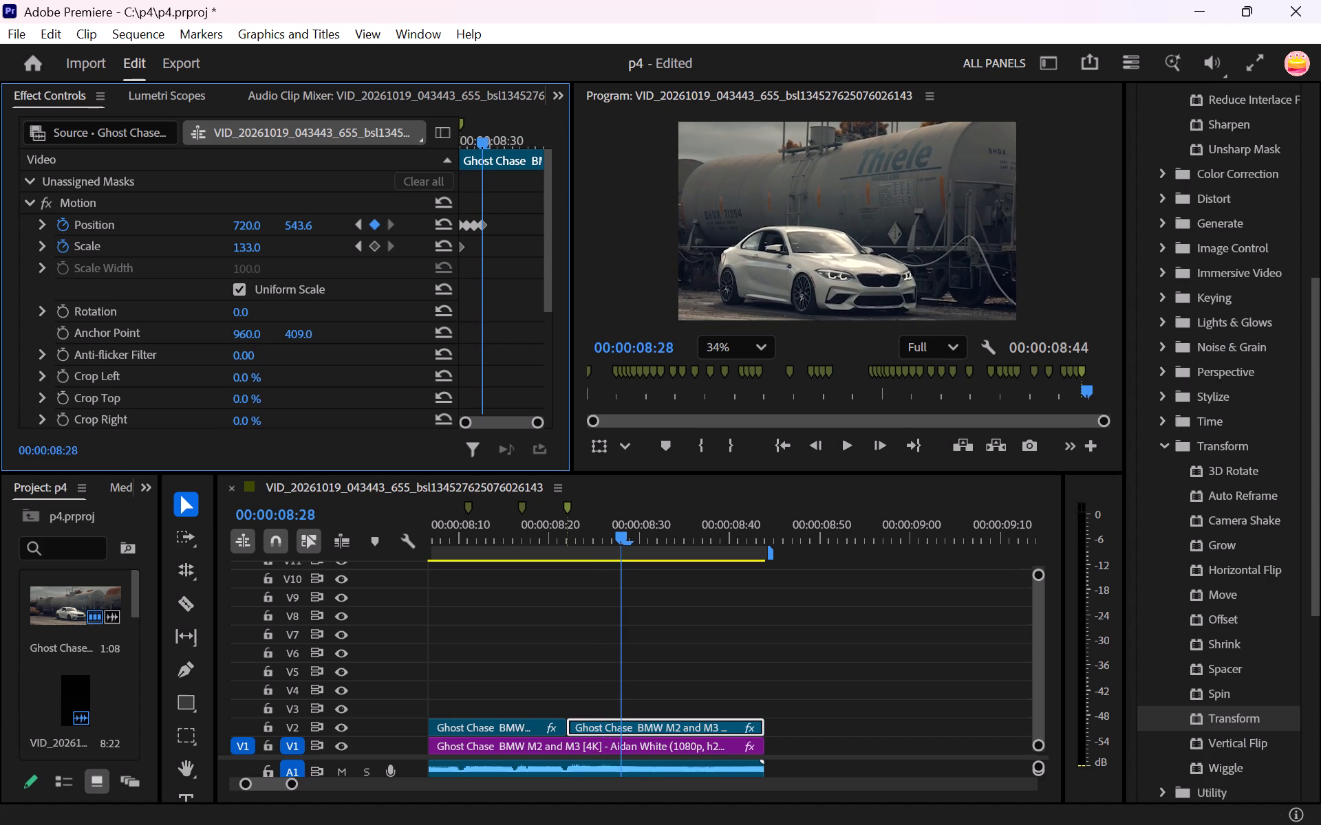
left_click_drag(278, 234, 276, 237)
Add a Position keyframe at 00:00:08:30, shifting the white BMW end piece to about 704, 513.6.
key("Right")
key("Right")
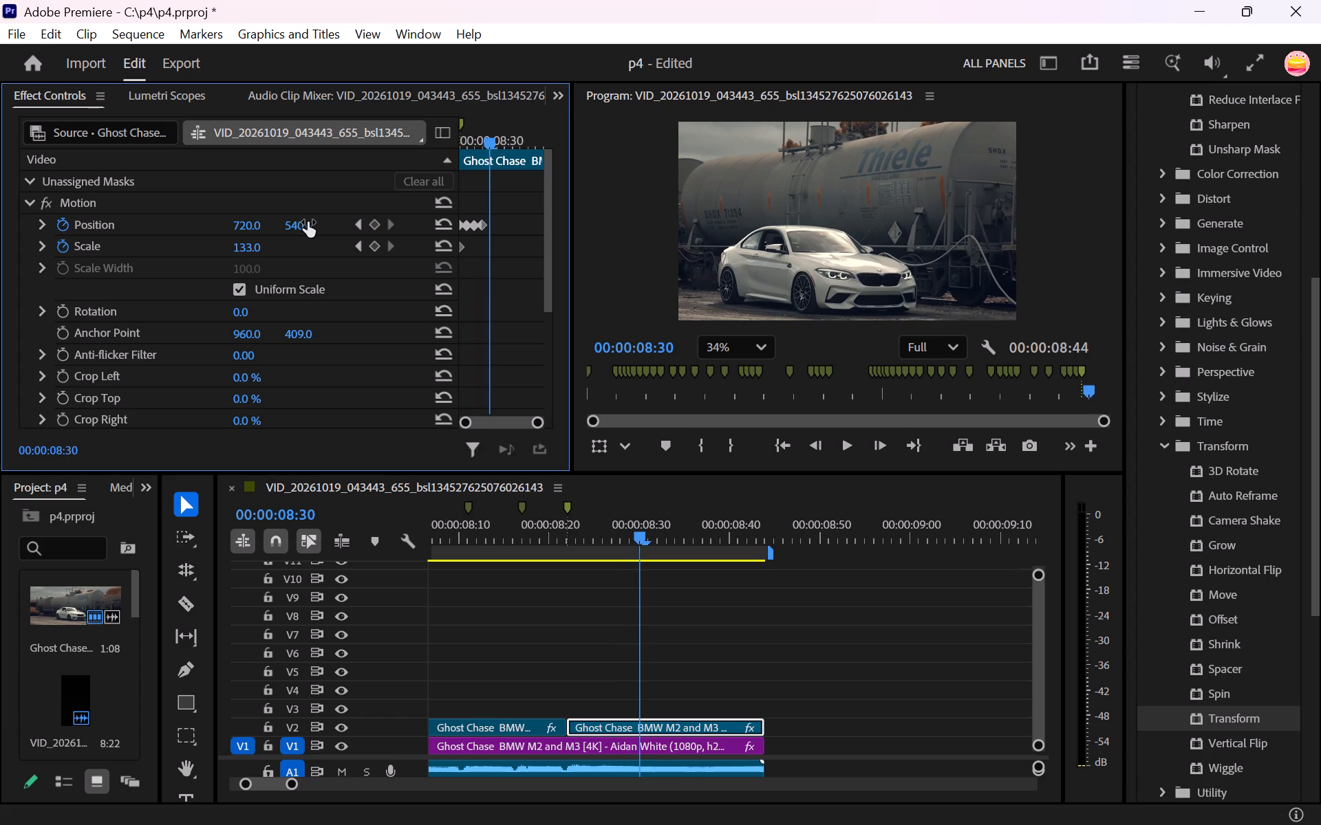
left_click_drag(308, 222, 288, 243)
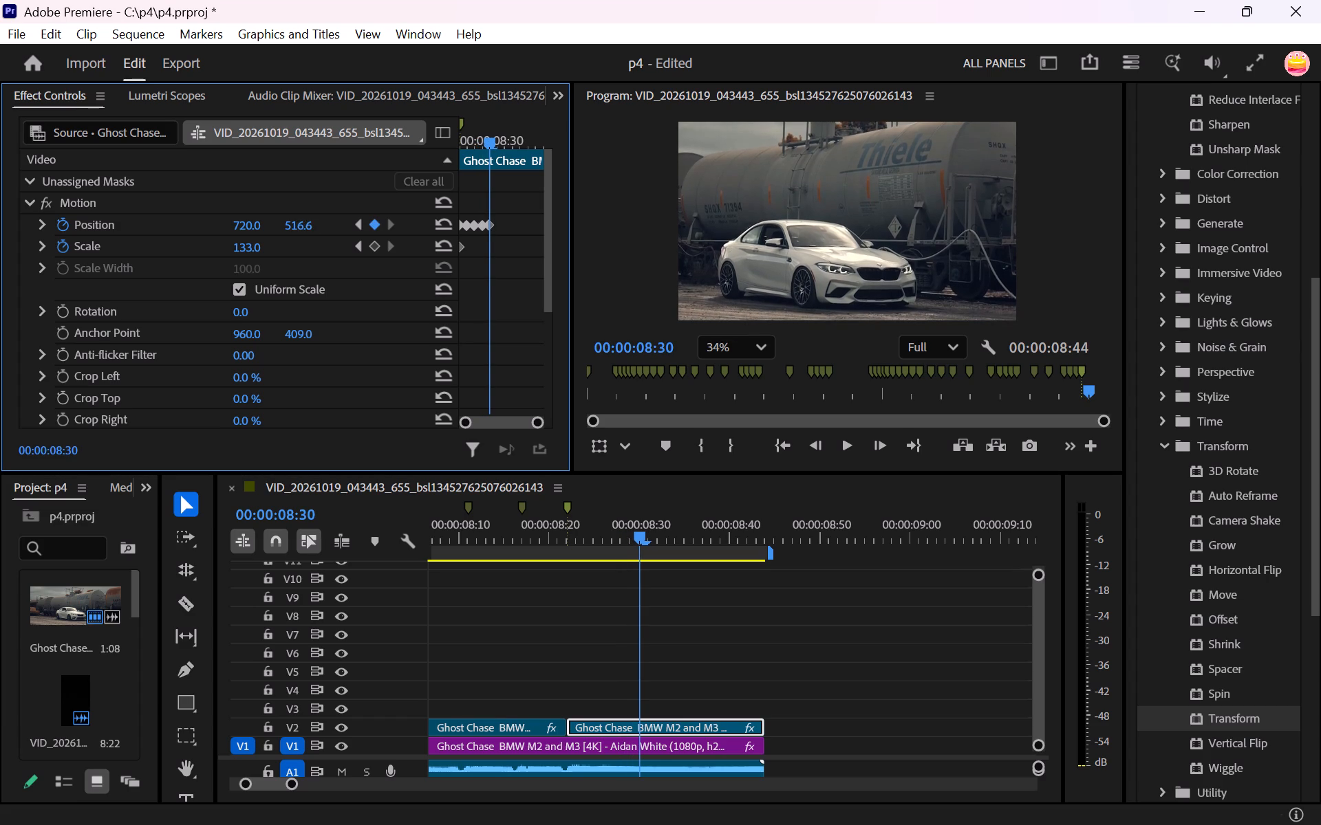
left_click_drag(288, 243, 286, 245)
left_click_drag(255, 225, 239, 230)
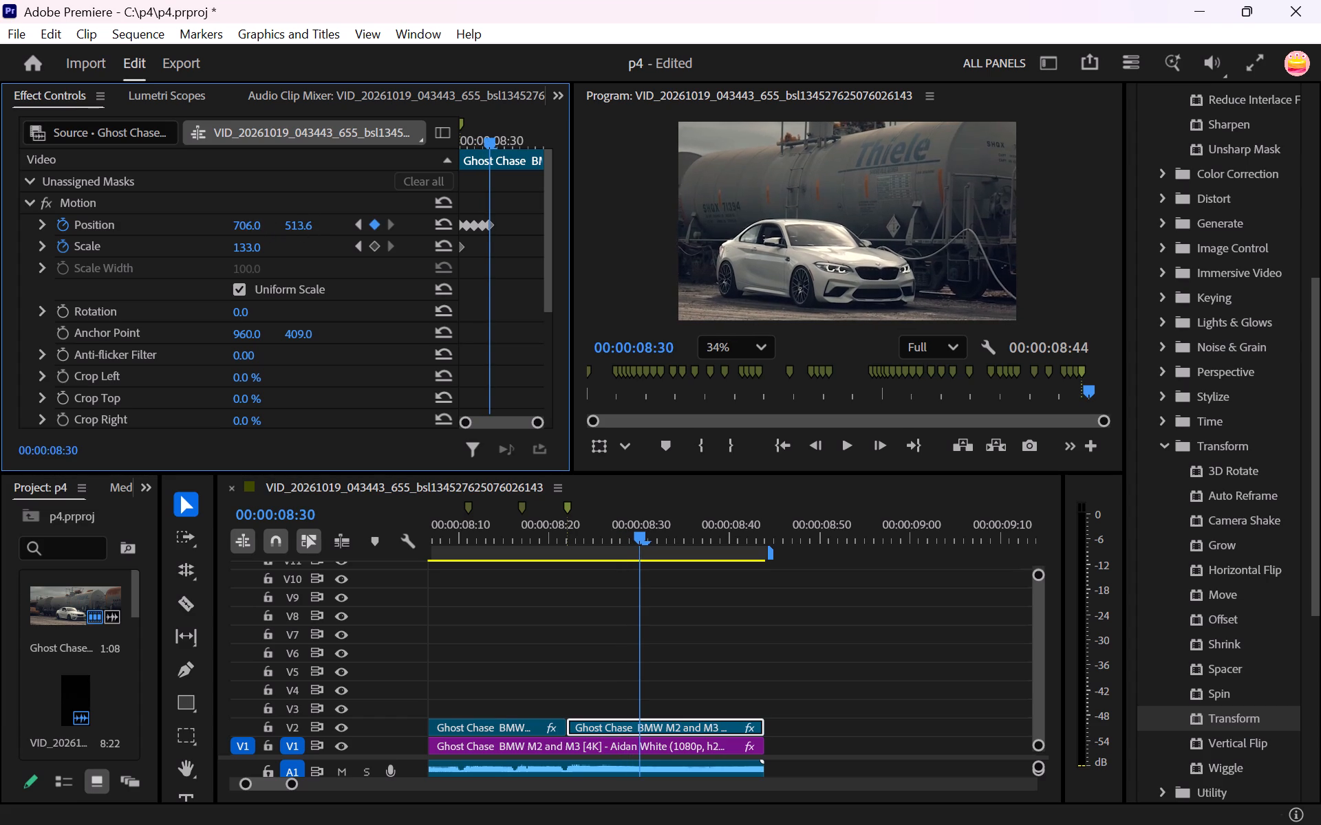
left_click_drag(239, 230, 246, 234)
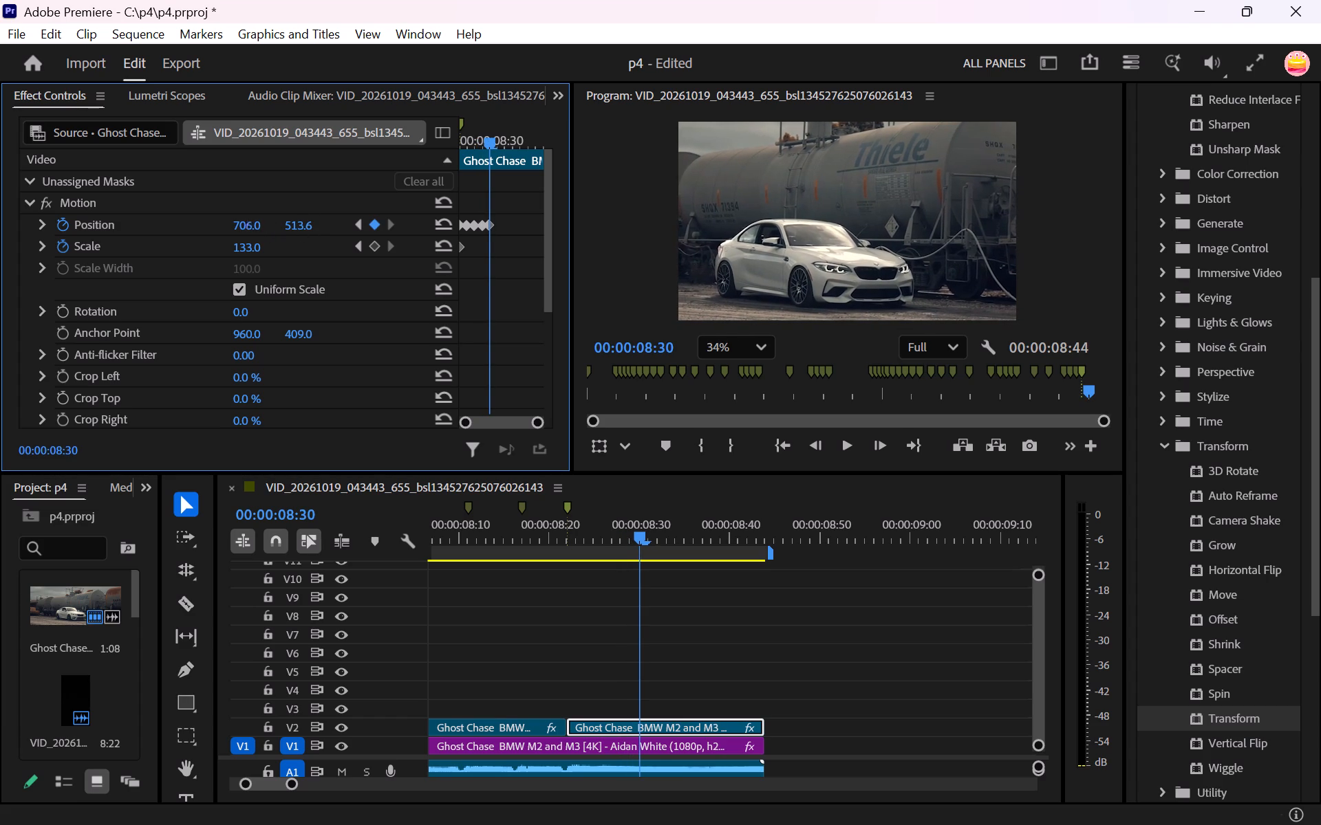
left_click_drag(246, 234, 244, 236)
Add a Position keyframe at 00:00:08:32, shifting the white BMW end piece to about 726, 542.6.
key("Right")
key("Right")
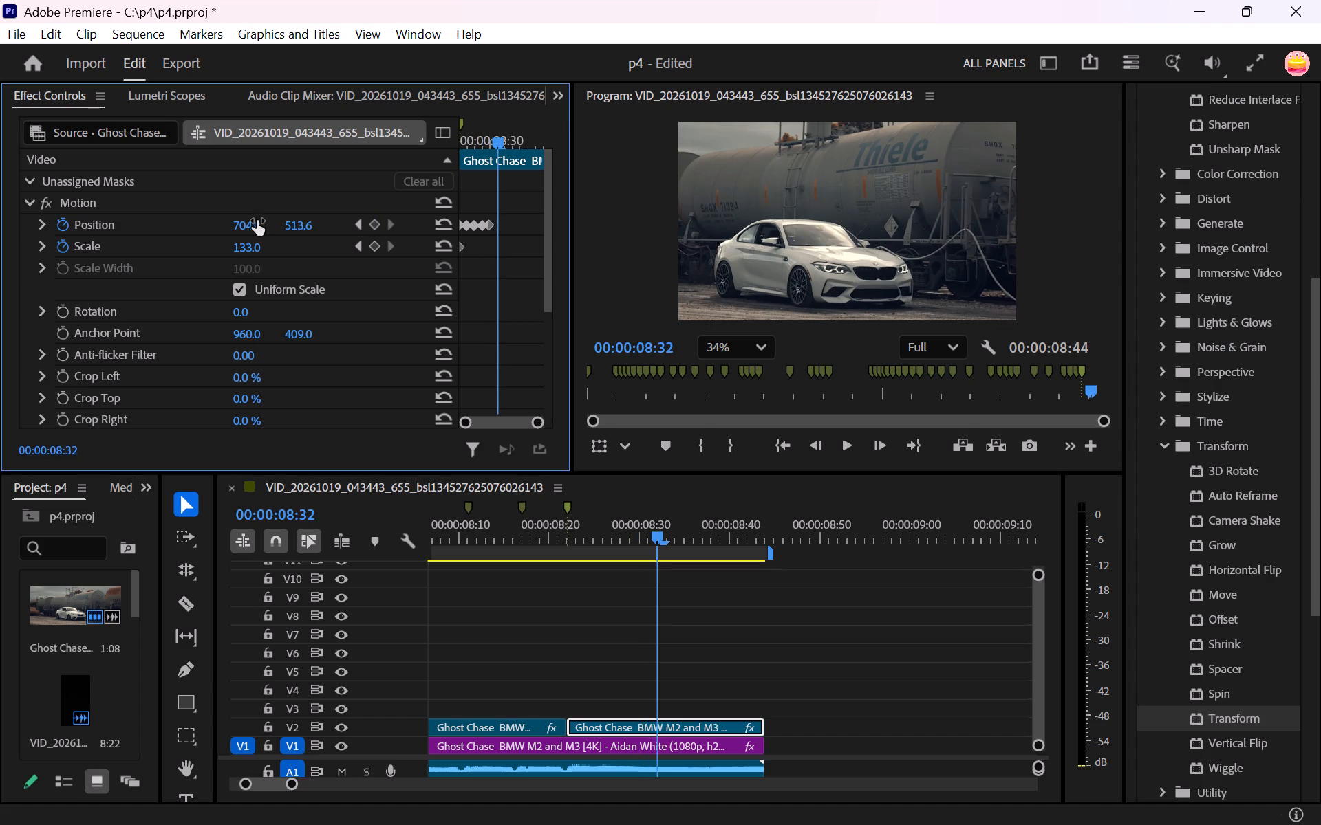
left_click_drag(248, 225, 261, 225)
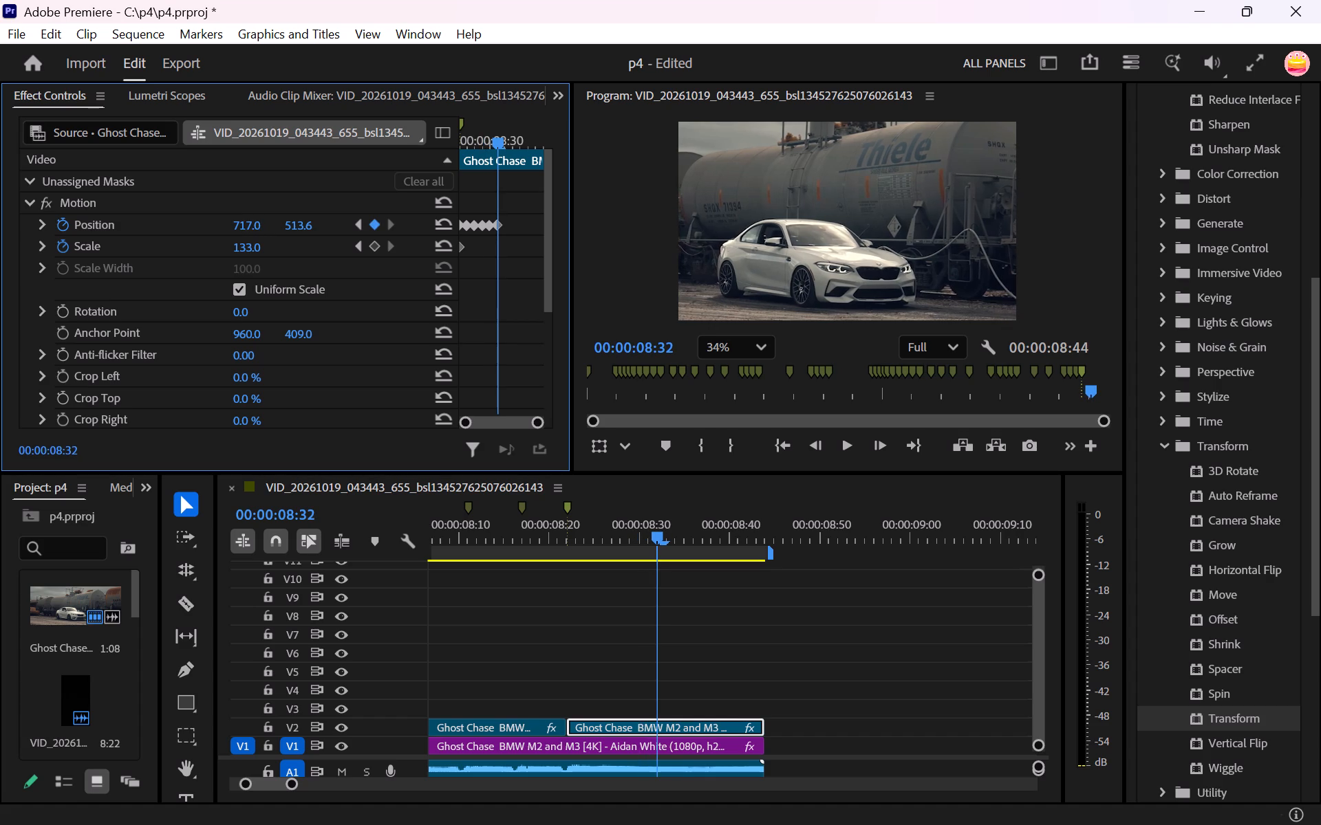
left_click_drag(261, 225, 277, 232)
left_click_drag(290, 230, 299, 230)
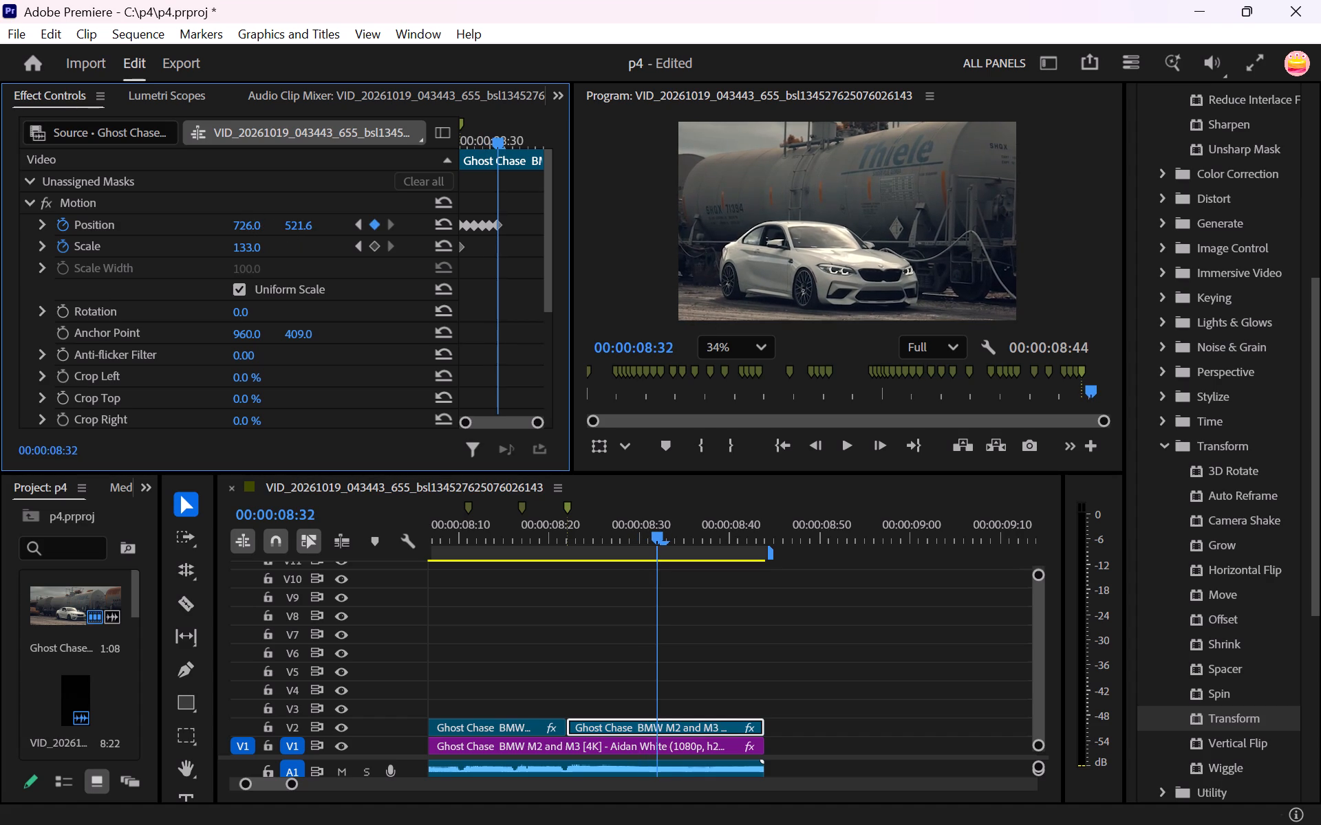
left_click_drag(299, 230, 324, 234)
Add a Position keyframe at 00:00:08:34, shifting the white BMW end piece to about 703, 519.6.
key("Right")
key("Right")
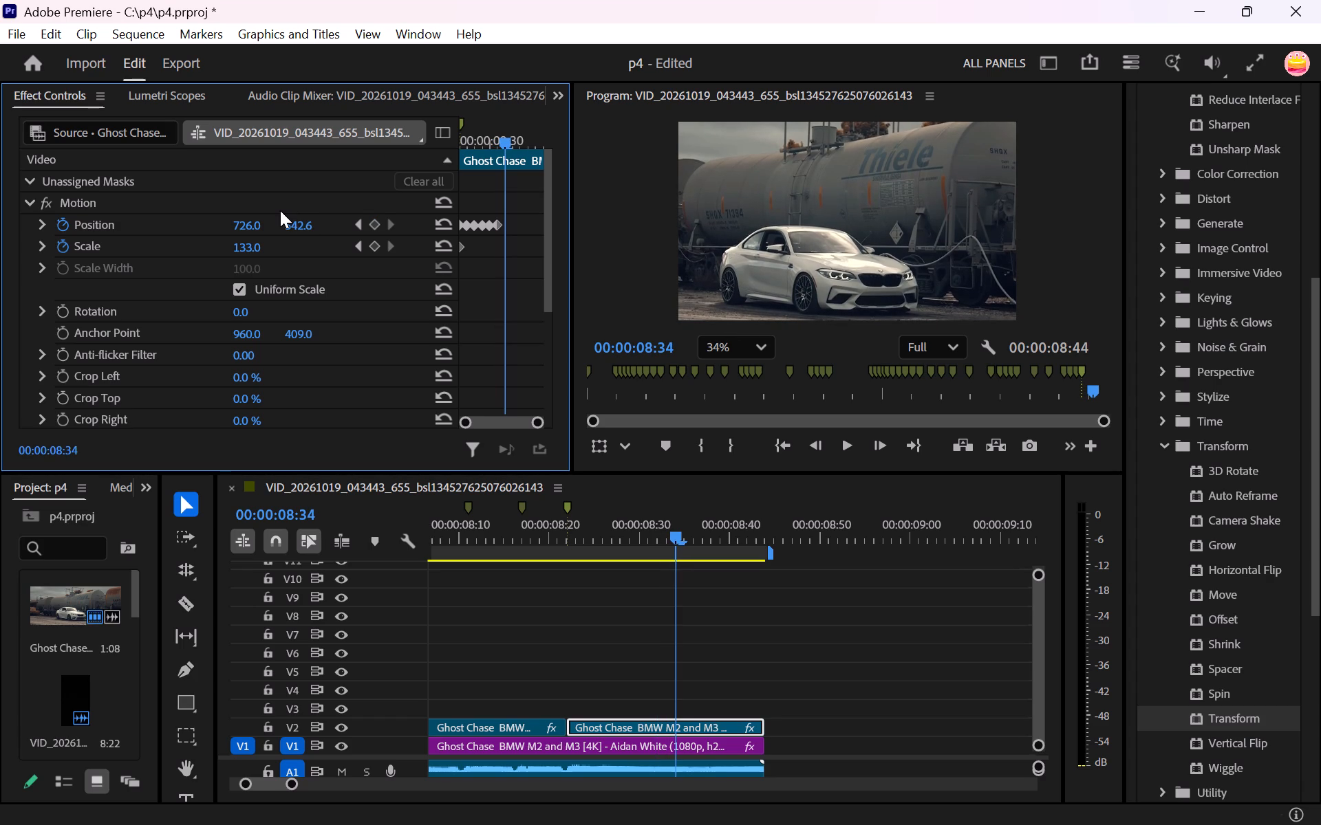
left_click_drag(306, 220, 298, 228)
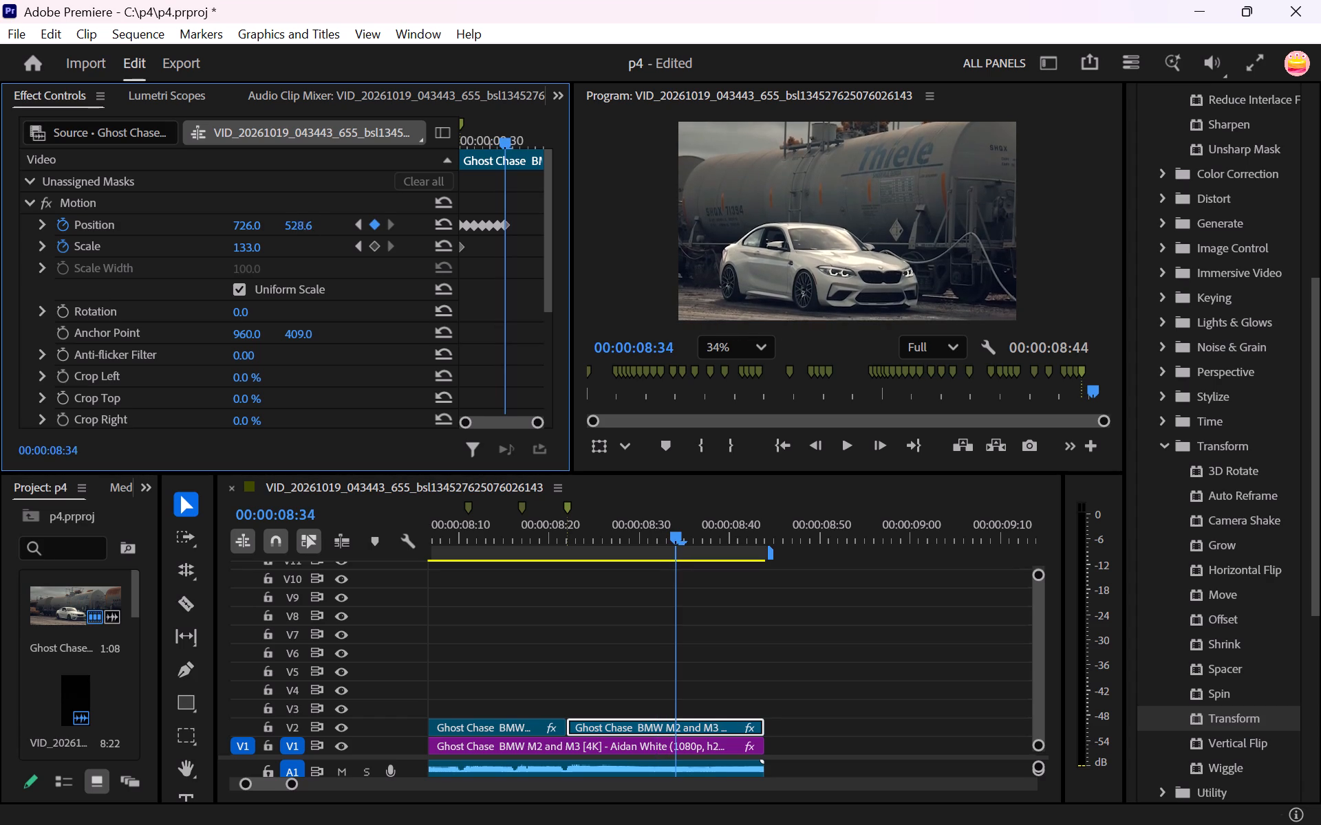
left_click_drag(298, 228, 294, 234)
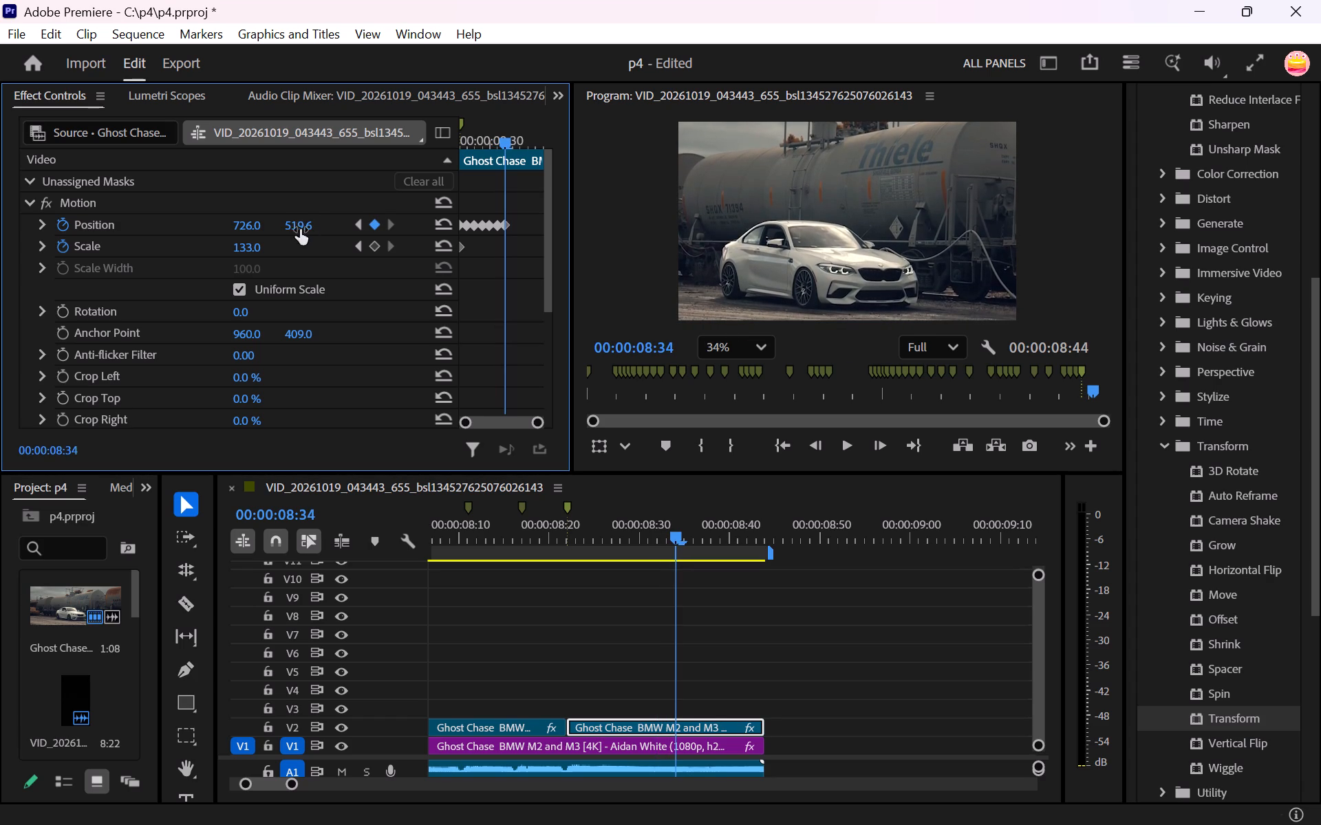
left_click_drag(247, 221, 229, 230)
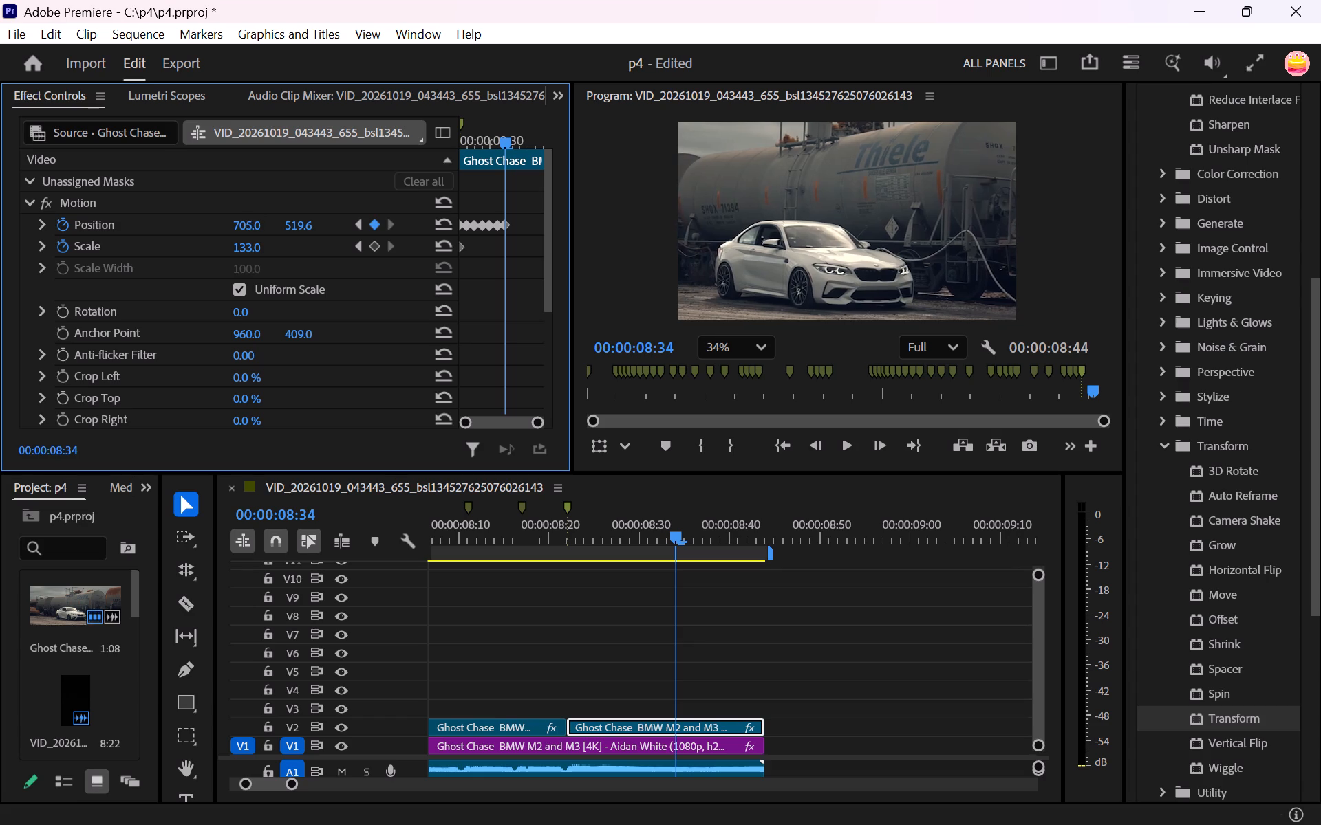
left_click_drag(229, 230, 227, 232)
Add a Position keyframe at 00:00:08:36, shifting the white BMW end piece to about 719, 540.6, and scrub through the shake.
key("Right")
key("Right")
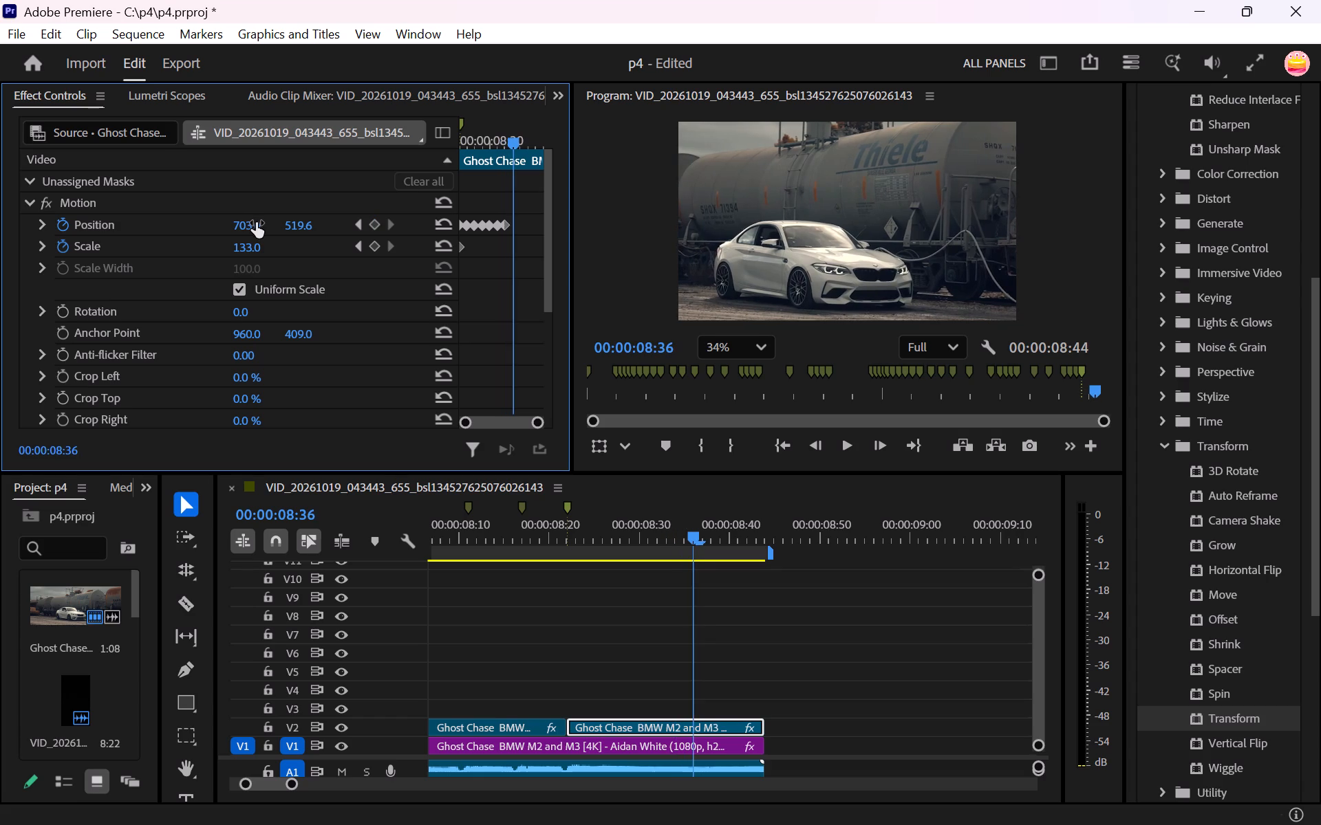
left_click_drag(256, 223, 281, 234)
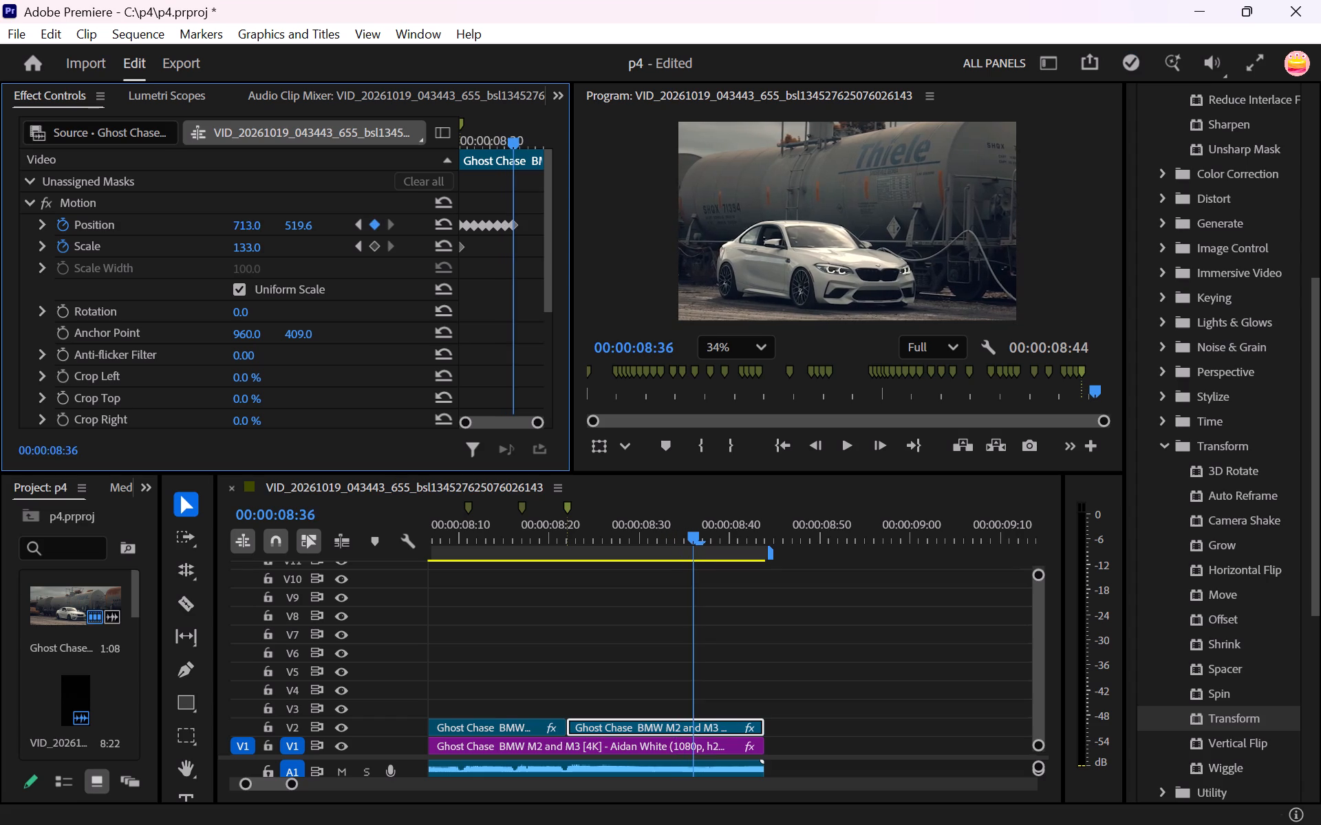
left_click_drag(281, 234, 296, 242)
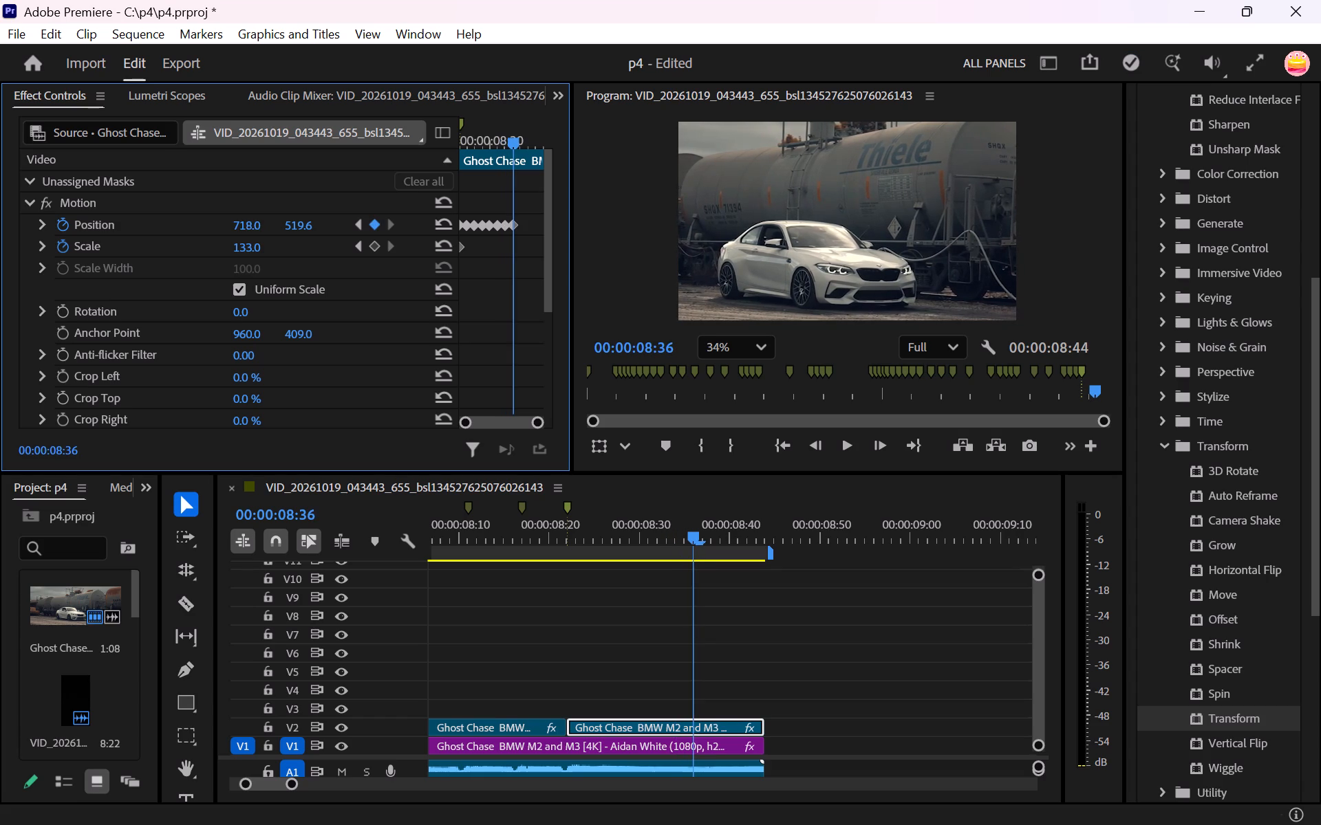
left_click_drag(296, 242, 300, 245)
left_click_drag(282, 225, 288, 225)
left_click_drag(290, 224, 294, 224)
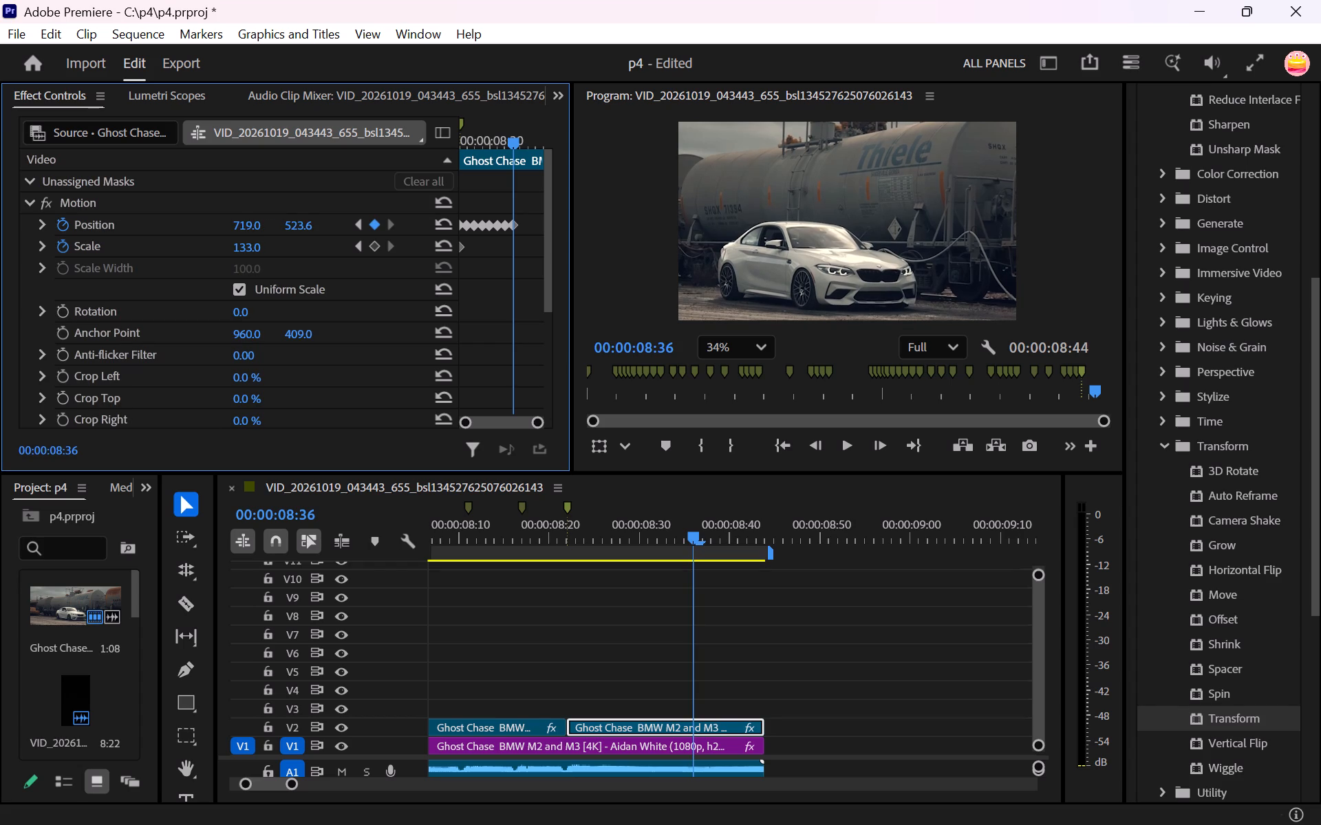
left_click_drag(294, 224, 308, 224)
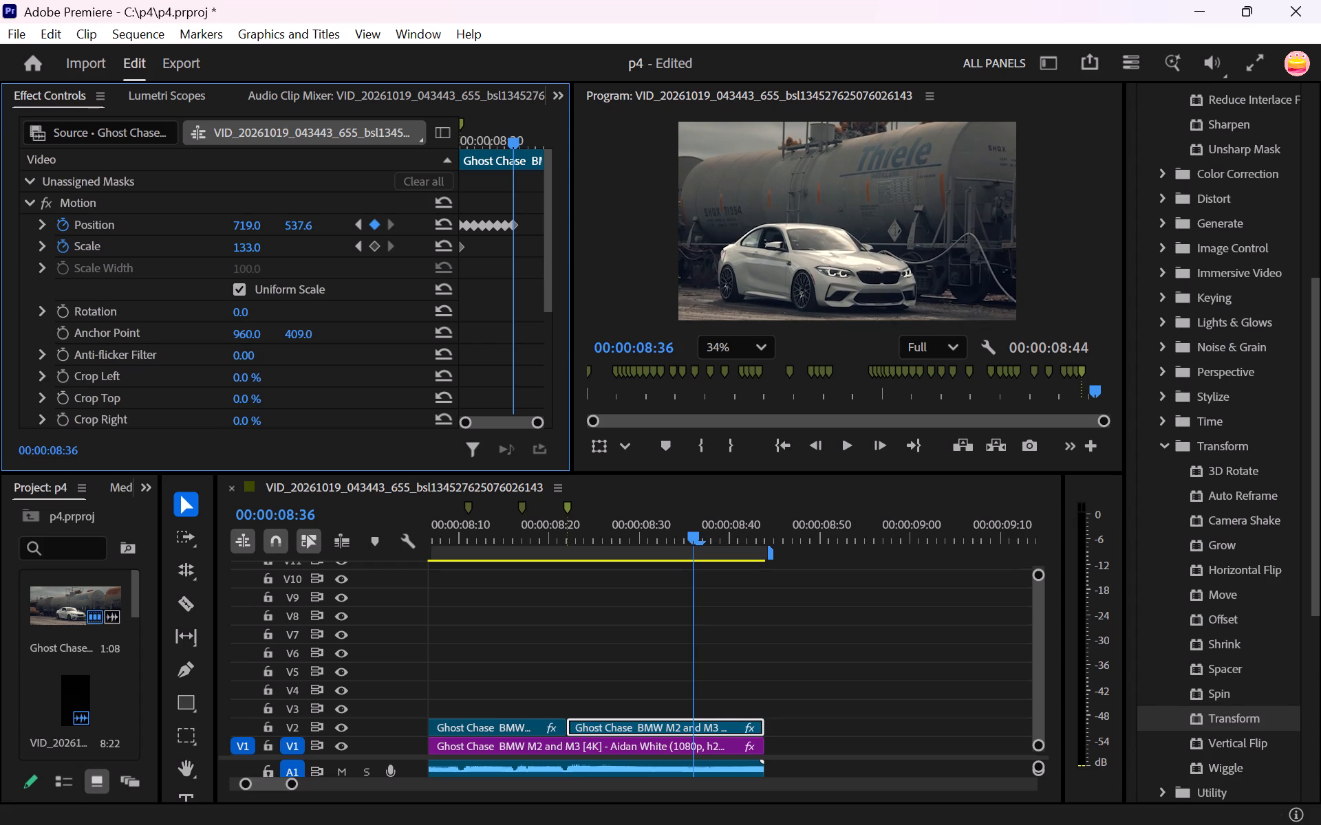
left_click_drag(308, 224, 312, 226)
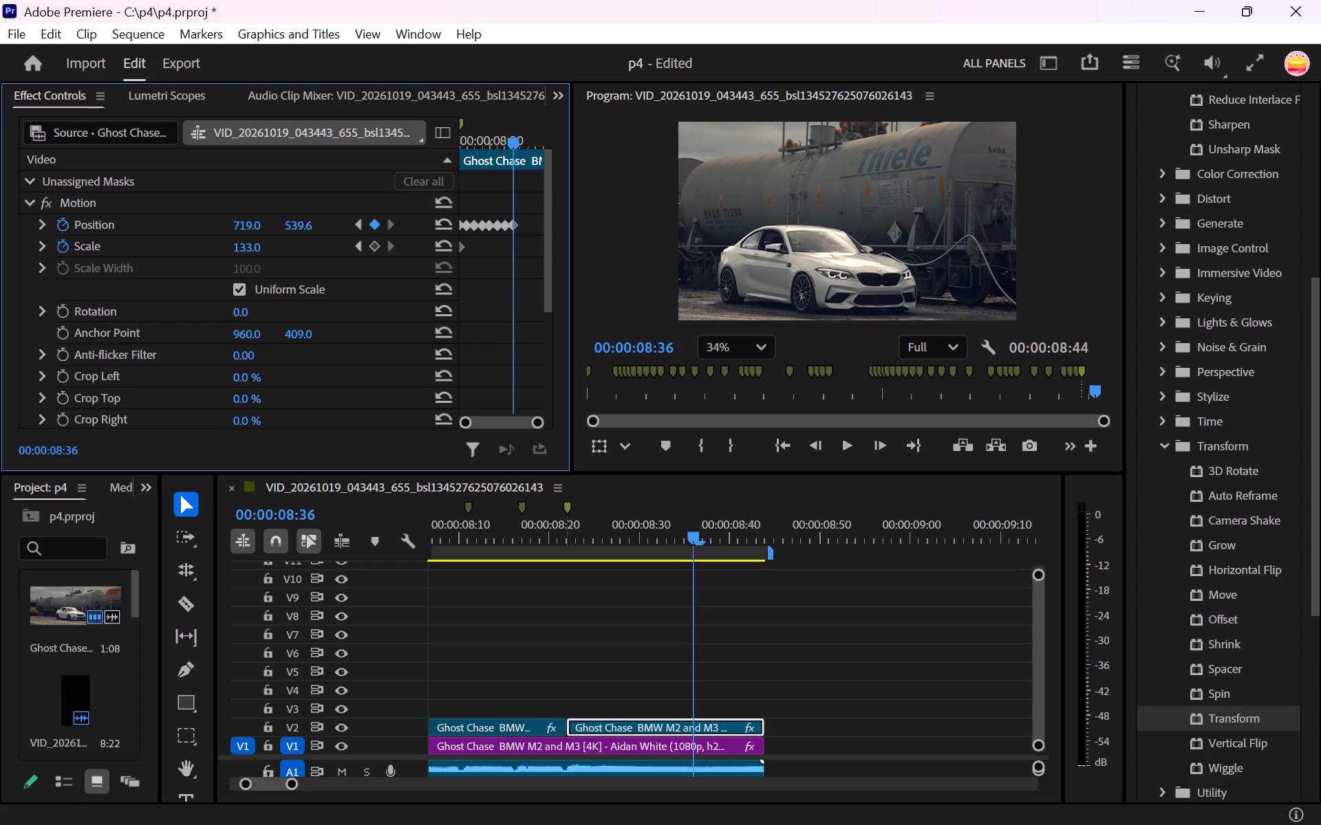
left_click_drag(312, 226, 314, 226)
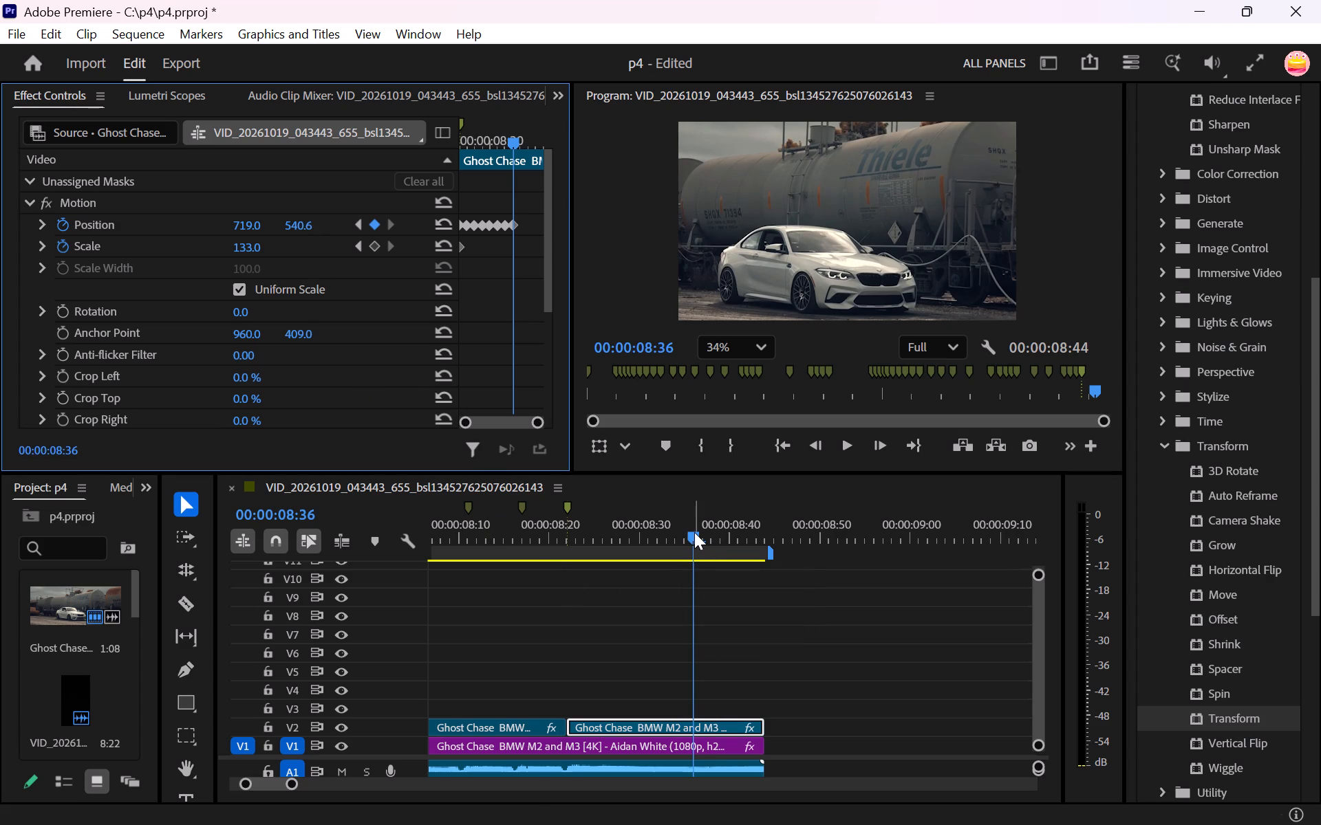
left_click_drag(694, 532, 623, 543)
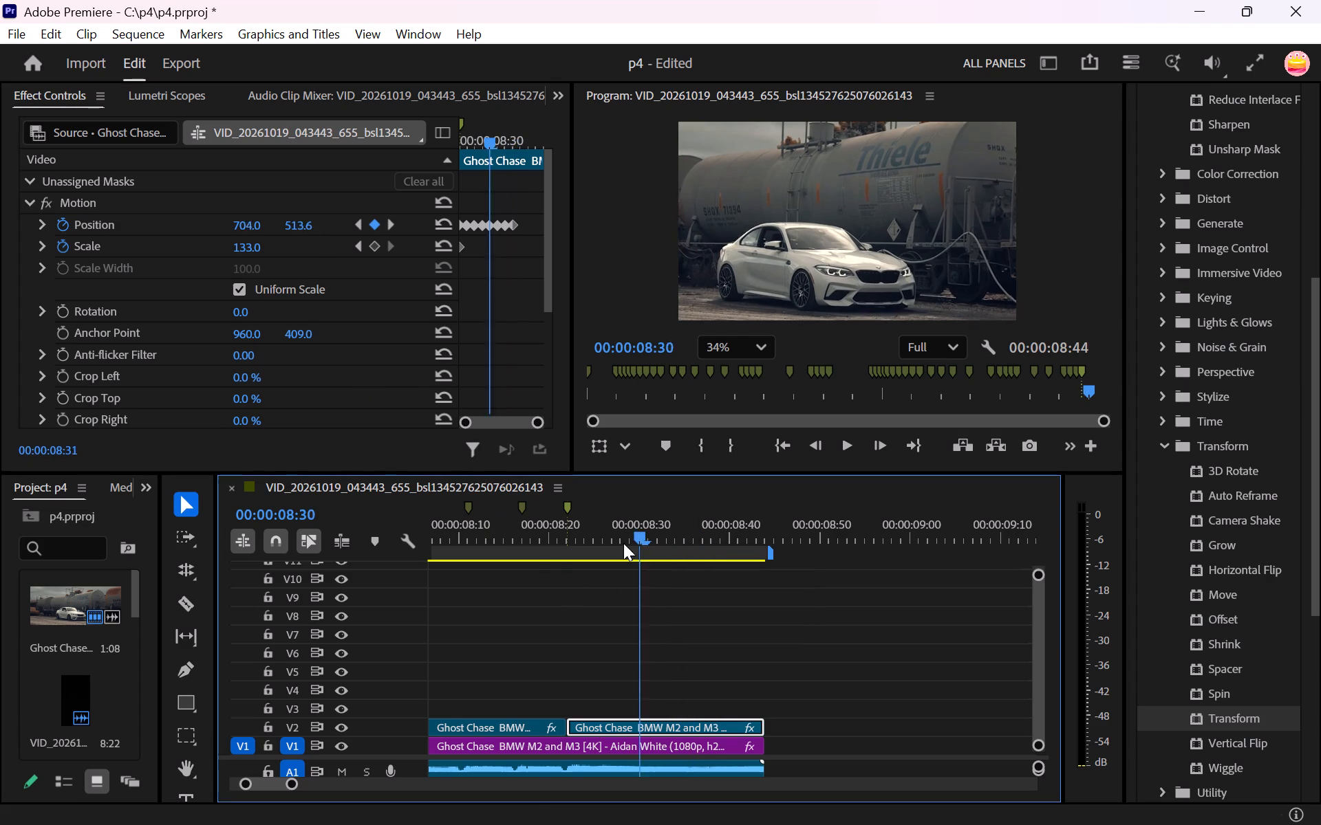
left_click_drag(623, 543, 593, 578)
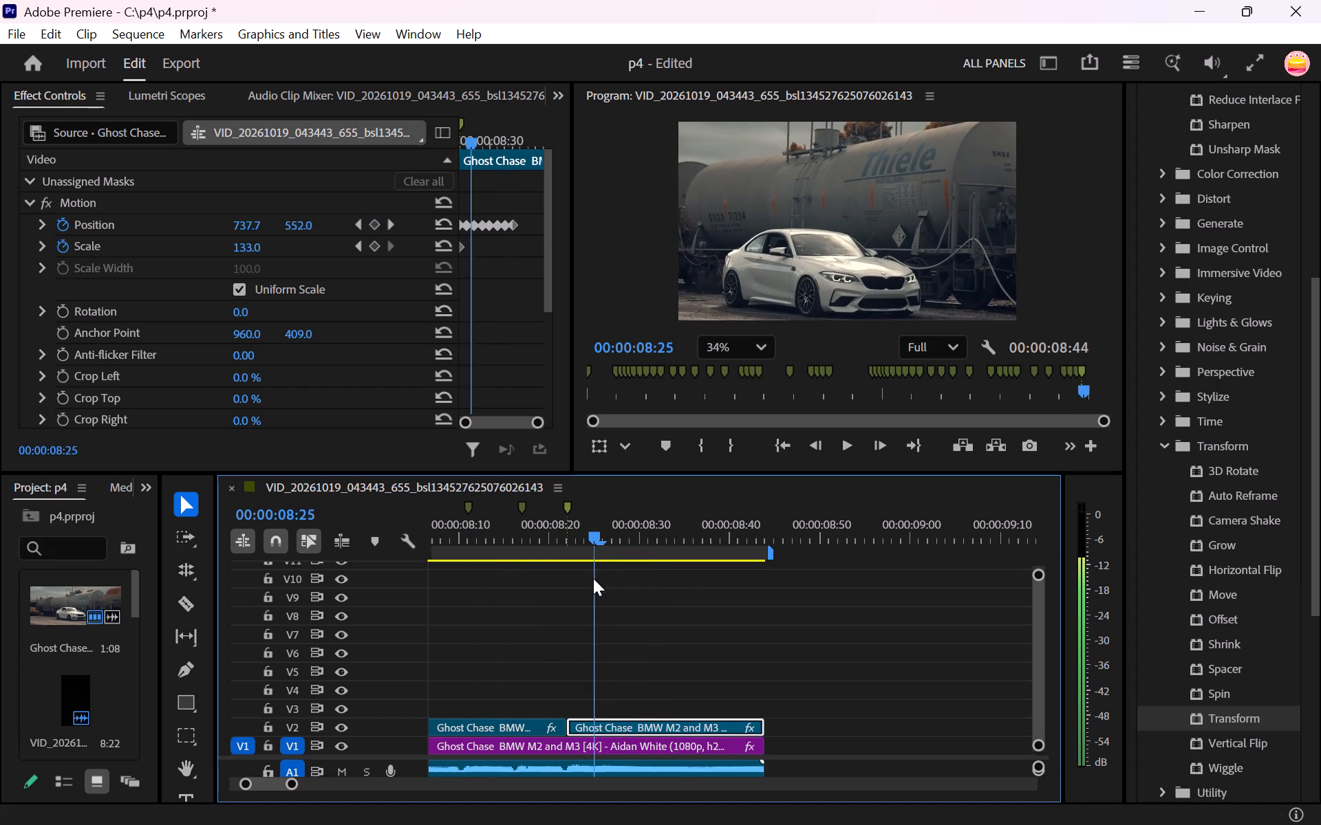
left_click_drag(593, 578, 645, 598)
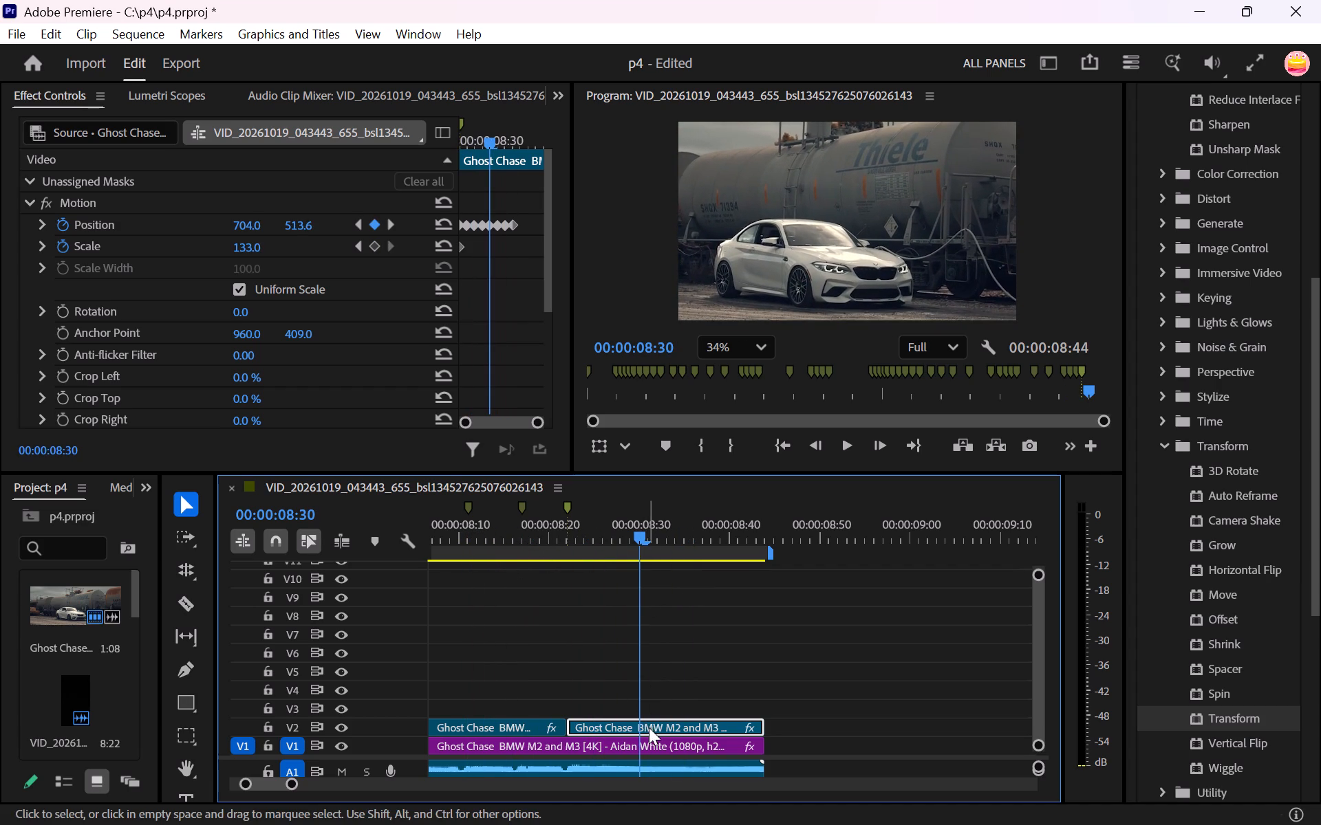
Apply the Transform effect to the white BMW end piece on V2.
left_click_drag(1249, 721, 683, 725)
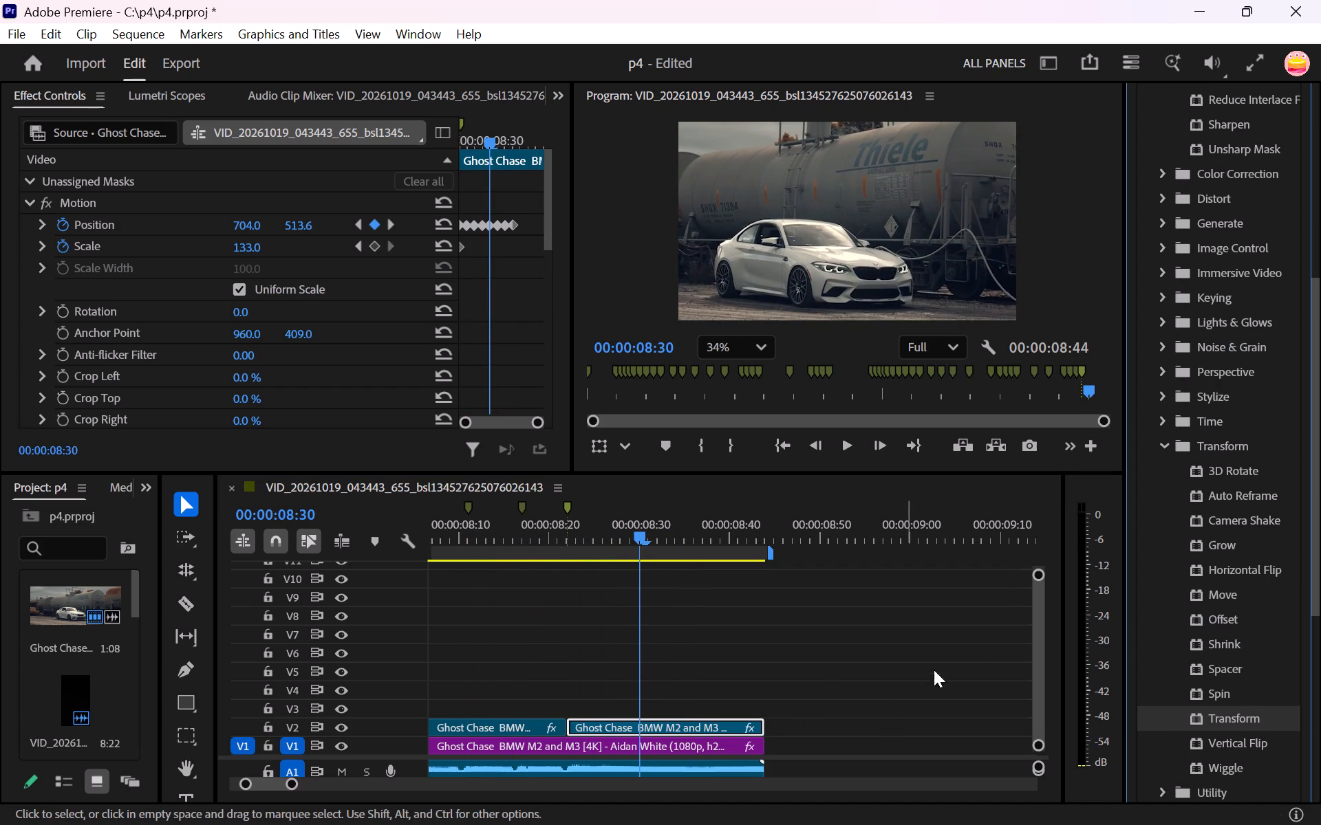
Apply the Gaussian Blur effect to the white BMW end piece on V2.
scroll(1185, 196, "up", 3)
left_click_drag(1228, 141, 630, 723)
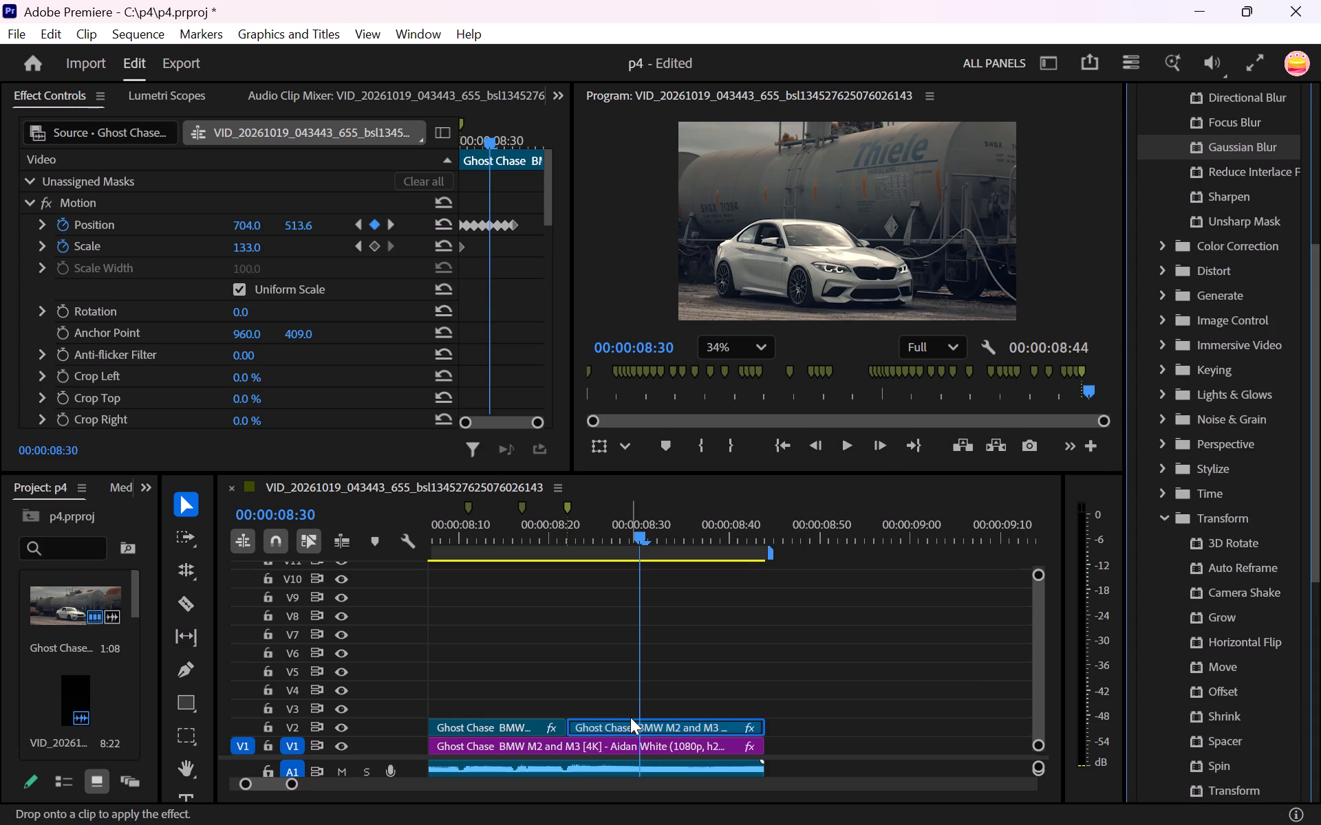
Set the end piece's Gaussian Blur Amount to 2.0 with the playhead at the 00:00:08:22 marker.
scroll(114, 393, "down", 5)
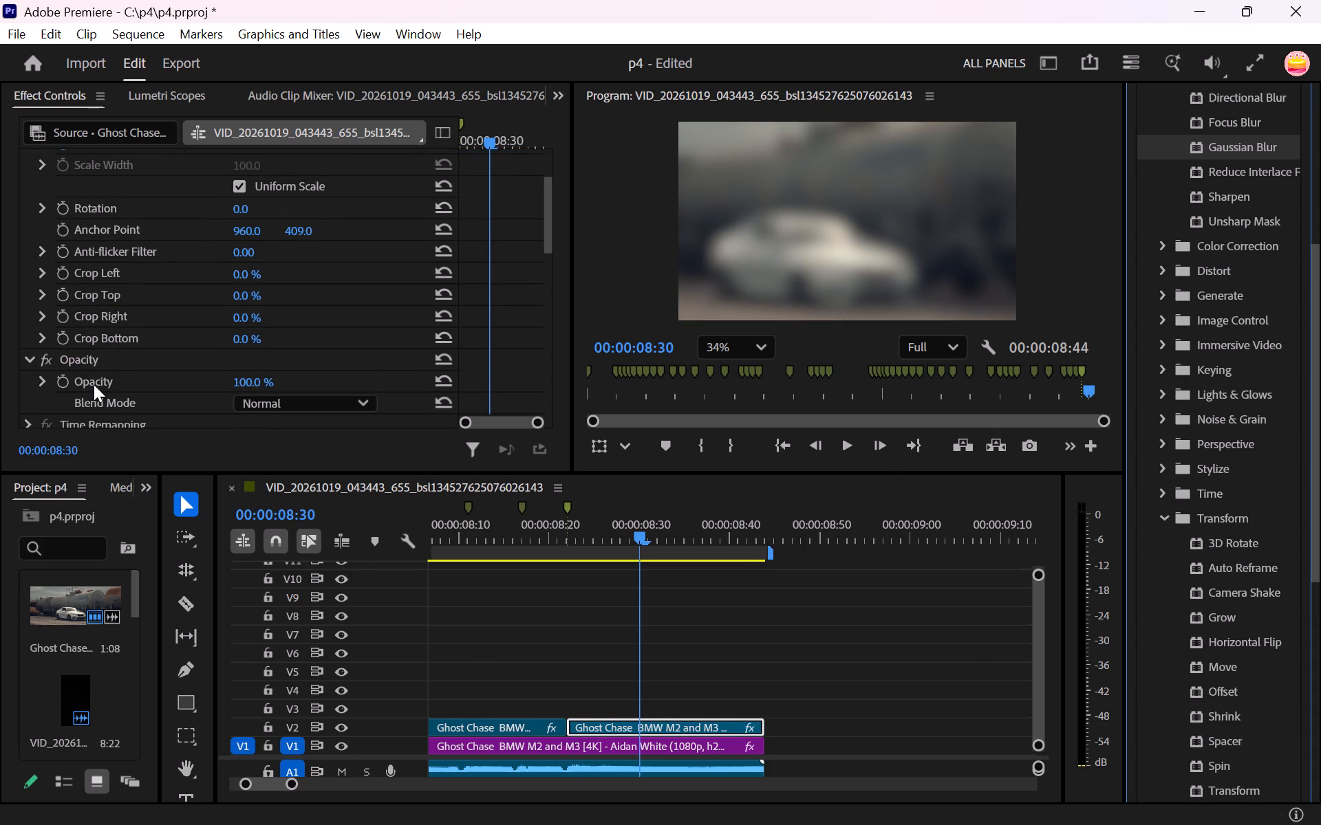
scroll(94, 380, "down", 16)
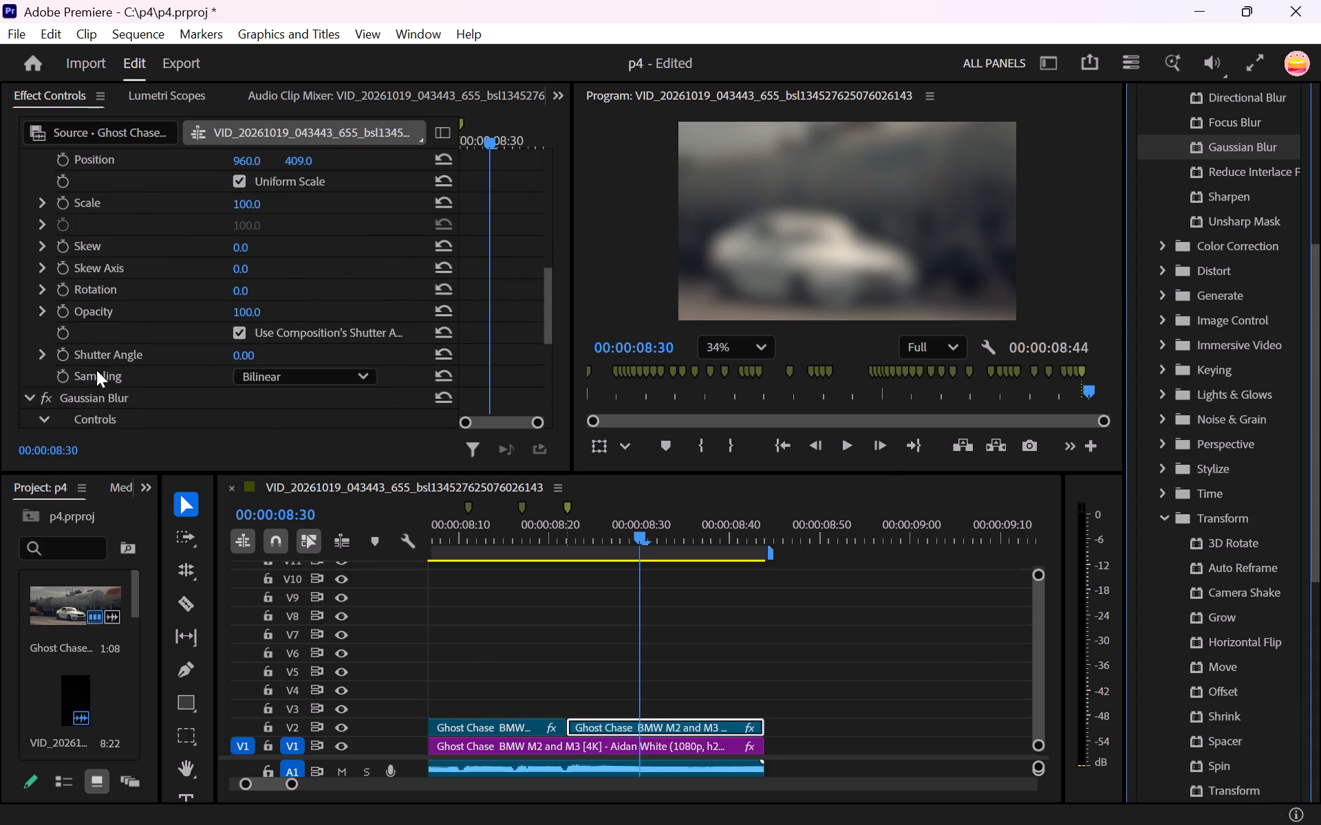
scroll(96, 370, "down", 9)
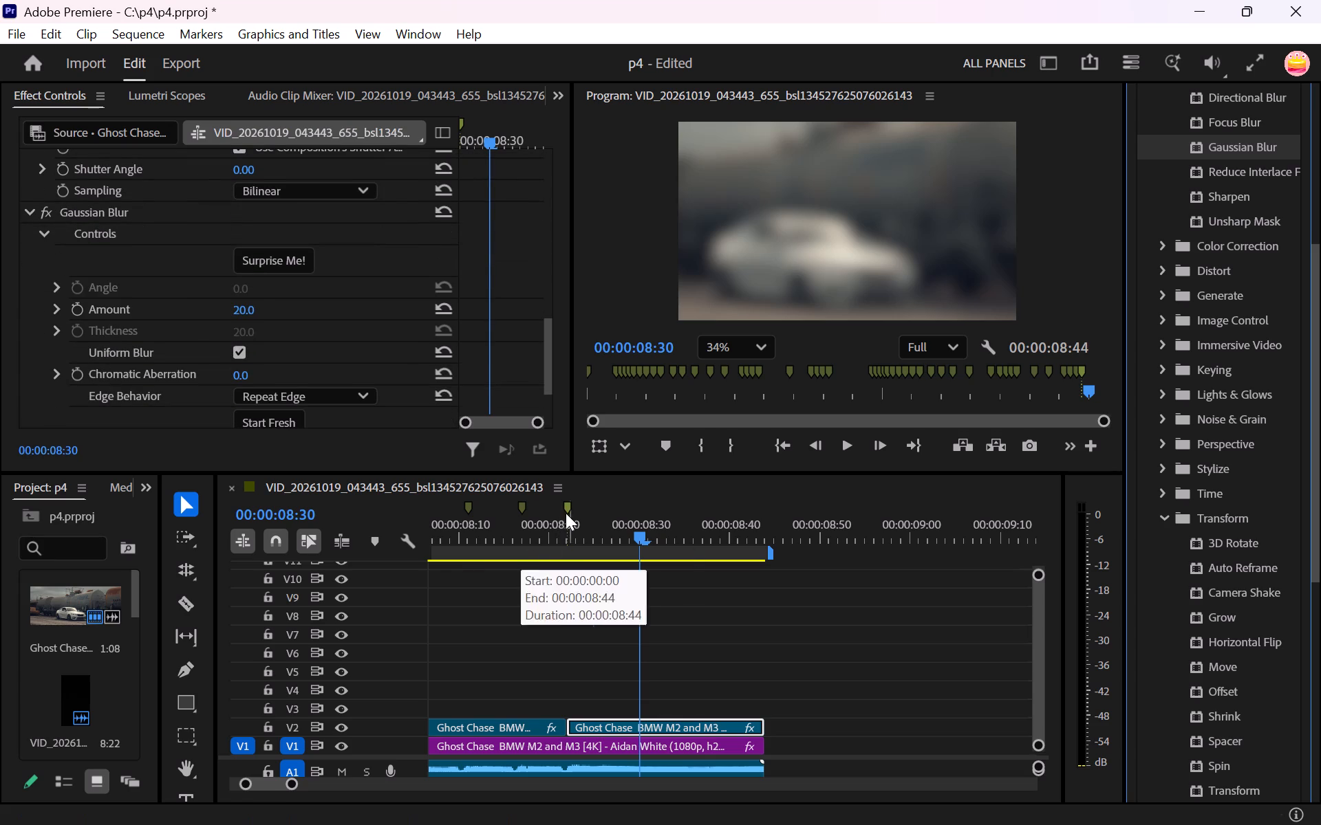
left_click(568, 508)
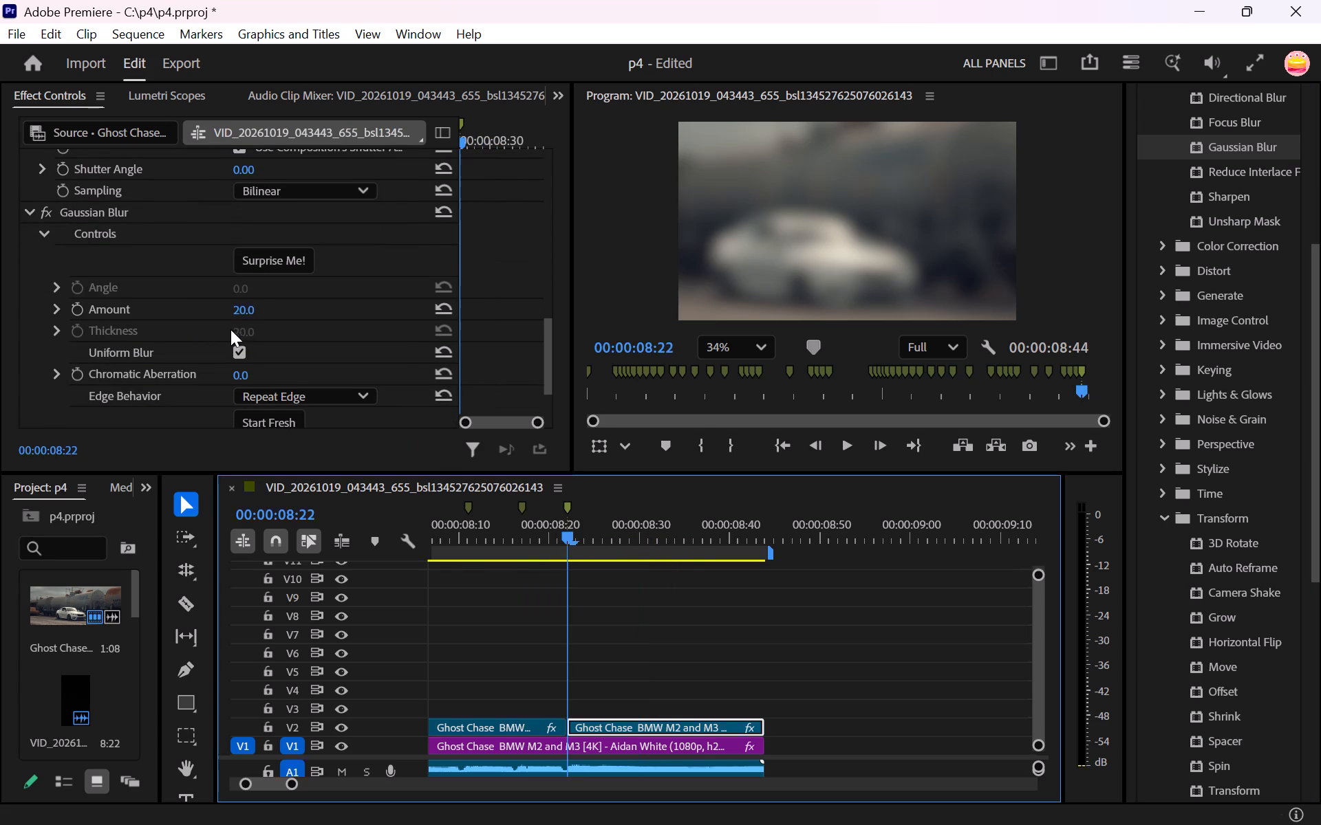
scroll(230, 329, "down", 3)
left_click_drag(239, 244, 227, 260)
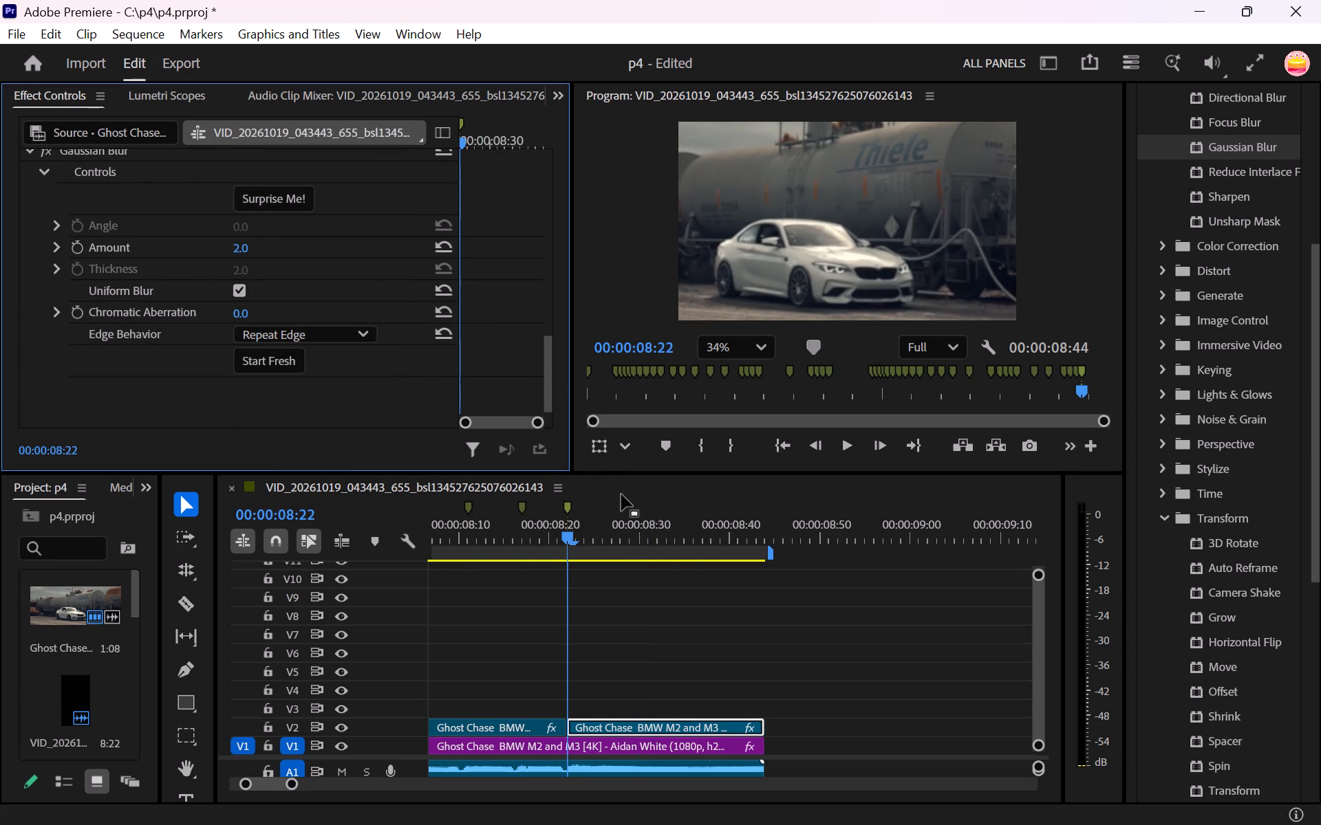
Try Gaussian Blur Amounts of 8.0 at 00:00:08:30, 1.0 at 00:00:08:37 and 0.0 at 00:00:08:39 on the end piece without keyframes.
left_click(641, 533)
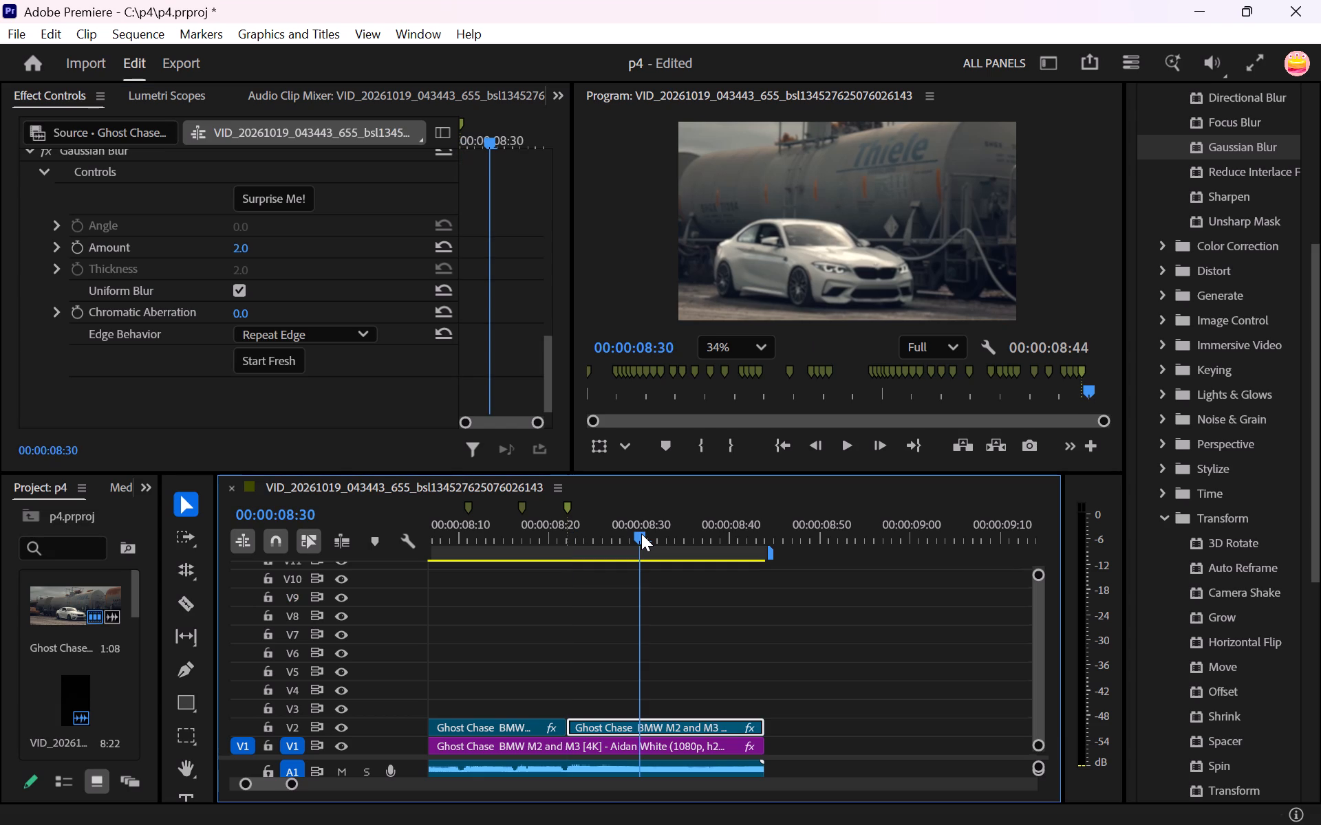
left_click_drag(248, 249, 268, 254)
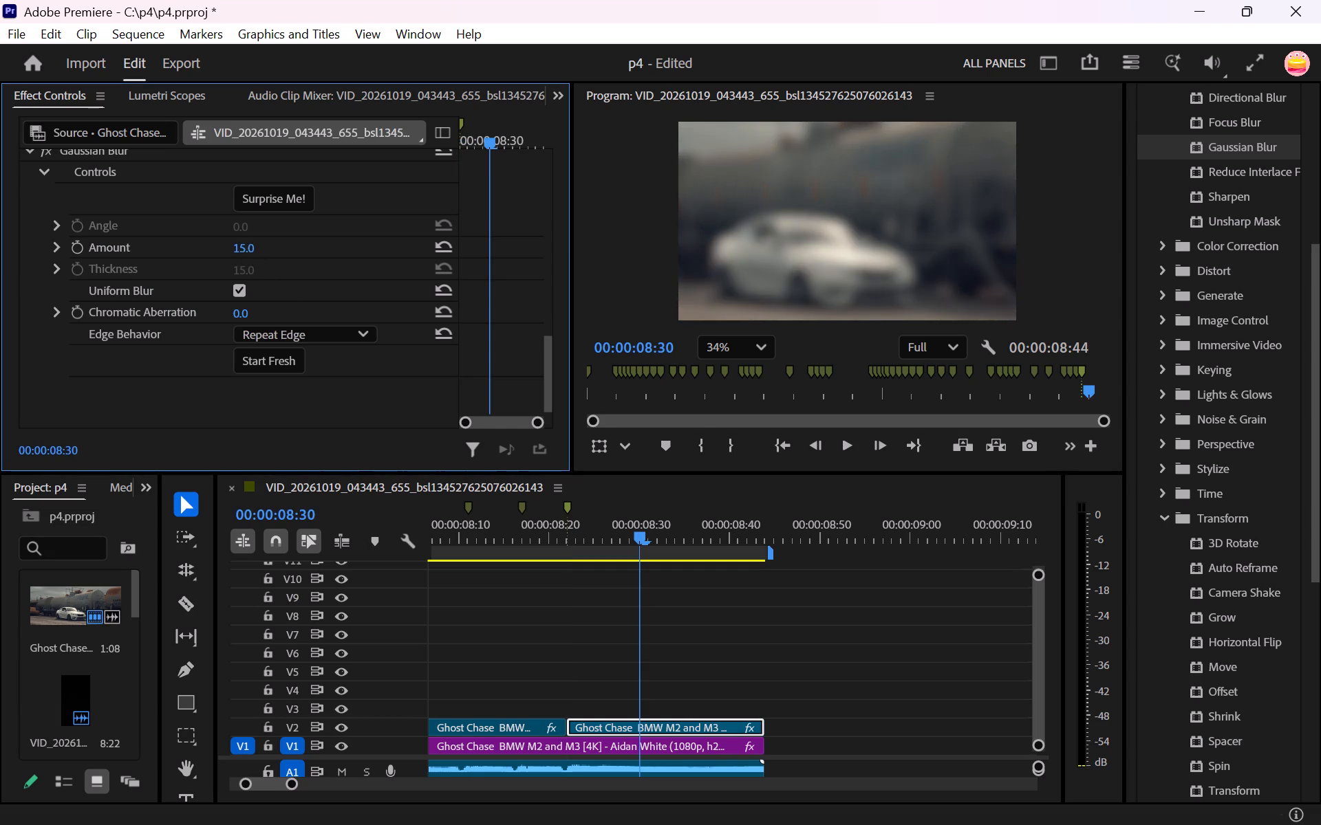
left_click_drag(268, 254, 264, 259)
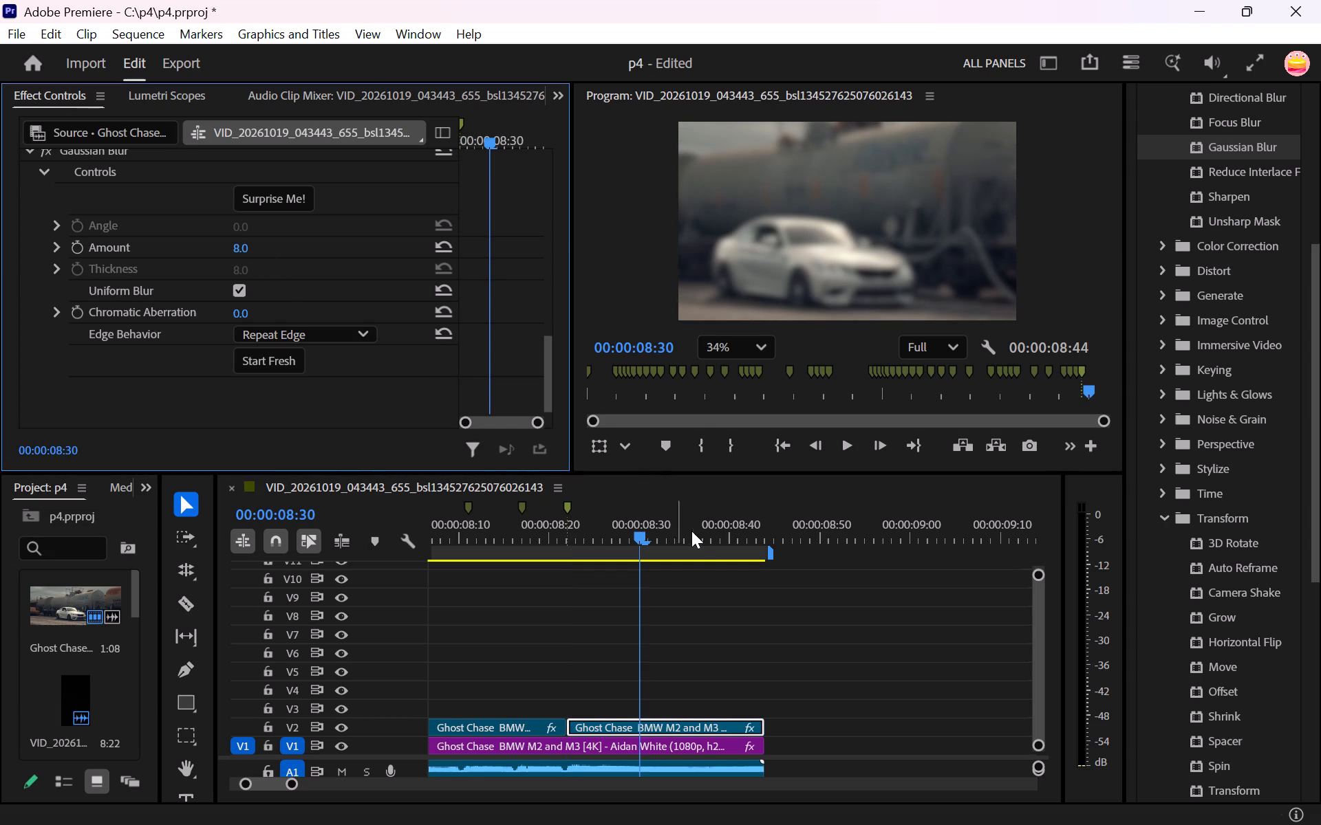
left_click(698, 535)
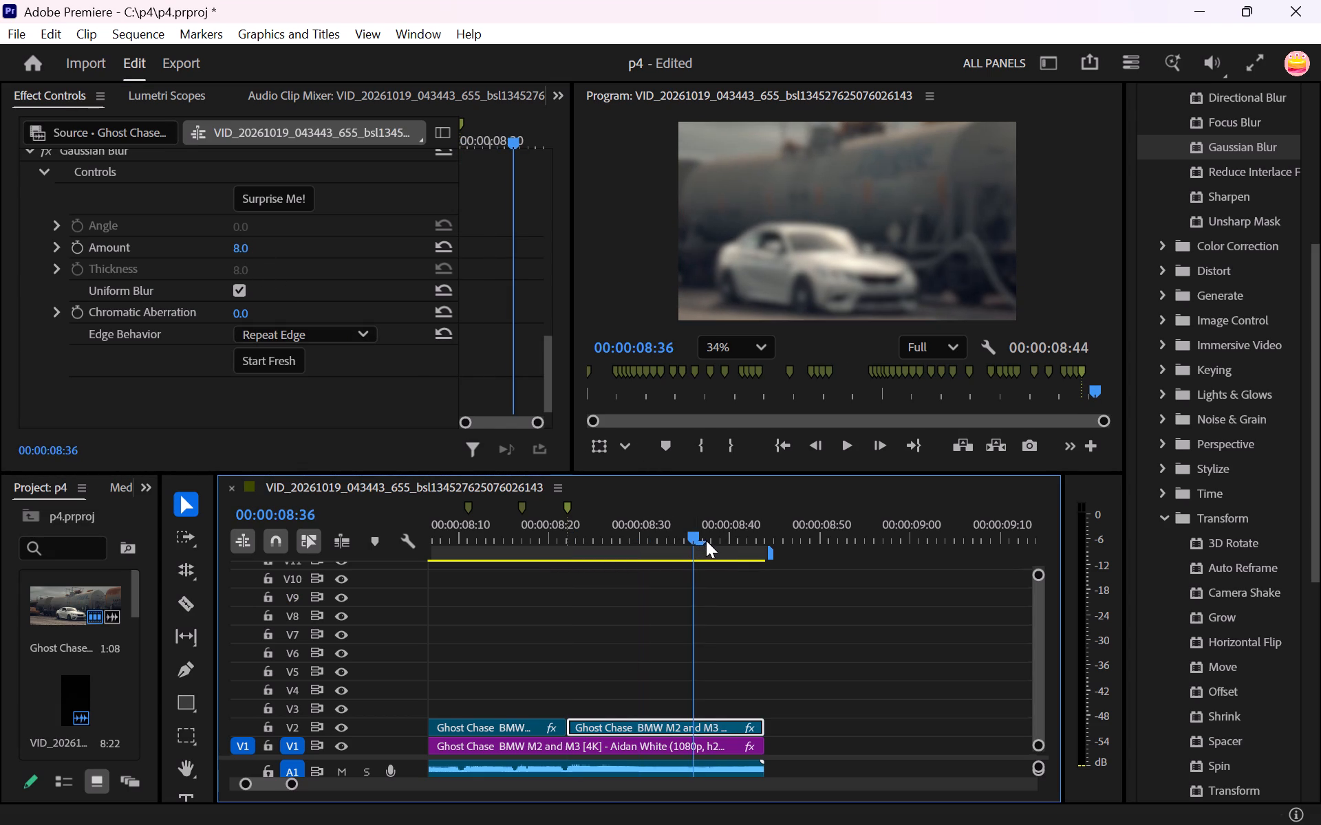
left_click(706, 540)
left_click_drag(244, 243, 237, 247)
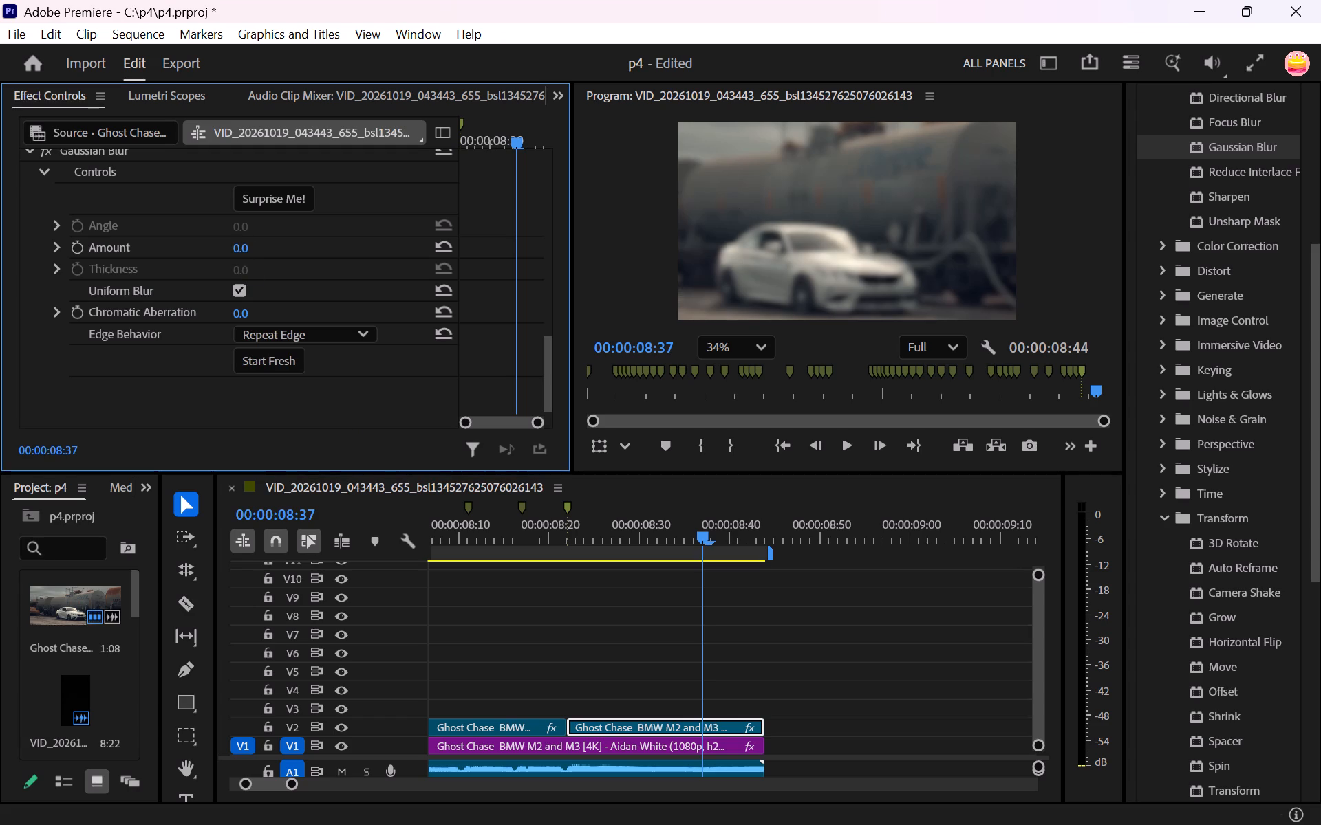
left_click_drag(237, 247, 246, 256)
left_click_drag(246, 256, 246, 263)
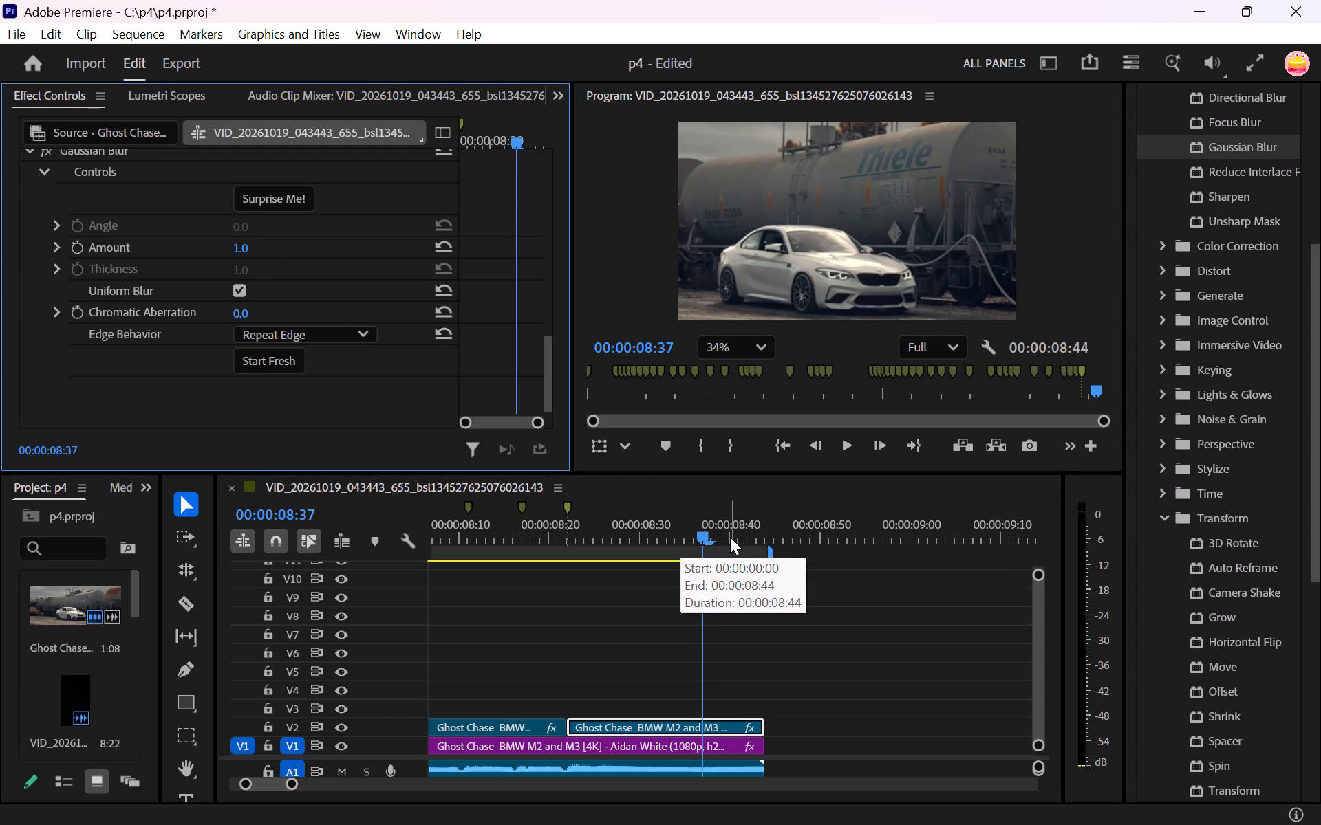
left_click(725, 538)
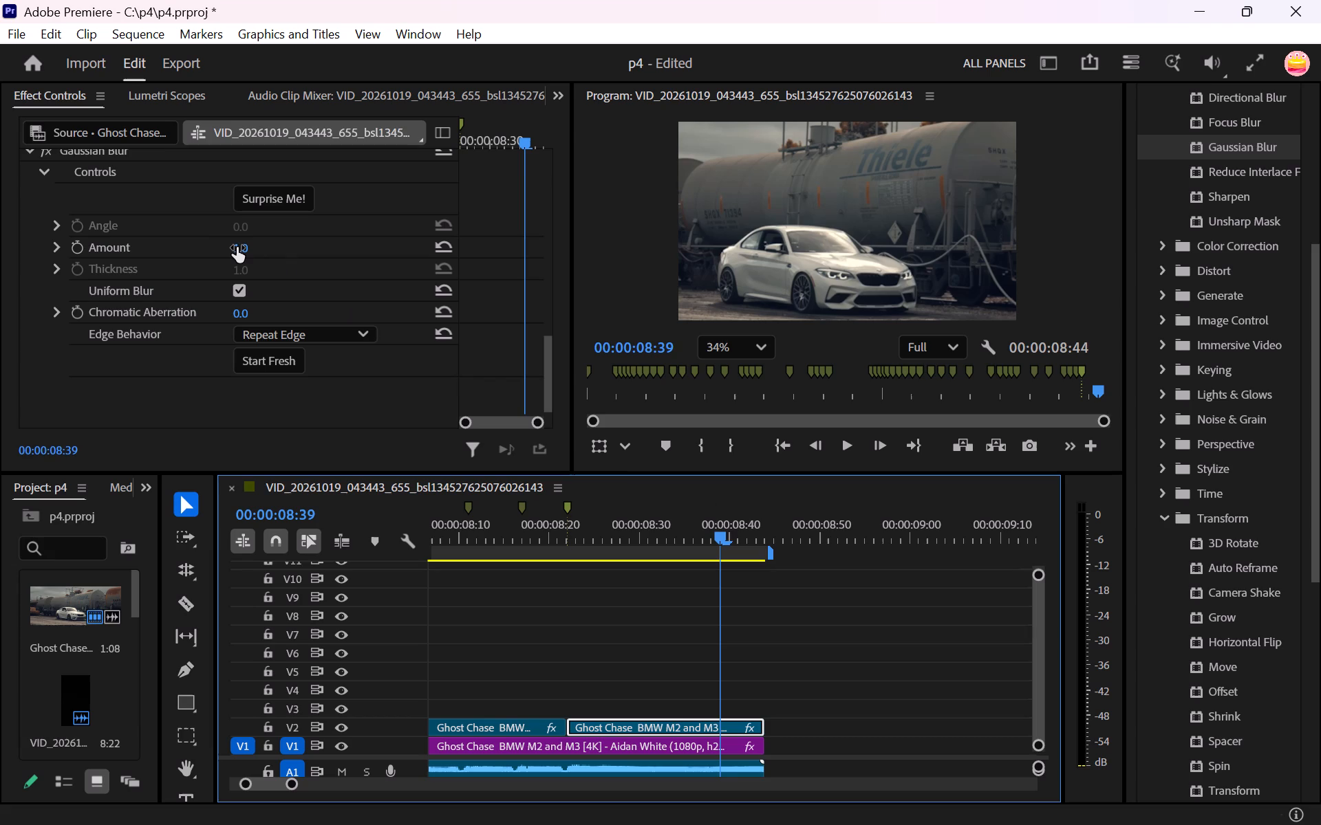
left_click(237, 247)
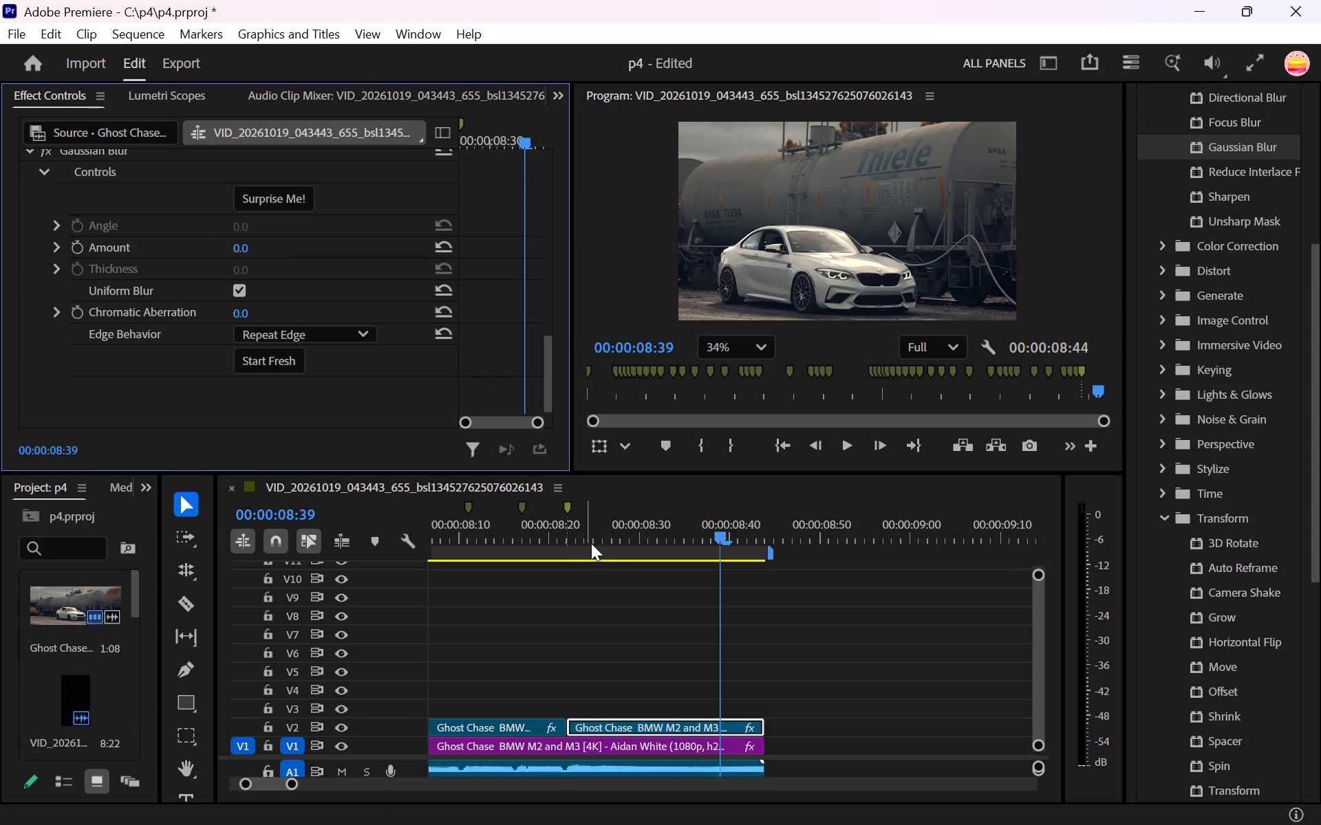
Keyframe the end piece's Gaussian Blur Amount at 1.0 on the 00:00:08:22 marker and 9.0 at 00:00:08:30.
left_click(570, 538)
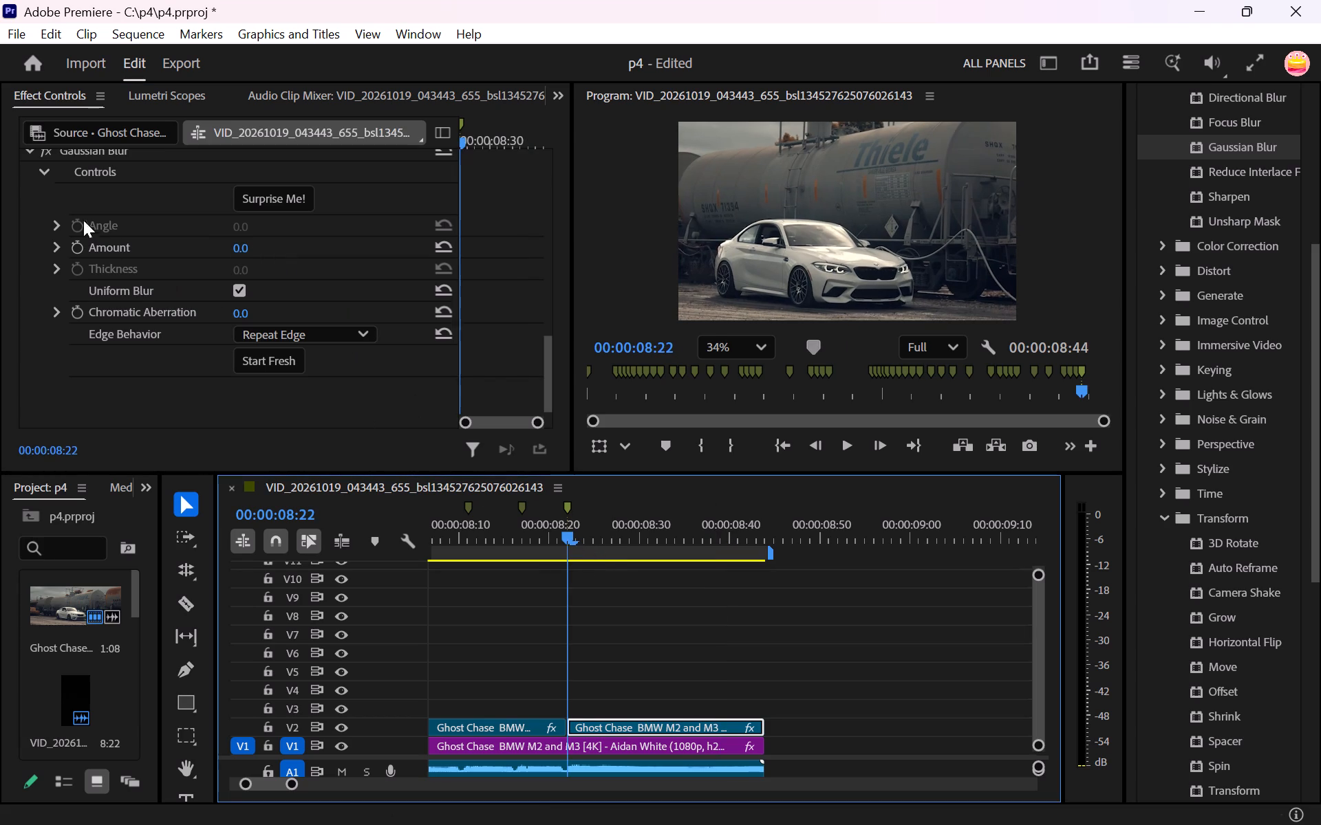
left_click(76, 252)
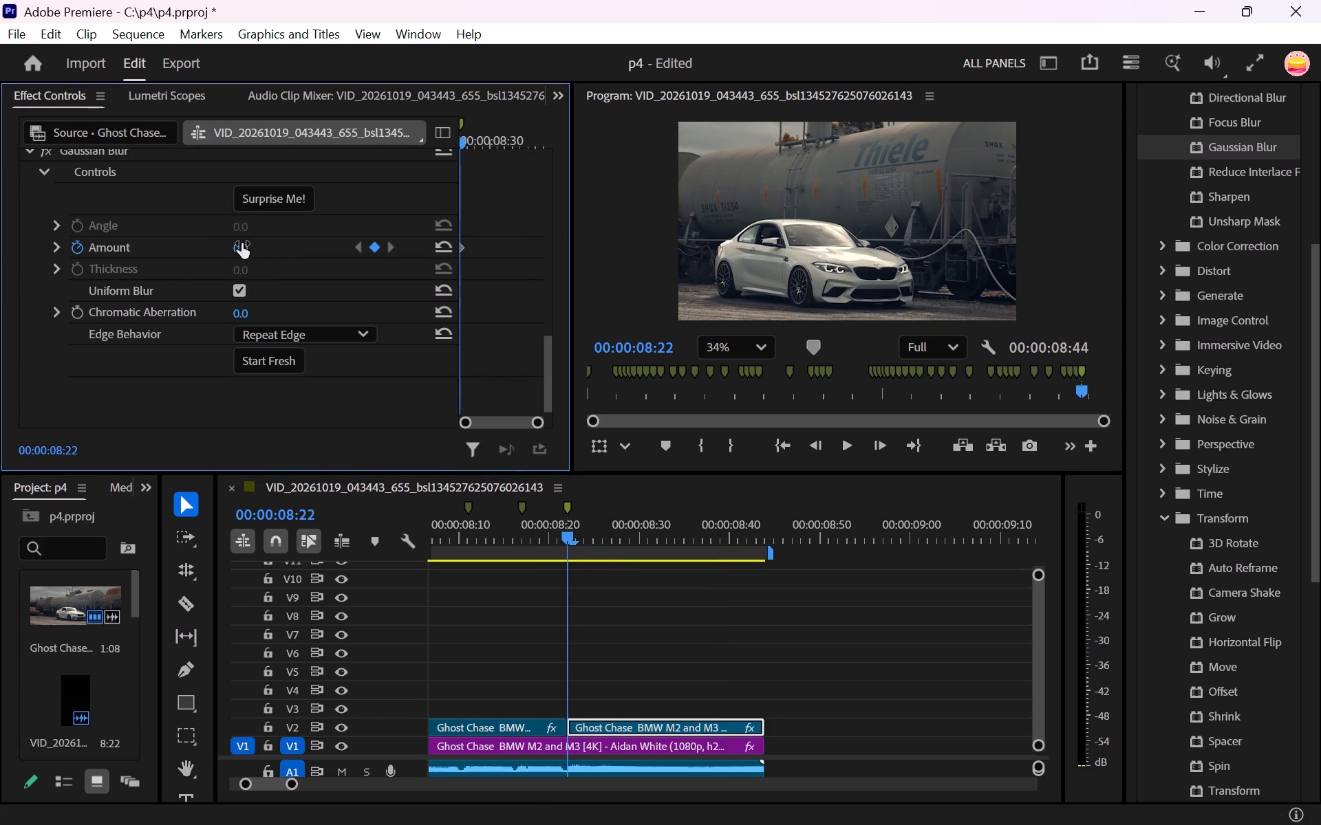
left_click(241, 243)
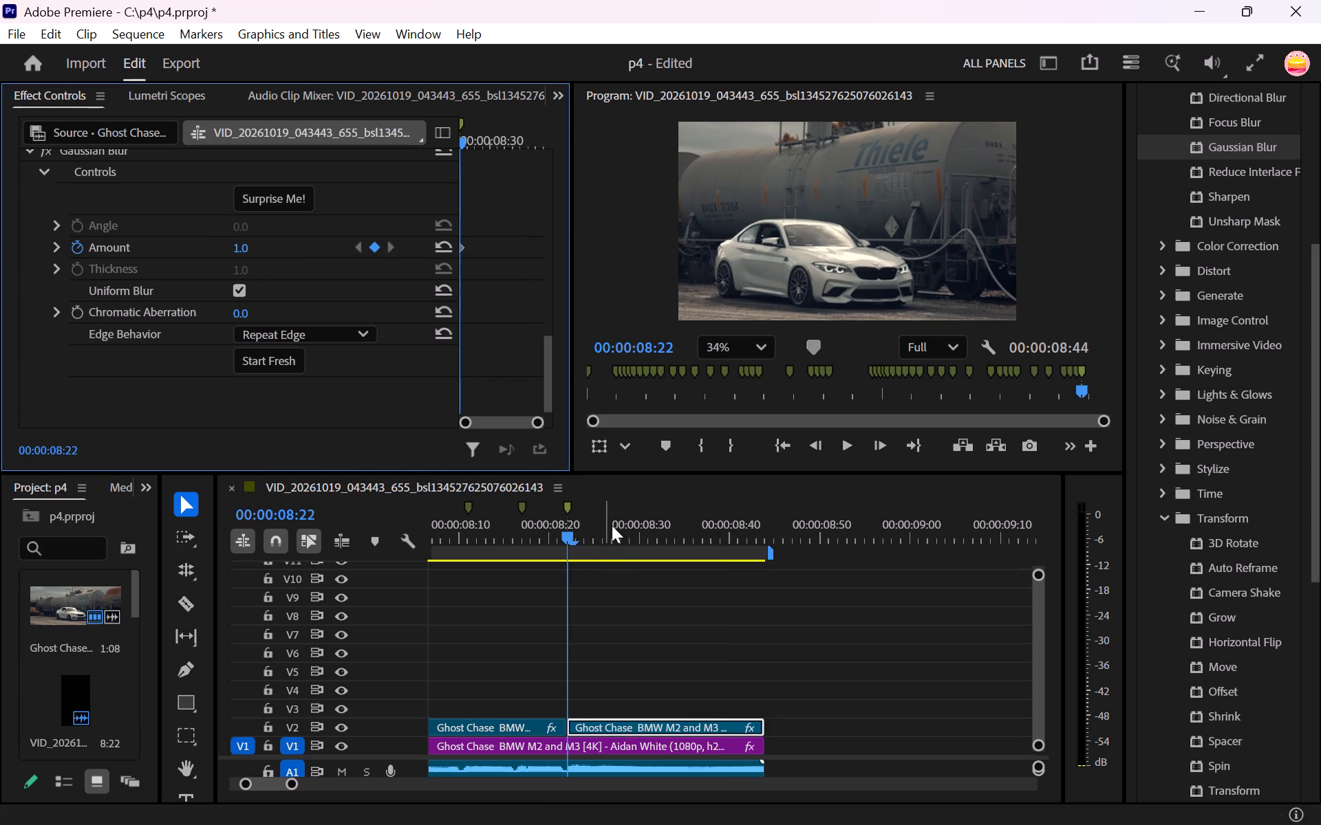
left_click(638, 533)
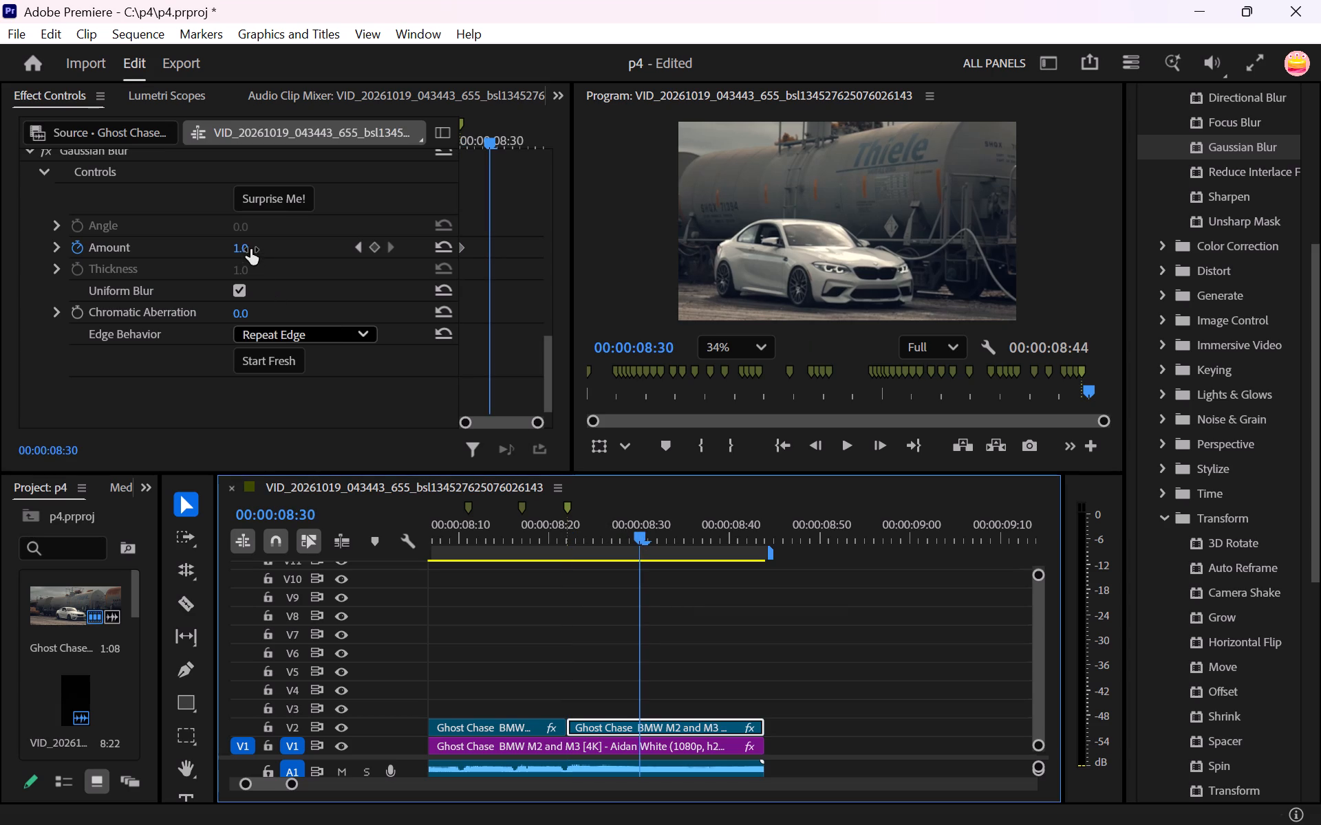
left_click_drag(250, 250, 262, 258)
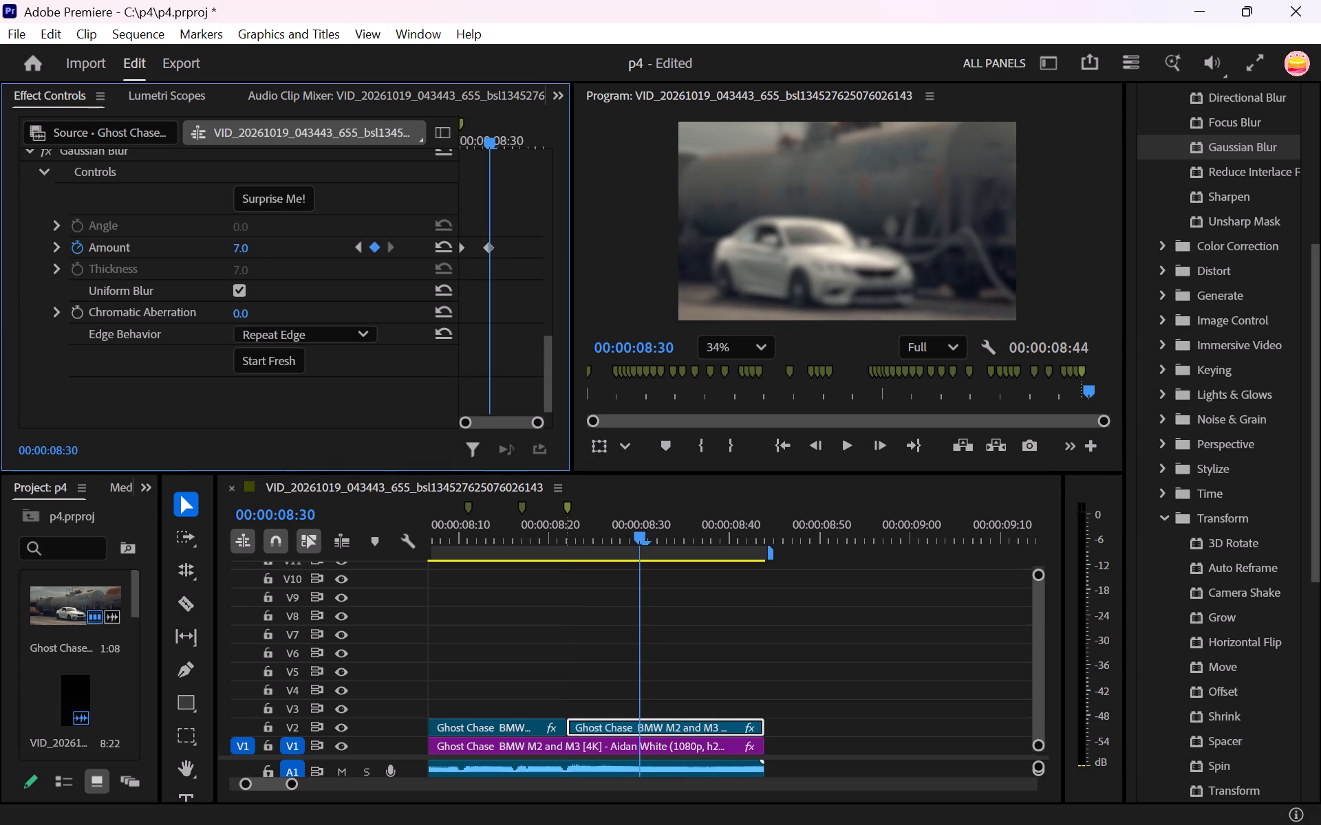
left_click_drag(262, 258, 264, 258)
Add Gaussian Blur Amount keyframes of 2.0 at 00:00:08:38 and 0.0 at 00:00:08:39 to the end piece.
left_click_drag(648, 530, 698, 542)
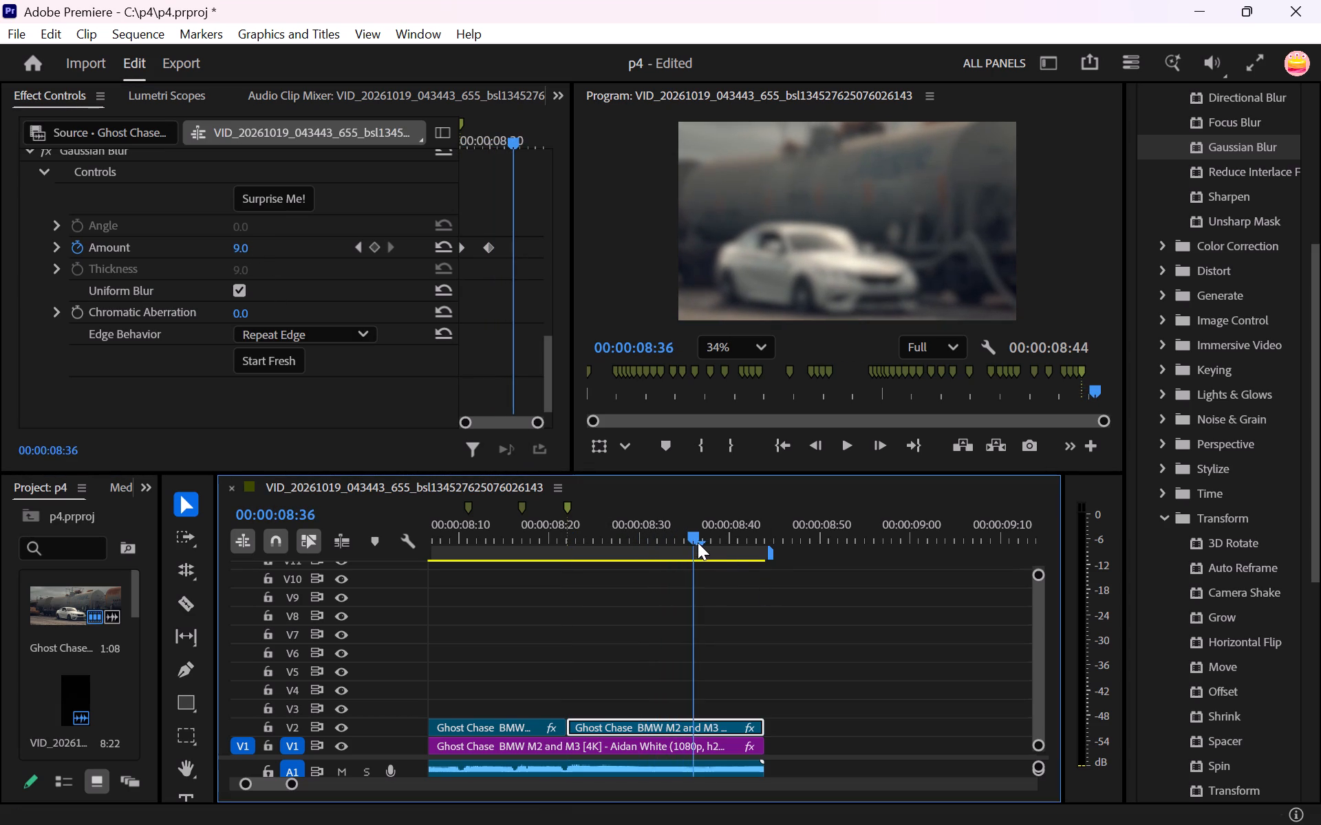
left_click_drag(698, 542, 708, 544)
left_click_drag(249, 241, 243, 248)
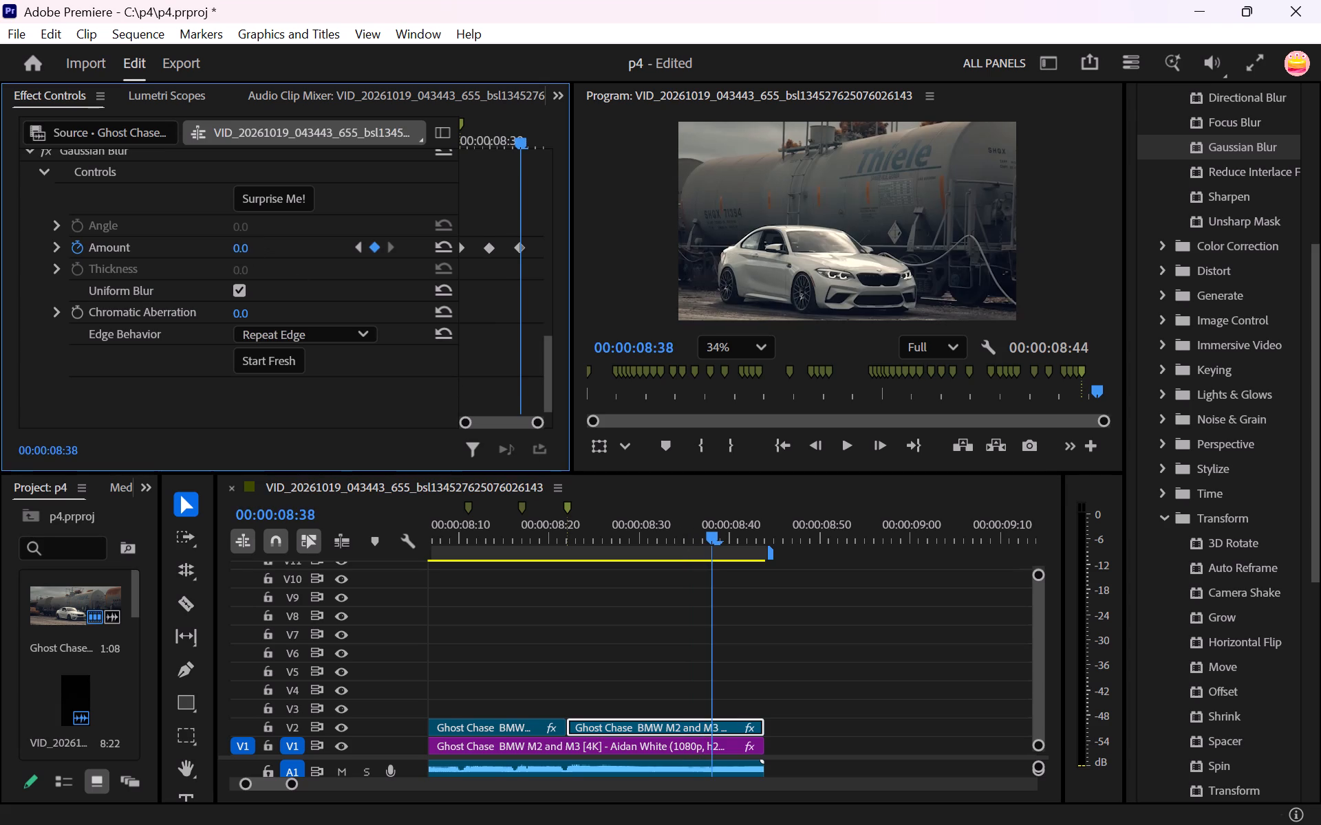
left_click_drag(243, 248, 250, 254)
key("Right")
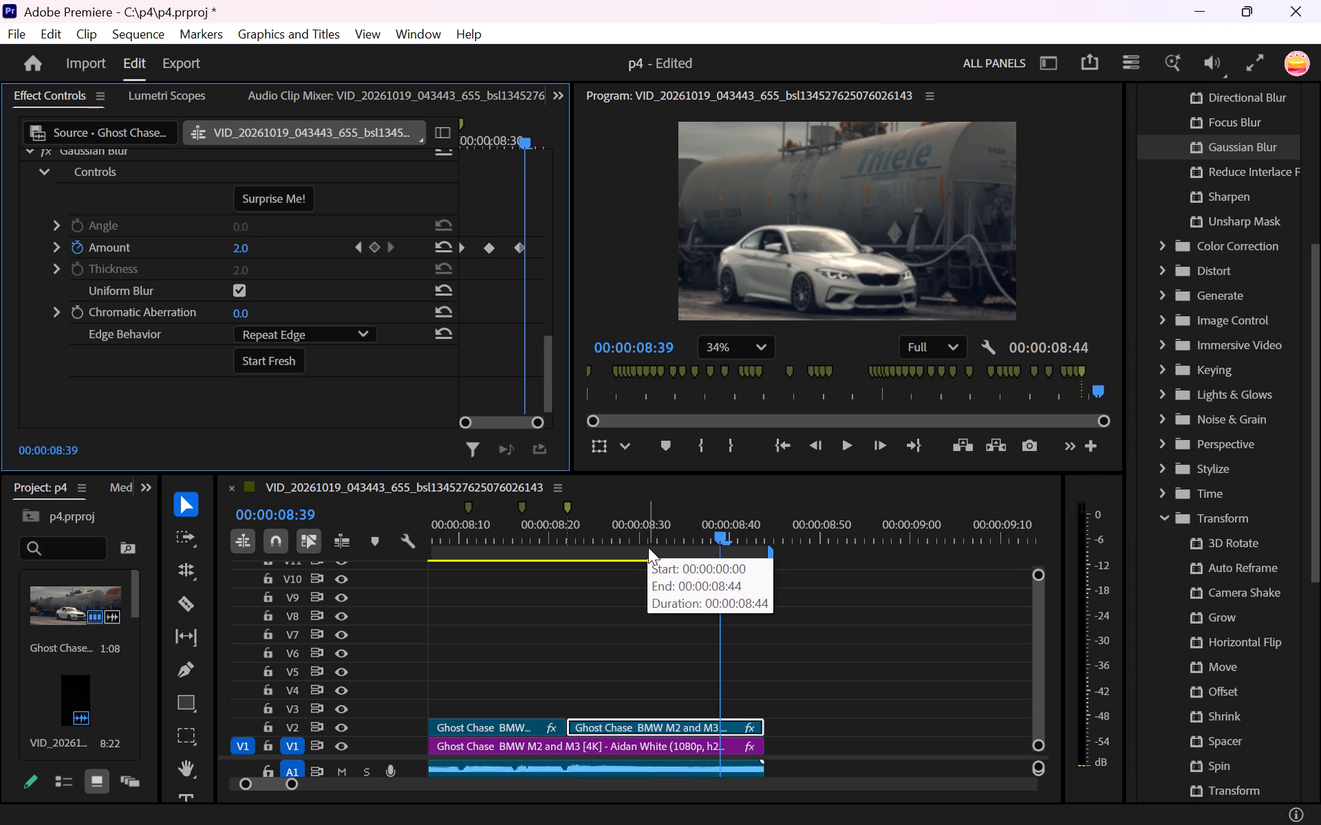
left_click(236, 250)
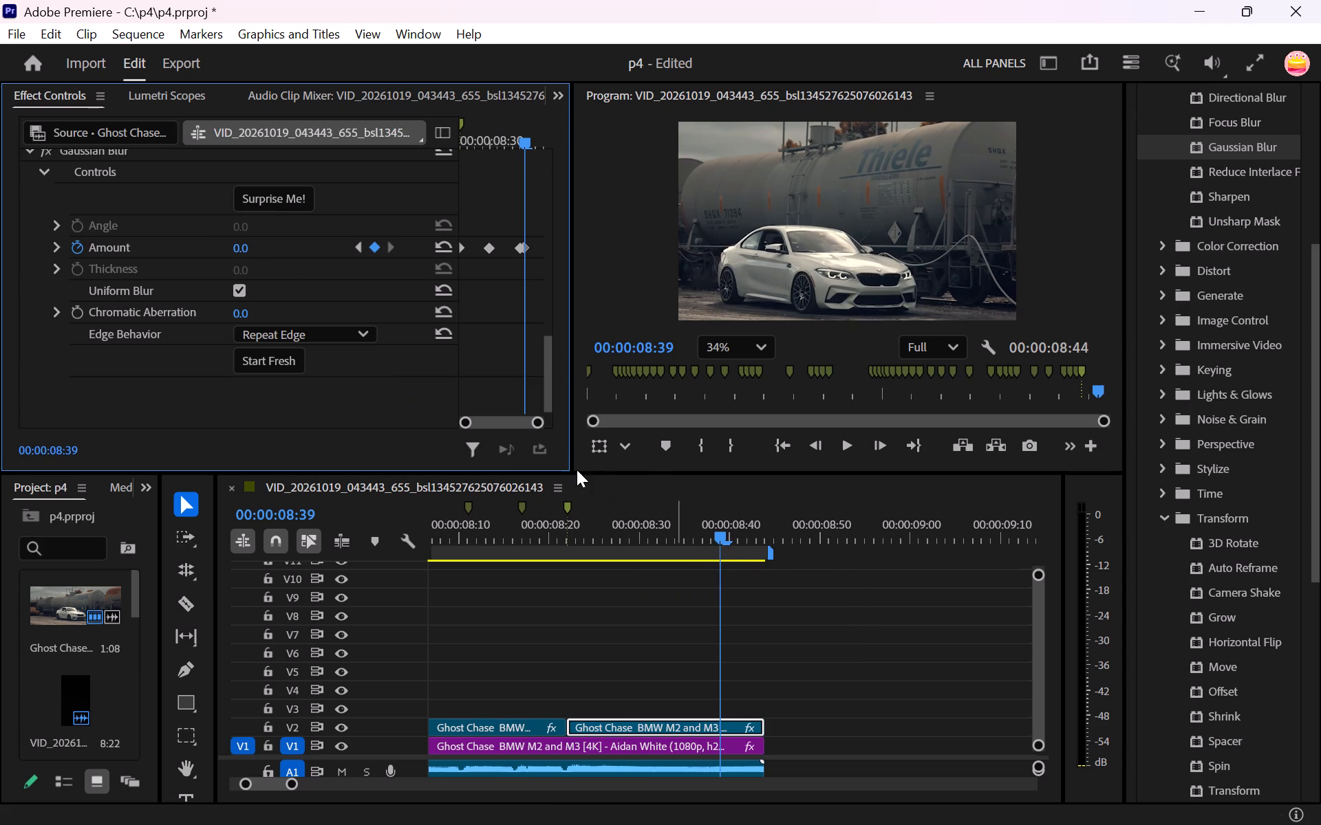
Enlarge the program preview and play the whole sequence from the start to review the edit.
left_click_drag(582, 474, 598, 402)
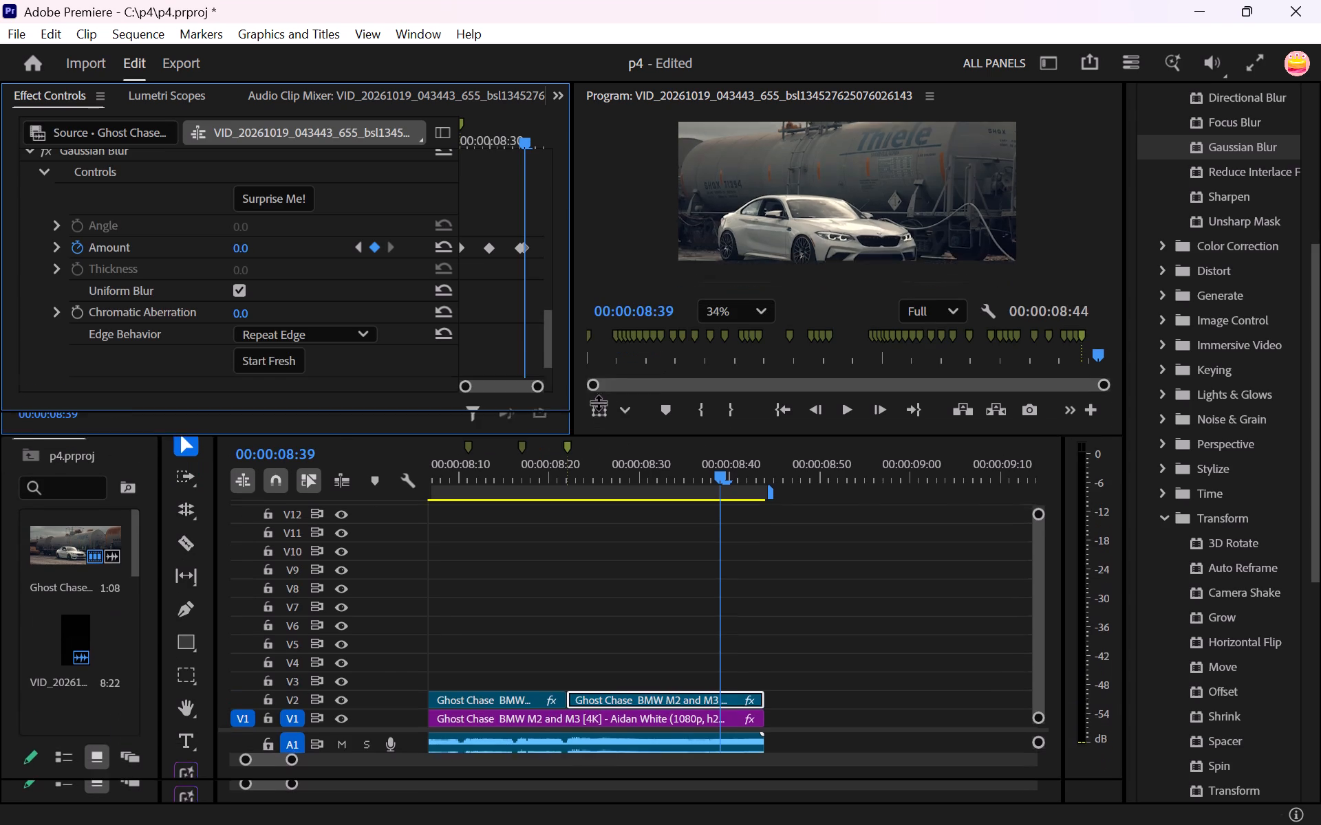
left_click_drag(598, 402, 597, 513)
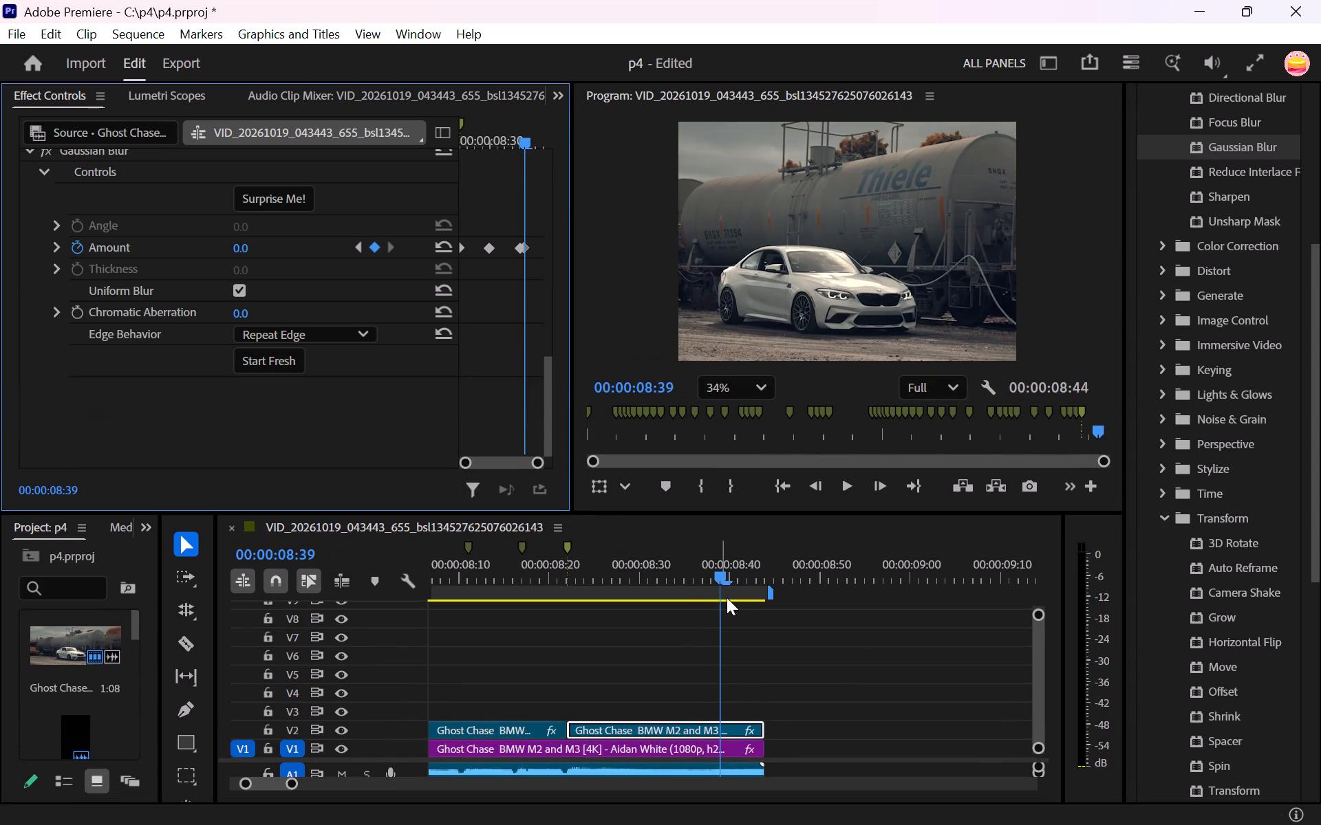
left_click_drag(720, 580, 53, 628)
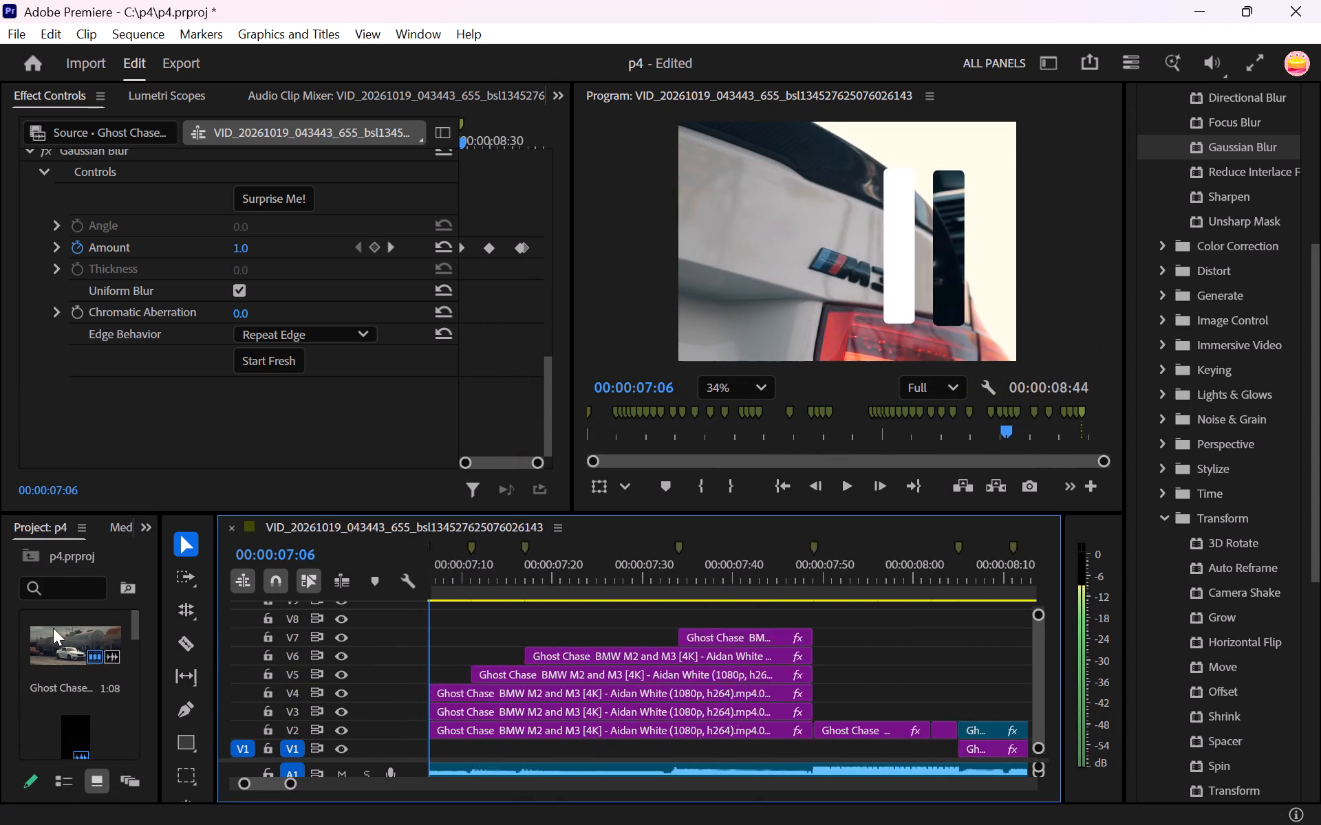
left_click_drag(53, 628, 0, 712)
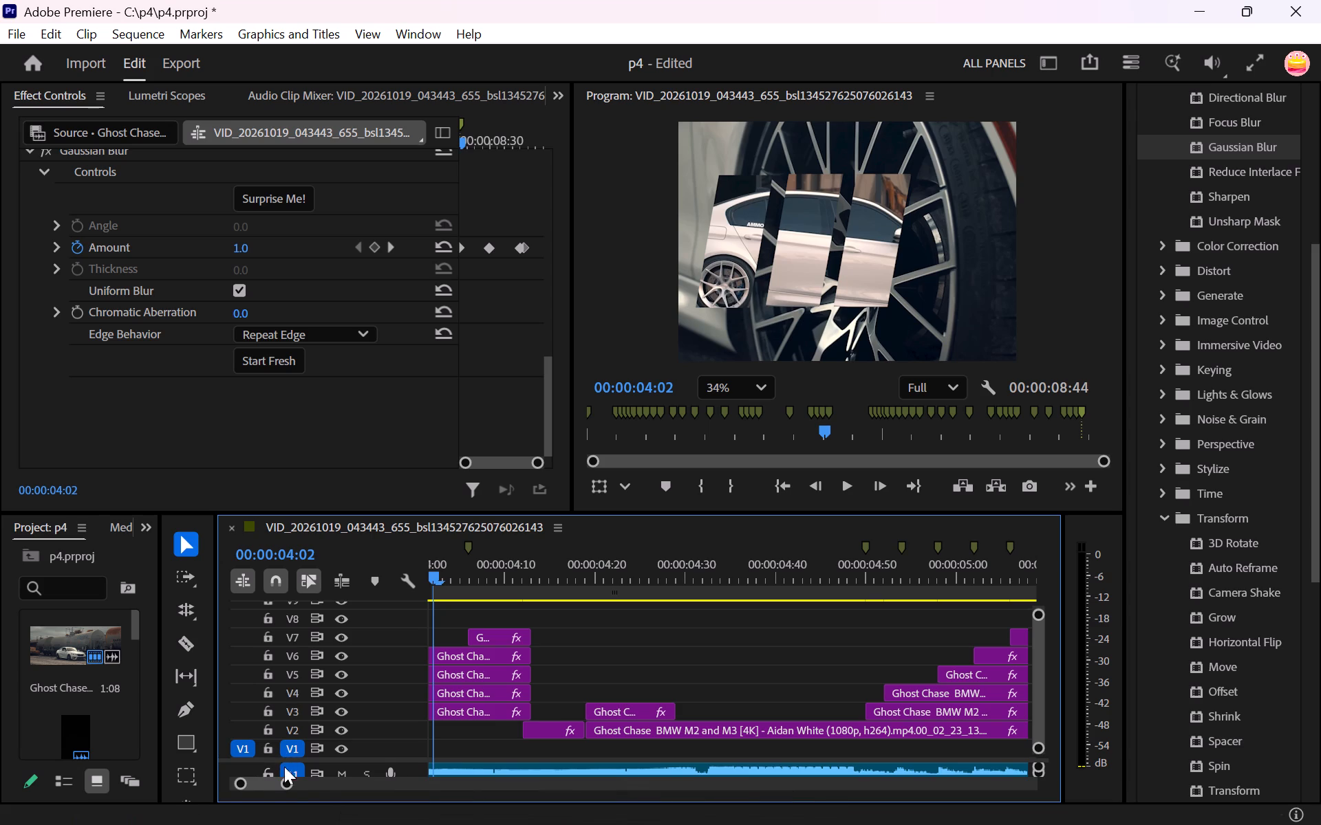
left_click_drag(288, 784, 353, 797)
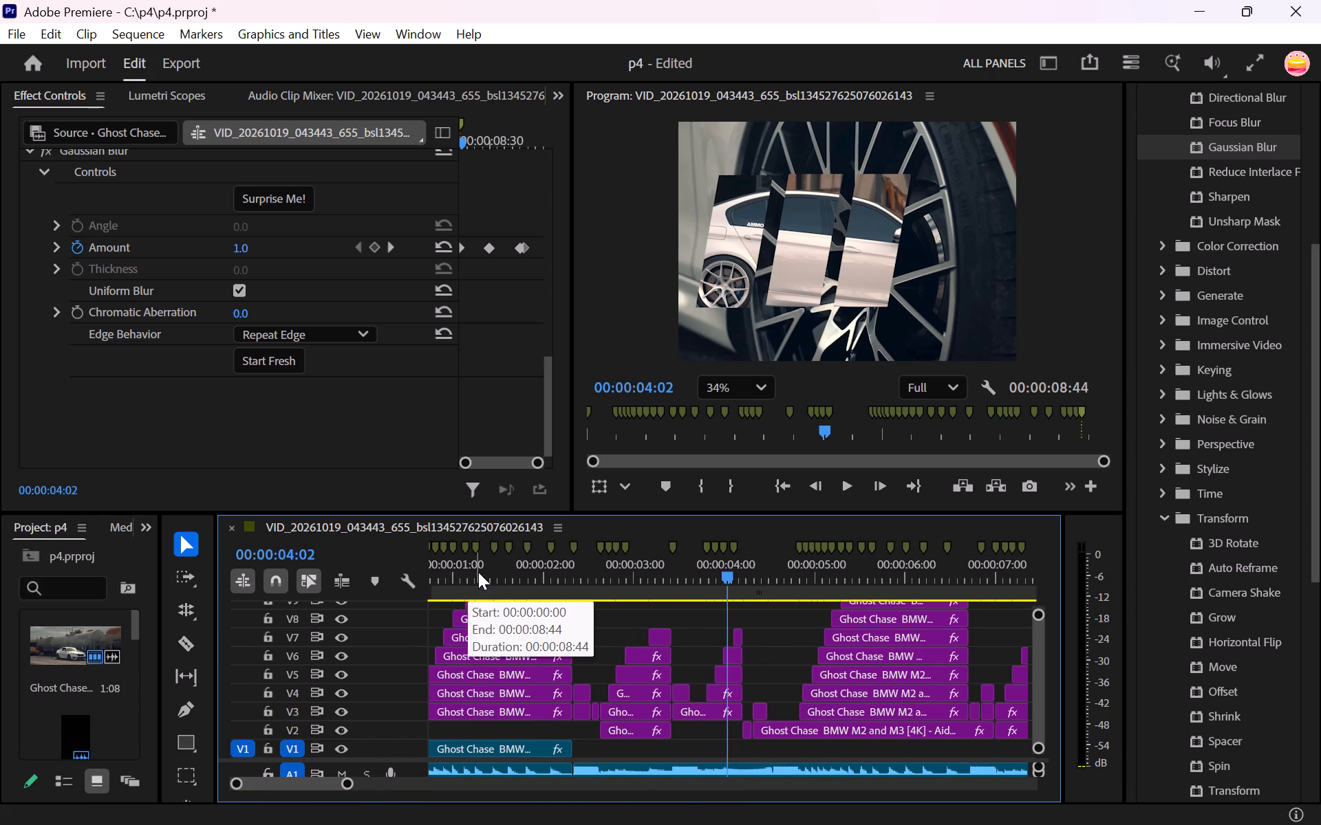
left_click_drag(478, 572, 230, 613)
key("space")
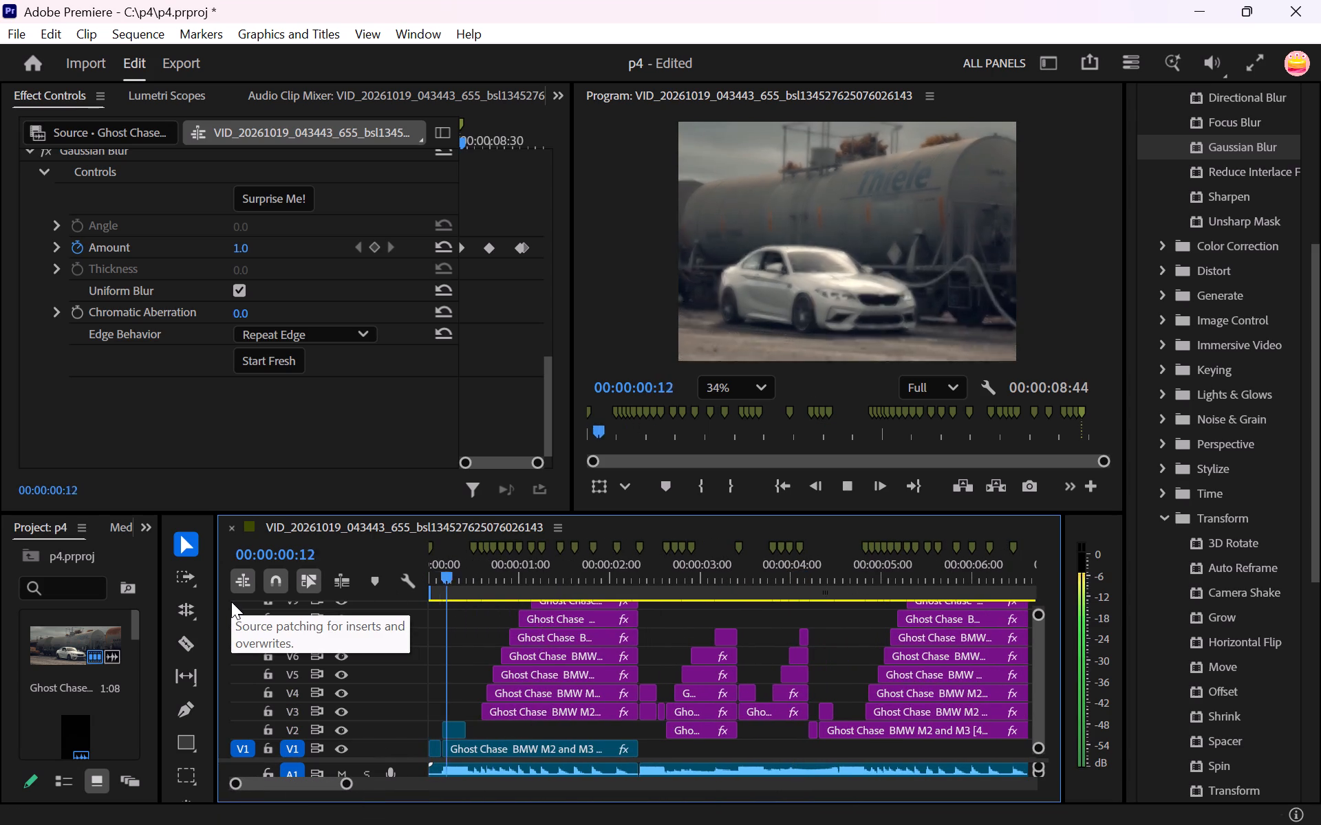
key("space")
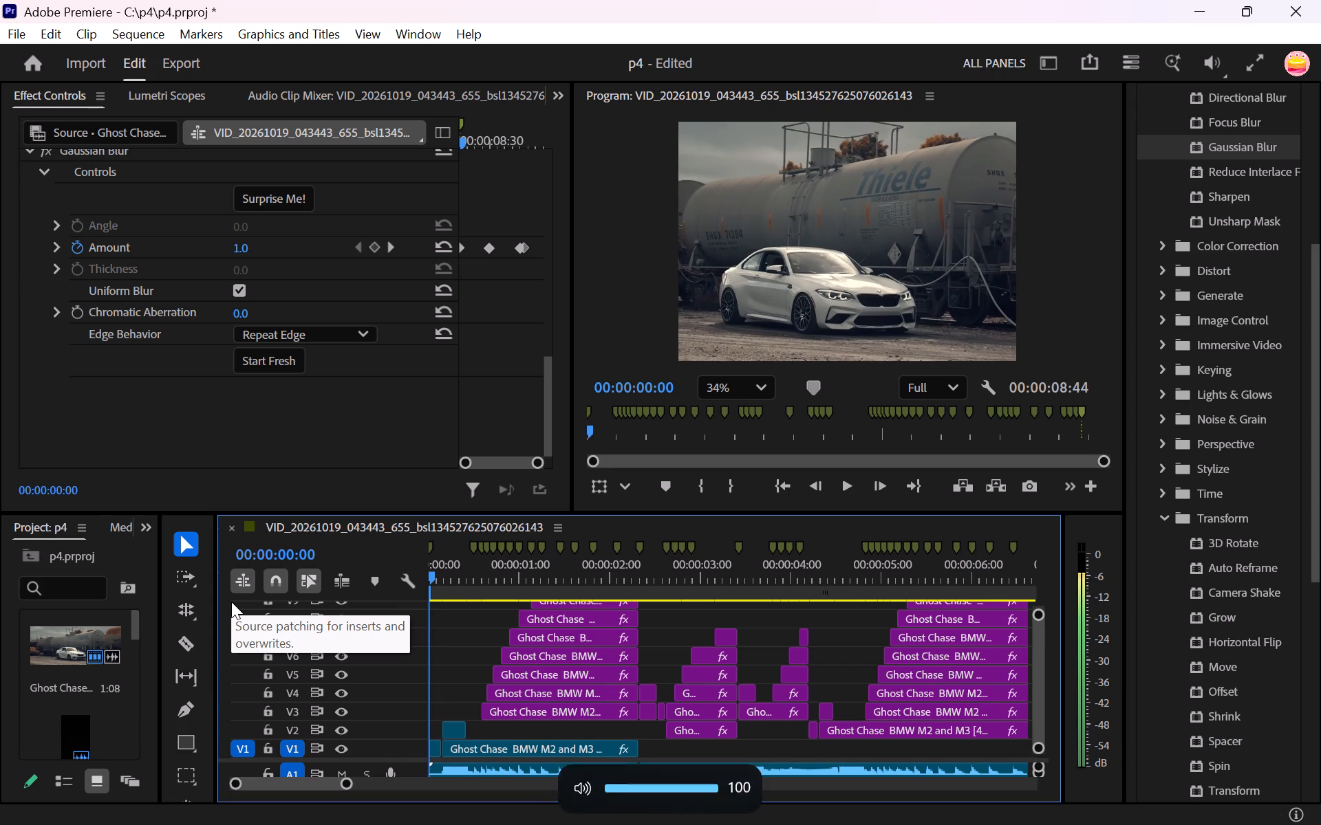
key("space")
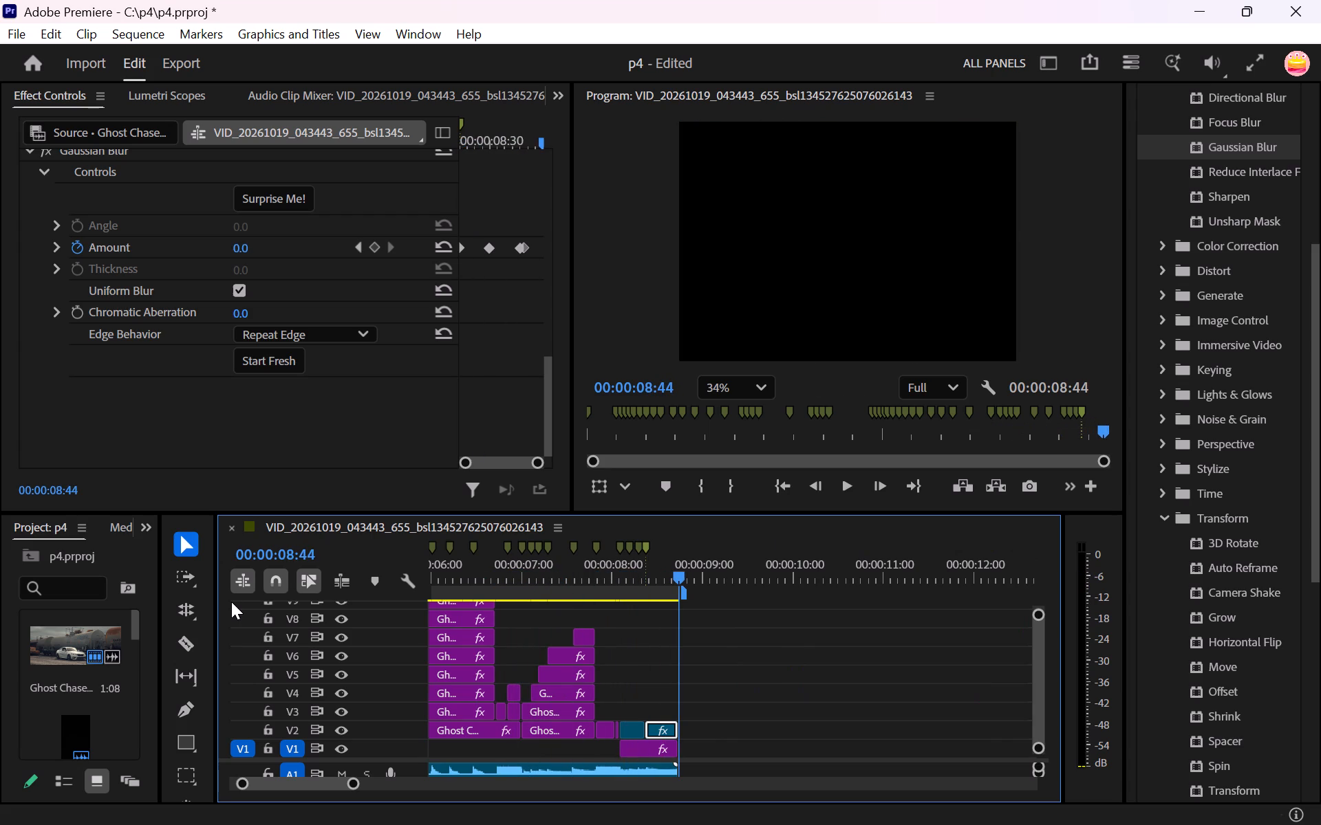
key("space")
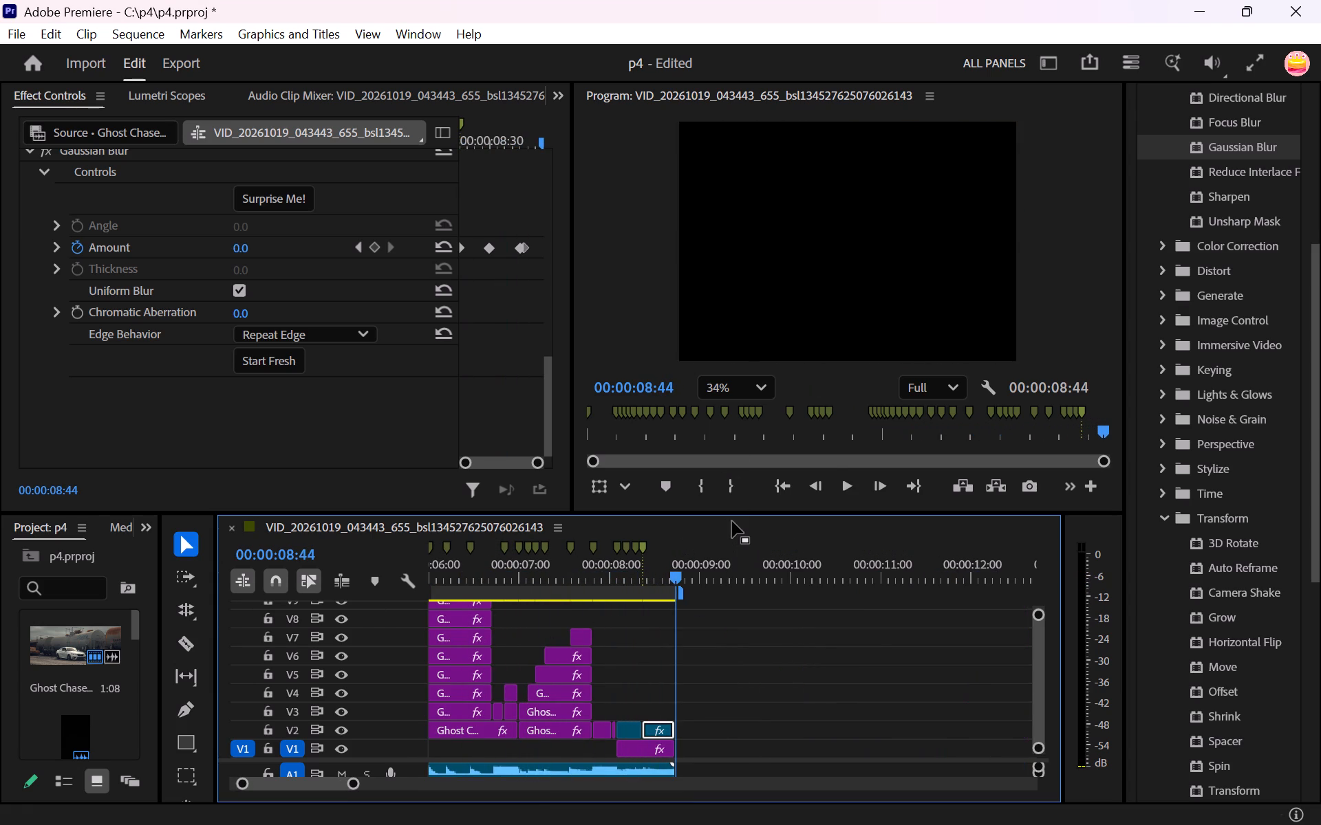
Remove all Scale keyframes from the V2 piece between the 00:00:08:05 and 00:00:08:22 markers, with the playhead at 00:00:08:05.
left_click_drag(736, 511, 736, 329)
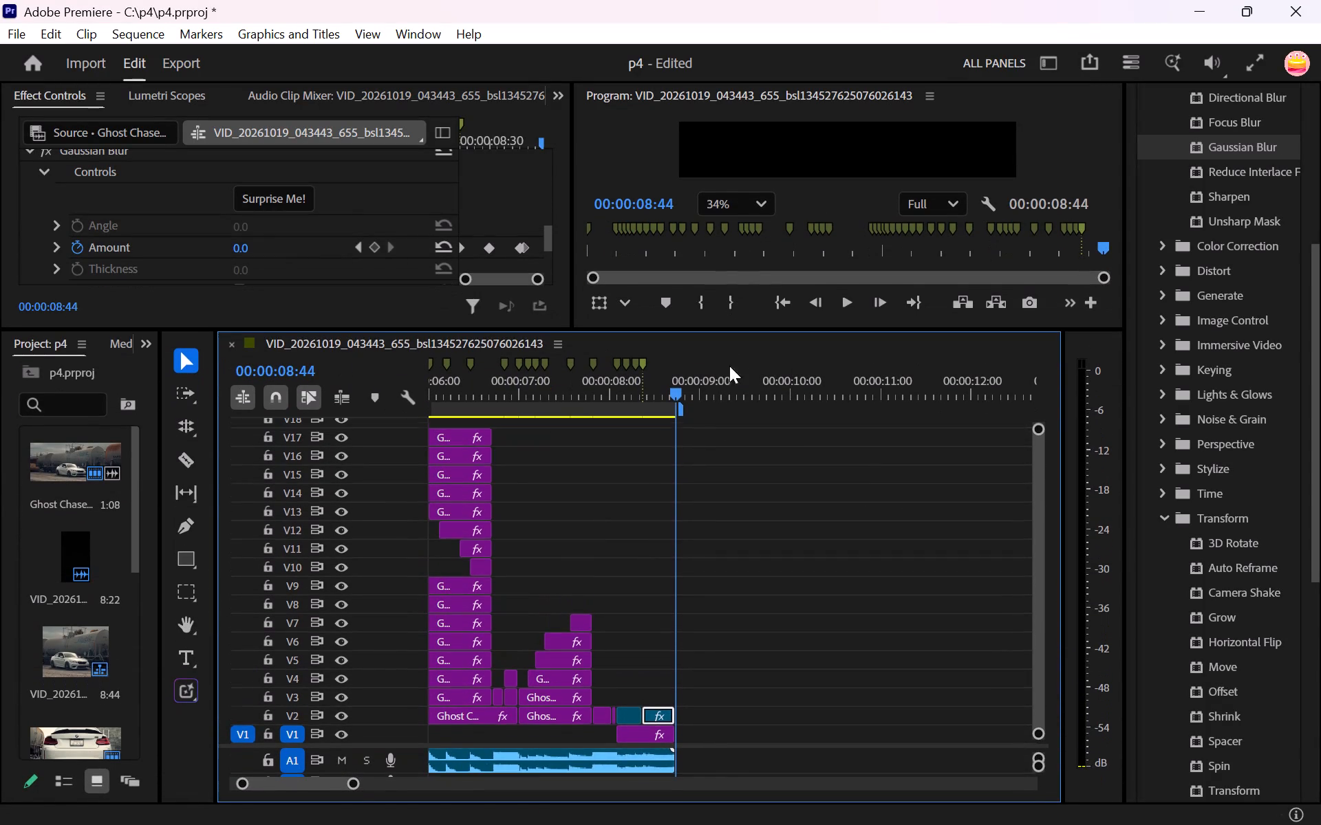
left_click_drag(673, 388, 645, 393)
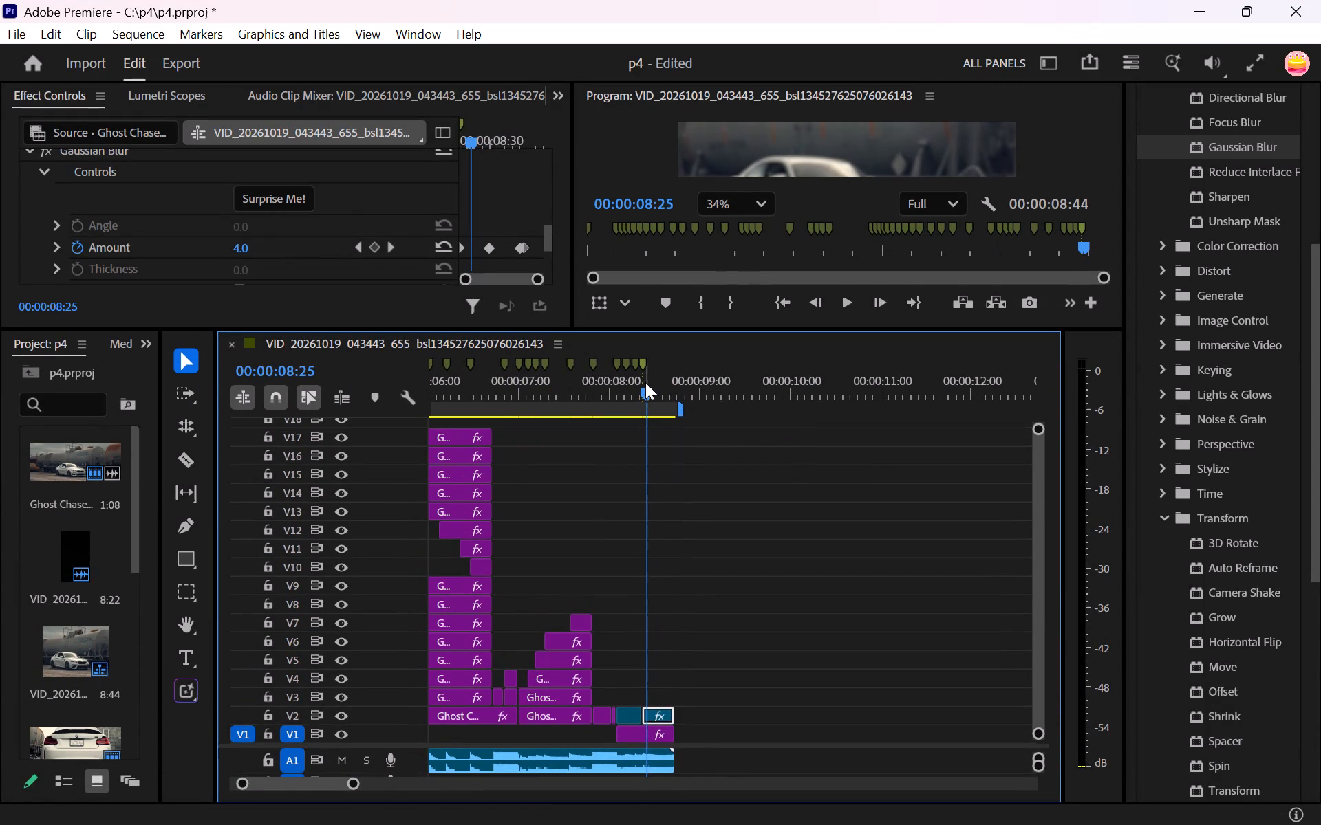
left_click(642, 362)
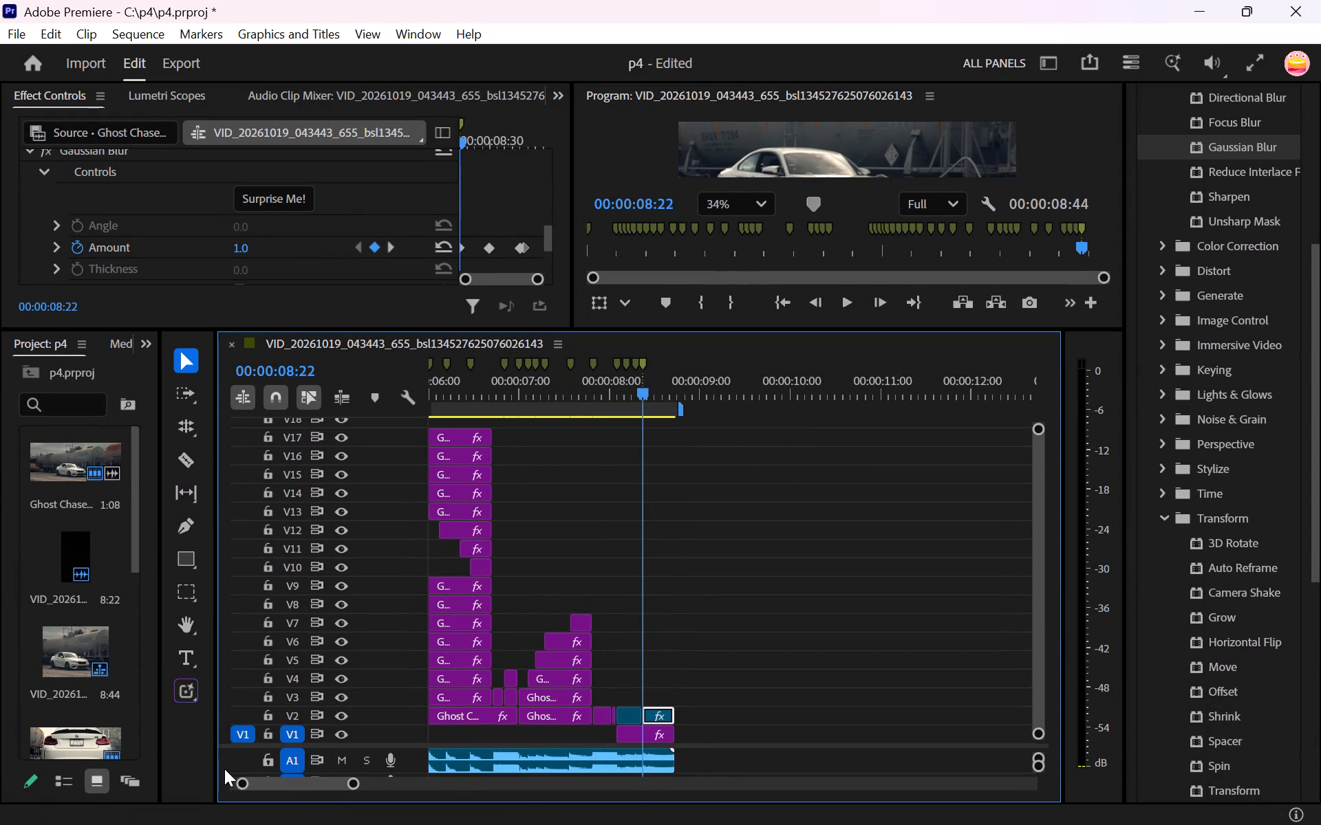
left_click_drag(246, 779, 315, 793)
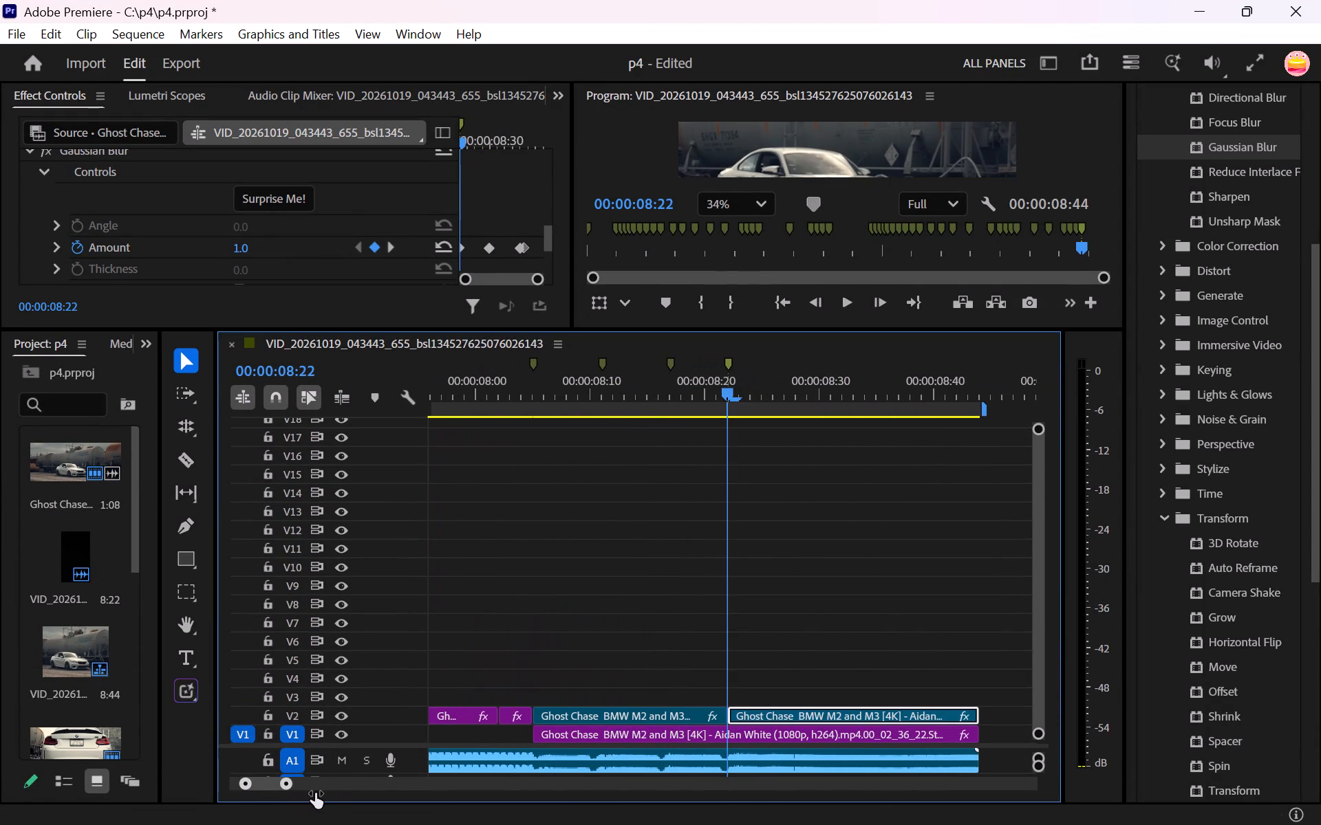
left_click_drag(315, 793, 311, 796)
left_click(604, 716)
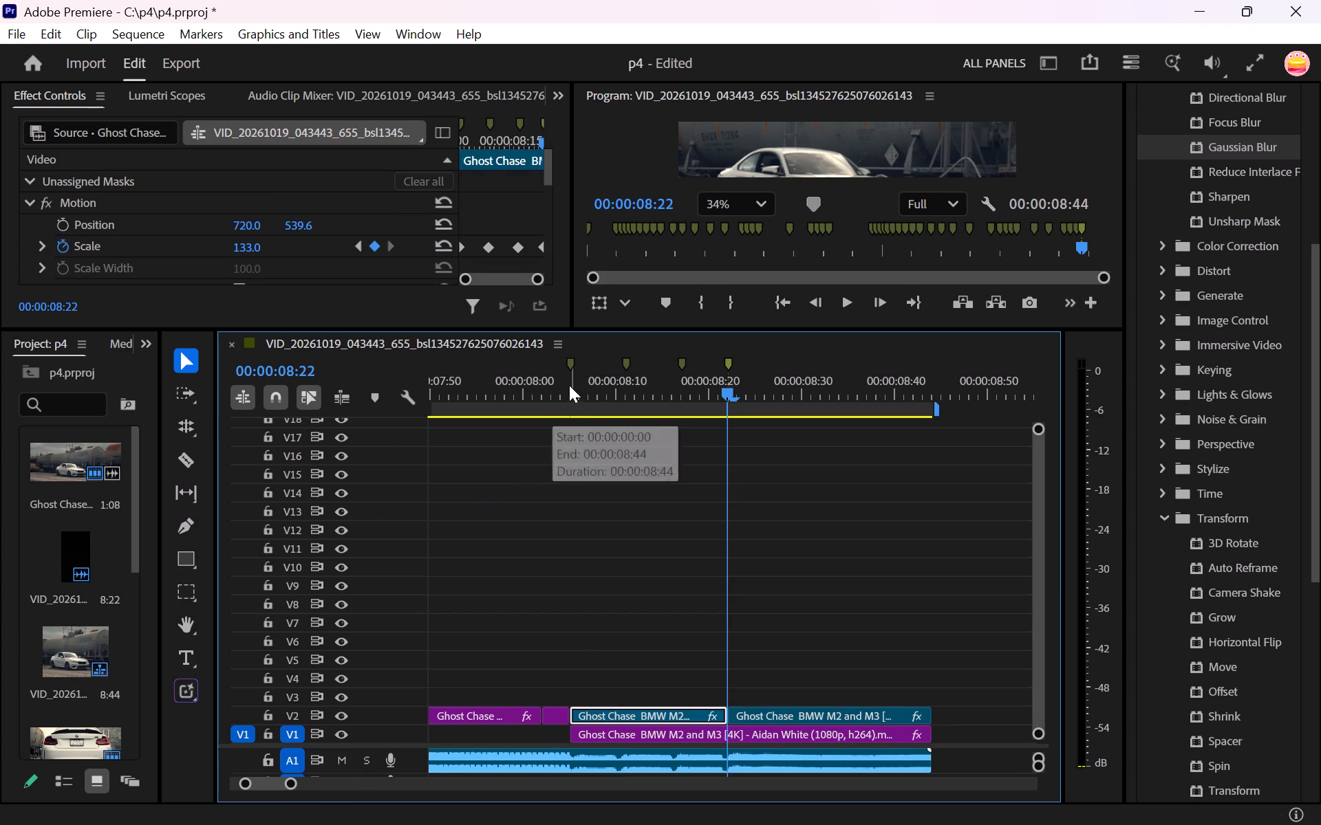
left_click(572, 361)
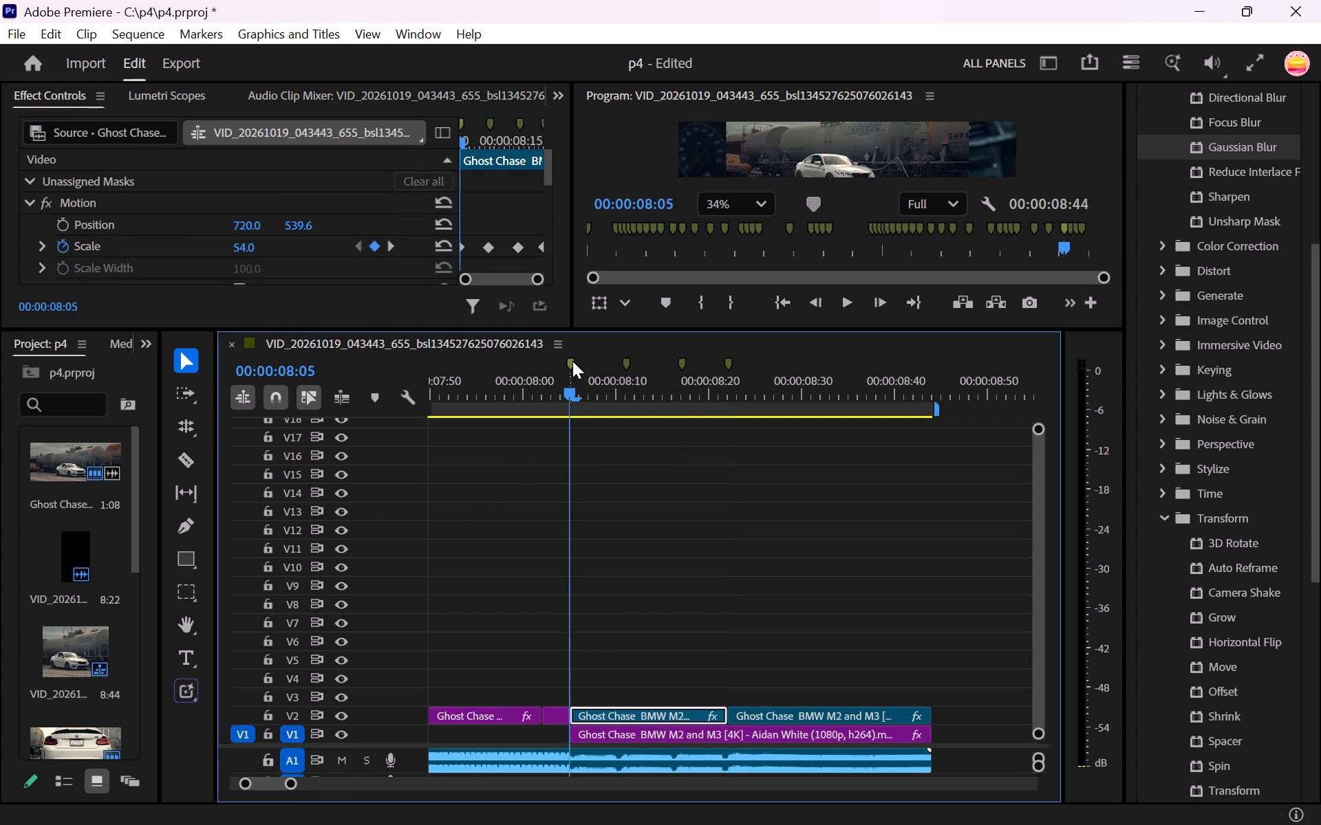
left_click(67, 247)
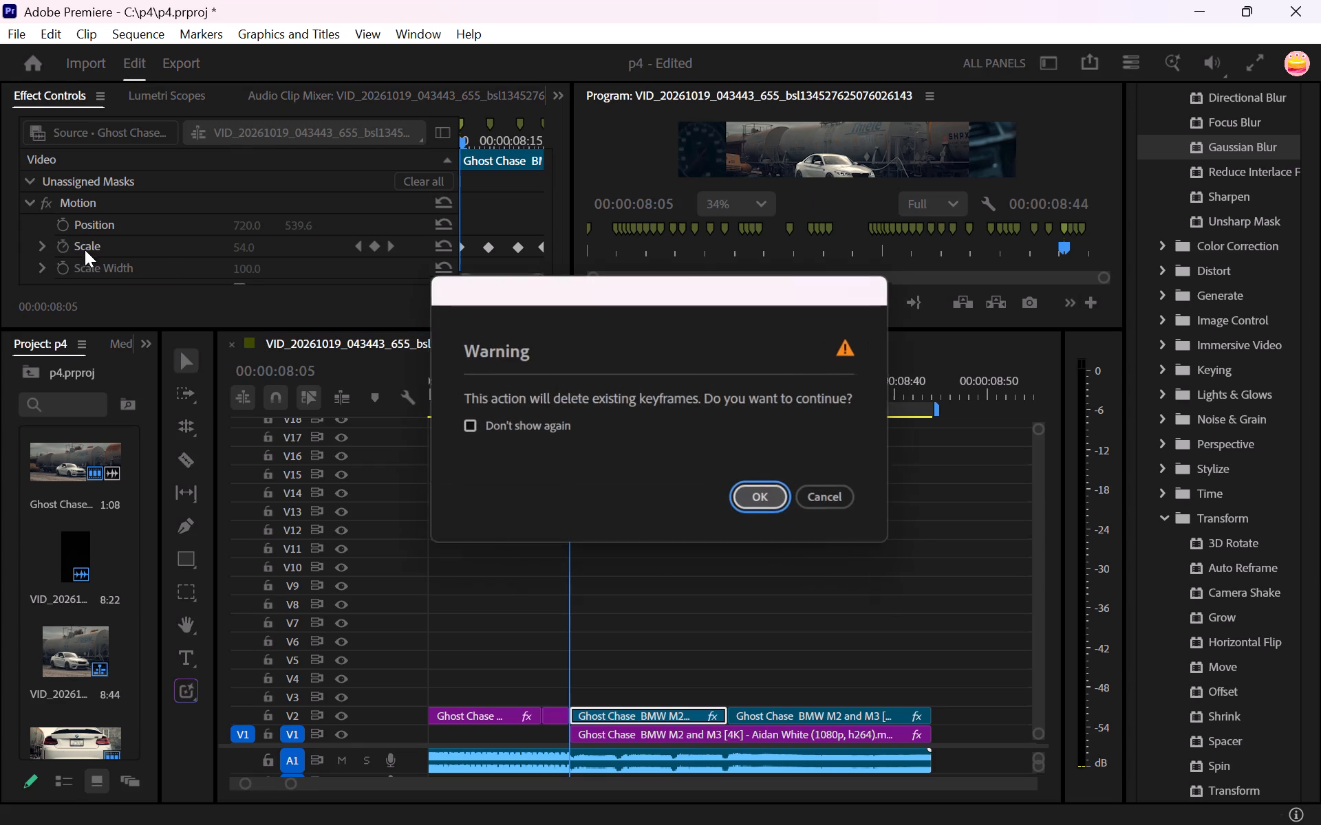
left_click(750, 496)
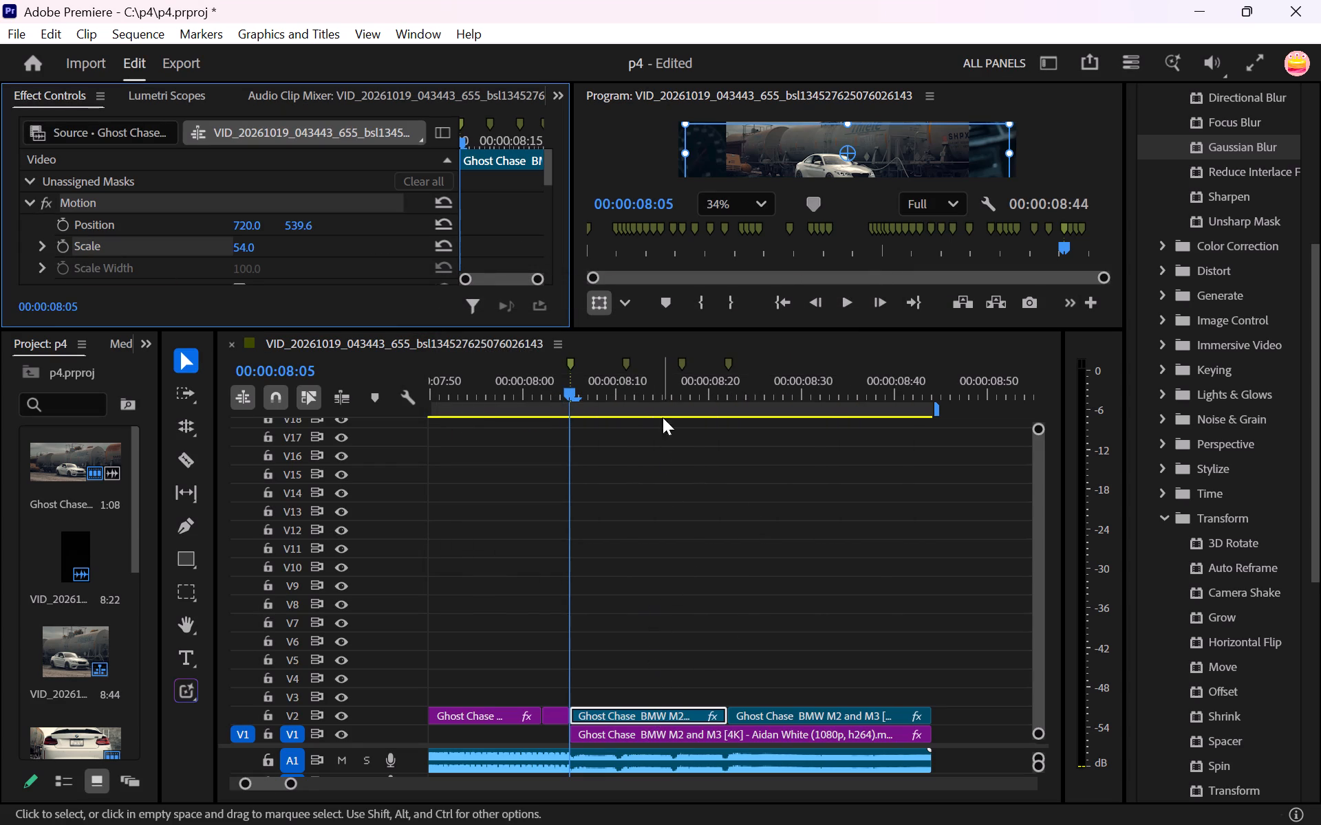
Duplicate the V2 piece starting at 00:00:08:05 onto tracks V3 and V4, directly above the original.
left_click(732, 366)
left_click(729, 362)
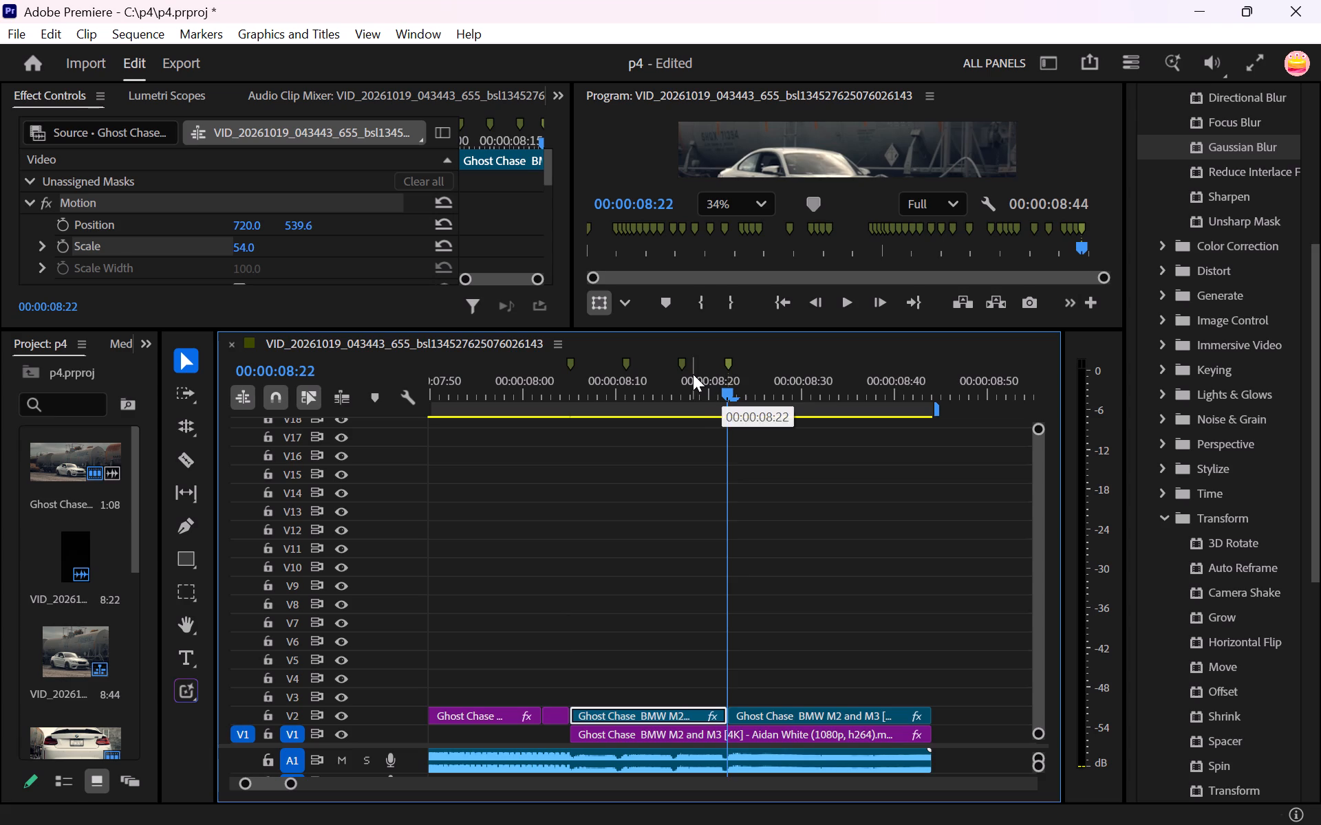
left_click(680, 364)
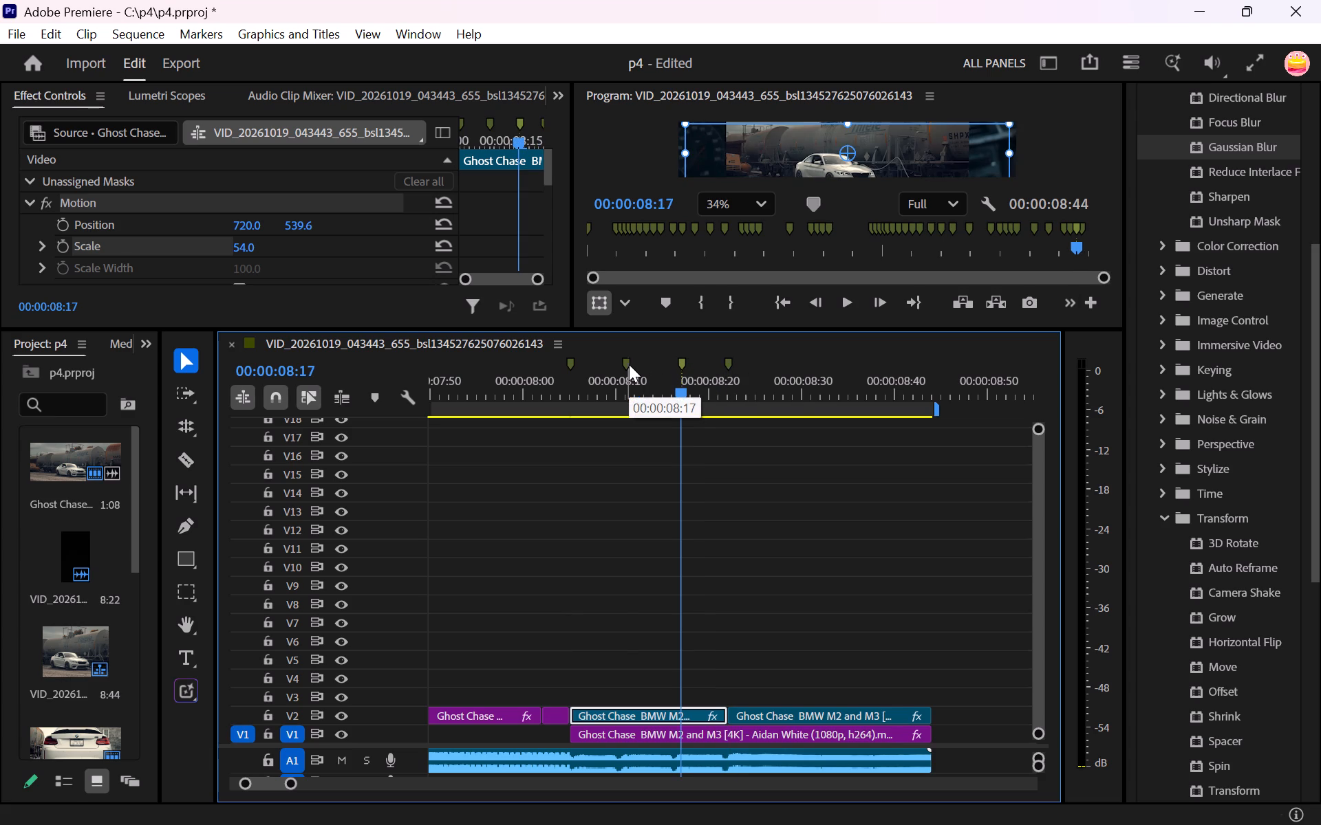
left_click(629, 364)
left_click(572, 364)
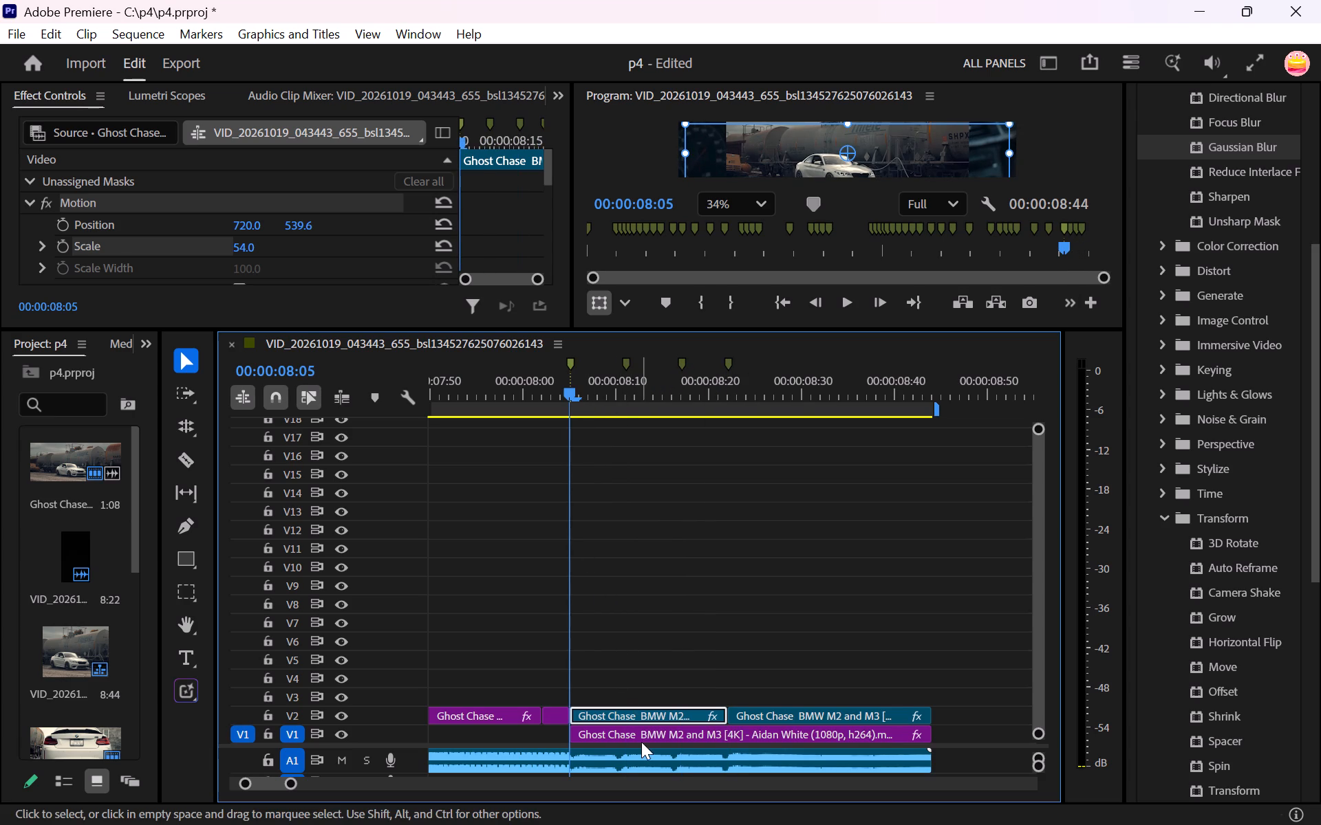
left_click(626, 366)
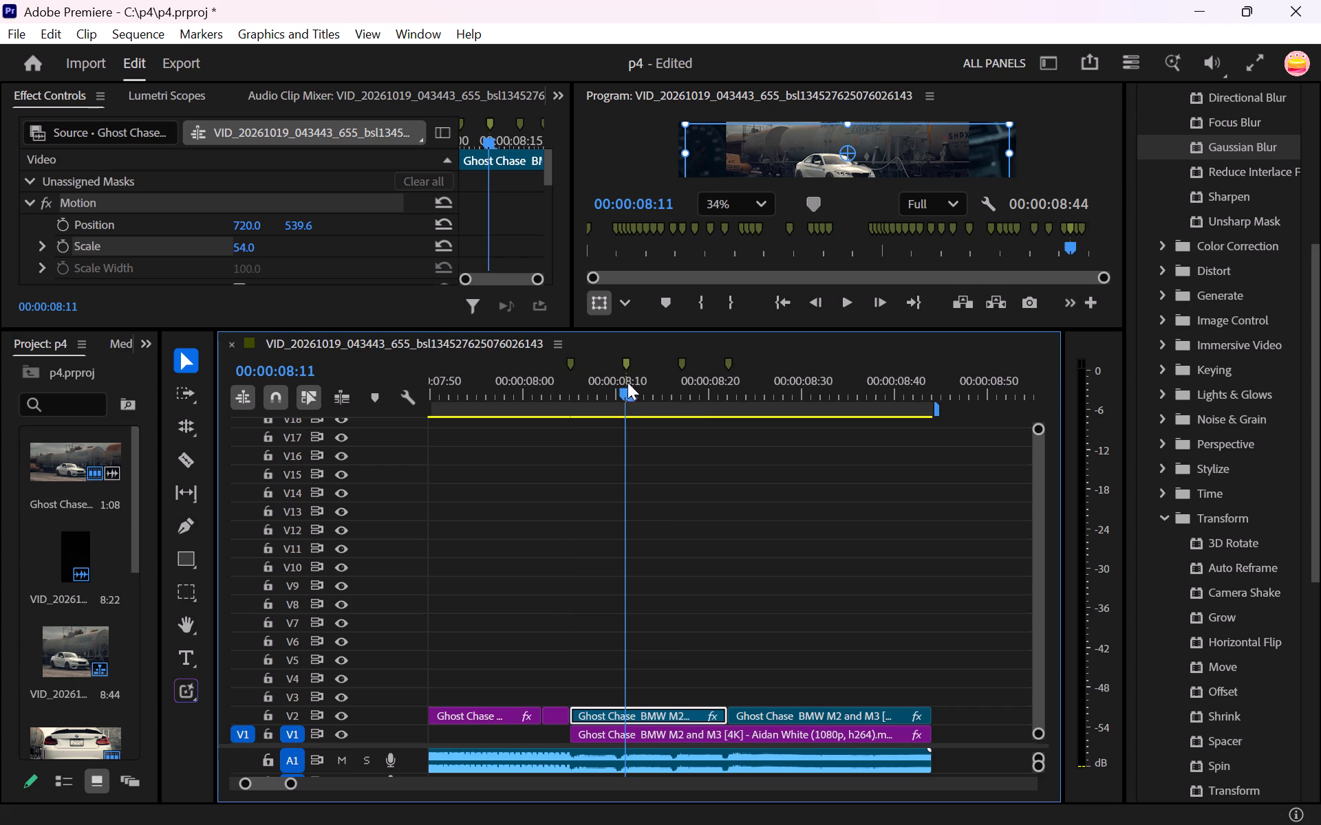
left_click_drag(667, 707, 667, 693, "alt")
left_click_drag(667, 695, 667, 679, "alt")
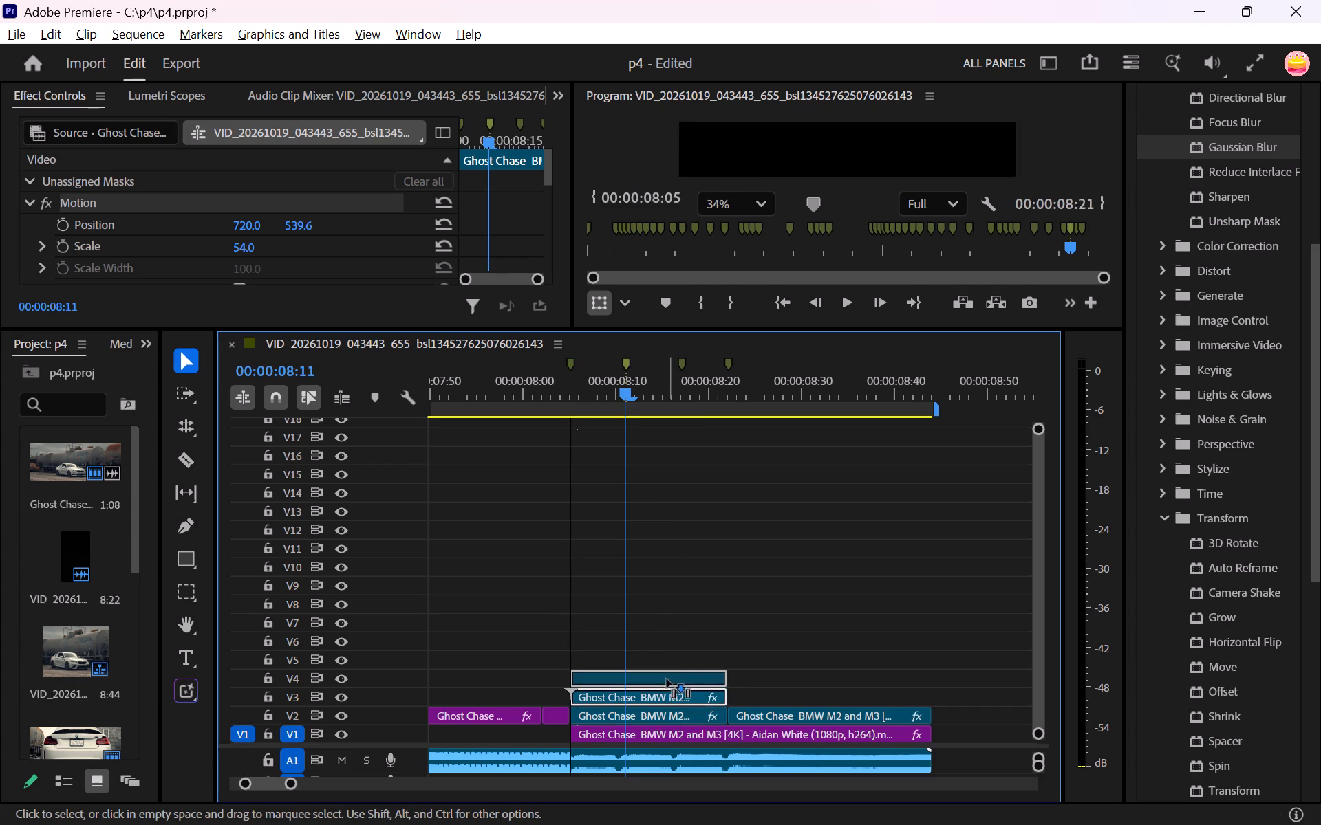
left_click_drag(667, 679, 667, 677, "alt")
Trim the start of the V4 copy to the 00:00:08:17 marker and the start of the V3 copy to the 00:00:08:11 marker.
left_click_drag(570, 677, 588, 681)
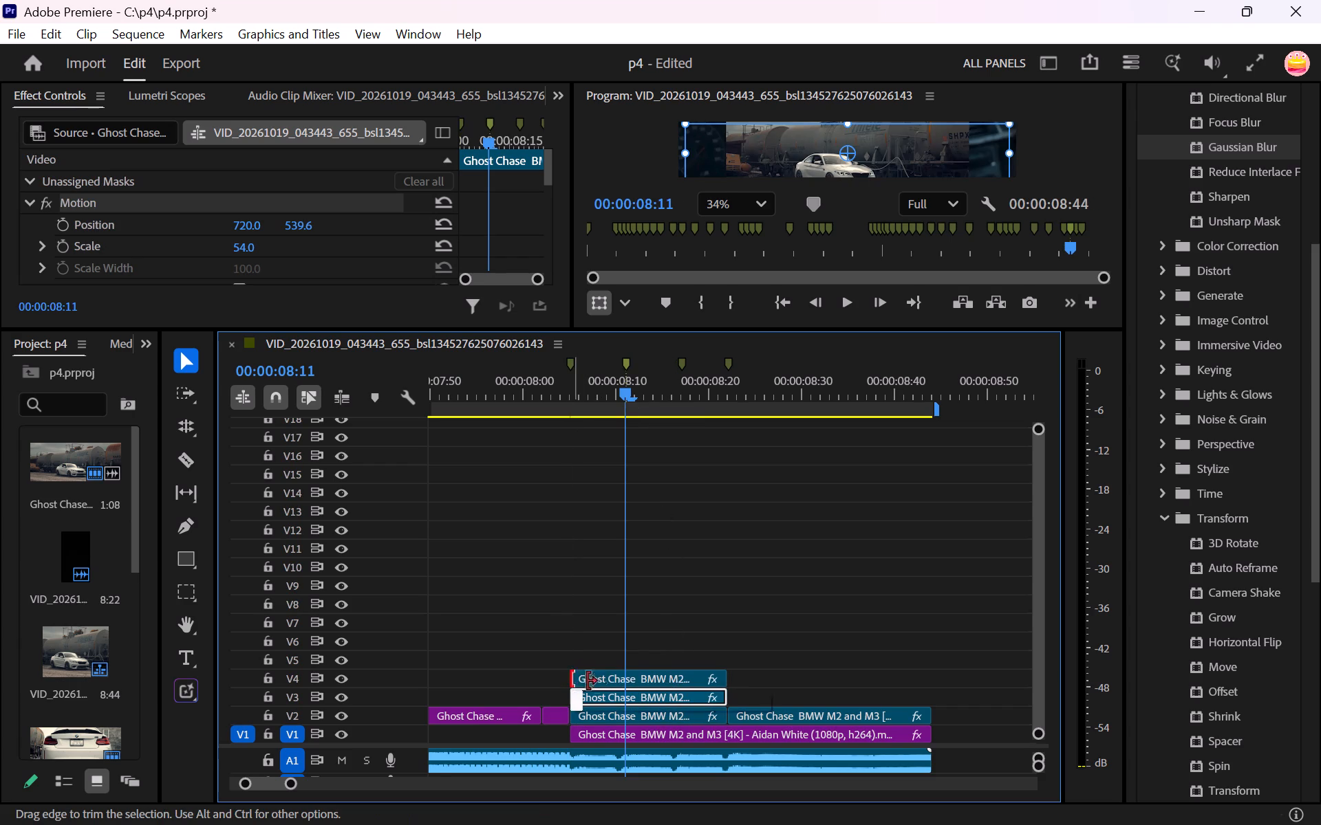
left_click_drag(588, 681, 680, 685)
left_click_drag(573, 699, 637, 699)
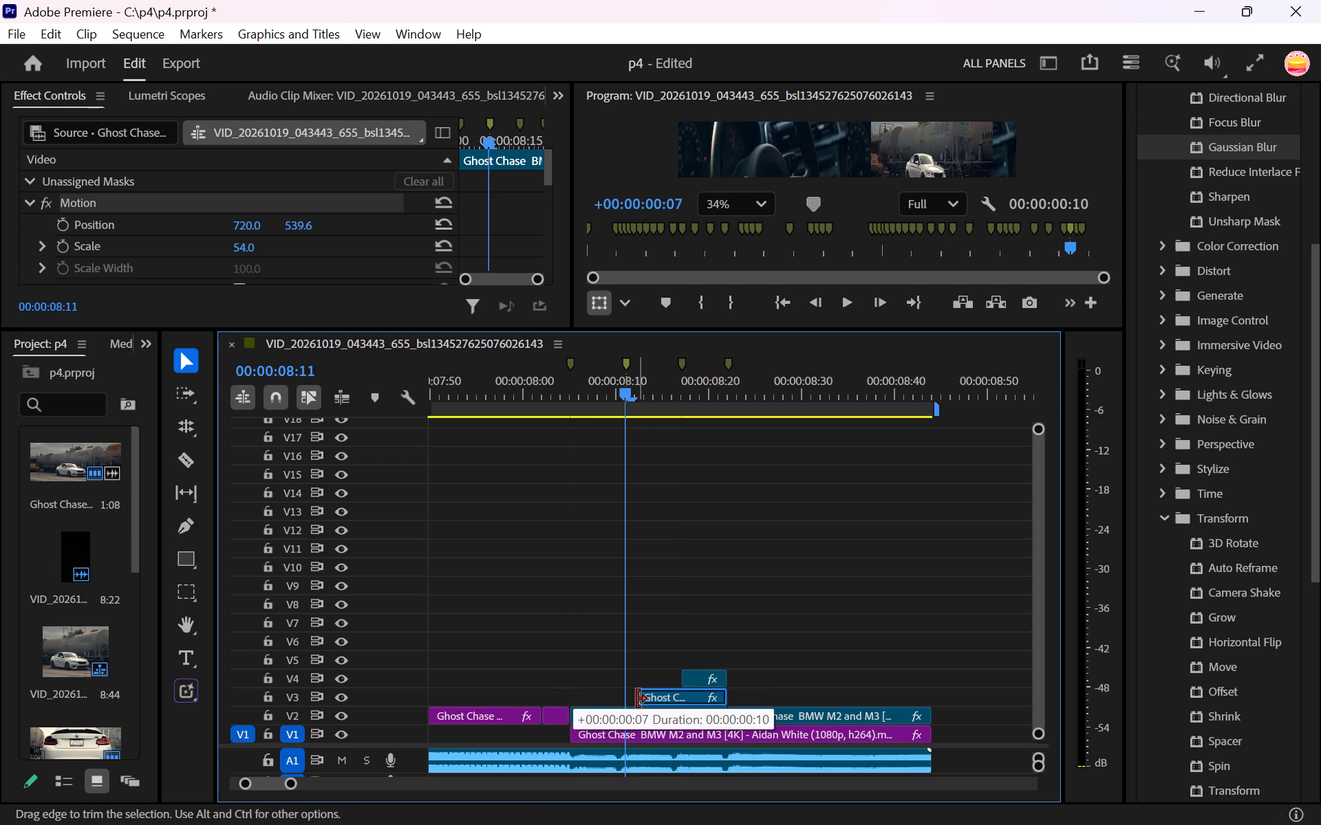
left_click_drag(637, 699, 633, 699)
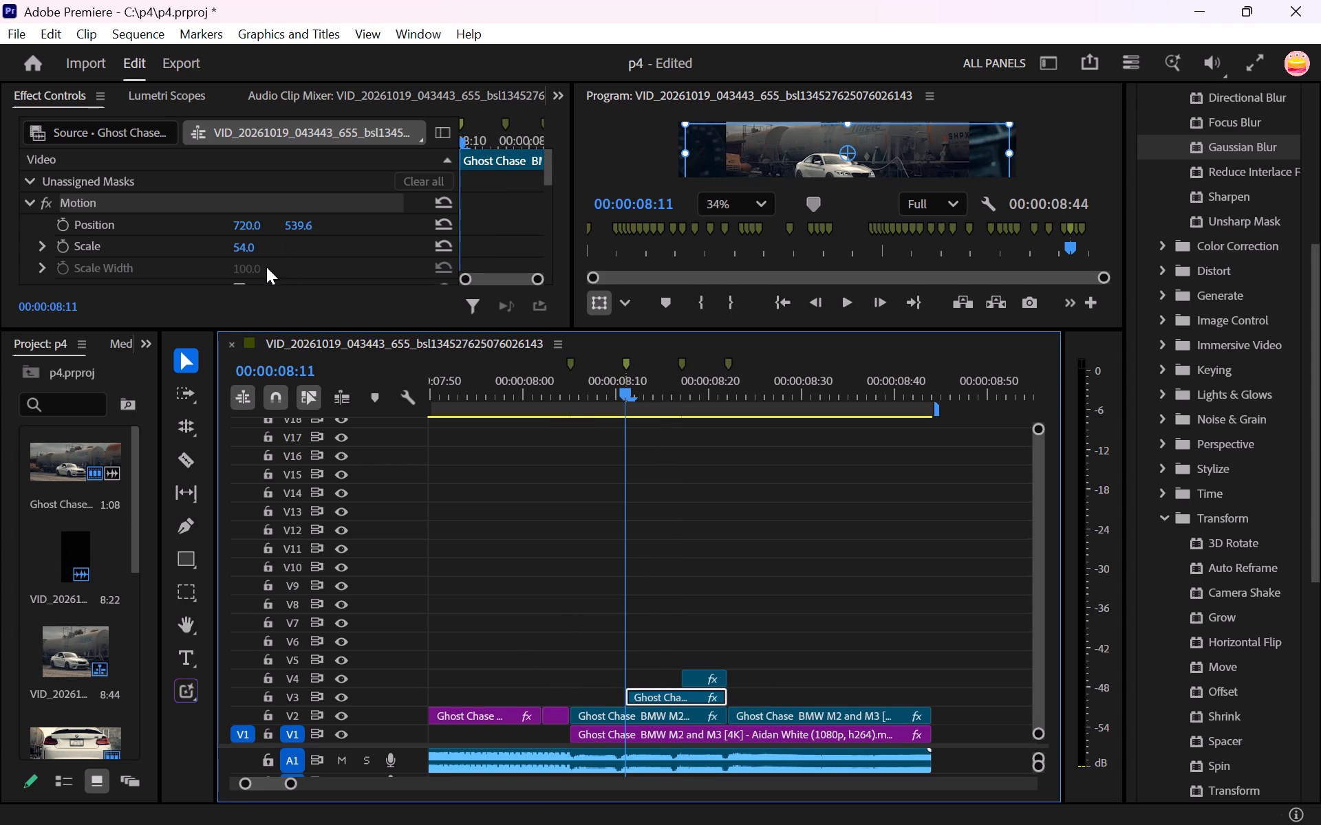
Enlarge the program preview and set the V3 copy's Scale to 73.0.
left_click_drag(436, 331, 445, 450)
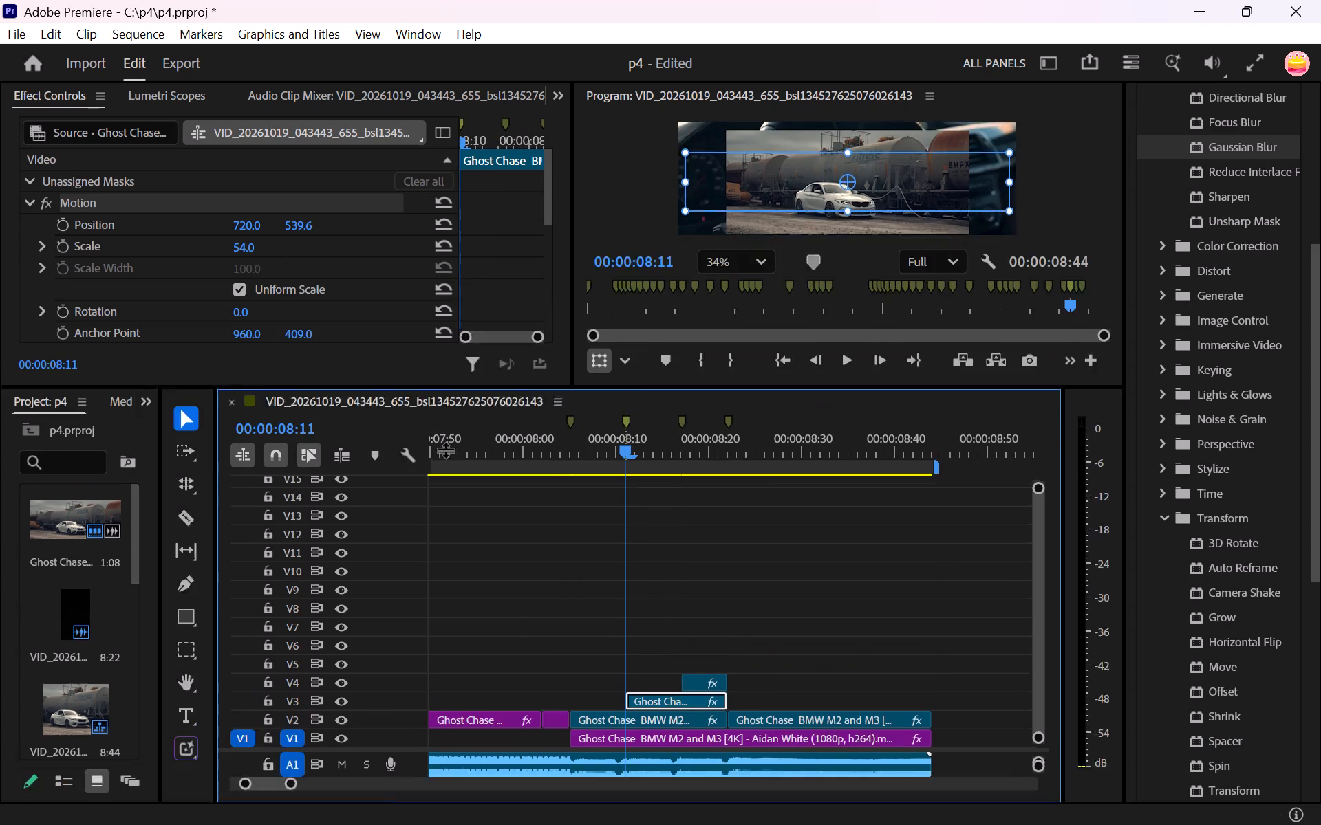
left_click_drag(445, 450, 444, 459)
left_click_drag(256, 246, 285, 253)
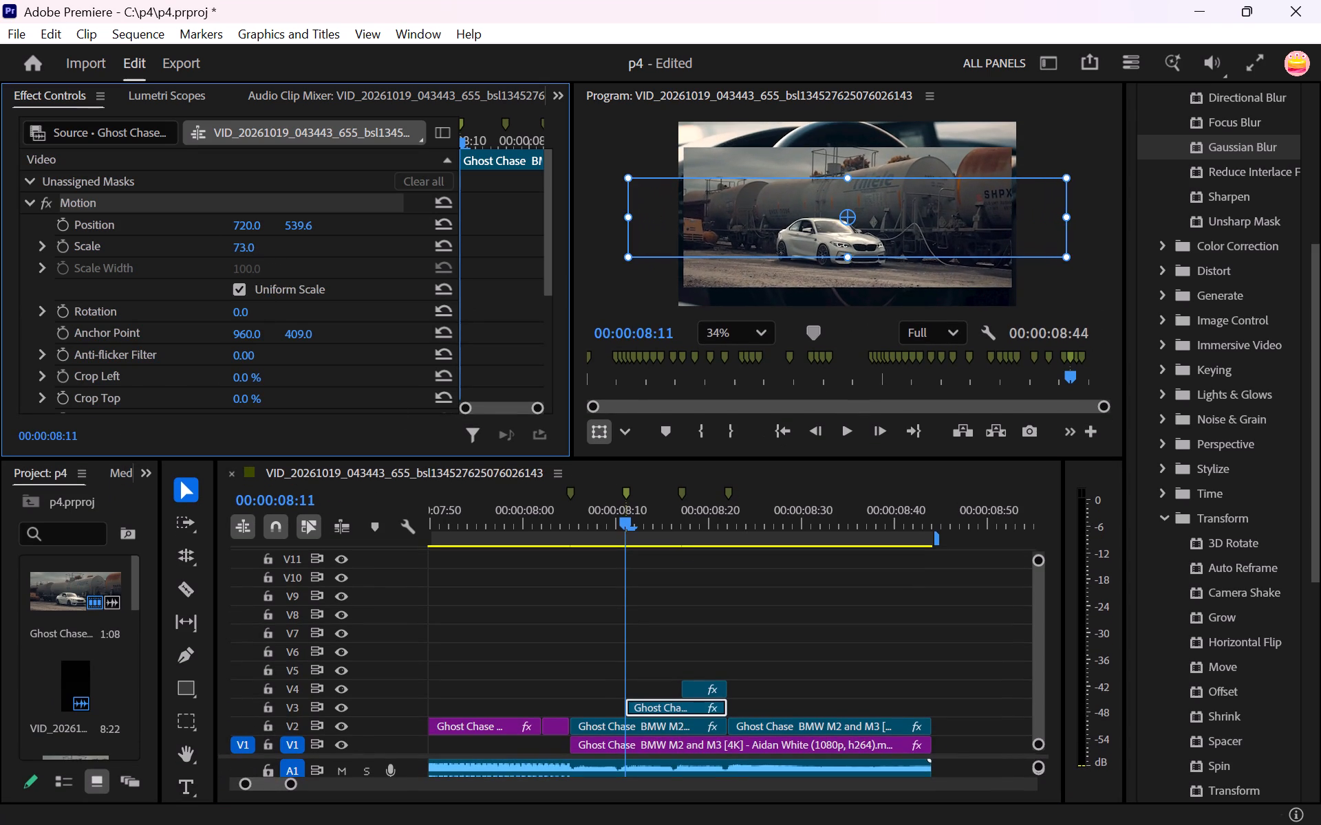
left_click_drag(285, 253, 292, 255)
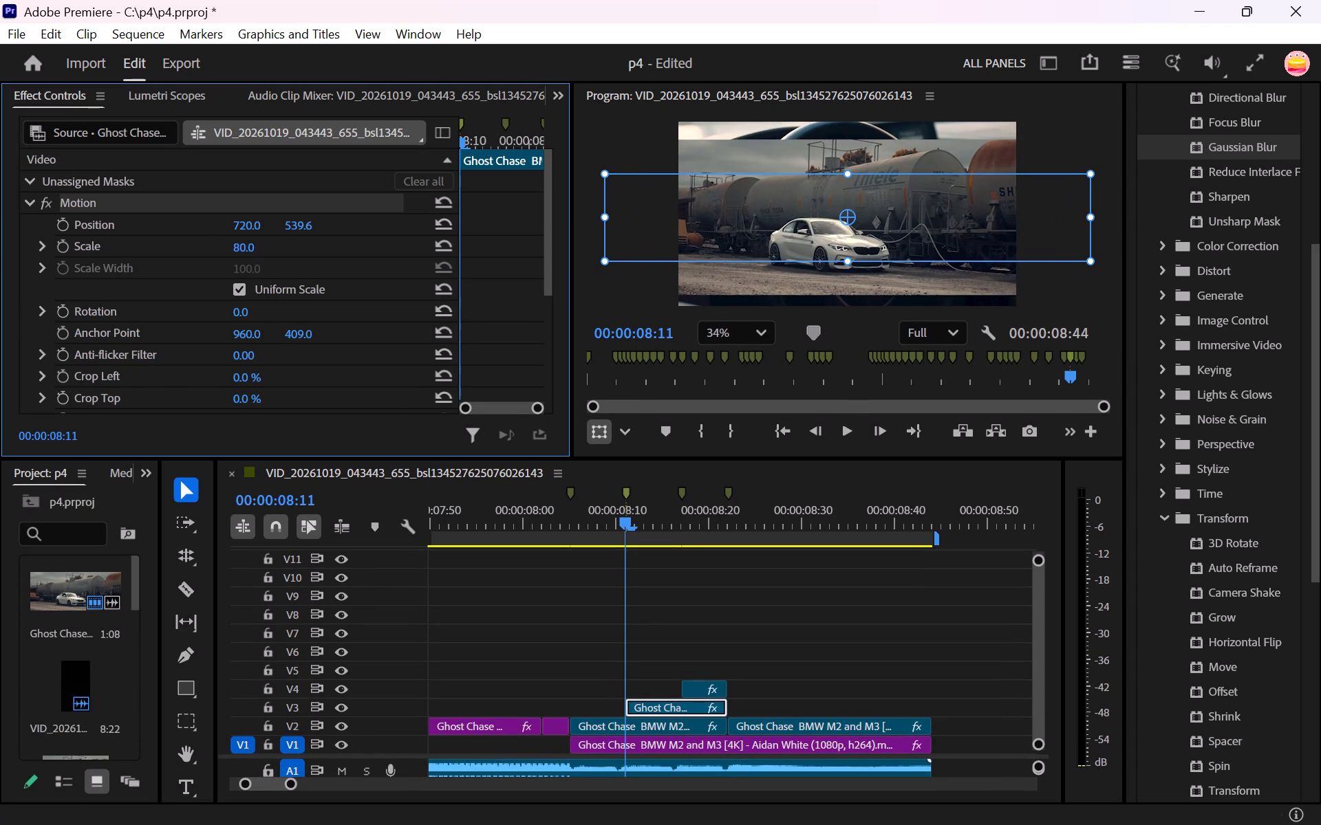
left_click_drag(292, 255, 289, 257)
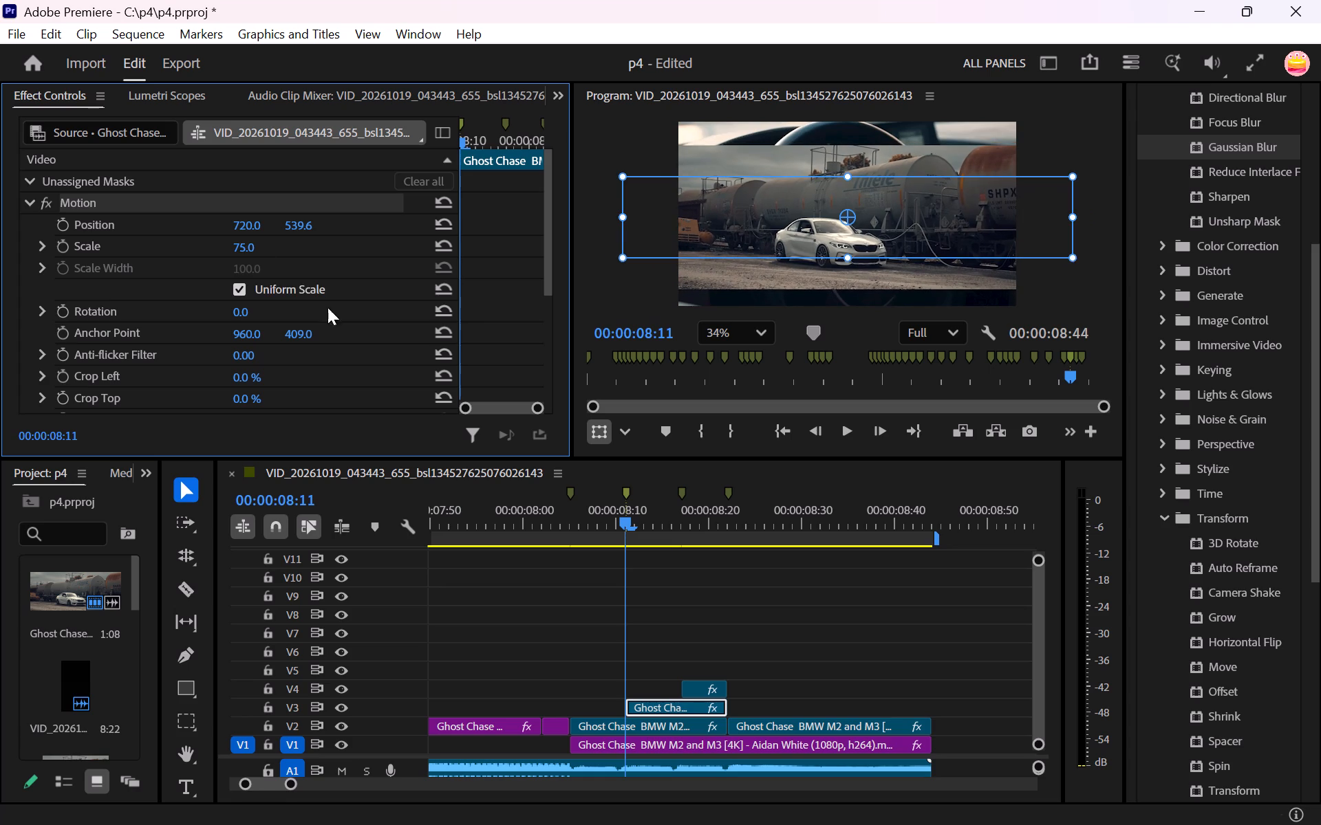
left_click(678, 489)
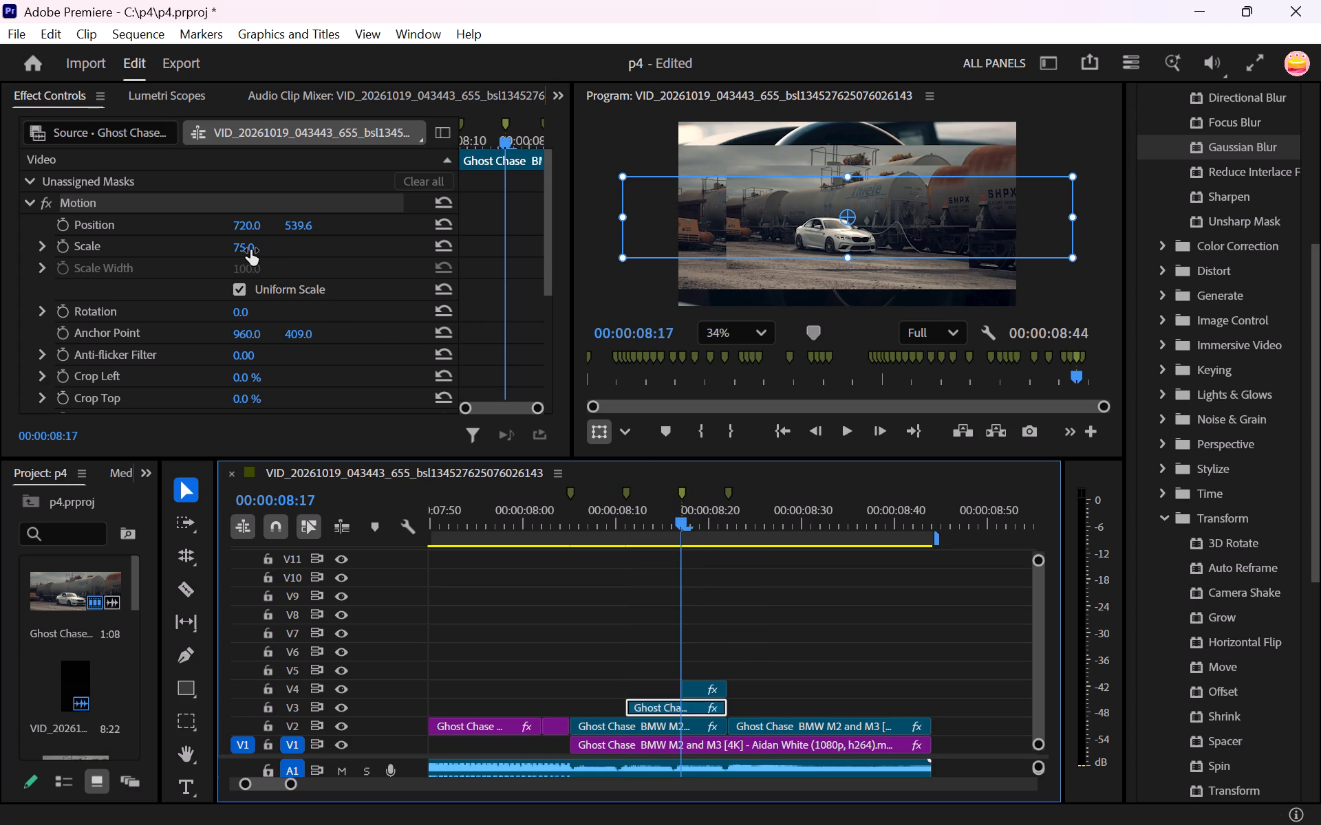
left_click_drag(250, 249, 259, 251)
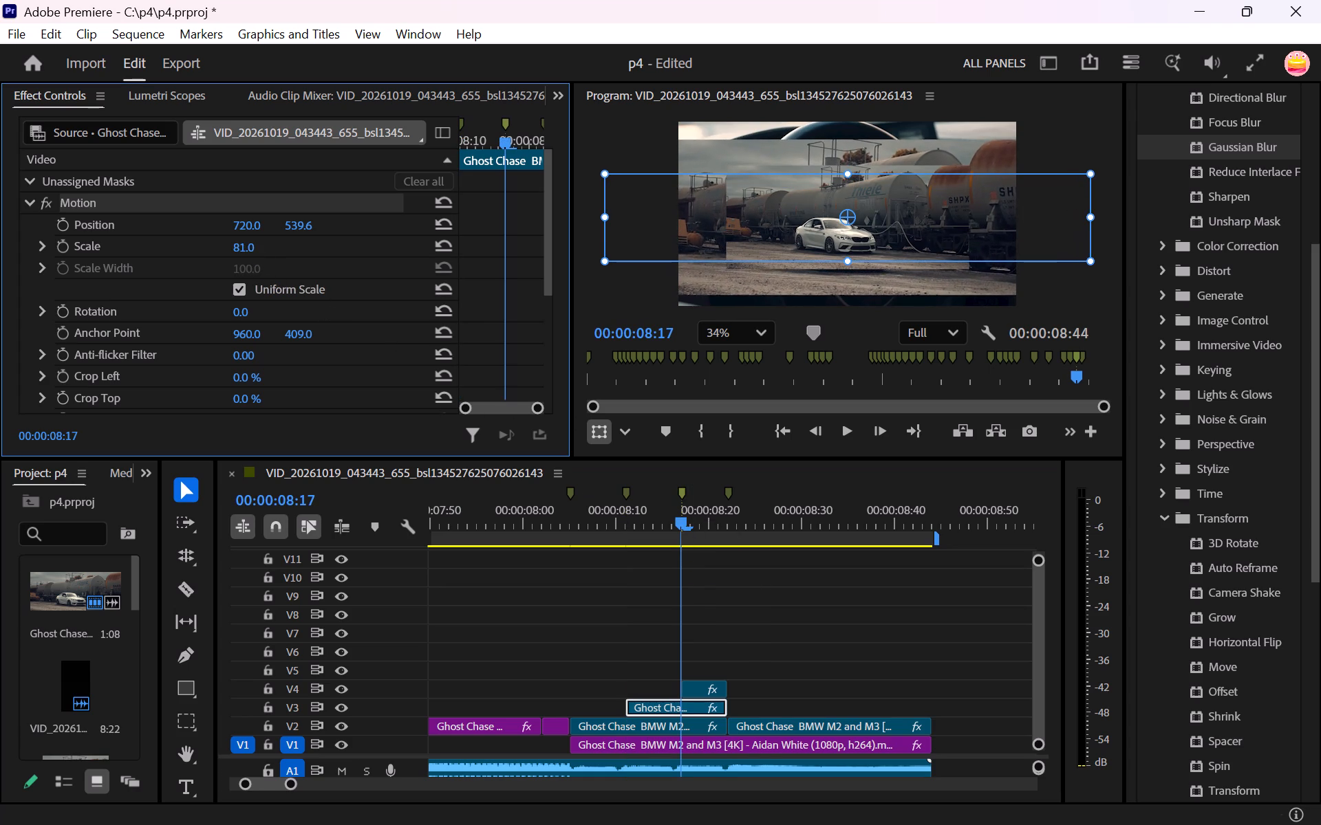
left_click_drag(259, 251, 288, 256)
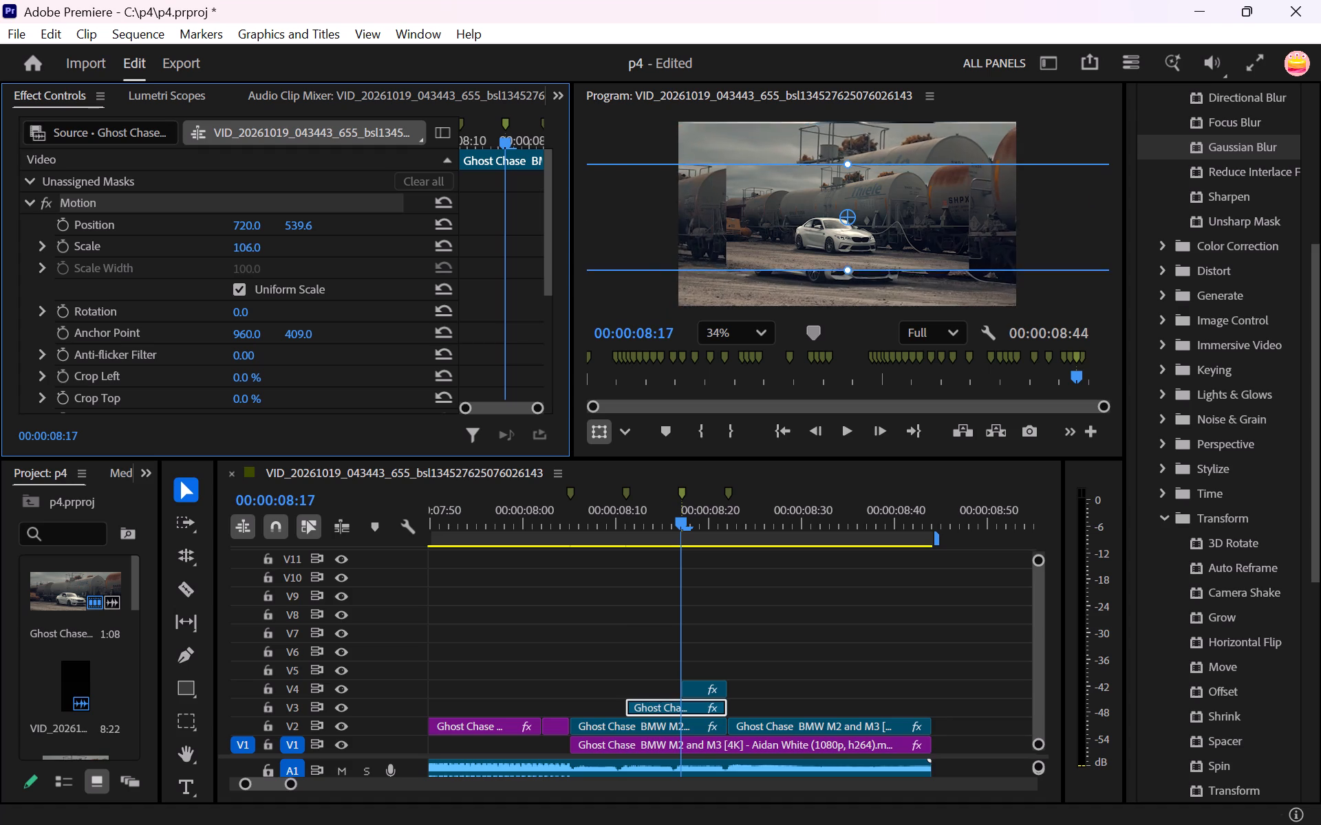
left_click_drag(288, 256, 281, 260)
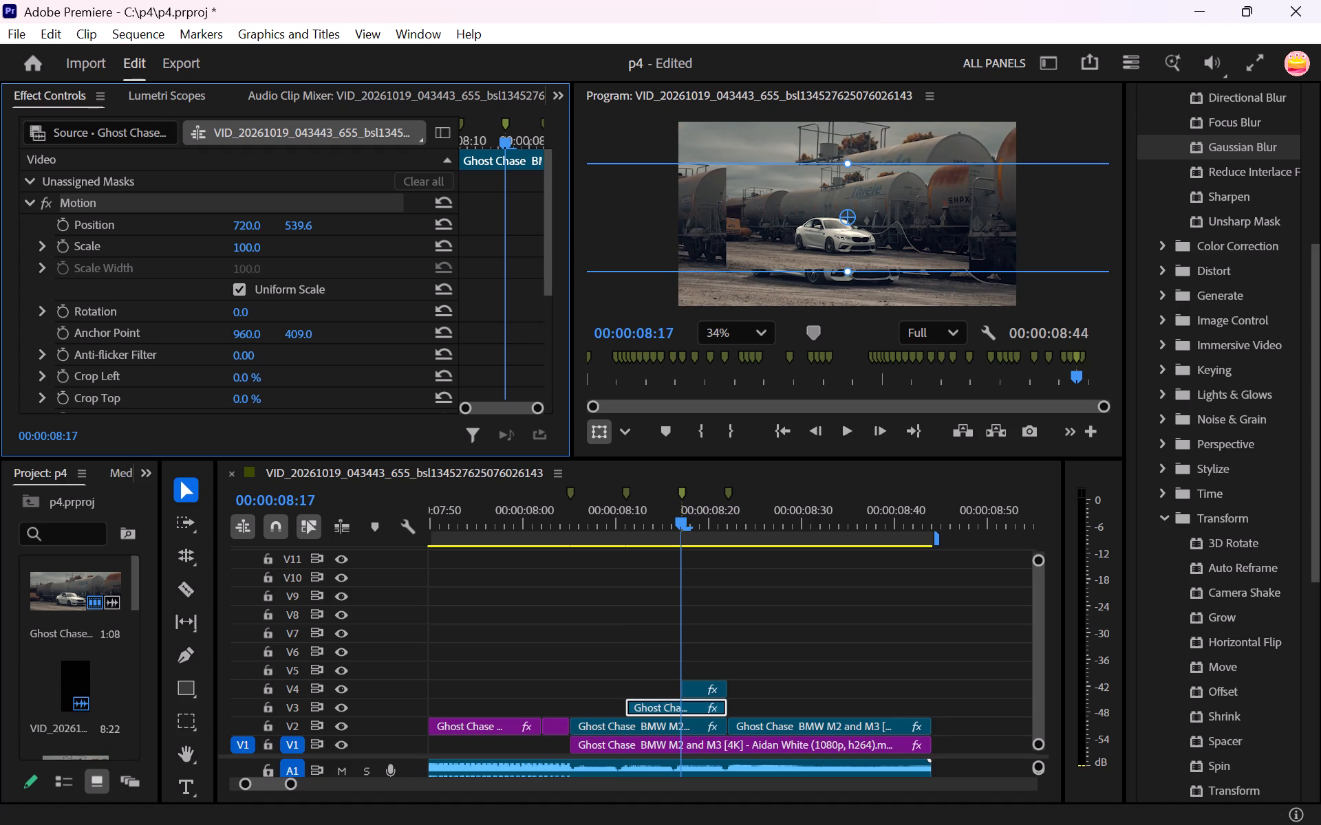
left_click_drag(281, 260, 259, 263)
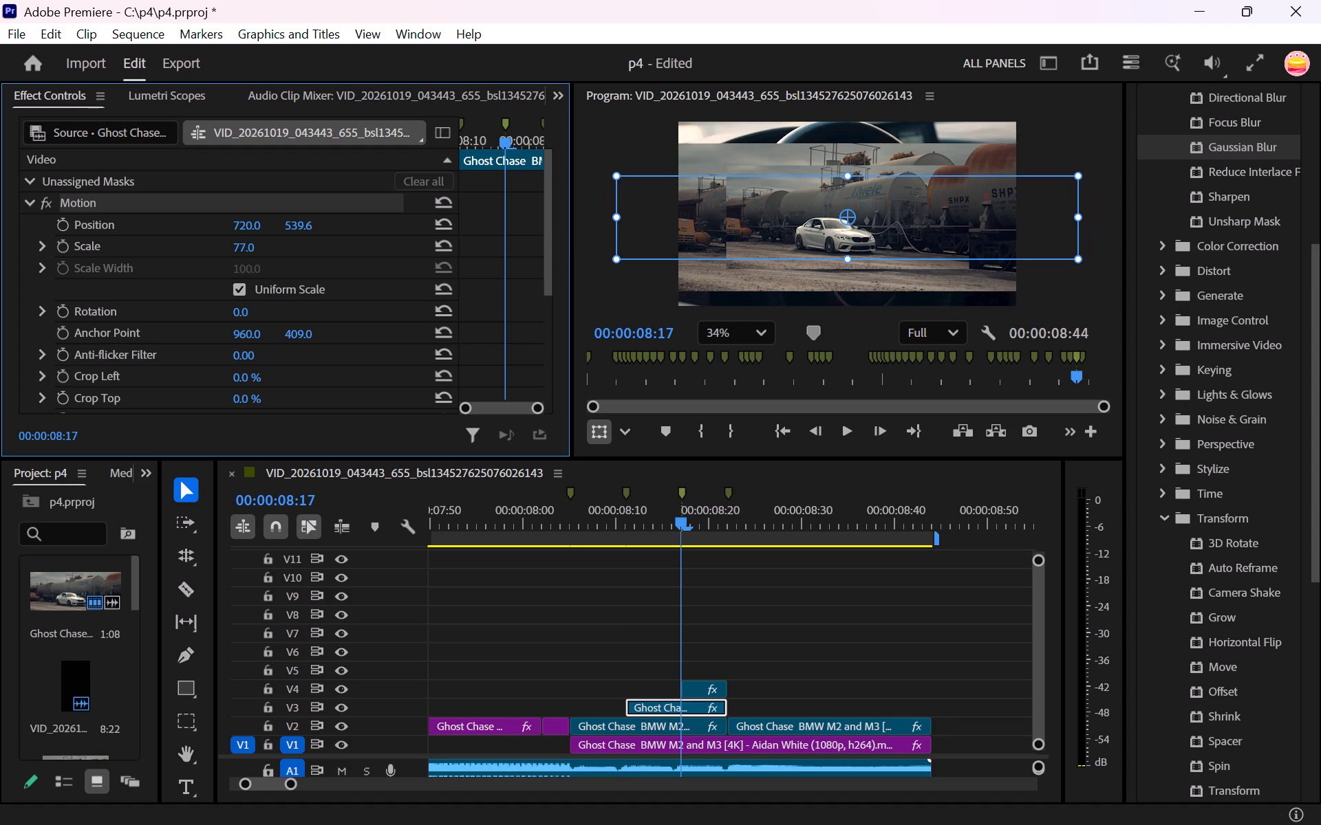
left_click_drag(259, 263, 257, 267)
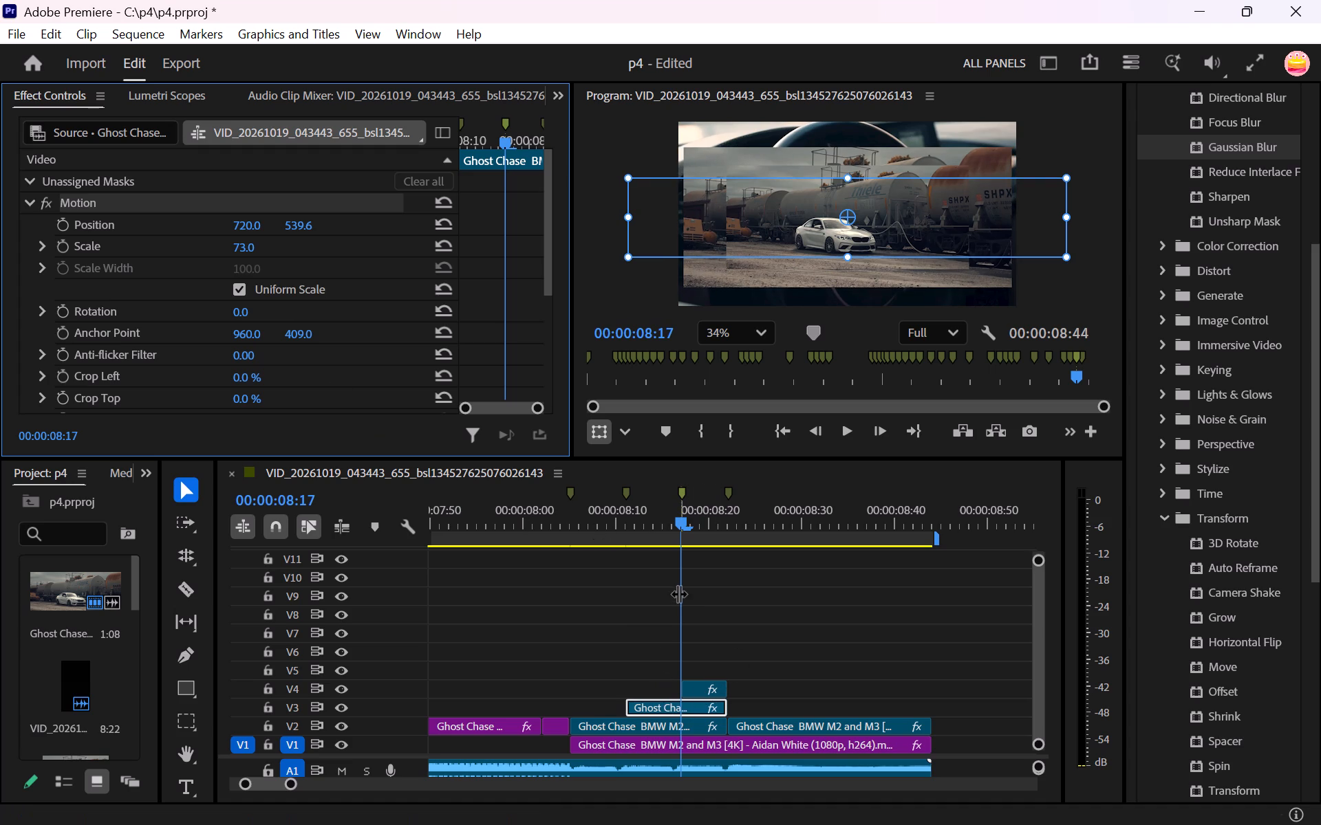
Set the V4 copy's Scale to 101.0 and keyframe it at the 00:00:08:17 marker.
left_click(697, 688)
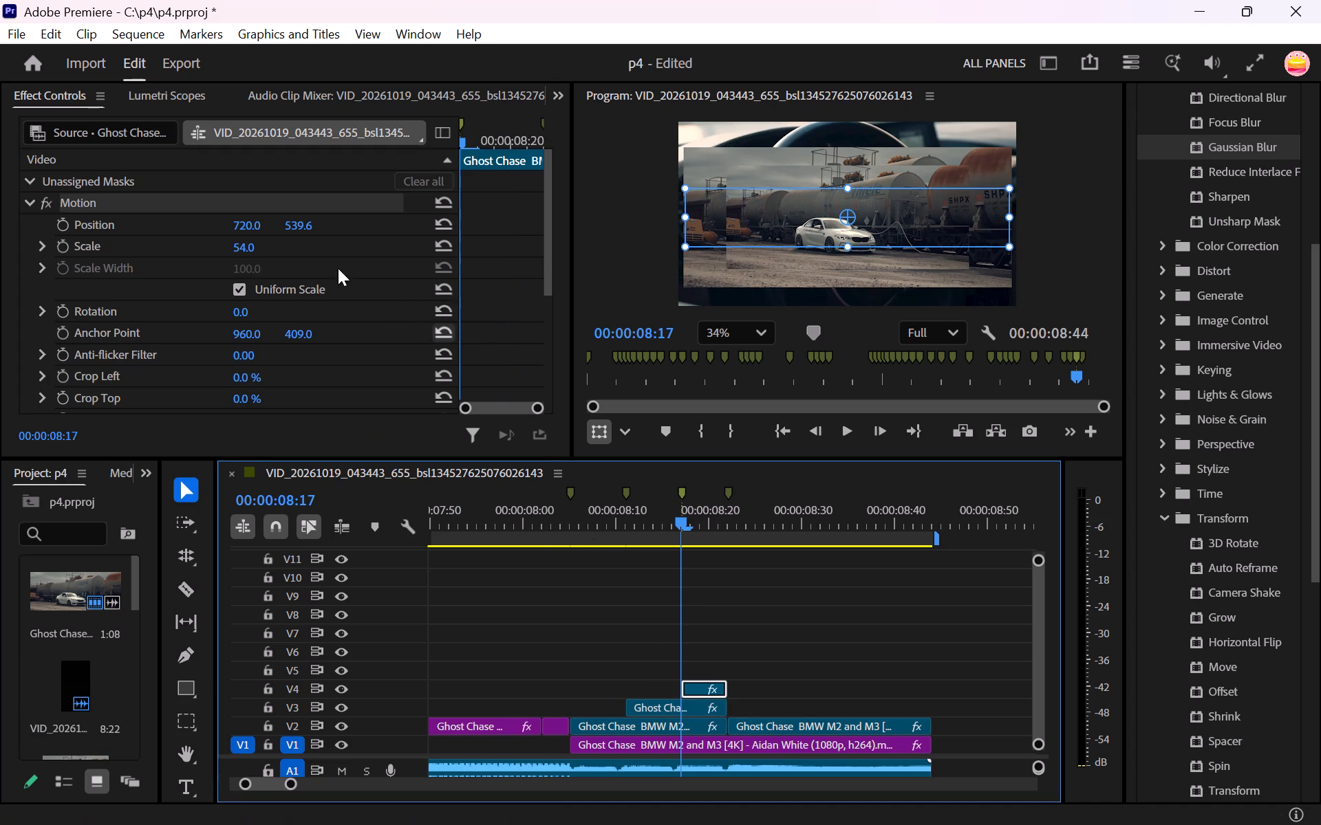
left_click_drag(246, 245, 316, 267)
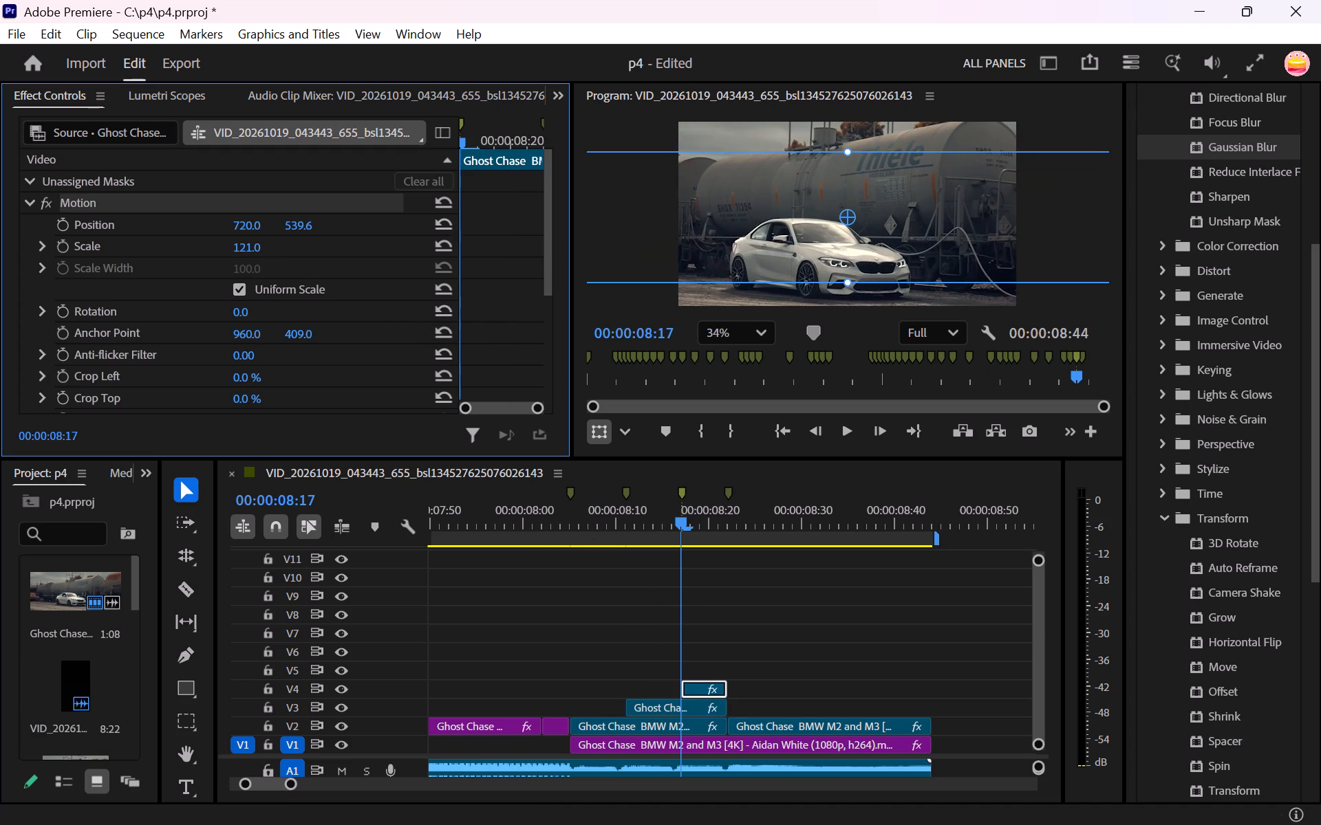
left_click_drag(316, 267, 308, 271)
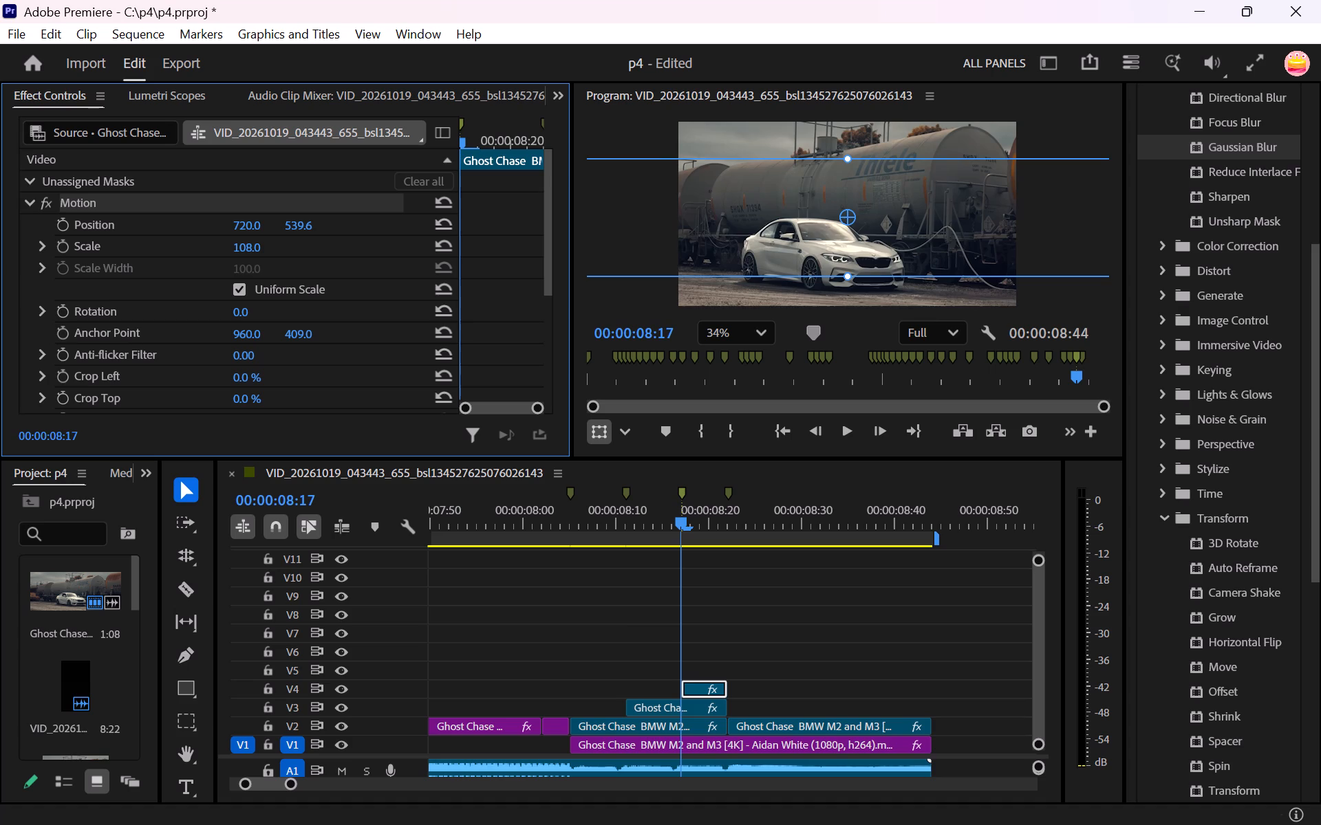
left_click_drag(308, 271, 302, 273)
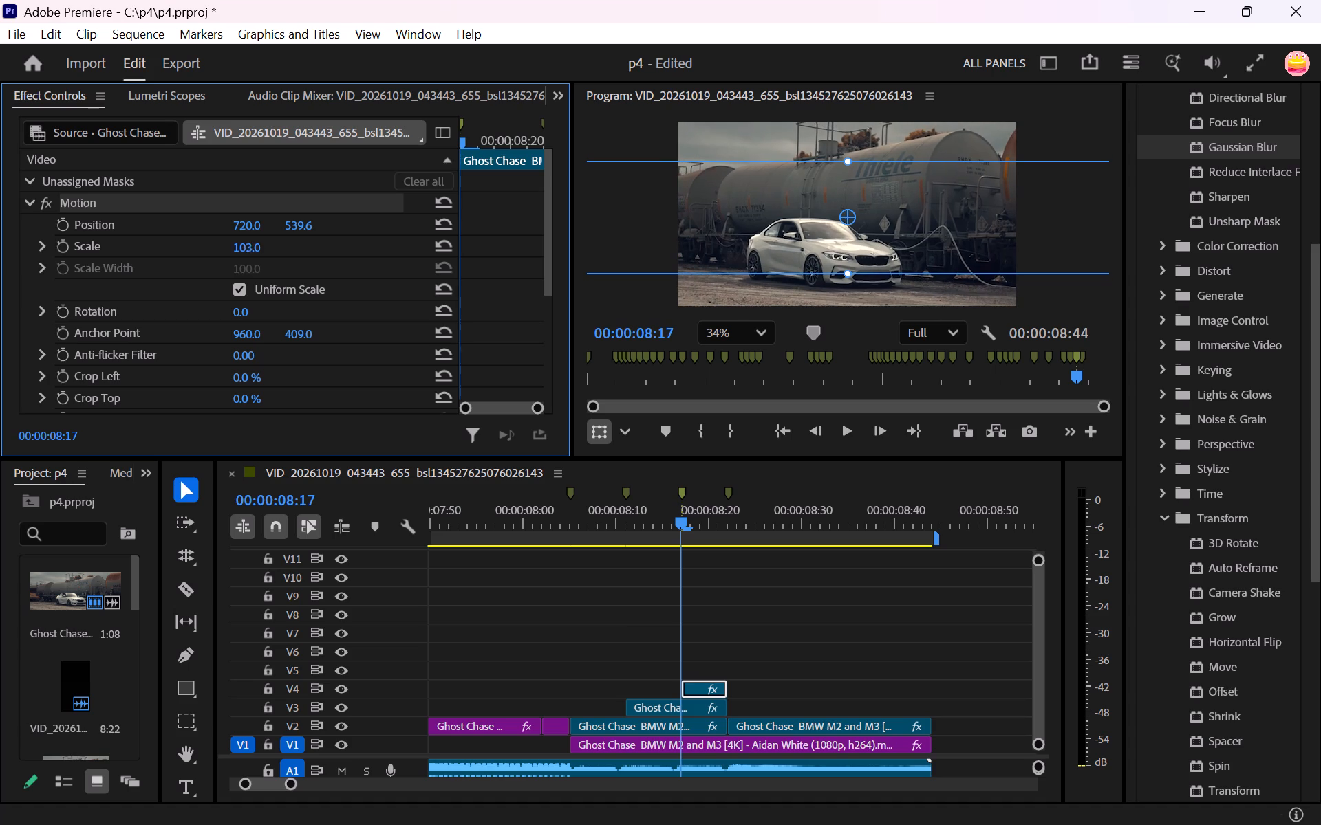
left_click_drag(302, 273, 300, 276)
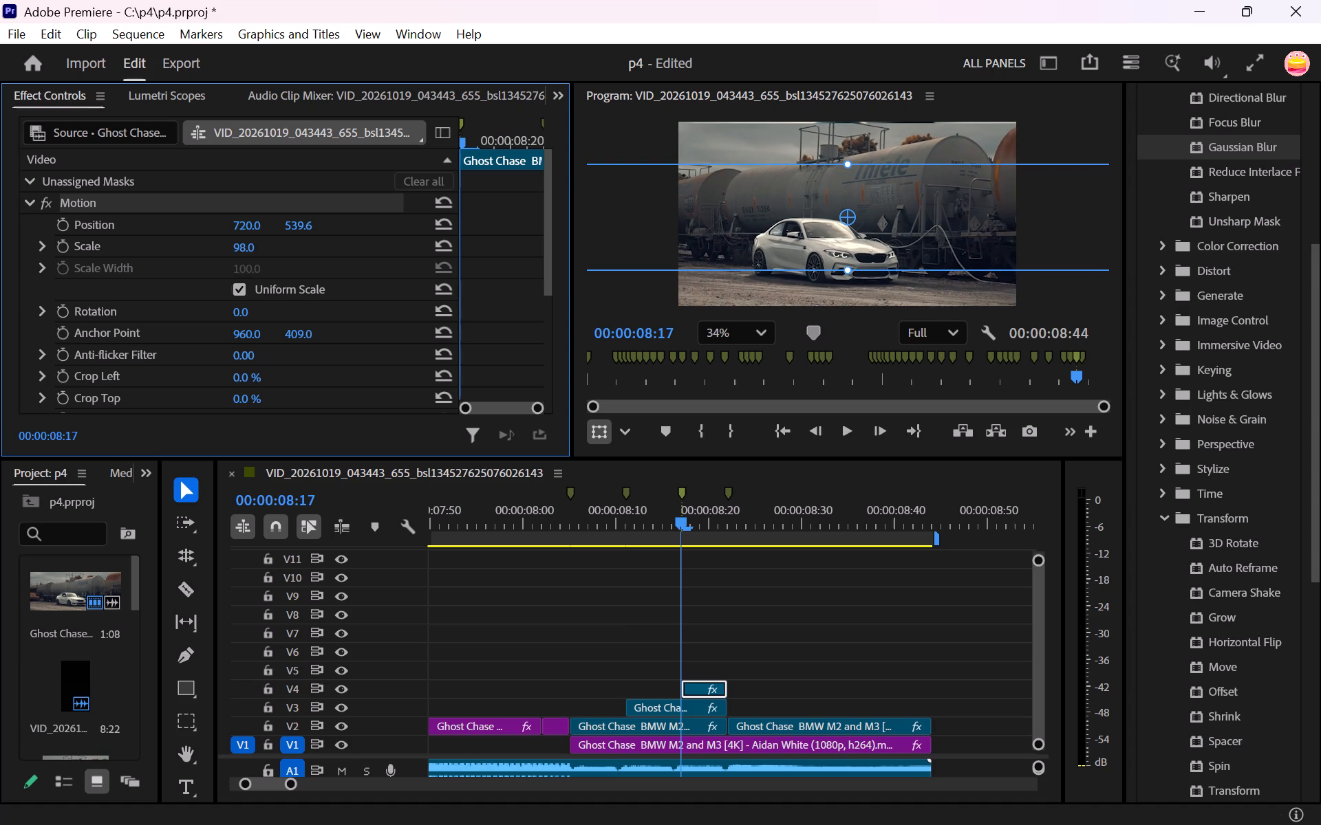
left_click_drag(300, 276, 301, 274)
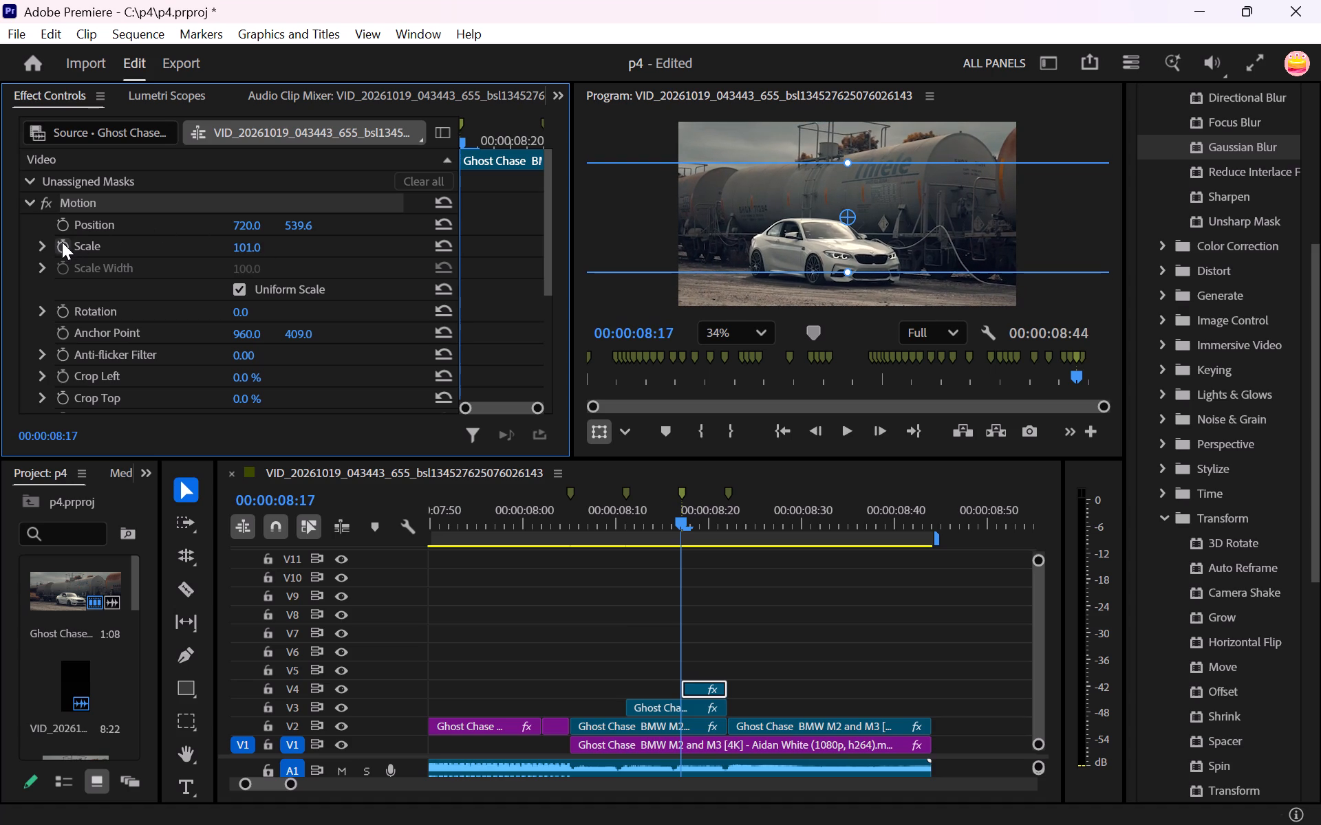
left_click(62, 242)
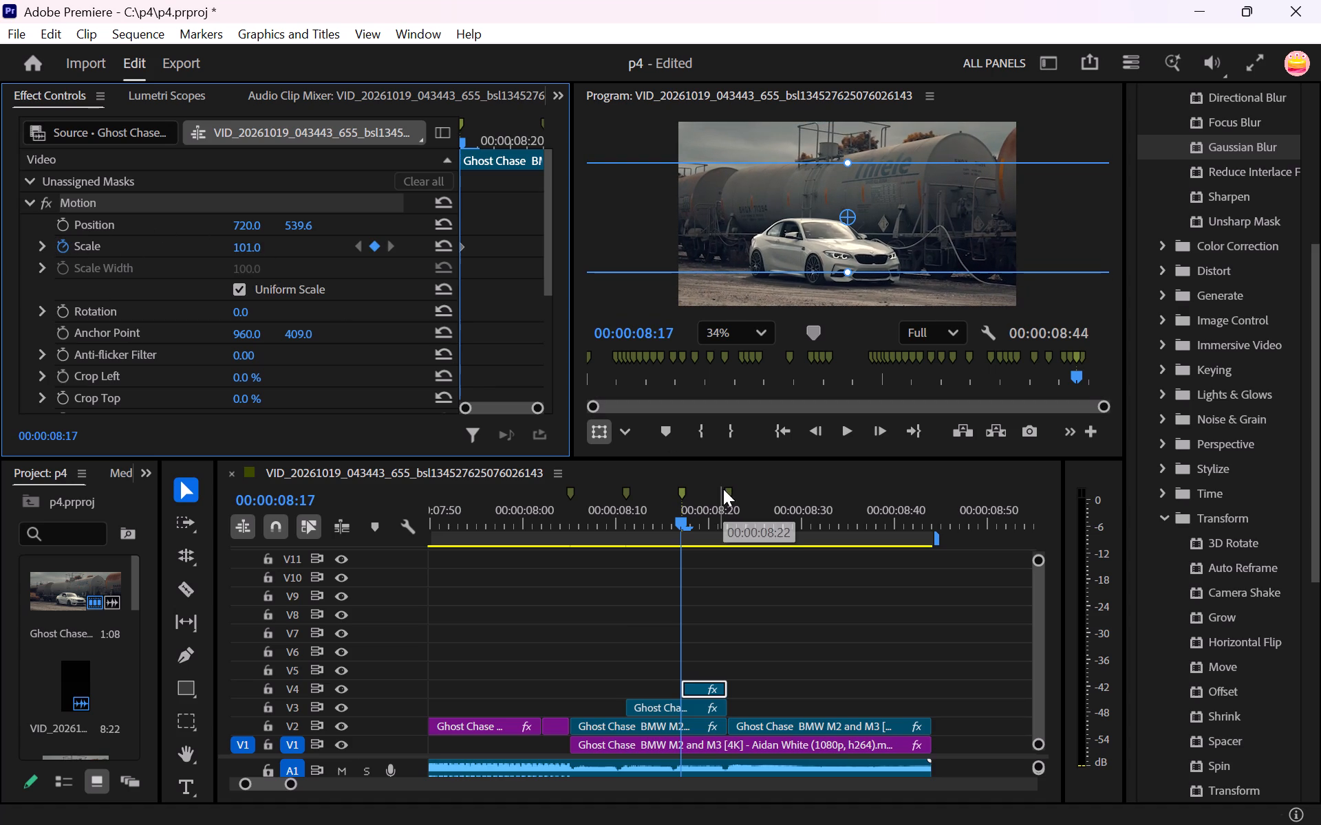
Add a Scale keyframe of 131.0 to the V4 copy at the 00:00:08:22 marker.
left_click(725, 489)
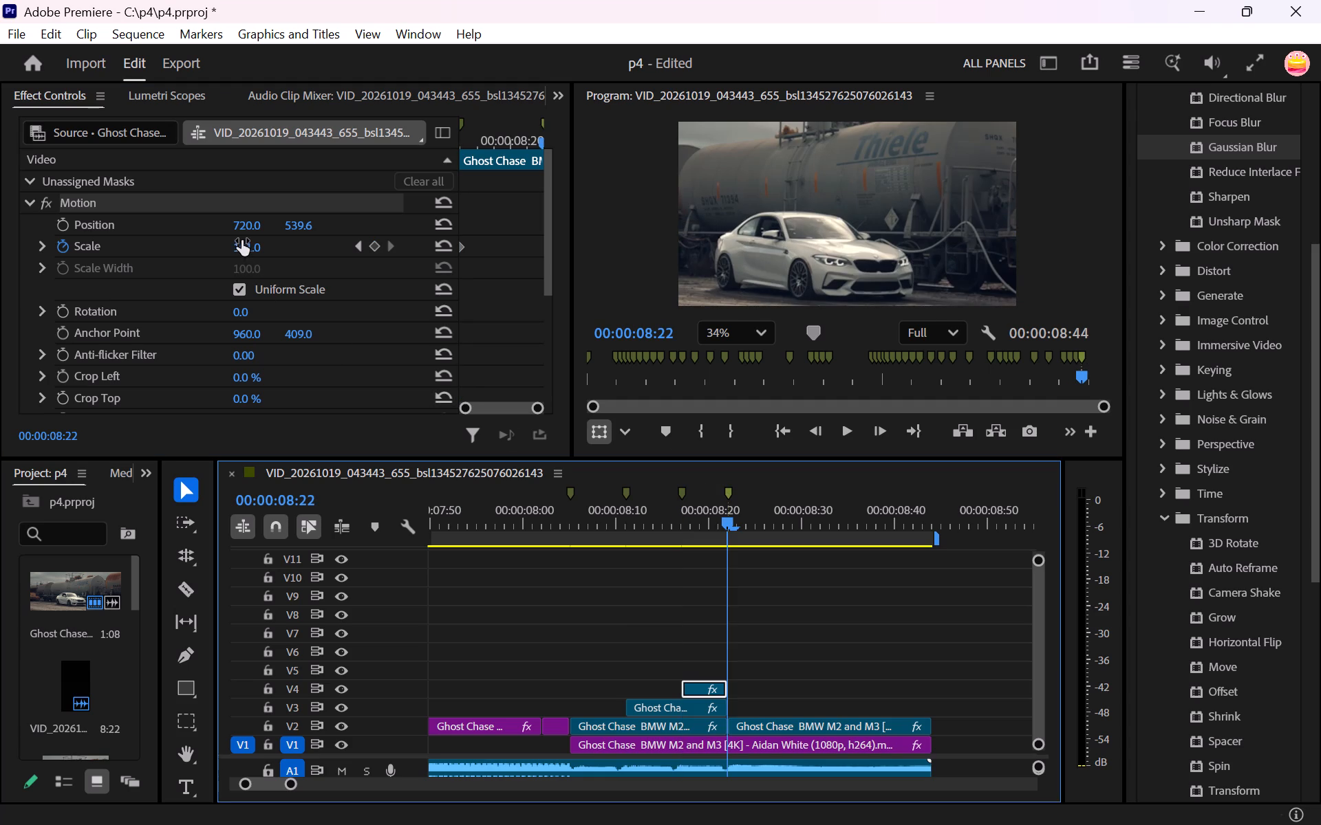
left_click_drag(241, 245, 310, 264)
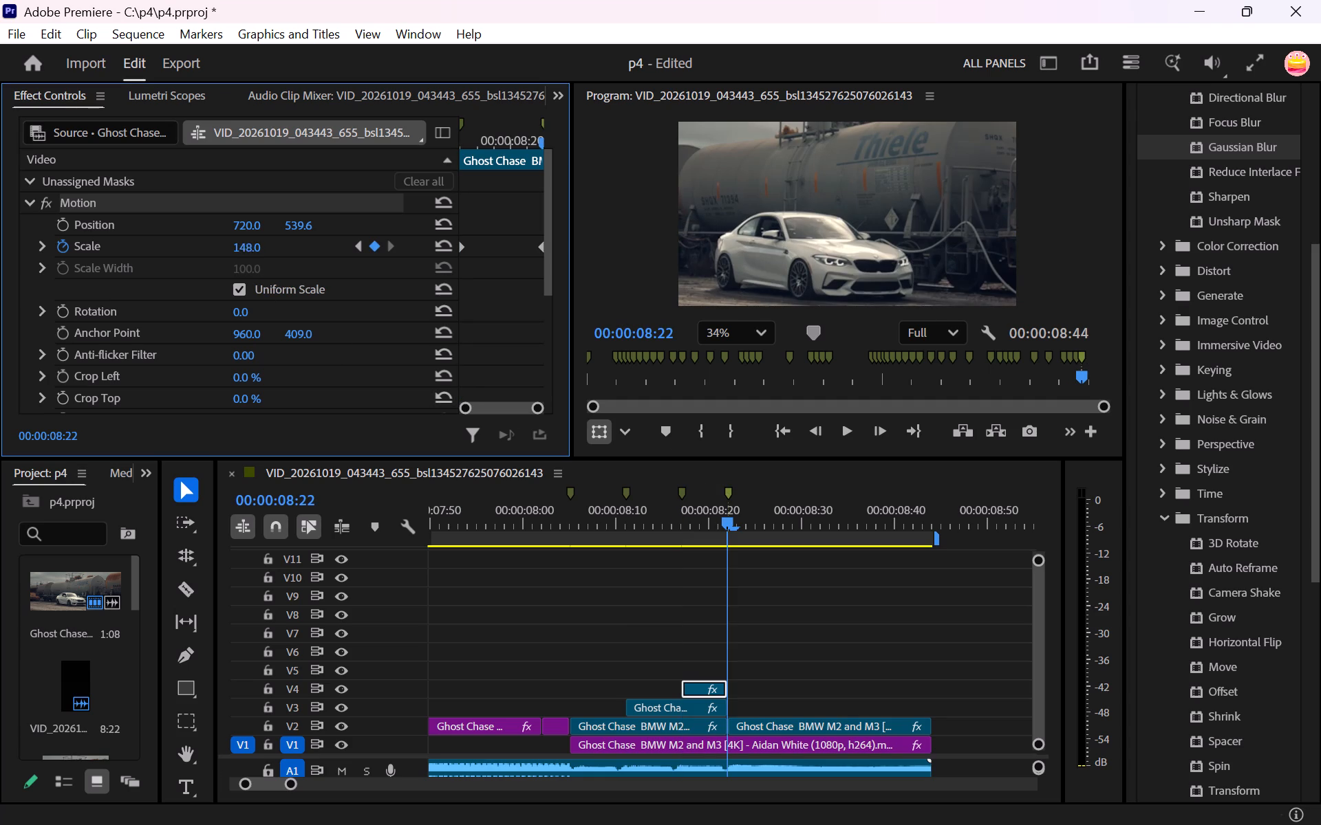
left_click_drag(310, 264, 303, 278)
left_click_drag(303, 278, 302, 283)
Play back the stacked closing BMW shot through to the end of the sequence.
left_click_drag(728, 520, 542, 530)
key("space")
key("space")
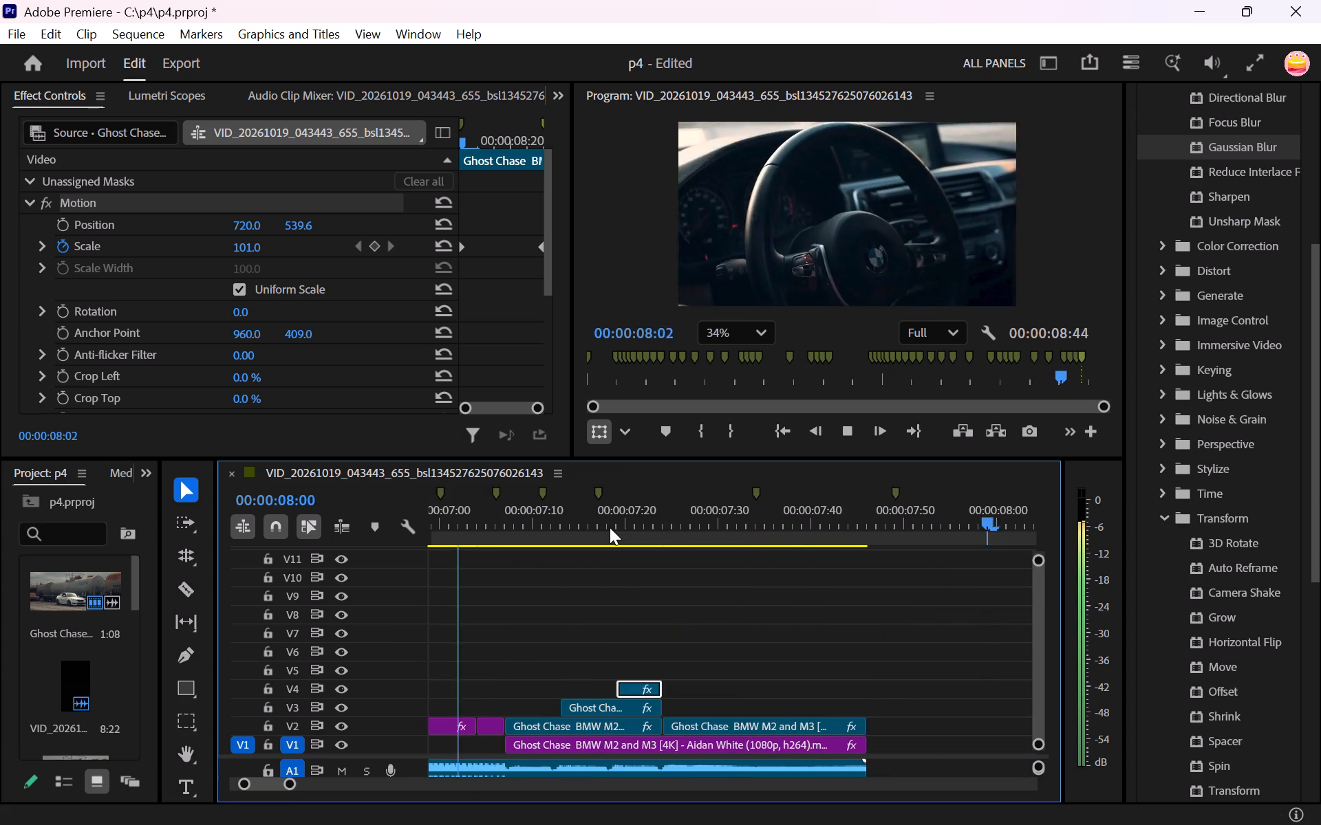
key("space")
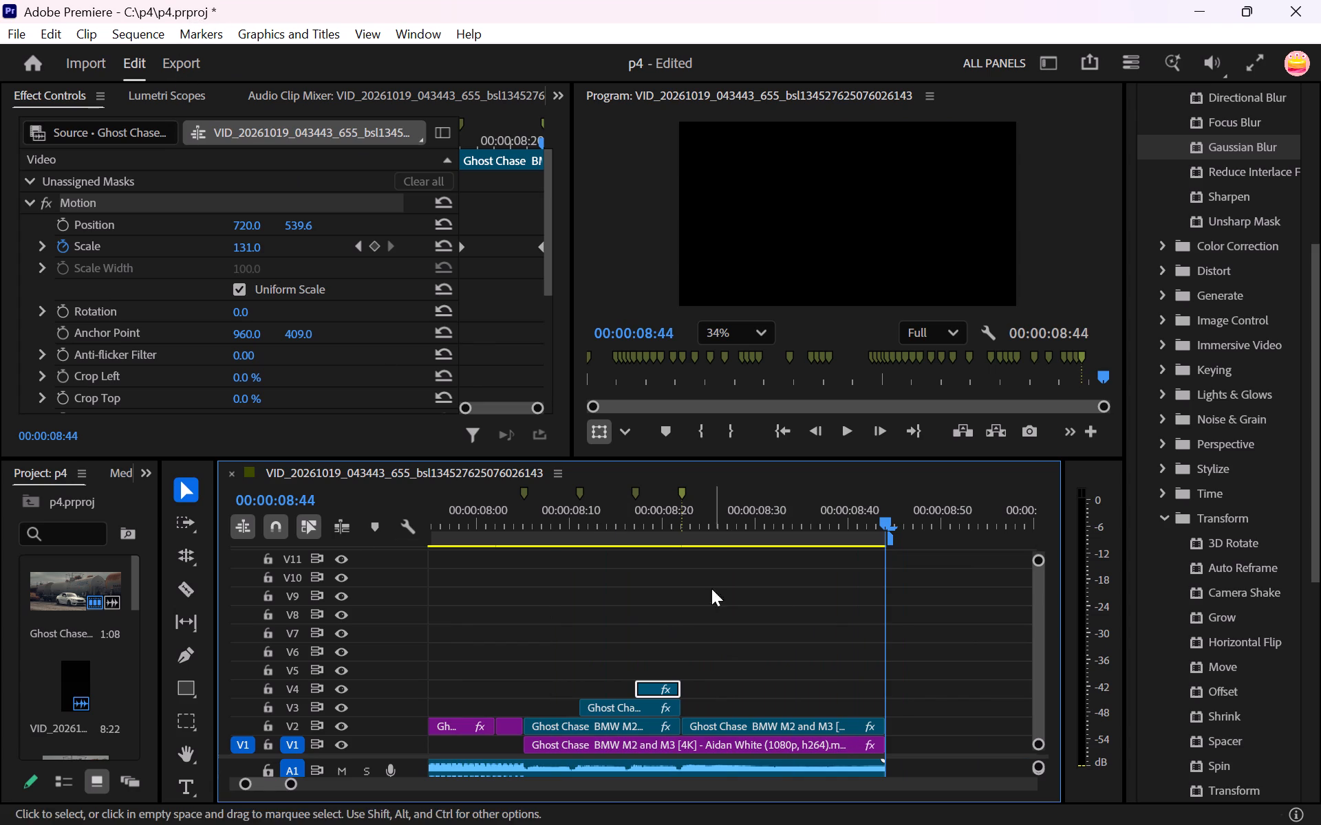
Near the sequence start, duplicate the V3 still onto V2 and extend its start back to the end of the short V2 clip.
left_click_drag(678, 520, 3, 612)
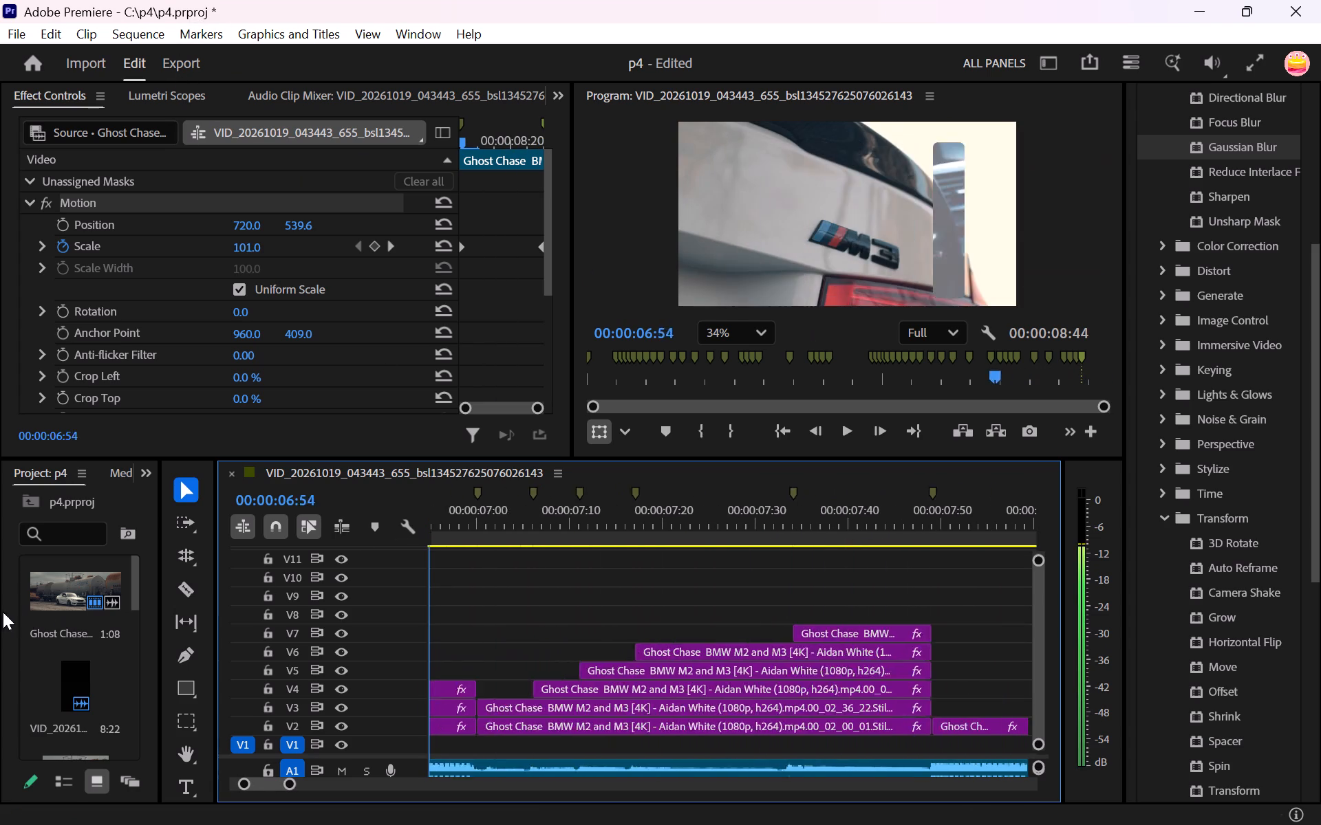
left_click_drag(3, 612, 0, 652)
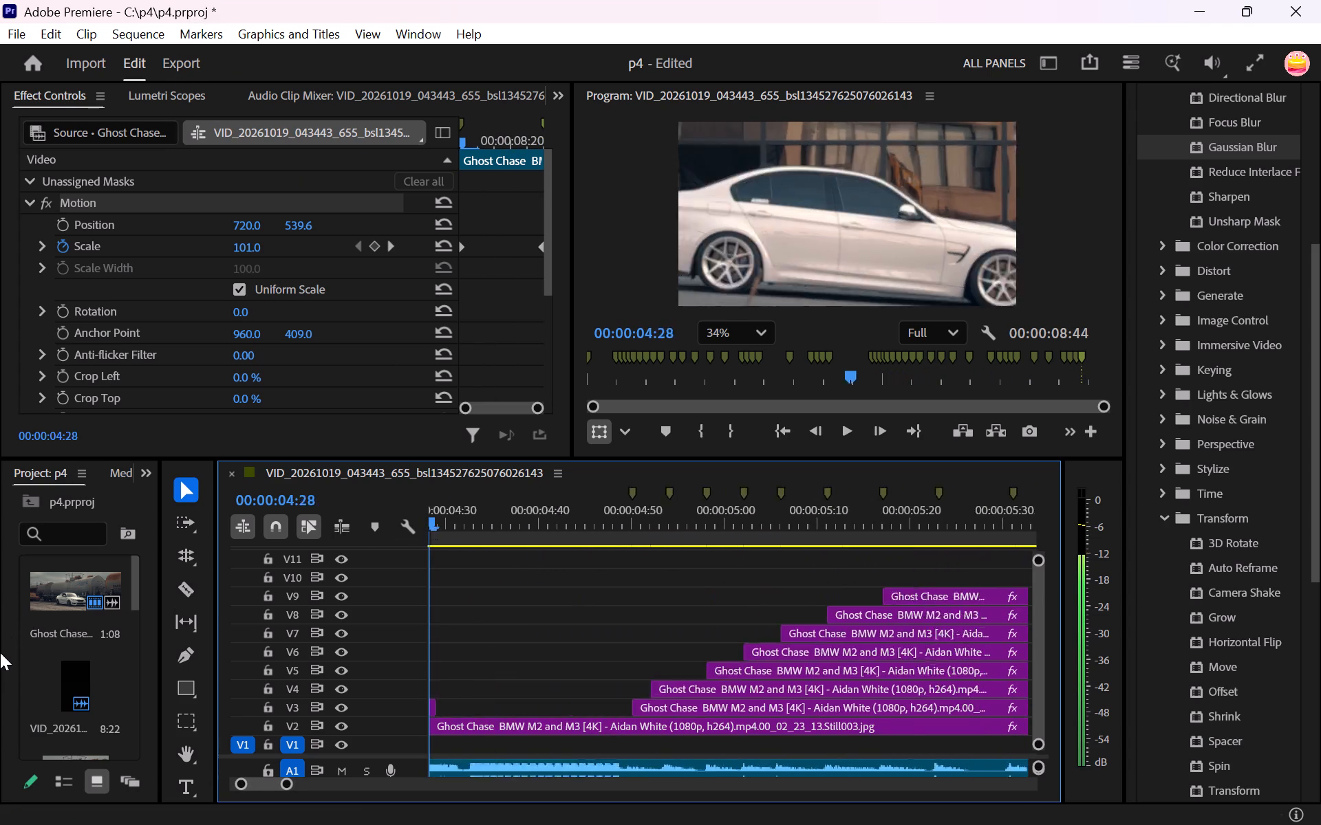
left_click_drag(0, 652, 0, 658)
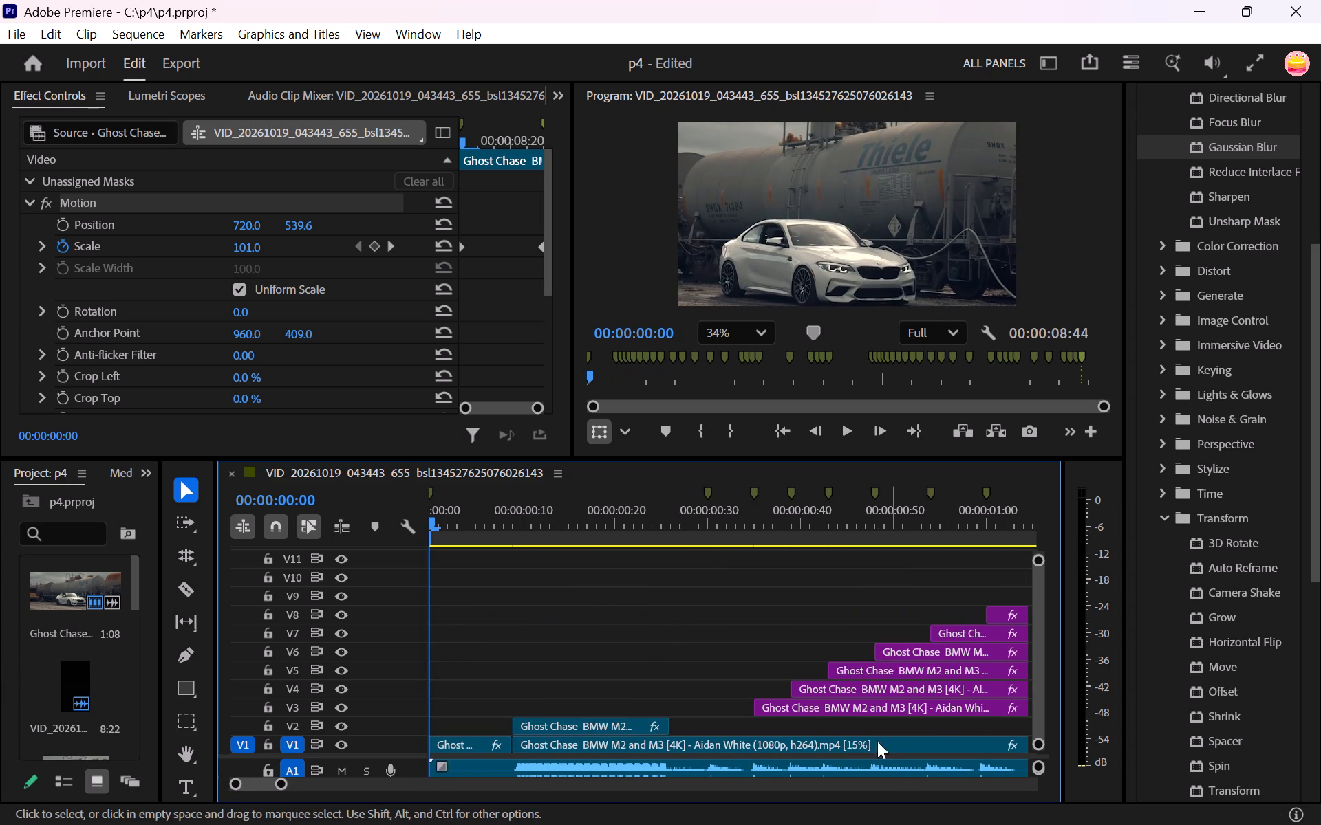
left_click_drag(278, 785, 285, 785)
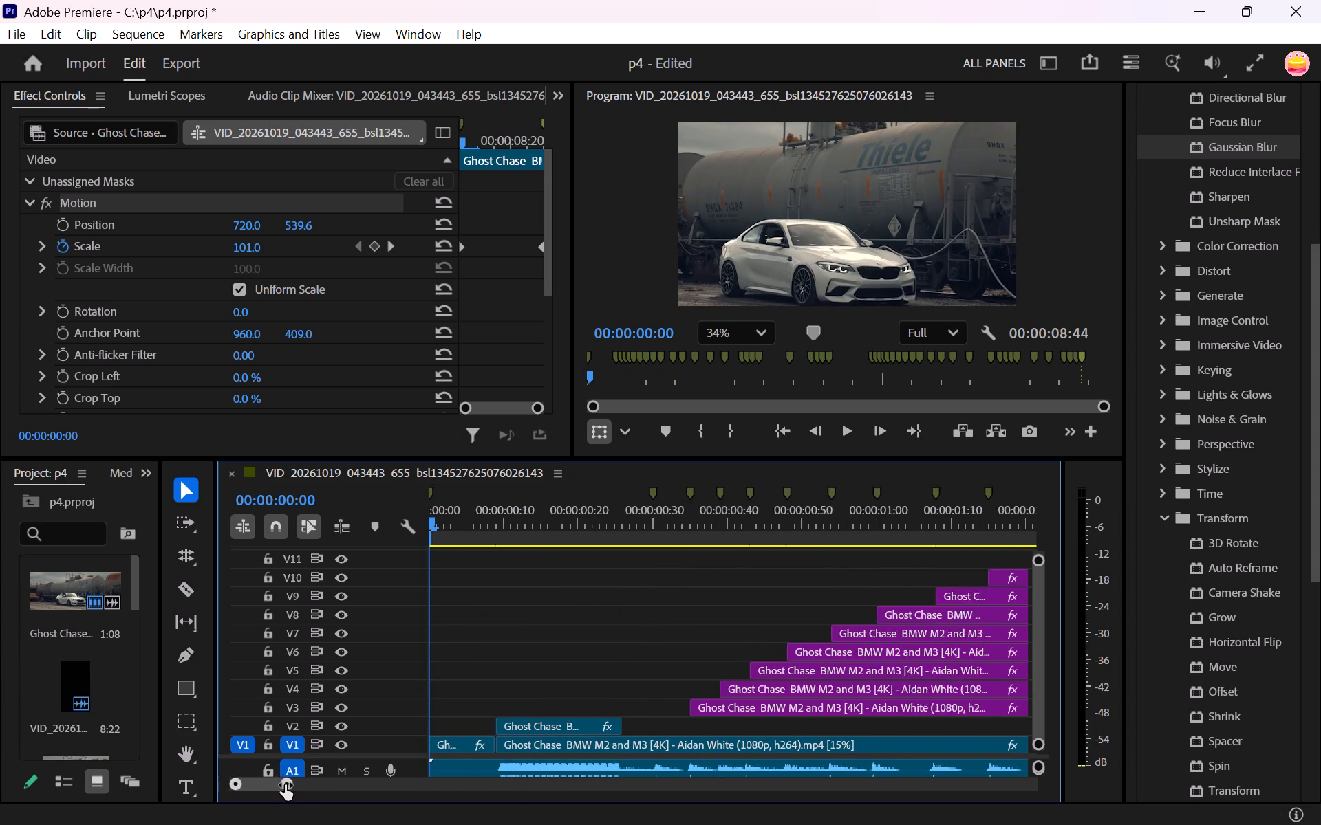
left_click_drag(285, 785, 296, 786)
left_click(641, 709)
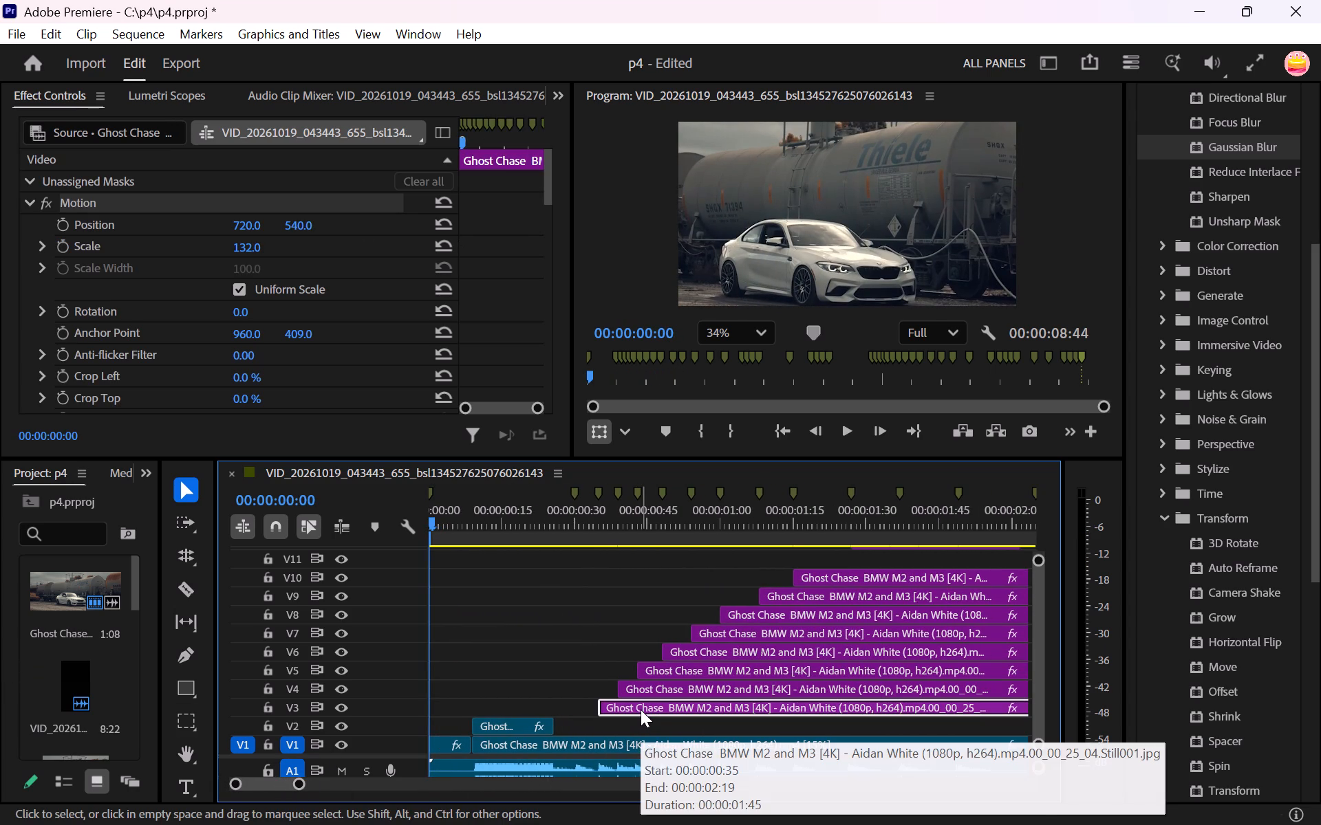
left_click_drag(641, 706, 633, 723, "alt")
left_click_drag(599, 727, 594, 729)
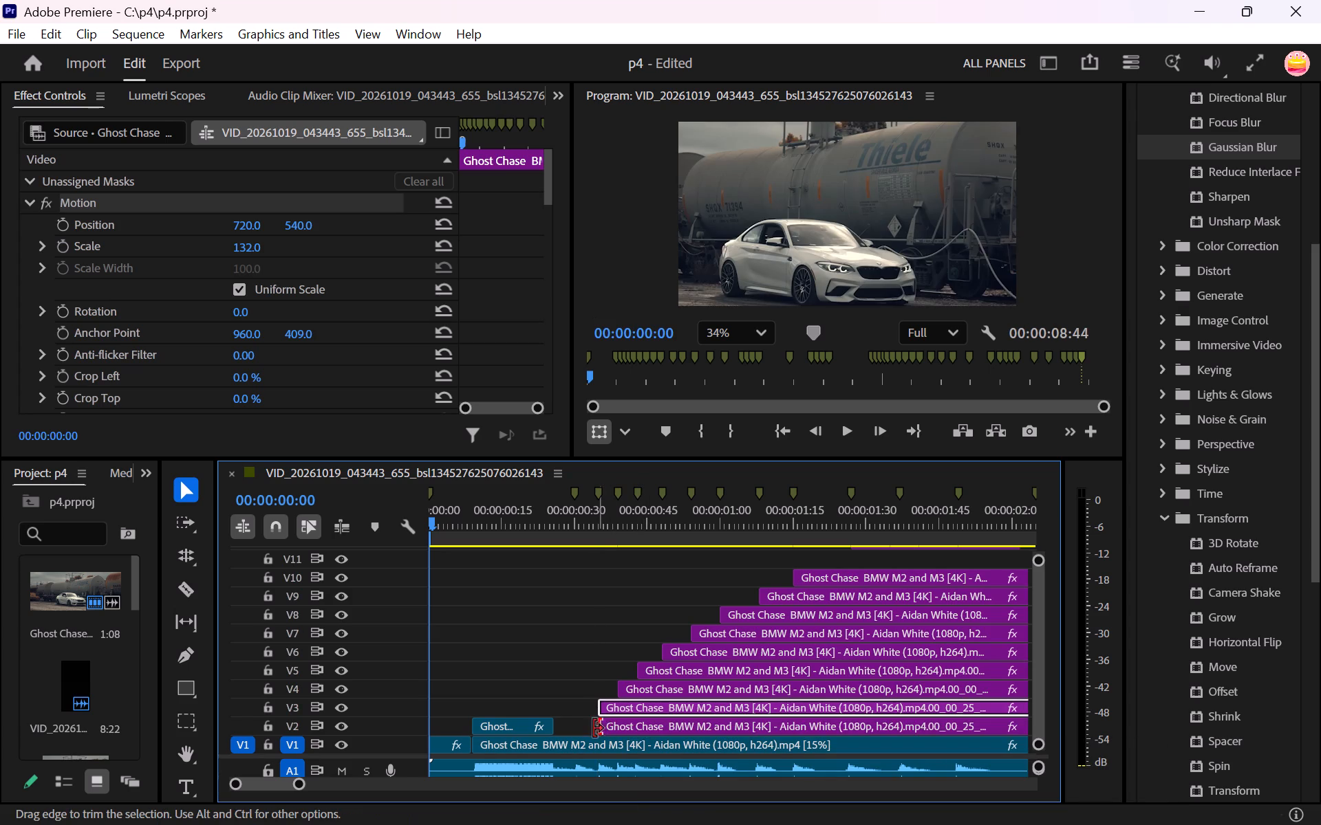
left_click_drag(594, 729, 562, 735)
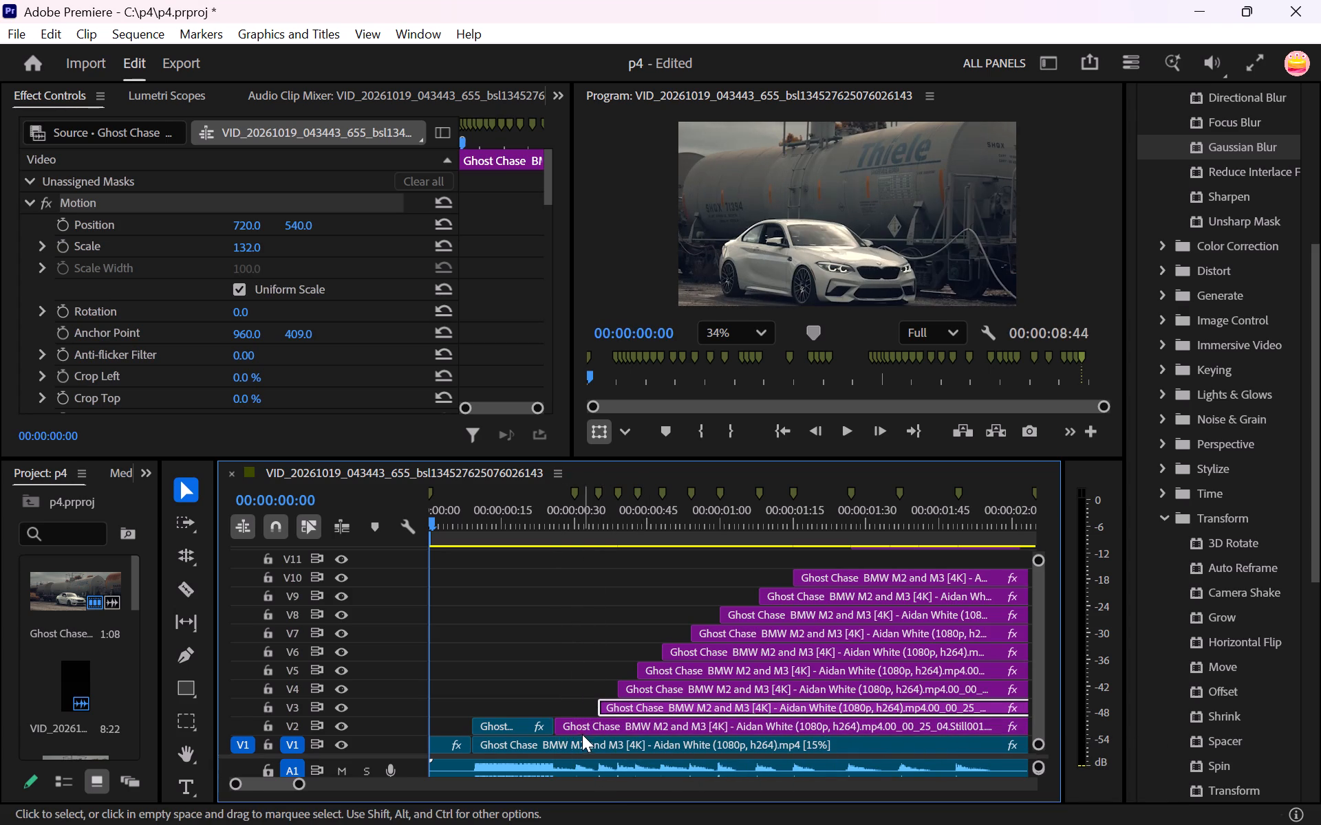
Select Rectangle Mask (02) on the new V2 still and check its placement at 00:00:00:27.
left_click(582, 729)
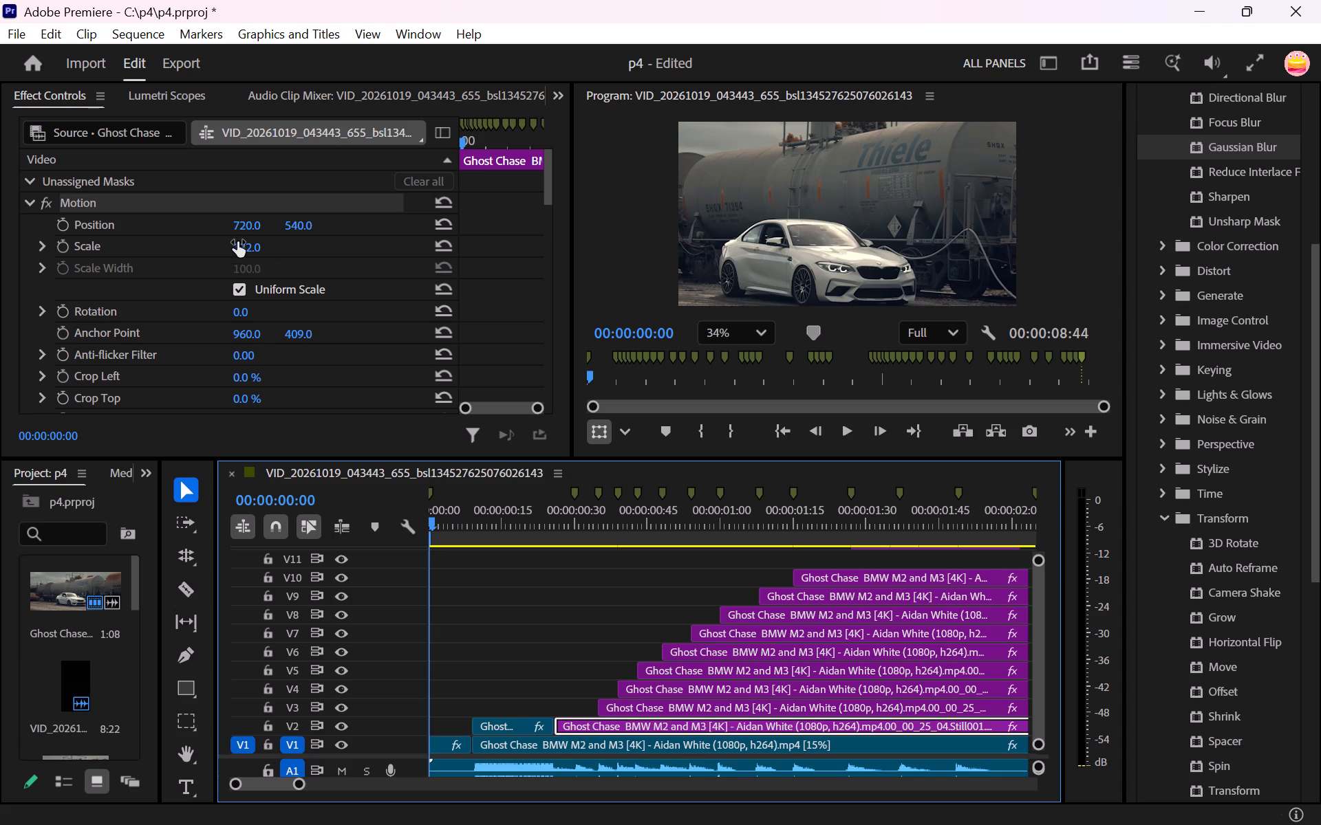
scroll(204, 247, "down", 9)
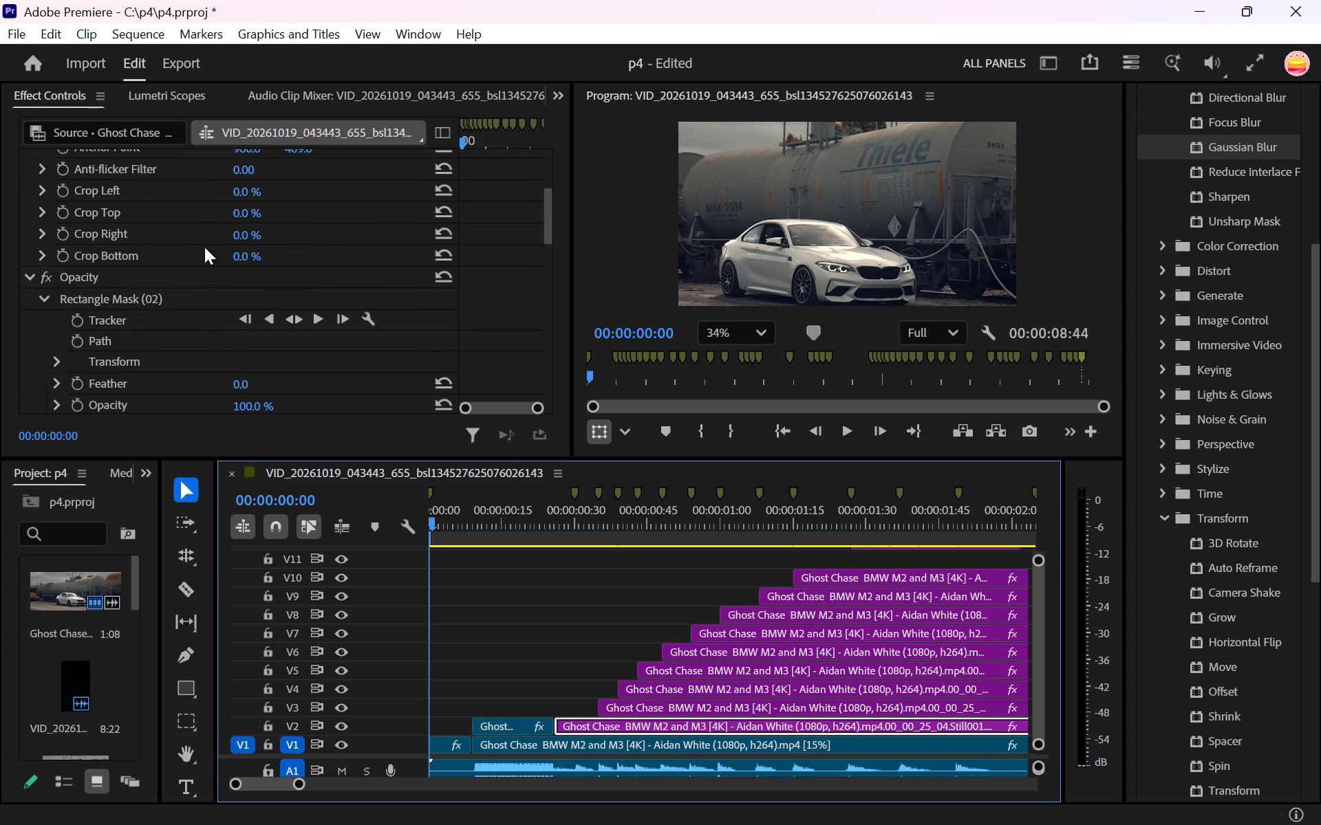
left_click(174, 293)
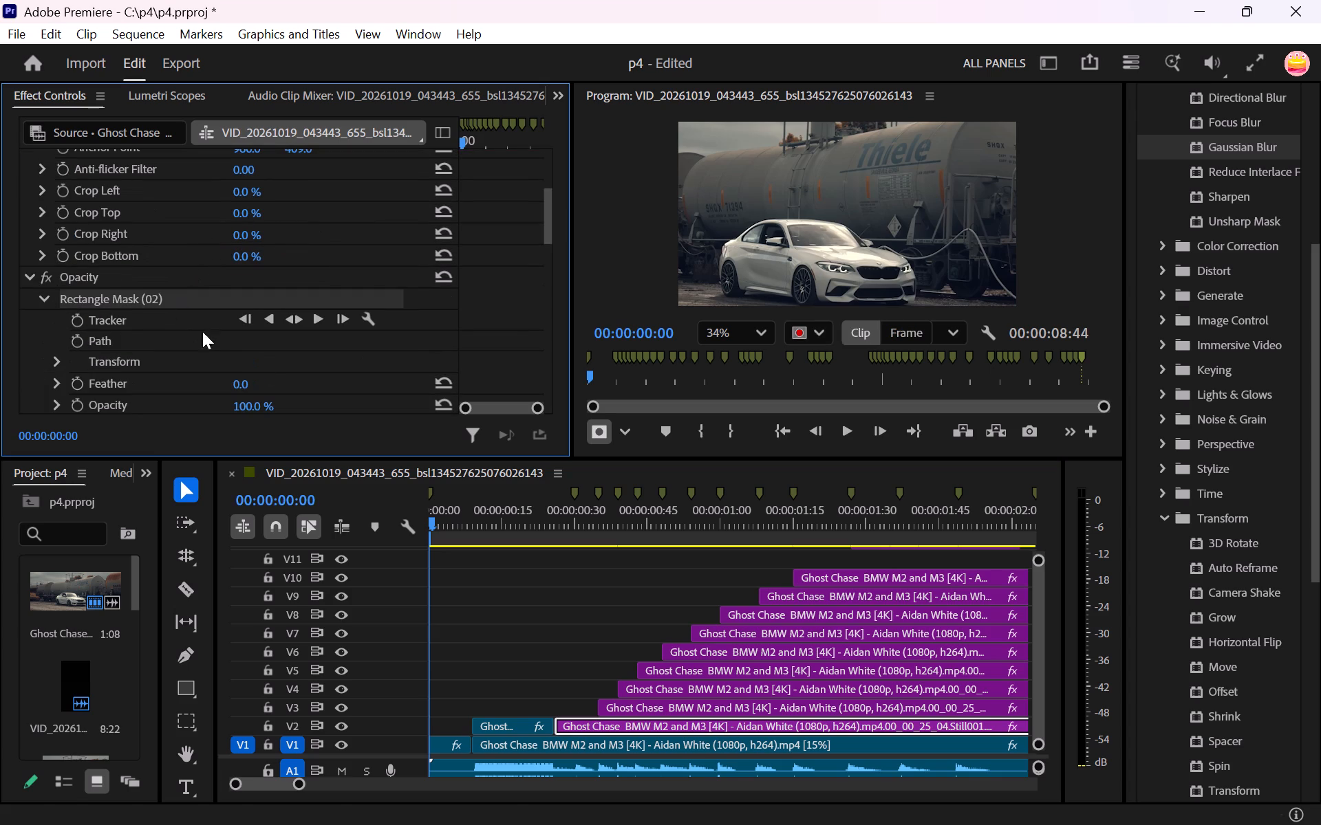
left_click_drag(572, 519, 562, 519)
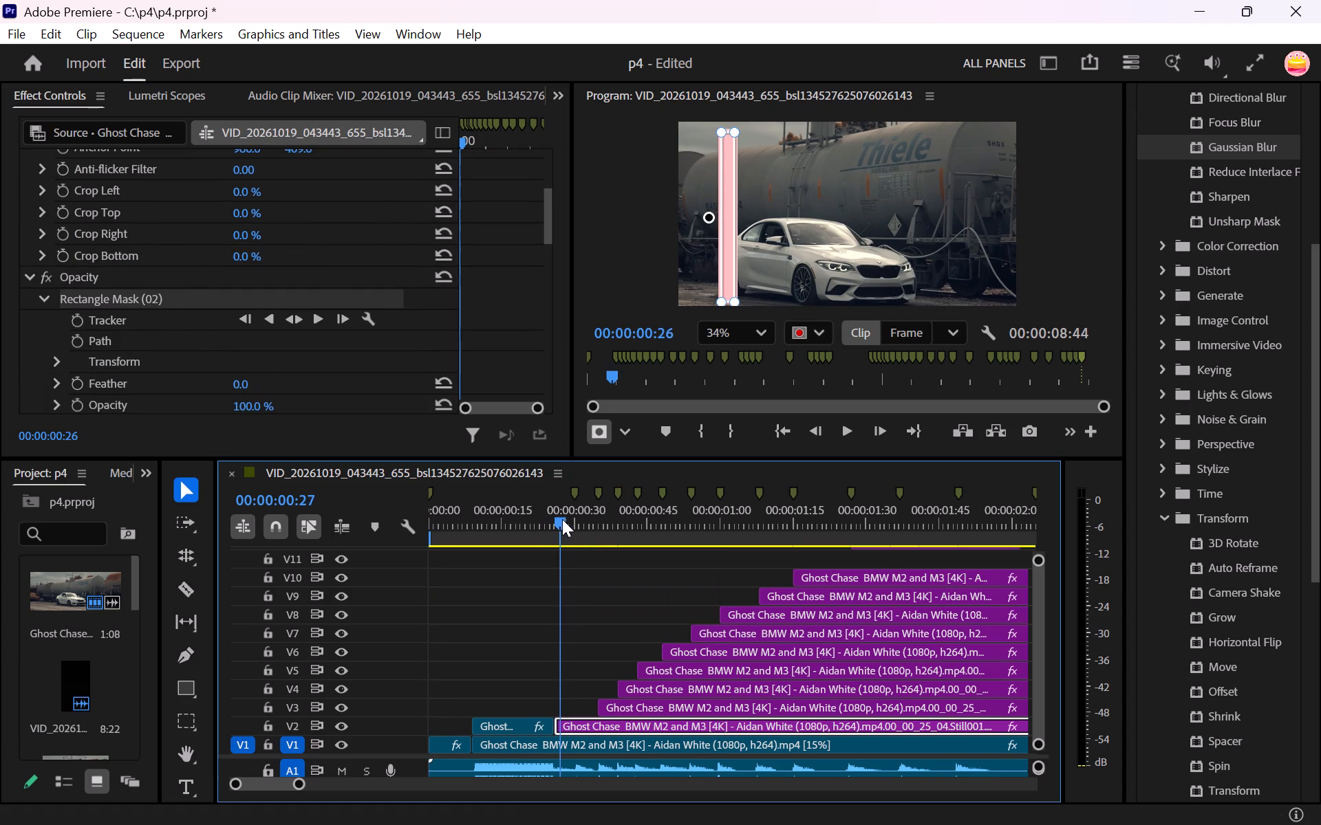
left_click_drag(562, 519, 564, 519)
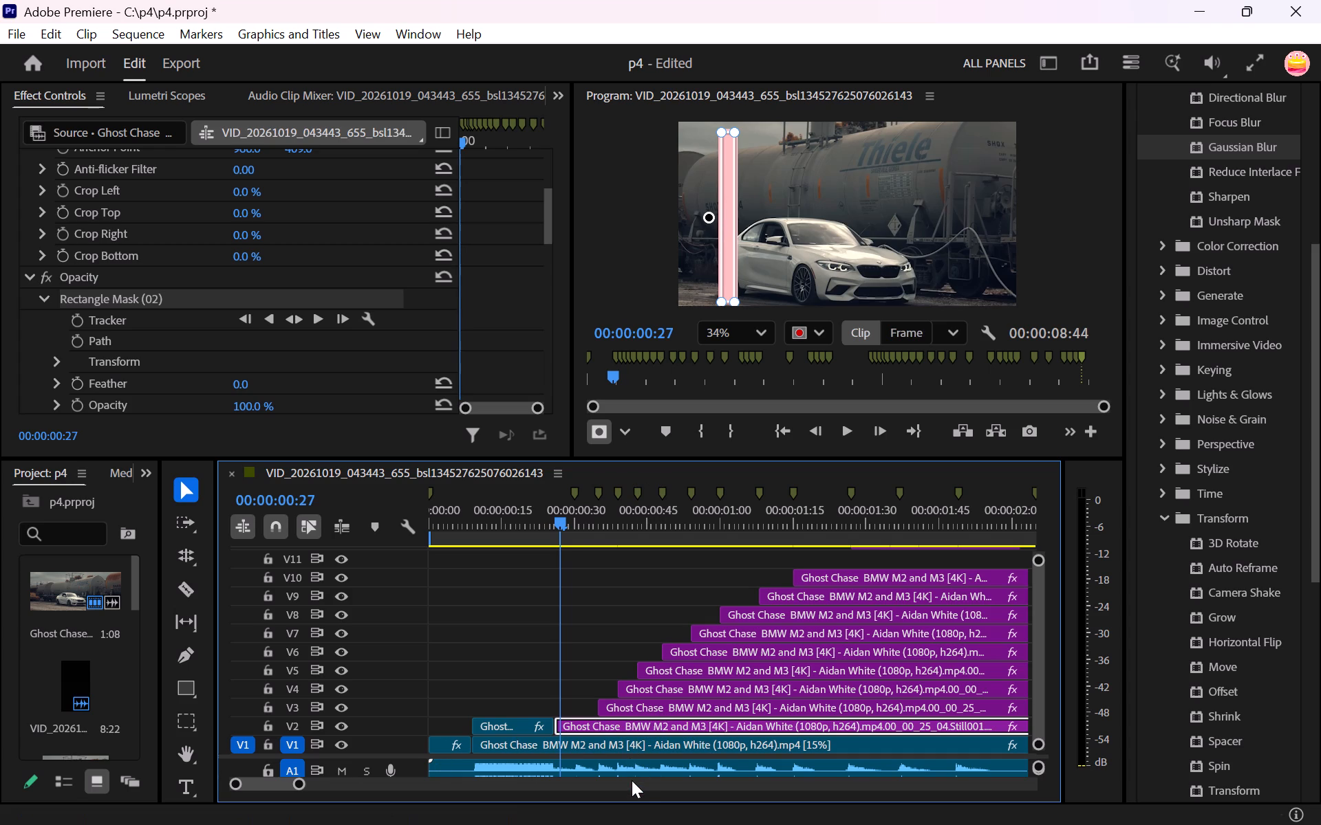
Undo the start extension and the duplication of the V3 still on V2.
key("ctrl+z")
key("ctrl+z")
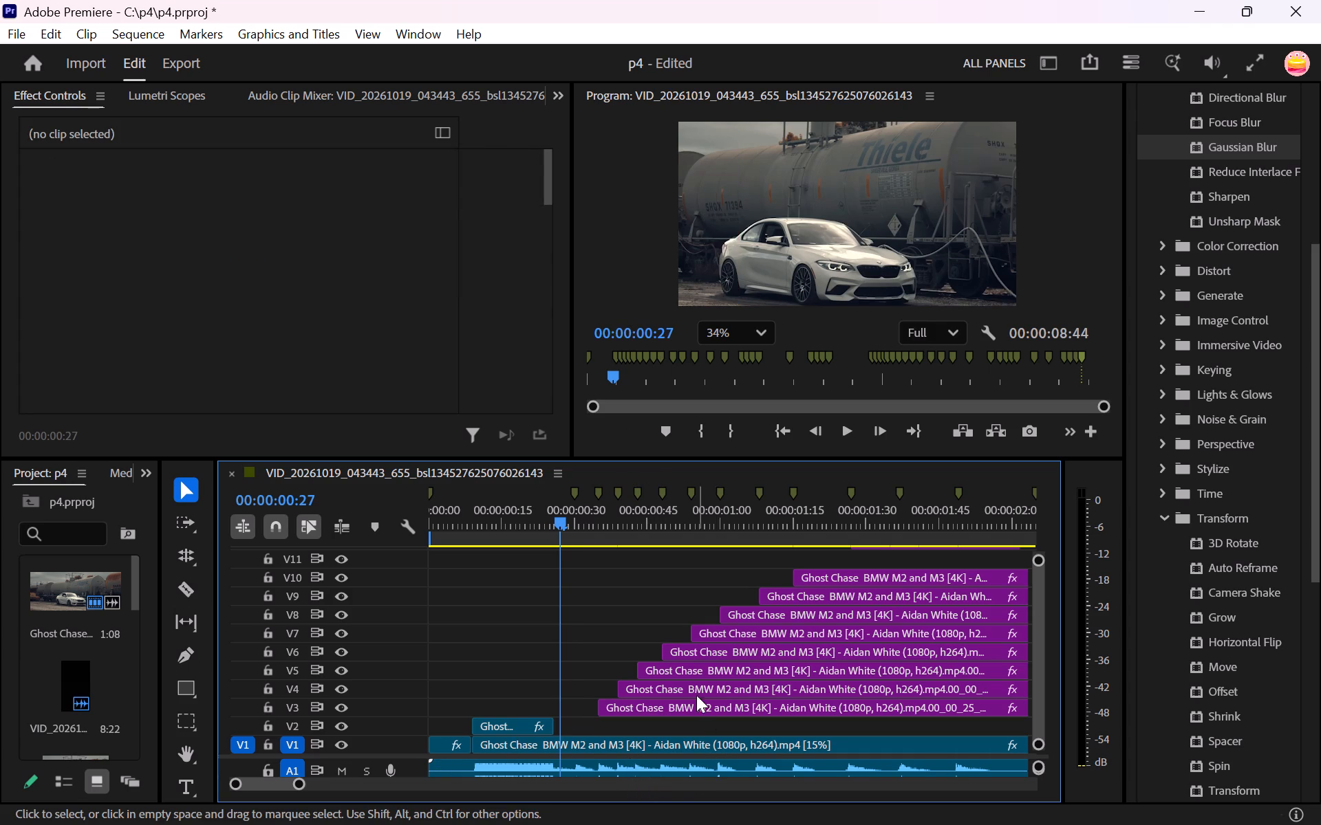
Duplicate the V4 still onto V2 and extend its start back to the end of the short V2 clip.
left_click(694, 681)
left_click_drag(694, 686, 689, 700, "alt")
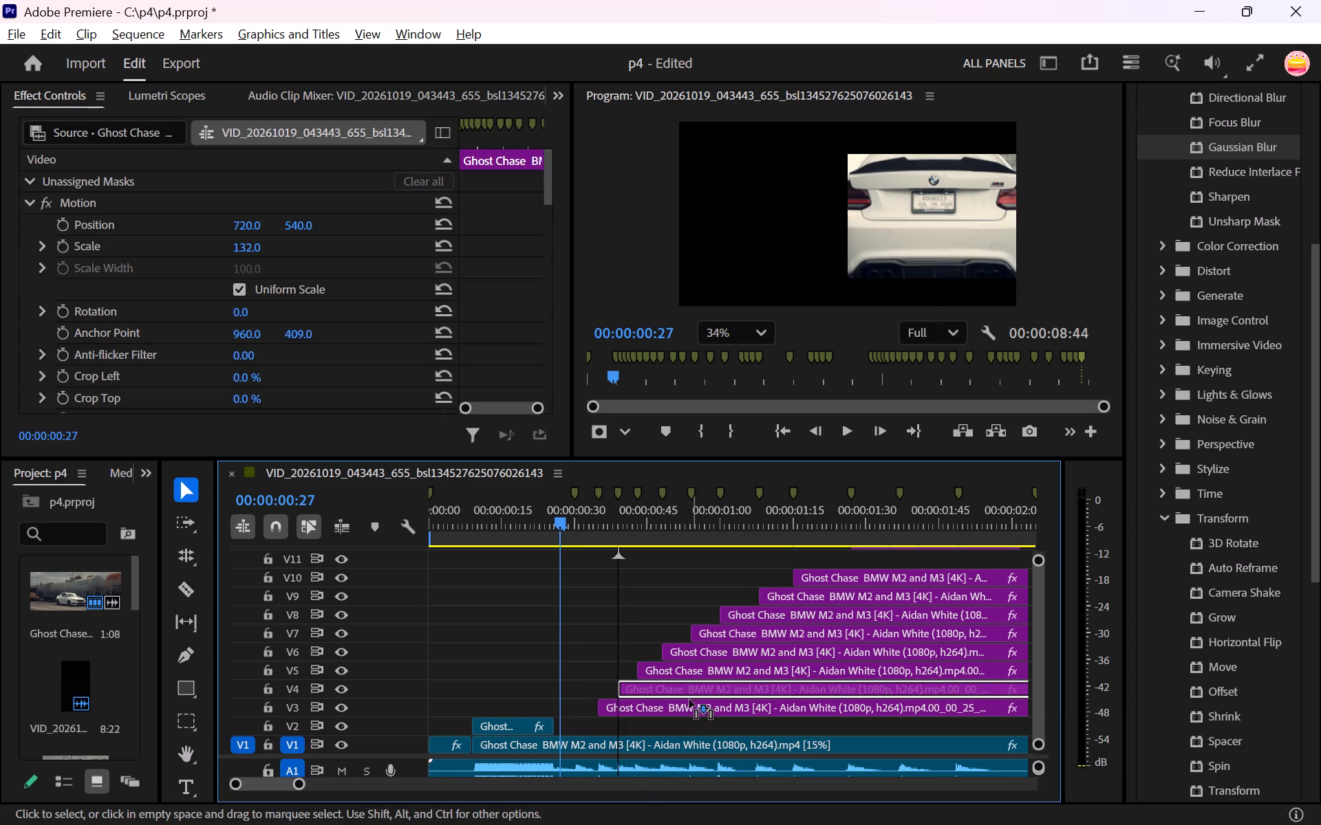
left_click_drag(689, 700, 686, 725, "alt")
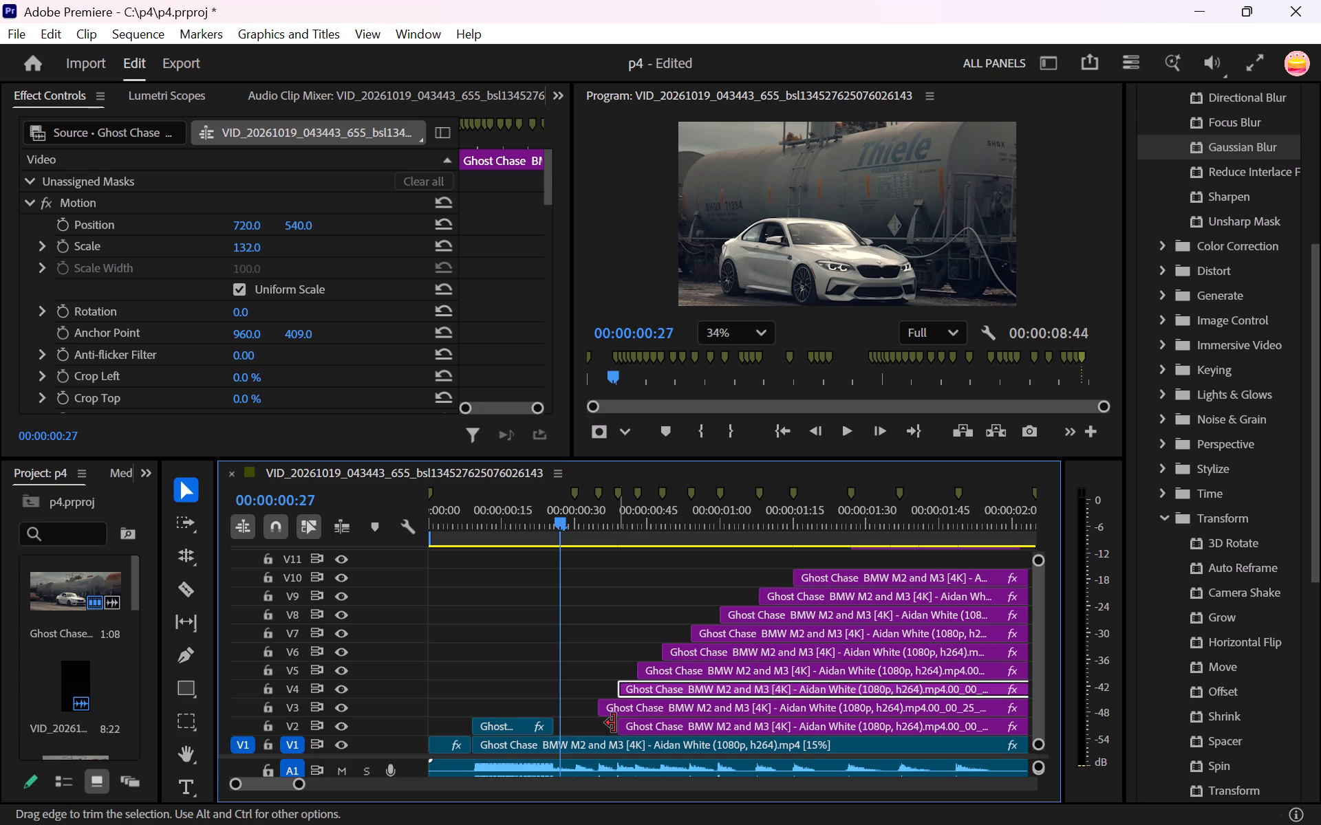
left_click_drag(622, 727, 560, 736)
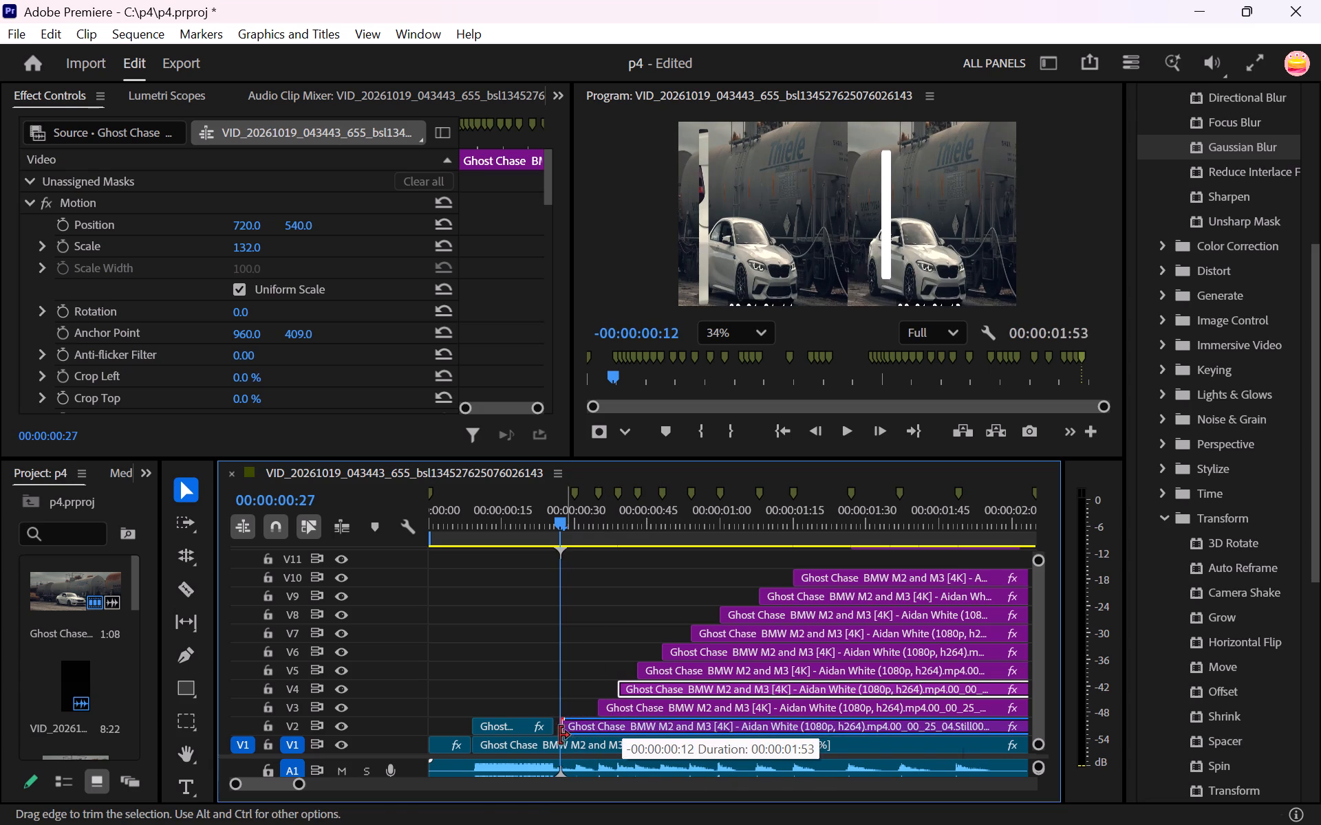
left_click_drag(560, 736, 556, 736)
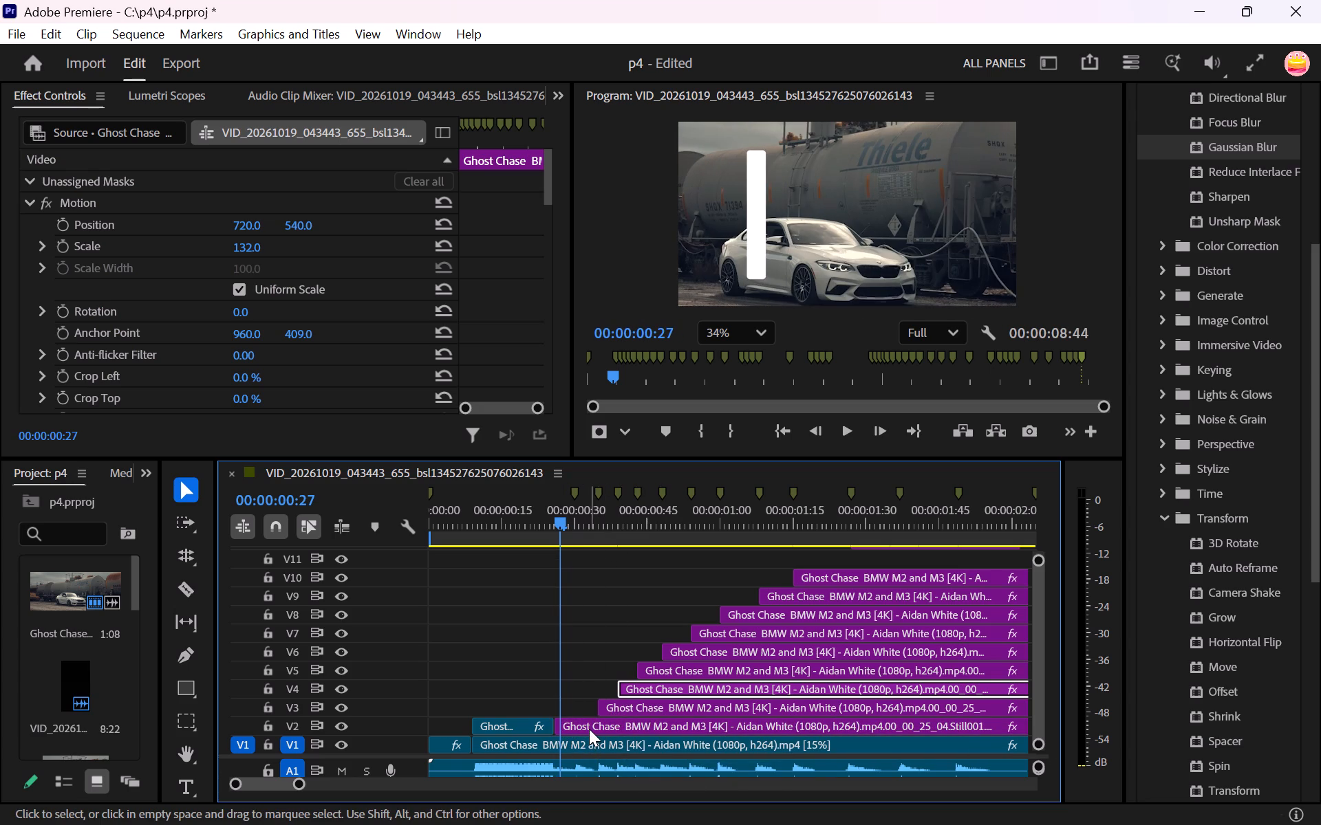
Move Rectangle Mask (01) on the new V2 still to the far left of the frame, just left of the tall V3 strip.
left_click(589, 729)
scroll(204, 316, "down", 3)
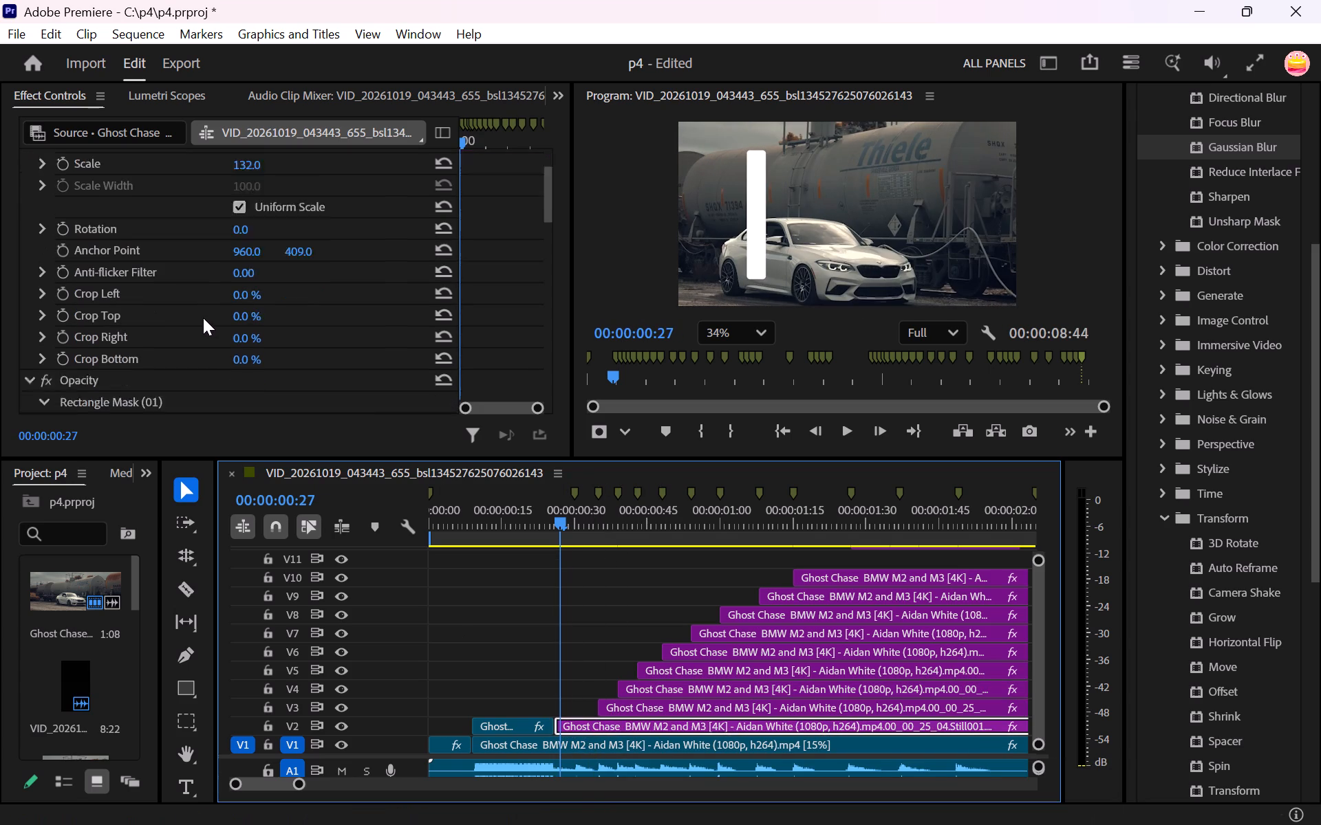
scroll(203, 318, "down", 9)
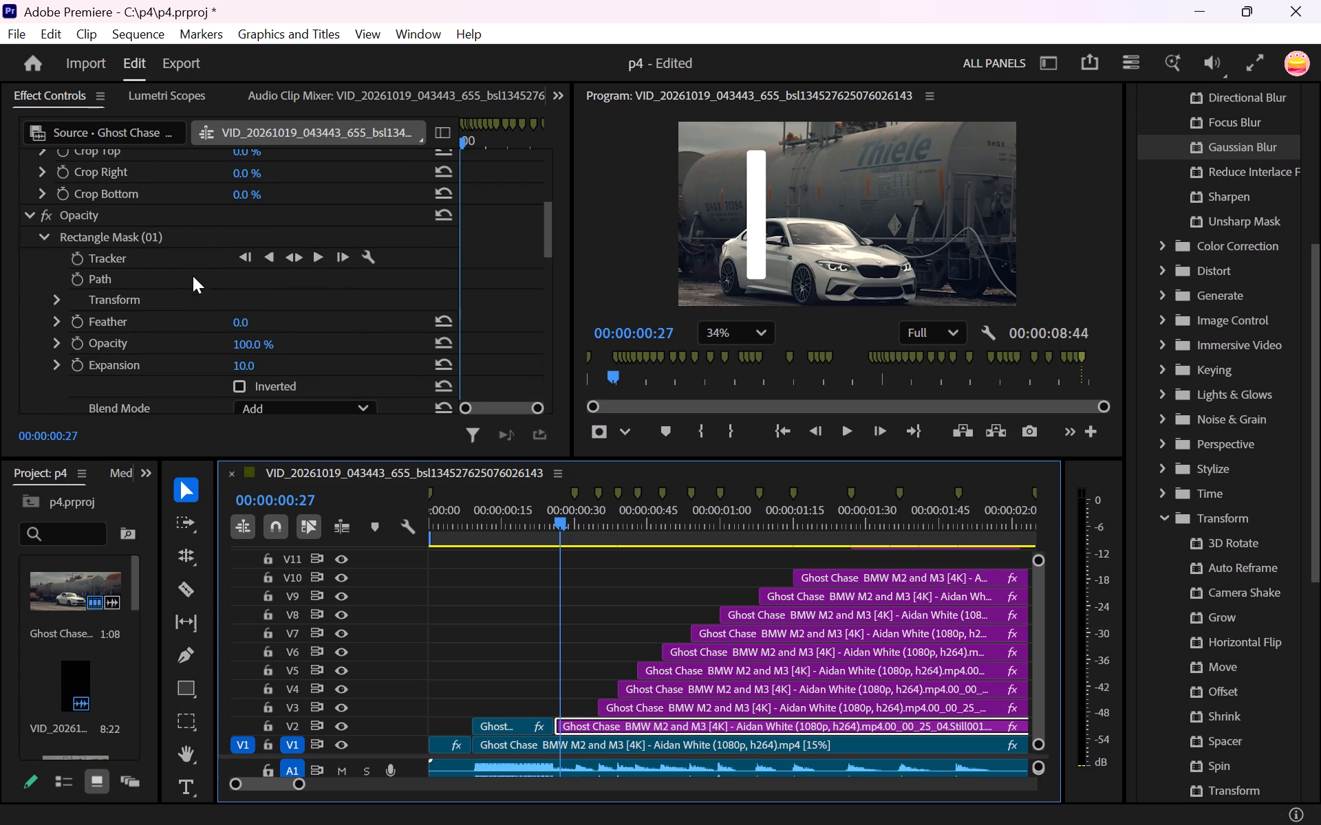
left_click(164, 230)
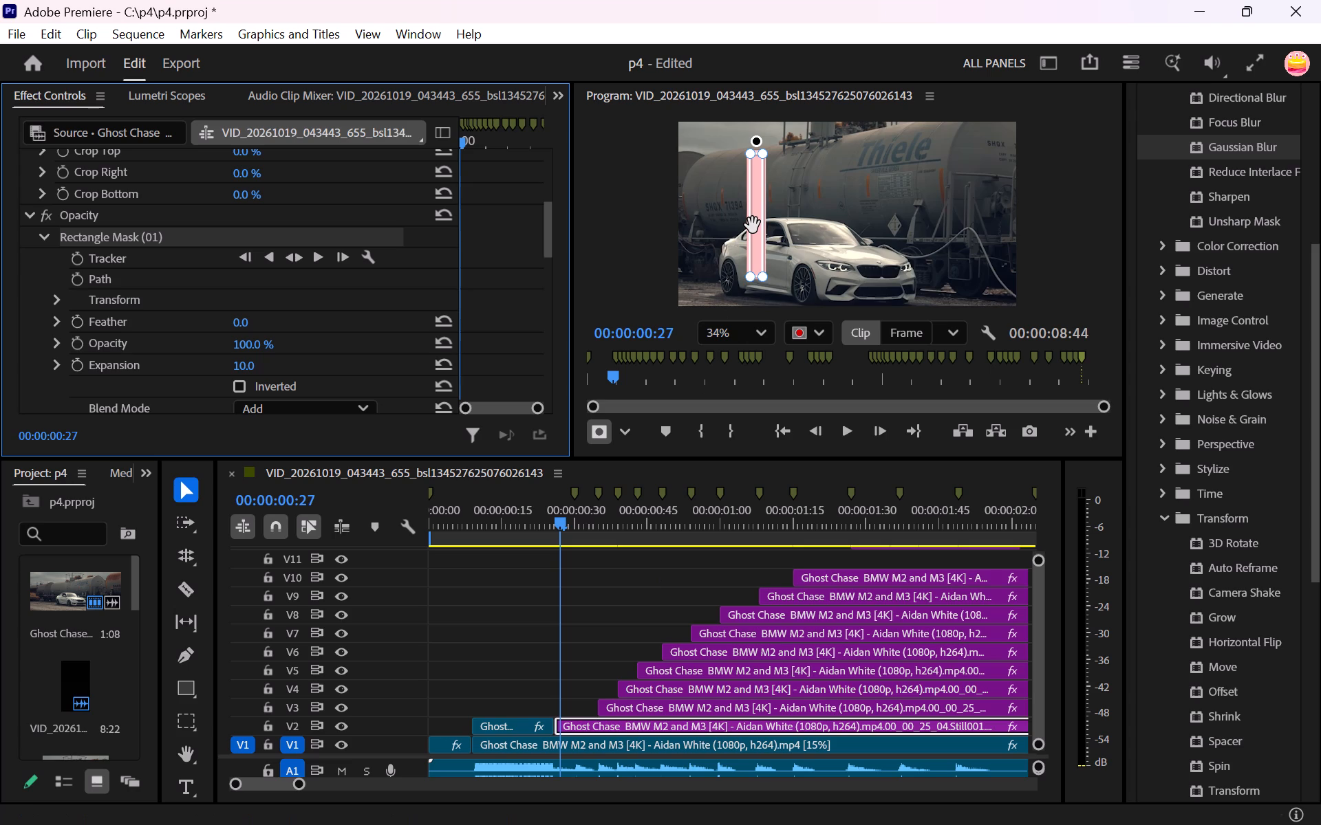
right_click(190, 228)
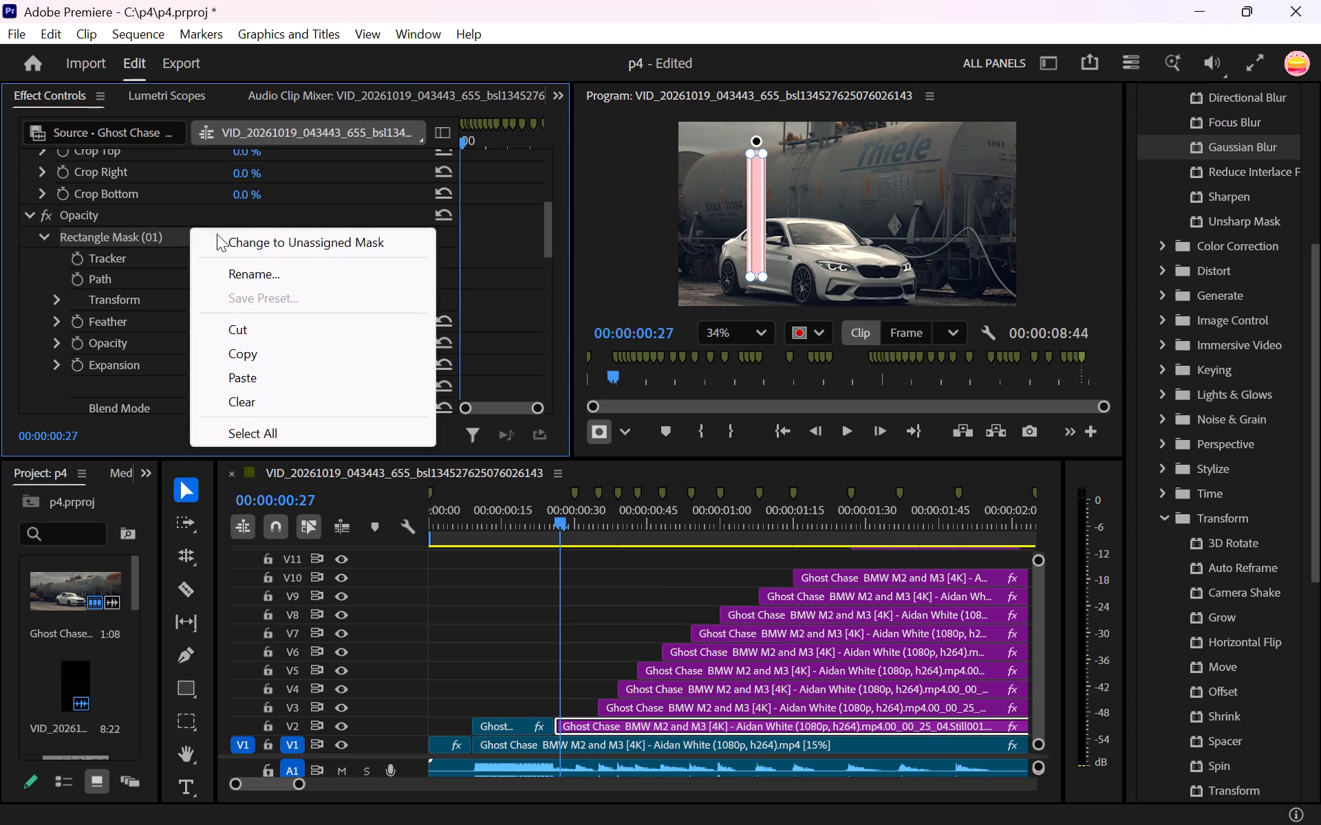
left_click(177, 235)
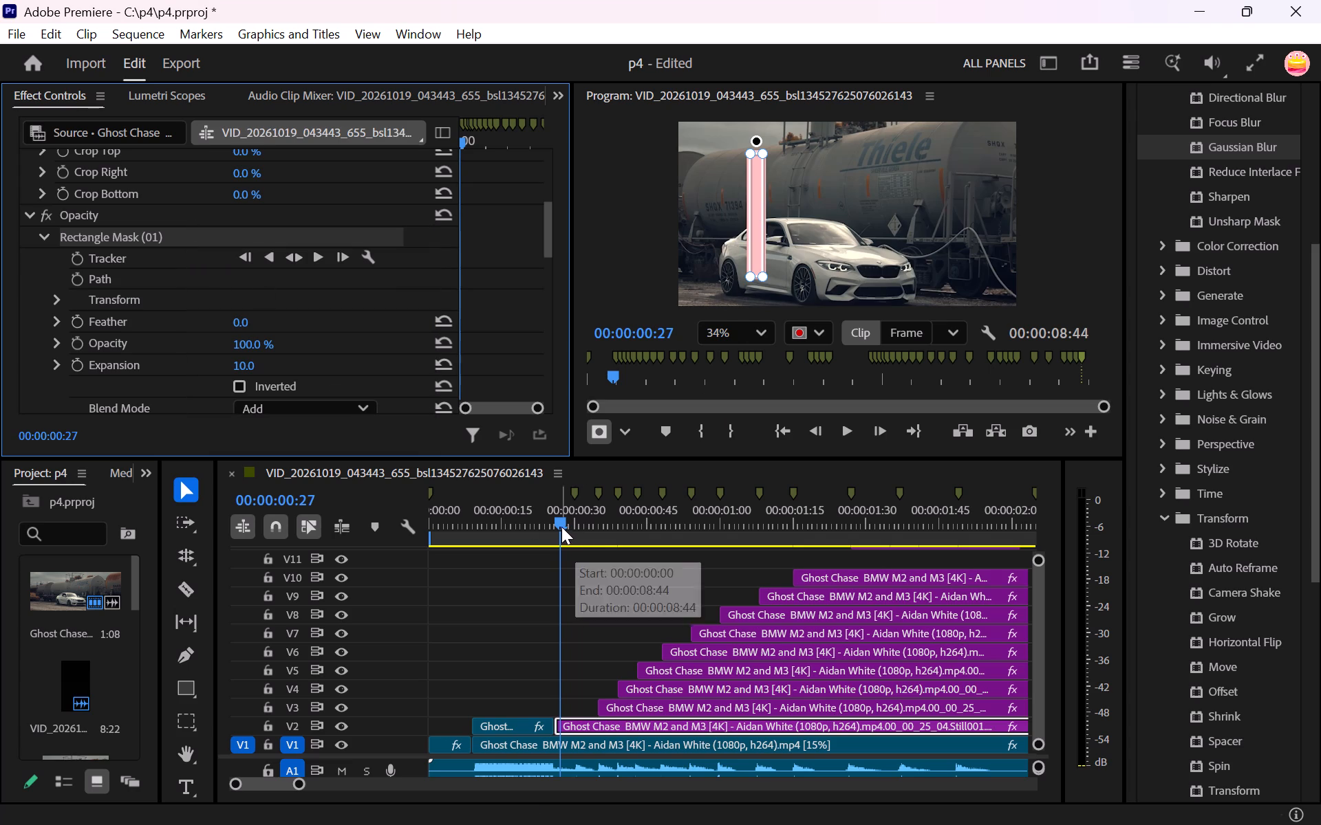
left_click_drag(559, 525, 624, 536)
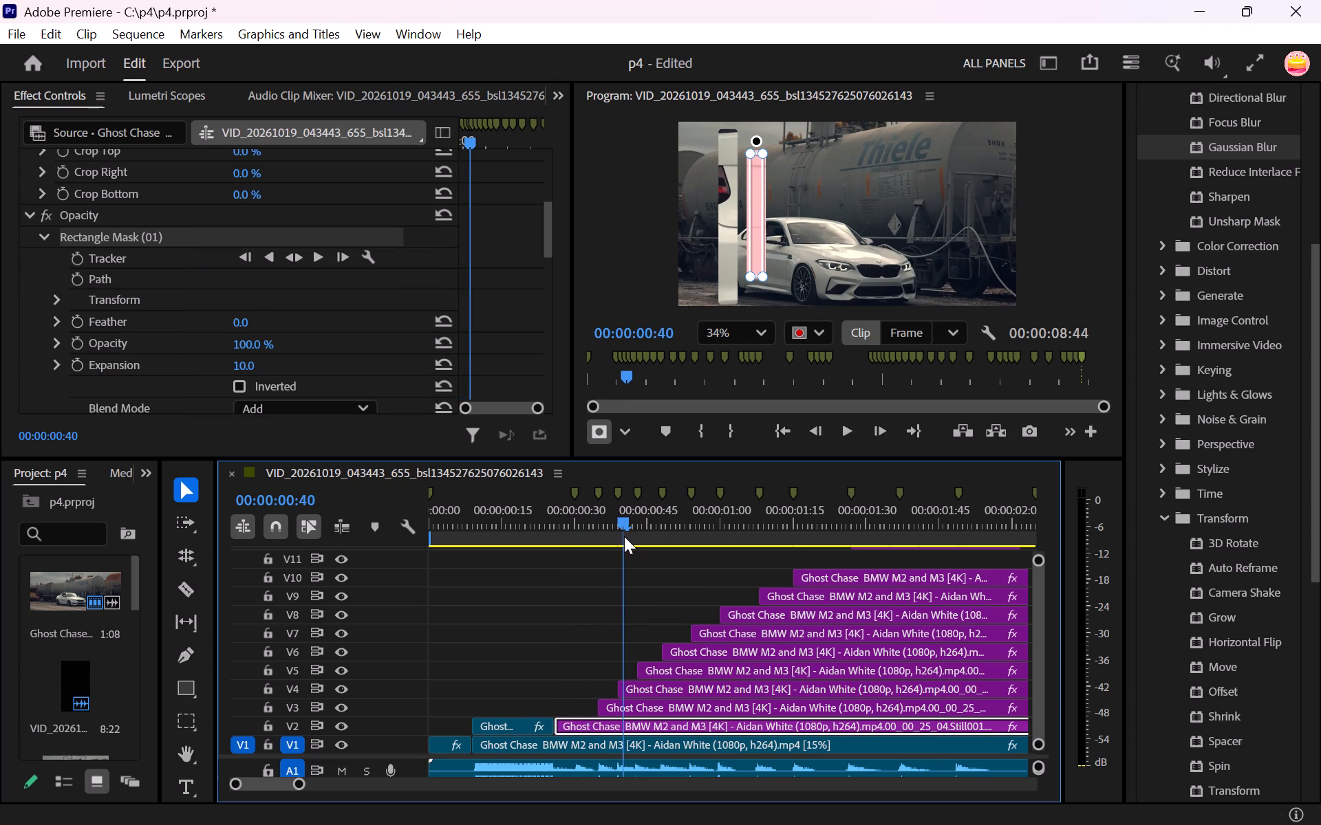
left_click_drag(624, 536, 635, 547)
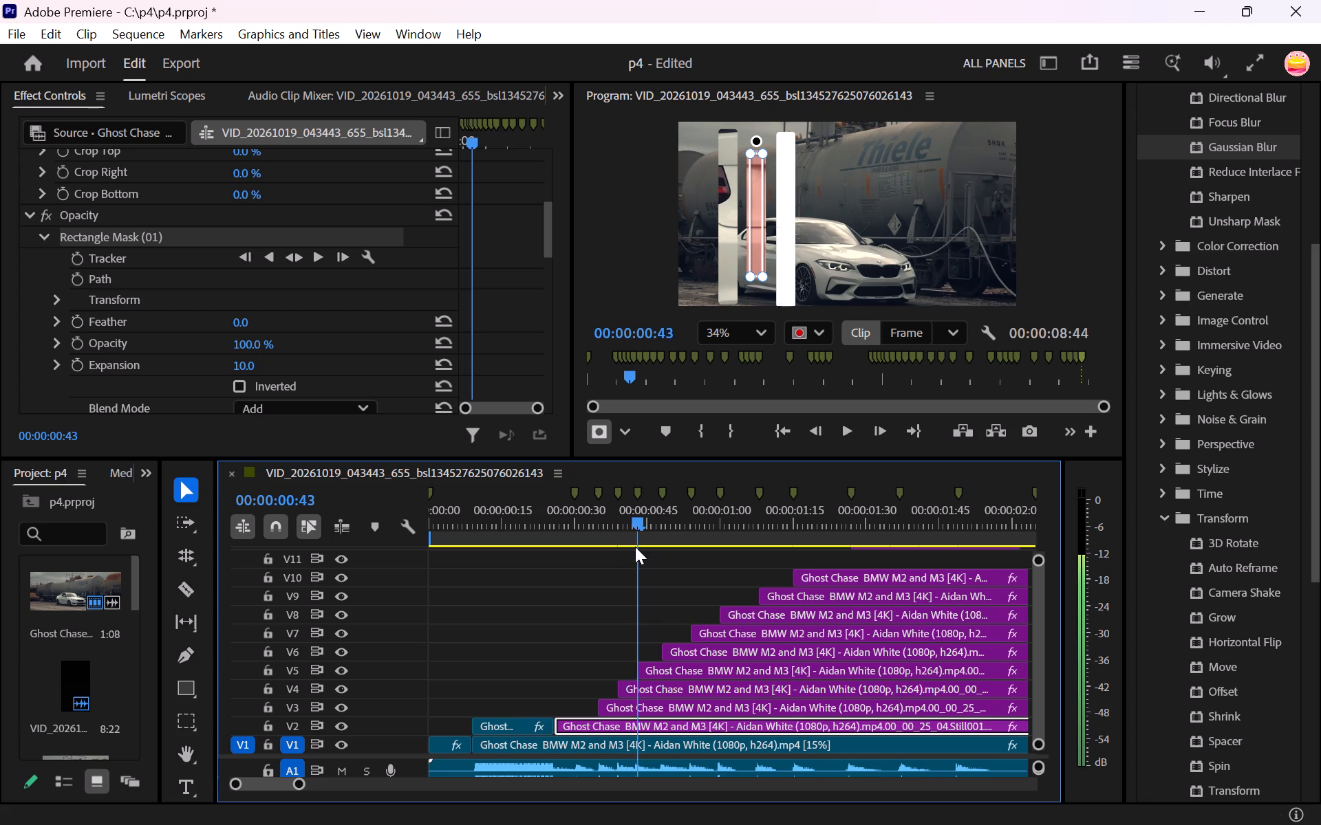
left_click_drag(635, 547, 623, 551)
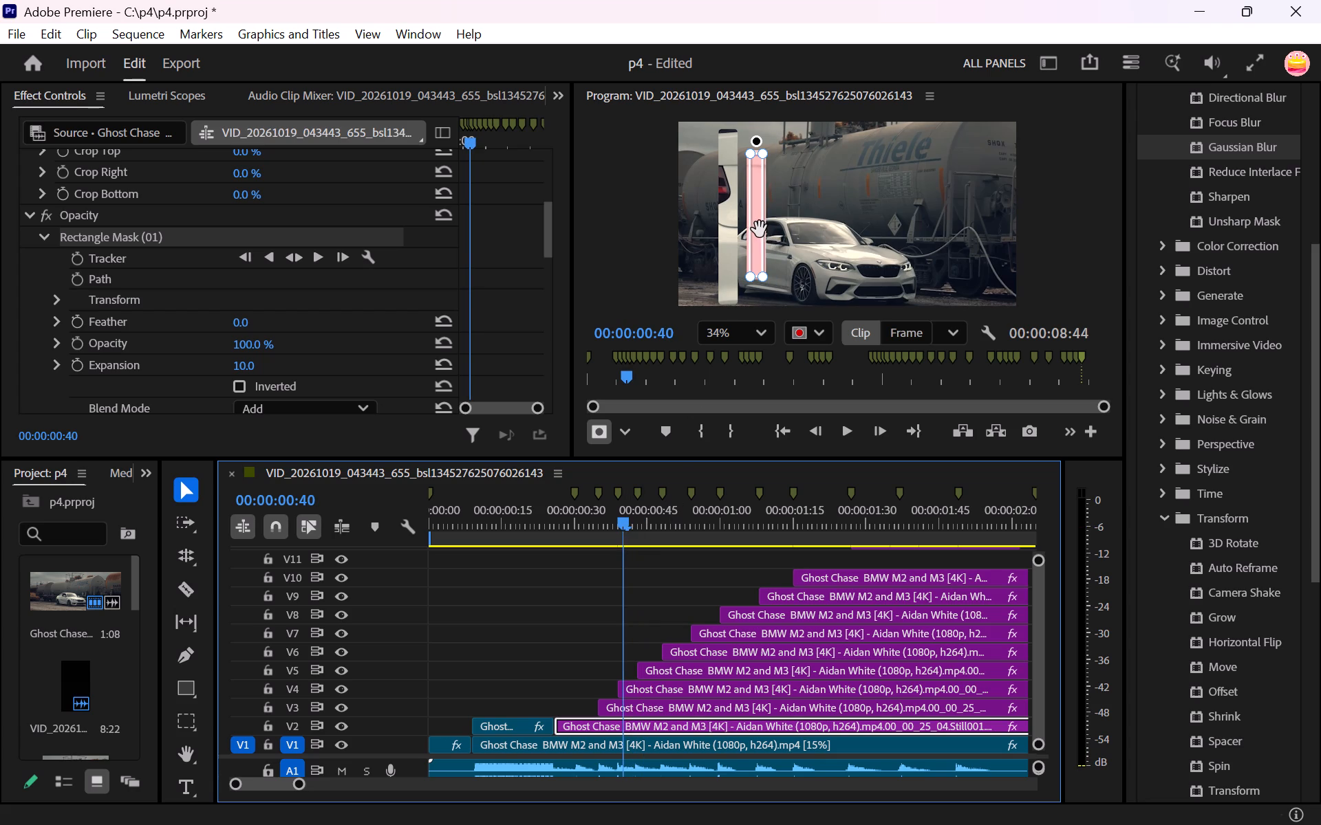
left_click_drag(758, 230, 705, 234)
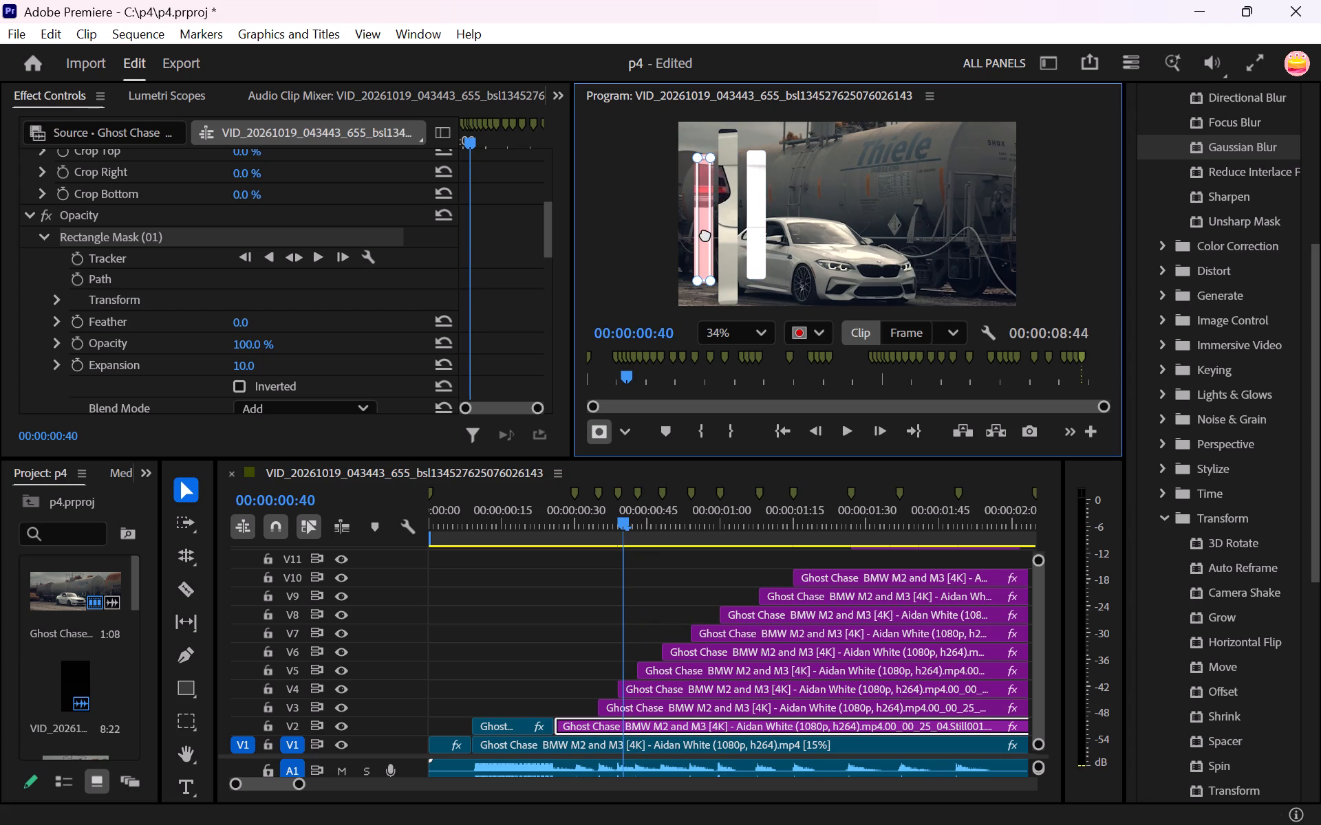
left_click_drag(705, 234, 701, 234)
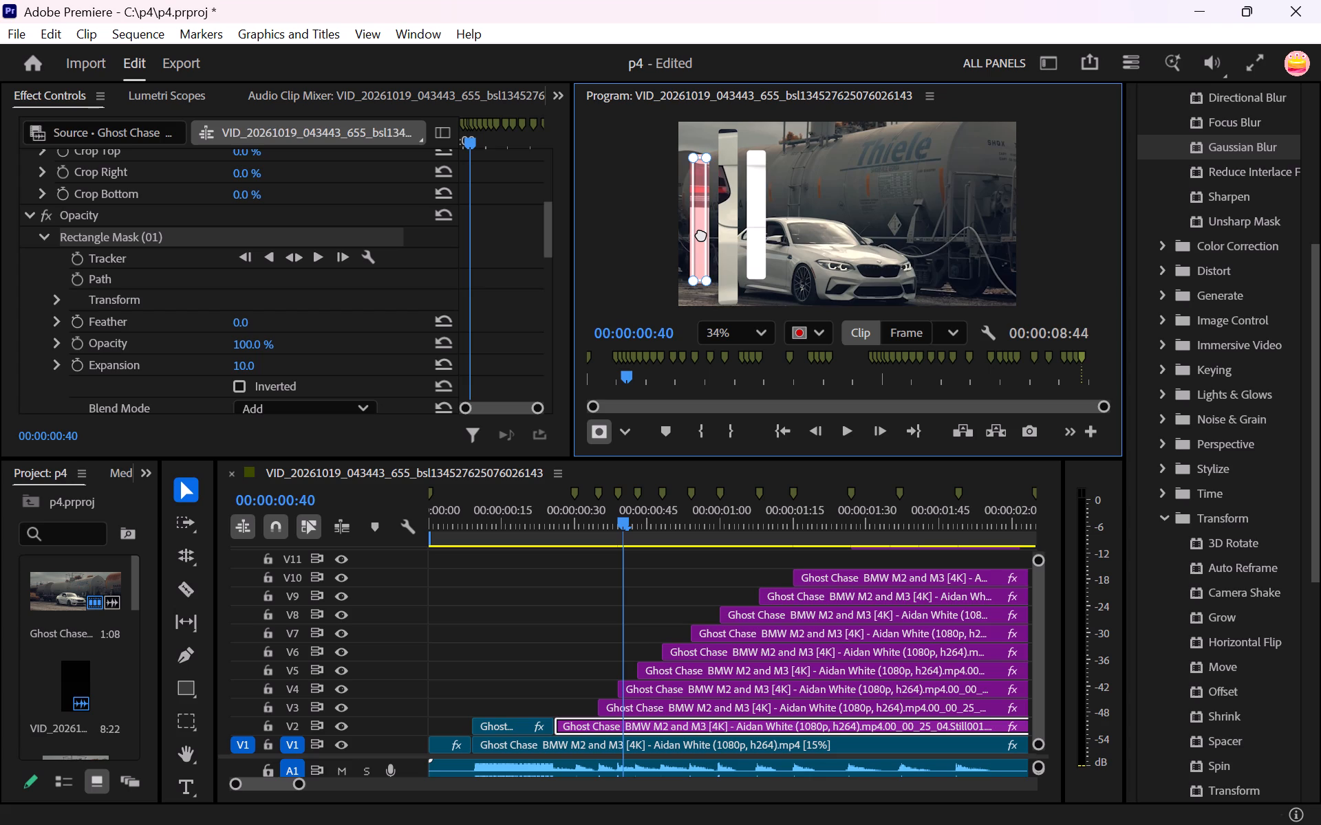
left_click_drag(701, 234, 703, 234)
Play the opening from the sequence start and review the strip build-up and its end around 00:00:02:11.
left_click_drag(621, 518, 384, 551)
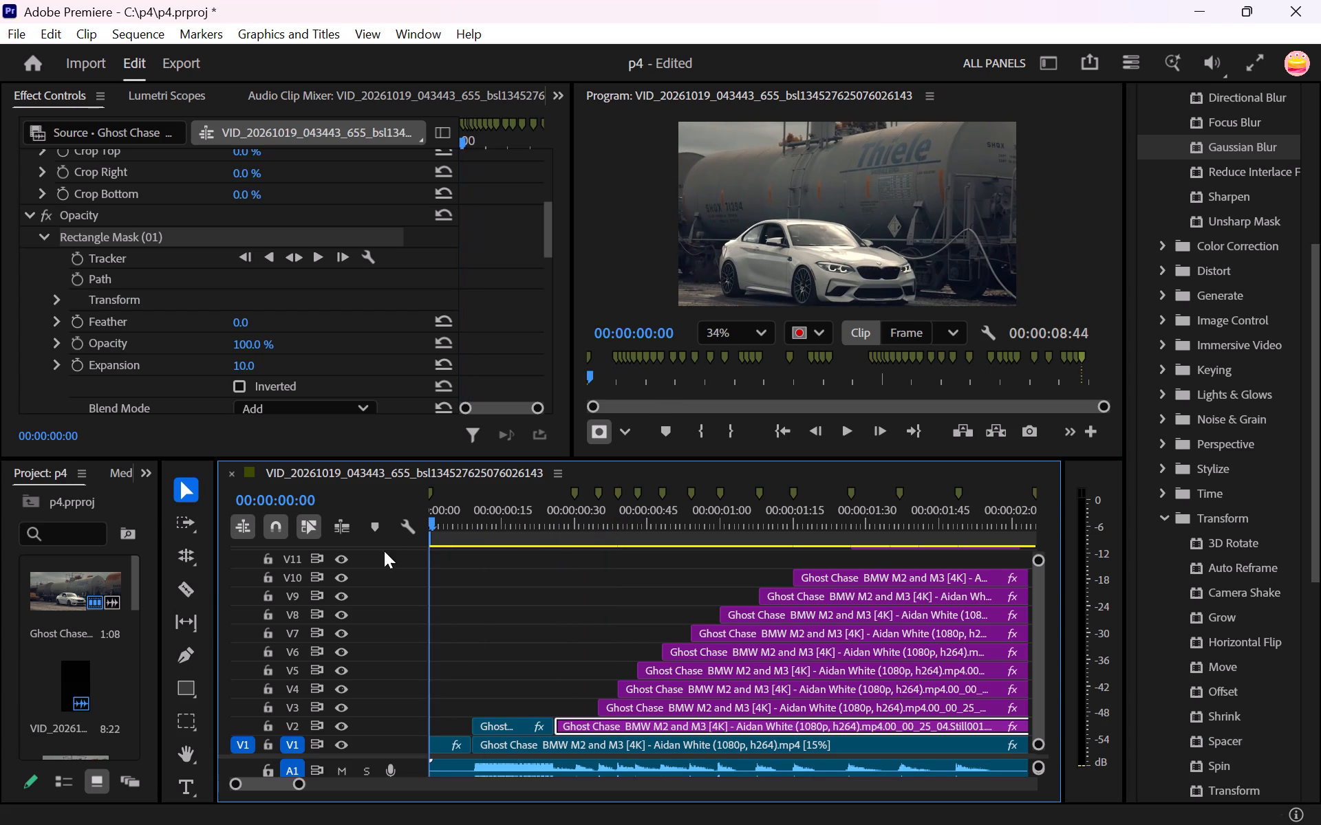
left_click_drag(384, 551, 193, 588)
key("space")
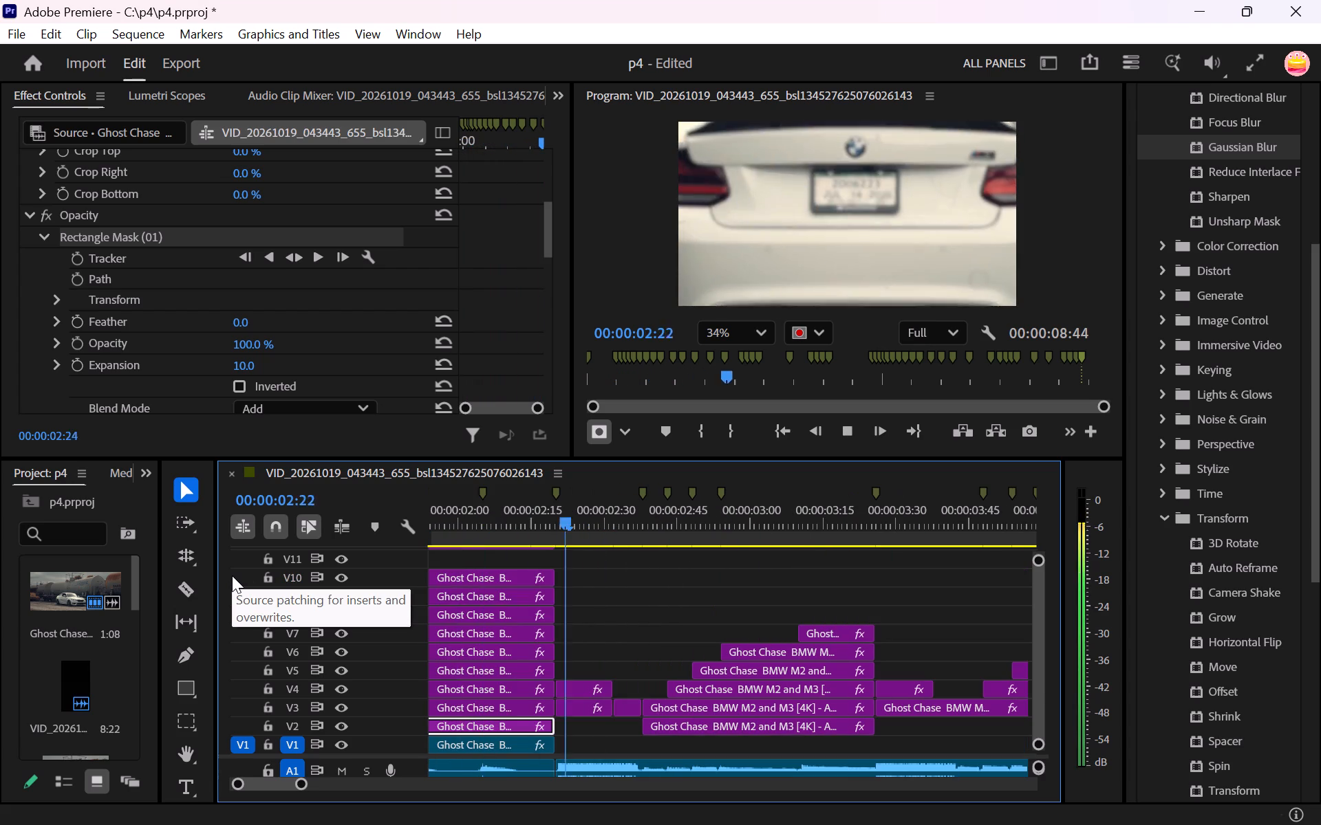
key("space")
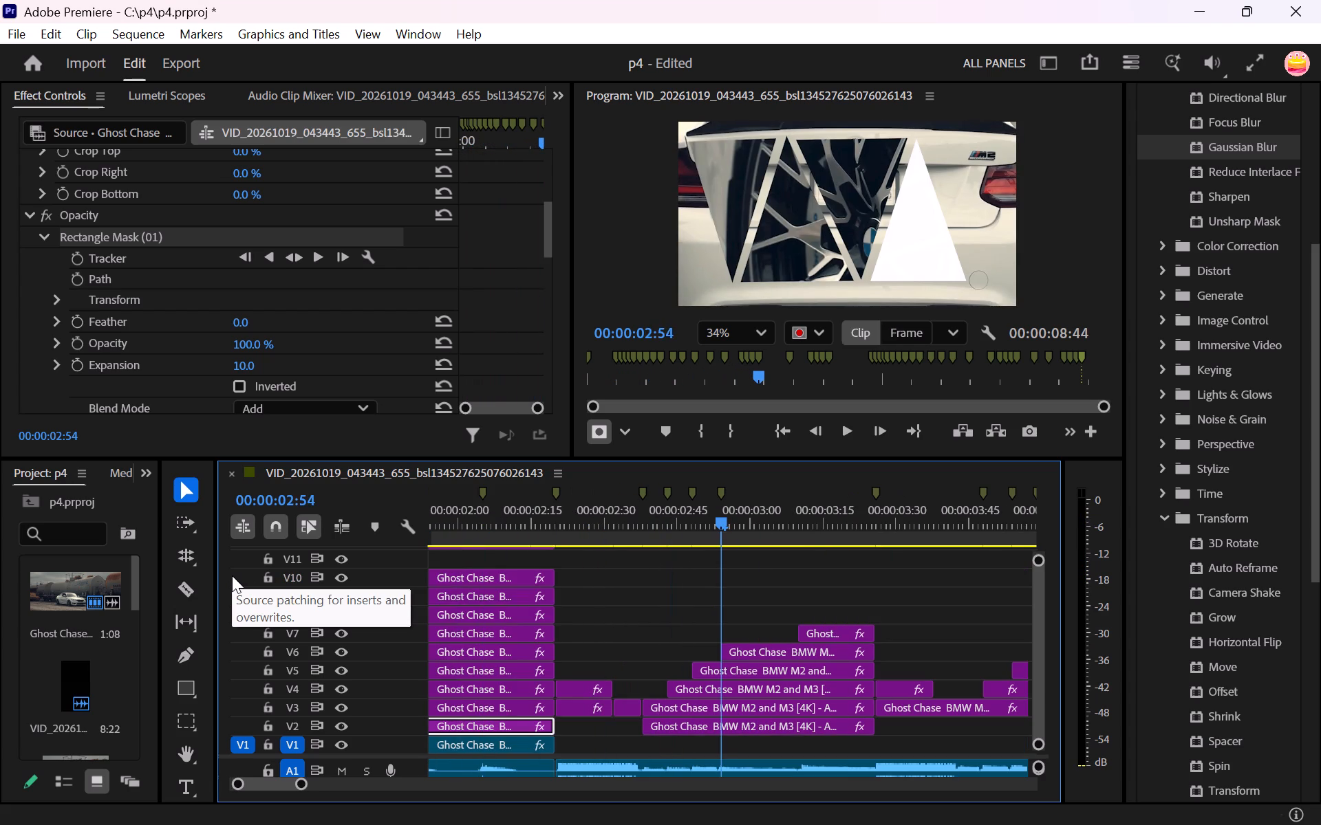
key("Left")
key("Left")
key("Left")
key("Left")
key("Left")
key("Left")
key("Left")
key("Left")
key("Left")
key("Left")
key("Left")
key("Left")
key("Left")
key("Left")
key("Left")
key("Left")
key("Left")
key("Left")
key("Left")
key("Left")
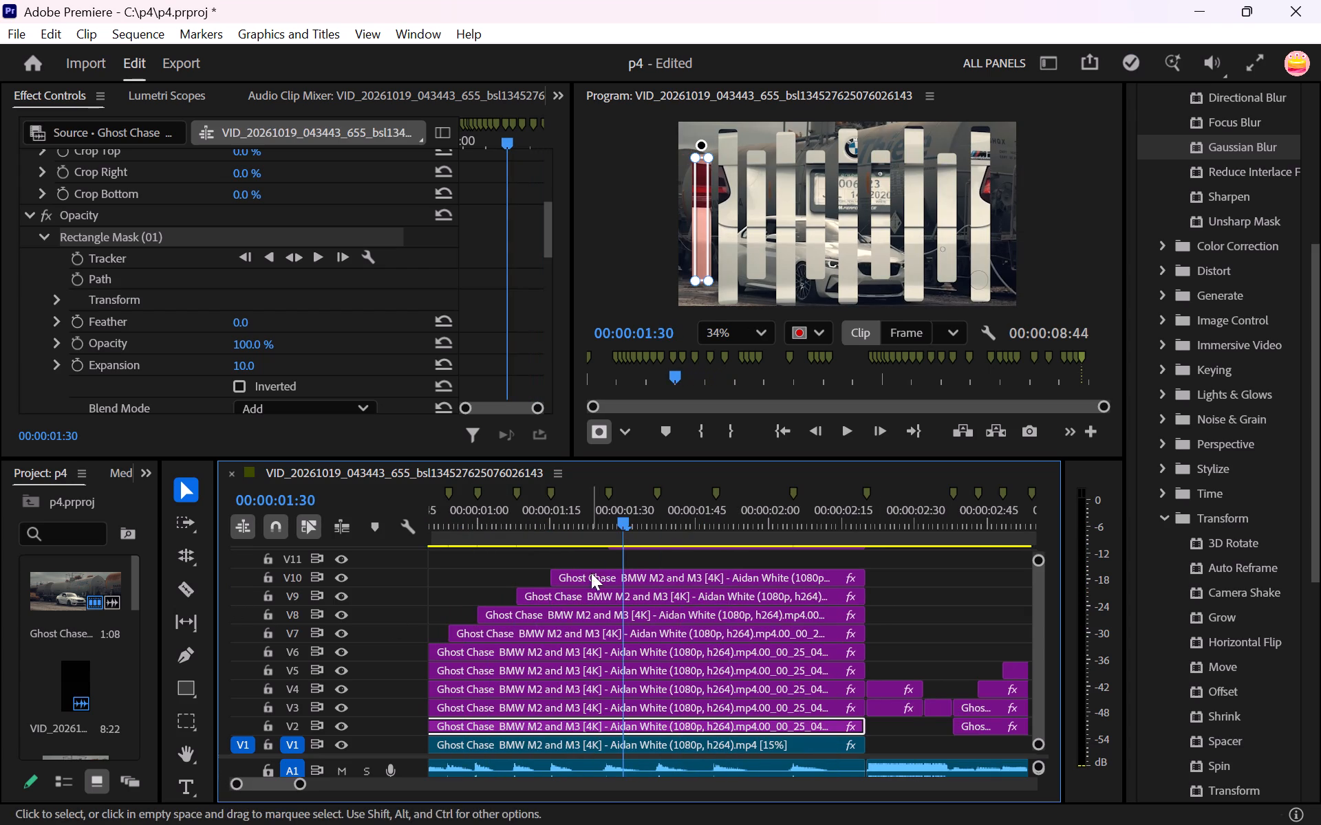
left_click_drag(622, 527, 718, 543)
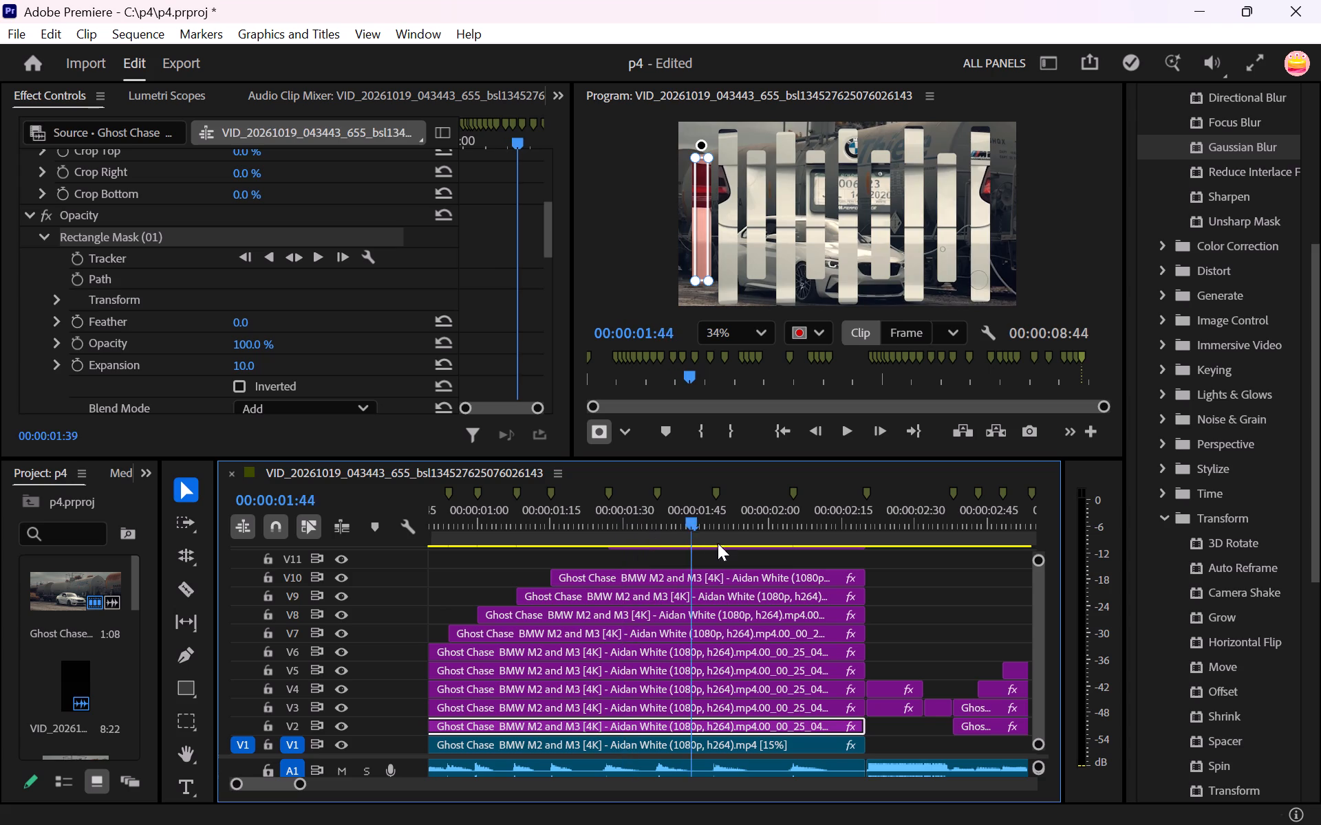
left_click_drag(718, 543, 822, 564)
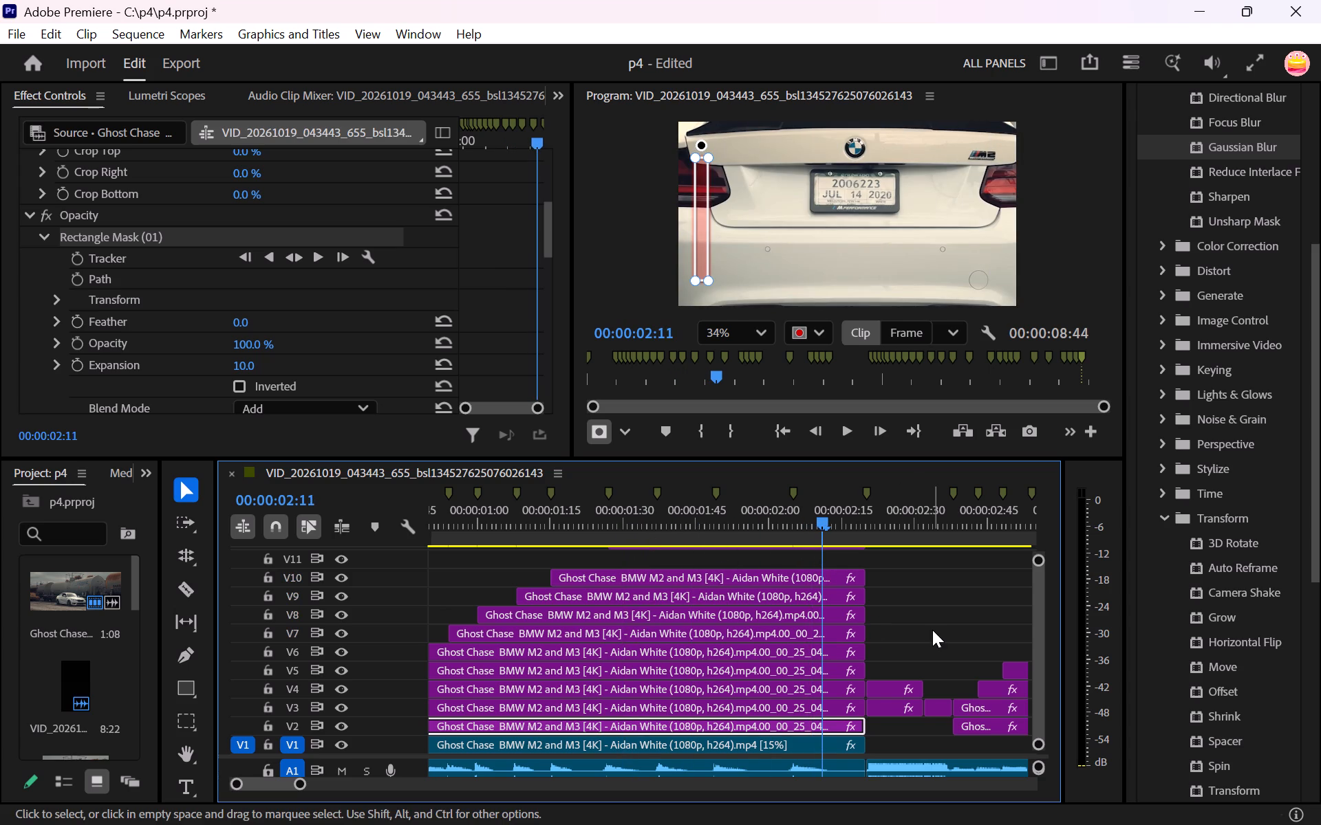
left_click(932, 628)
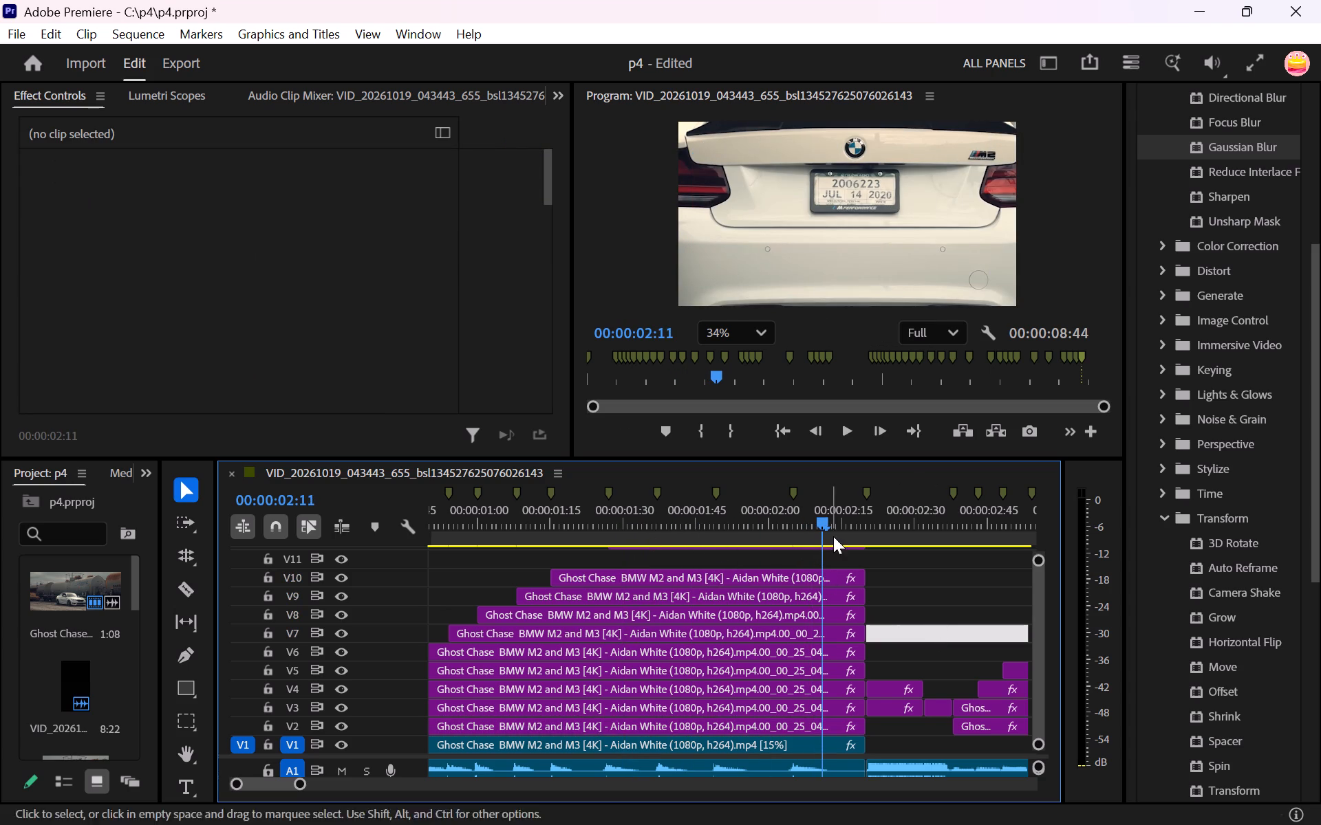
Play the whole edit from the first frame to its end.
left_click_drag(821, 518, 48, 614)
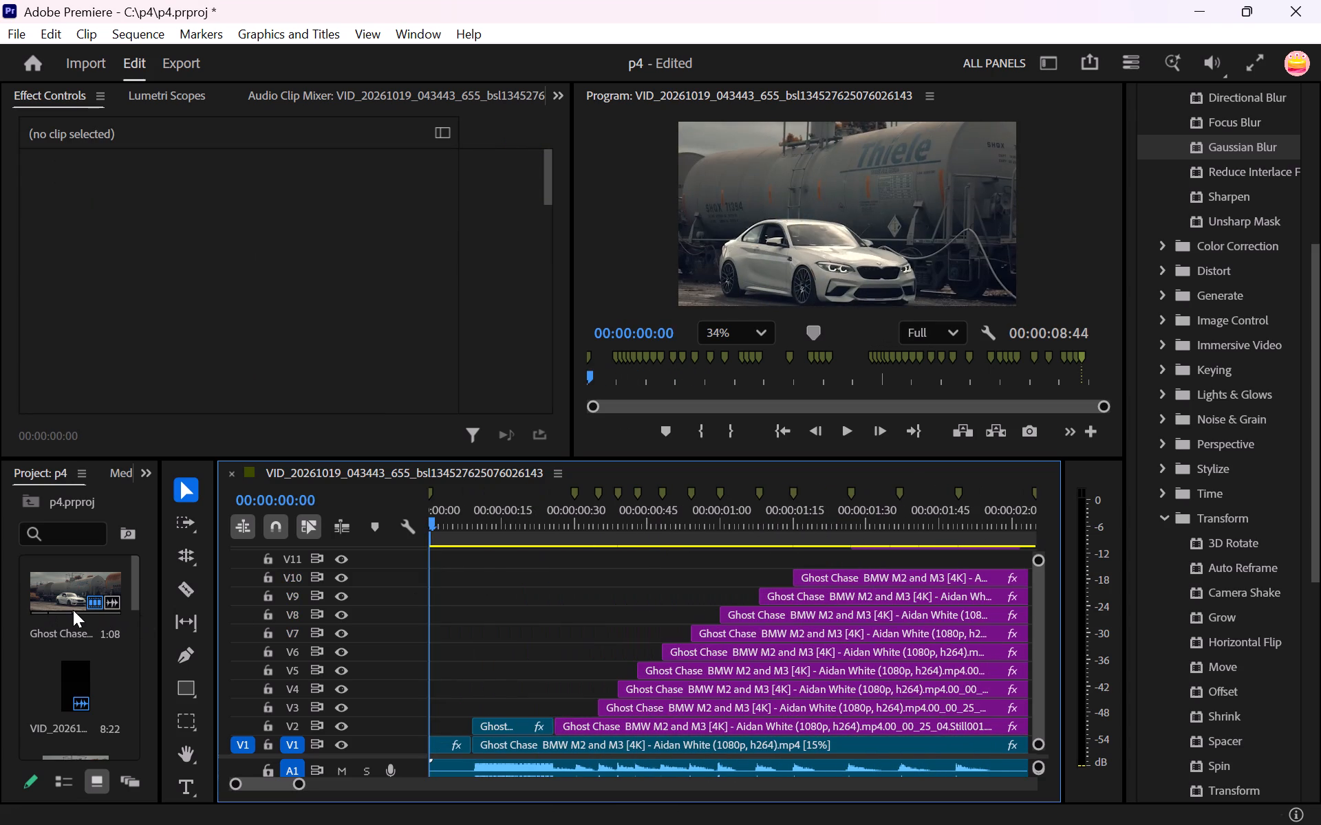
key("space")
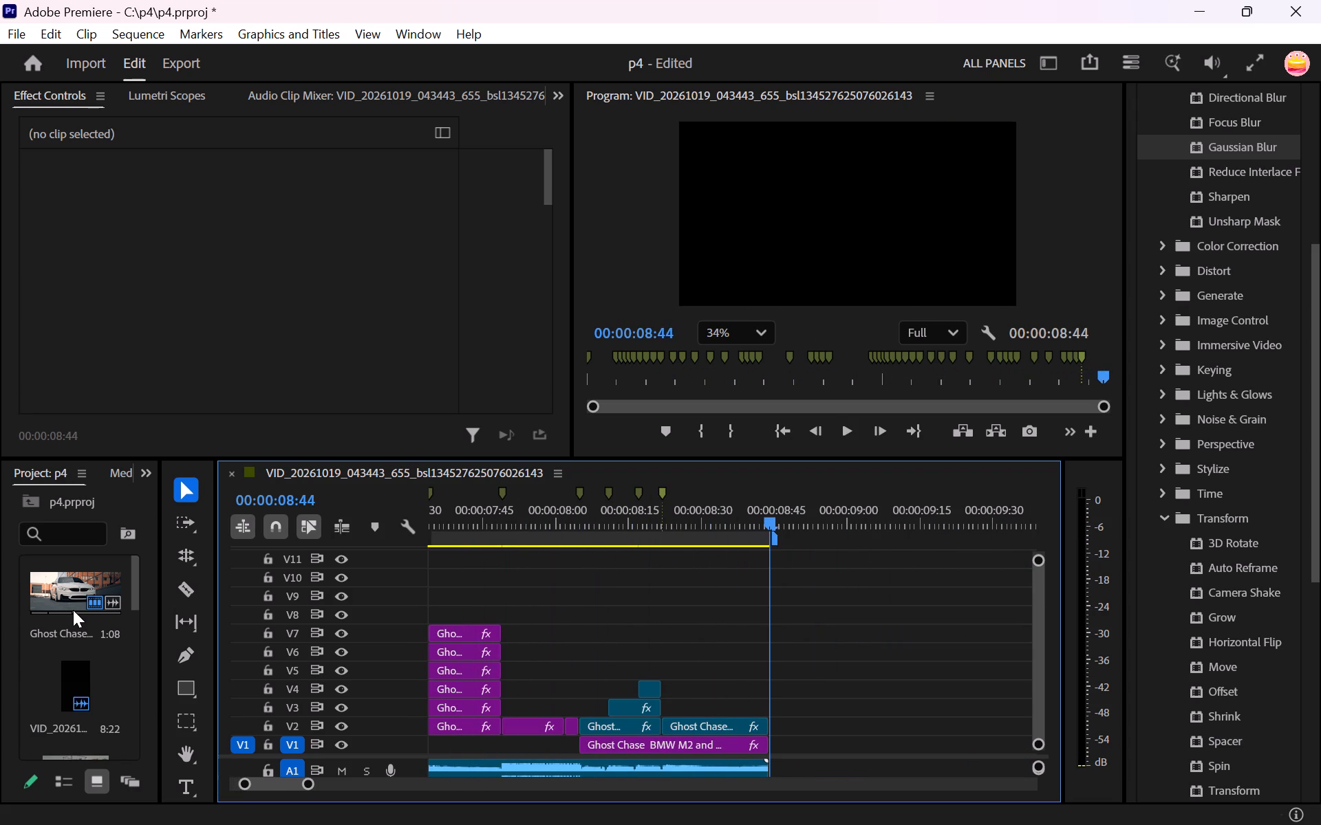
Open the export settings for the sequence and expand the full video options, down to the render quality and encoding settings.
left_click(179, 71)
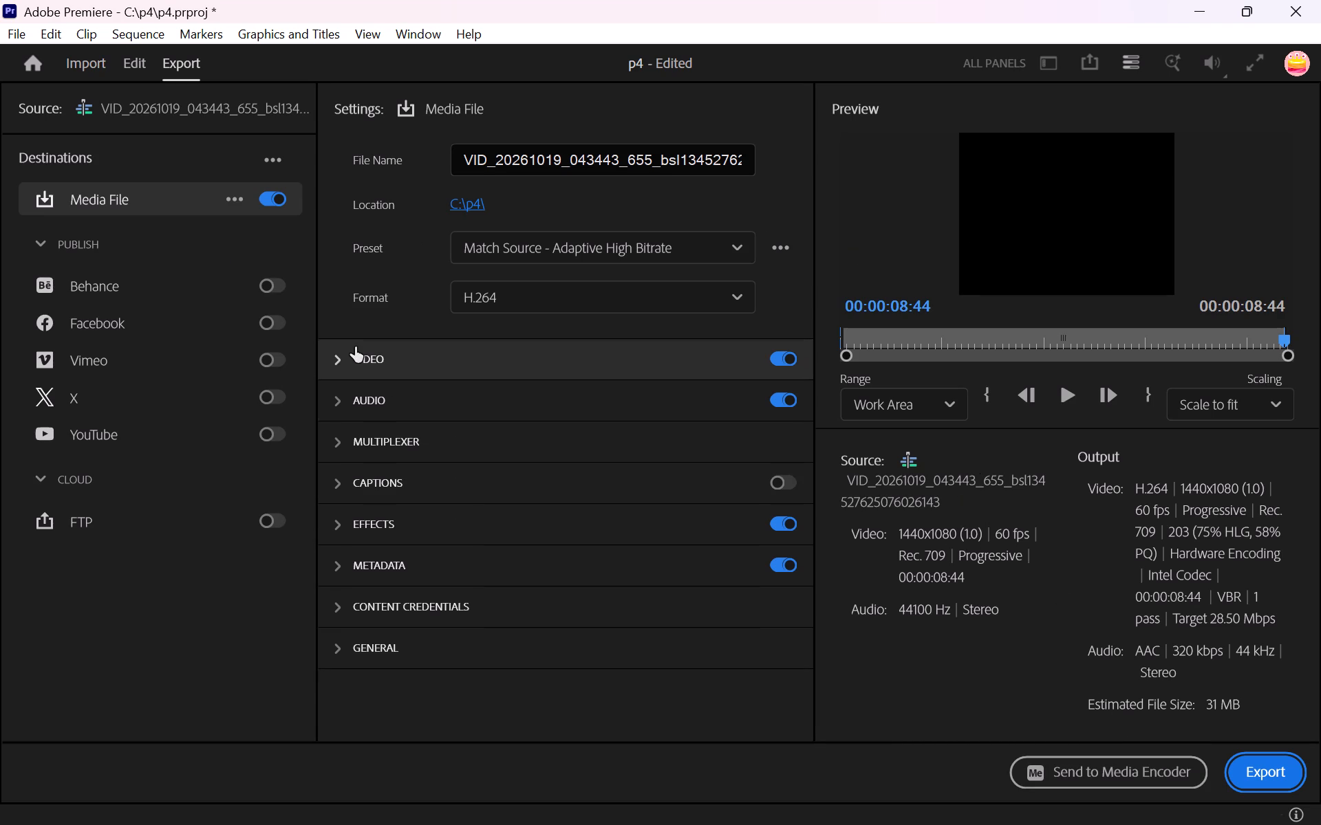
left_click(334, 360)
scroll(387, 463, "down", 5)
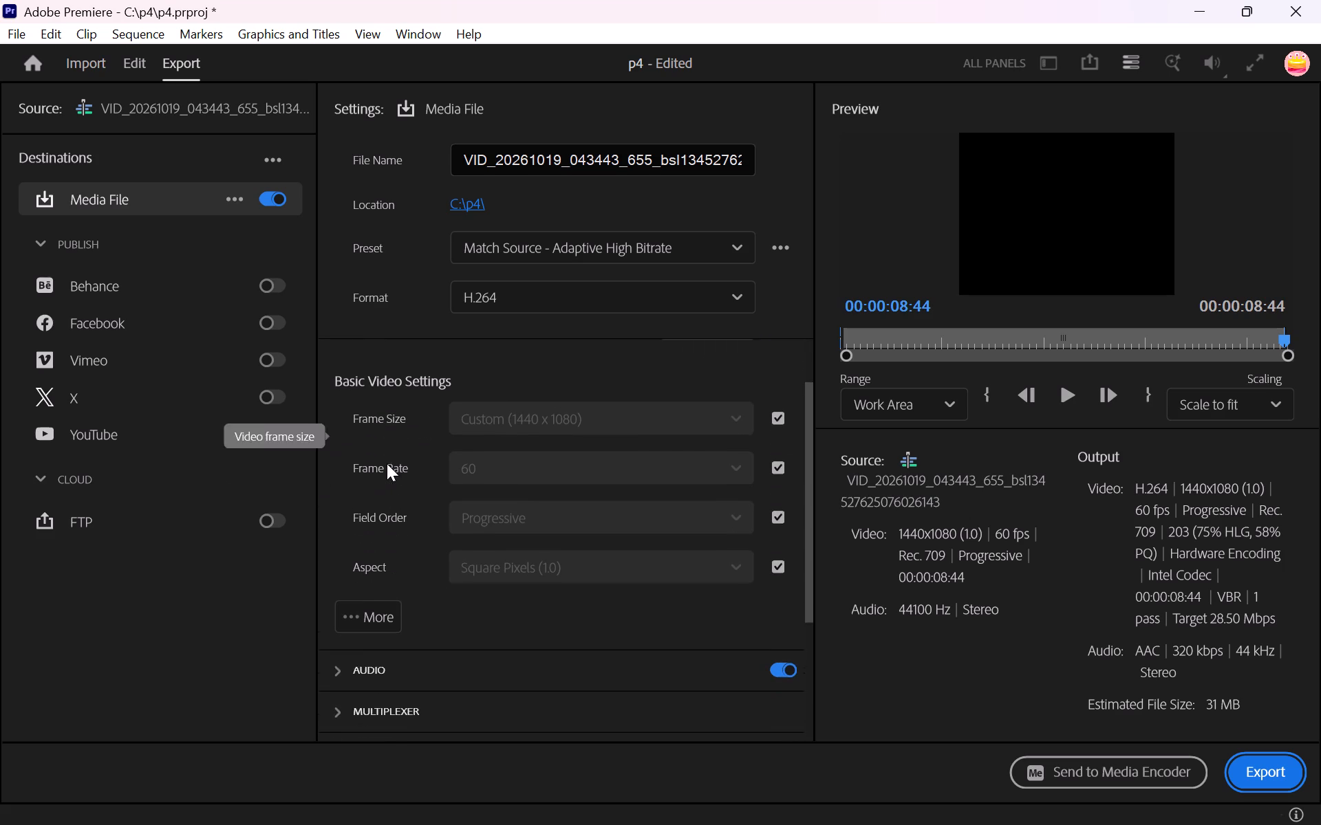
left_click(389, 603)
scroll(391, 601, "down", 2)
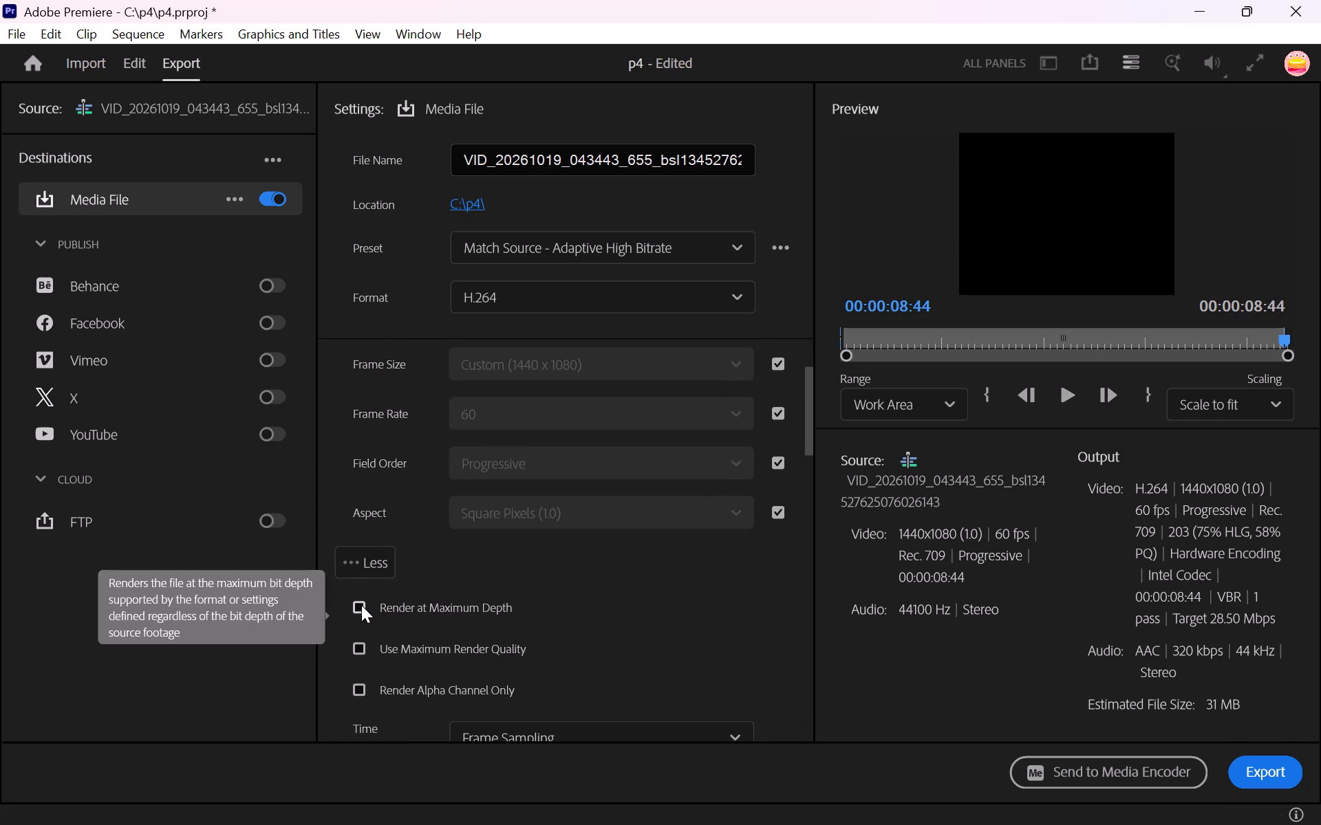
scroll(361, 605, "down", 9)
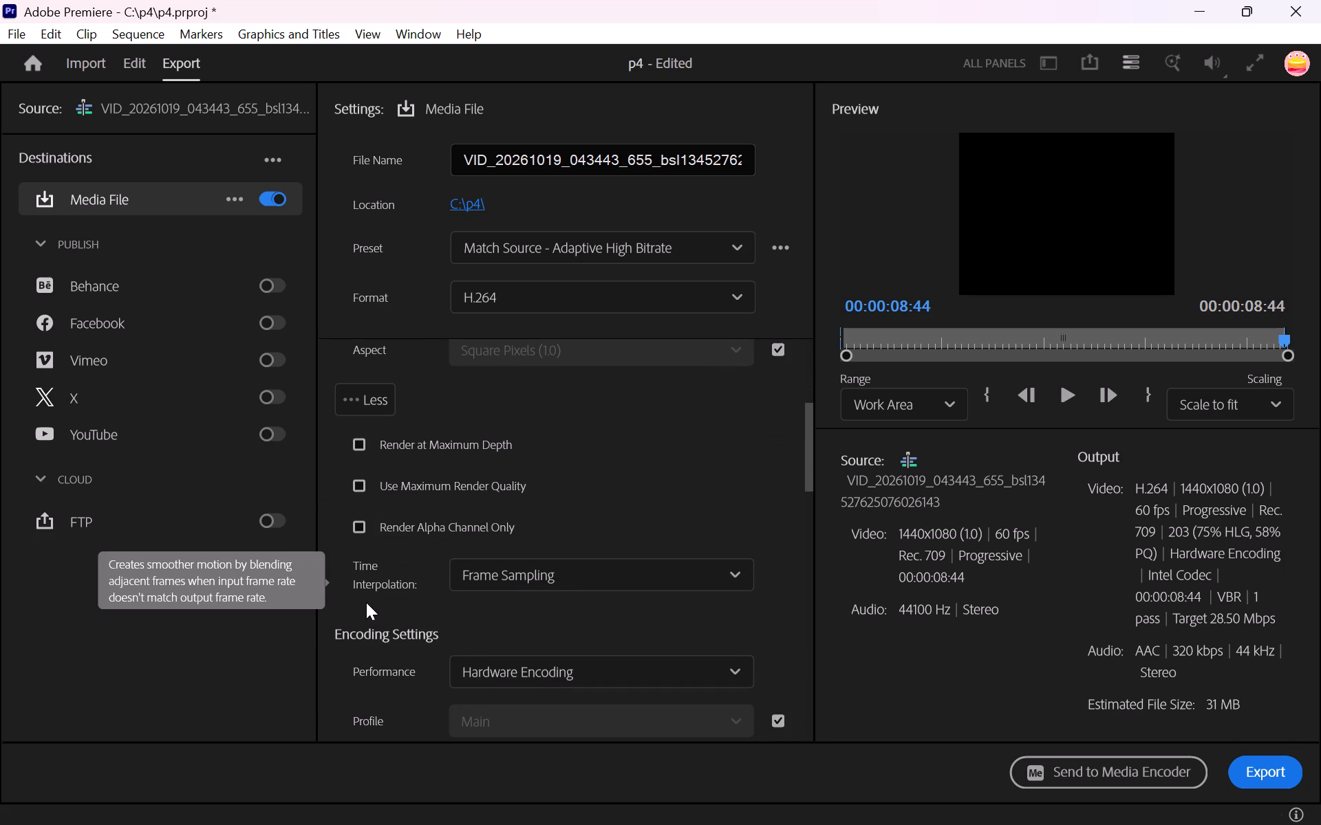
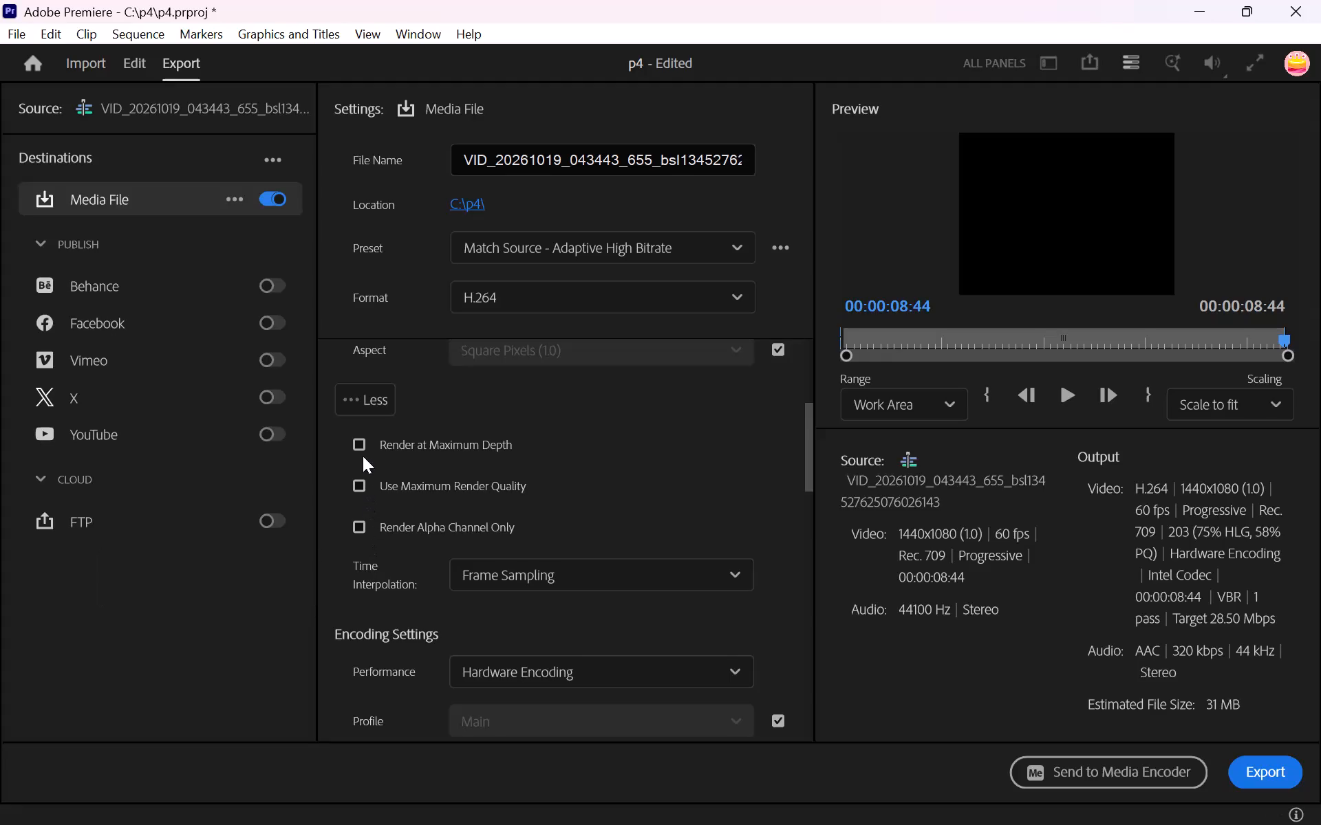
Enable Render at Maximum Depth and Use Maximum Render Quality in the video export settings.
left_click(359, 446)
left_click(361, 484)
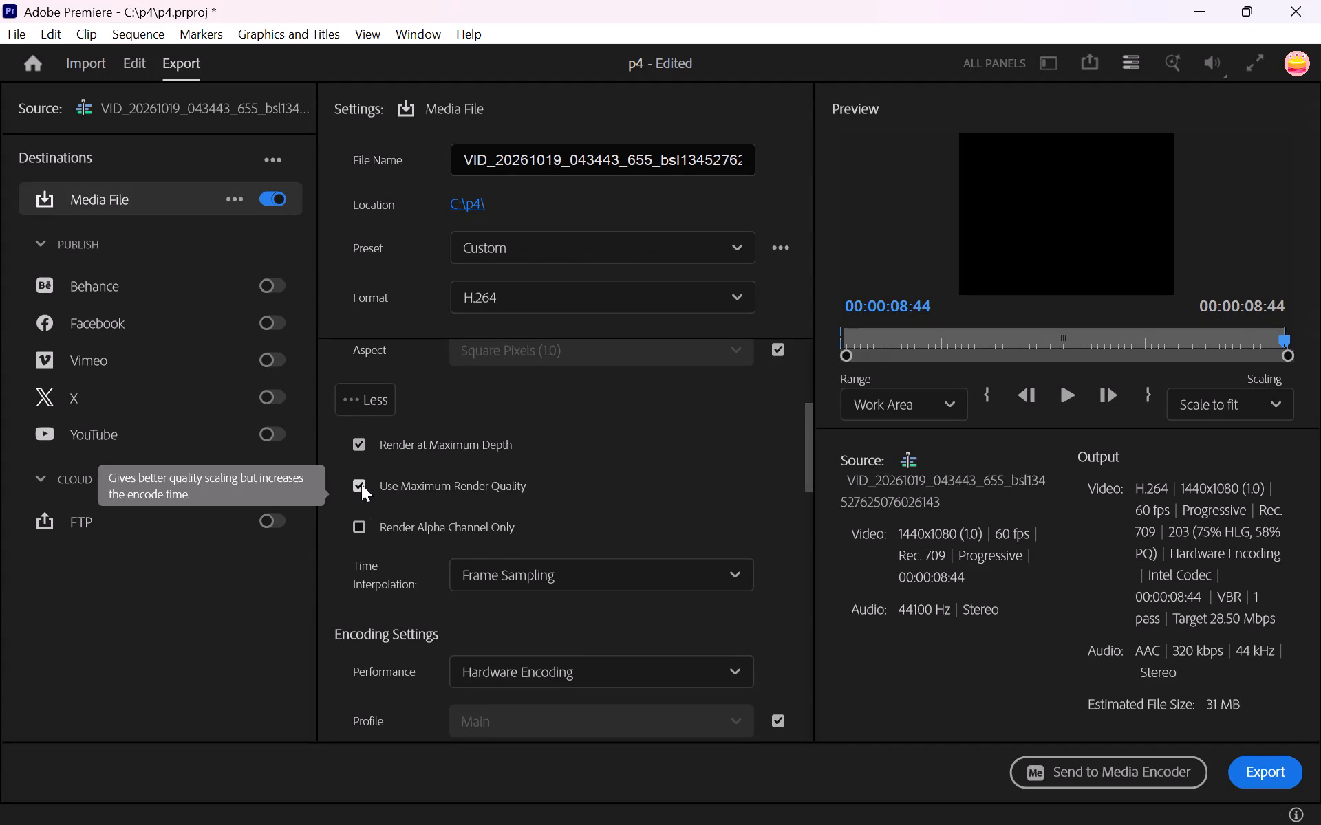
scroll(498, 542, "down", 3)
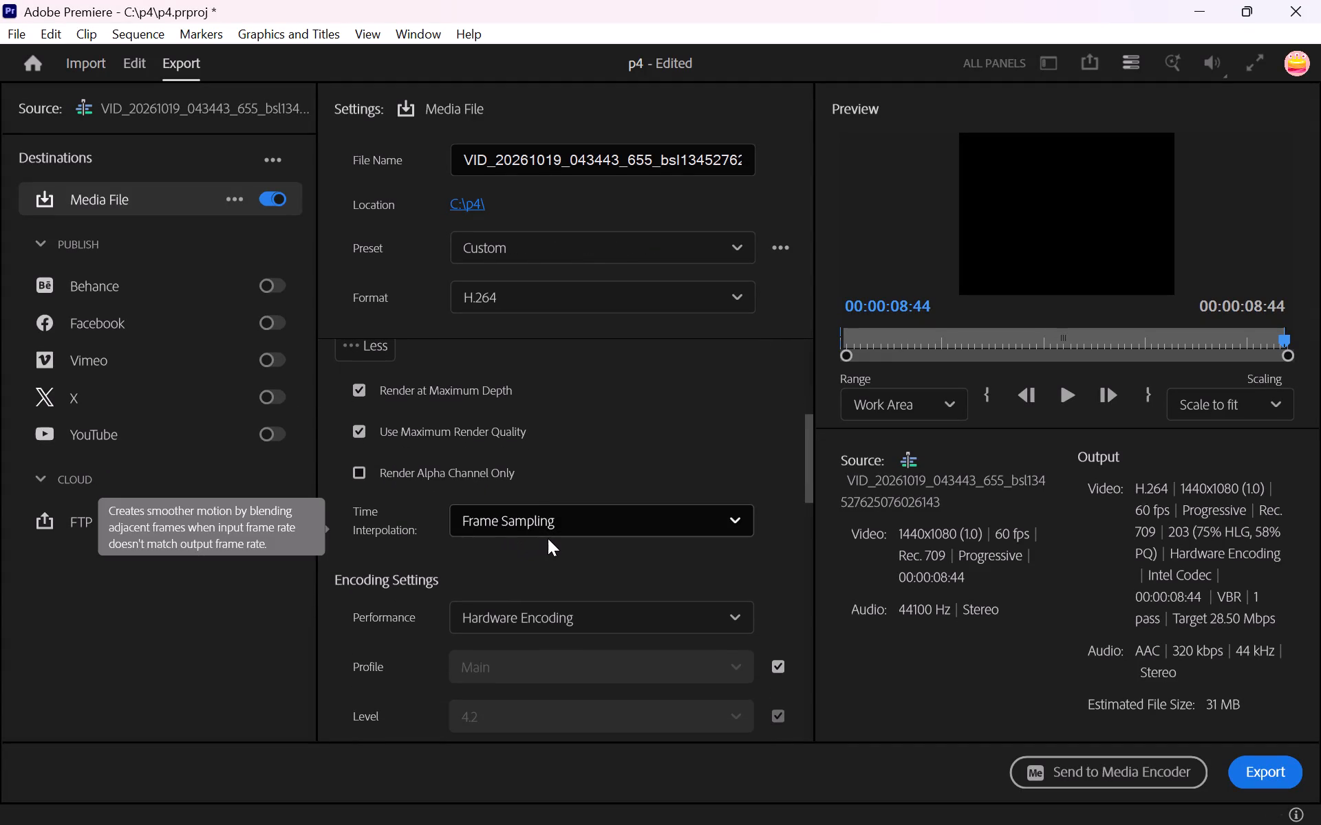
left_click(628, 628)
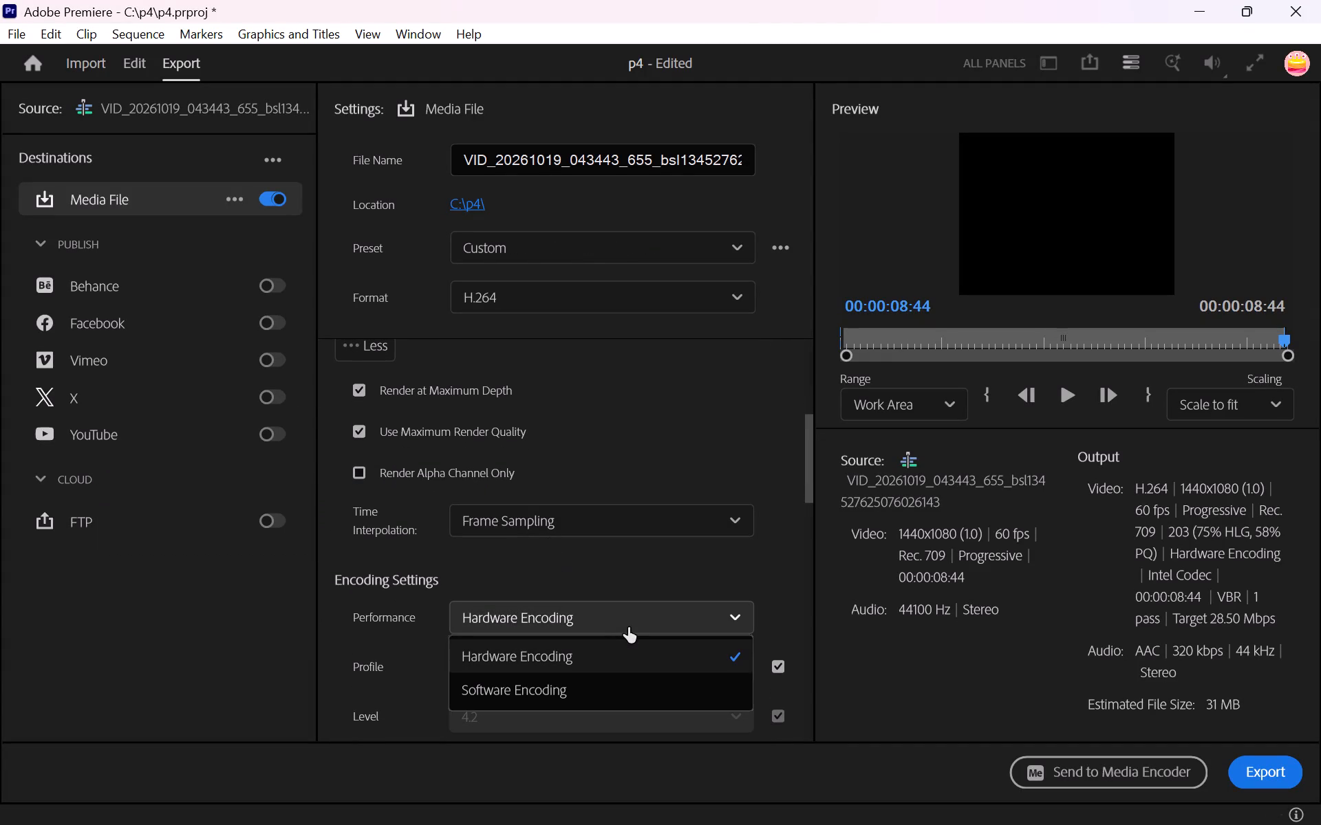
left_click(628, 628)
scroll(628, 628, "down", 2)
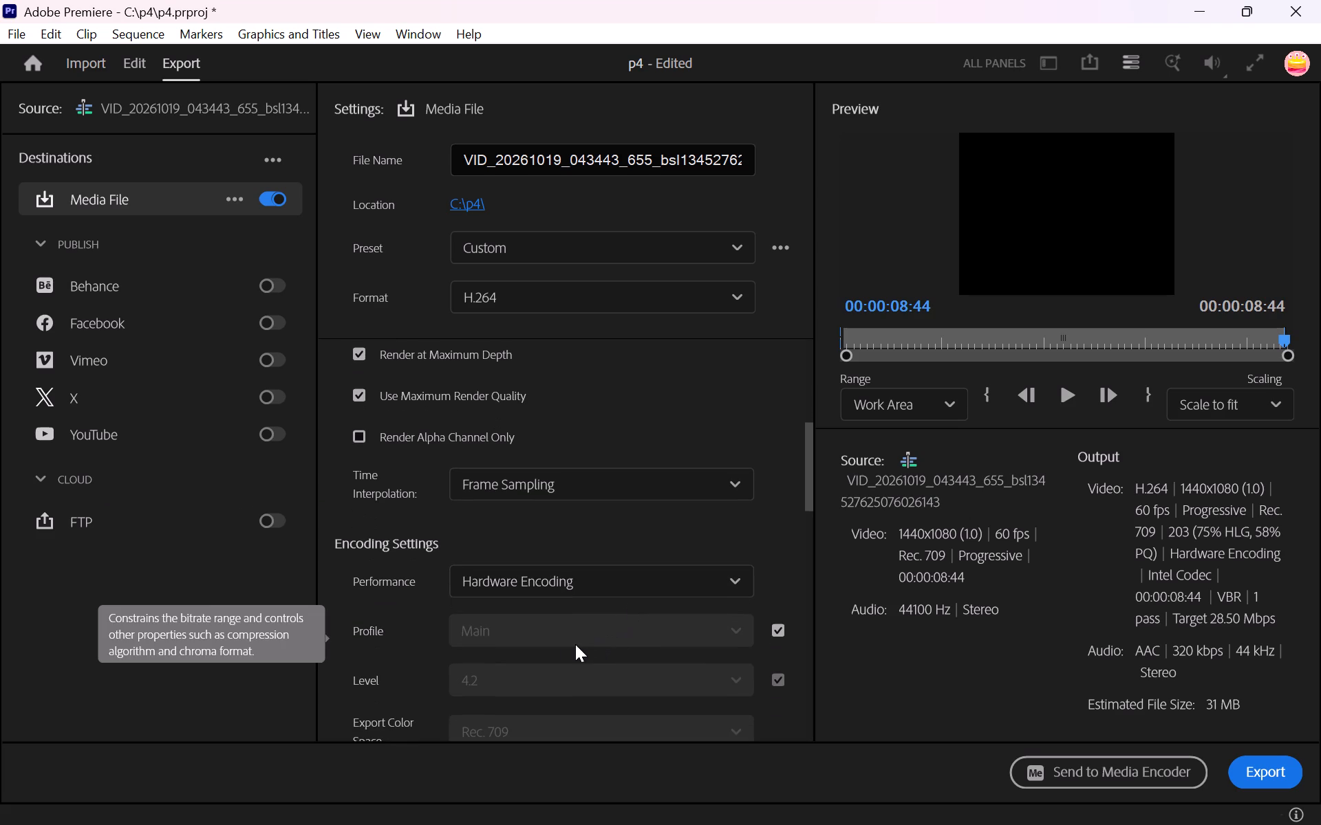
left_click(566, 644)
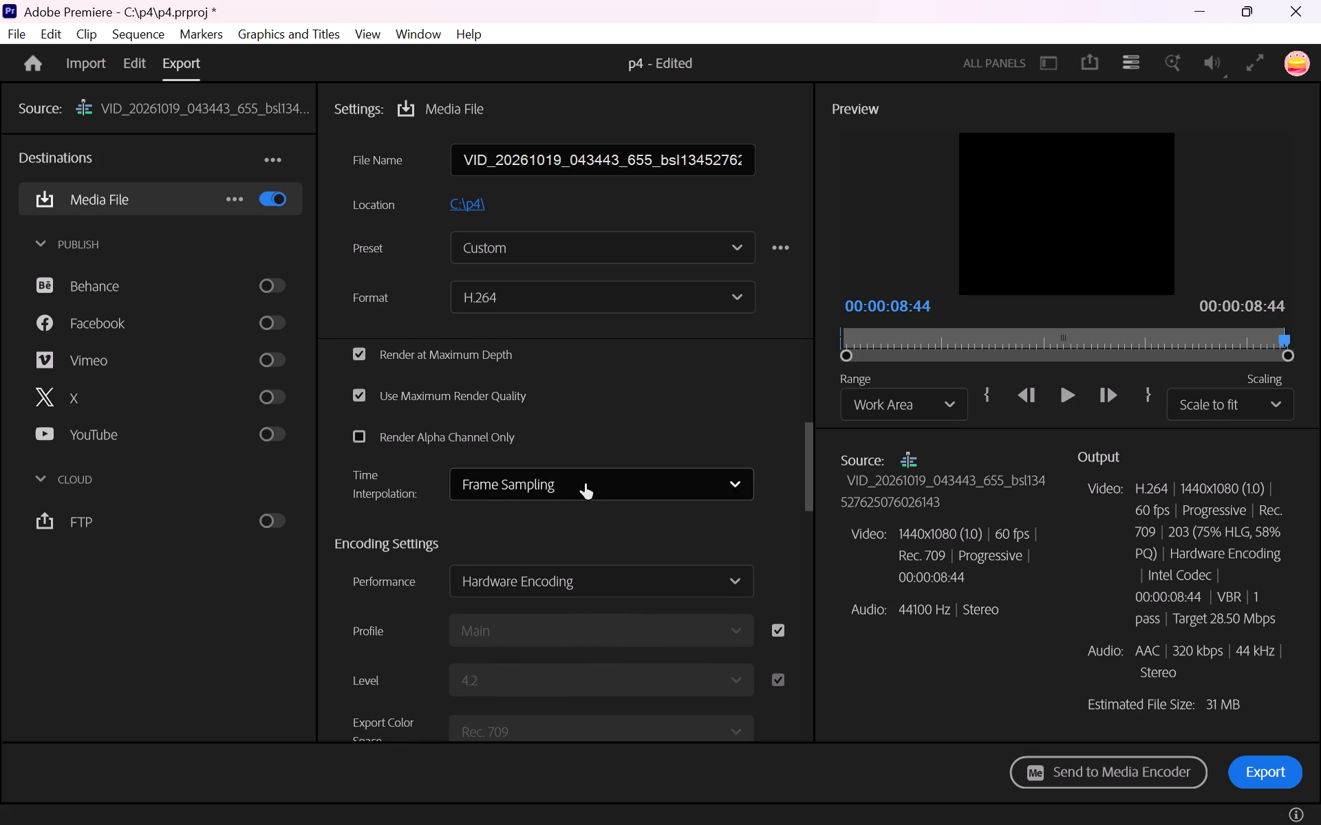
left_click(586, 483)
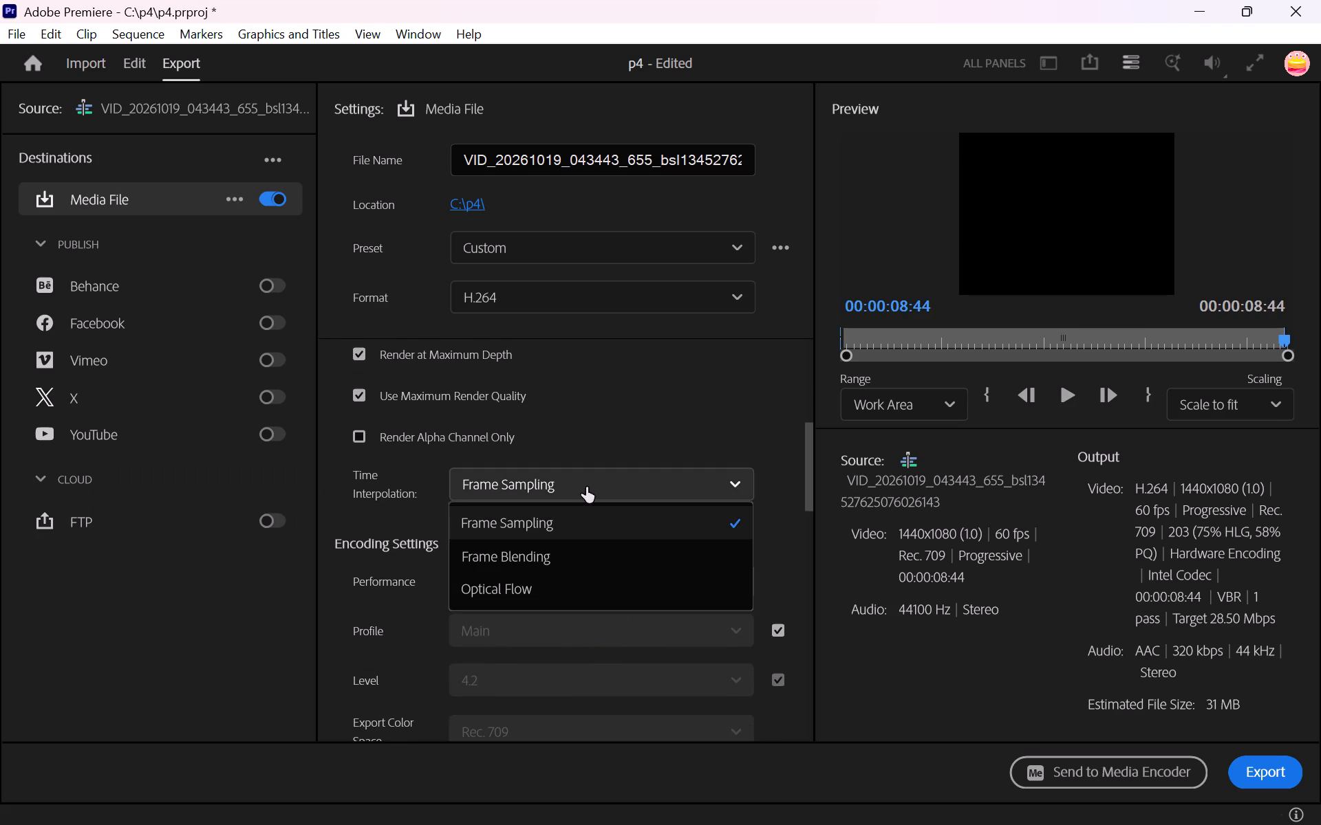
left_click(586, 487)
Stop the encoding Profile from matching the source and set it to High.
scroll(592, 589, "down", 3)
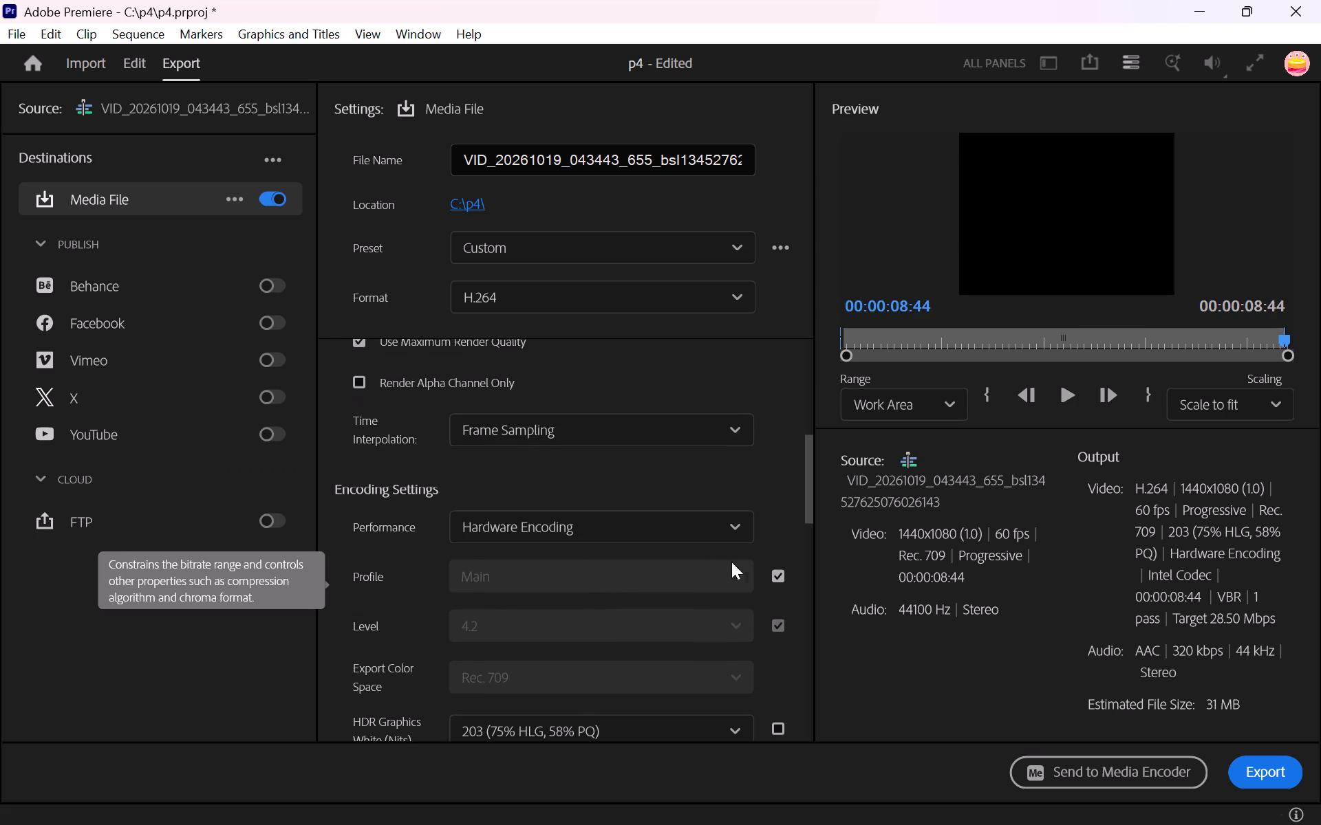
left_click(773, 572)
left_click(744, 575)
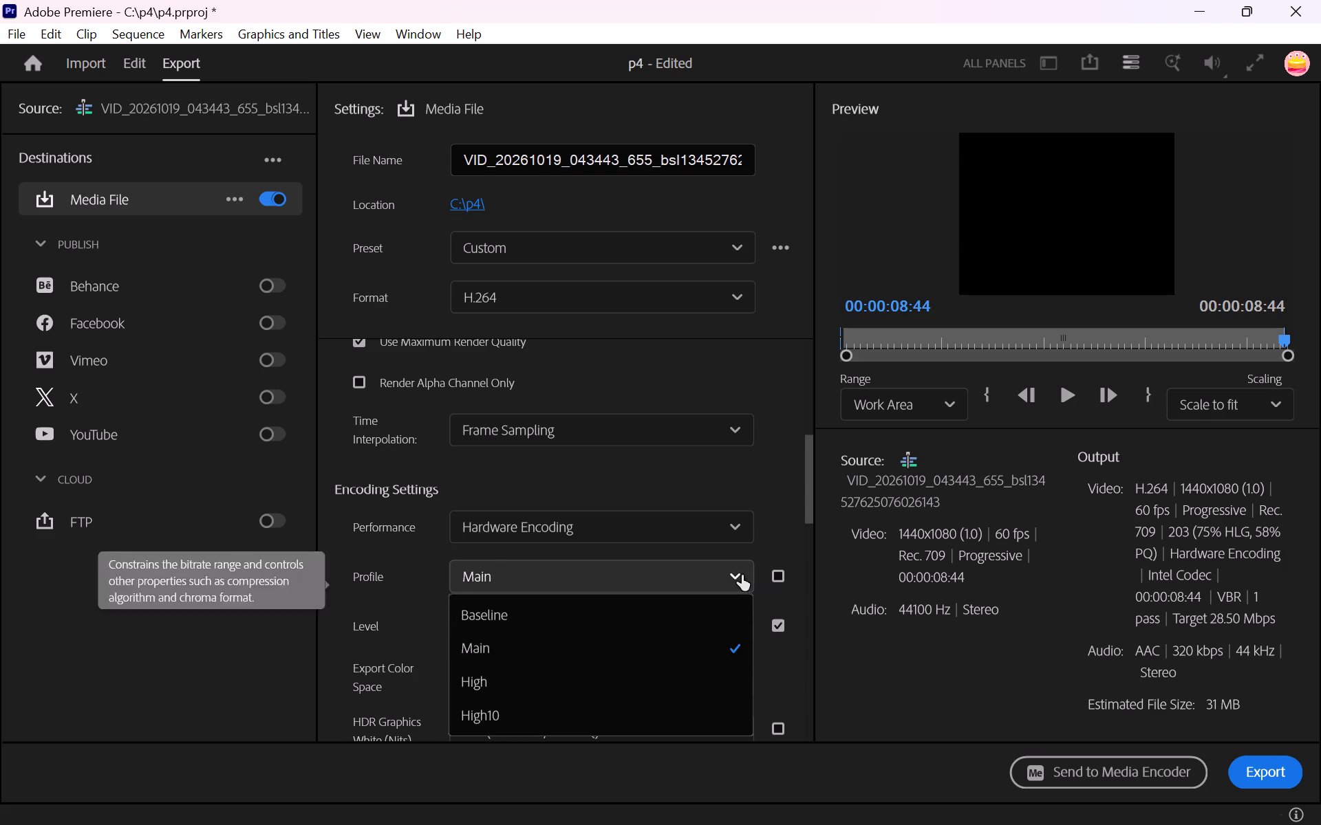
left_click(572, 683)
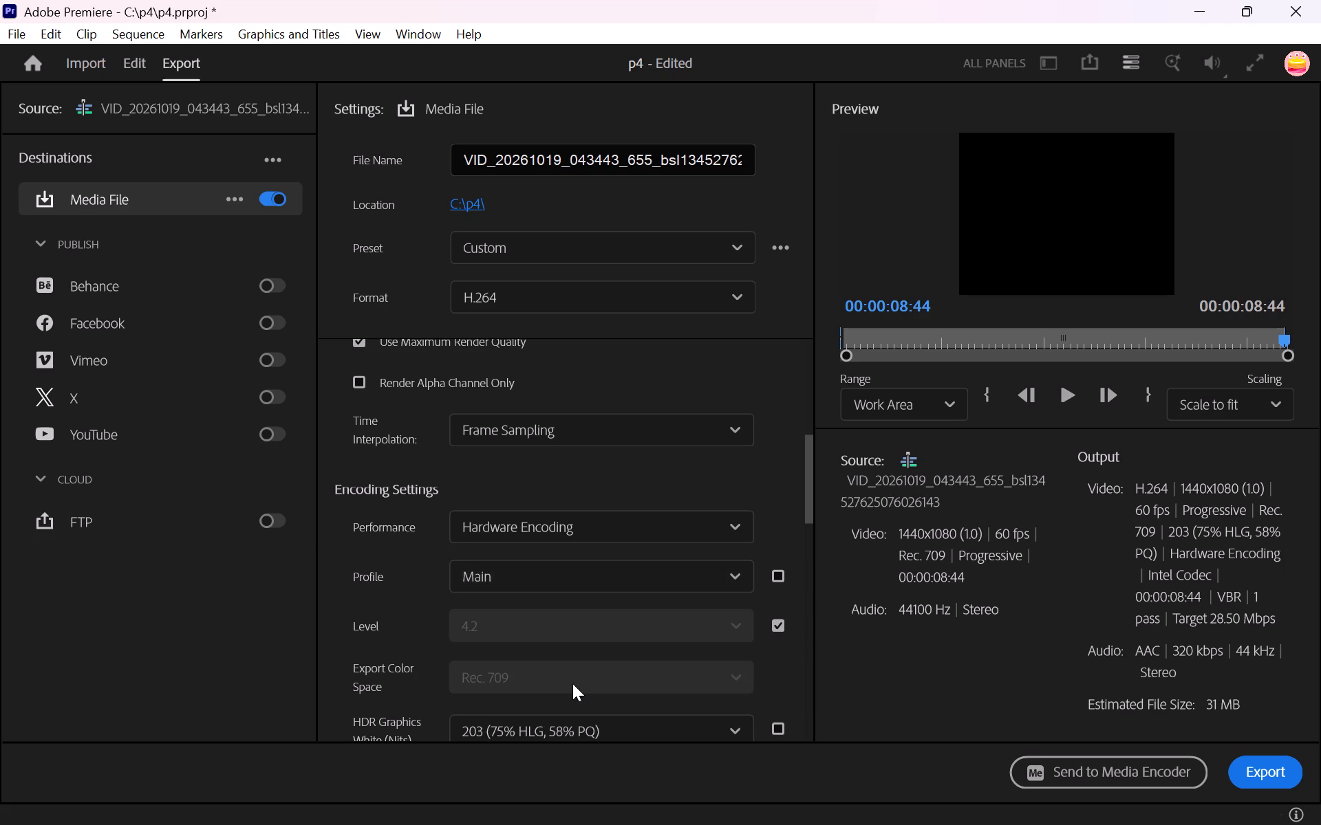
Set the Bitrate Encoding to VBR, 2 pass.
scroll(596, 627, "down", 6)
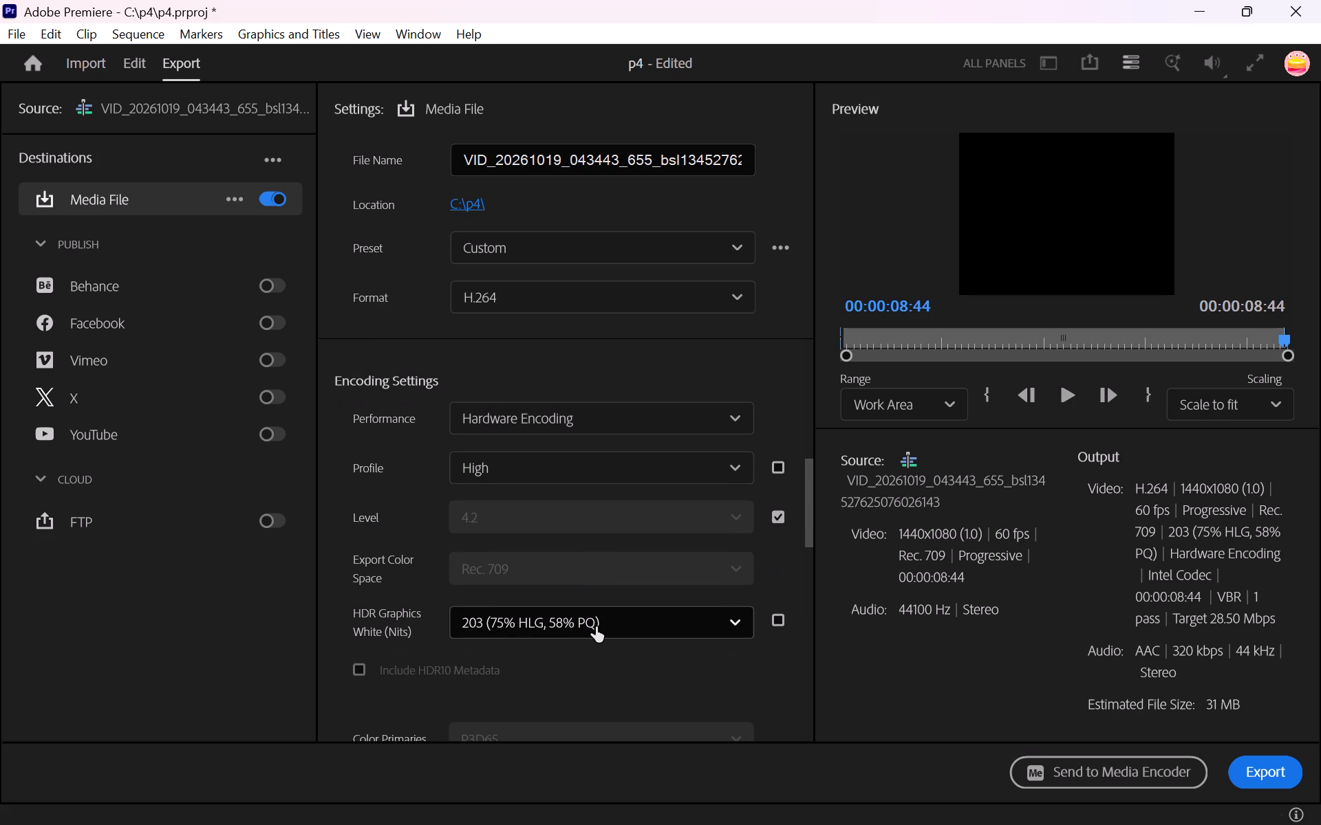
scroll(552, 587, "down", 4)
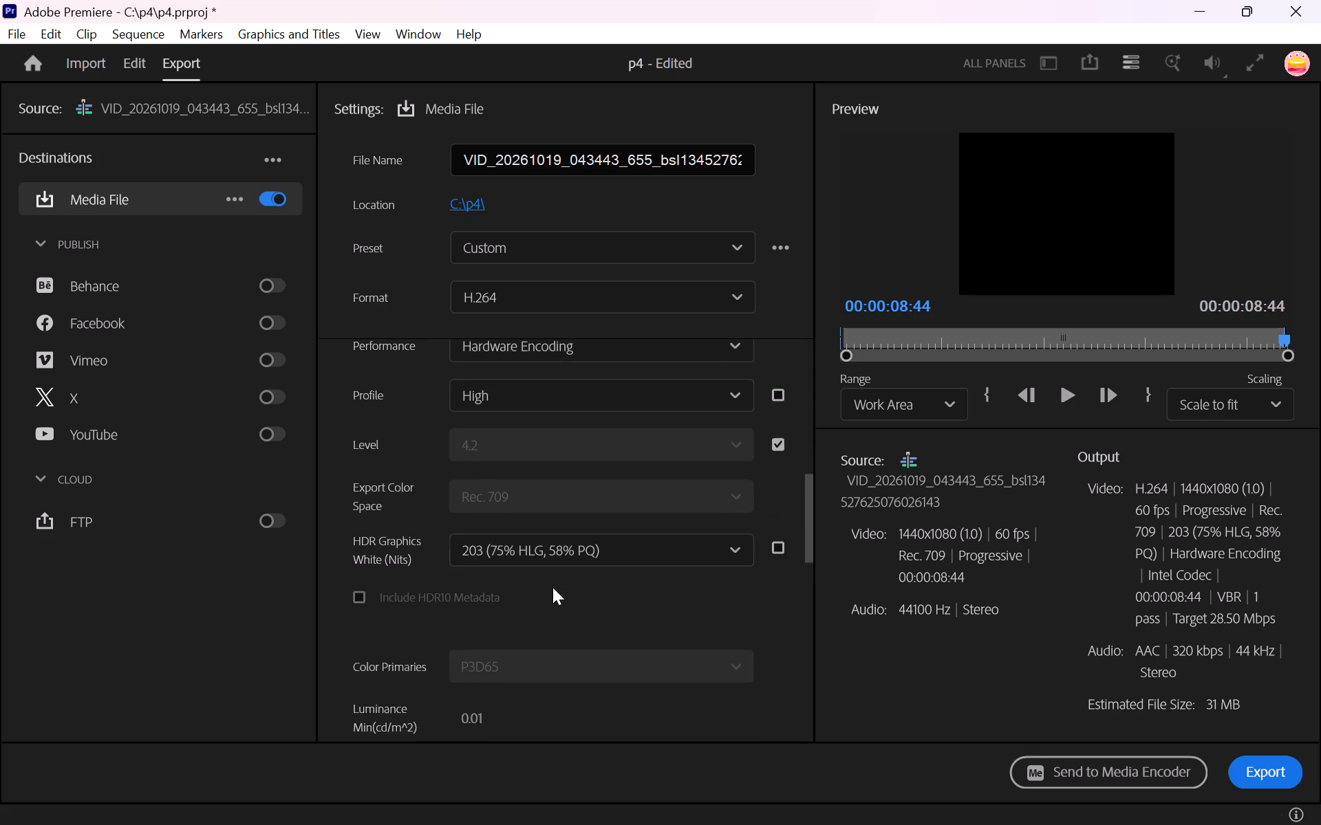
scroll(552, 587, "down", 19)
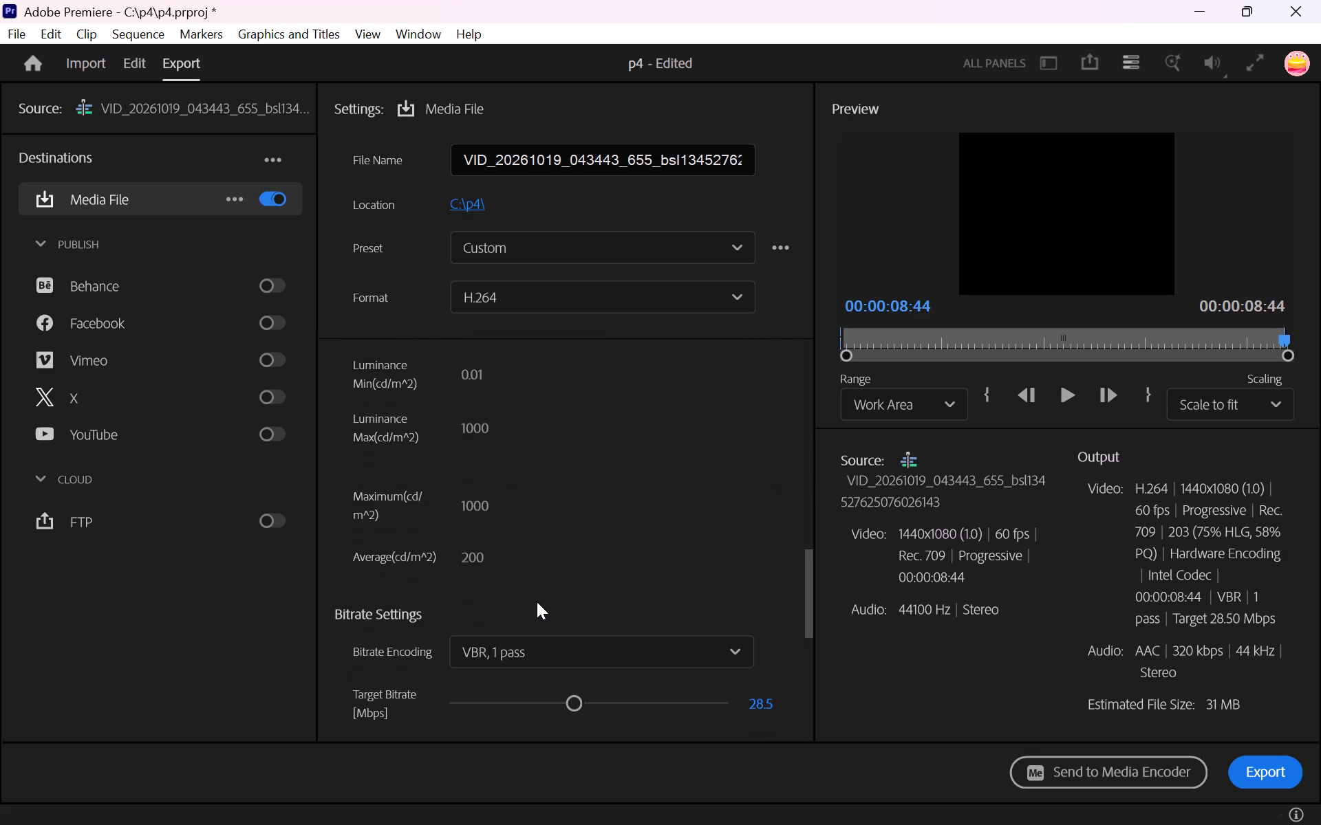
left_click(542, 646)
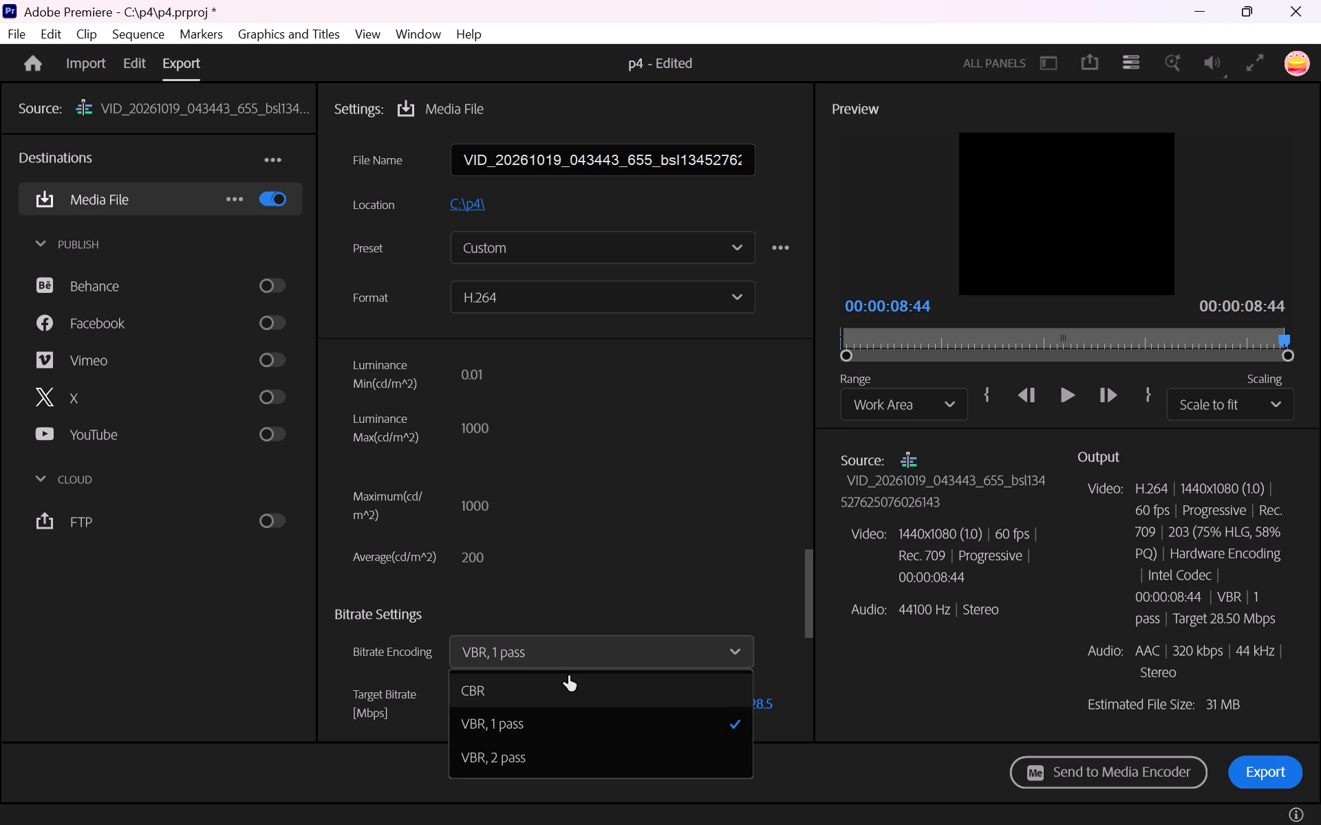
left_click(543, 753)
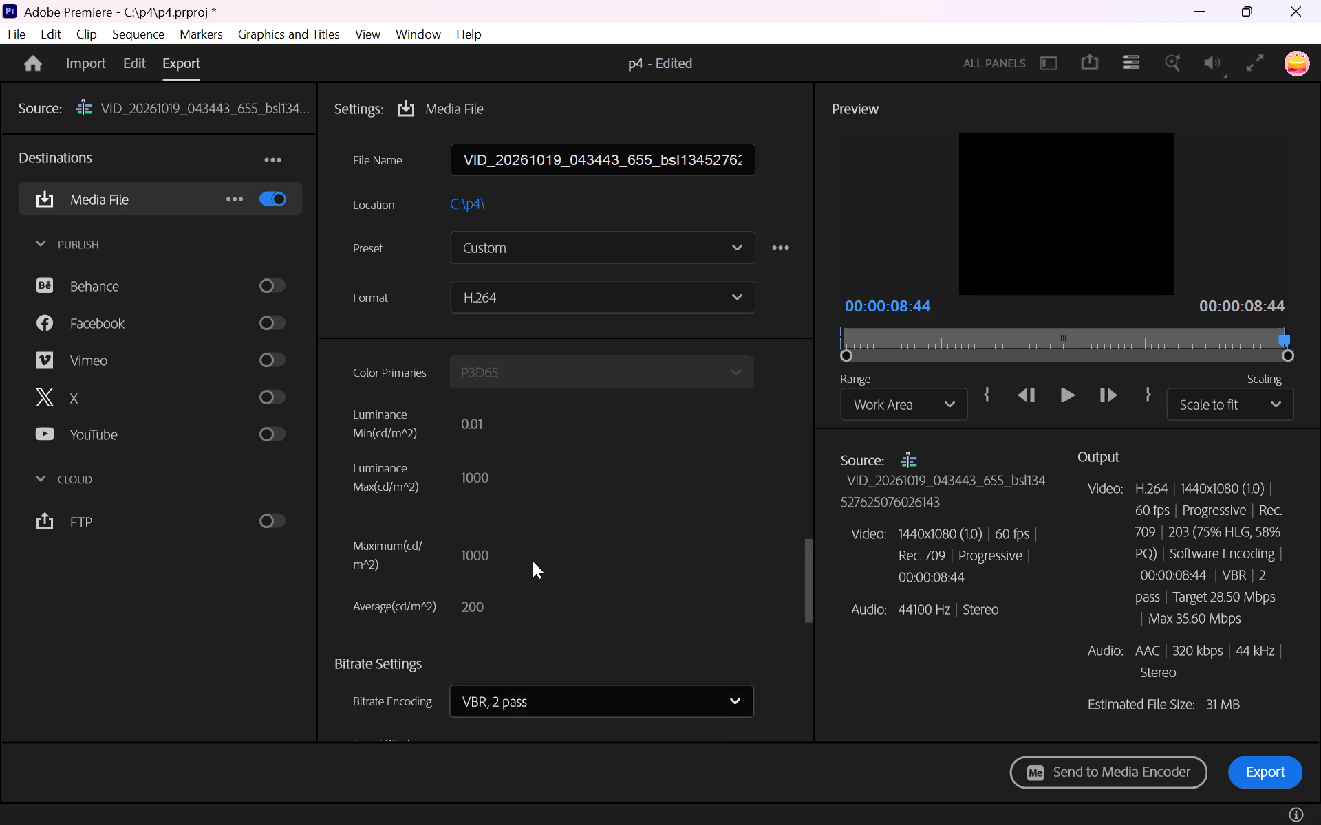
Review the target and maximum bitrates and the remaining export settings through to the General section.
scroll(536, 562, "down", 7)
scroll(552, 643, "down", 2)
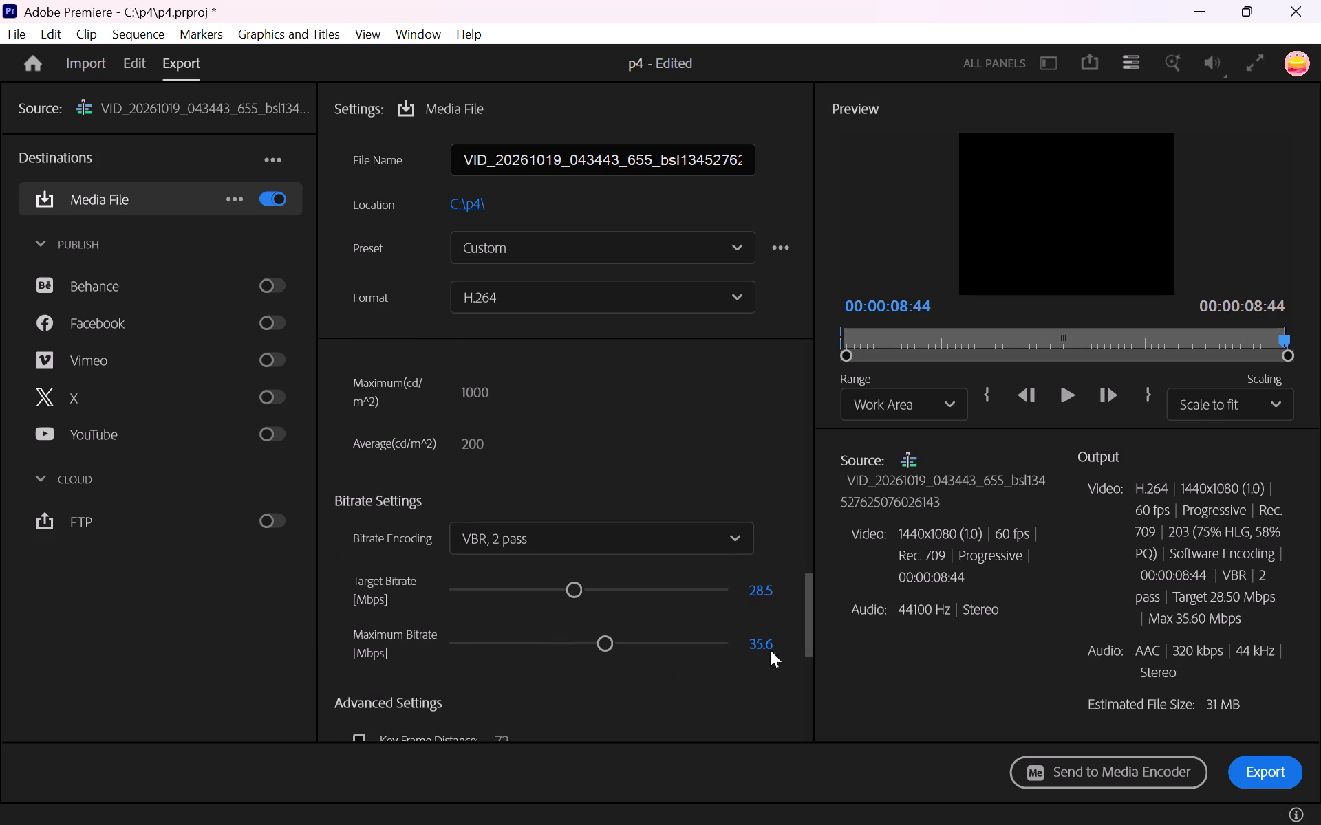
left_click_drag(815, 632, 810, 645)
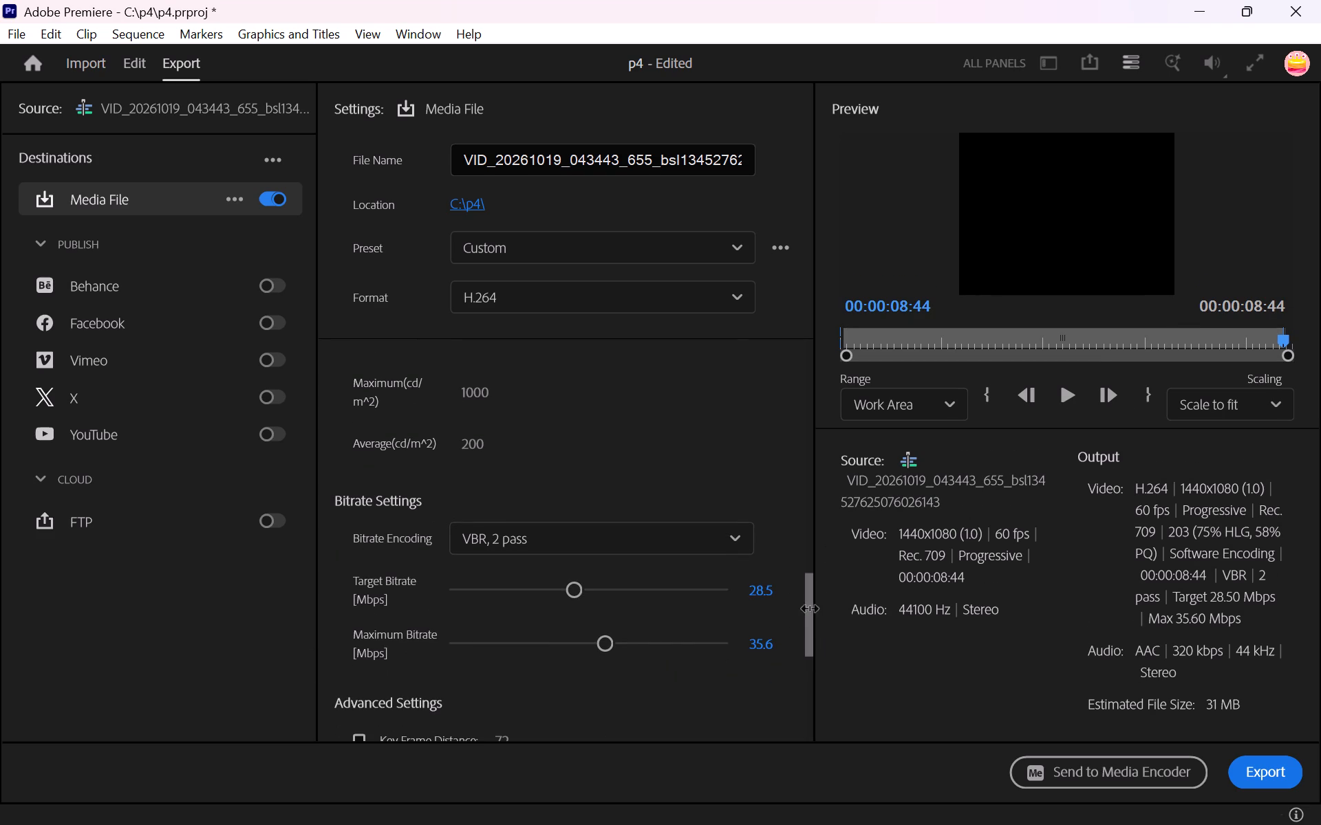
scroll(661, 638, "down", 13)
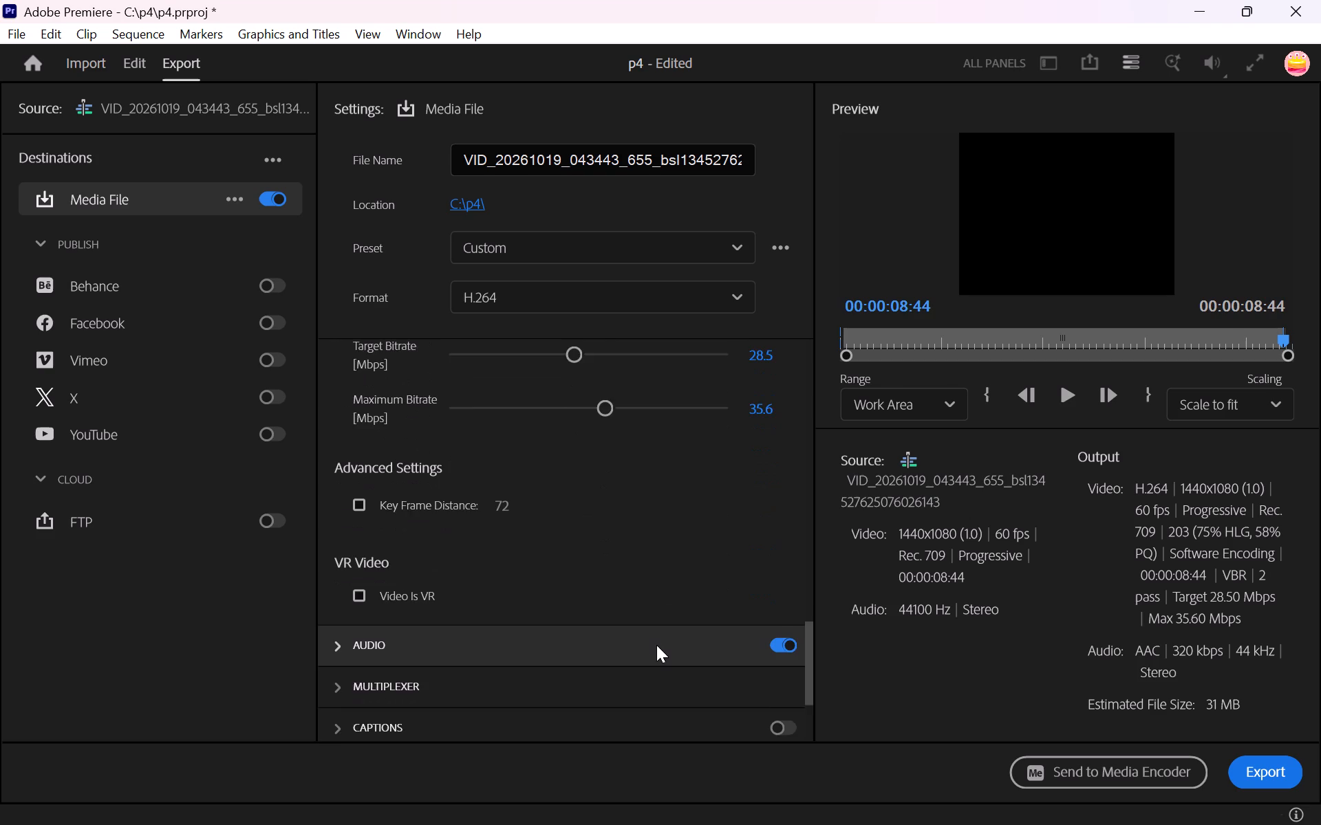
scroll(656, 645, "down", 14)
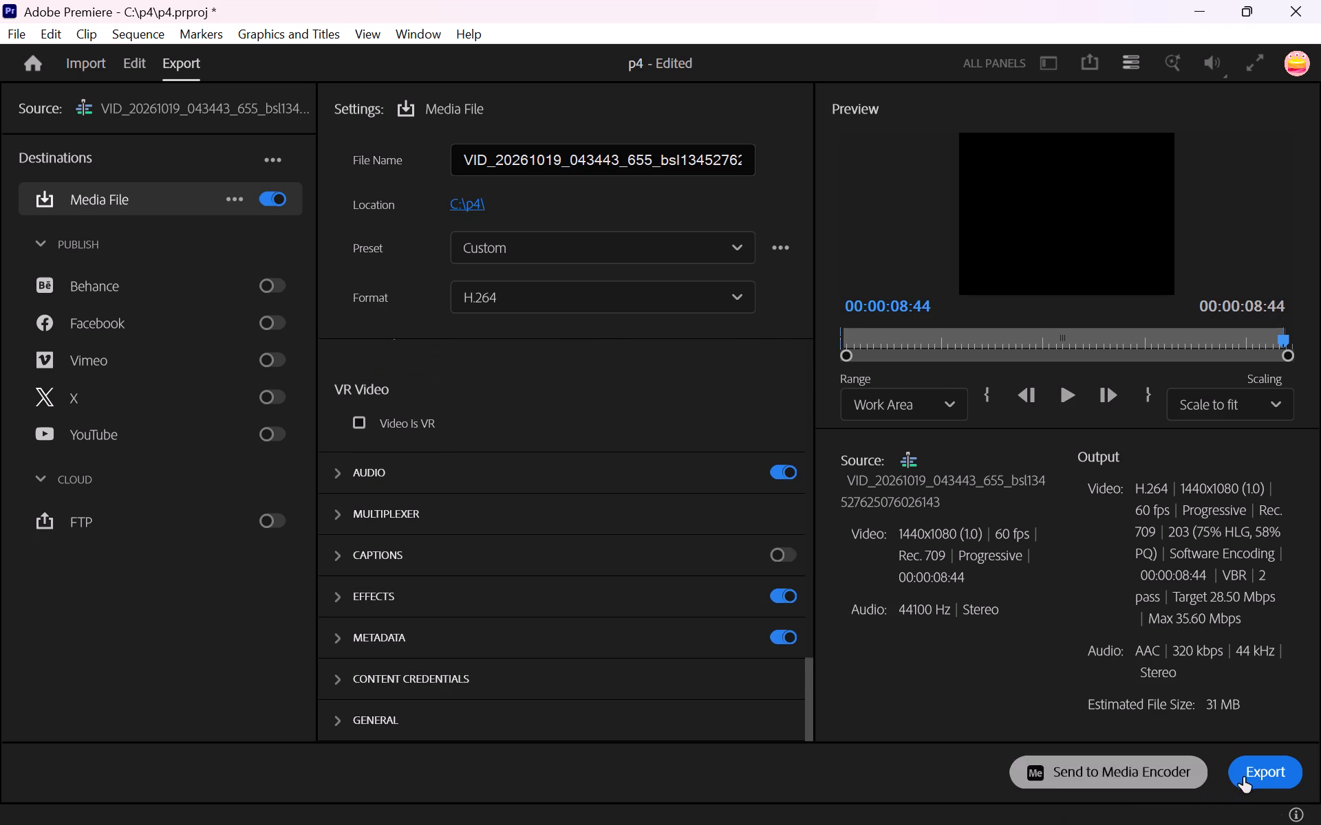
Export the sequence immediately as an H.264 media file to C:\p4\ with the current settings.
left_click(1265, 773)
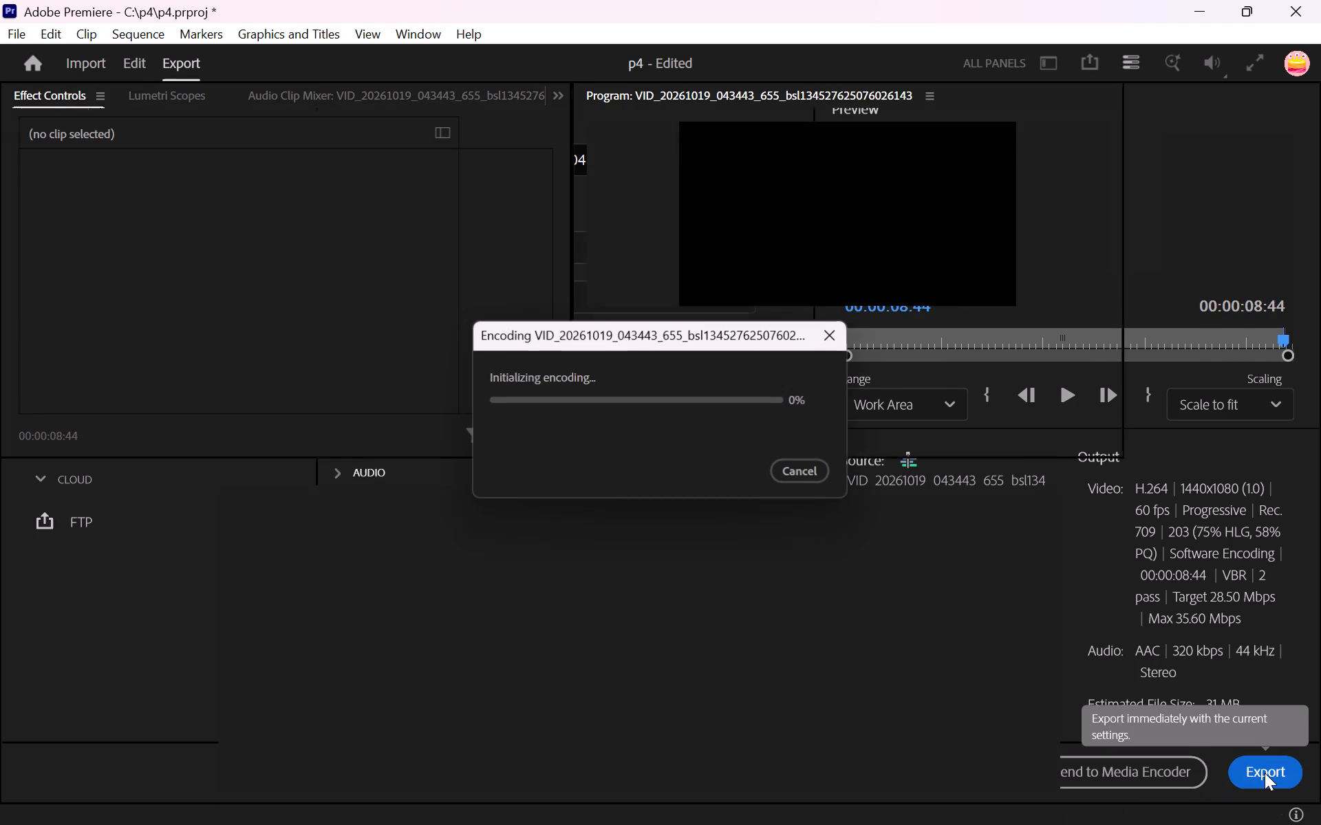
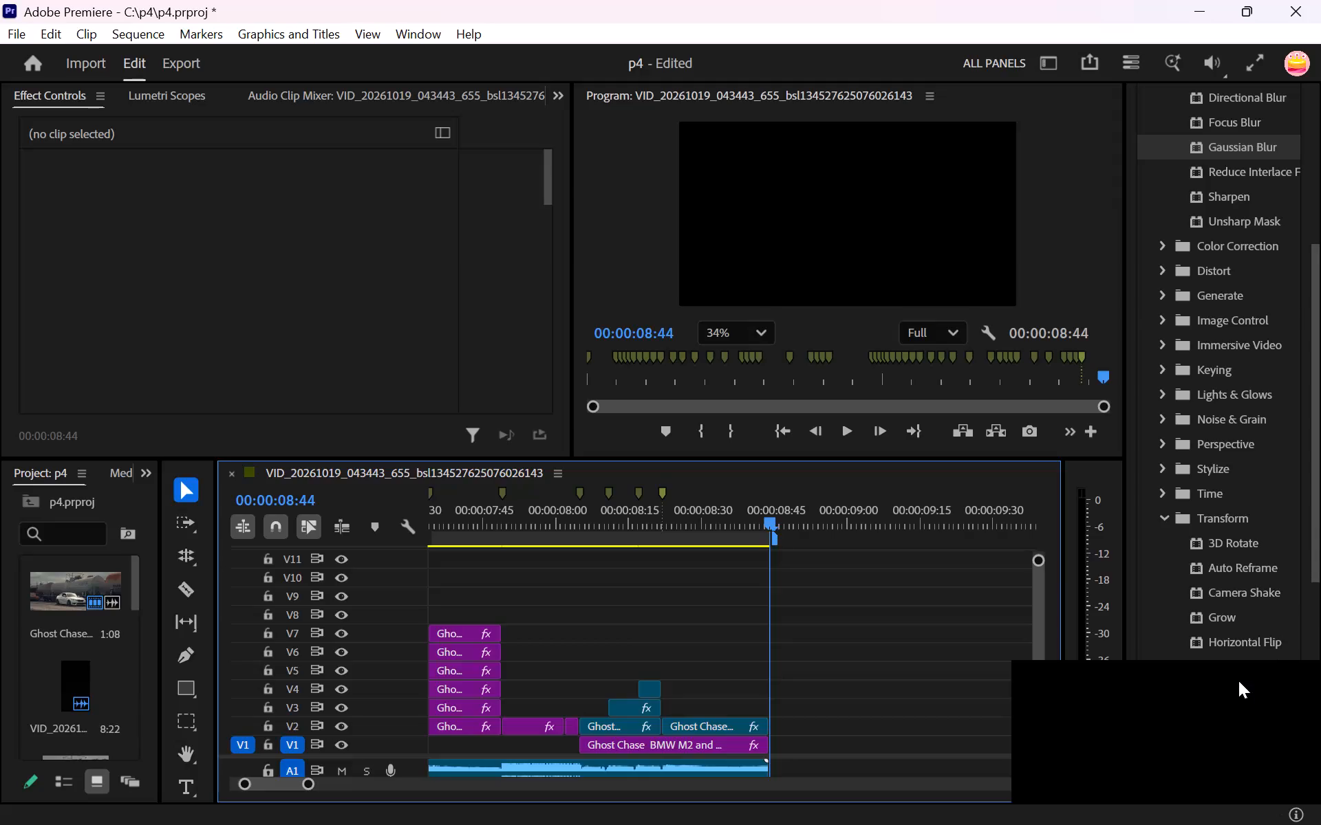
Switch to File Explorer and open the exported MP4 video from the C:\p4 folder for playback.
left_click(1238, 681)
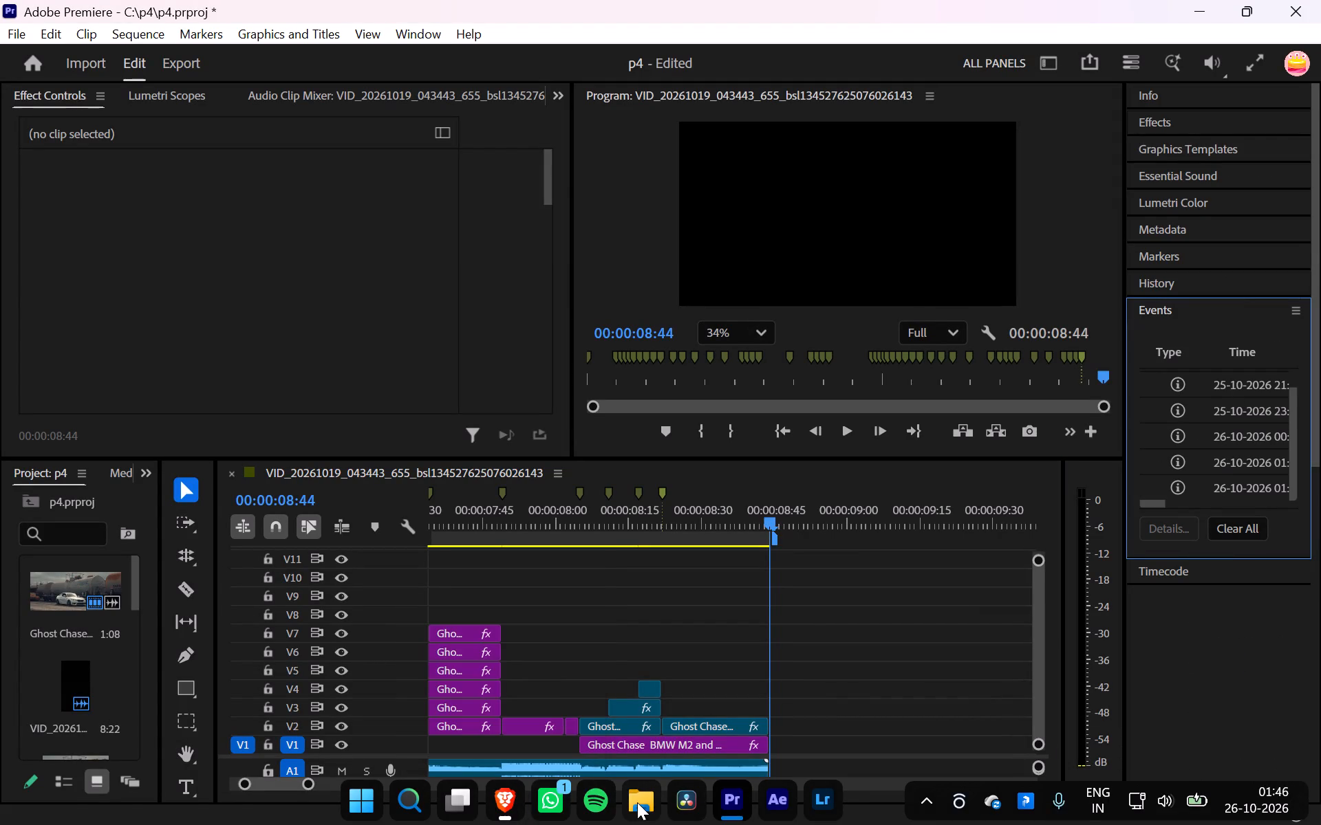
left_click(637, 802)
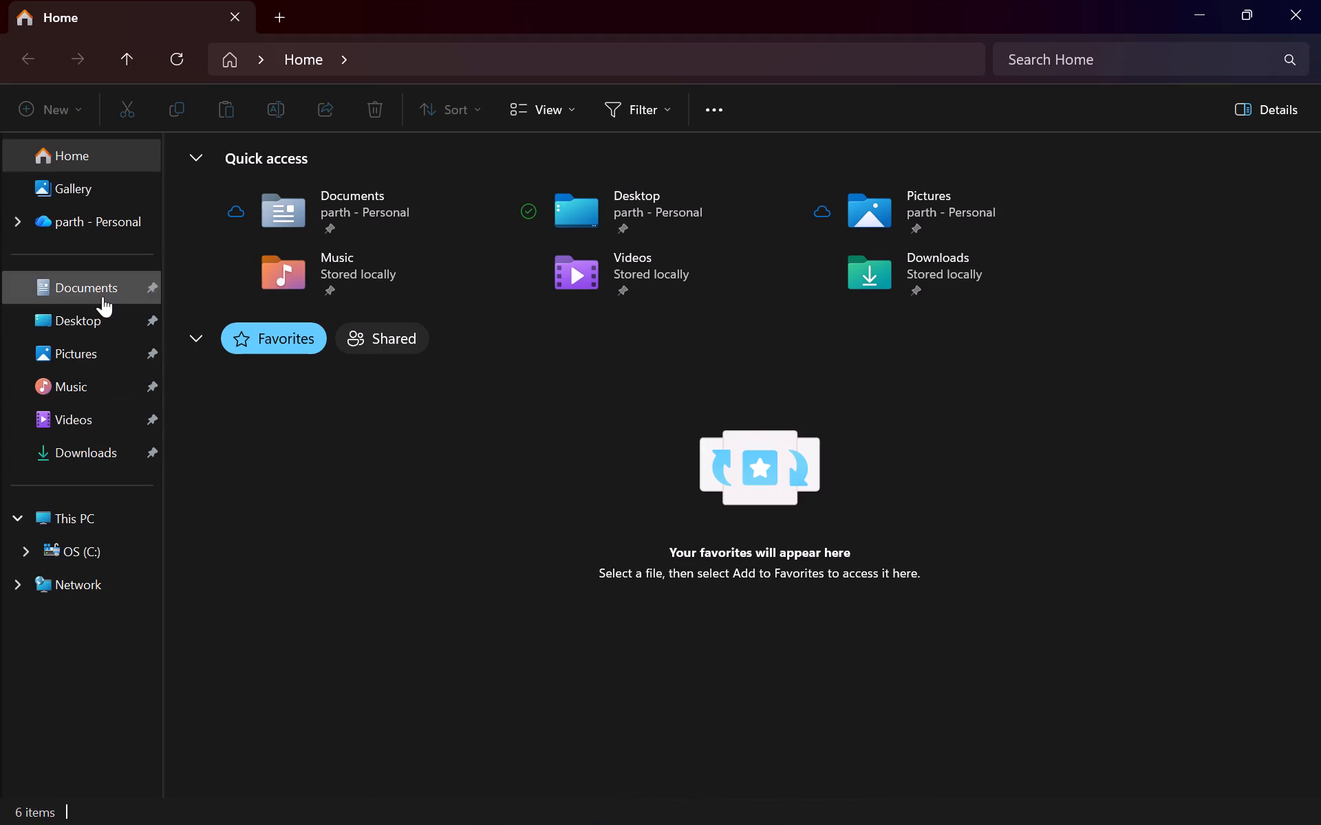
left_click(92, 513)
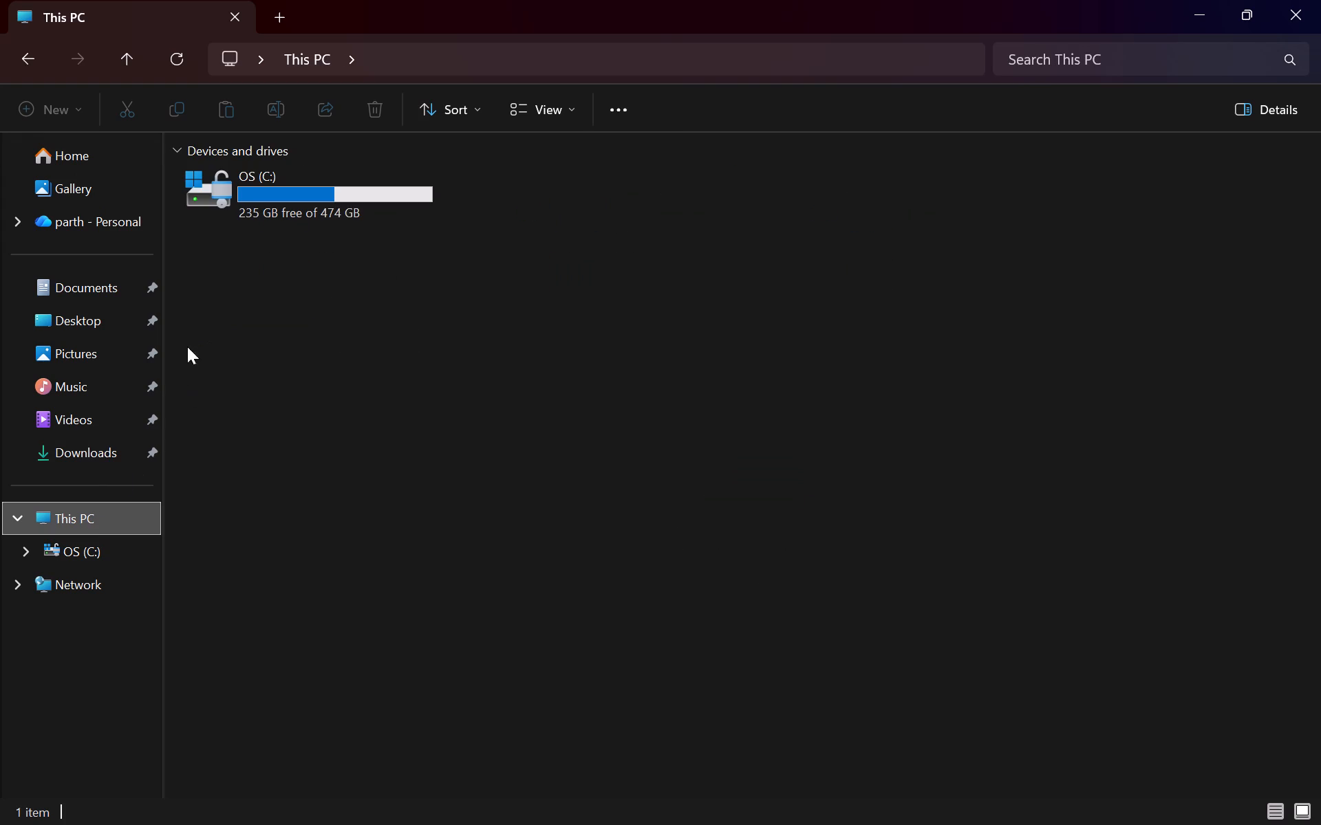
left_click(102, 459)
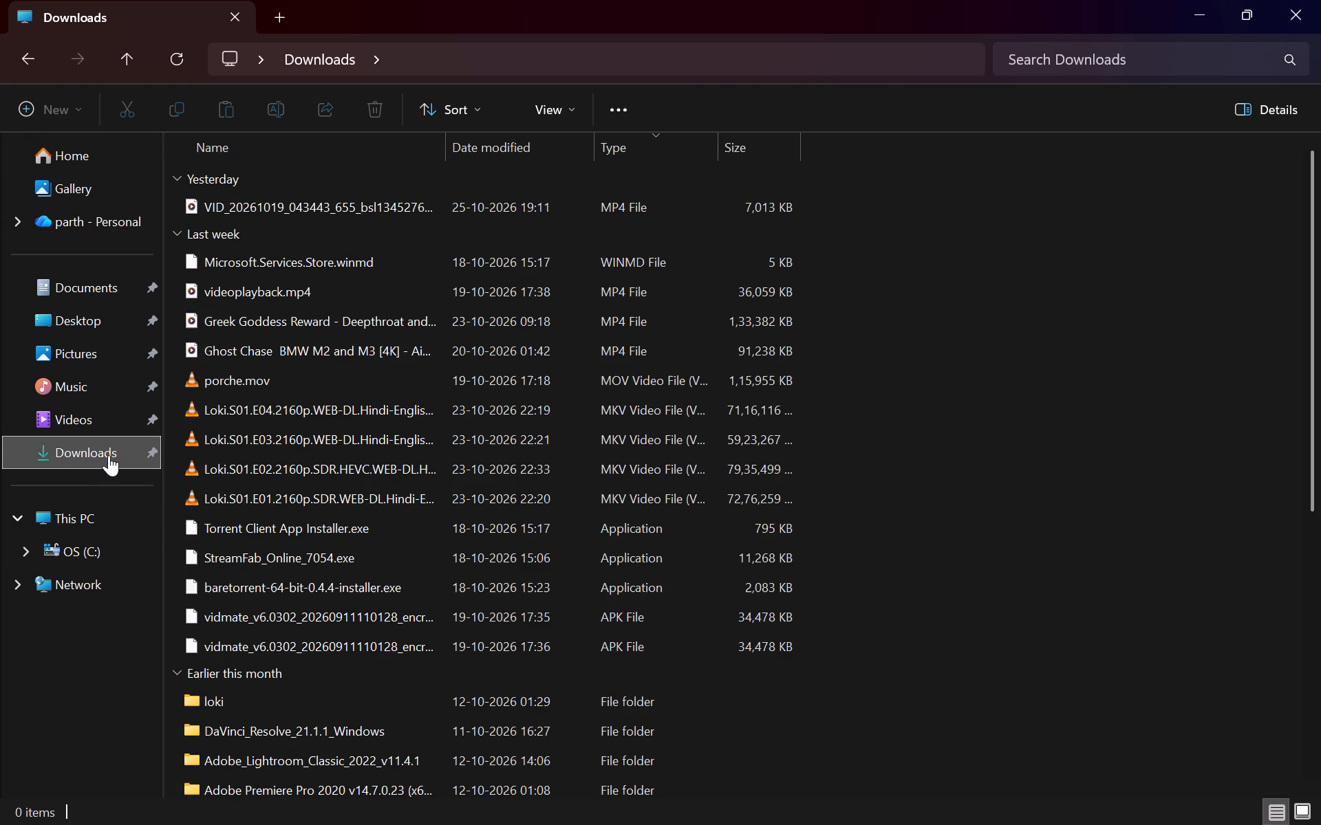
left_click(90, 527)
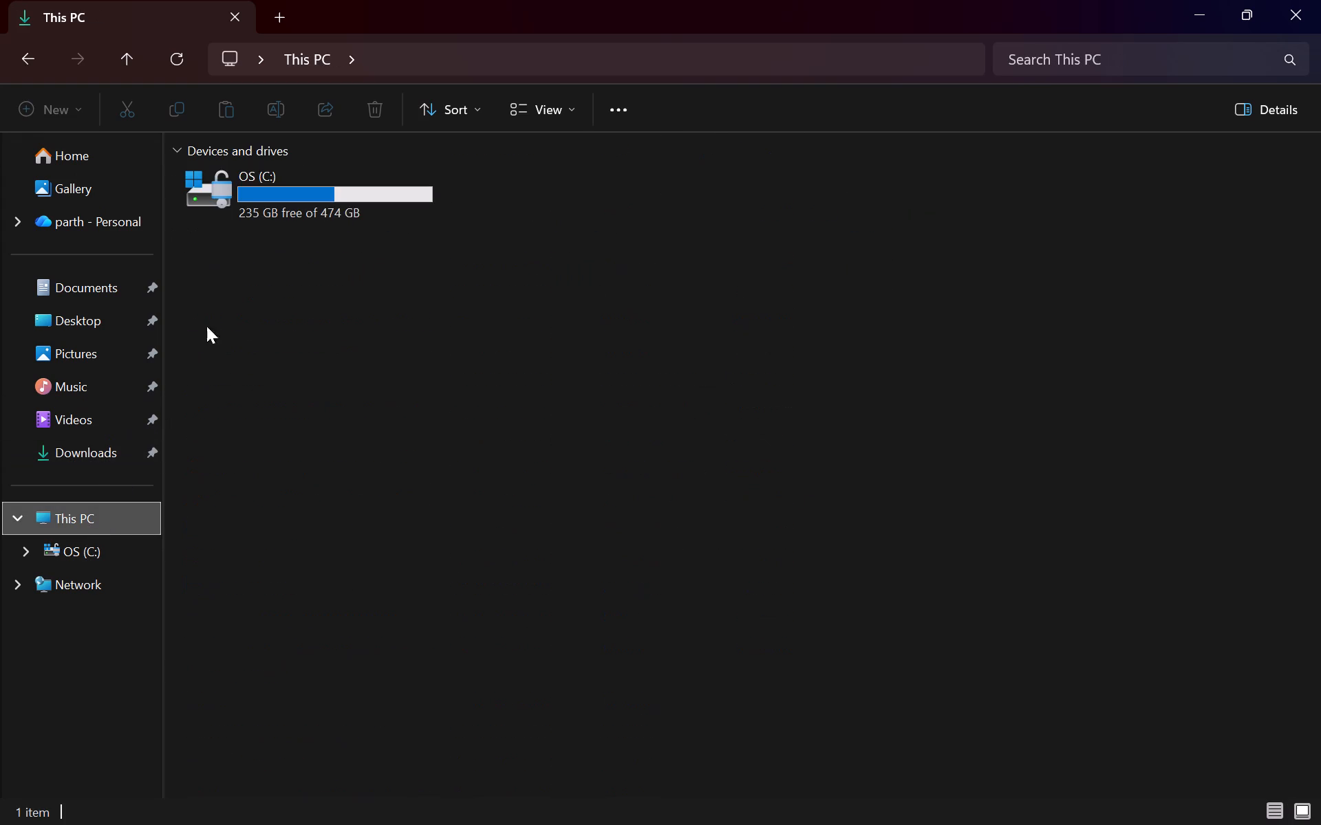
double_click(288, 201)
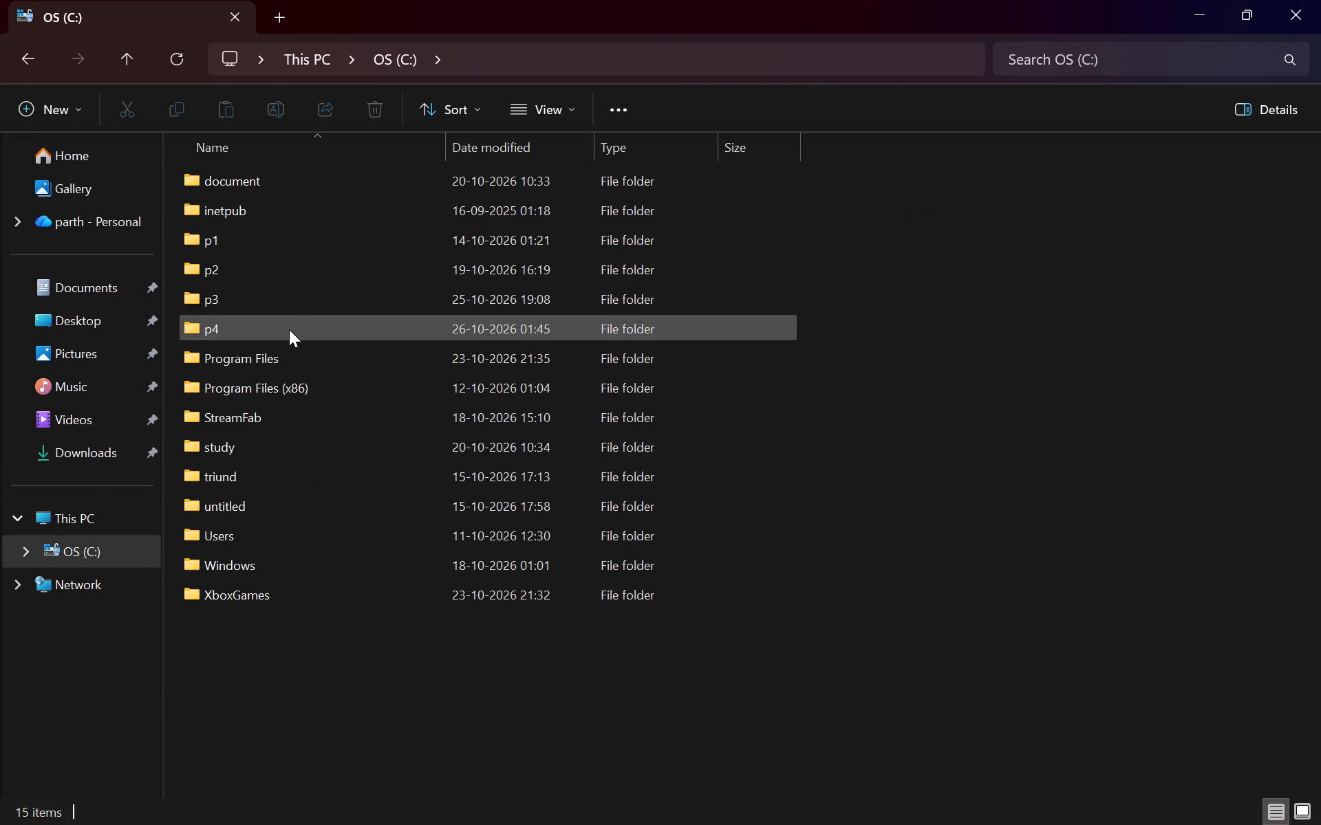
double_click(289, 329)
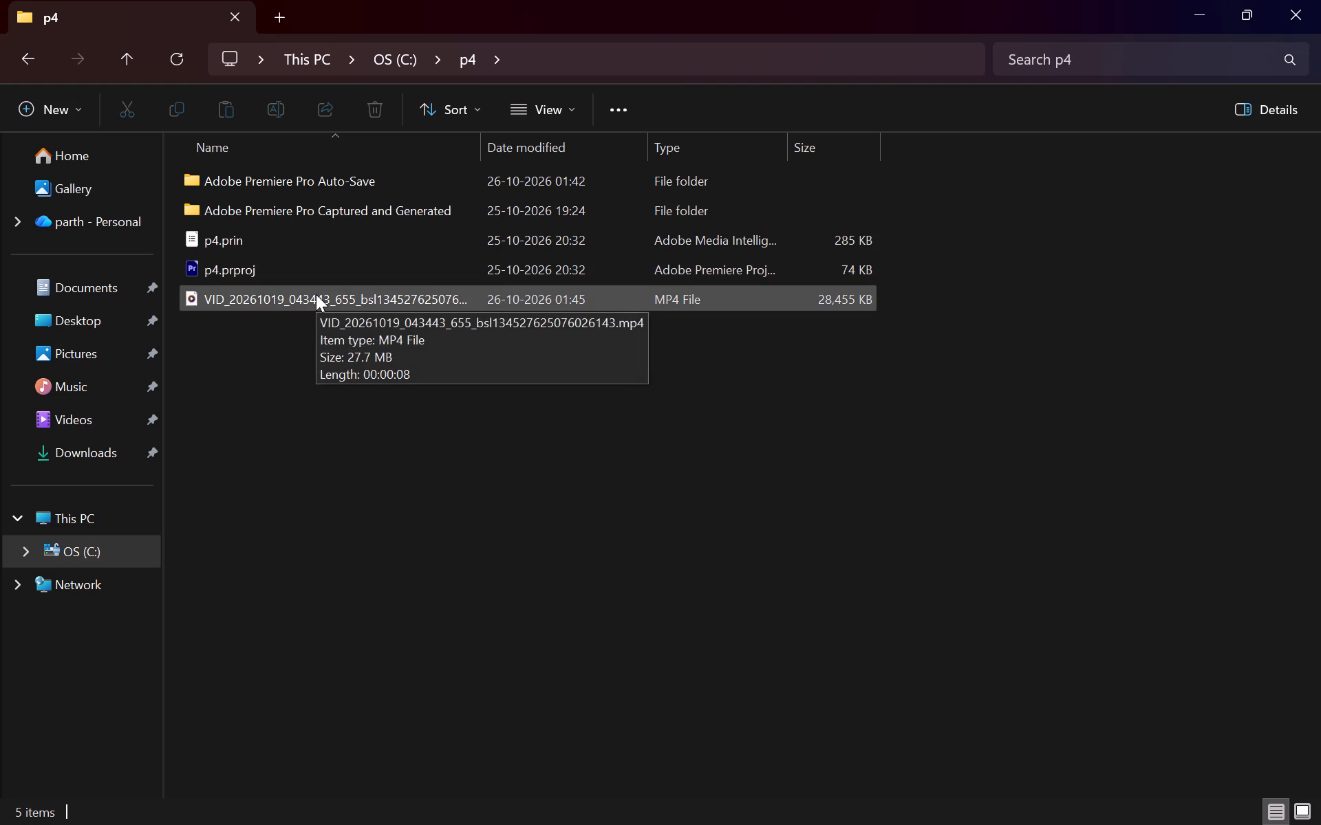
double_click(316, 294)
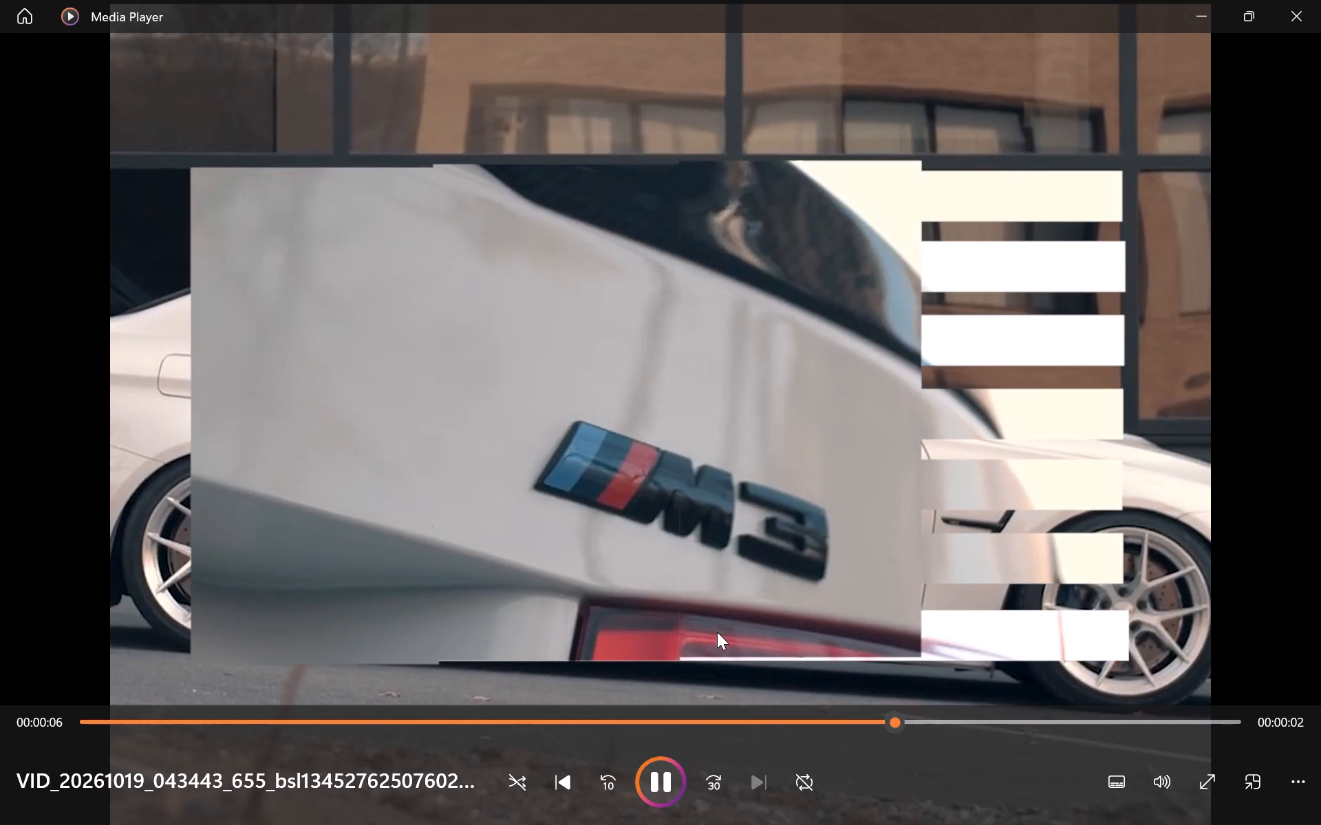
Replay the exported video, check it in full screen, and close the player.
left_click(717, 632)
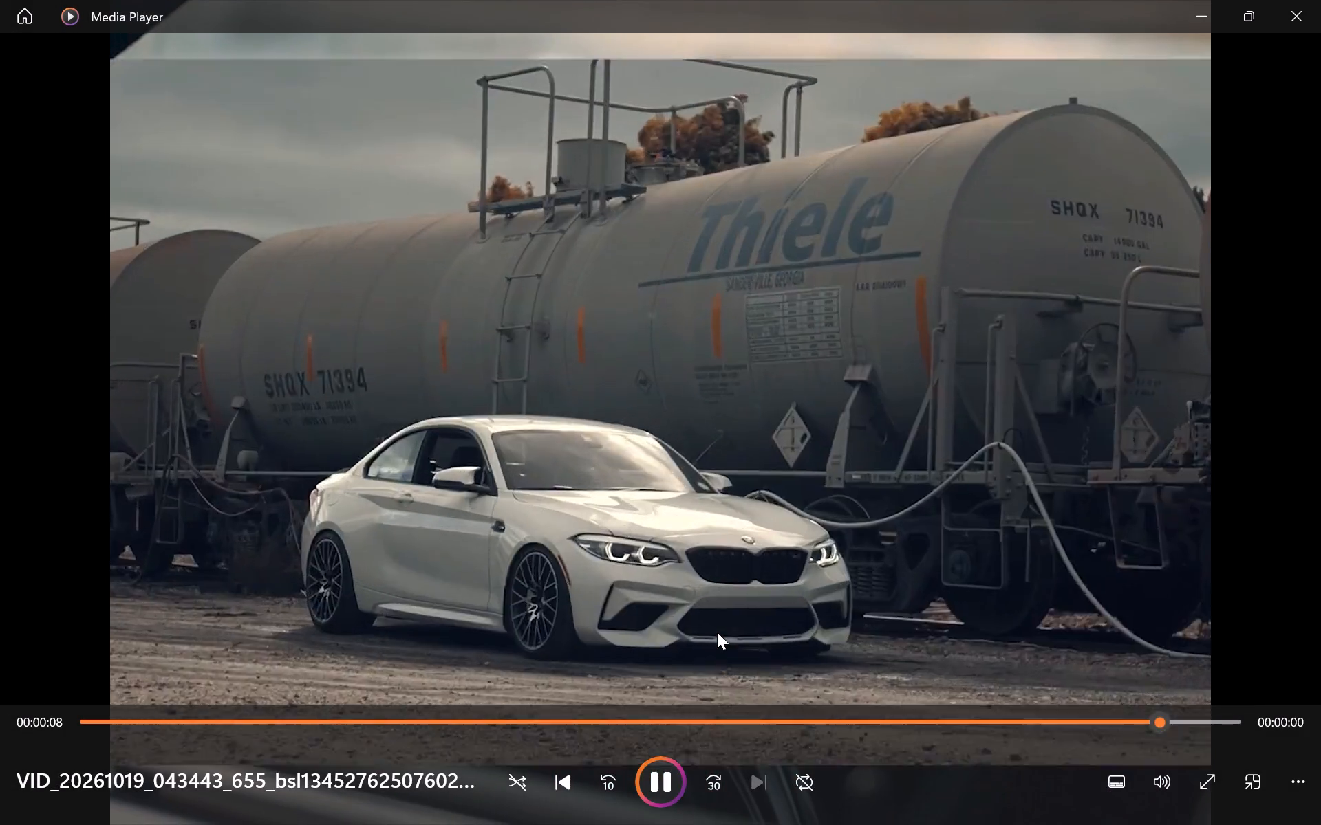
left_click(667, 767)
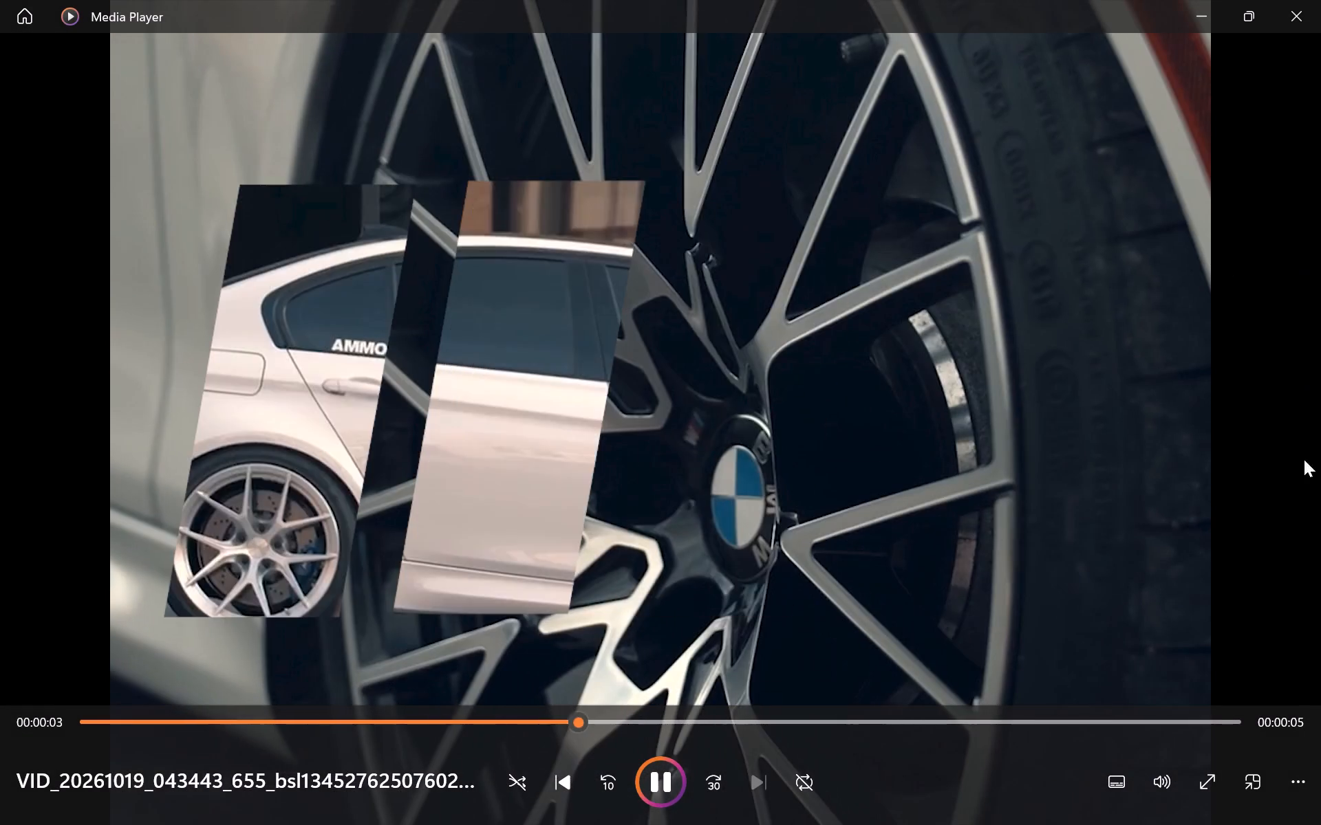
left_click(1203, 784)
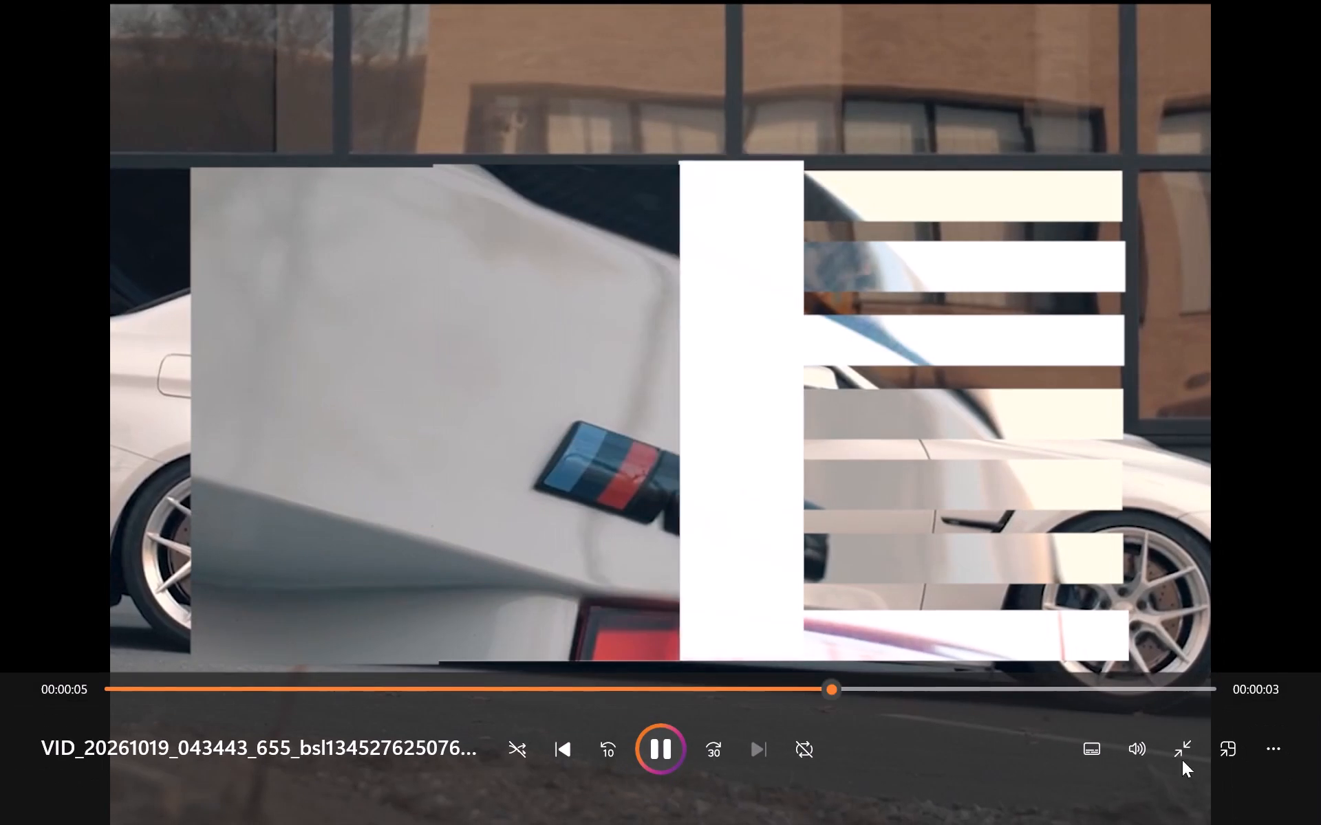
left_click(659, 771)
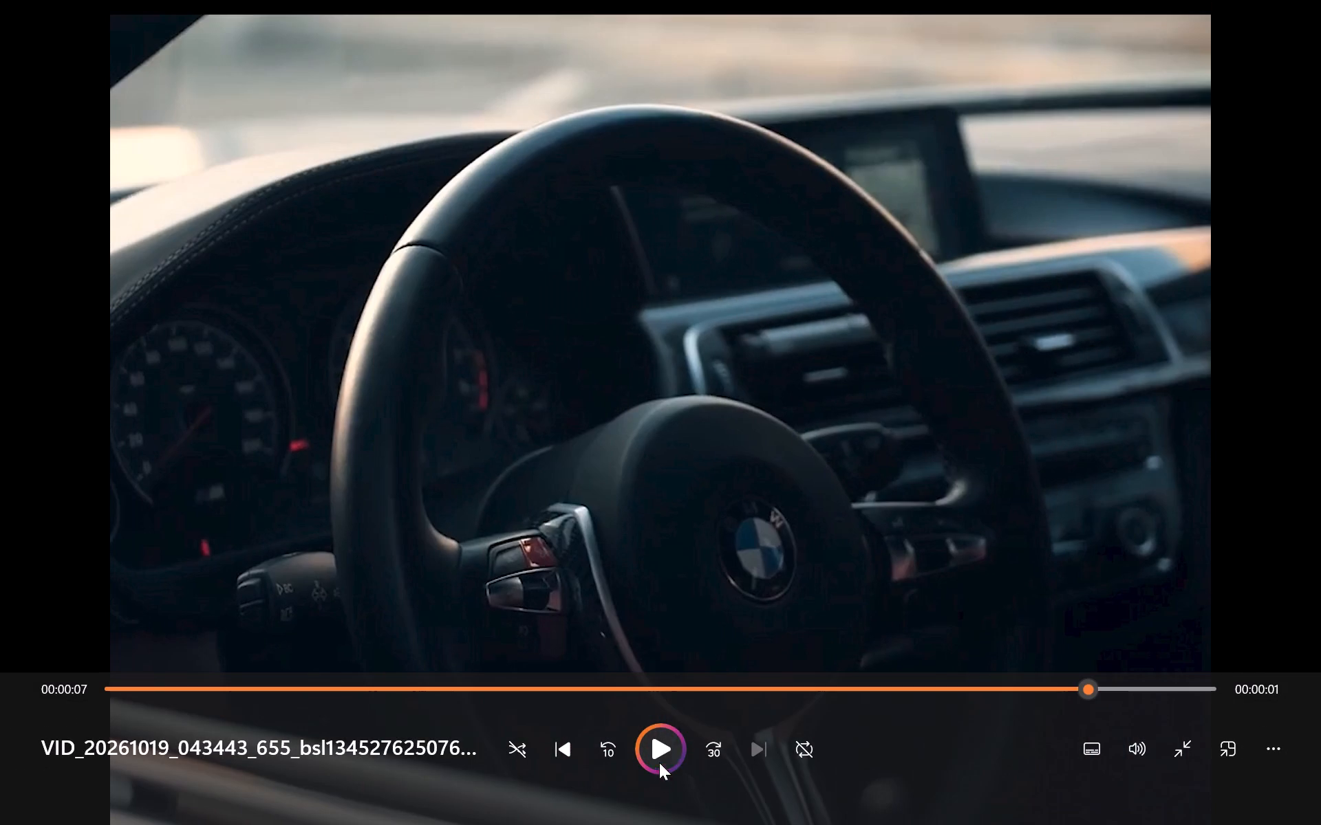
left_click(1289, 0)
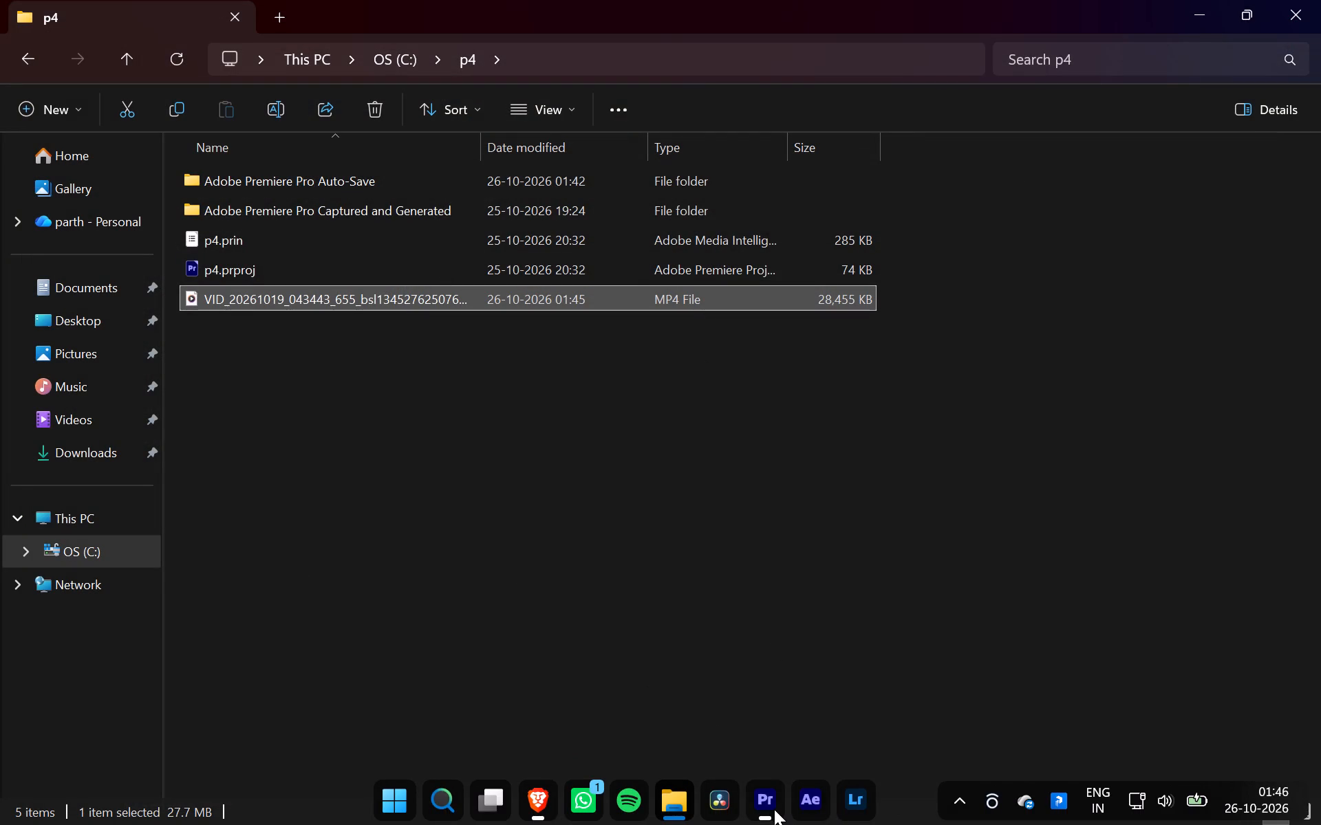
Return to Premiere's export settings and apply the Match Source - Adaptive High Bitrate preset.
left_click(774, 809)
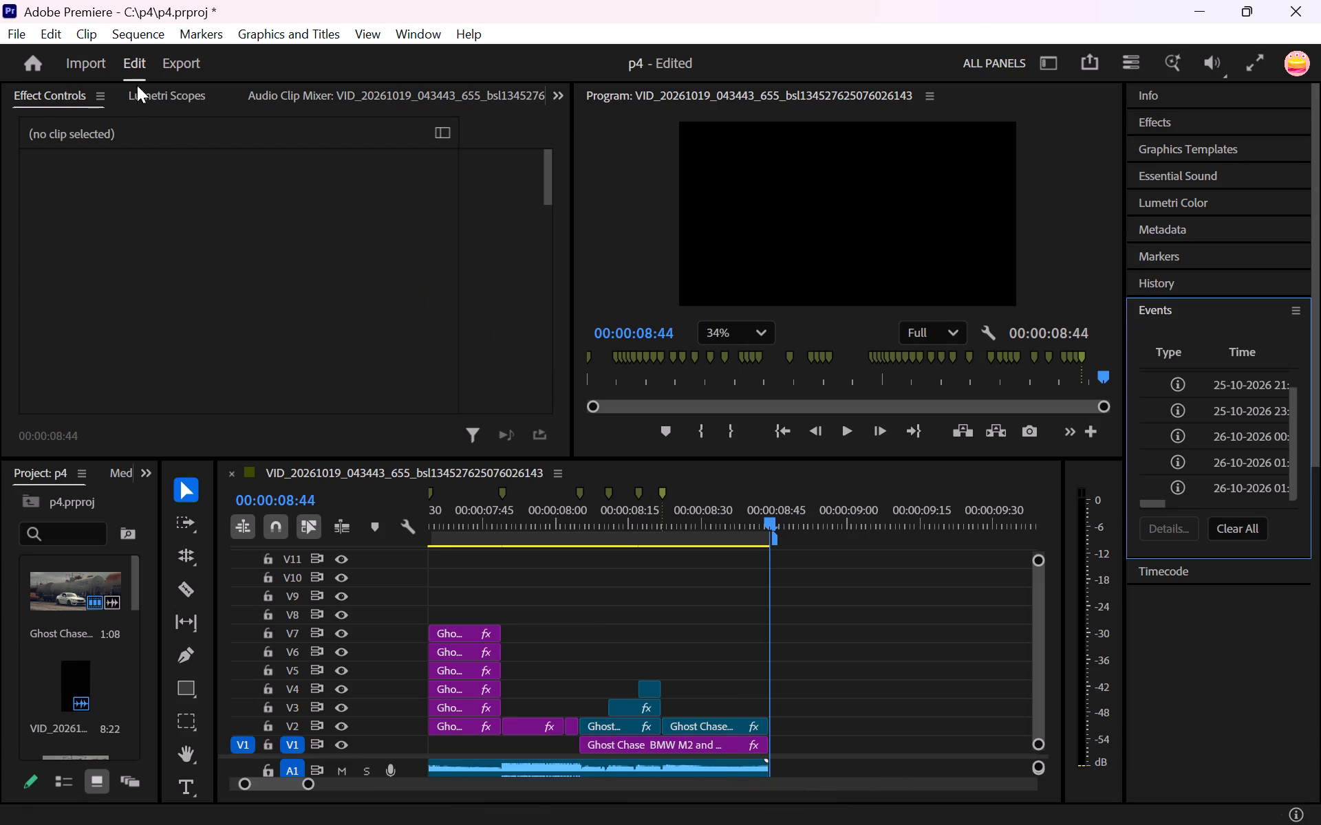
left_click(162, 65)
left_click(172, 65)
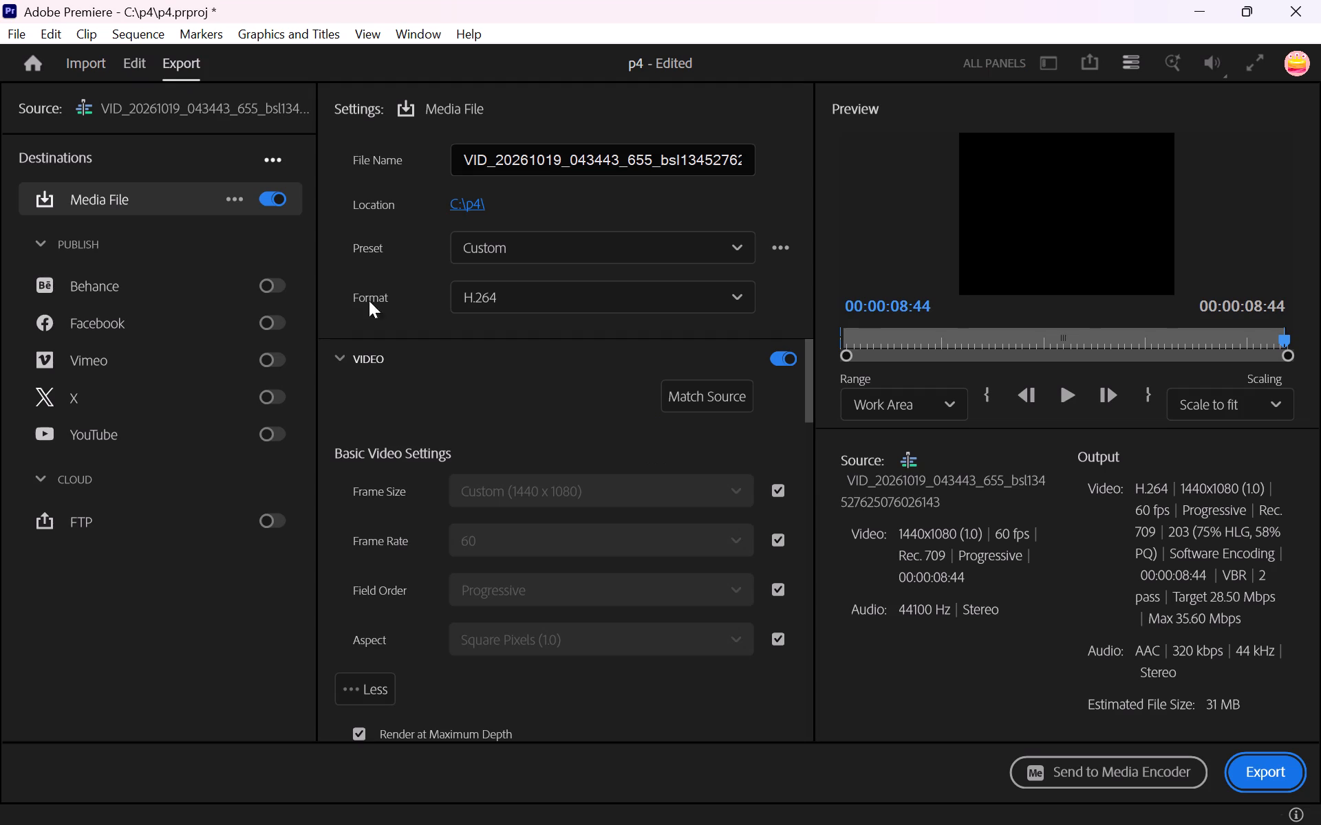
left_click(588, 261)
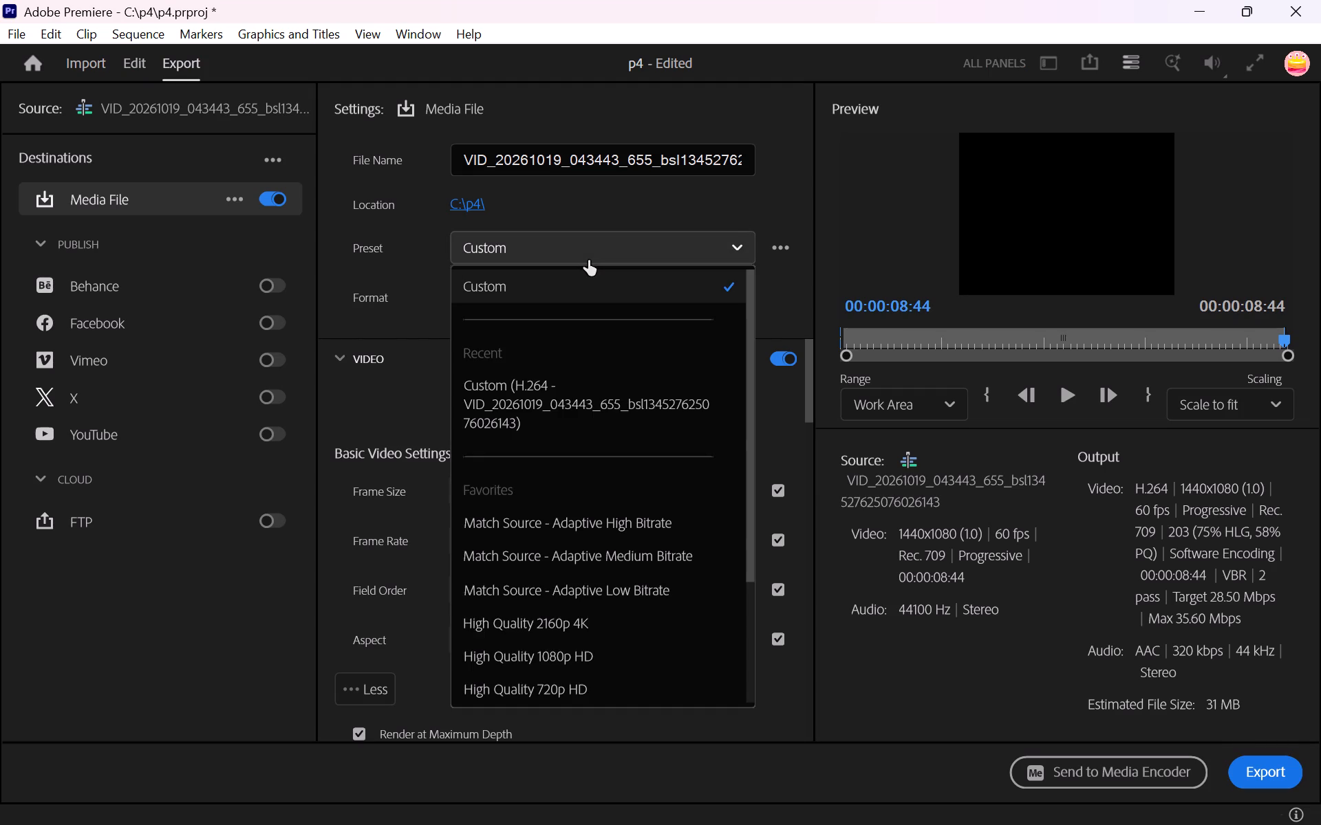
left_click(643, 522)
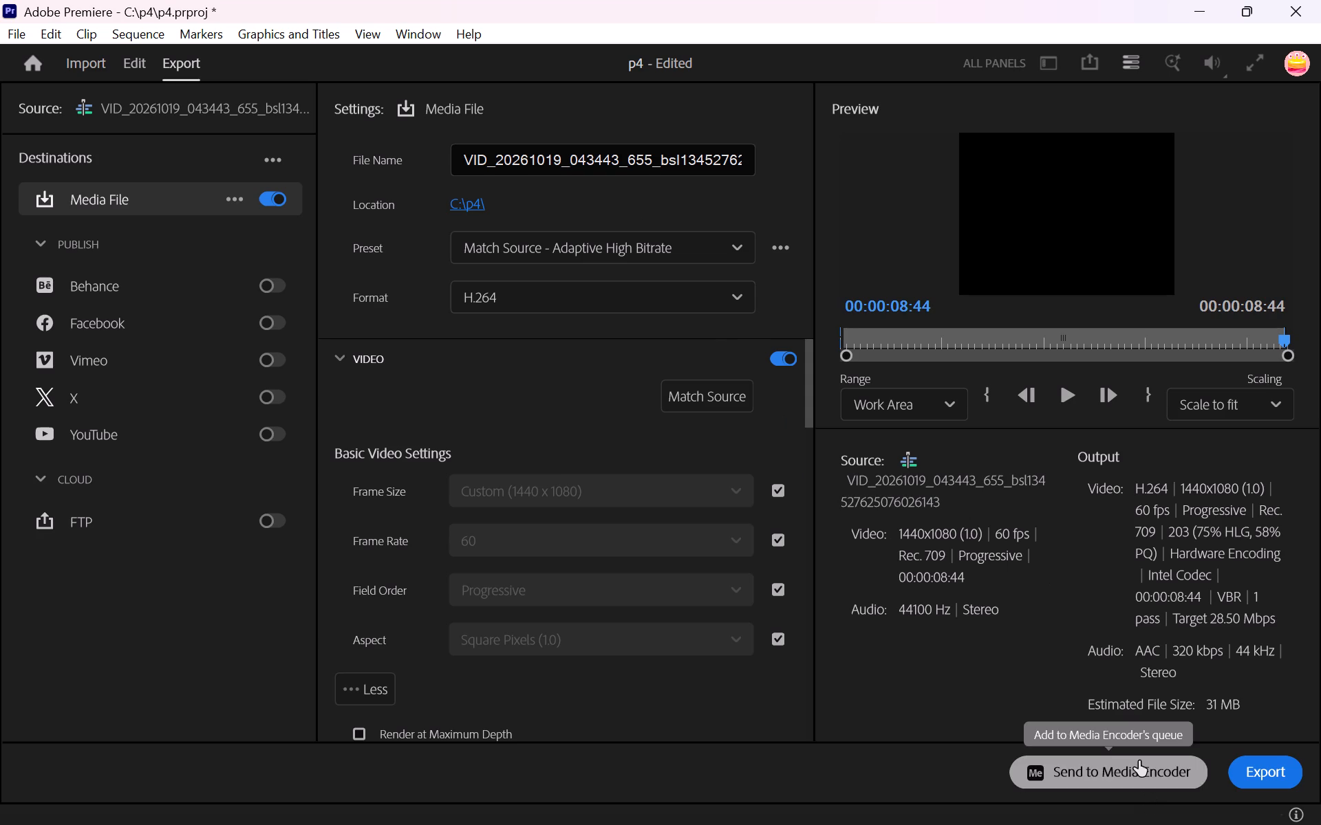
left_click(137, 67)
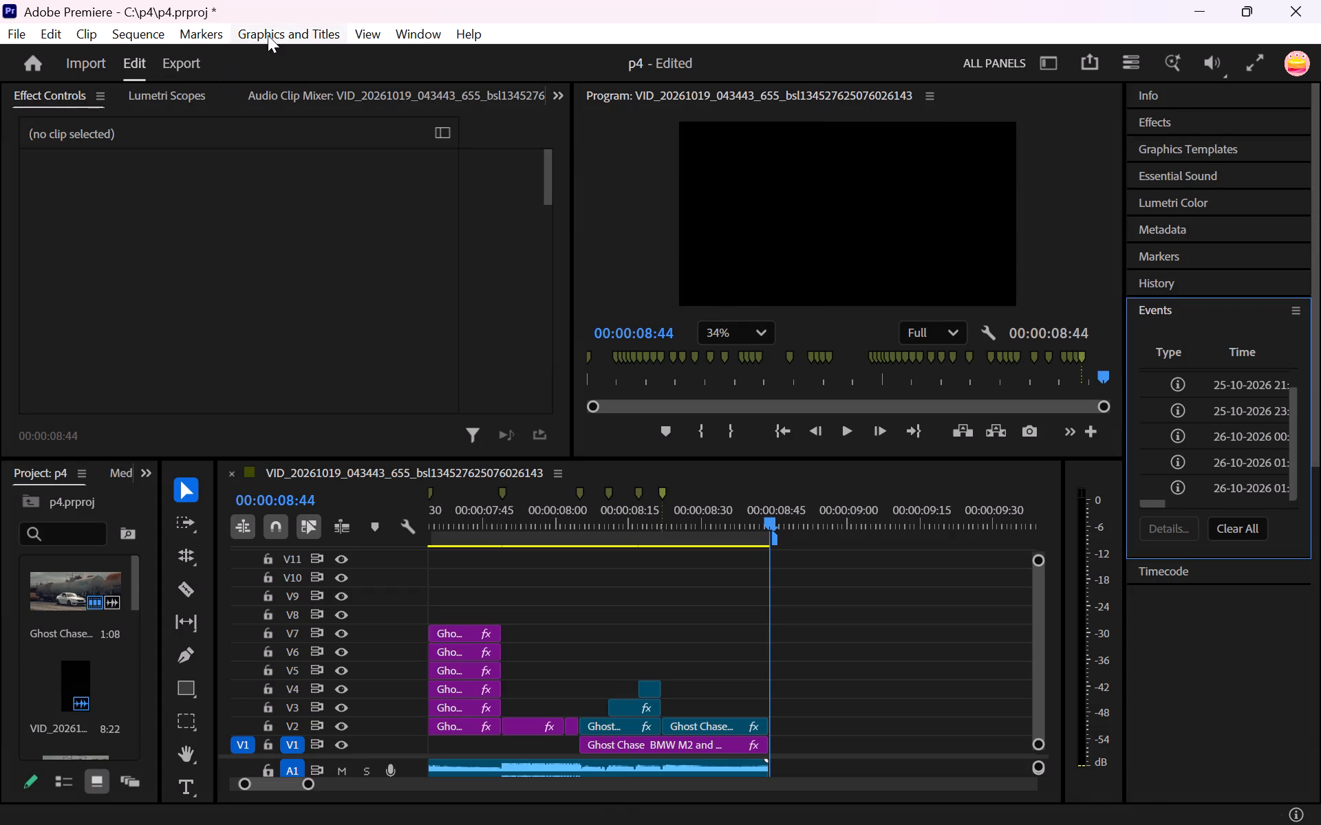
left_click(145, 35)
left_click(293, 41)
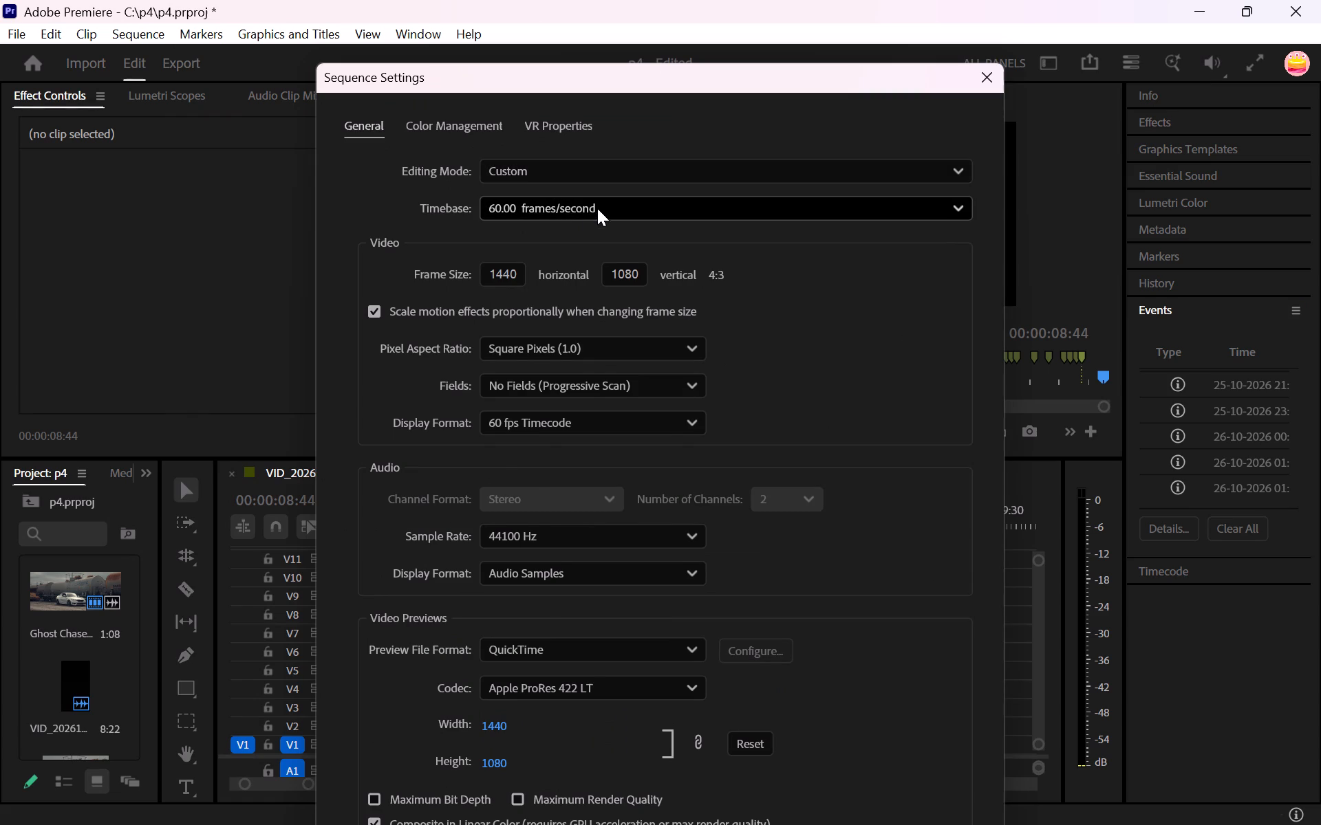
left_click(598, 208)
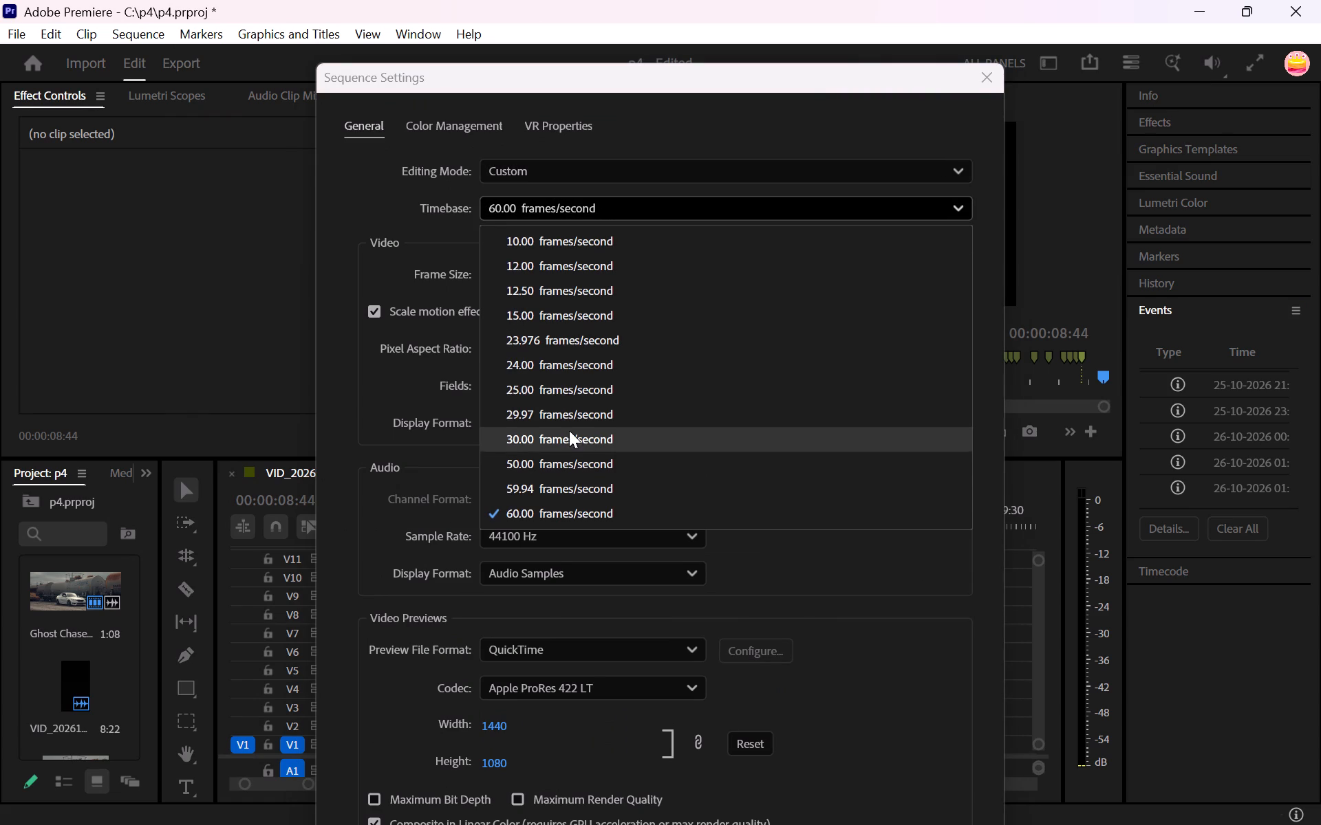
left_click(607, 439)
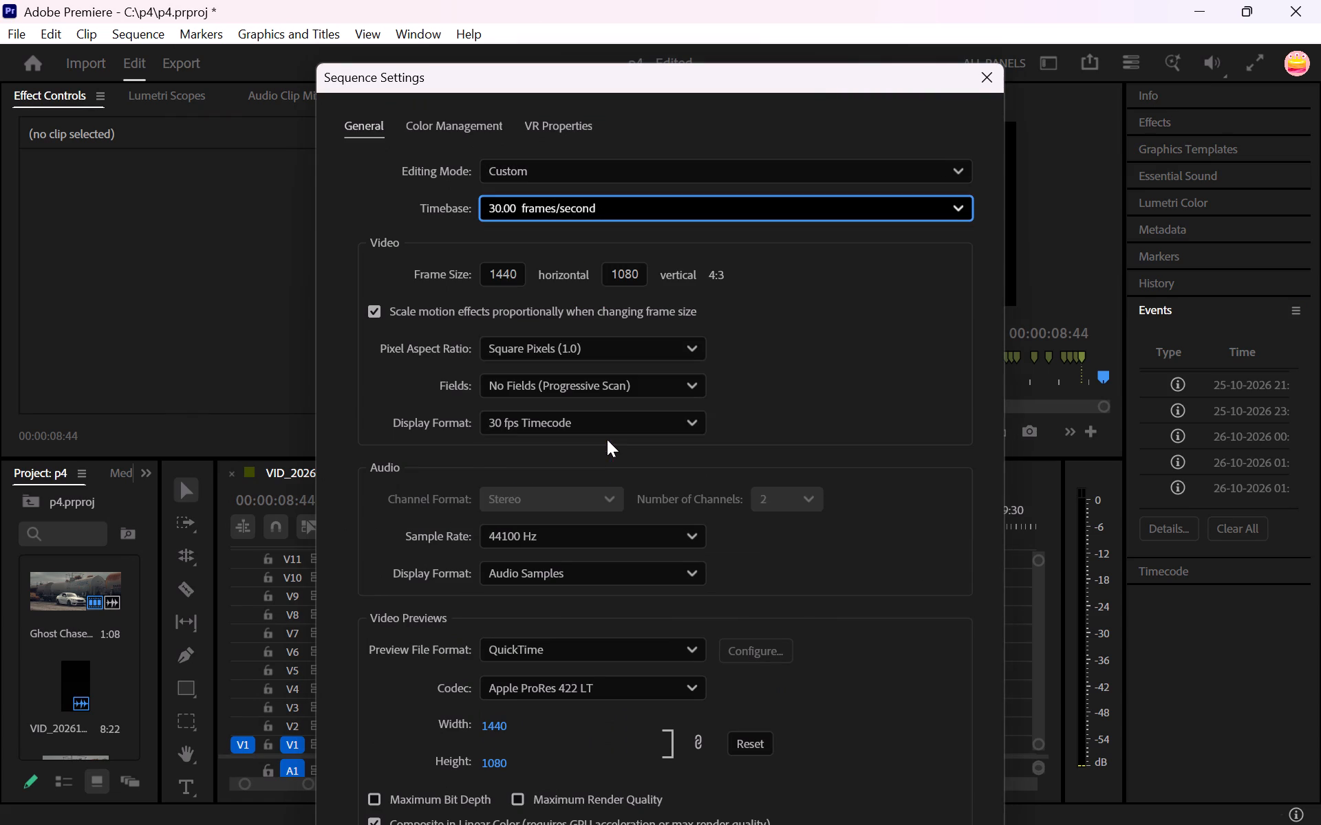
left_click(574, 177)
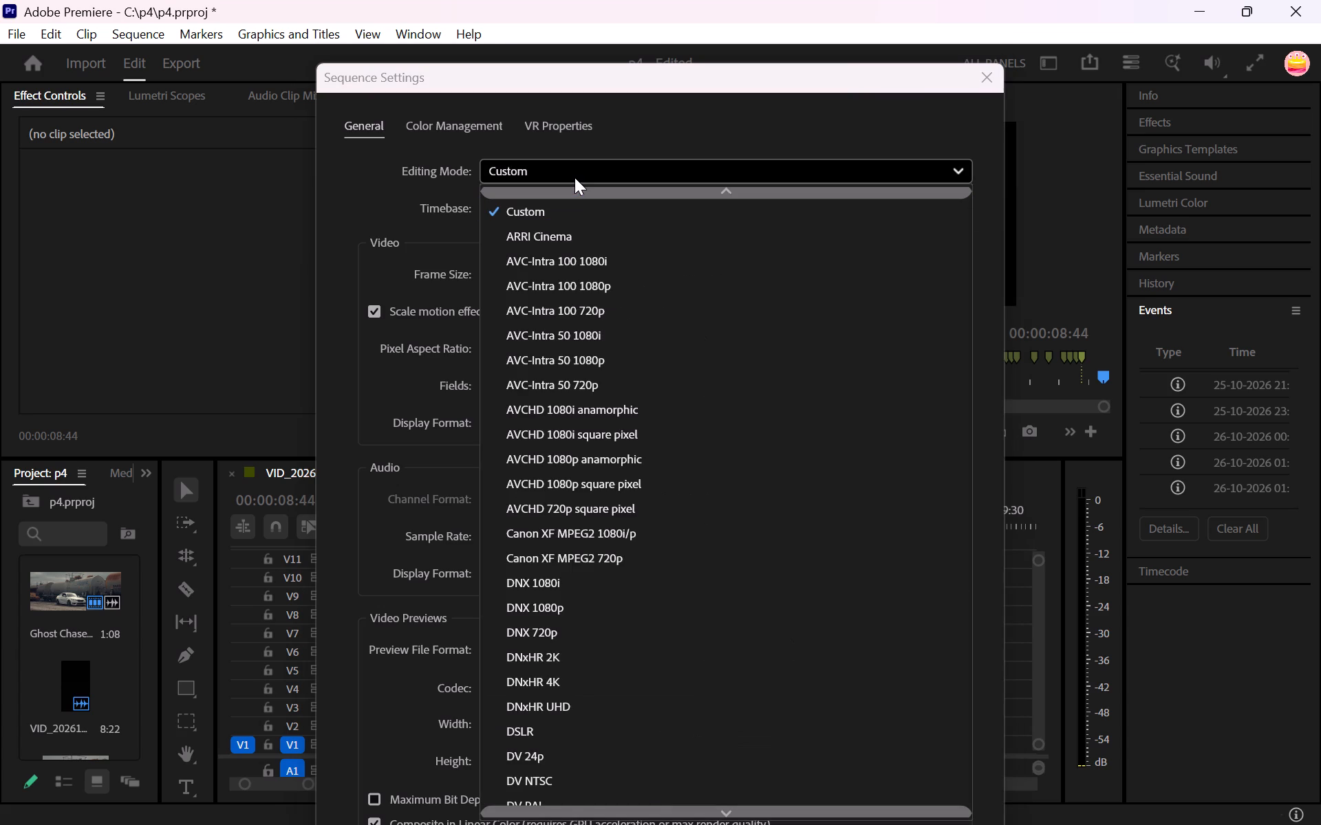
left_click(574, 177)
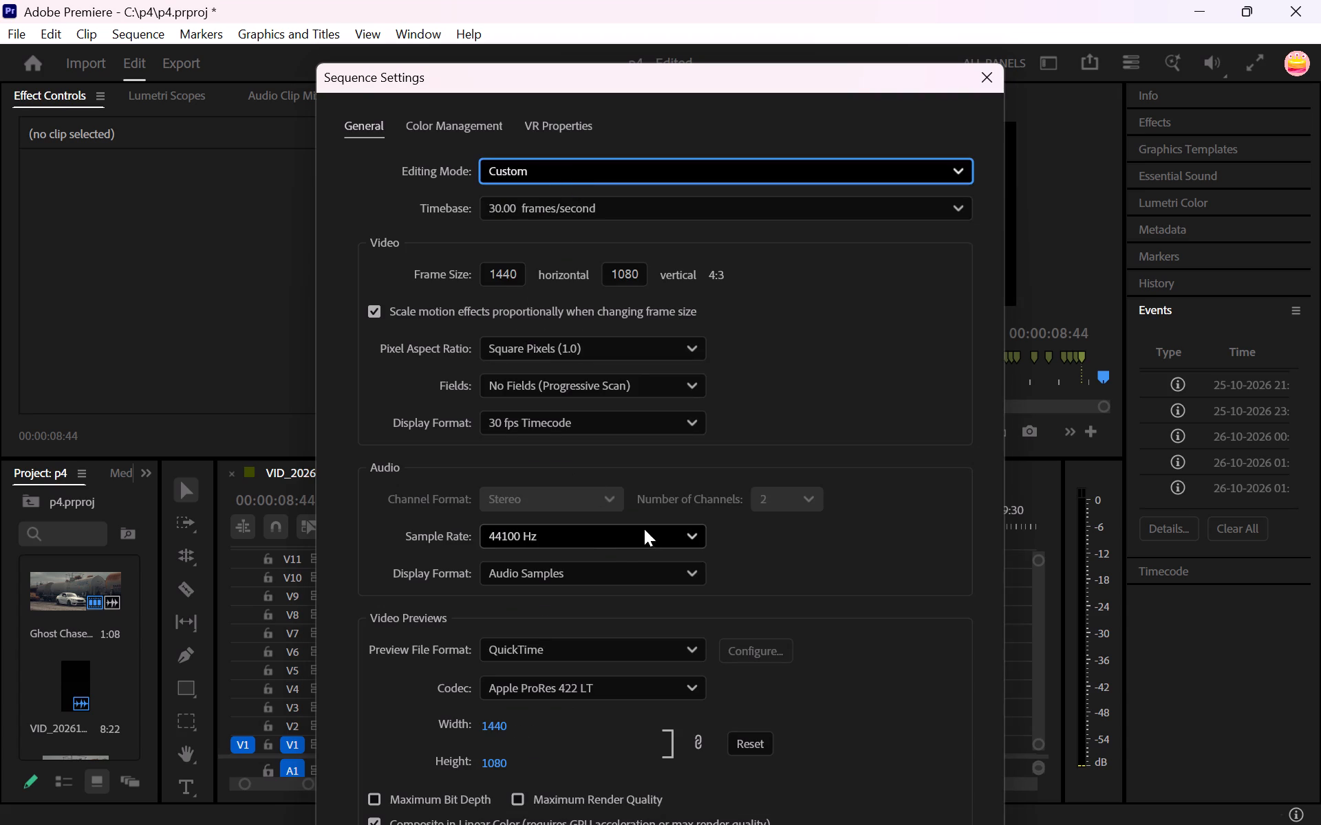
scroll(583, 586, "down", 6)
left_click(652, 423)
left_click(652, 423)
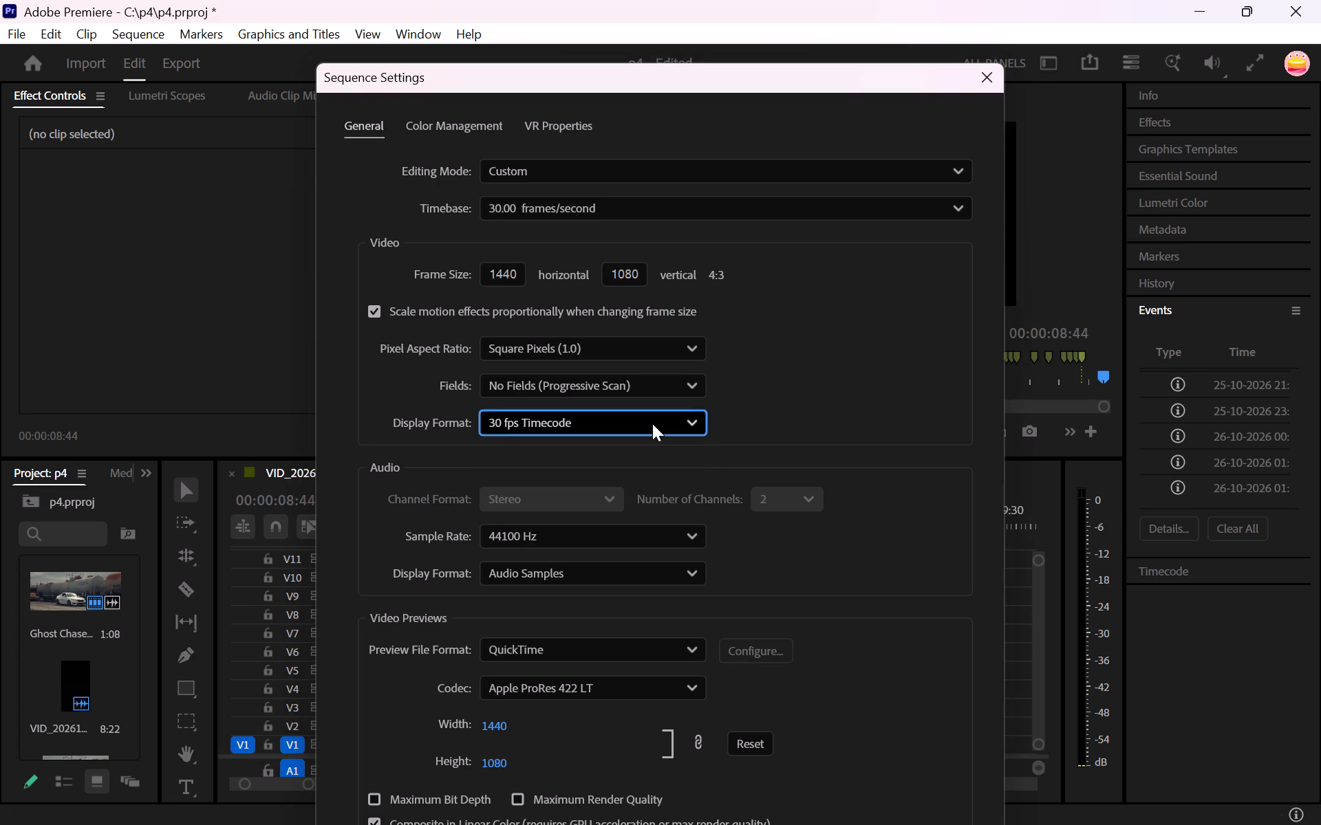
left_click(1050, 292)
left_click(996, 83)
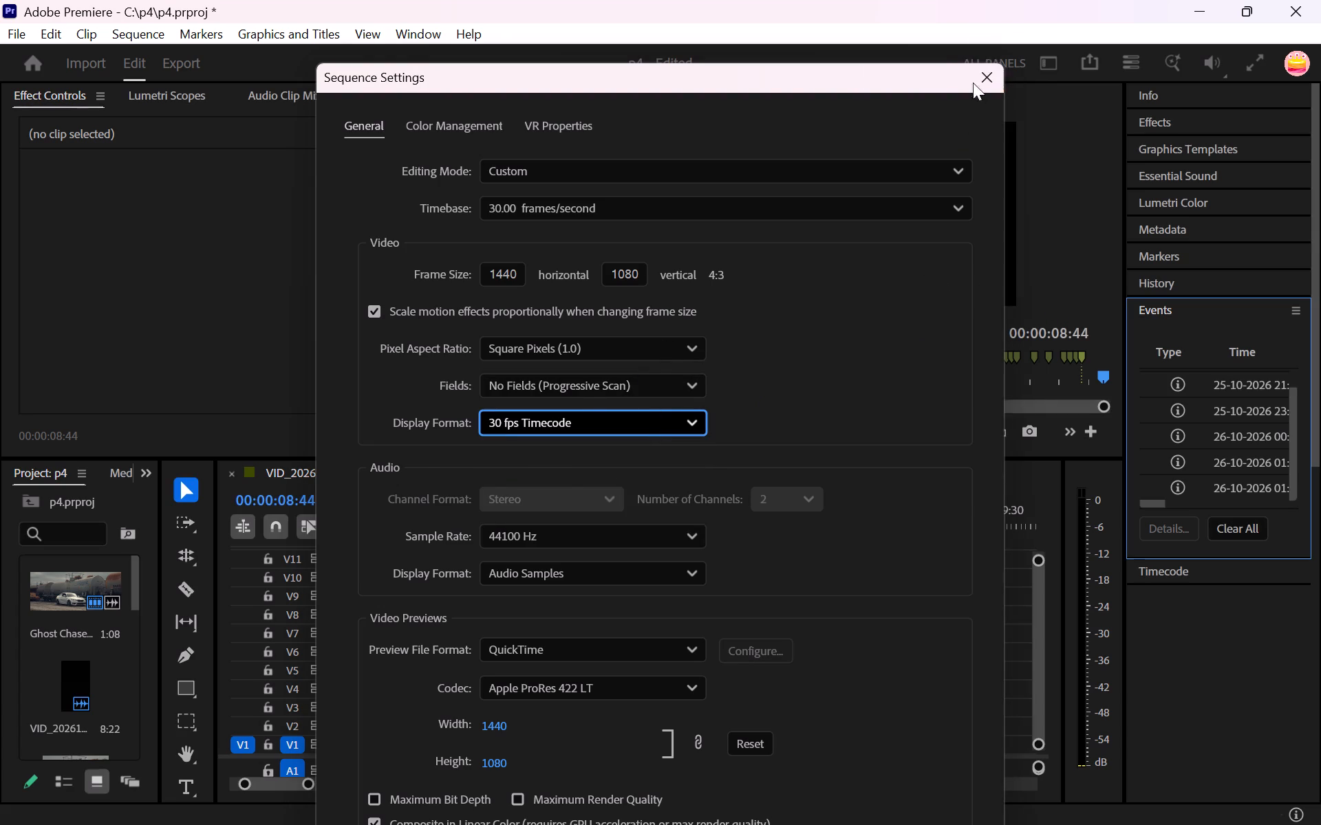
Stop the export Frame Rate from matching the source and set it to 30.
left_click(174, 69)
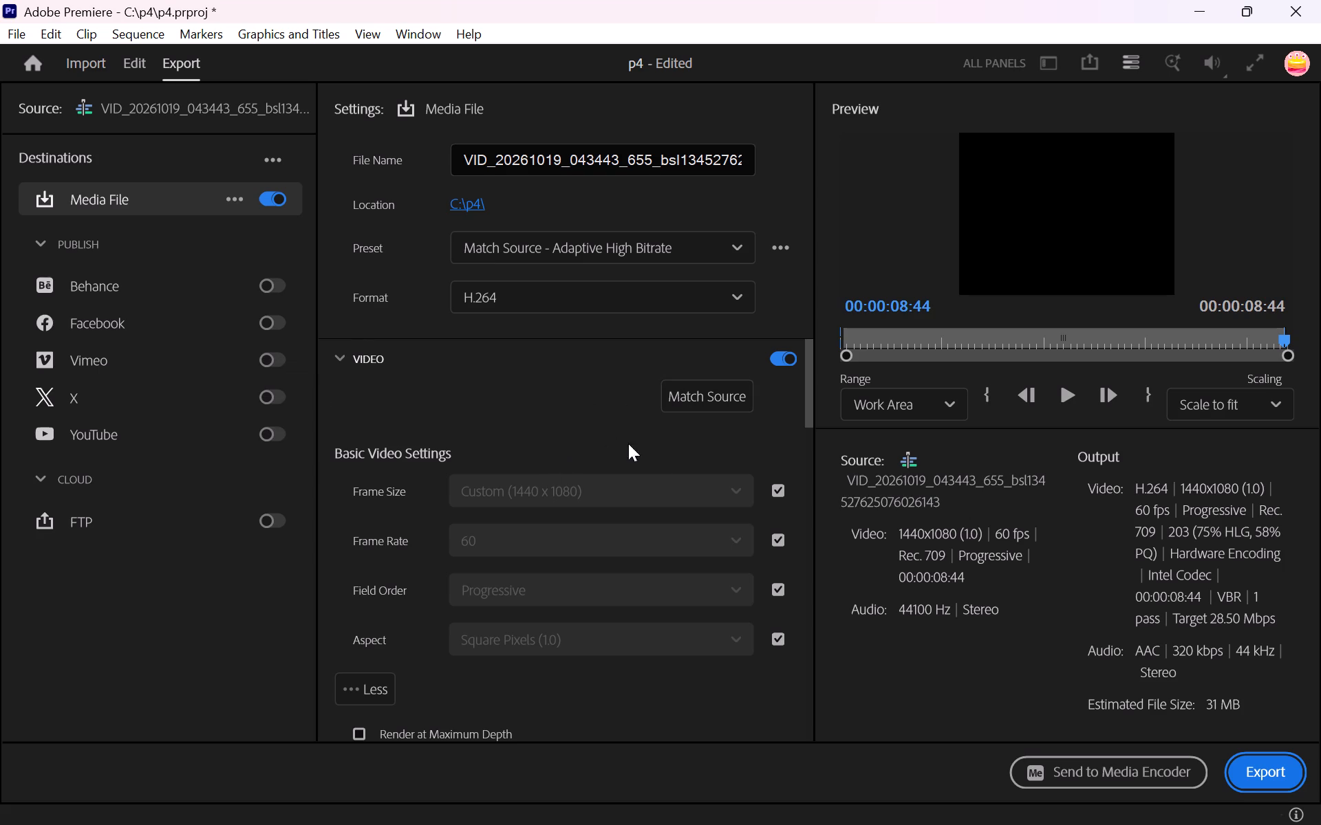
left_click(774, 534)
left_click(722, 543)
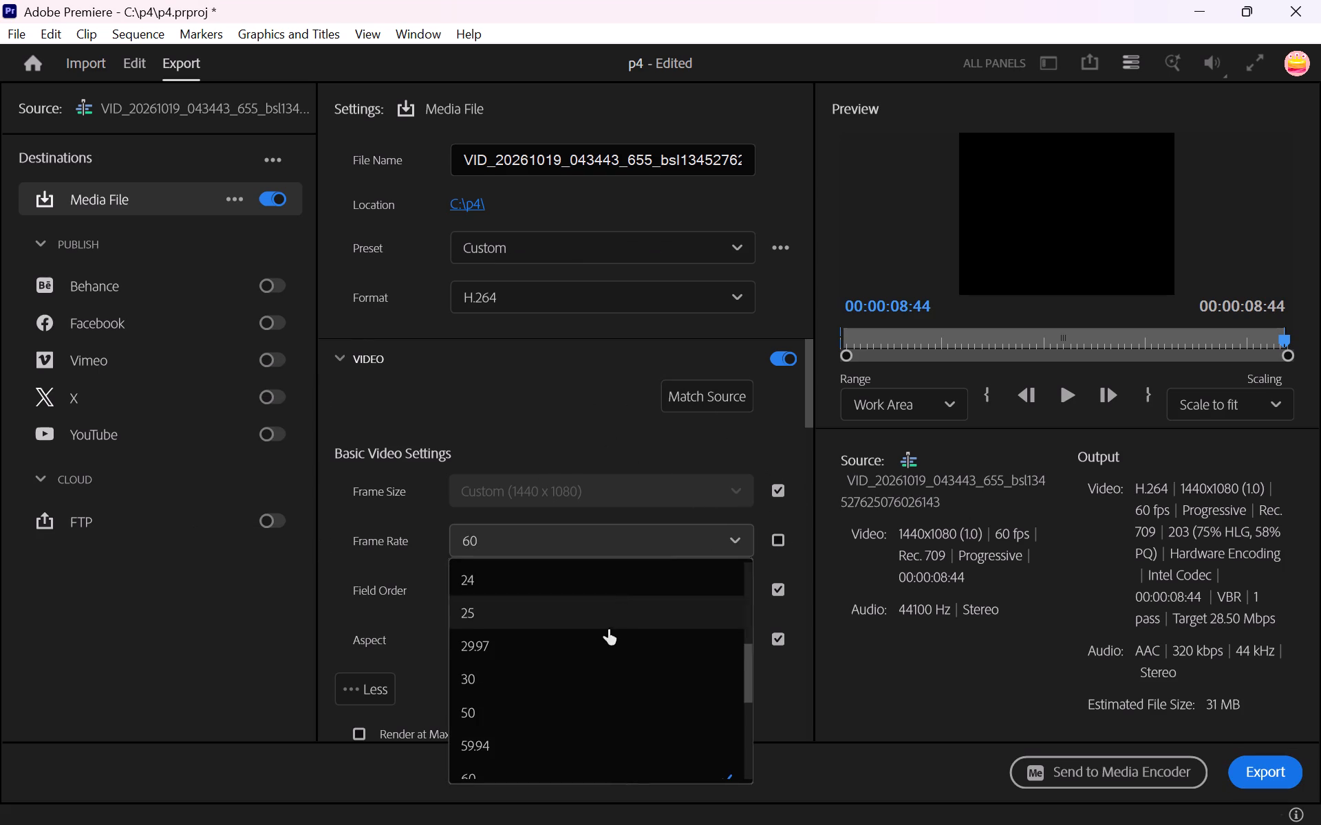
left_click(590, 677)
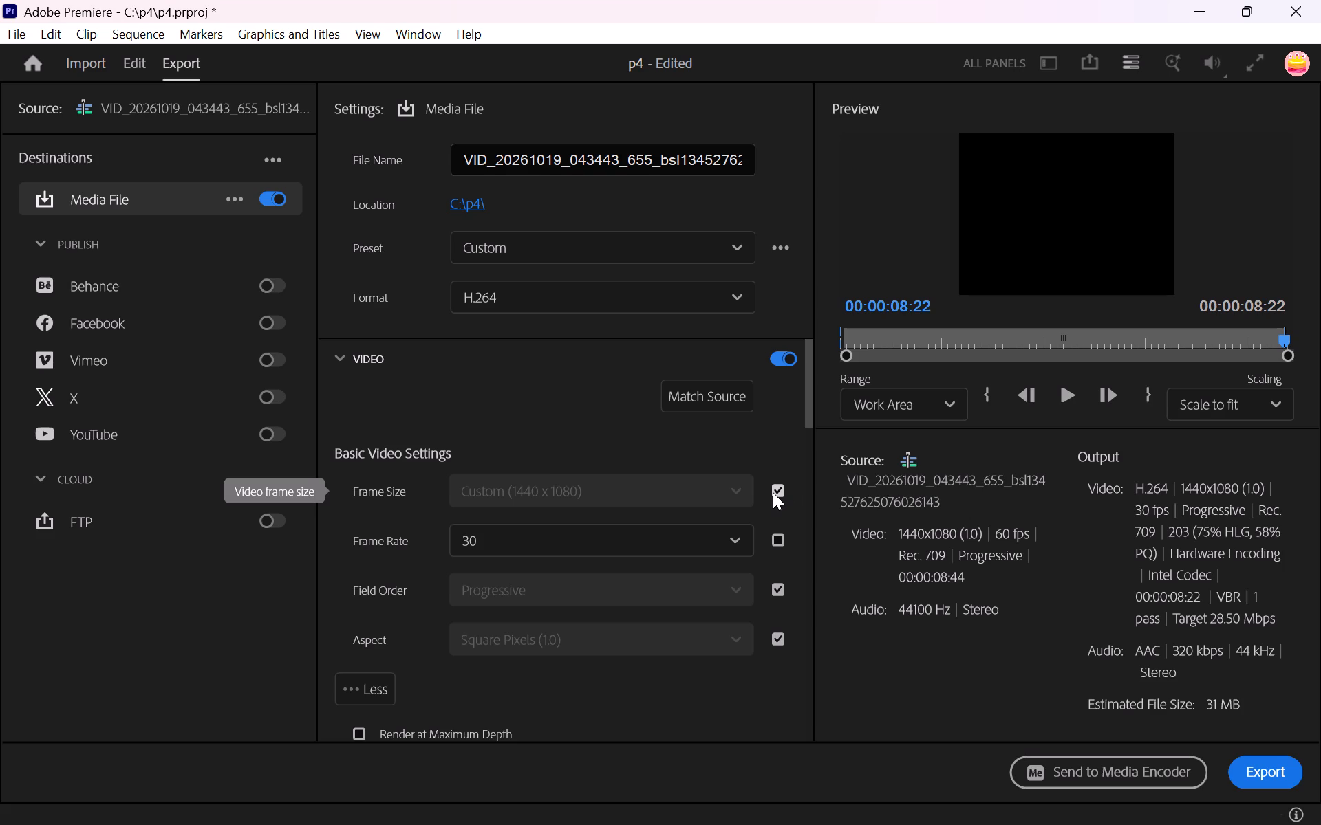
Enable Render at Maximum Depth and Use Maximum Render Quality for the export, keeping Frame Sampling as the time interpolation.
scroll(702, 543, "down", 6)
left_click(354, 626)
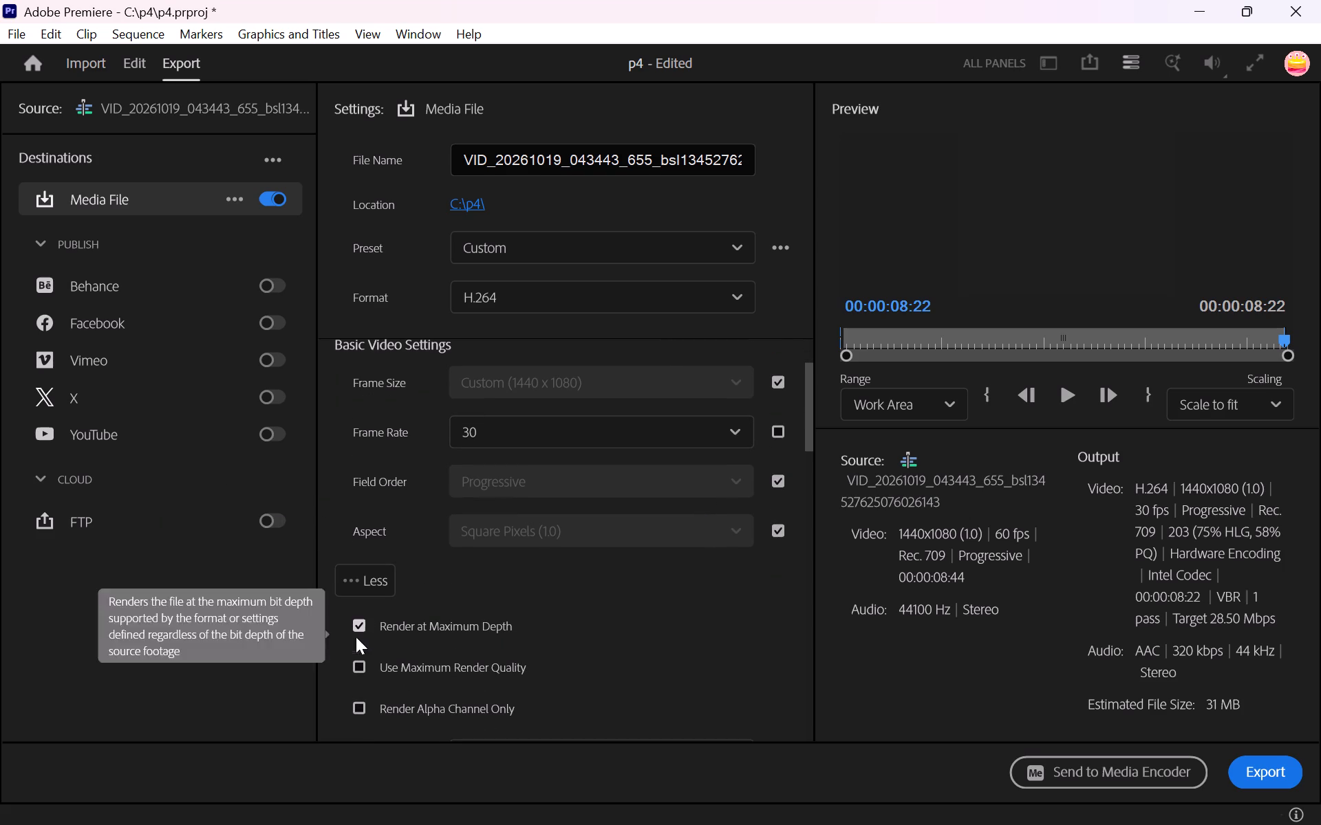
left_click(361, 655)
scroll(513, 589, "down", 6)
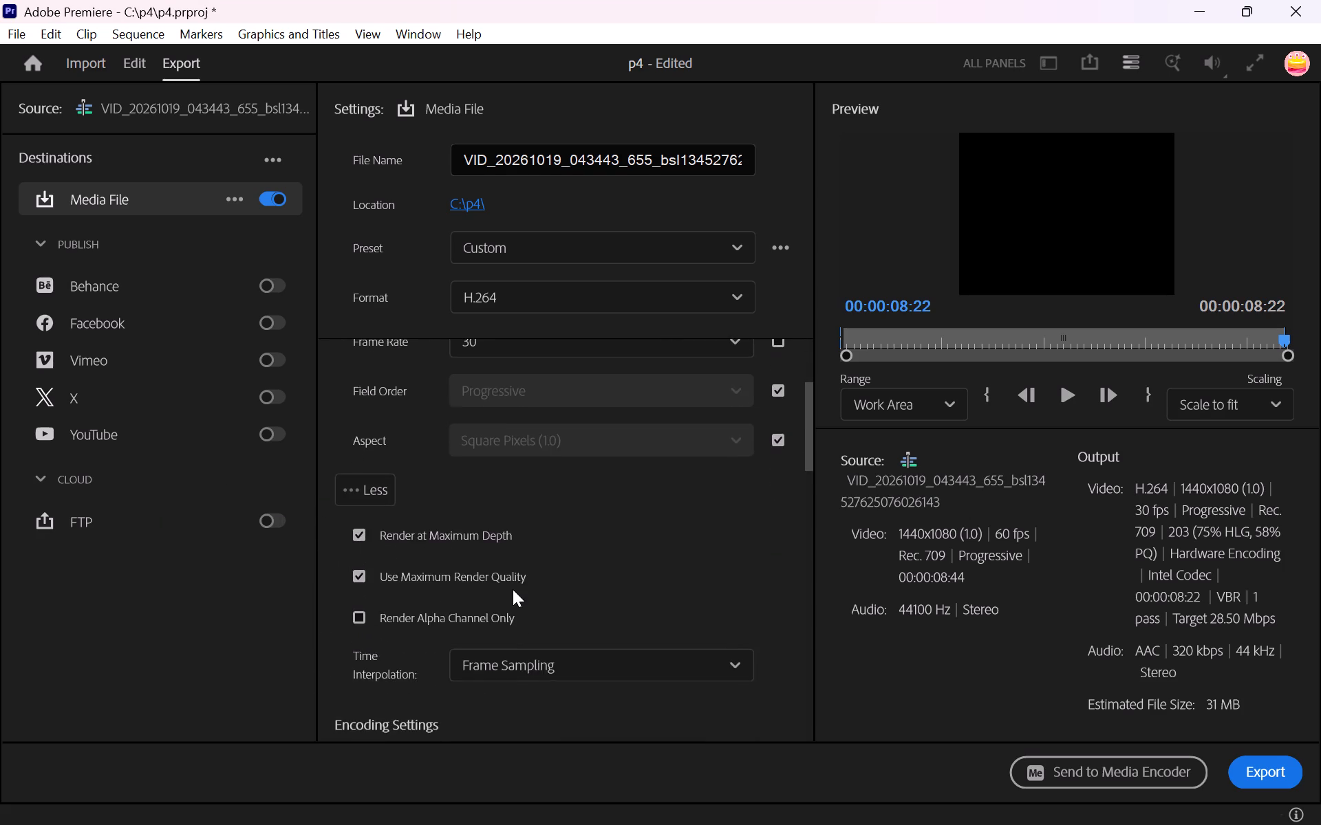
scroll(513, 589, "down", 2)
left_click(548, 607)
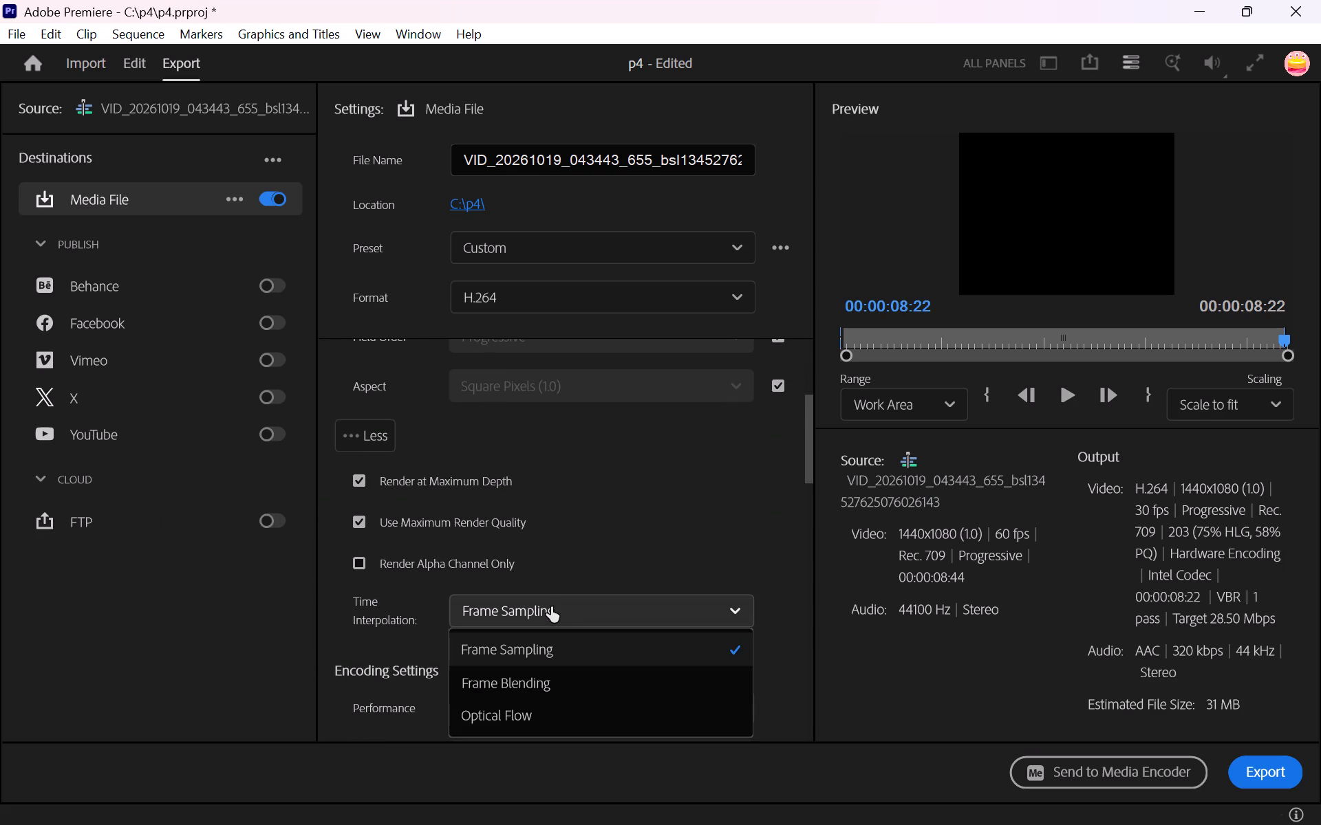
left_click(555, 612)
Stop the H.264 encoding Profile from matching the source and set it to High.
scroll(558, 617, "down", 1)
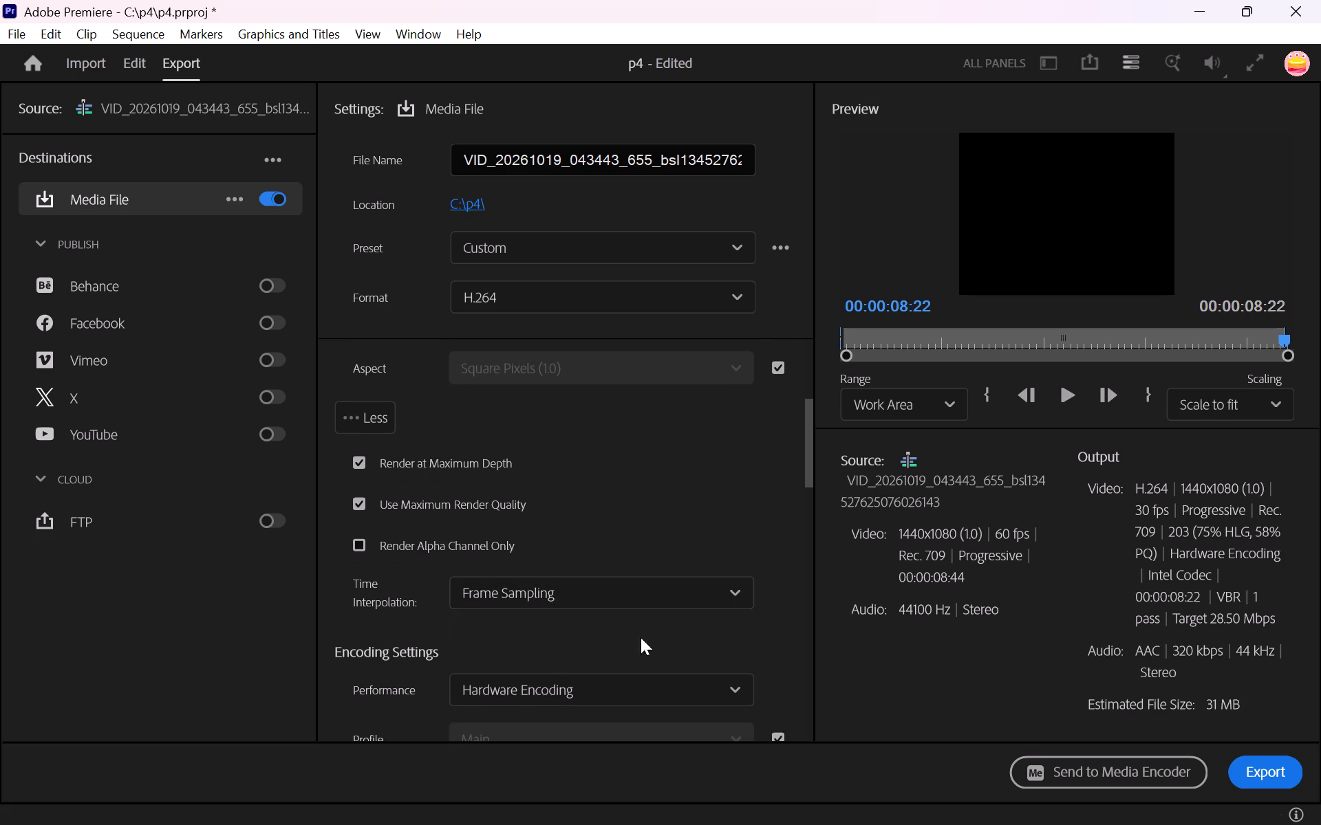
scroll(664, 635, "down", 7)
left_click(781, 615)
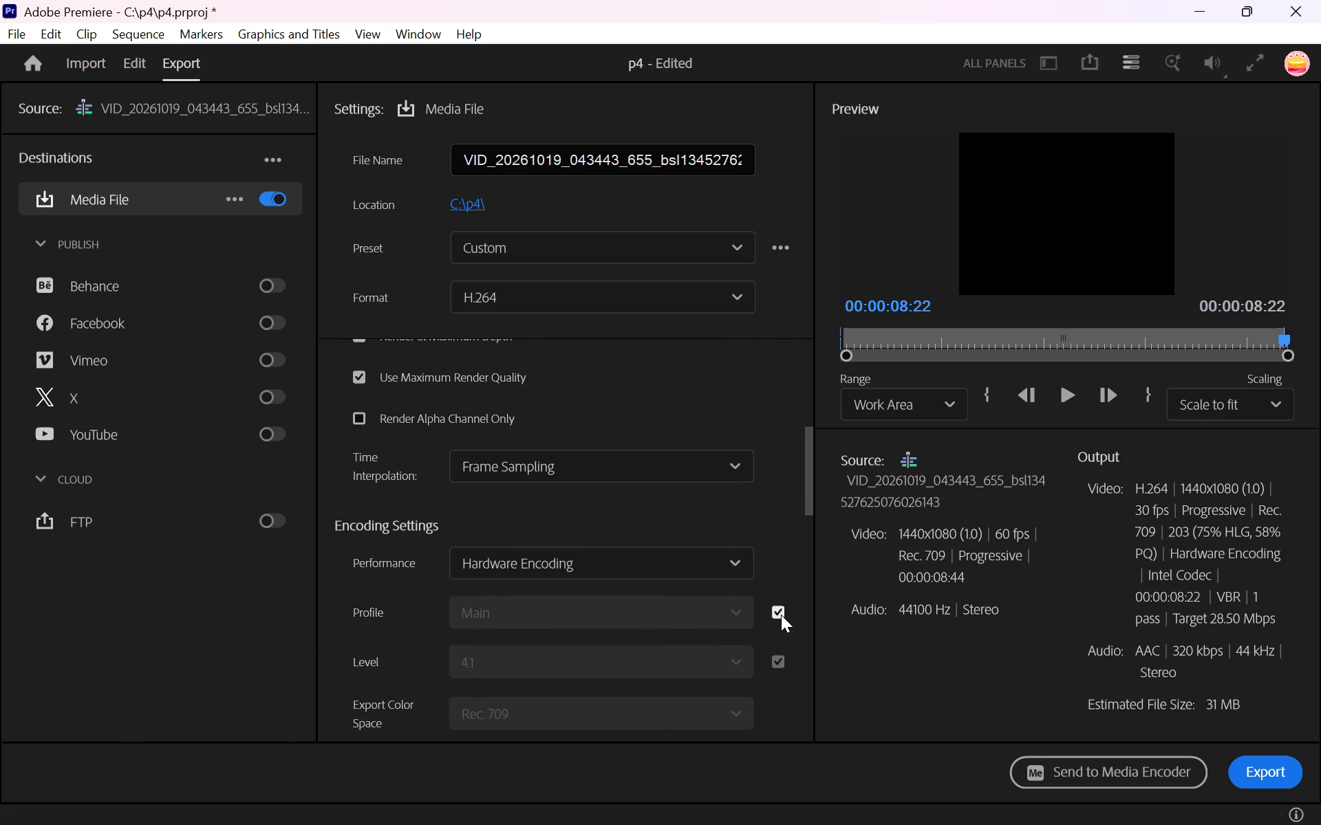
left_click(745, 606)
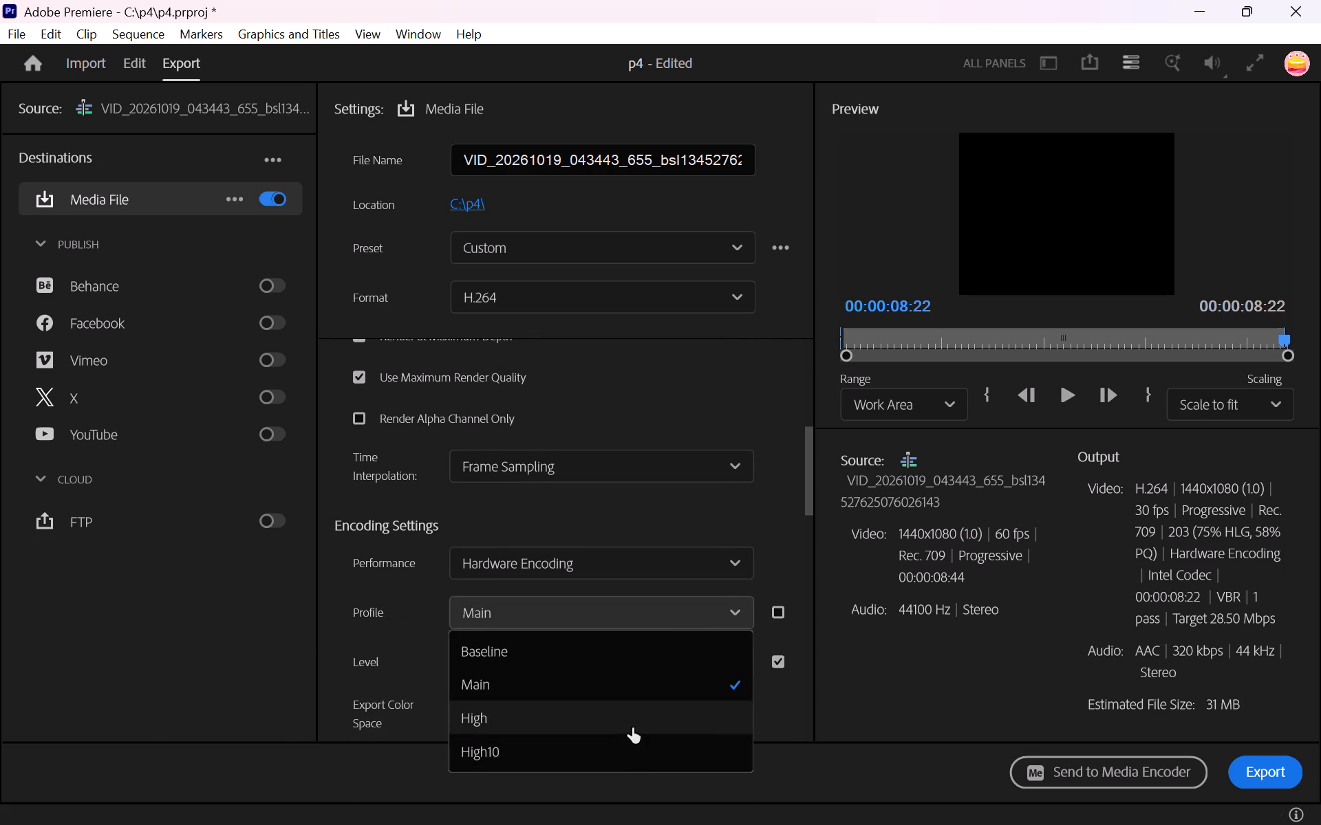
left_click(632, 728)
Set the Bitrate Encoding in the export's Bitrate Settings to VBR, 2 pass.
scroll(633, 665, "down", 12)
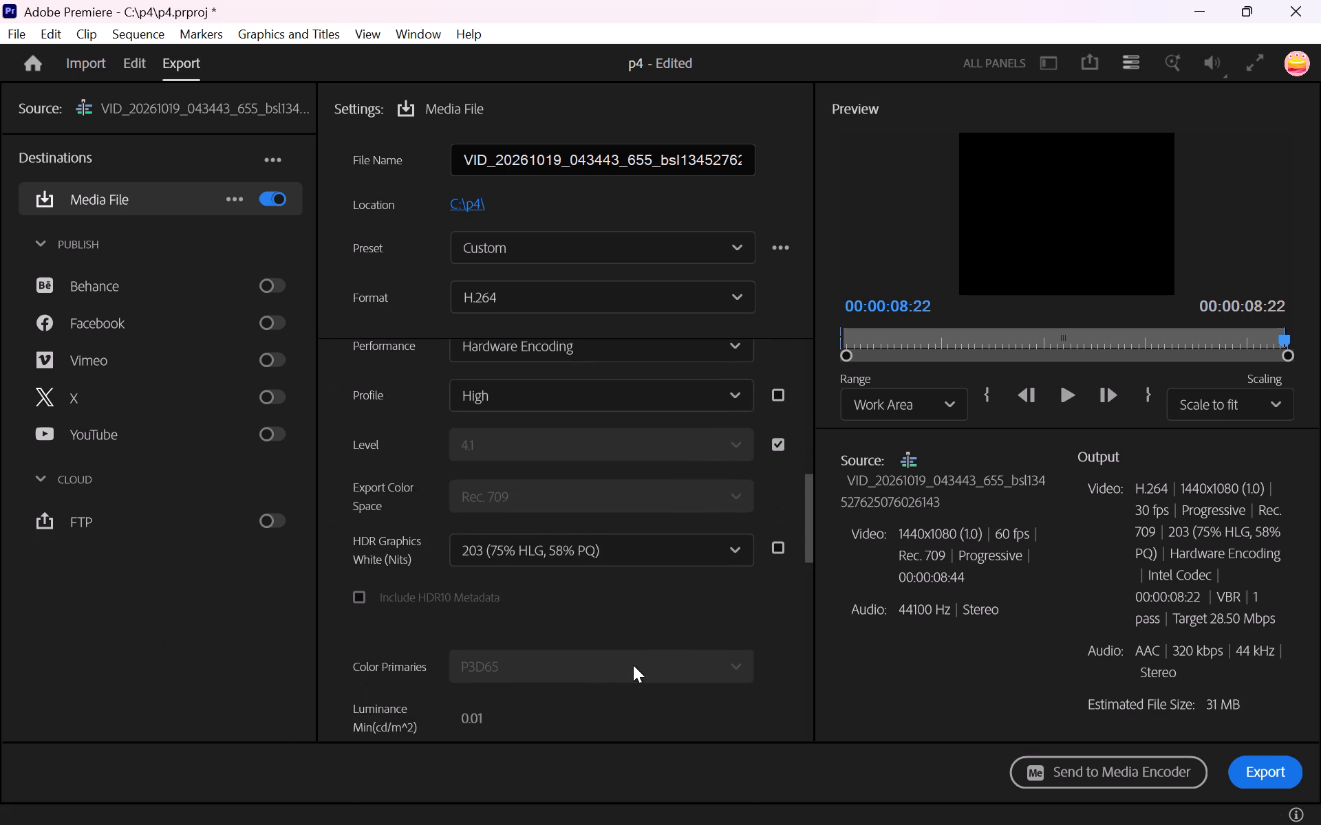
scroll(586, 559, "down", 7)
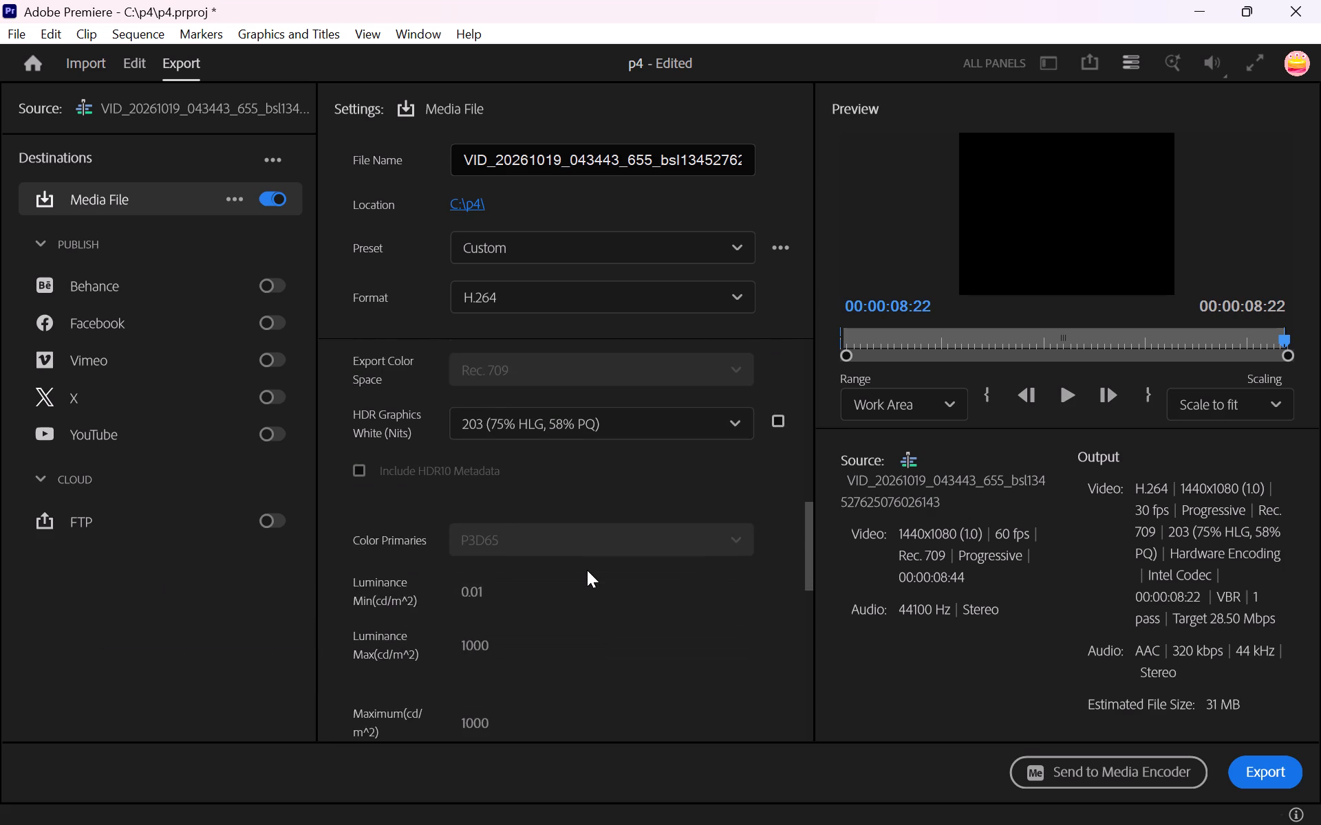
scroll(587, 570, "down", 10)
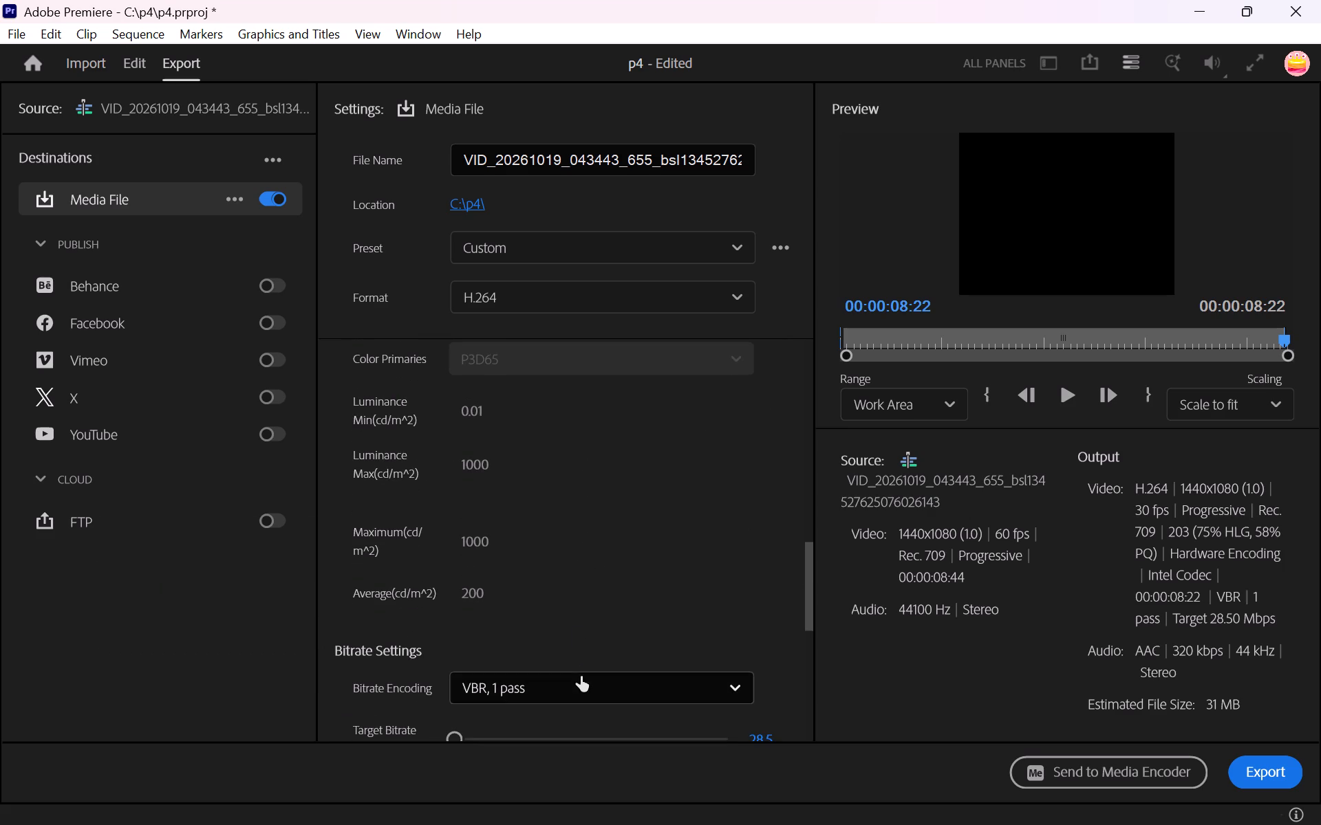
left_click(581, 676)
left_click(564, 800)
Review the remaining video settings below the bitrate options and export the media file immediately with the current settings.
scroll(628, 622, "down", 14)
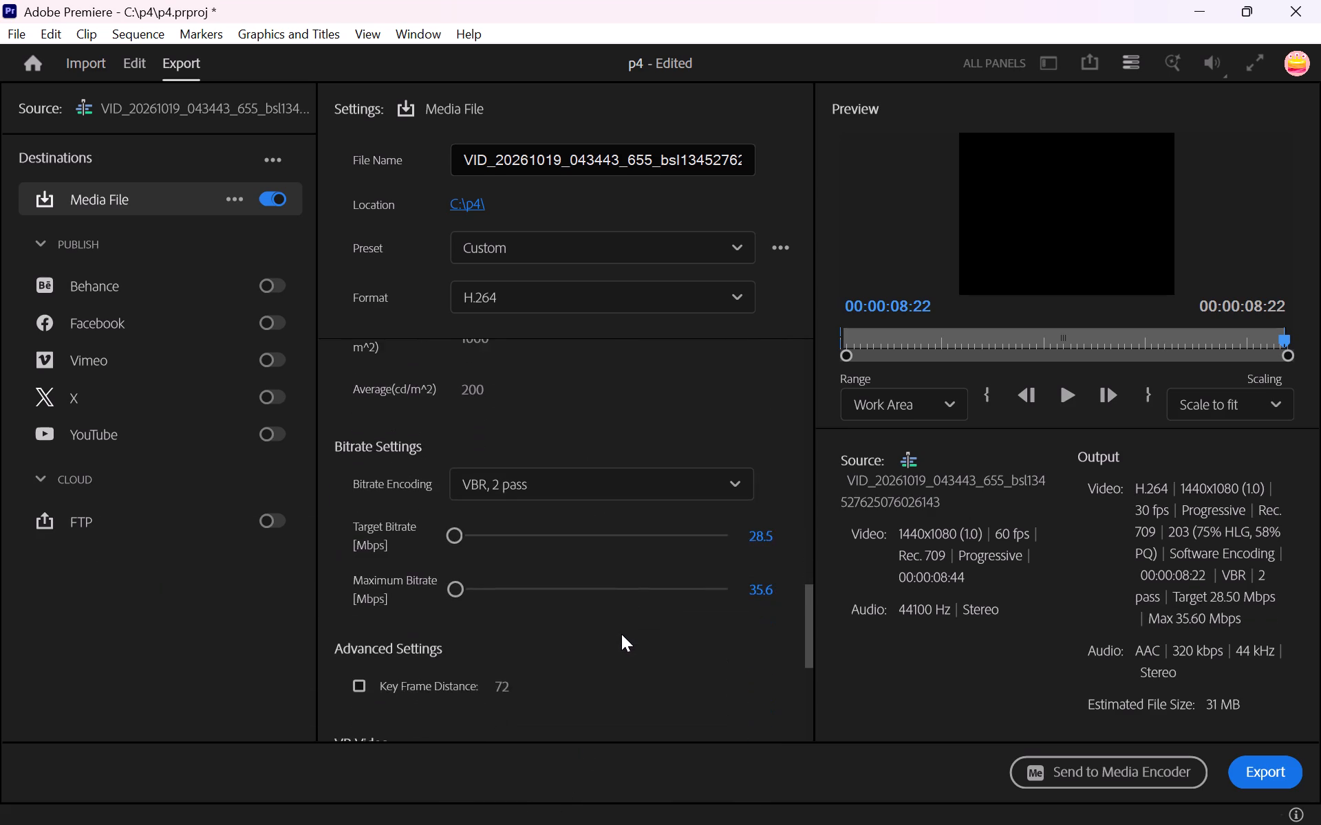
scroll(621, 634, "down", 13)
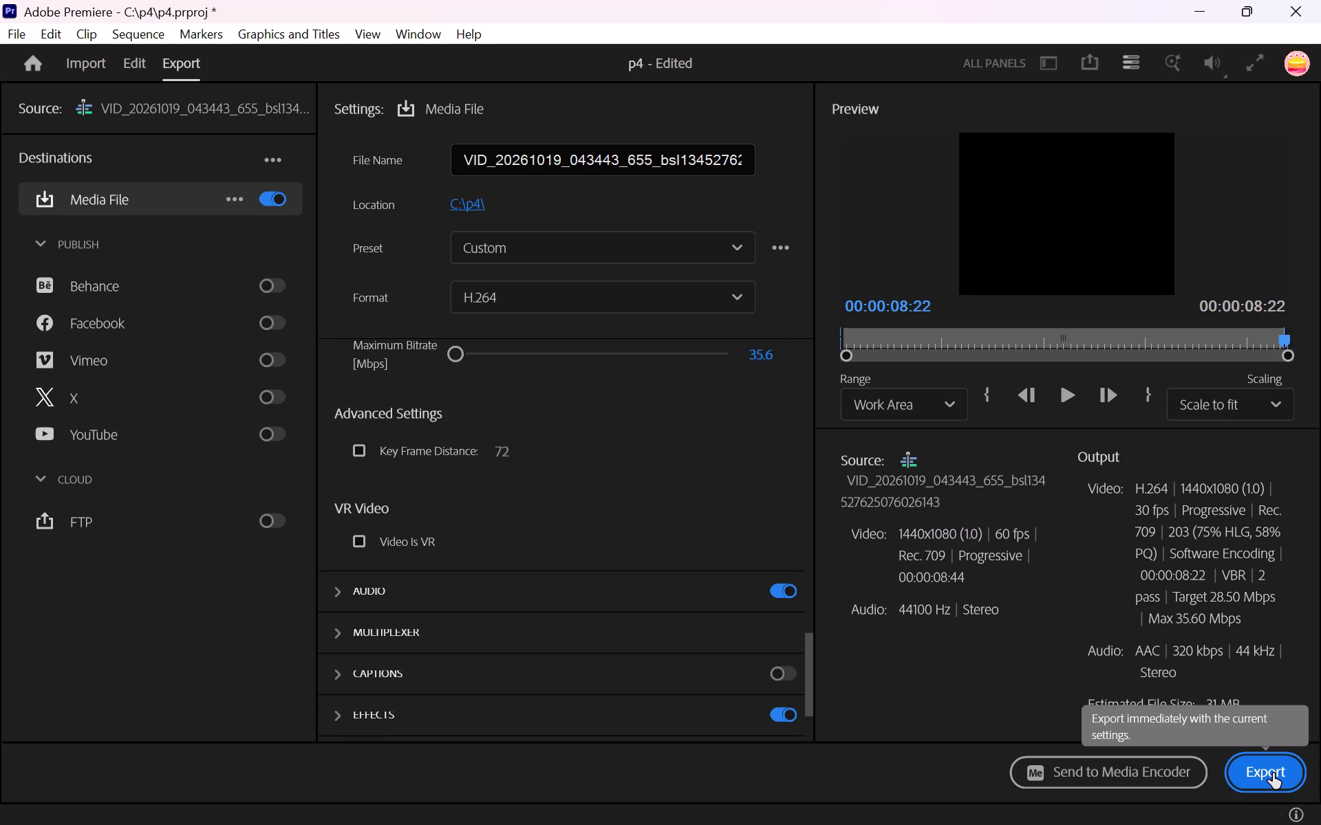
left_click(1273, 773)
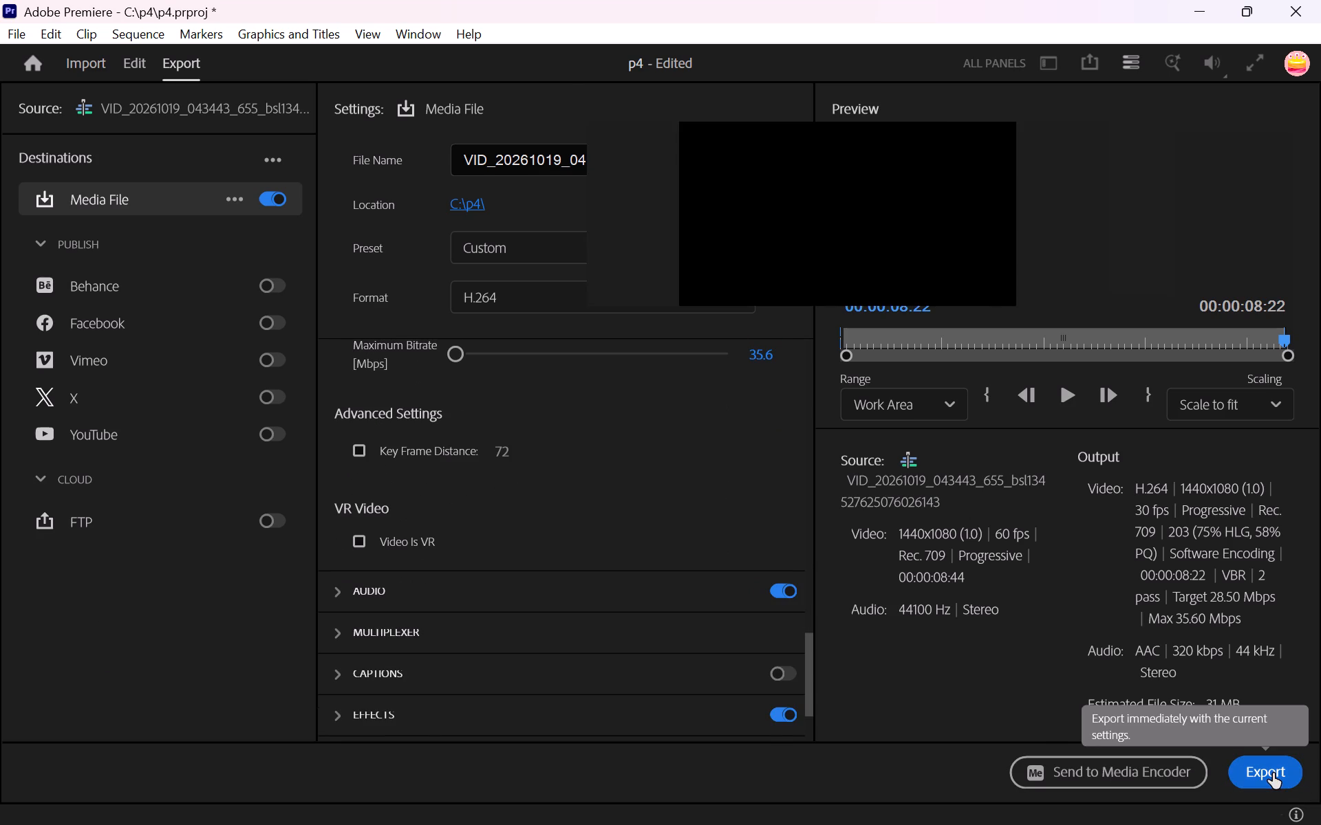
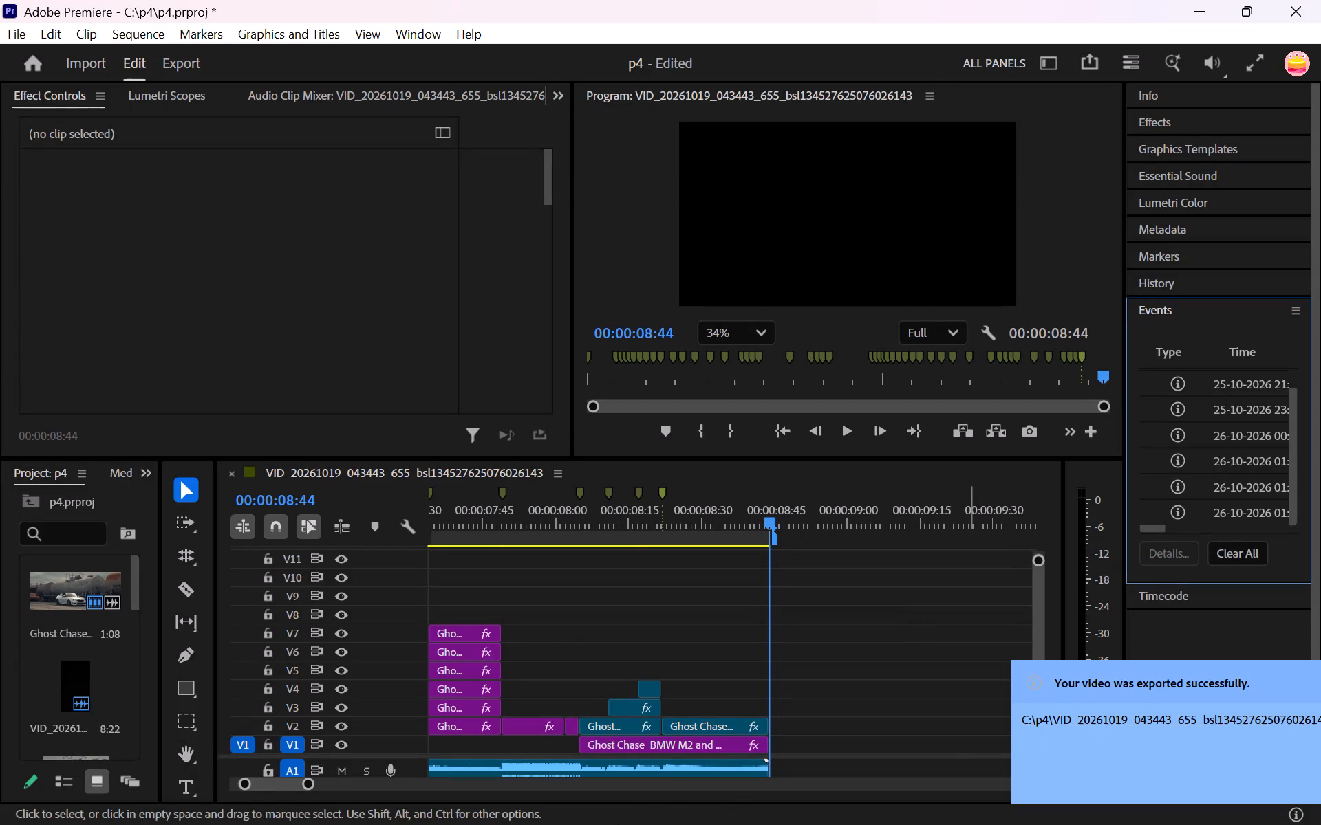
In File Explorer, play the newest MP4 export in the p4 folder, and play the earlier MP4 export for comparison.
left_click(645, 812)
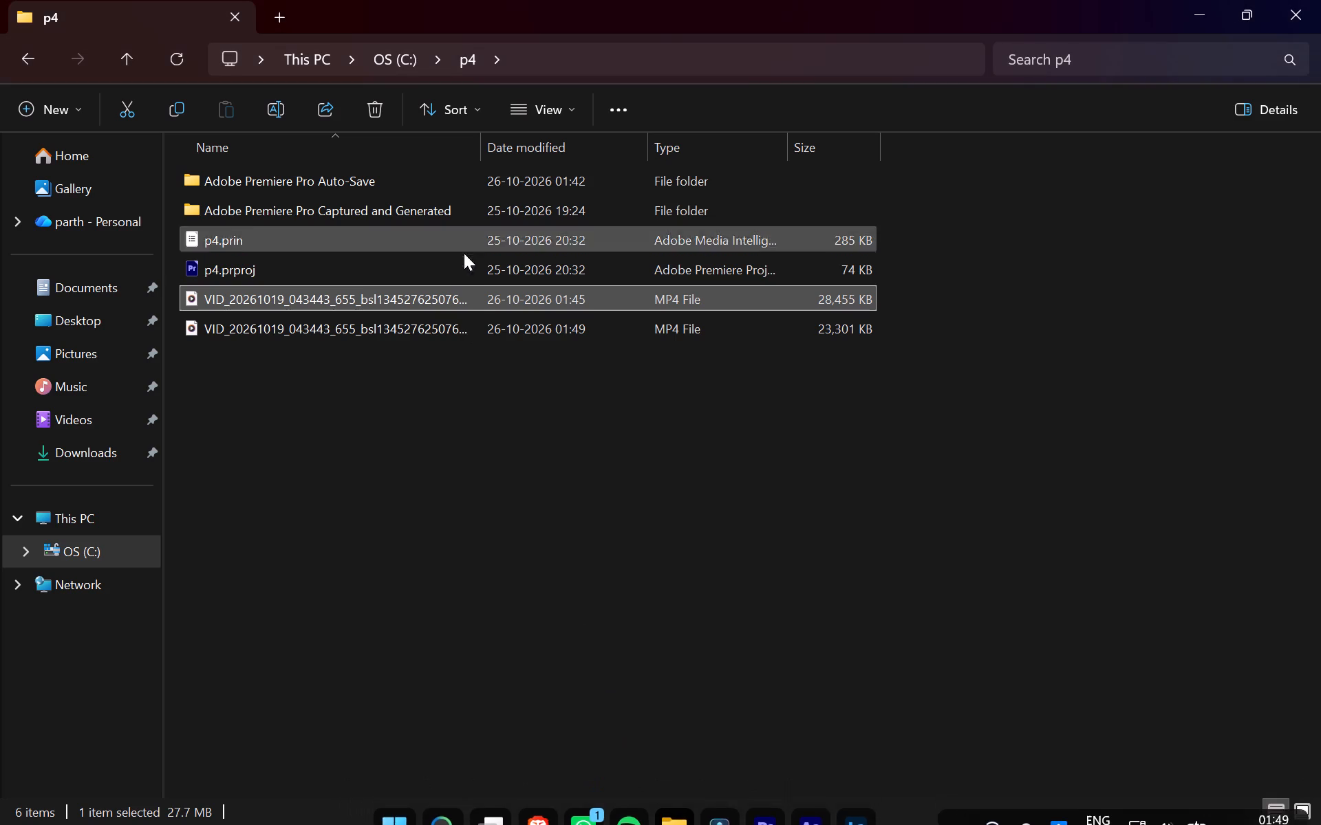
double_click(498, 328)
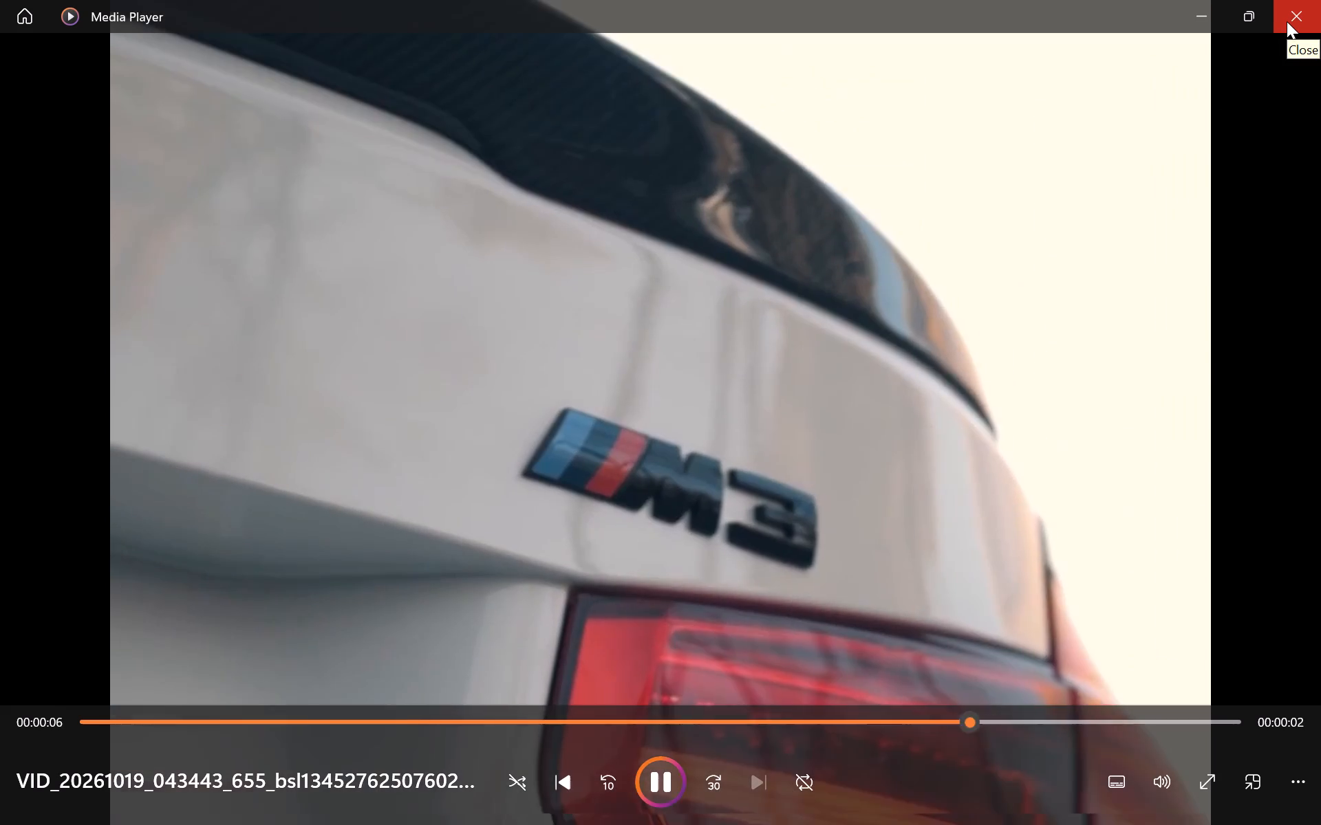
left_click(1287, 21)
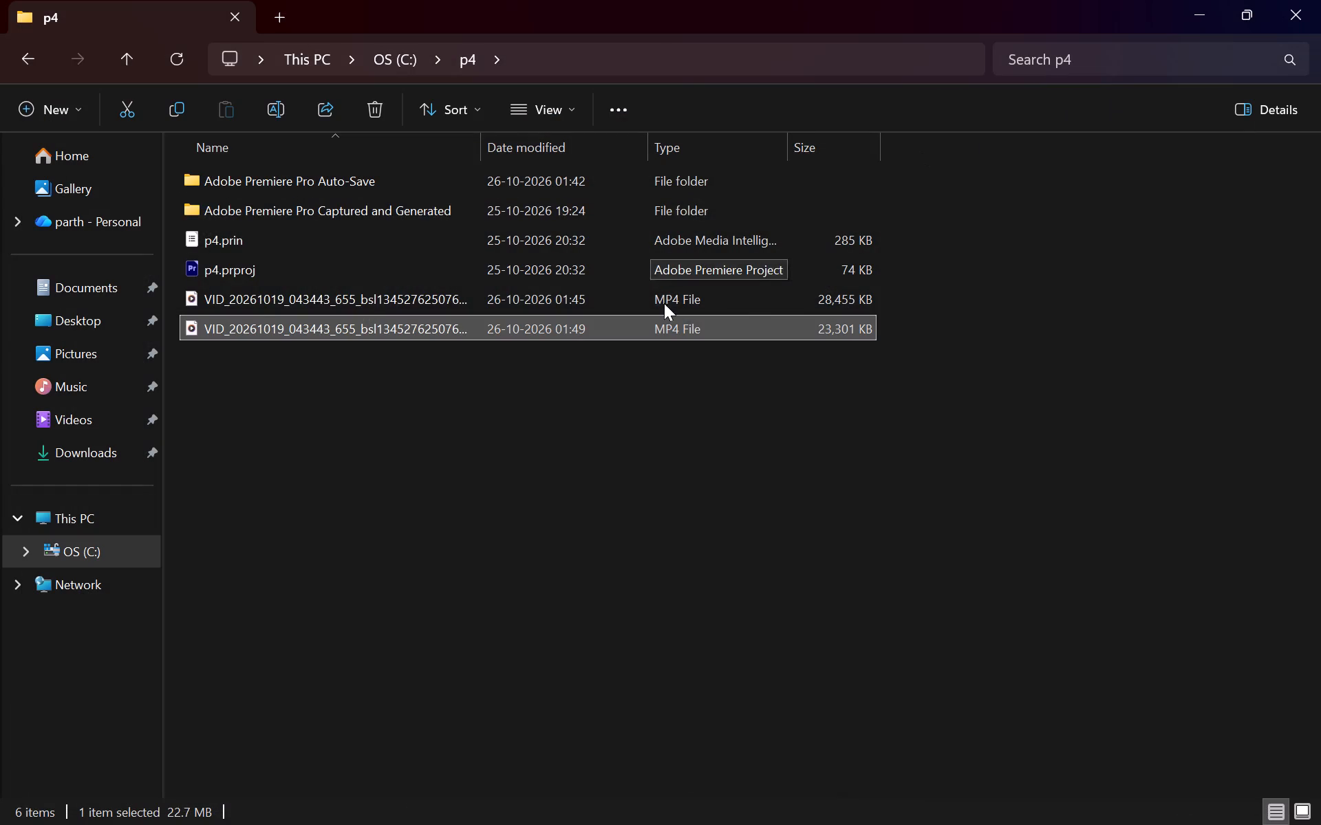
double_click(664, 306)
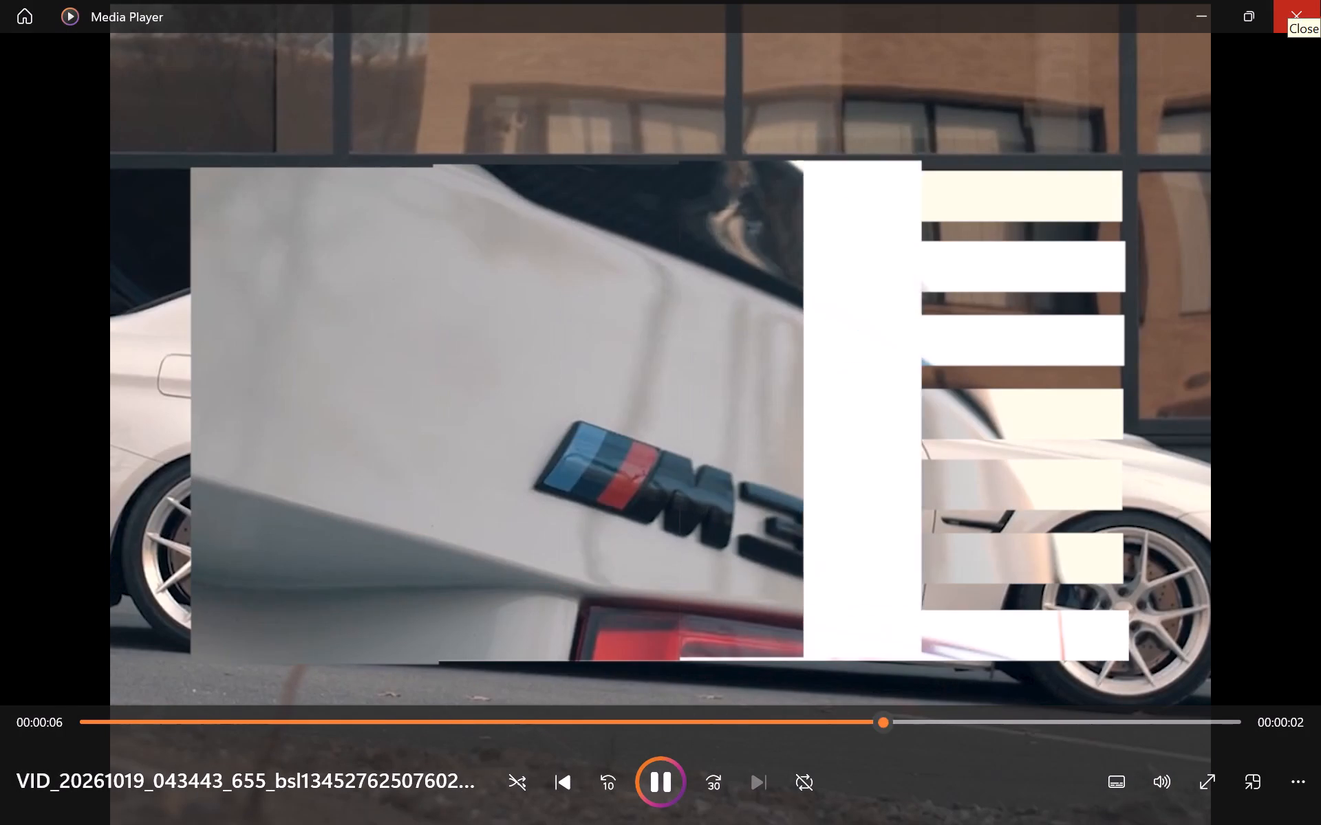
left_click(1320, 0)
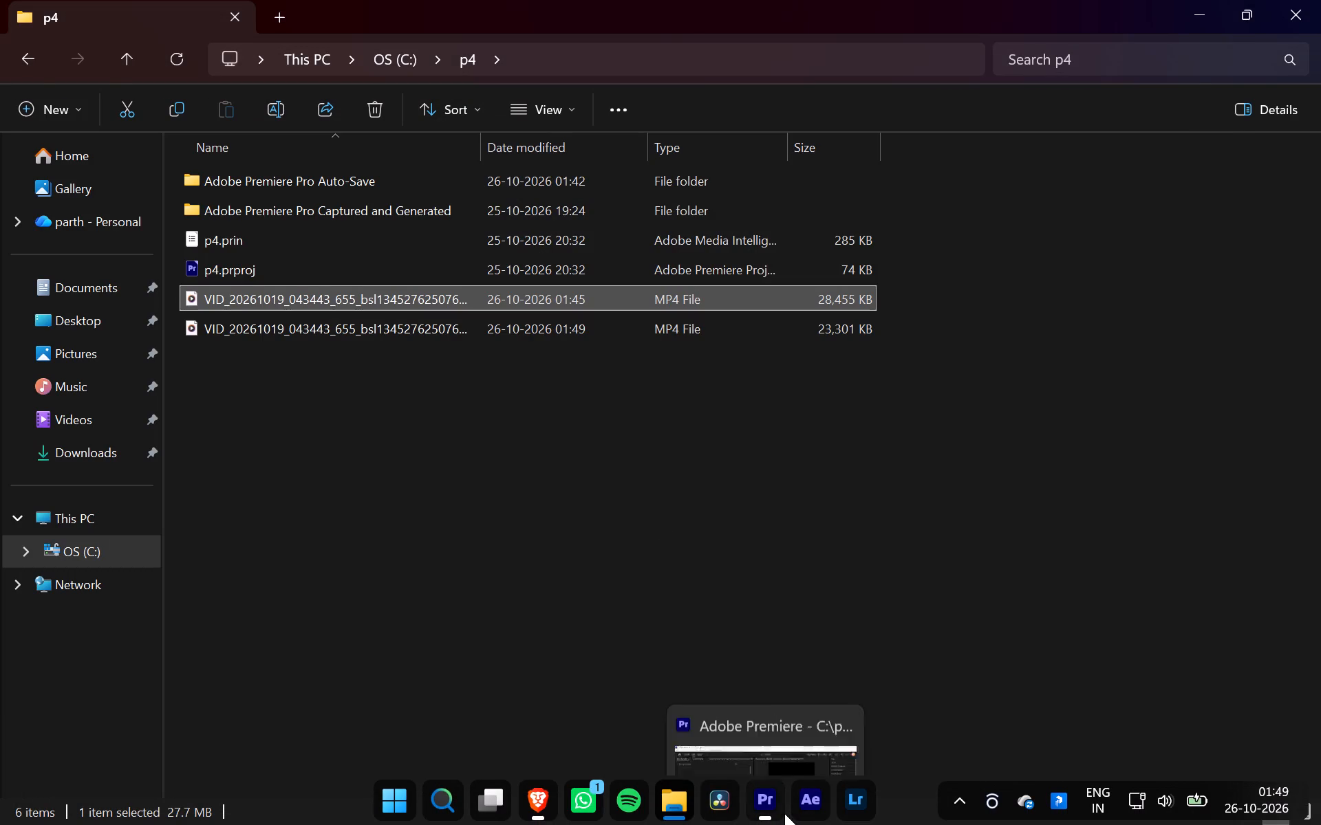
Return to Premiere's export settings, stop the Frame Size from matching the source and set it to Full HD (1920 x 1080).
left_click(784, 813)
left_click(153, 57)
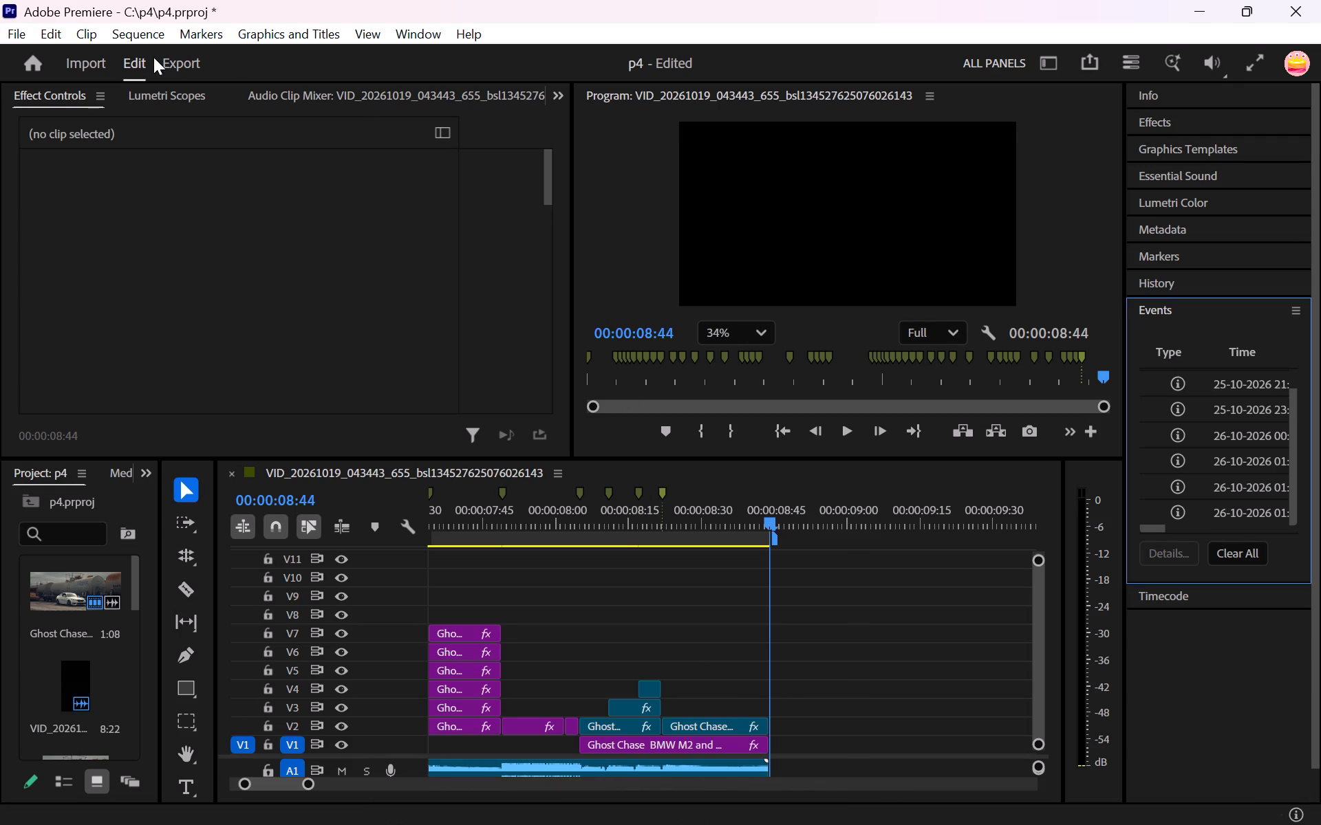
left_click(178, 63)
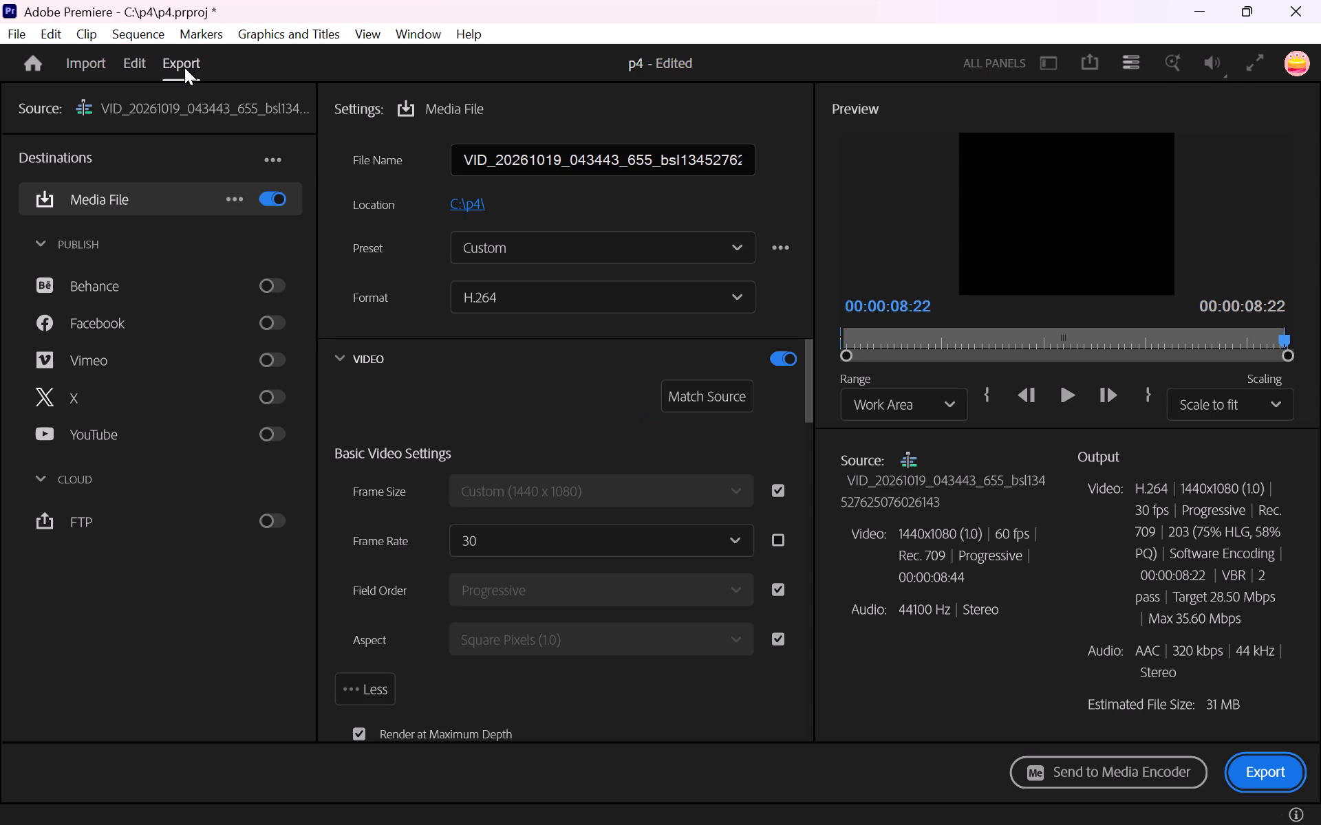
left_click(775, 489)
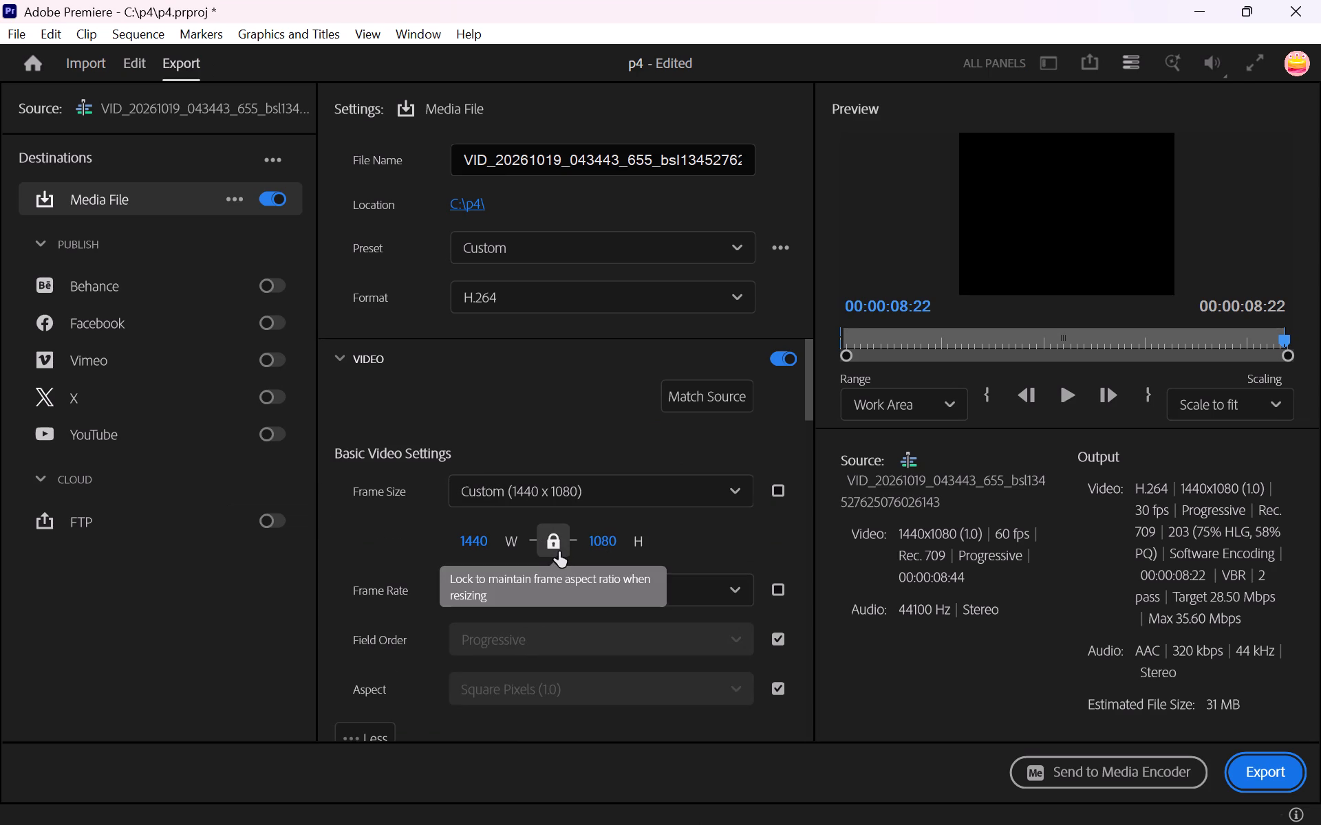
left_click(692, 497)
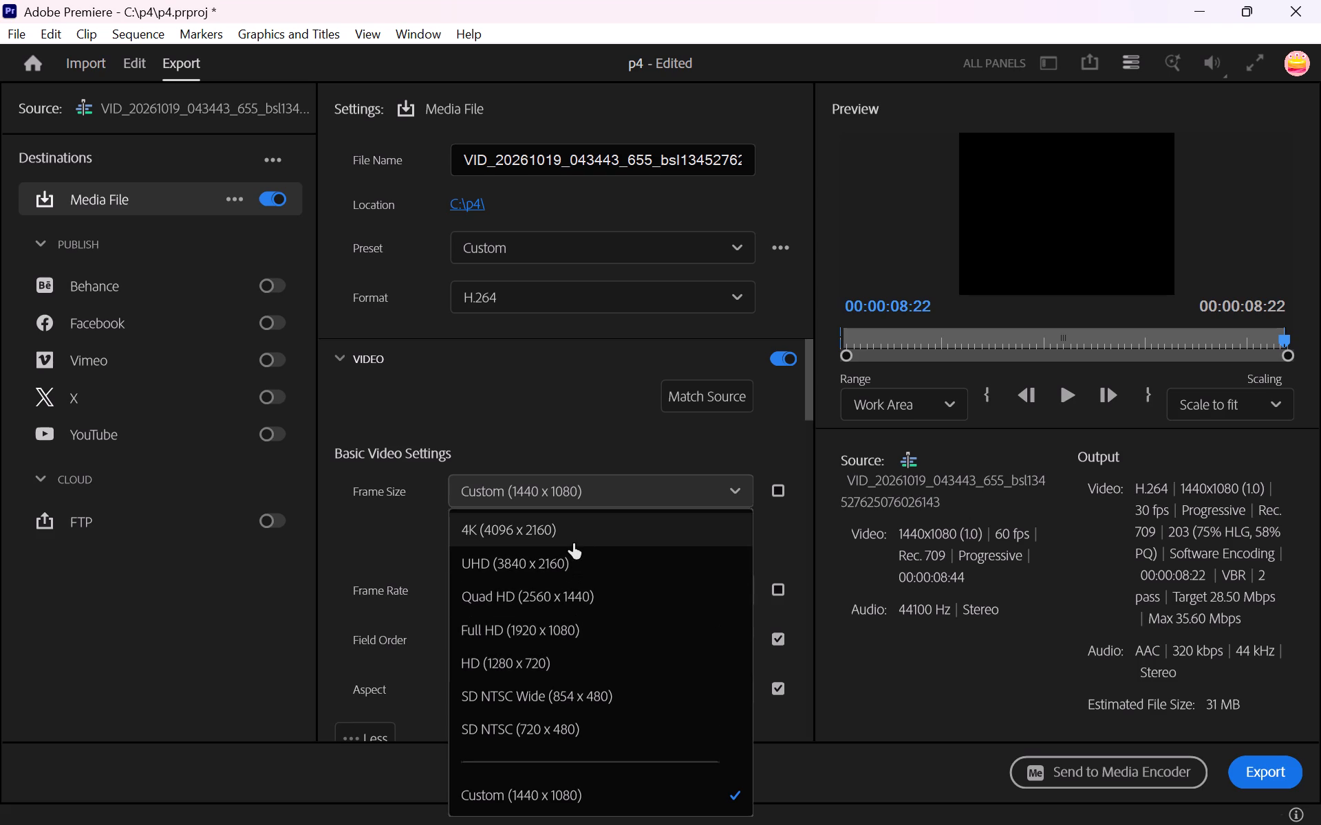
left_click(578, 613)
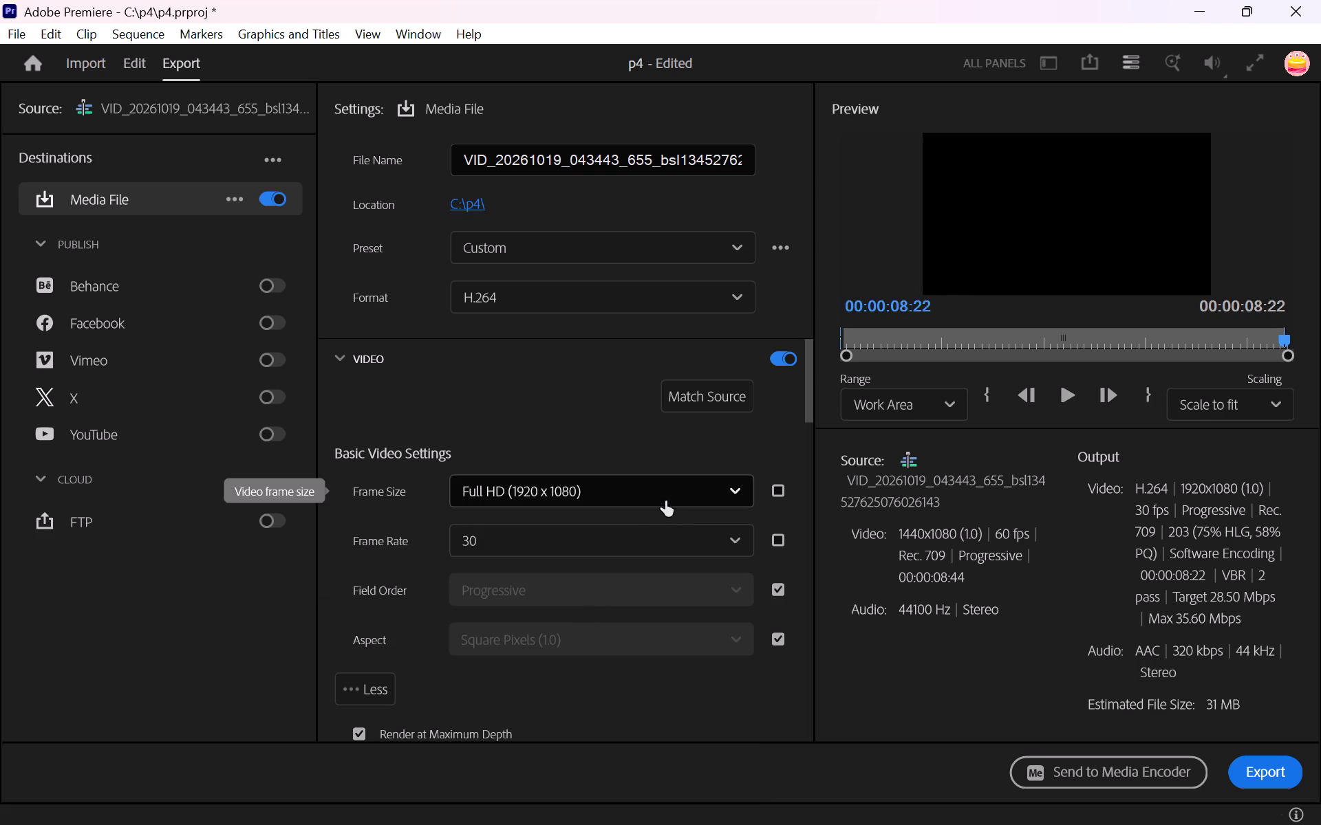
Look over the available frame sizes and switch the export's Frame Size to Custom.
left_click(665, 501)
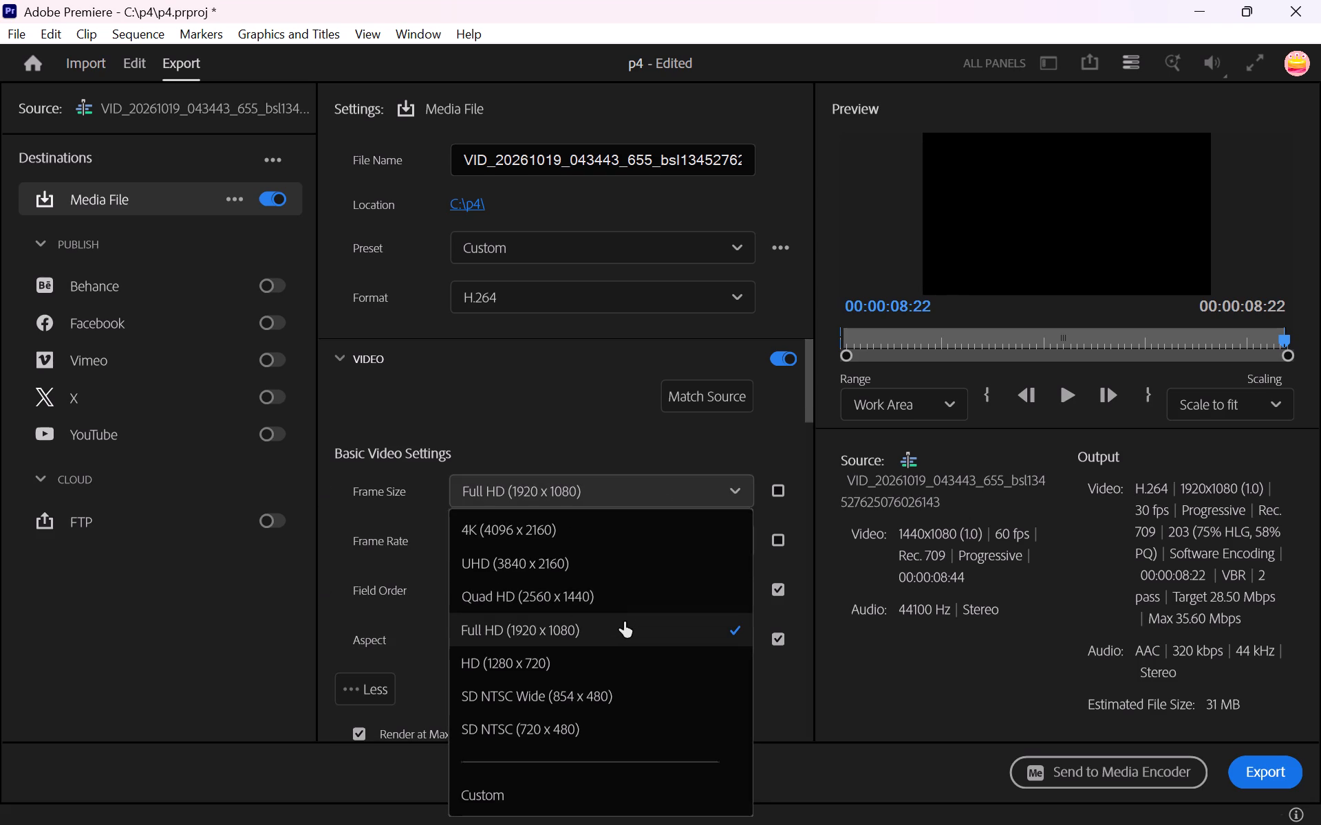
scroll(624, 622, "down", 2)
scroll(624, 622, "up", 2)
left_click(647, 494)
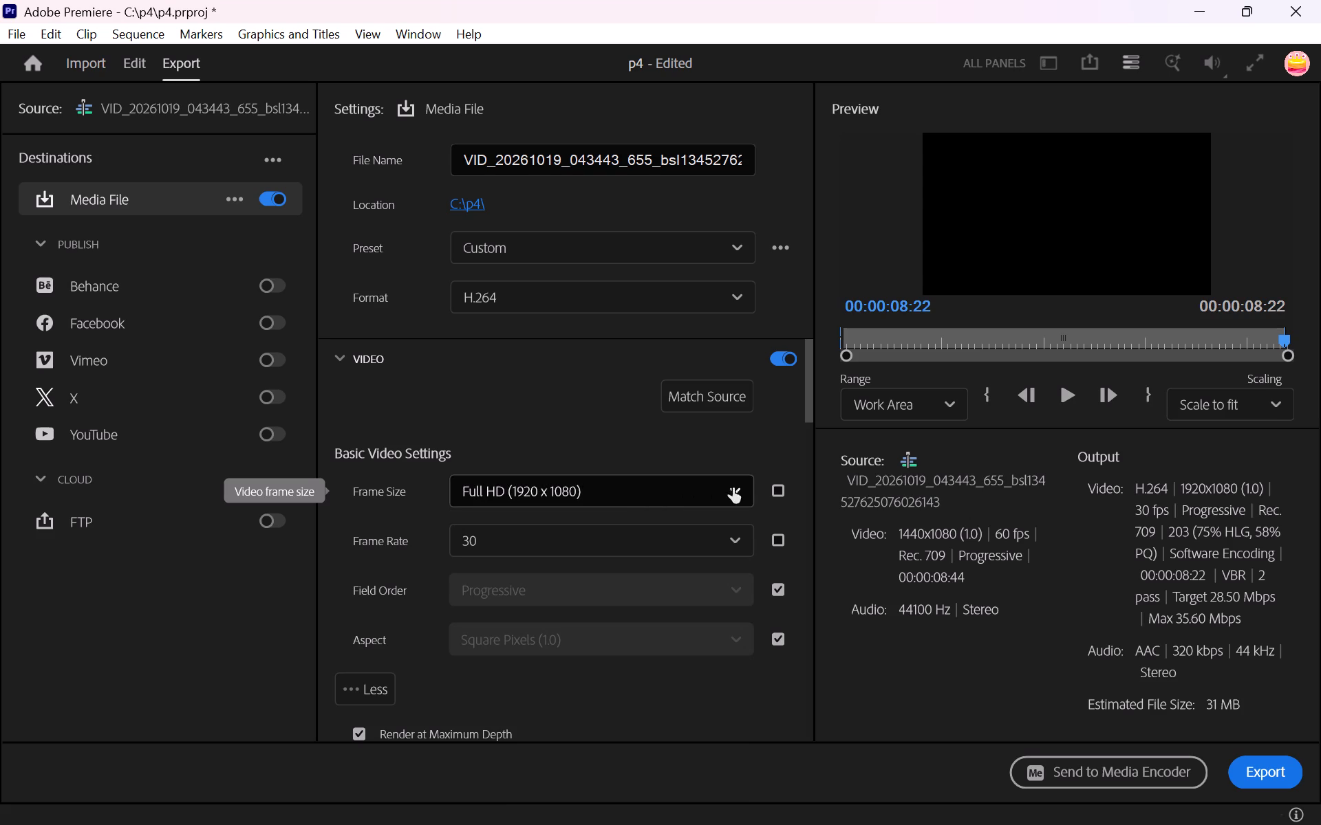
left_click(728, 493)
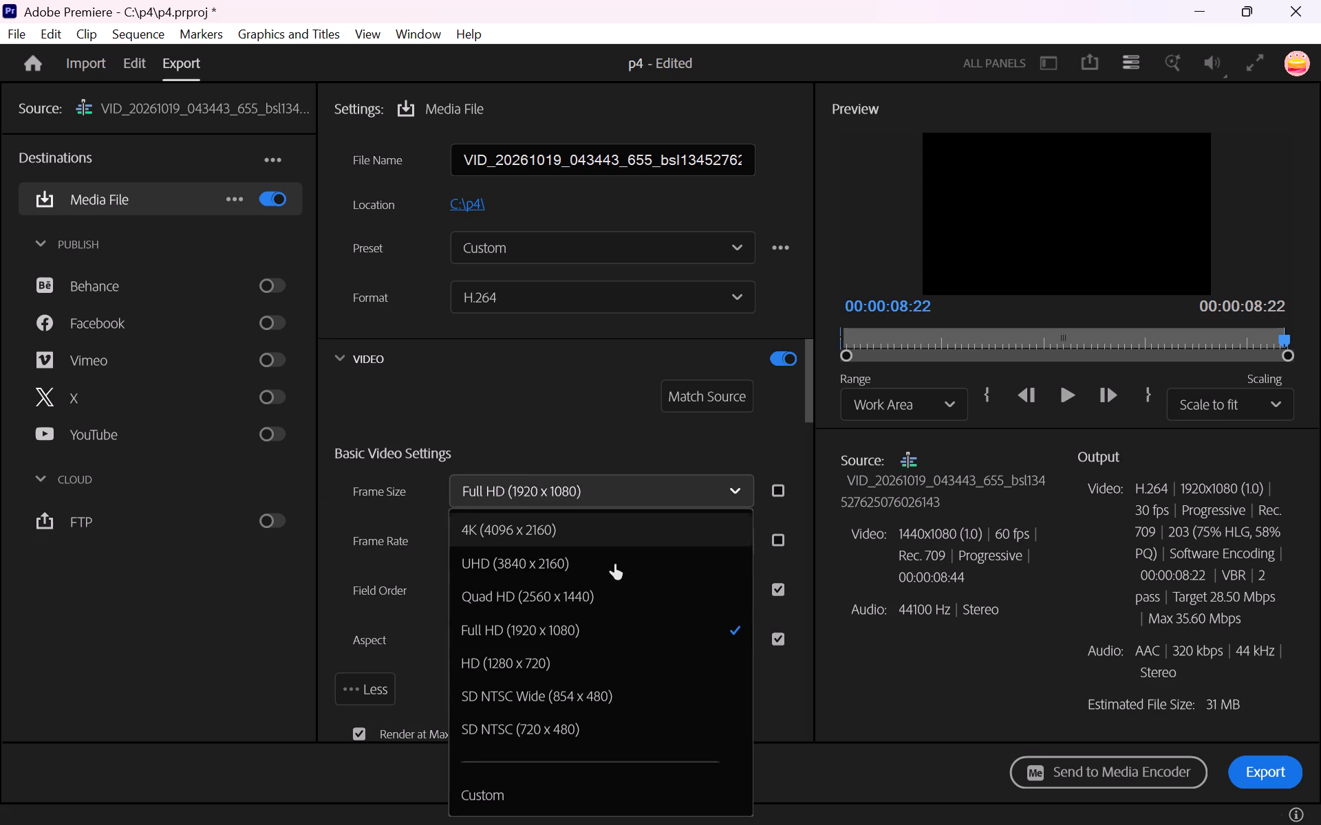
scroll(552, 731, "down", 2)
left_click(537, 790)
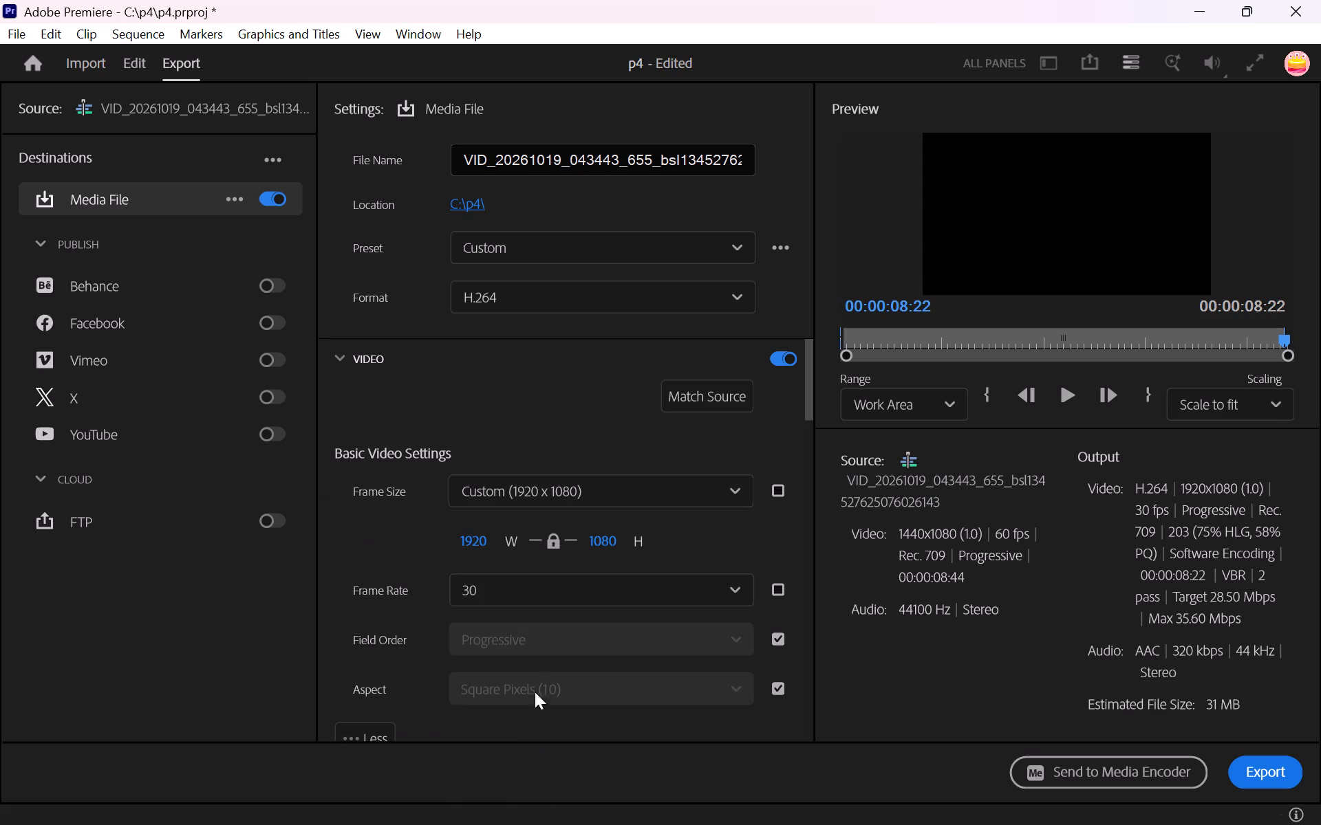